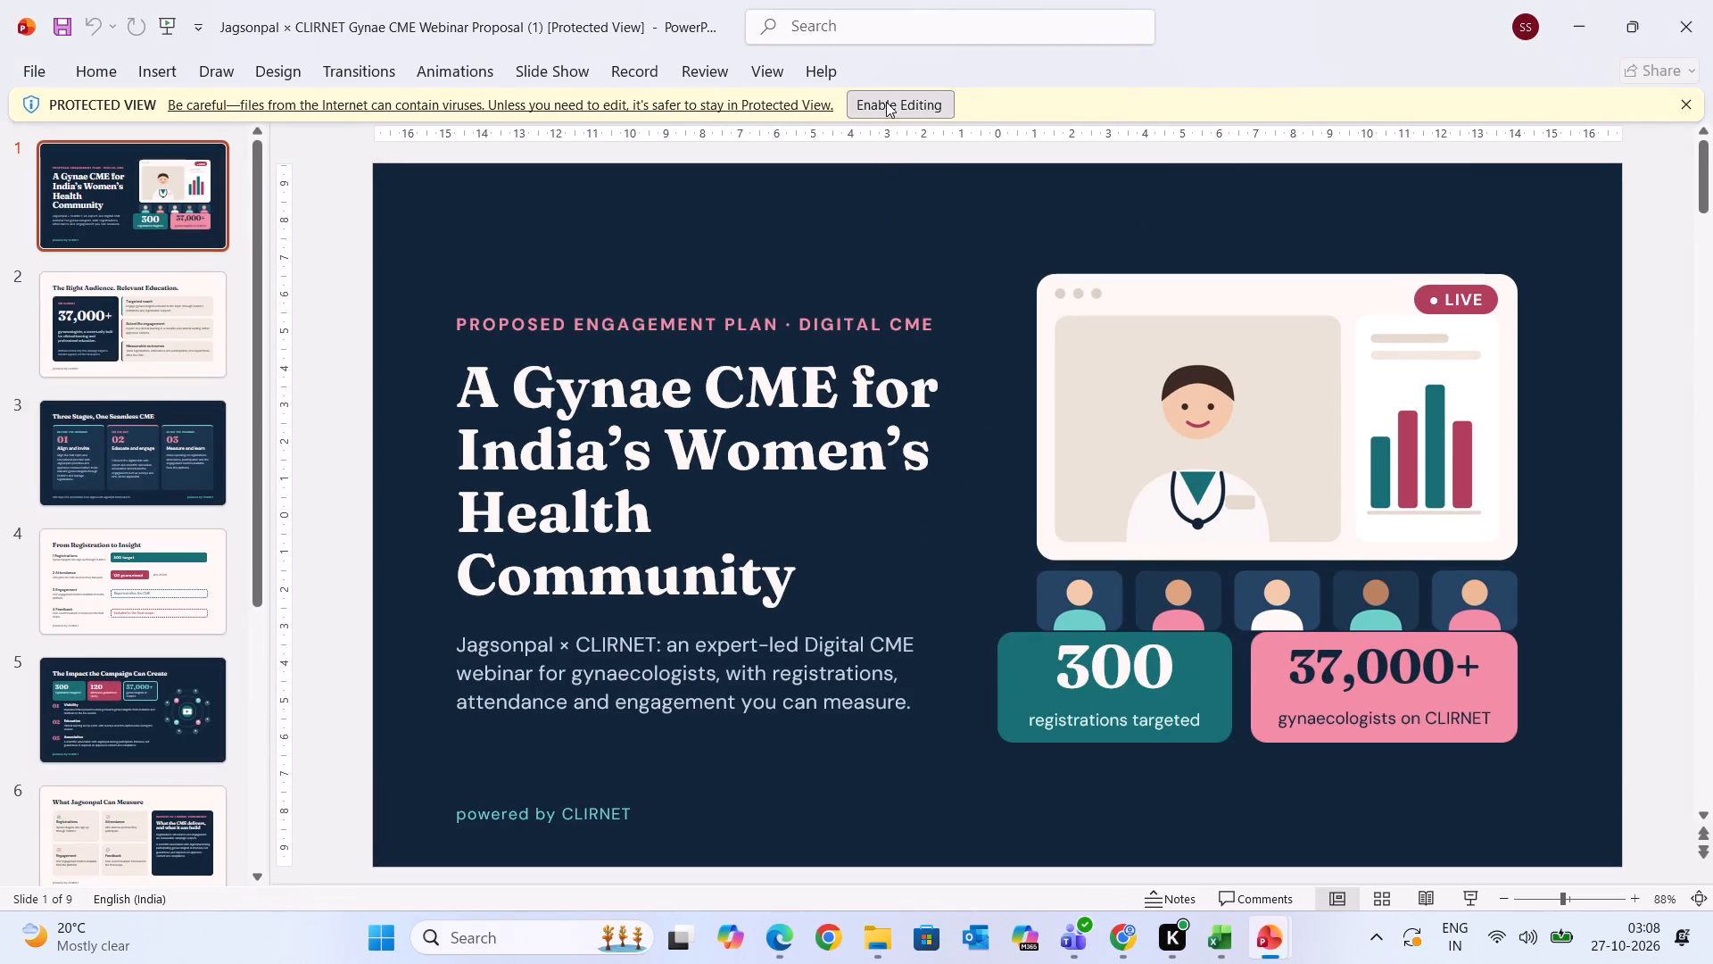
Review the updated deck slide by slide, from the title slide through to the "A Clear Investment" pricing table.
click(174, 291)
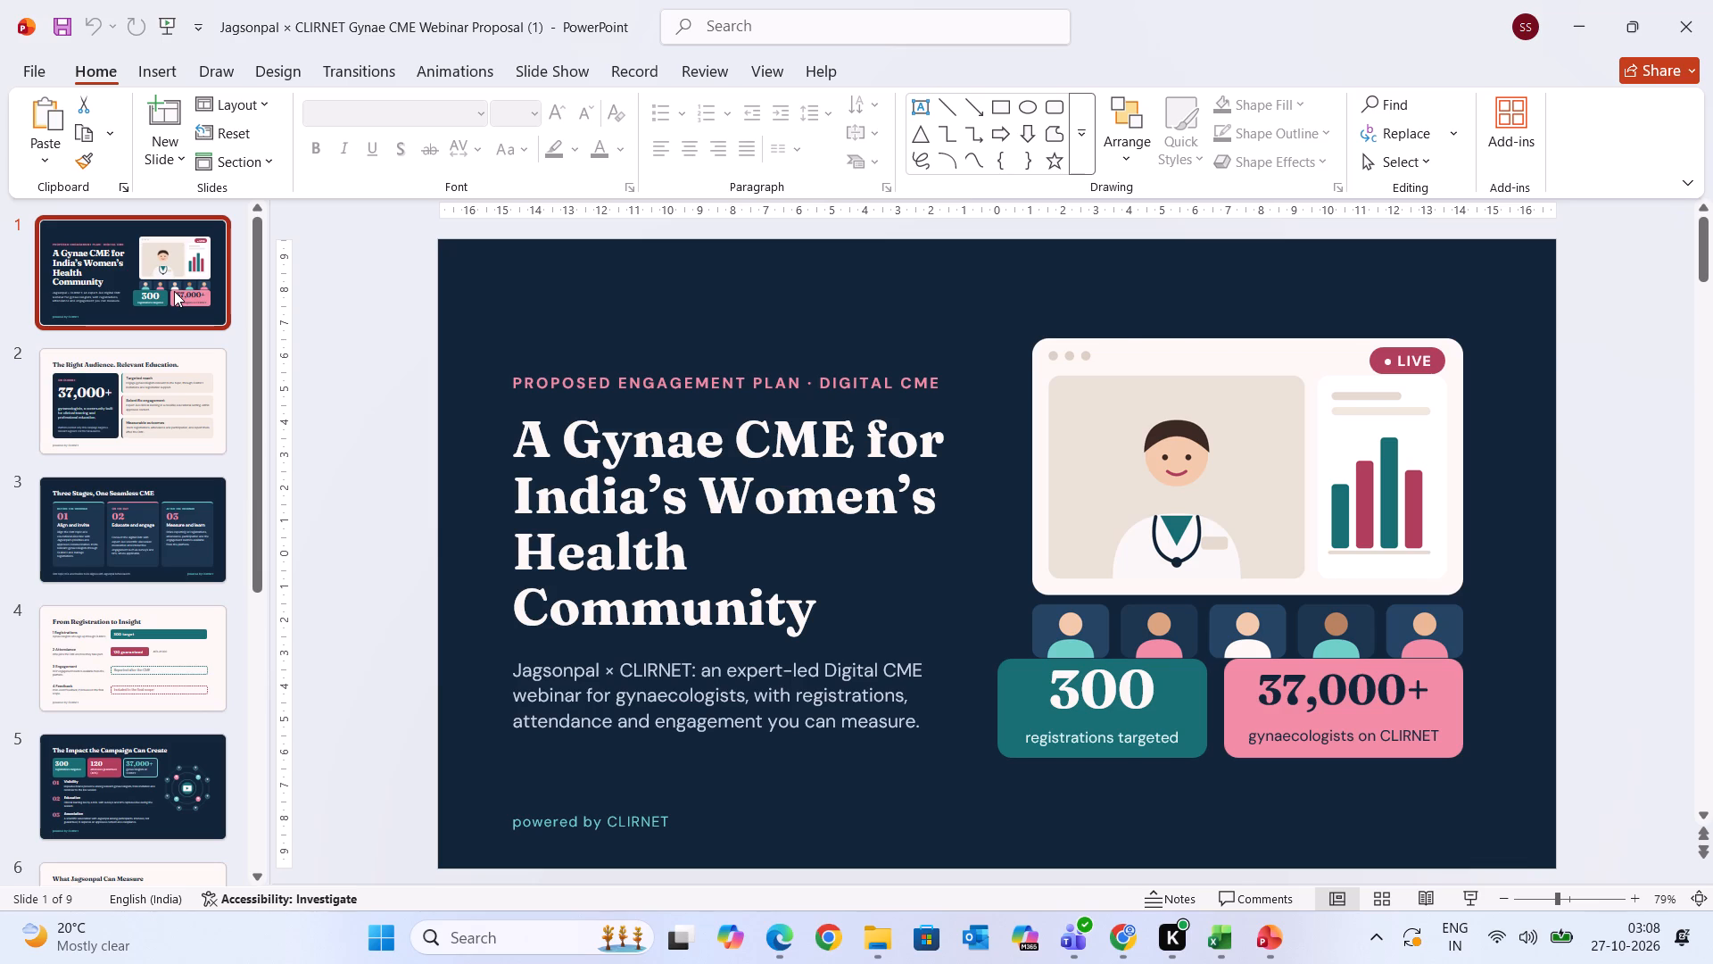
key(Down)
key(Down)
key(Down)
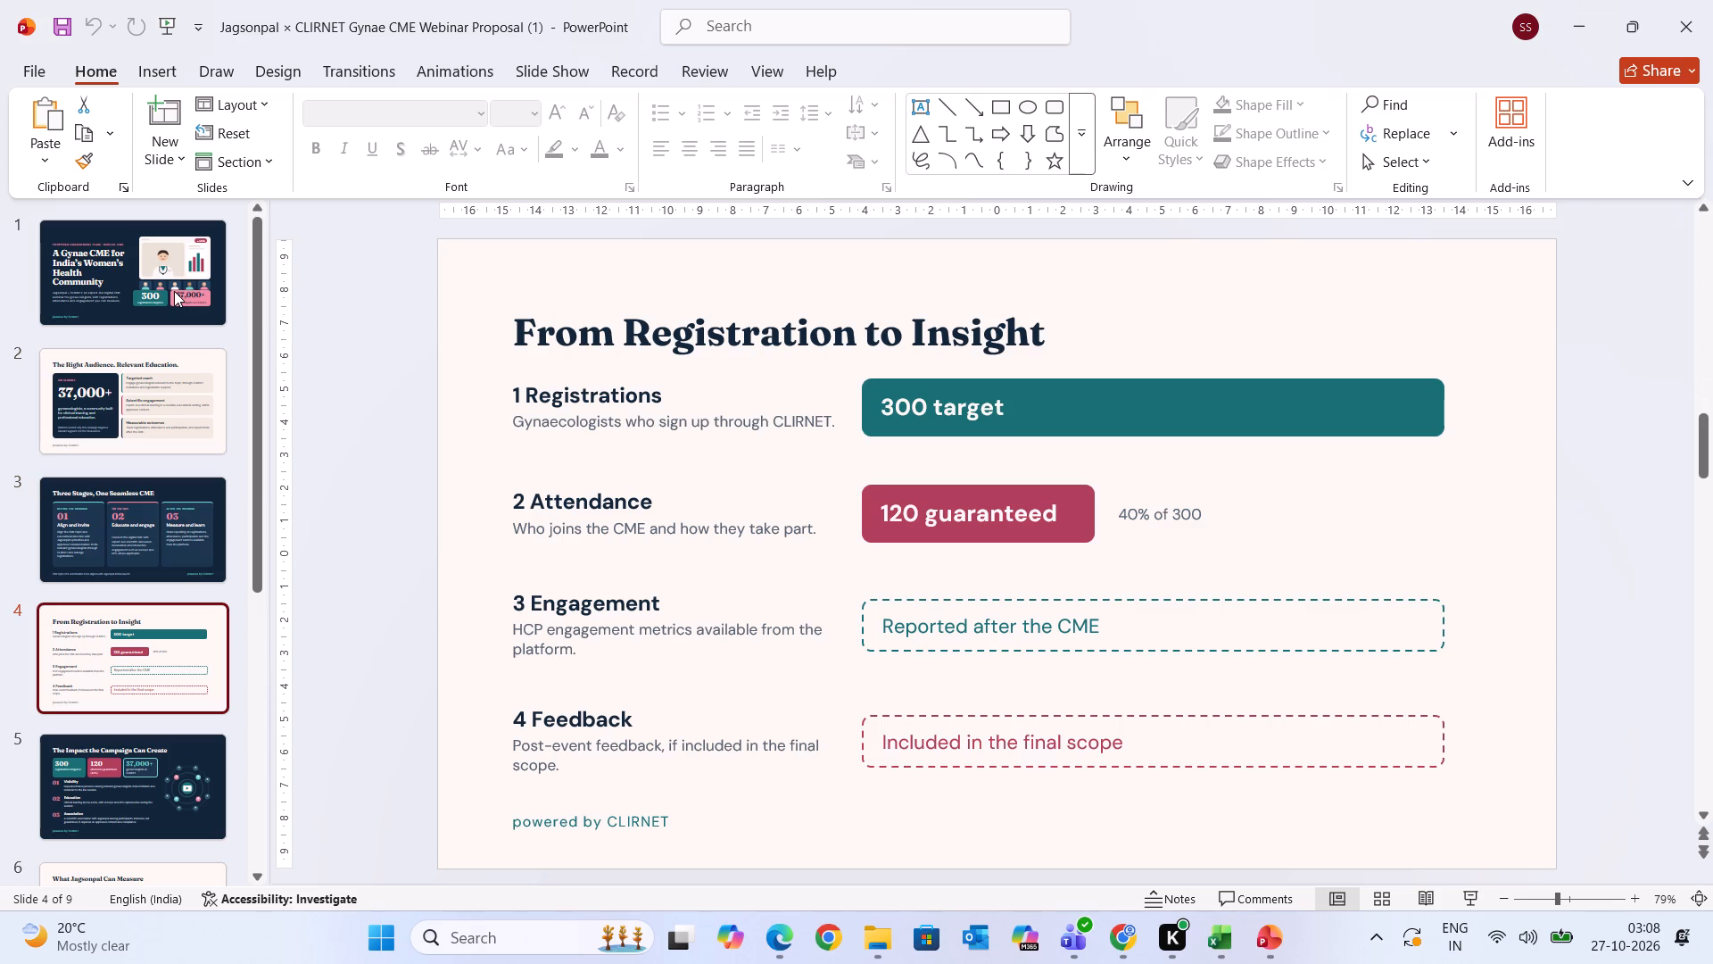
key(Down)
key(Down)
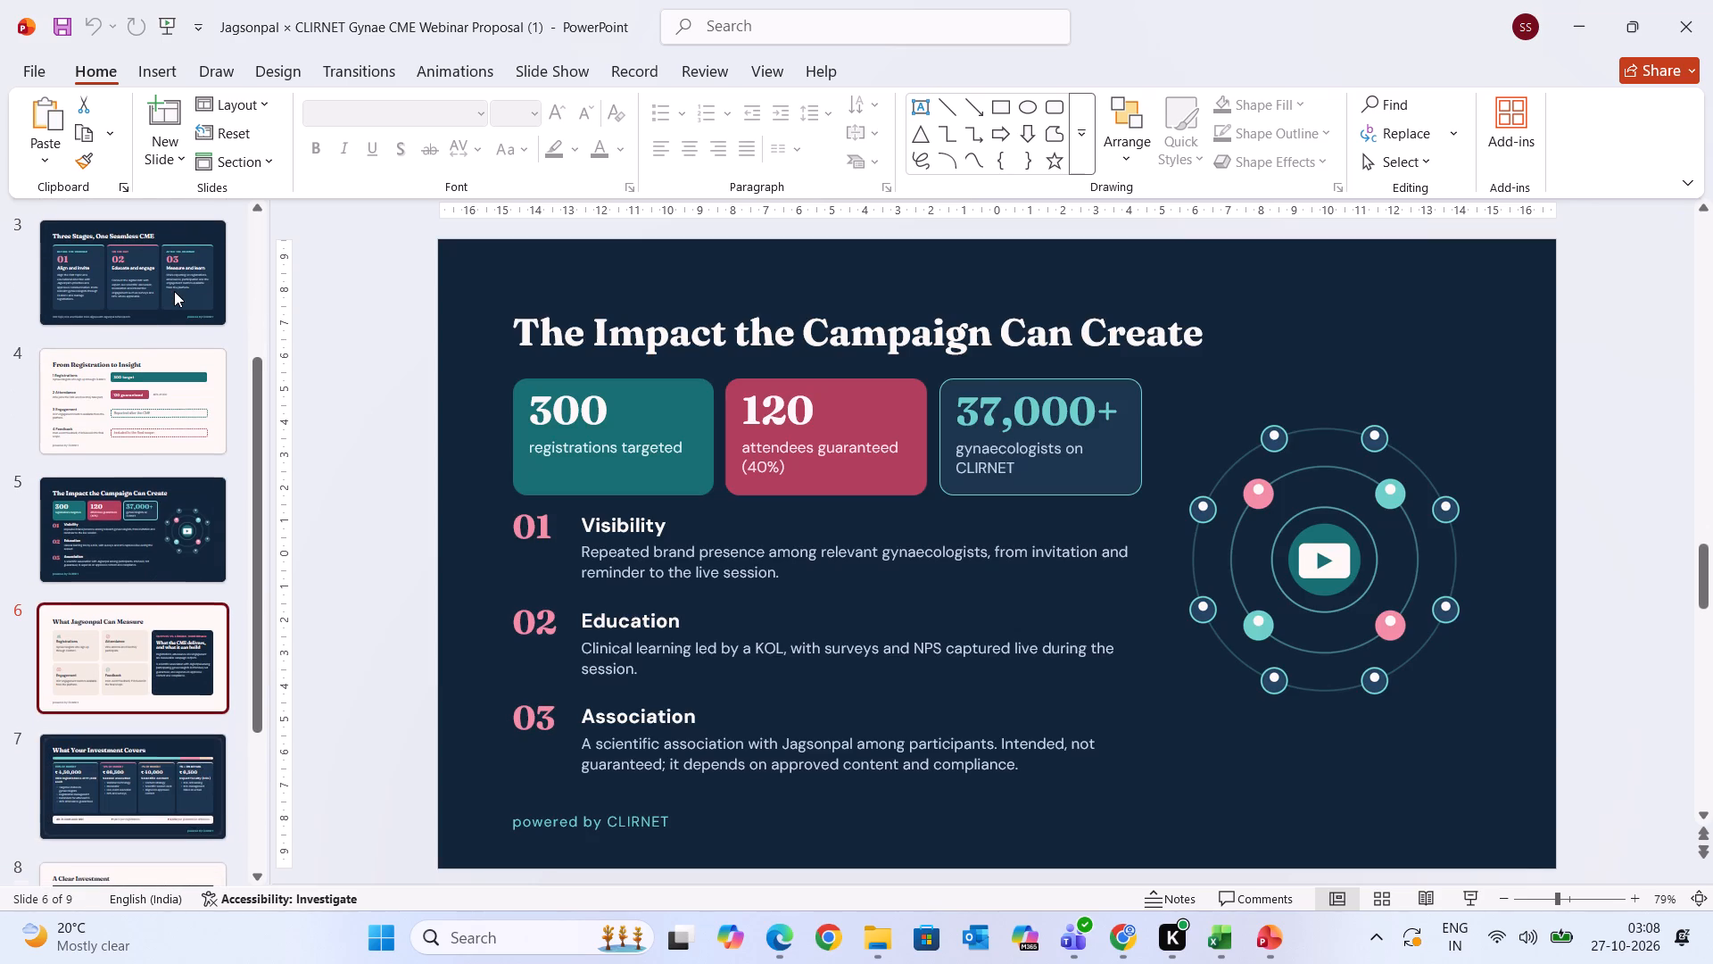
key(Down)
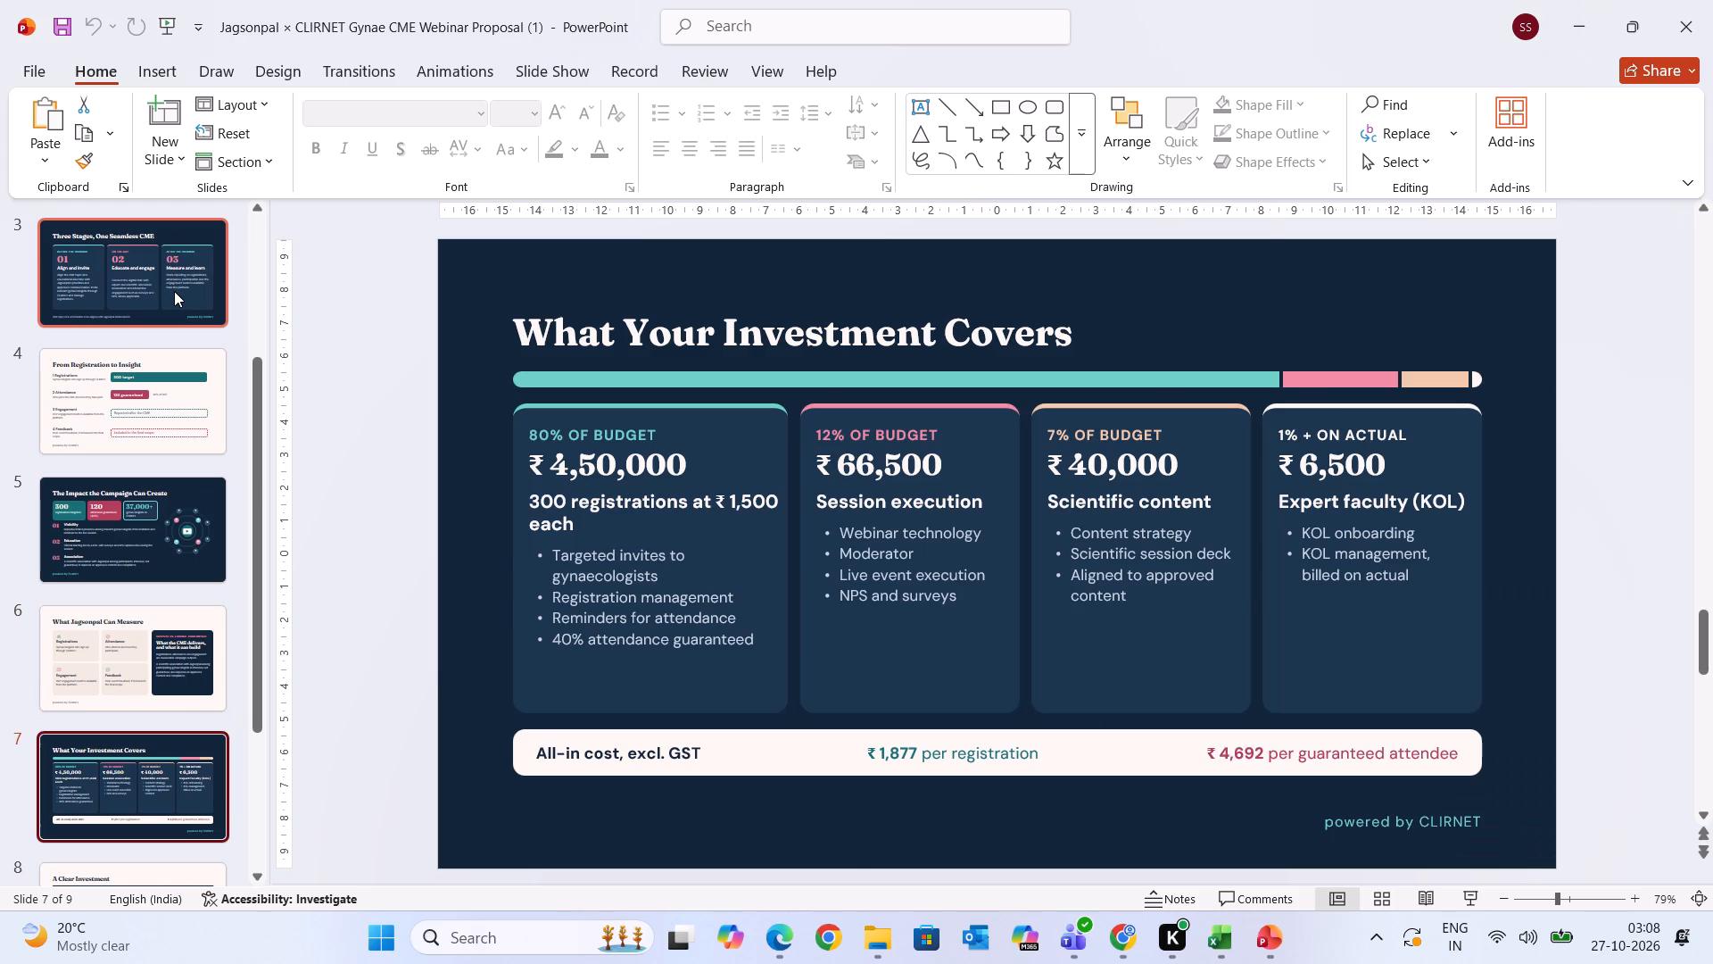
key(Down)
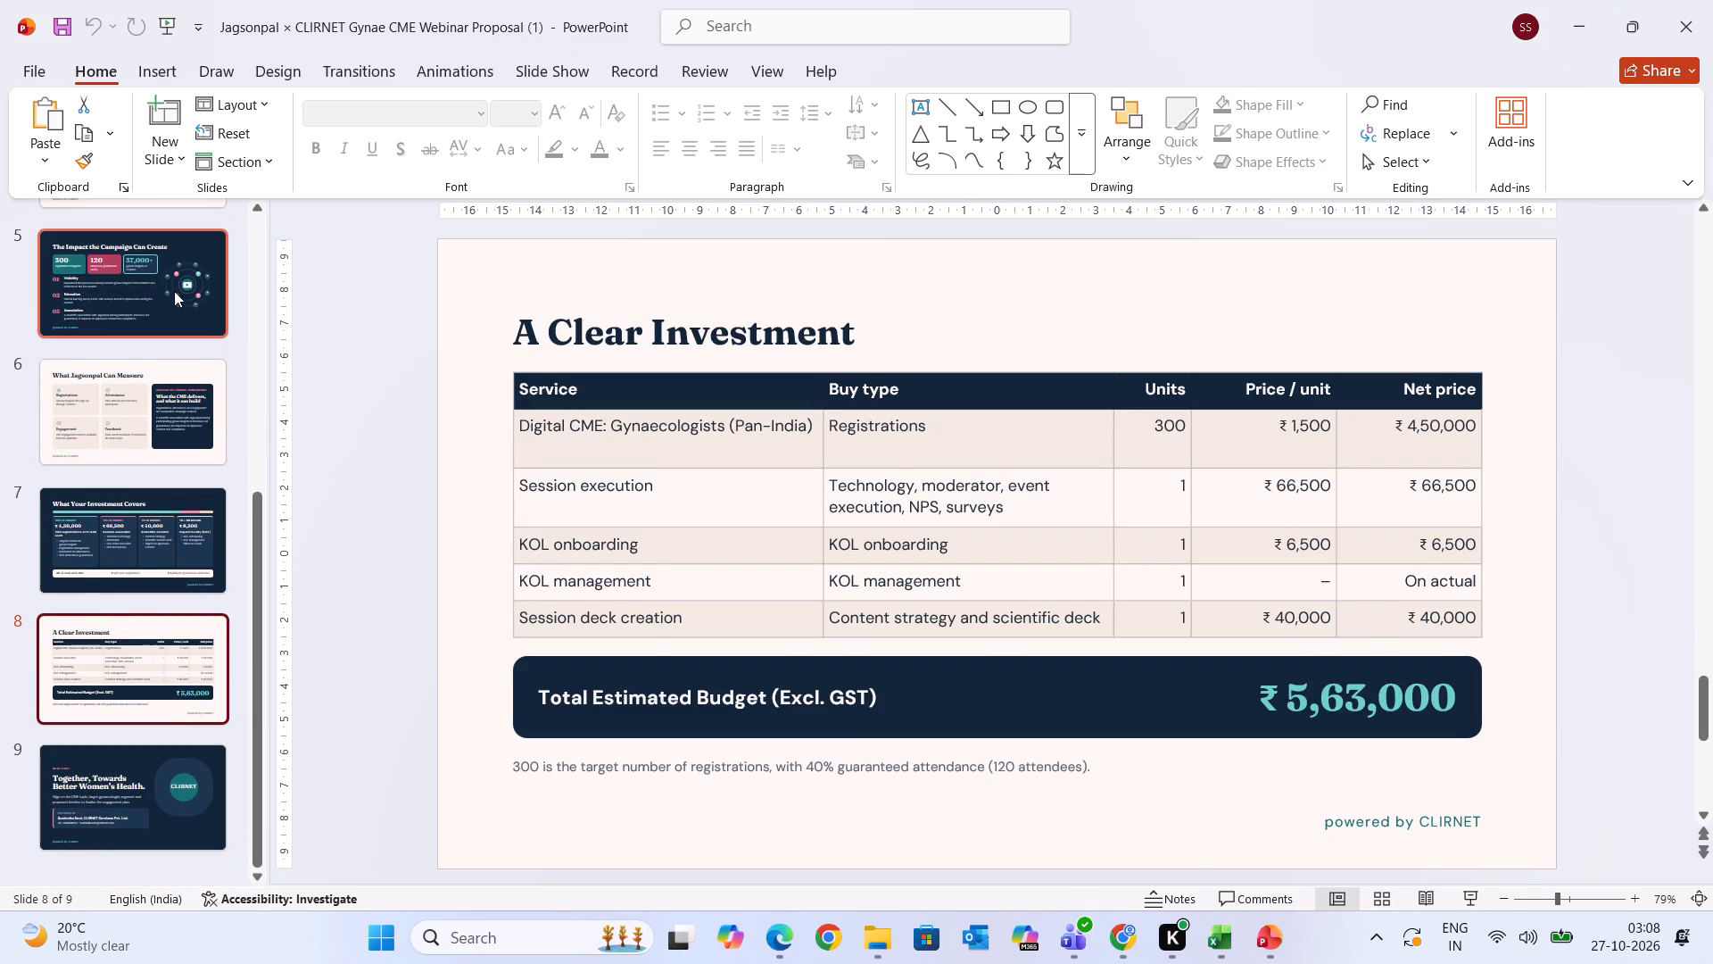
Compare the "What Your Investment Covers" and "A Clear Investment" slides, and check the closing slide.
key(Up)
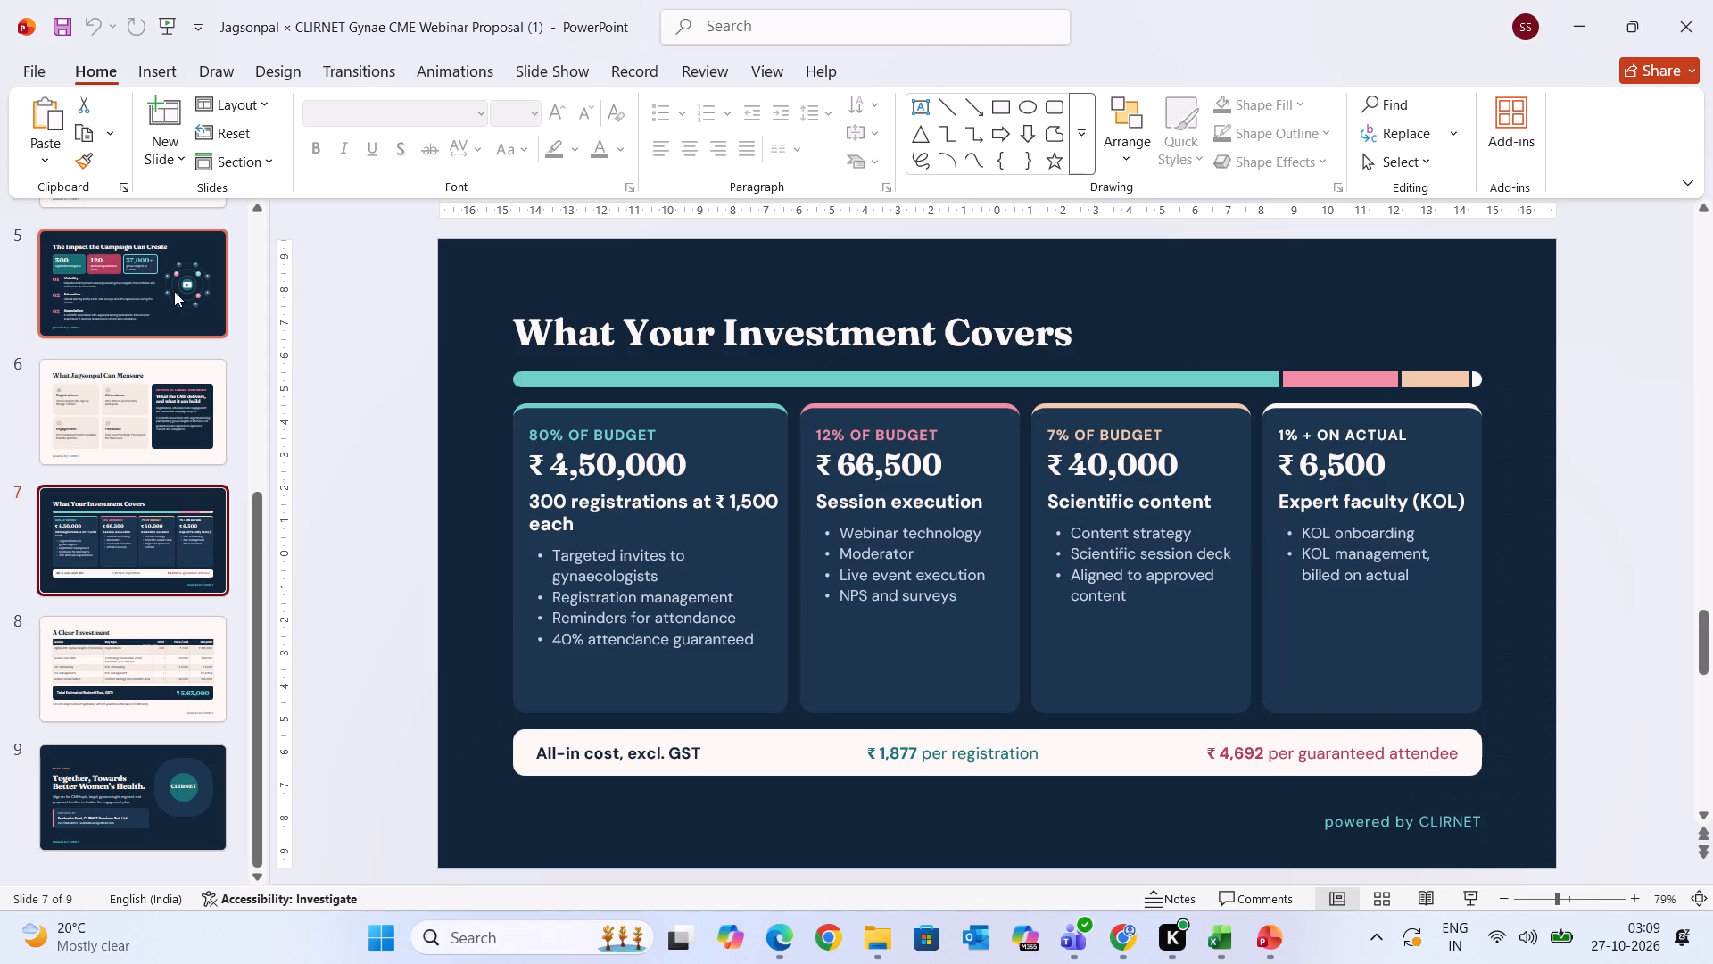
key(Down)
key(Down)
key(Up)
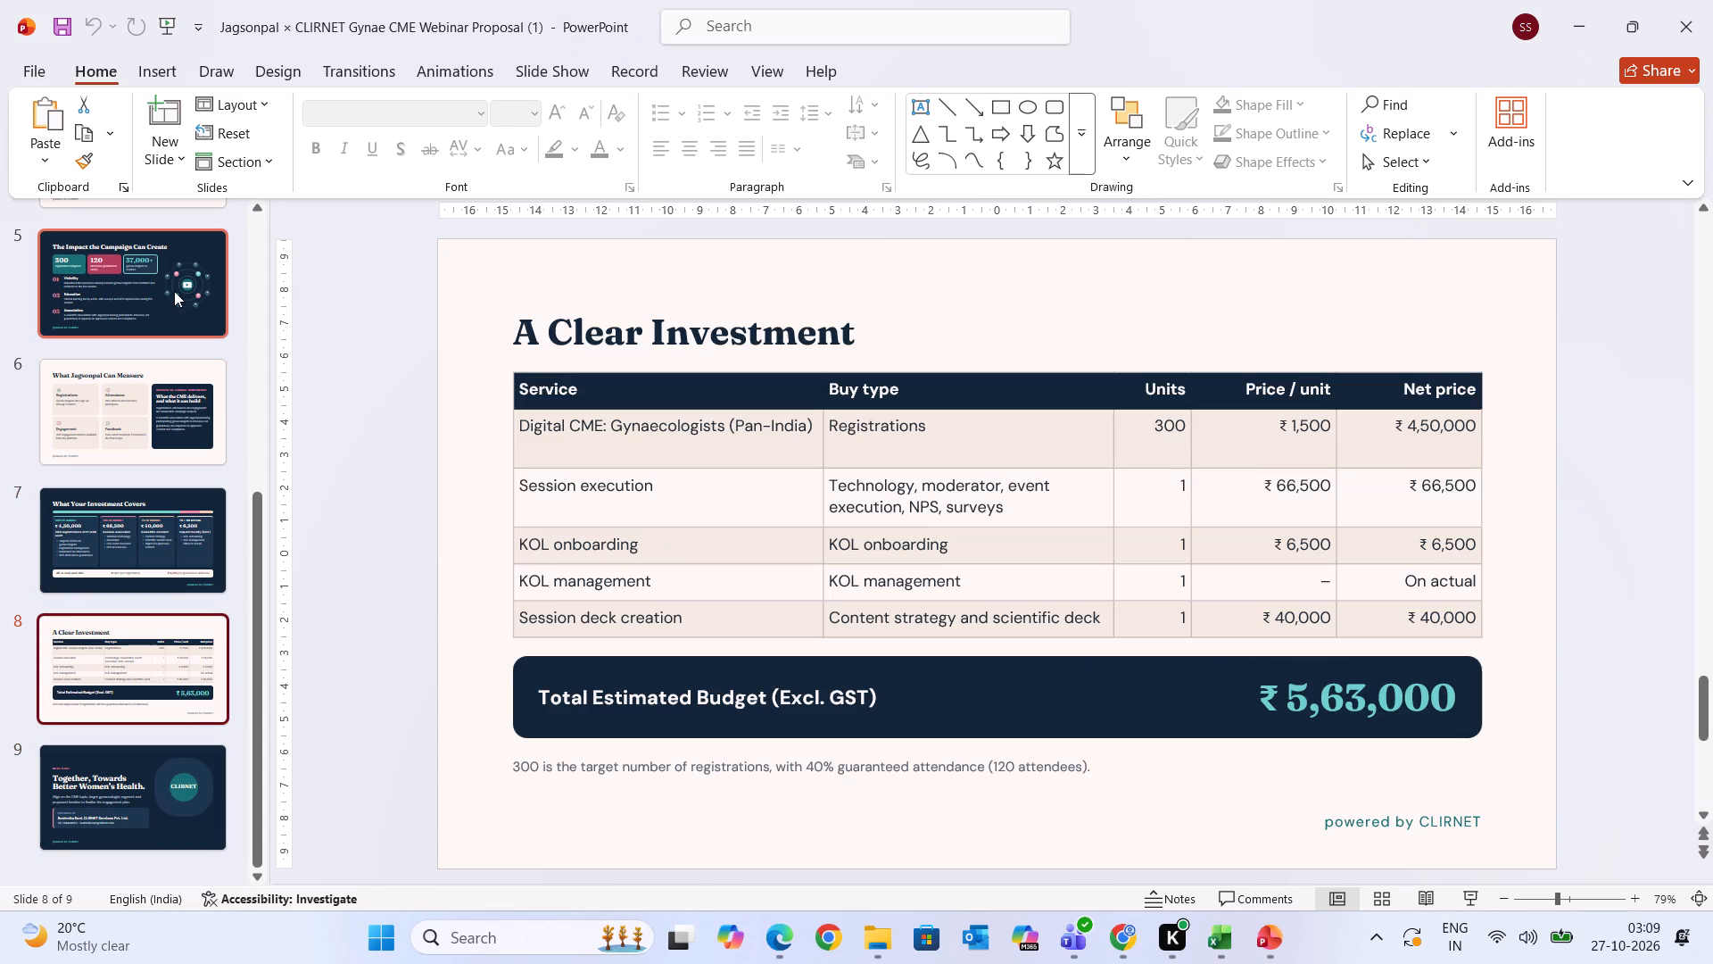
key(Up)
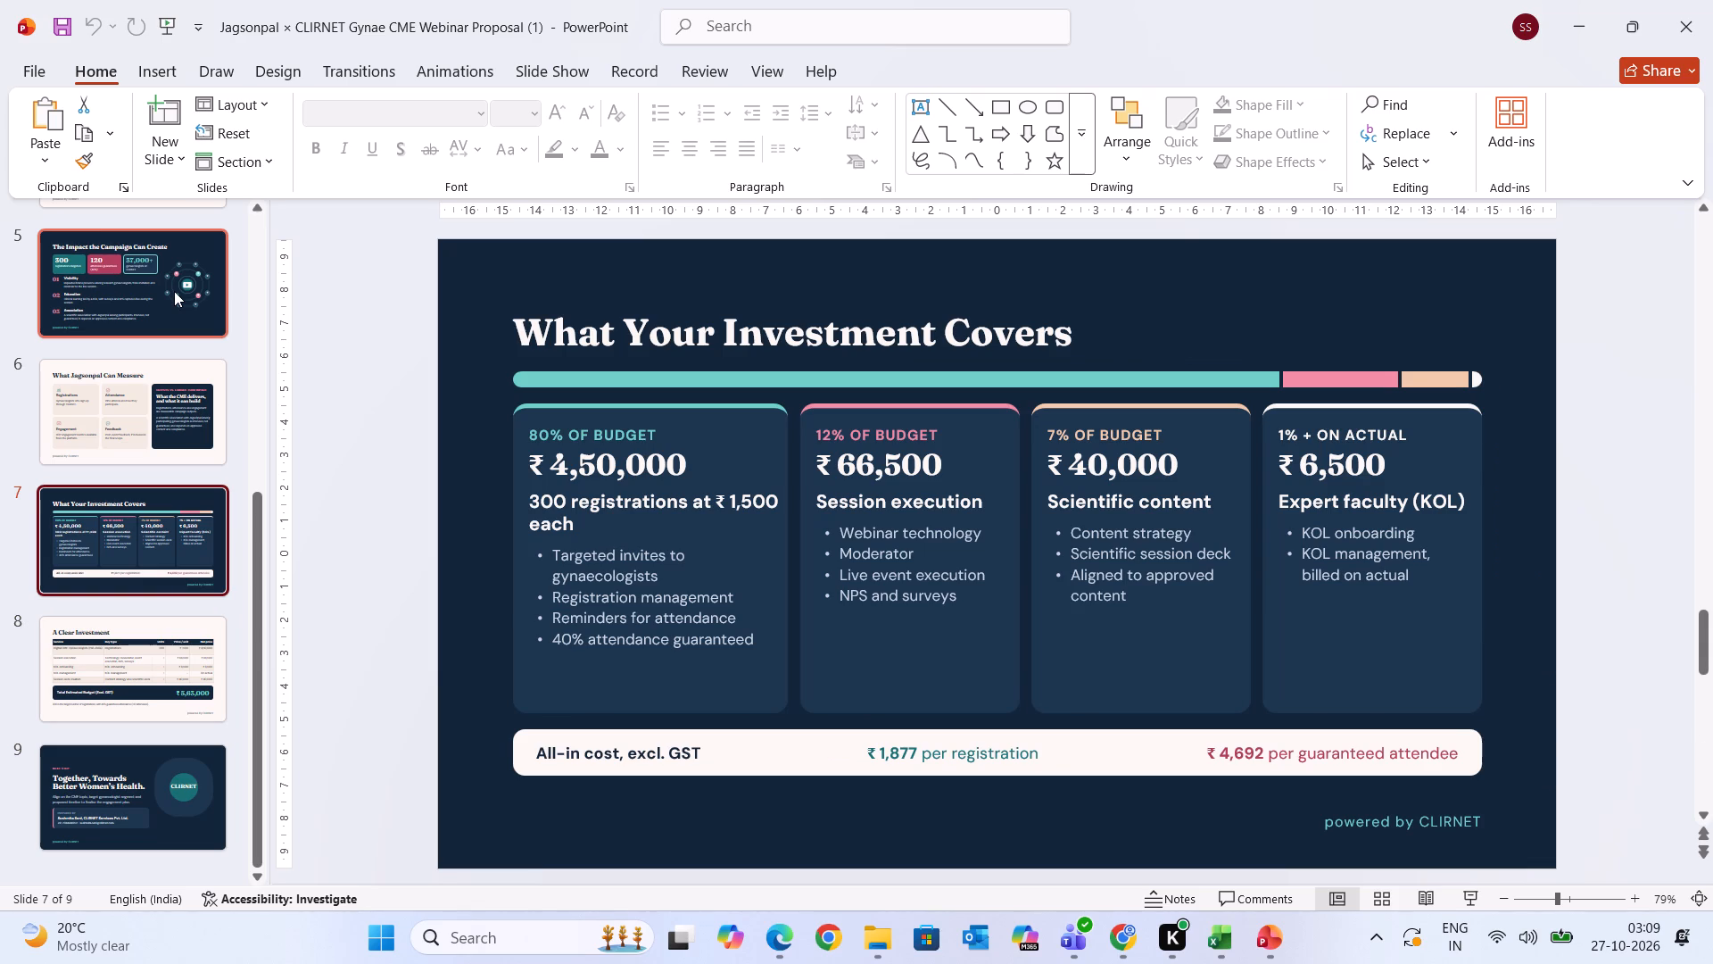
key(Down)
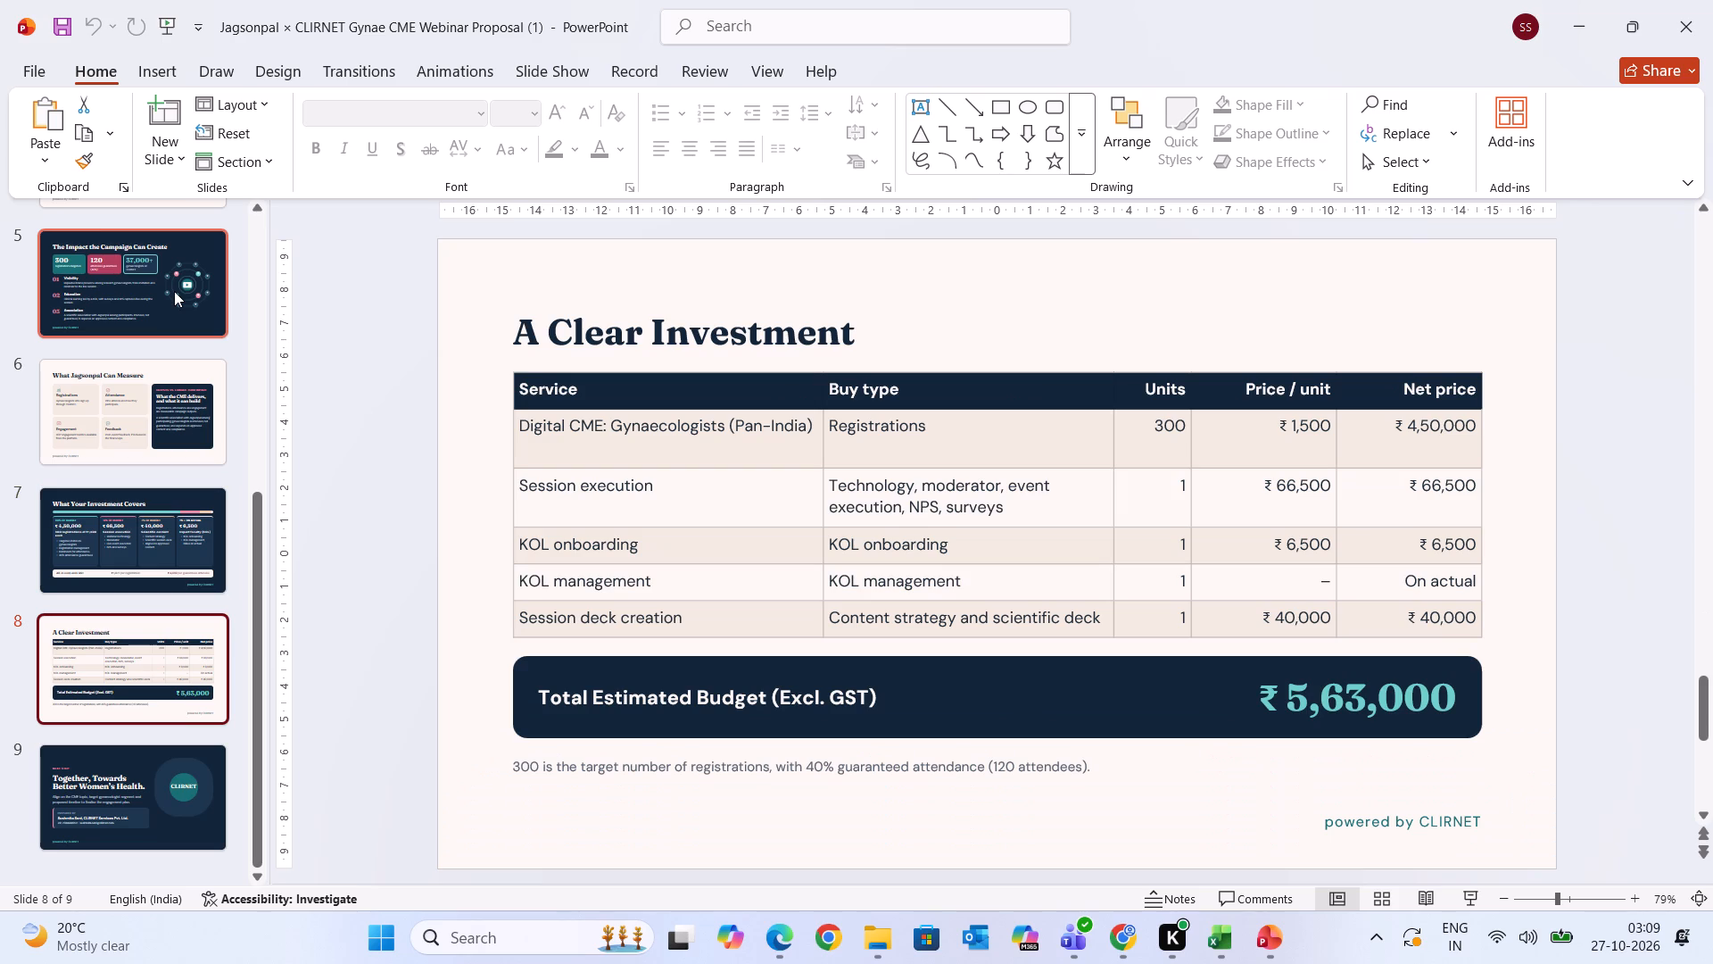
key(Down)
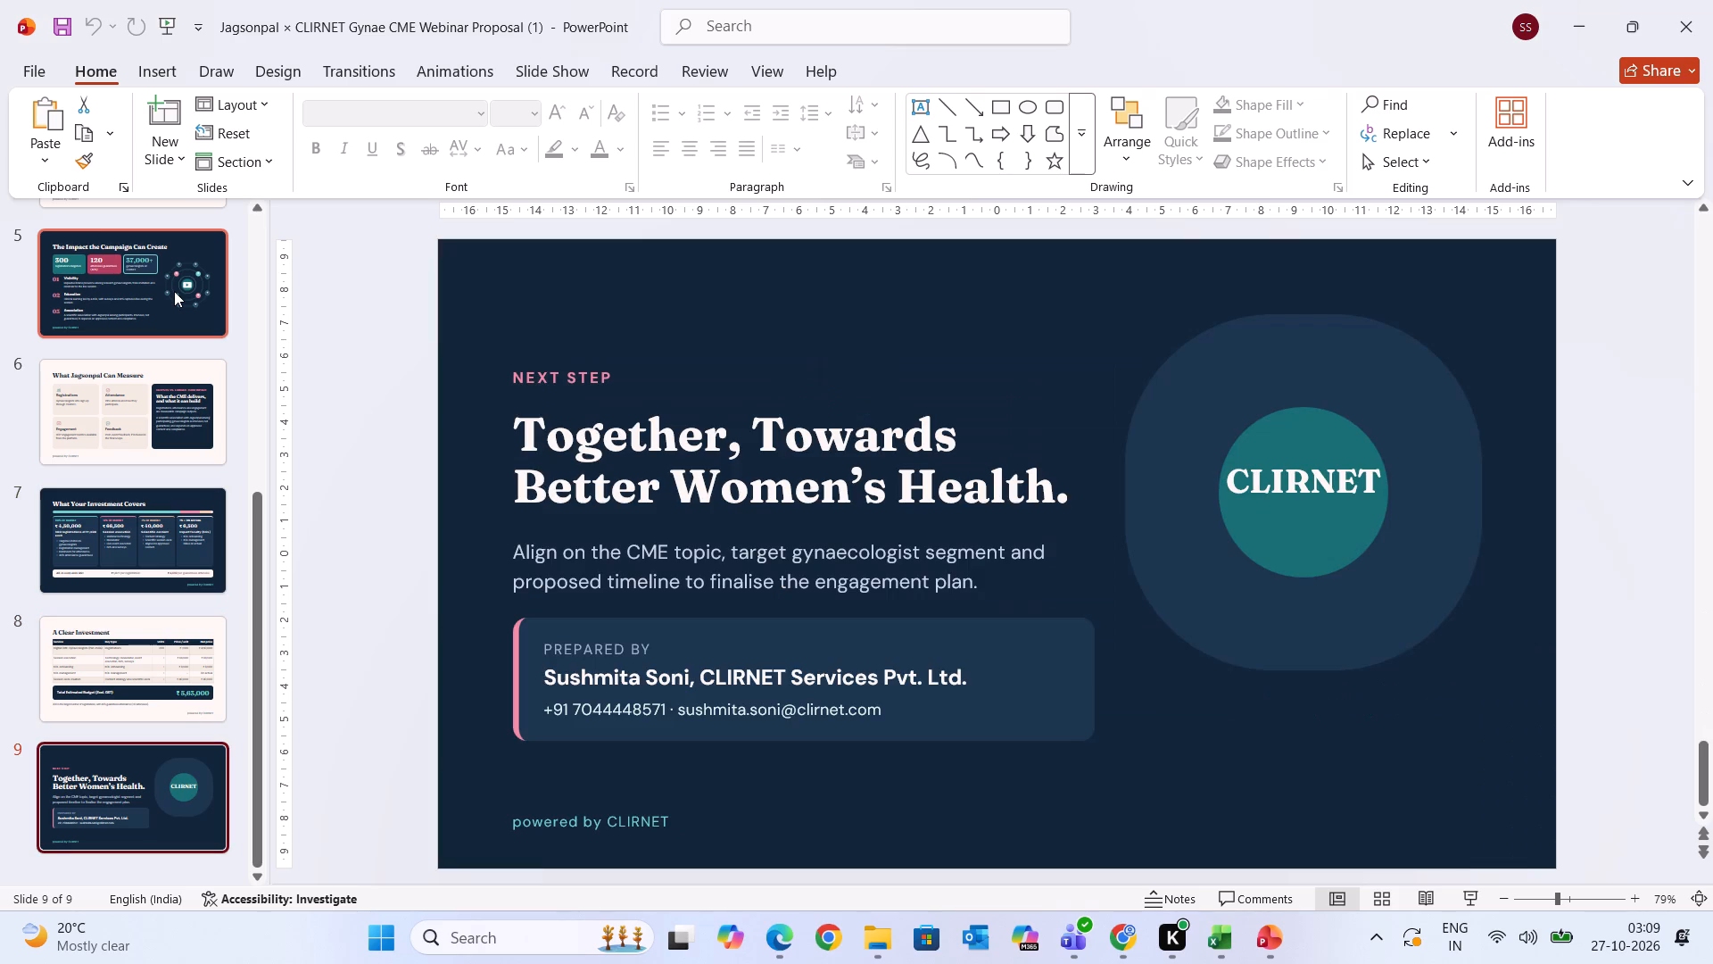
key(Up)
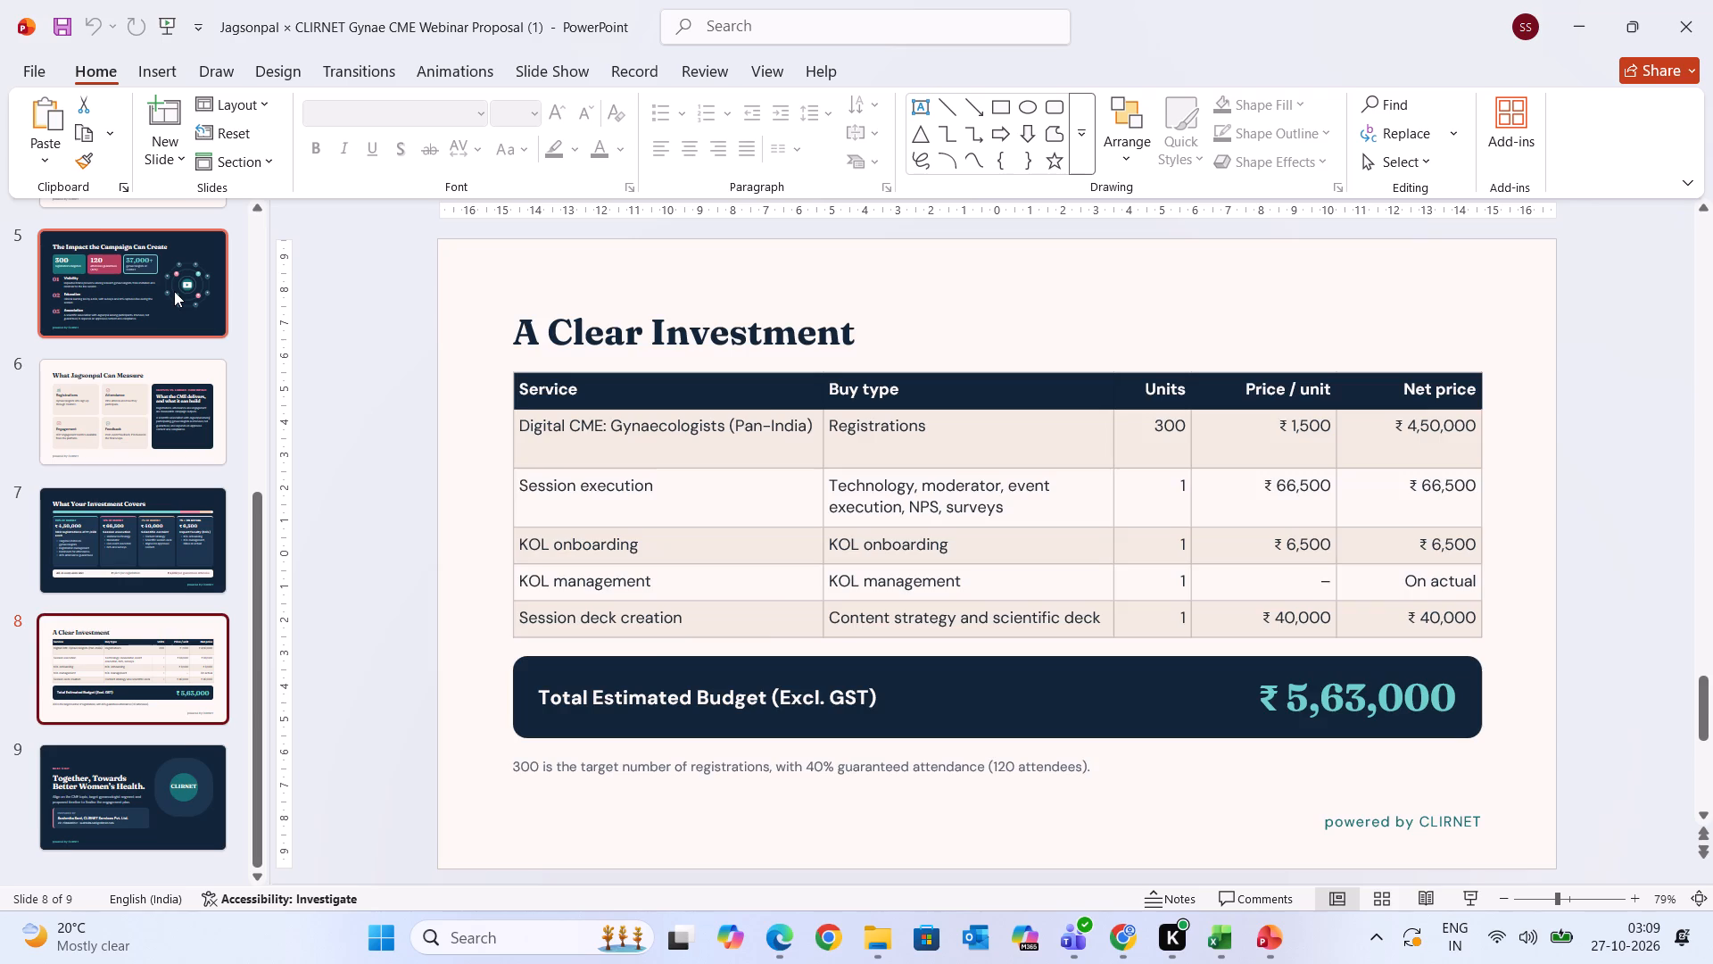
key(Down)
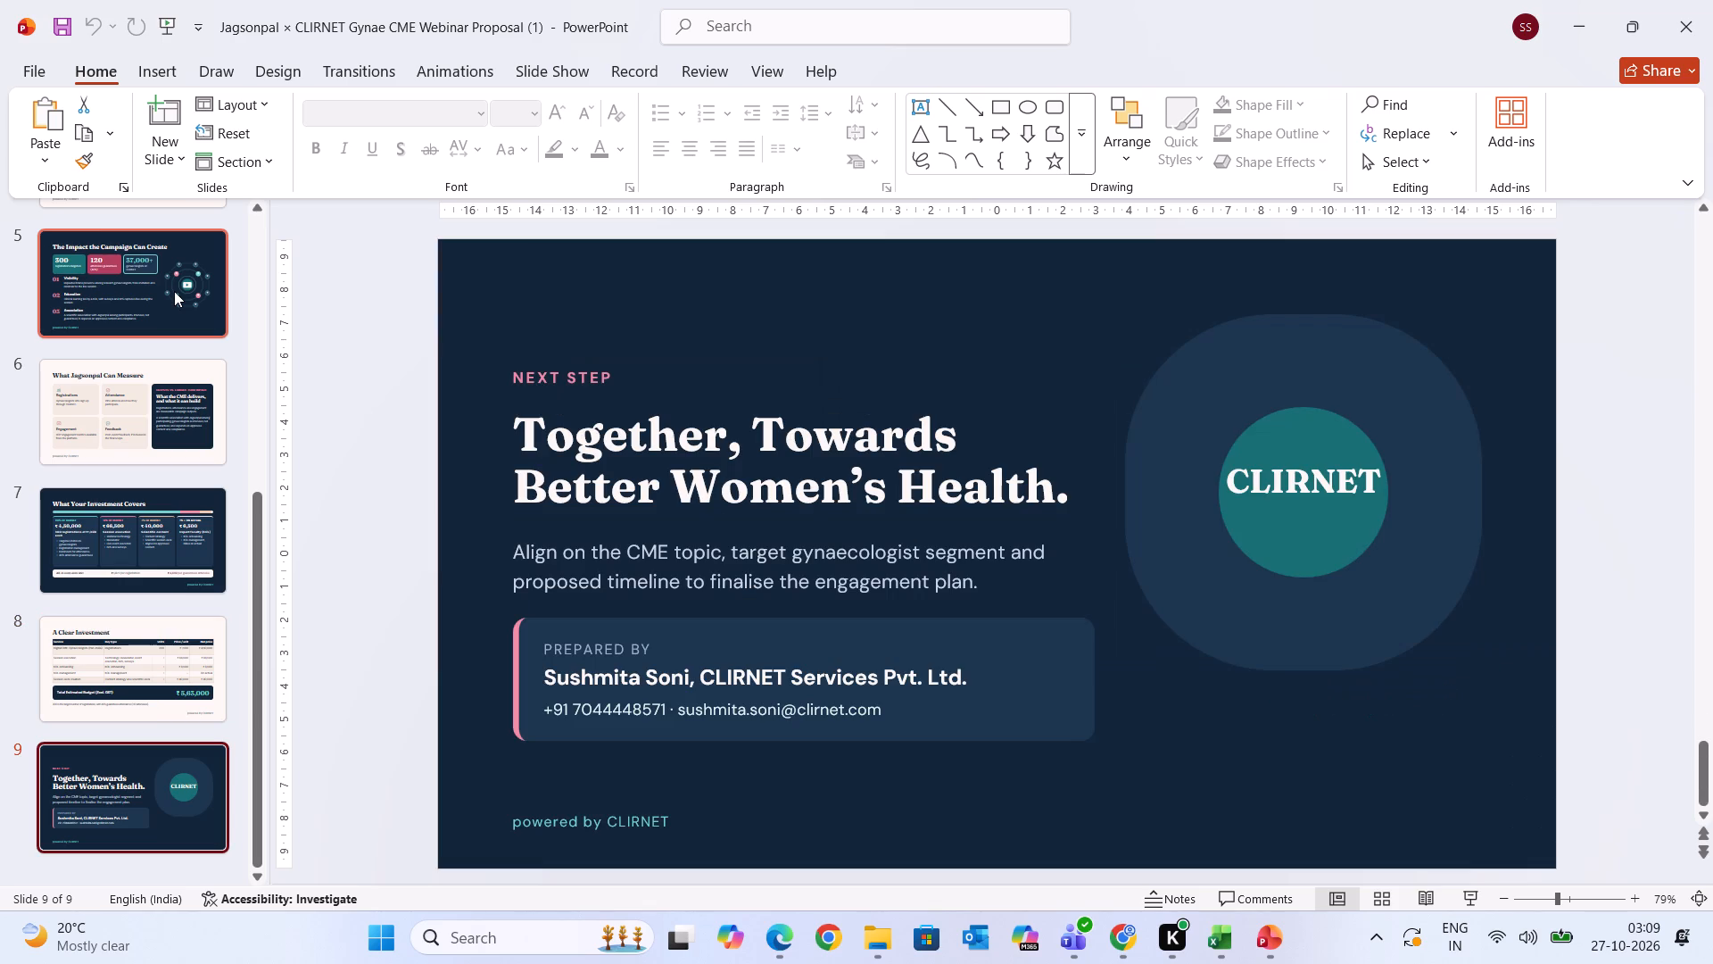
key(Up)
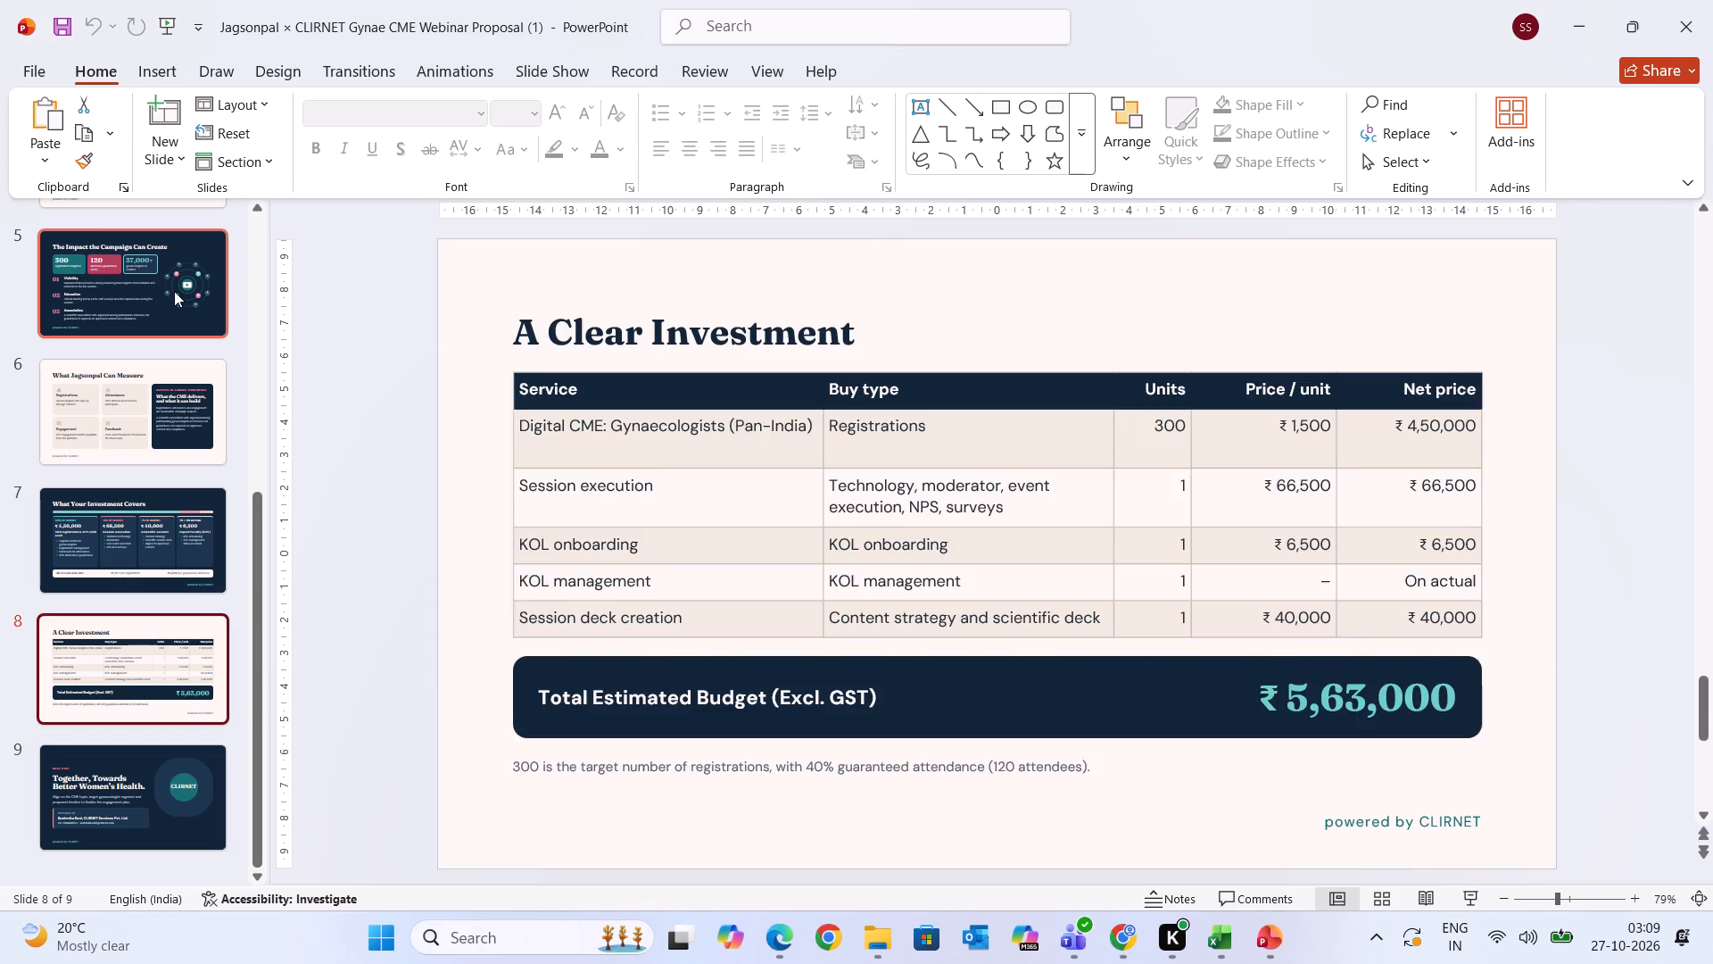
Revisit the "What Jagsonpal Can Measure" slide and check the investment breakdown on slide 7 against the pricing table on slide 8.
key(Up)
key(Up)
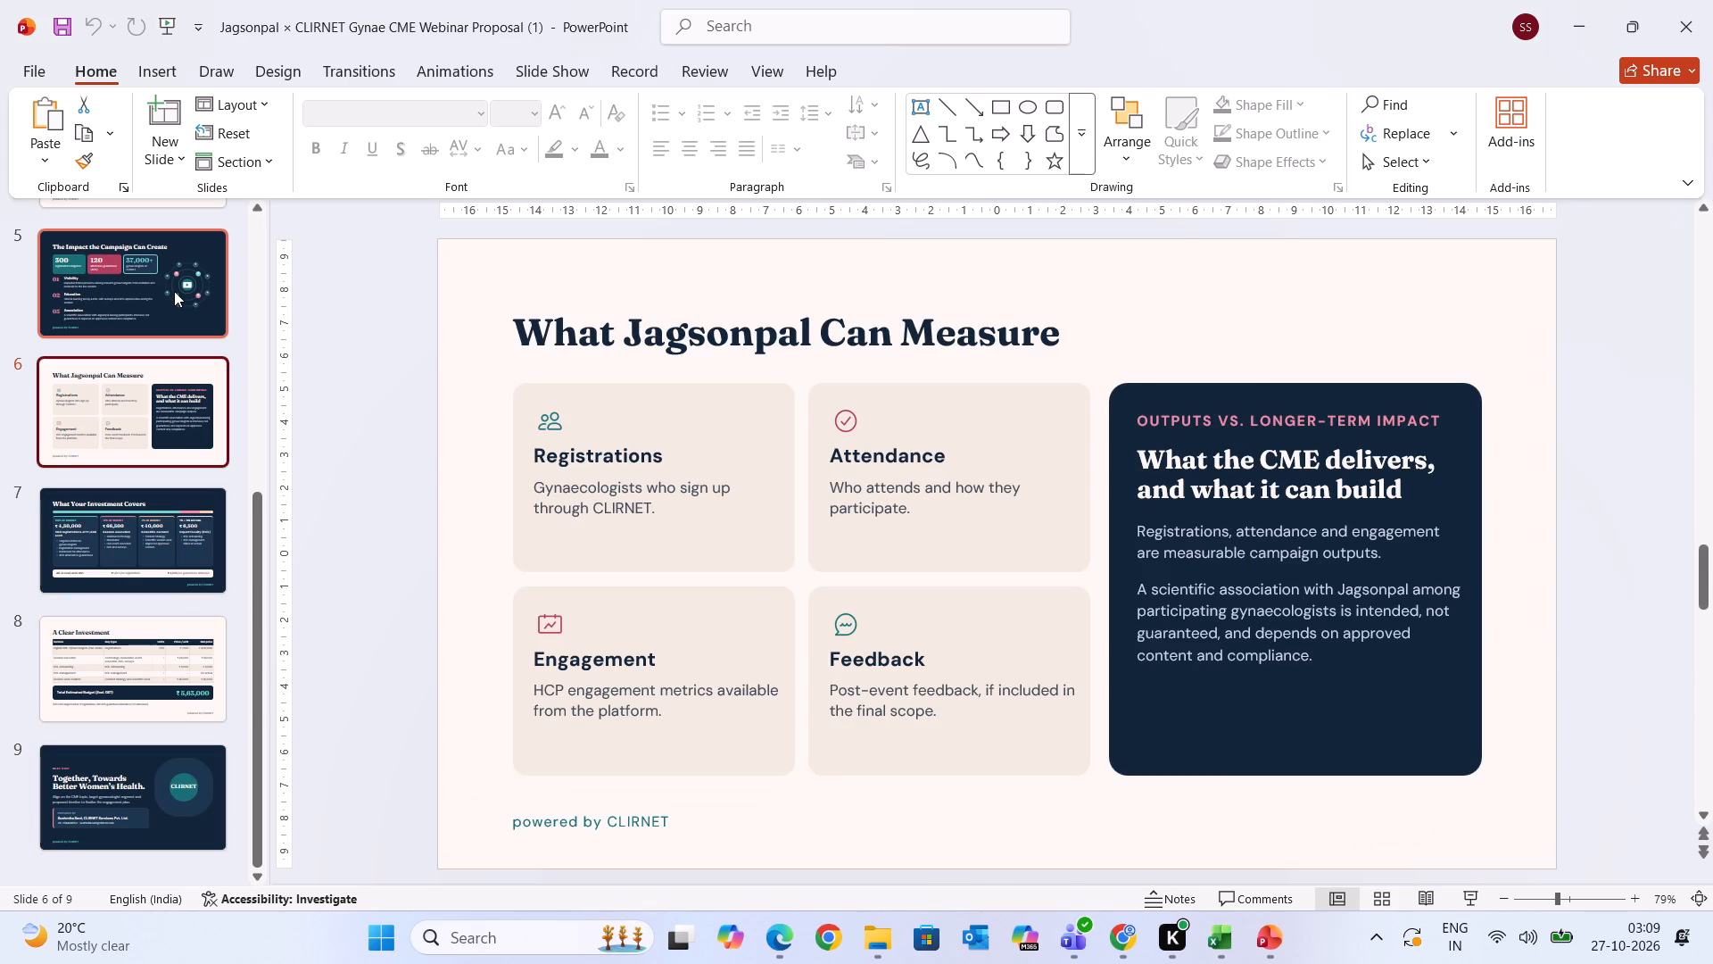
key(Up)
key(Down)
key(Down)
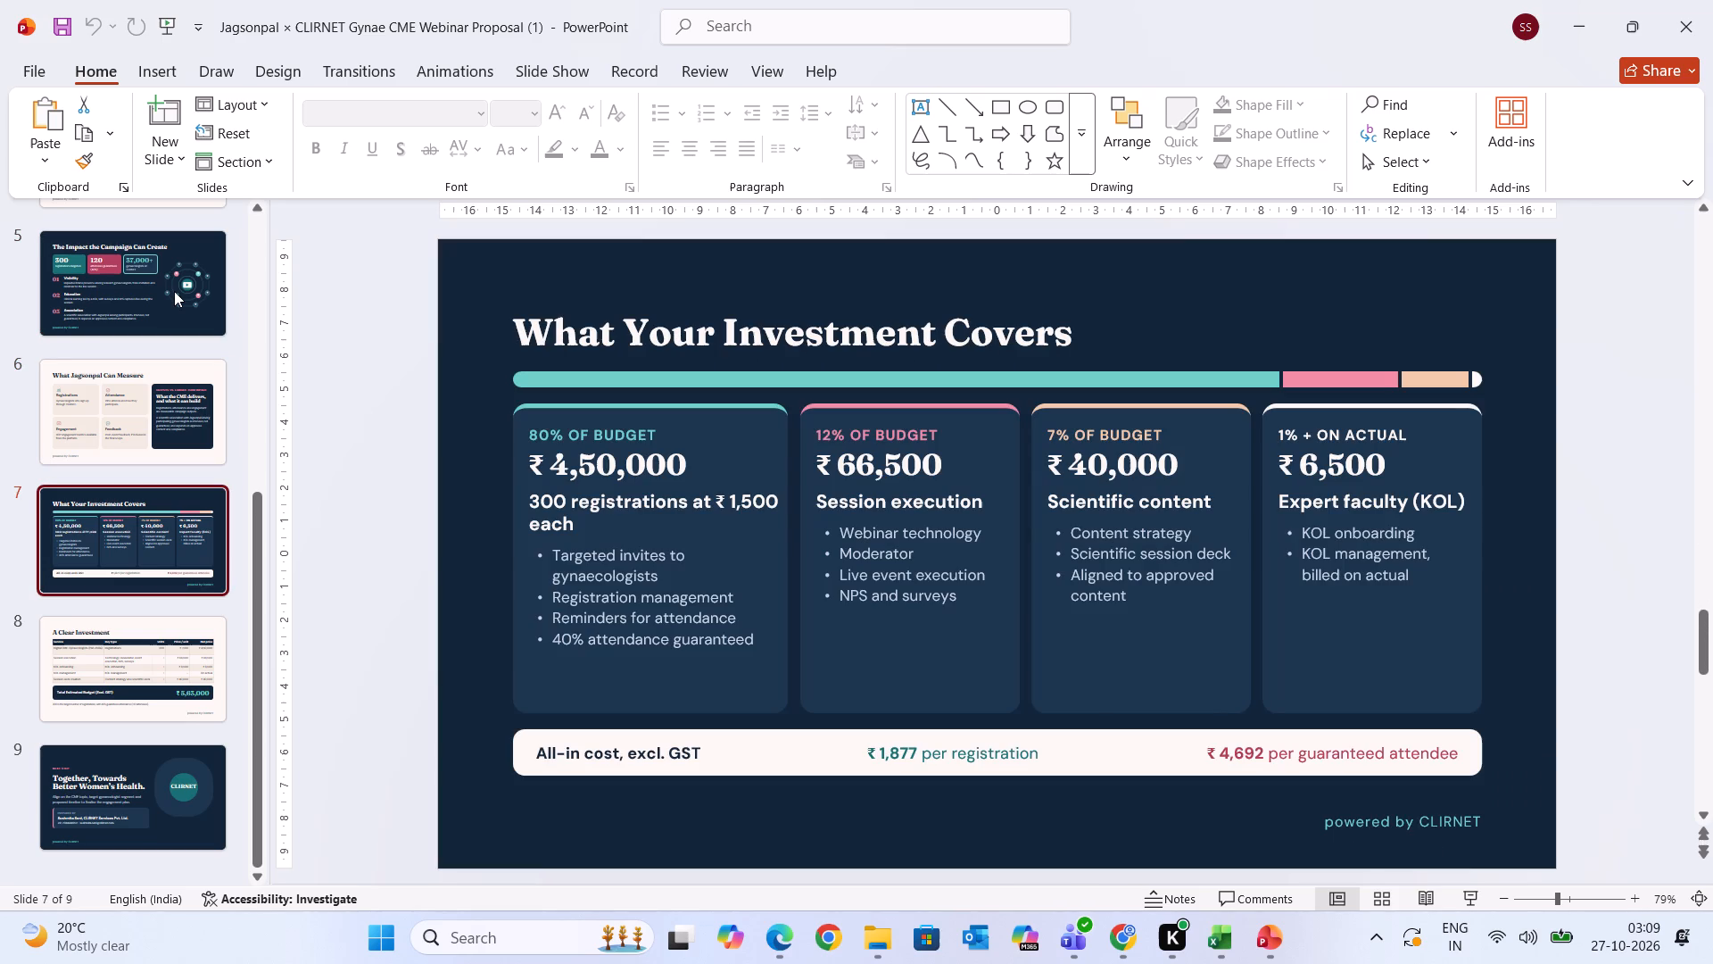
key(Down)
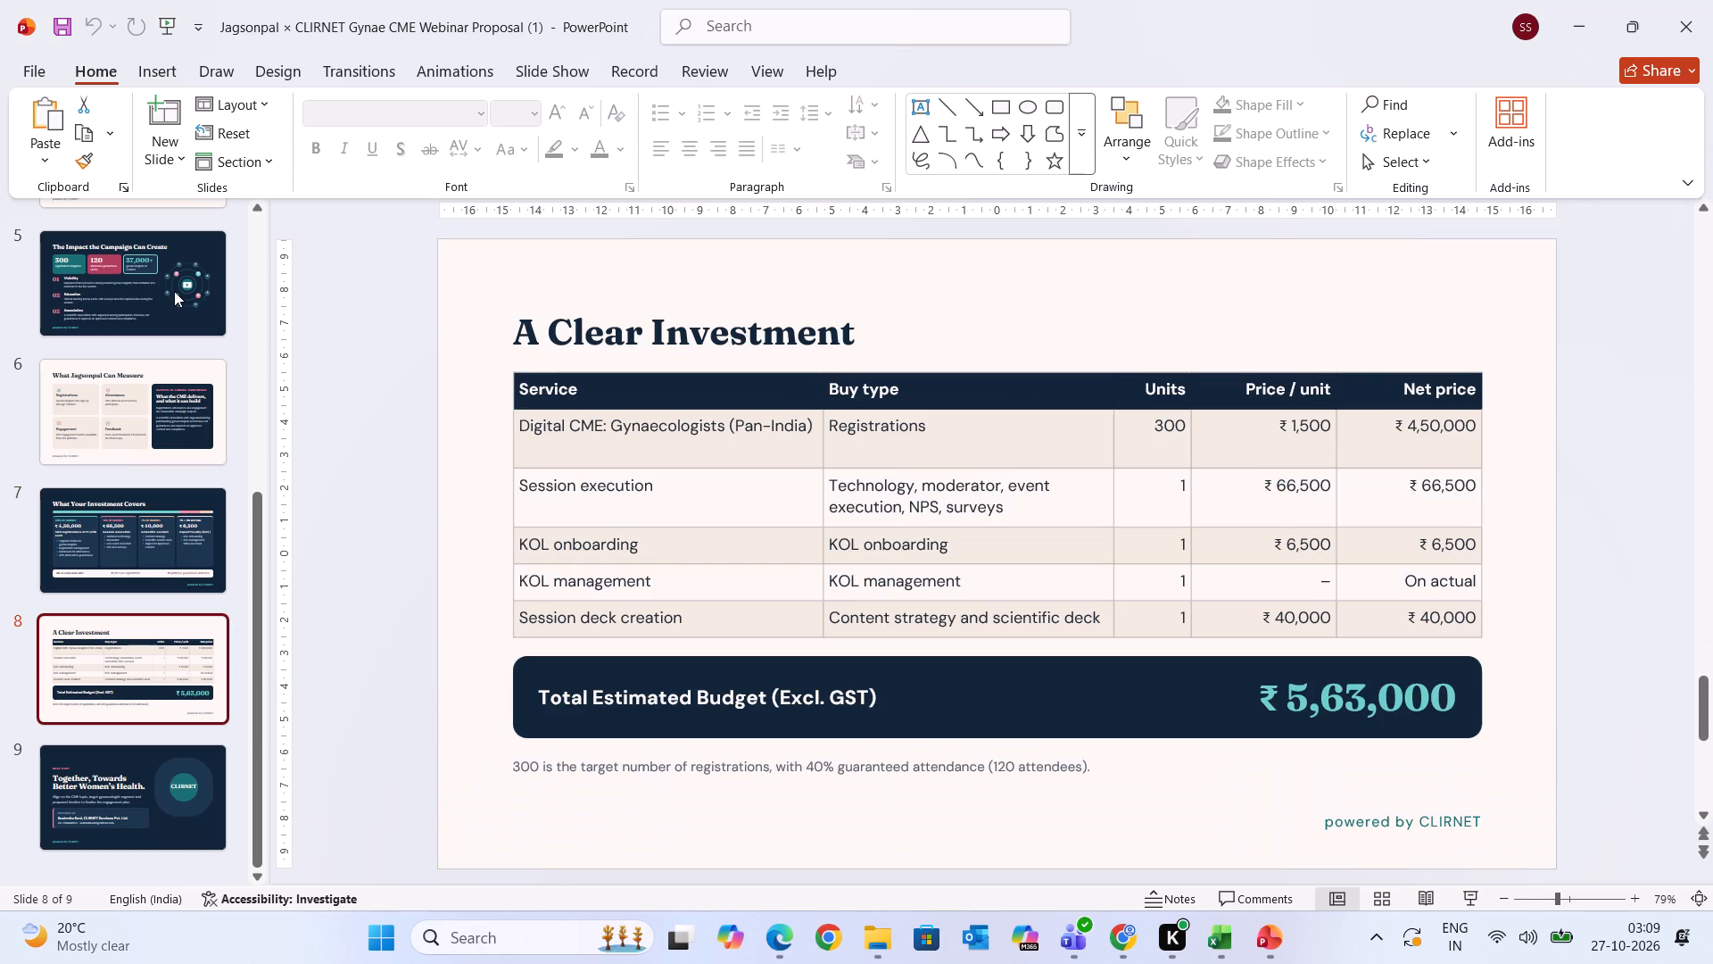
key(Up)
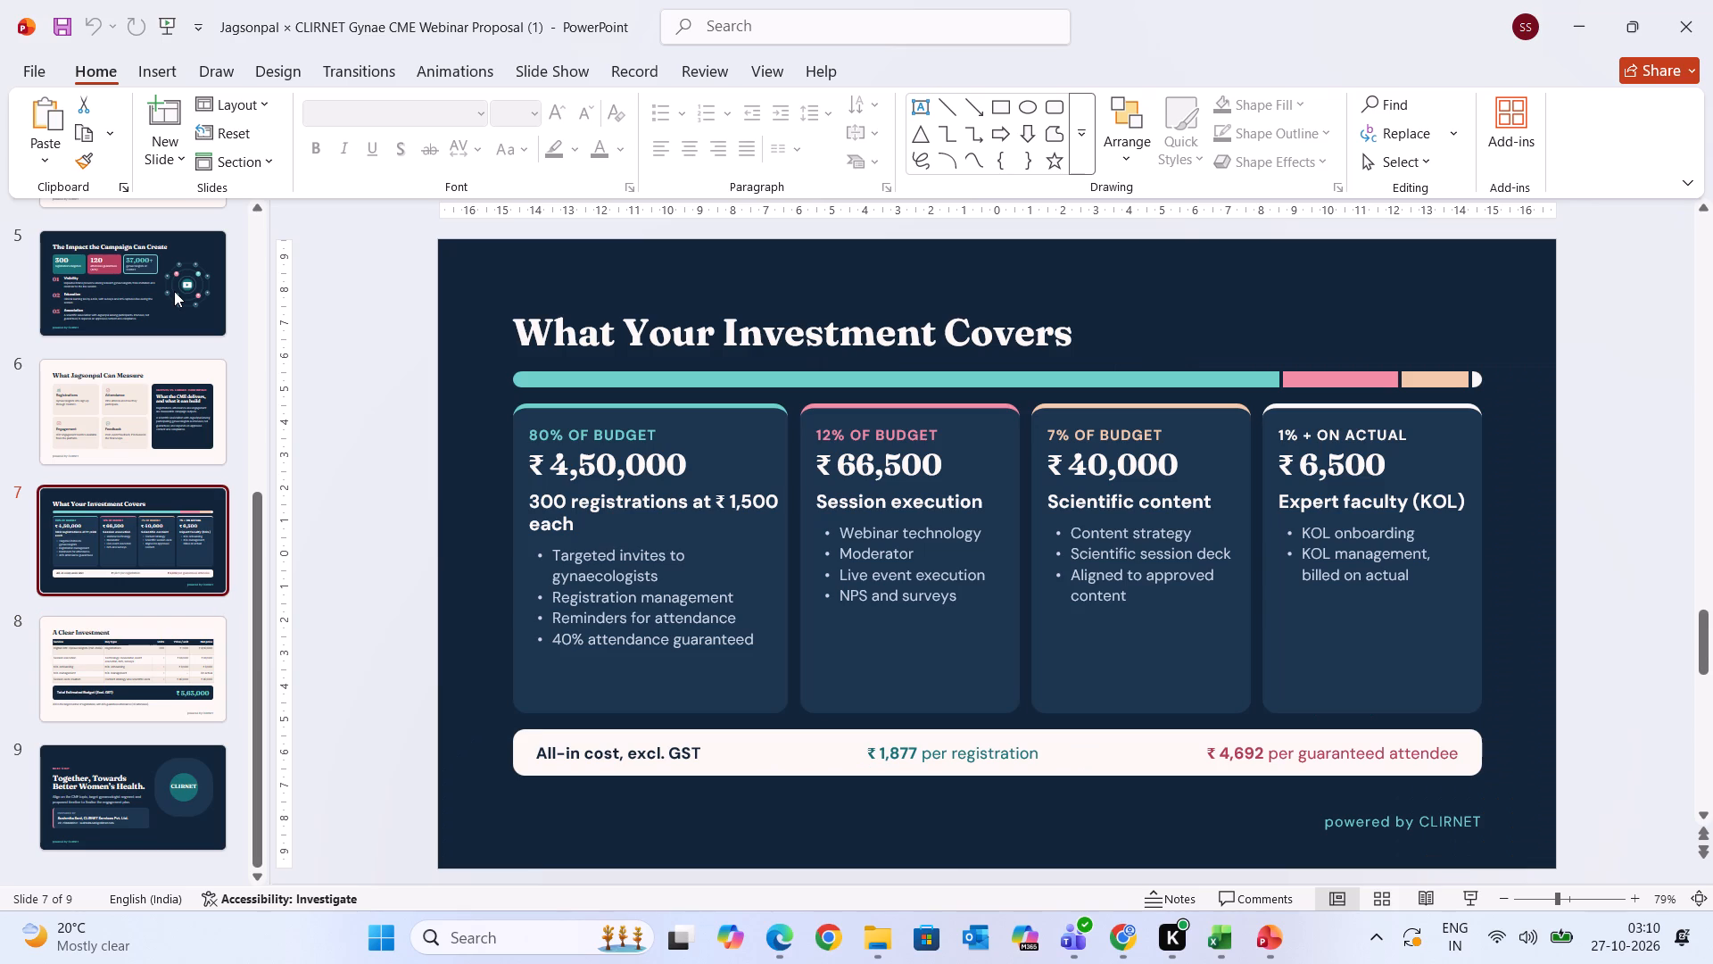
key(Down)
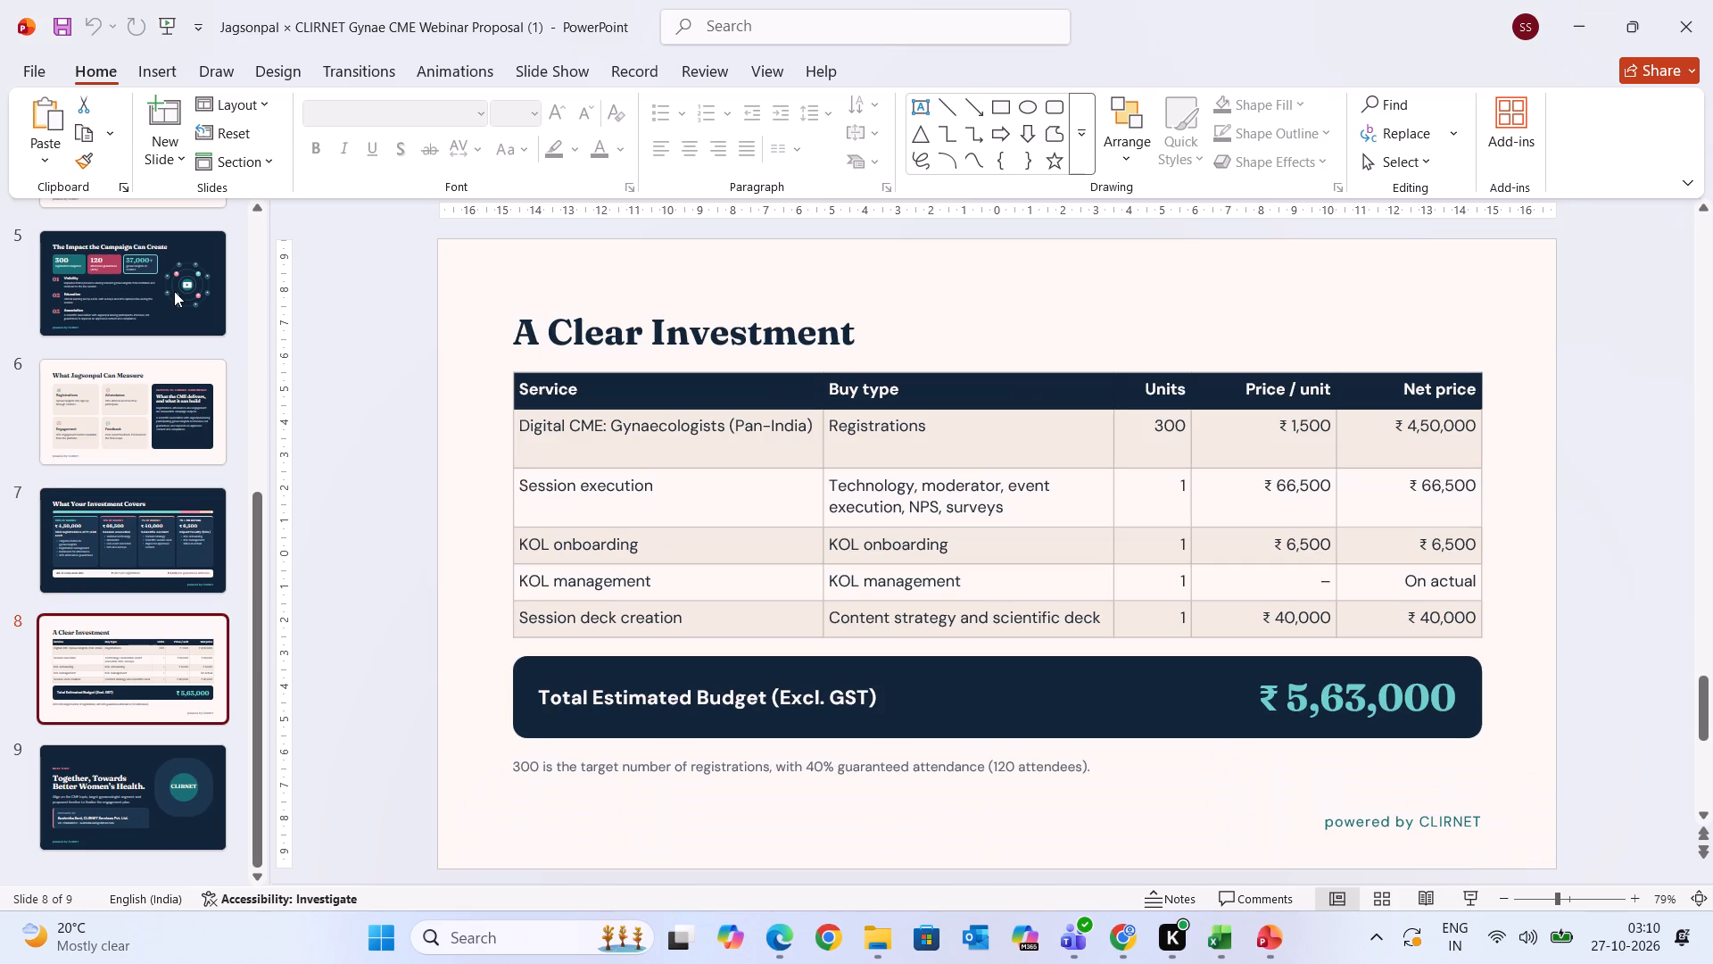
key(Up)
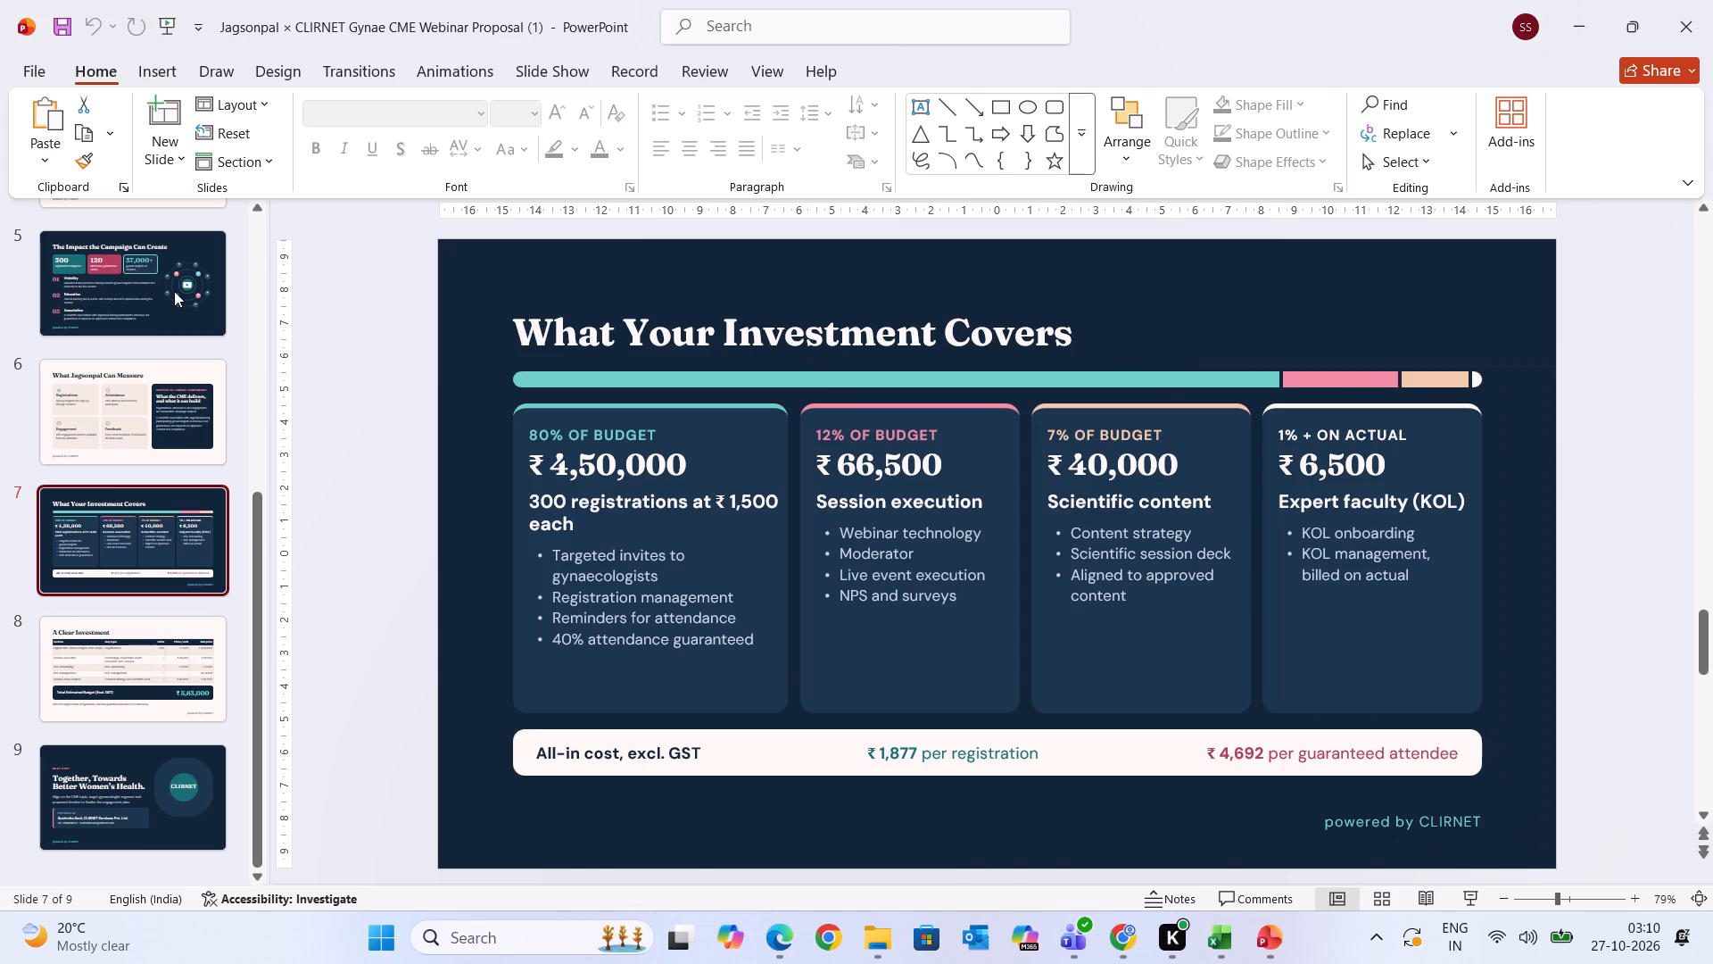
key(Down)
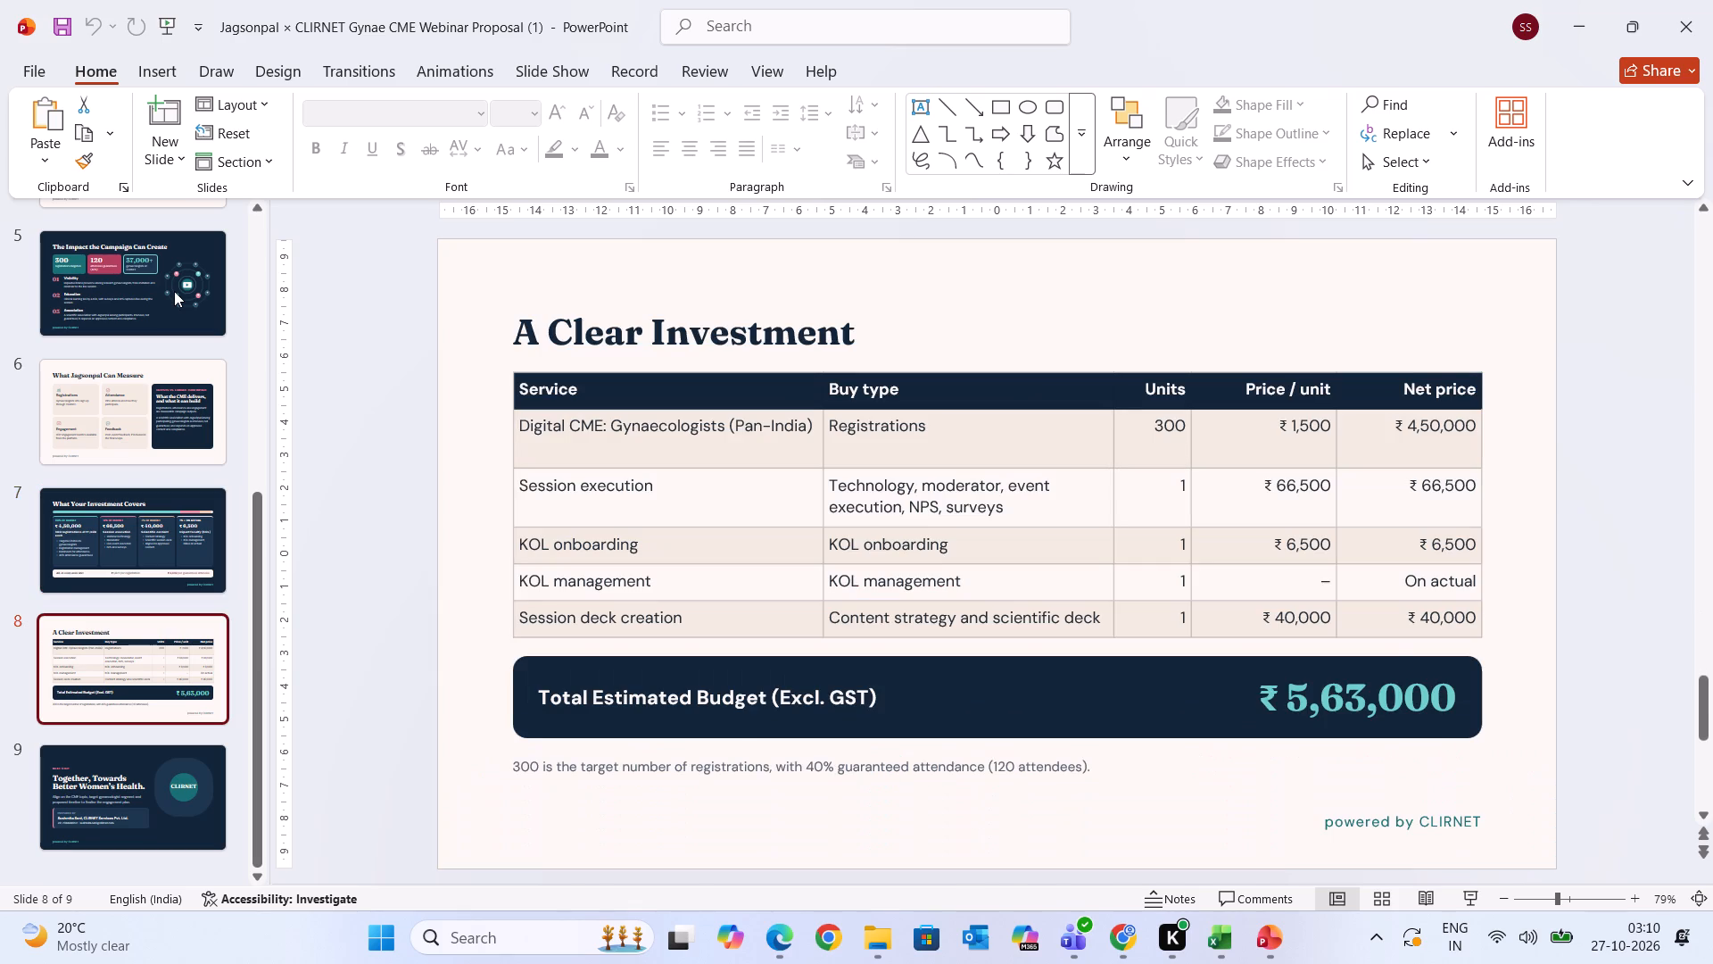
key(Up)
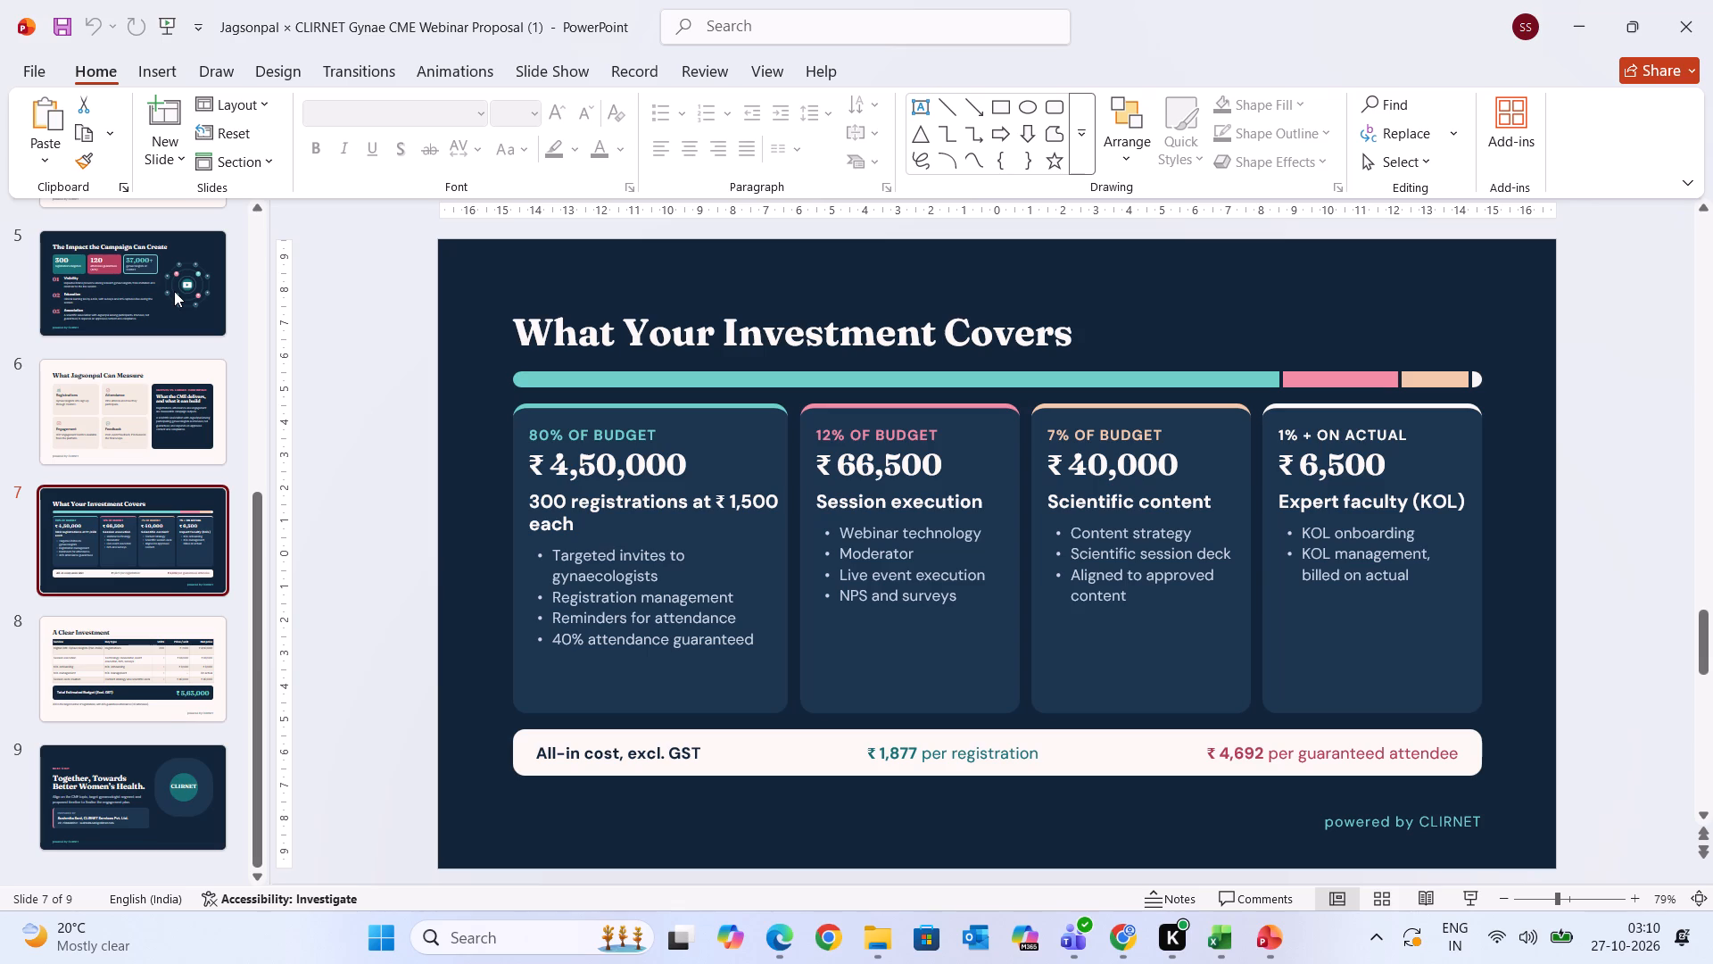
key(Down)
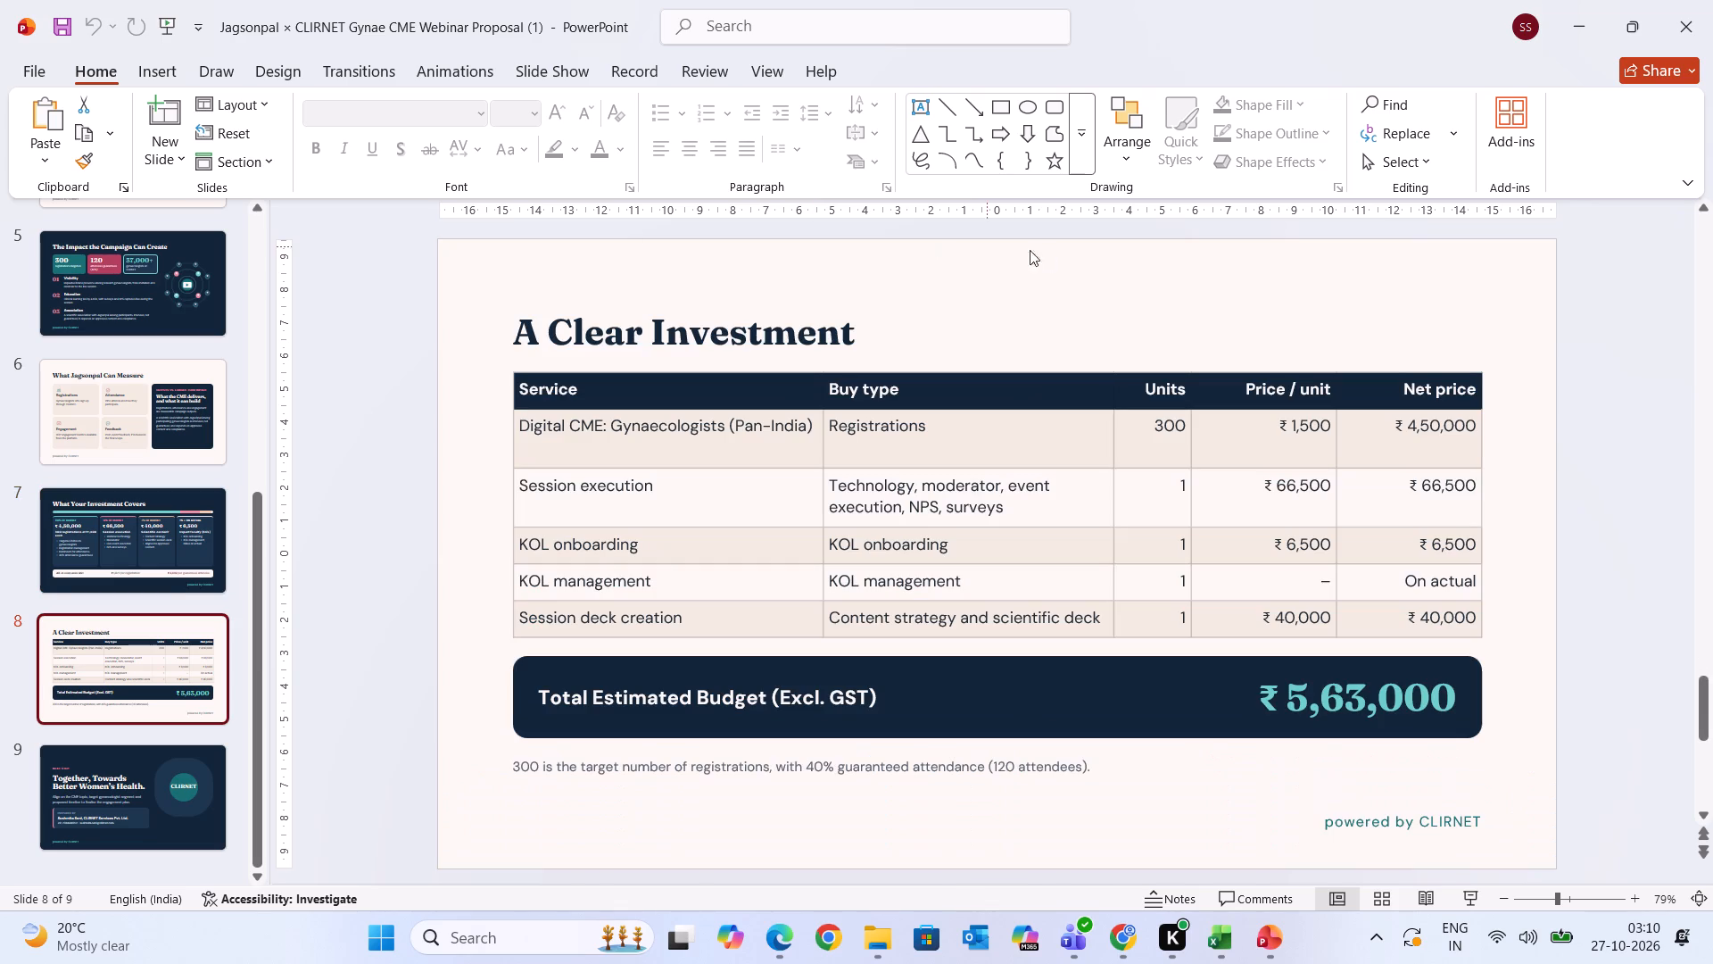
Delete the light background bar behind the all-in cost line on the "What Your Investment Covers" slide.
click(141, 511)
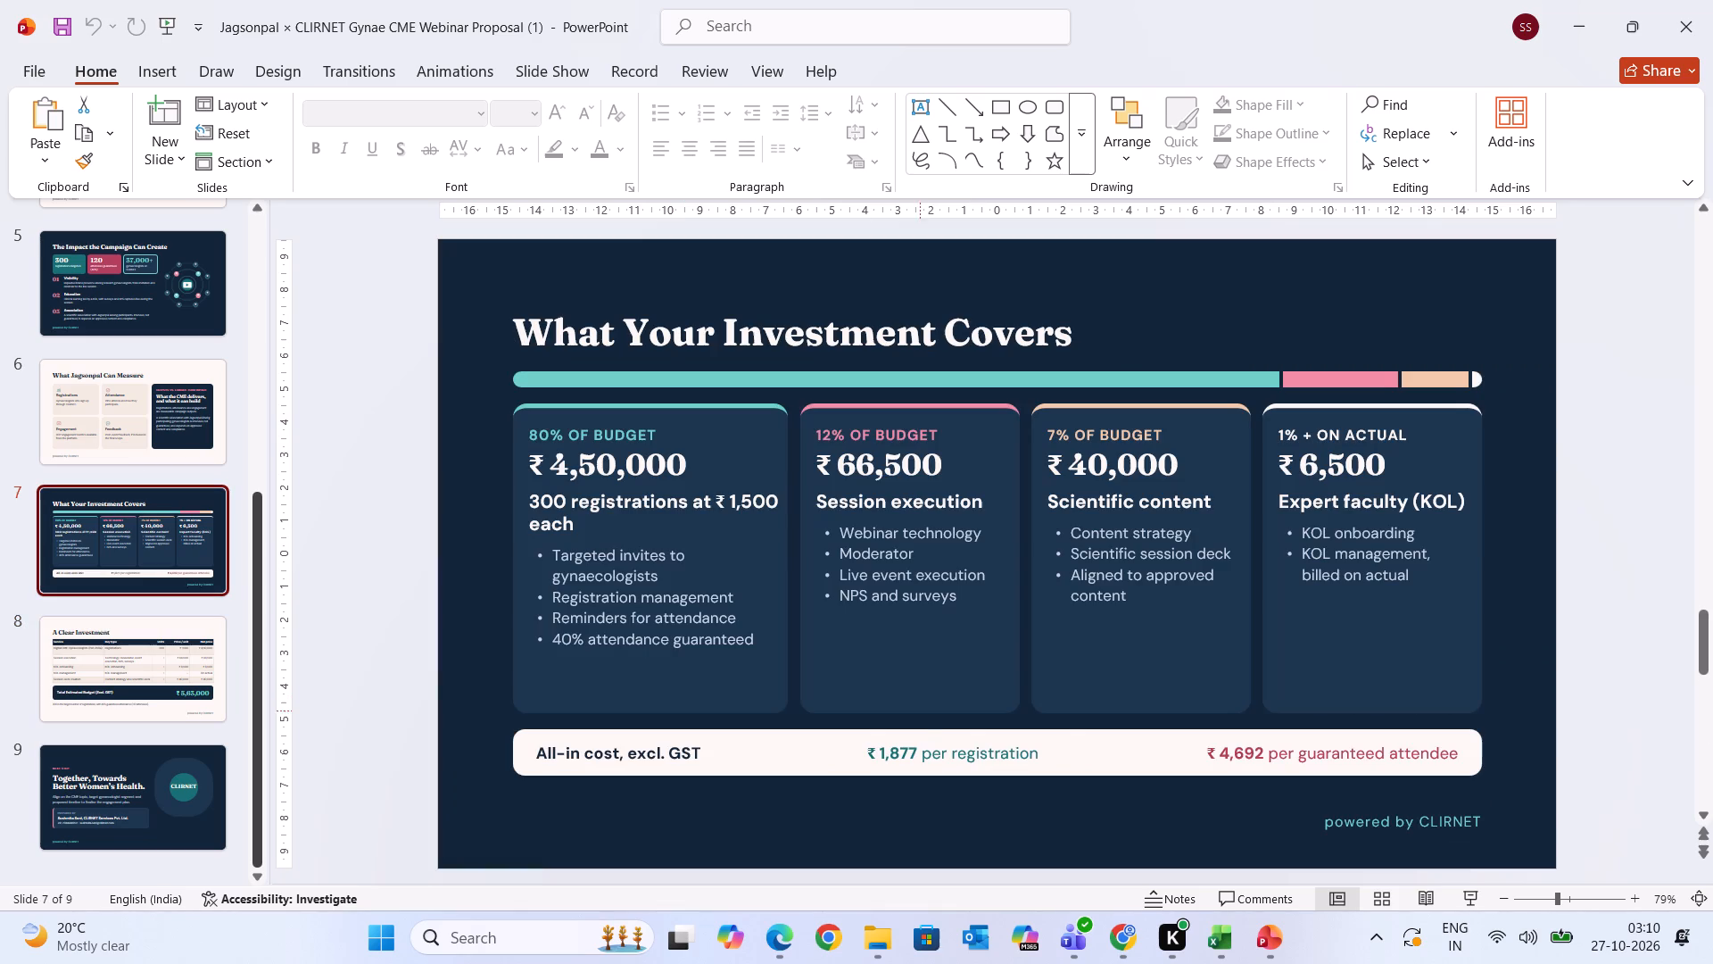
double_click(923, 752)
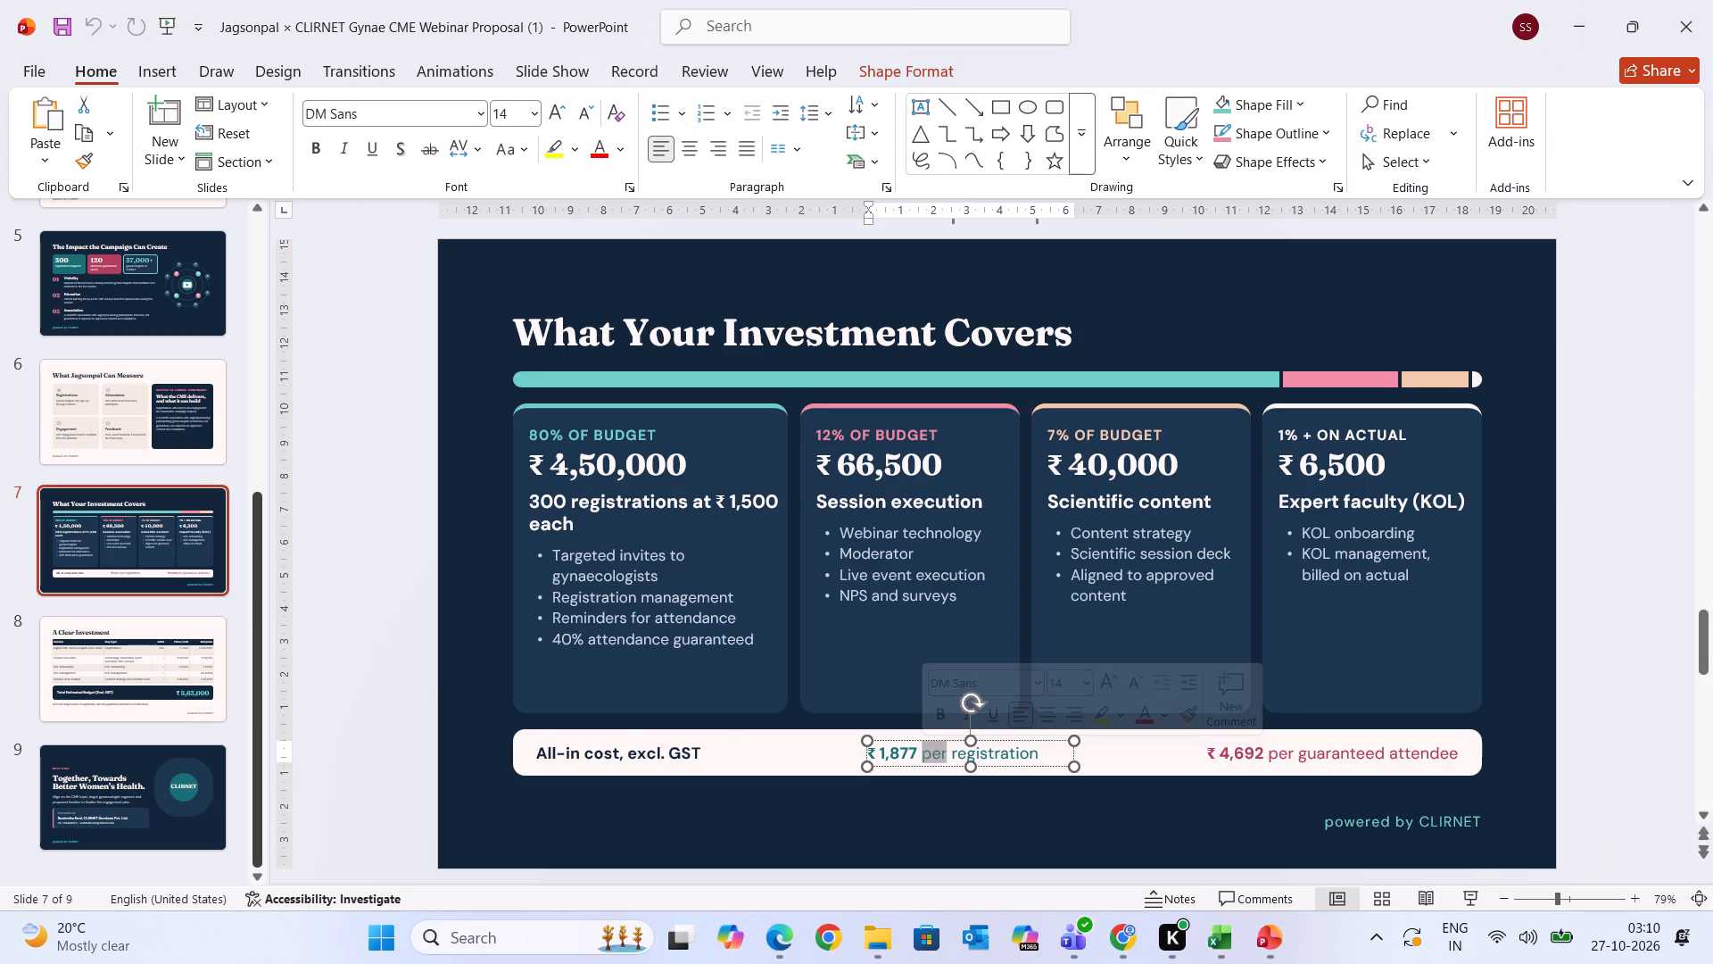
drag(694, 752, 700, 727)
click(700, 727)
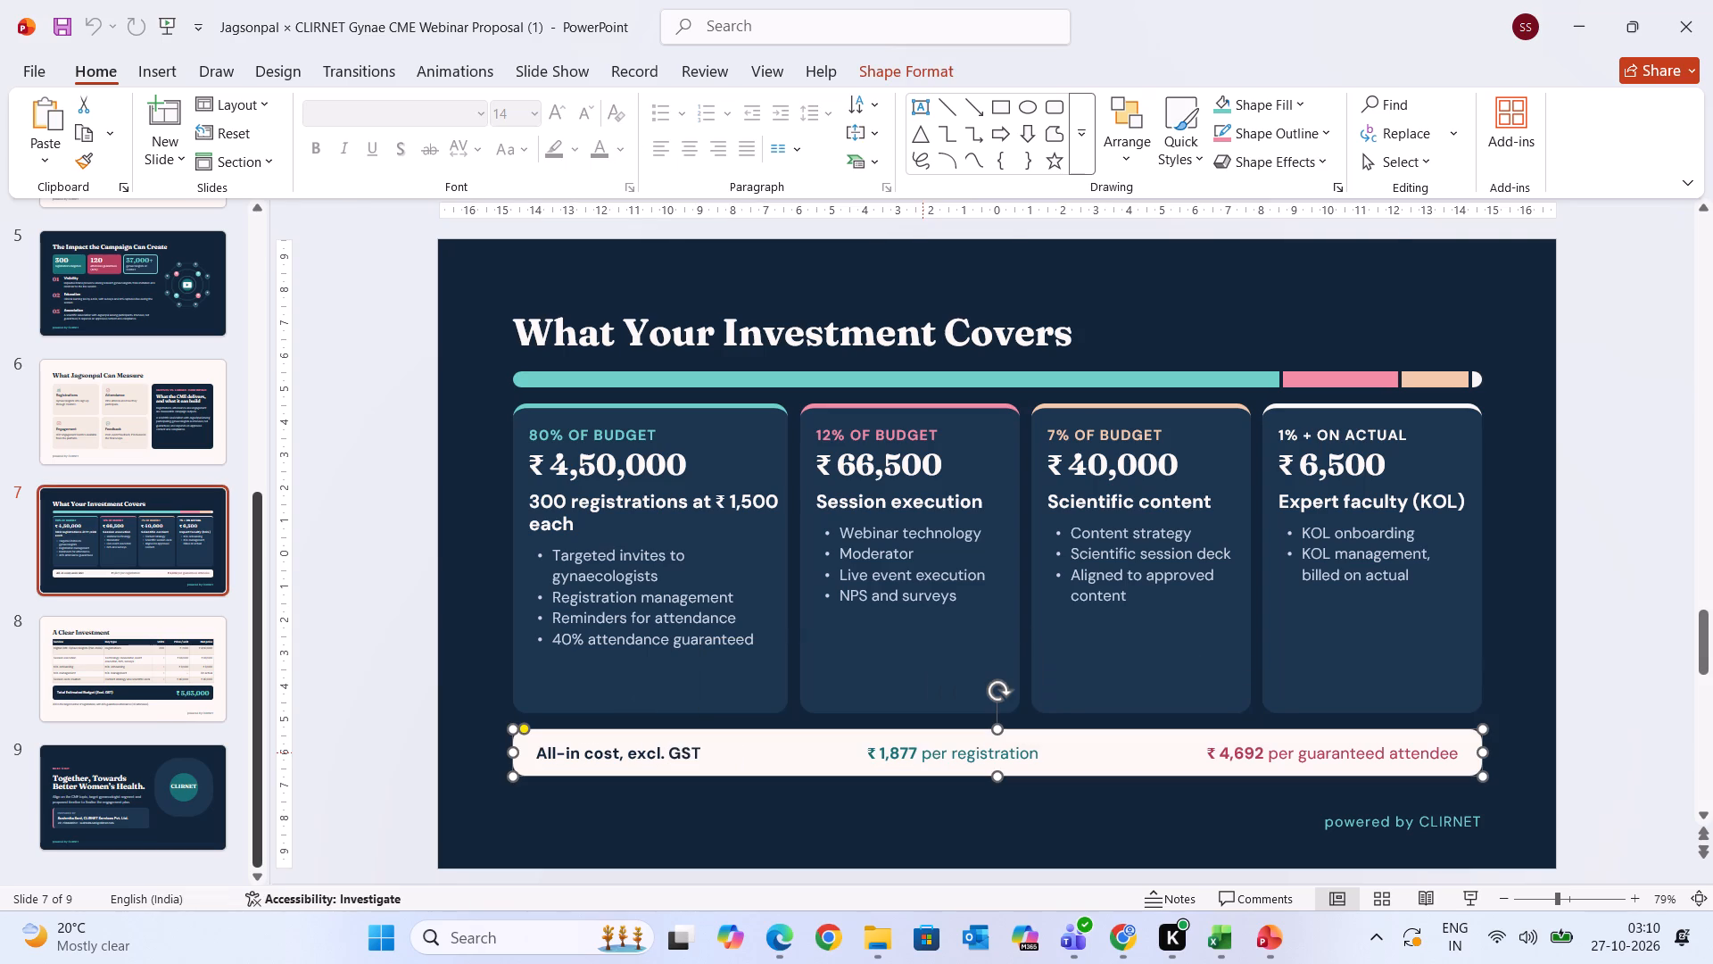
key(Delete)
Delete the all-in "per registration" cost text box below the cards on slide 7.
click(906, 752)
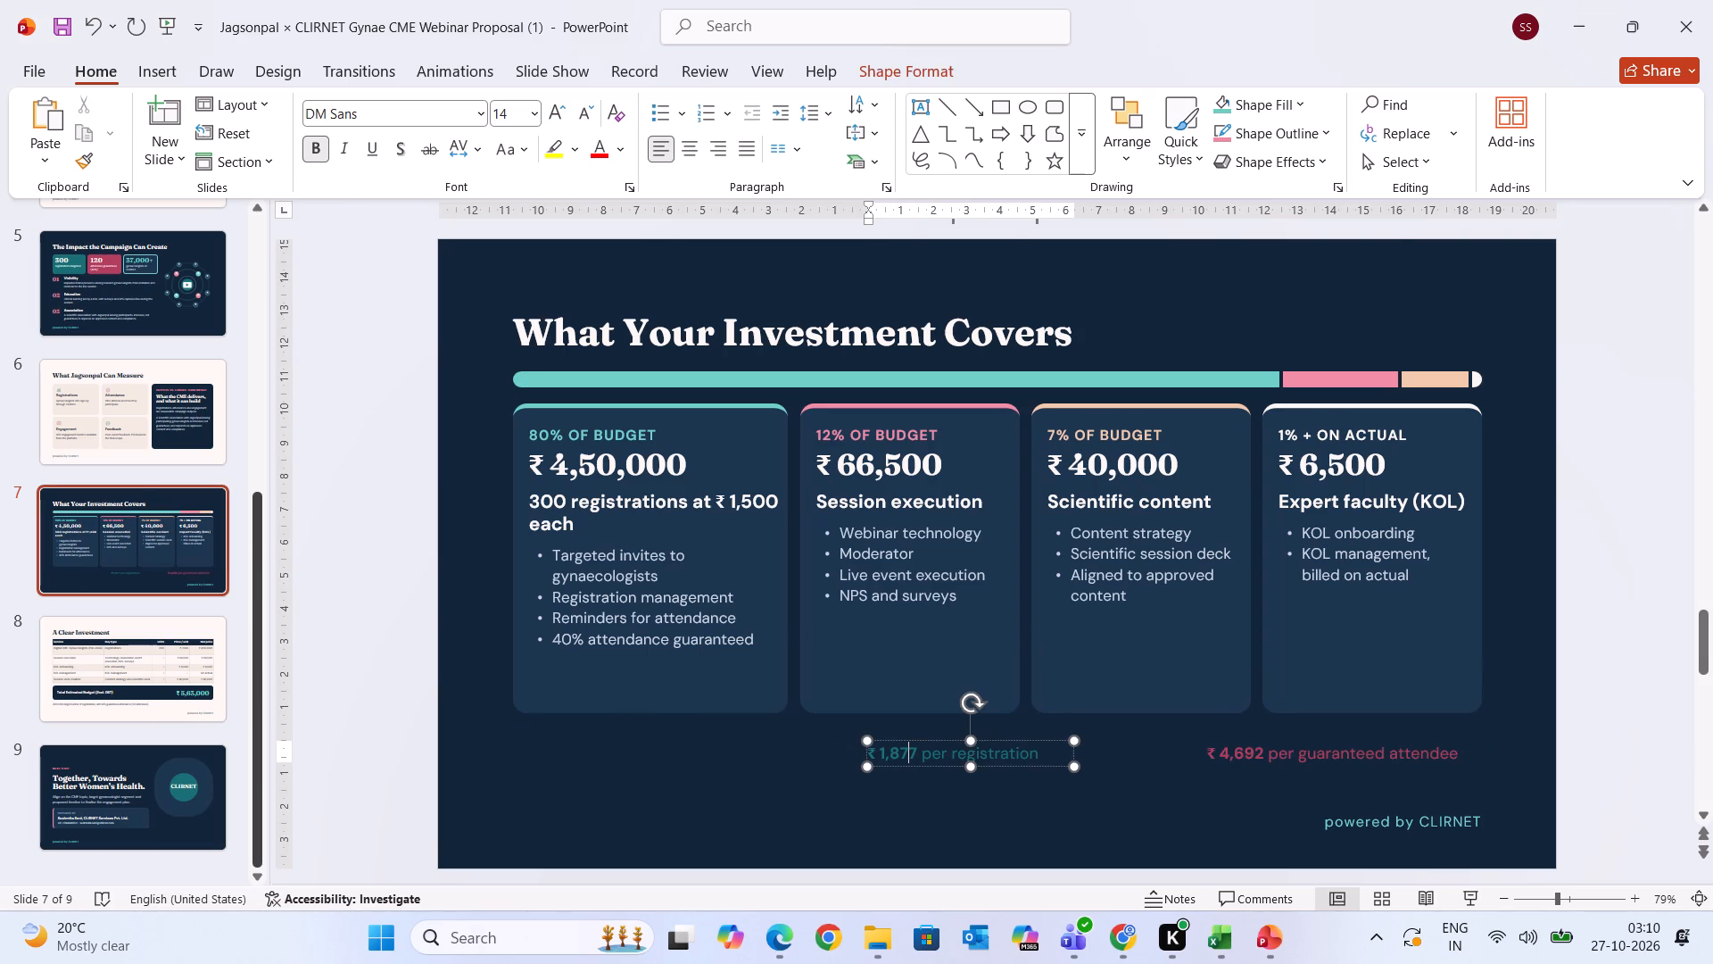
click(930, 744)
click(930, 740)
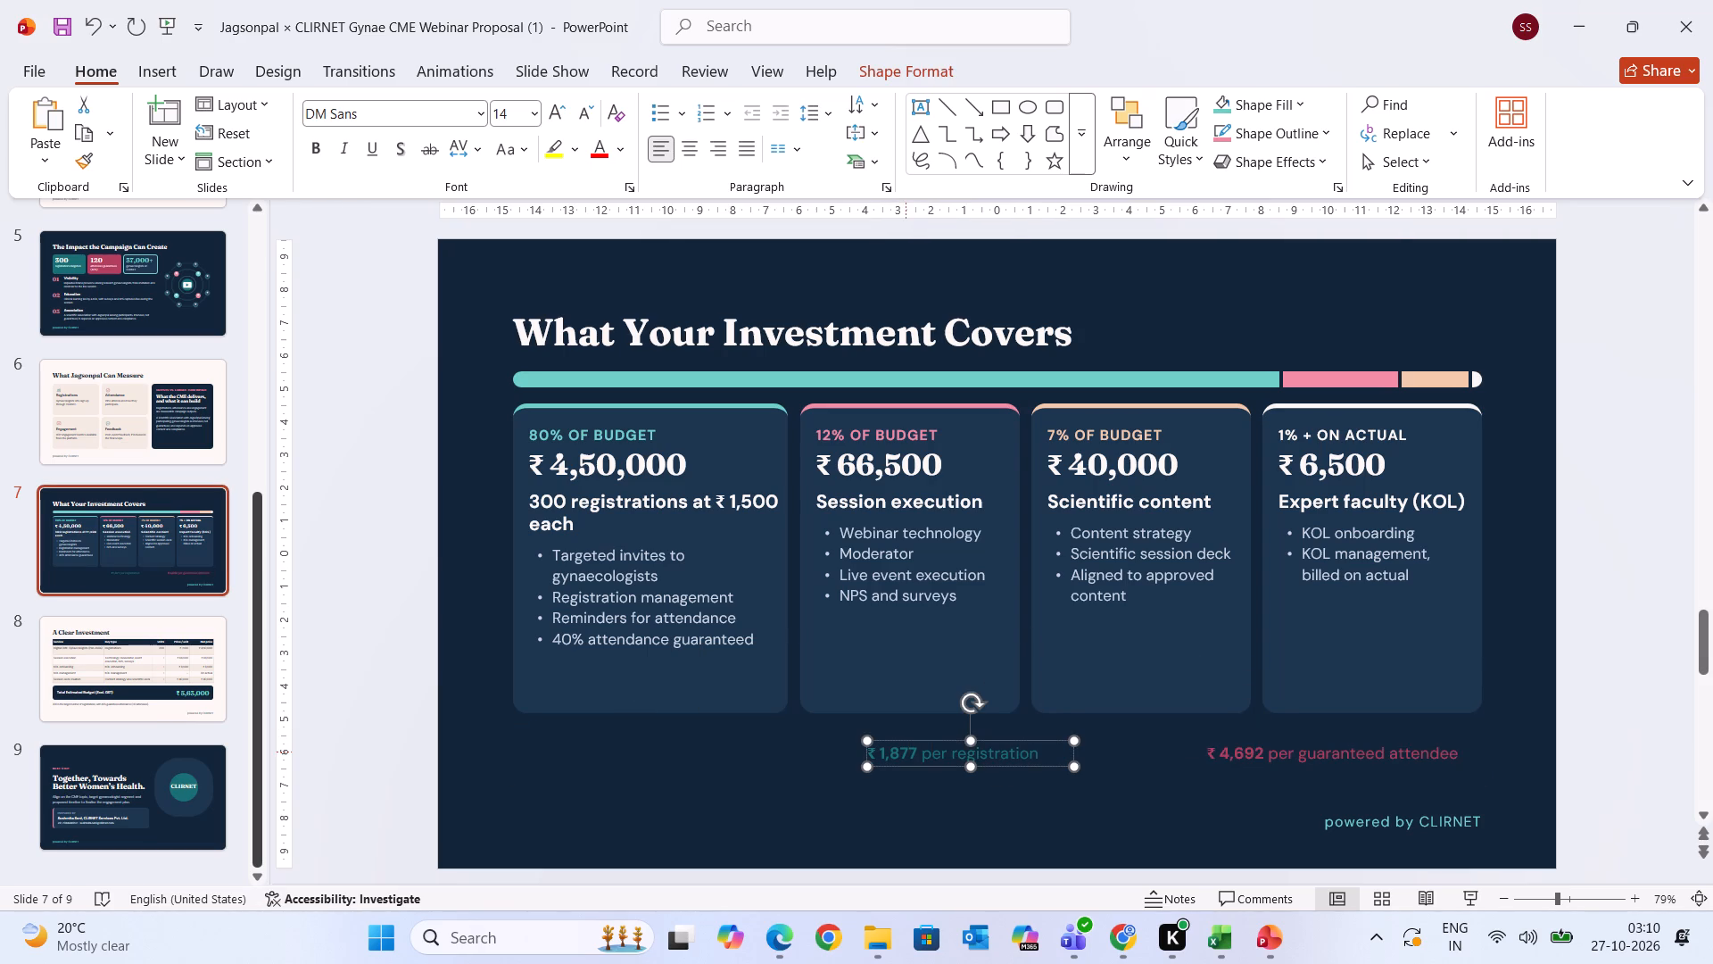
key(Delete)
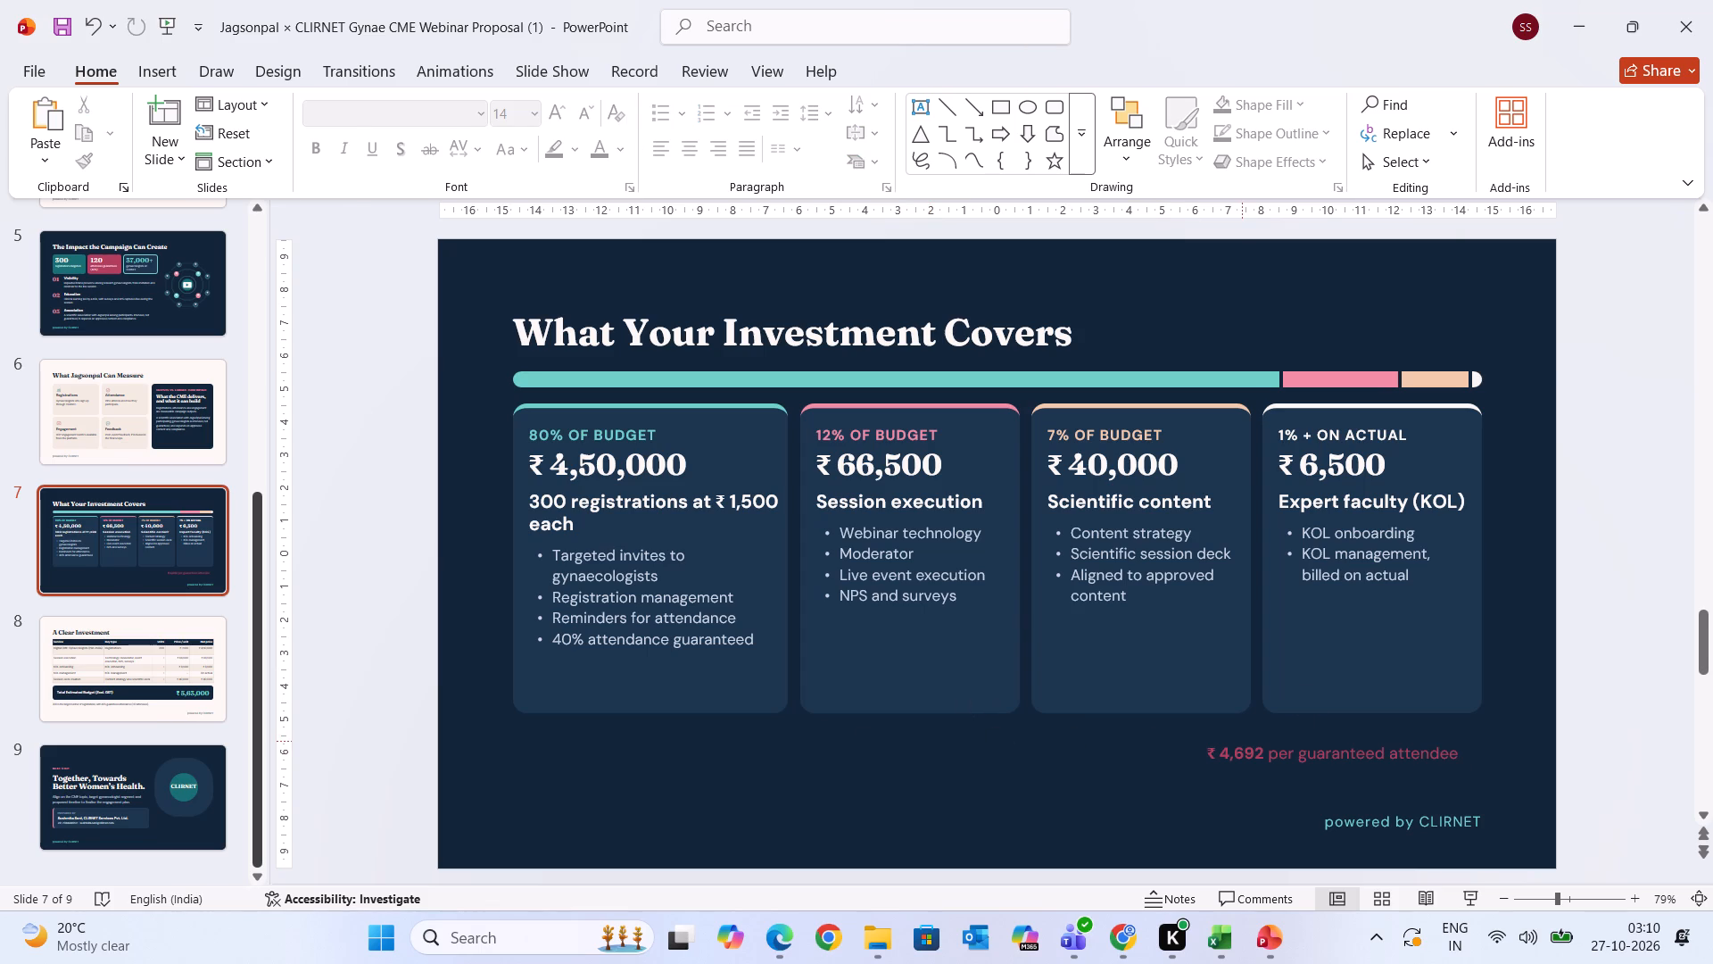
Delete the "per guaranteed attendee" cost text box below the cards on the "What Your Investment Covers" slide.
click(1242, 743)
click(1259, 743)
key(Delete)
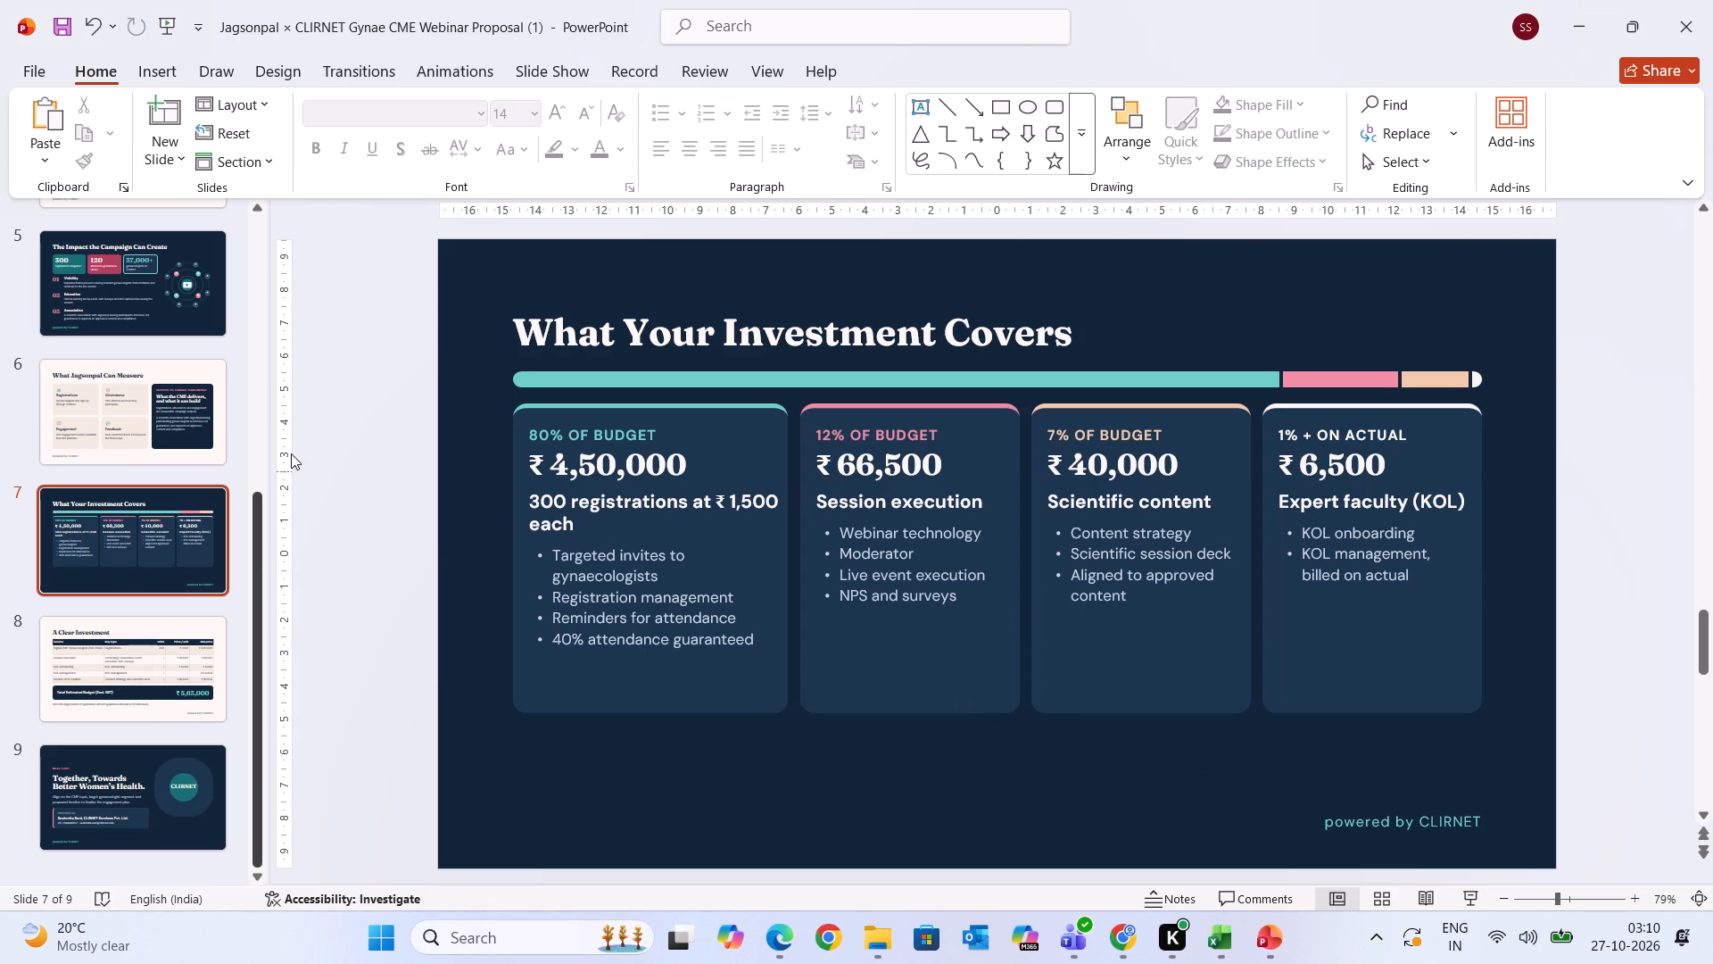
Delete the "powered by CLIRNET" footer text box on slide 5, "The Impact the Campaign Can Create".
click(142, 430)
click(128, 329)
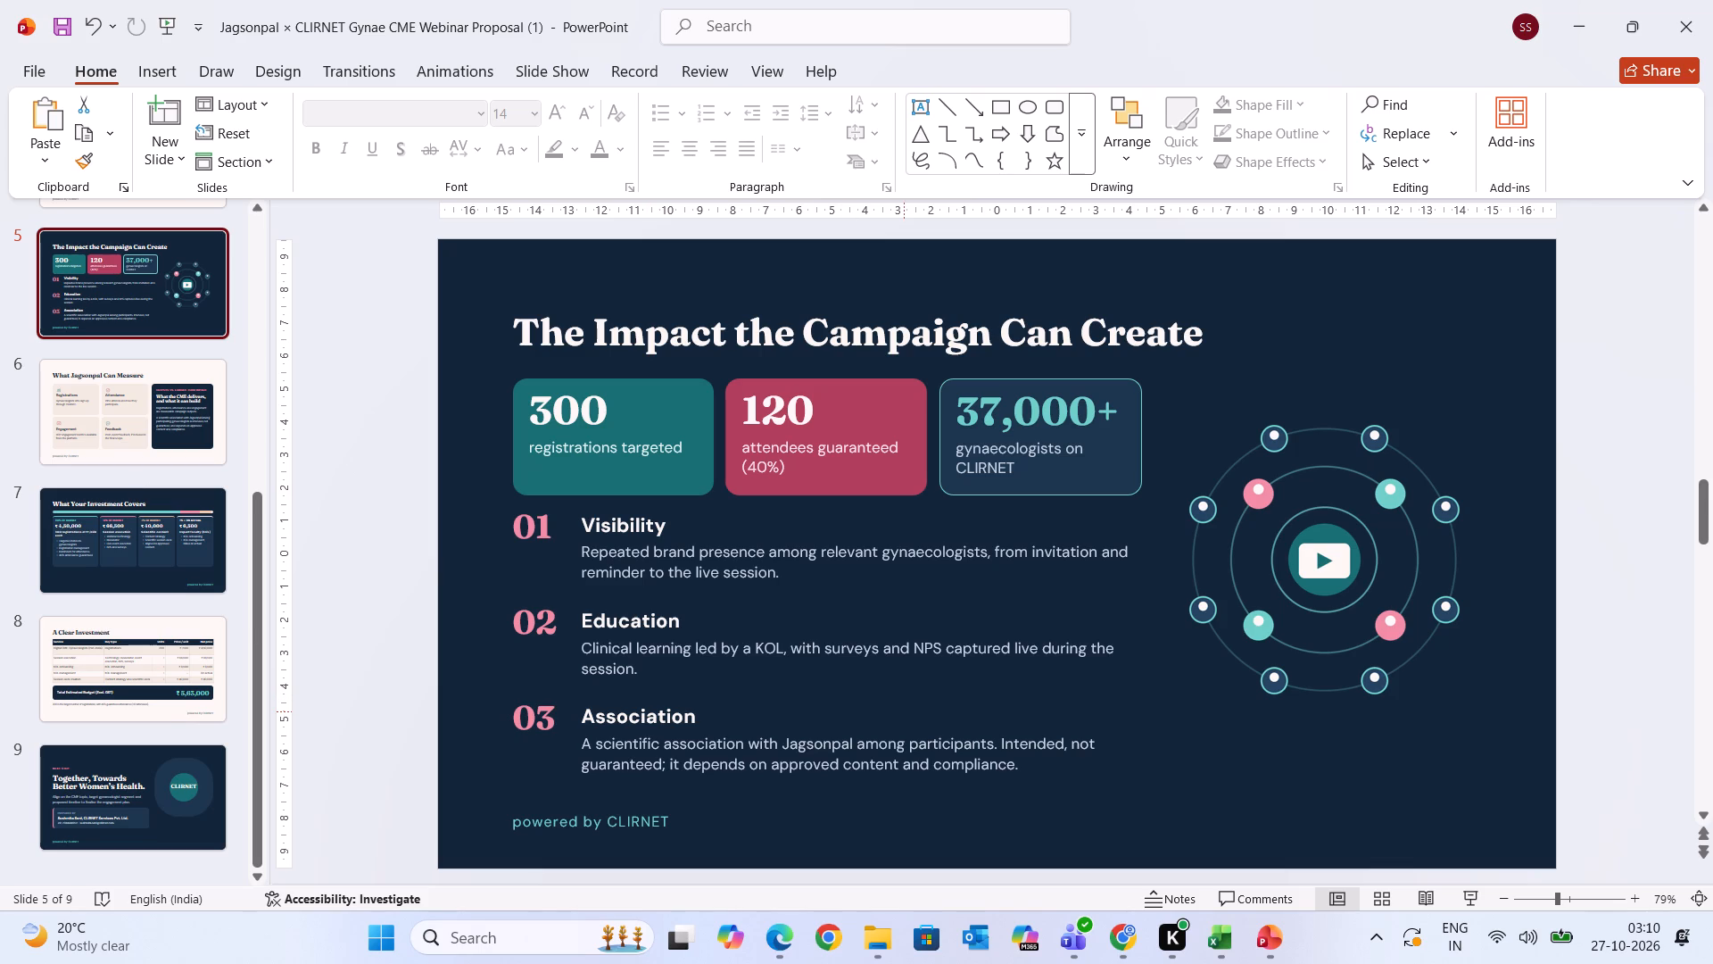
click(705, 549)
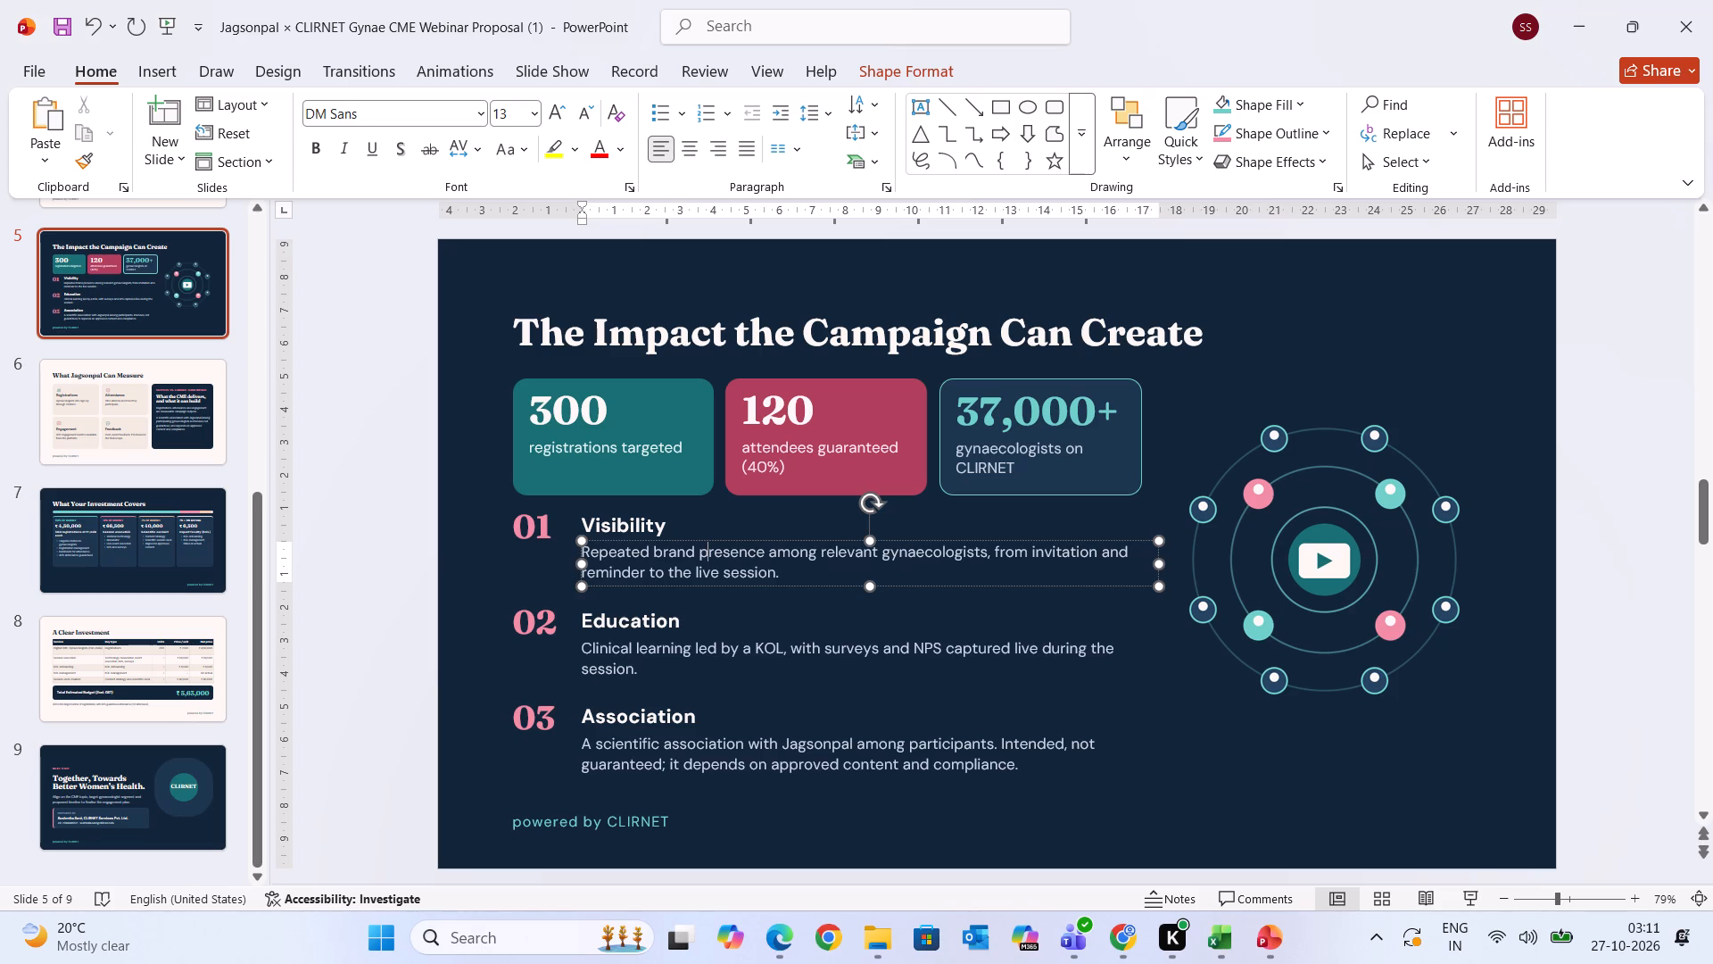
click(624, 824)
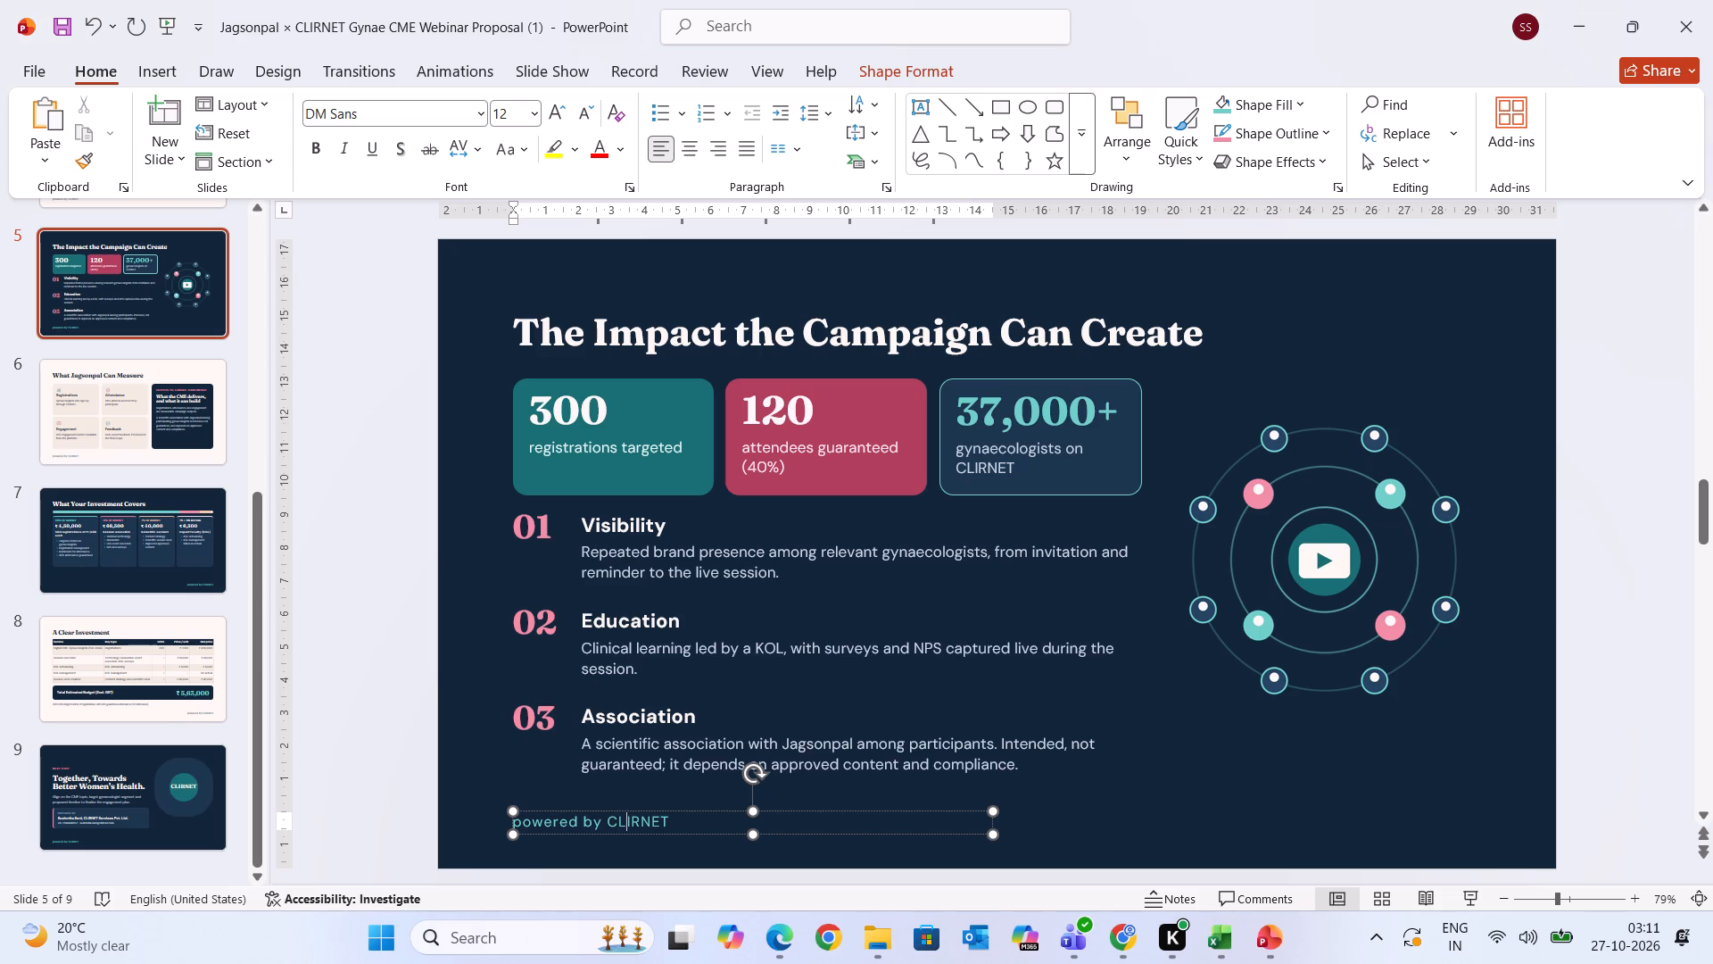
click(631, 813)
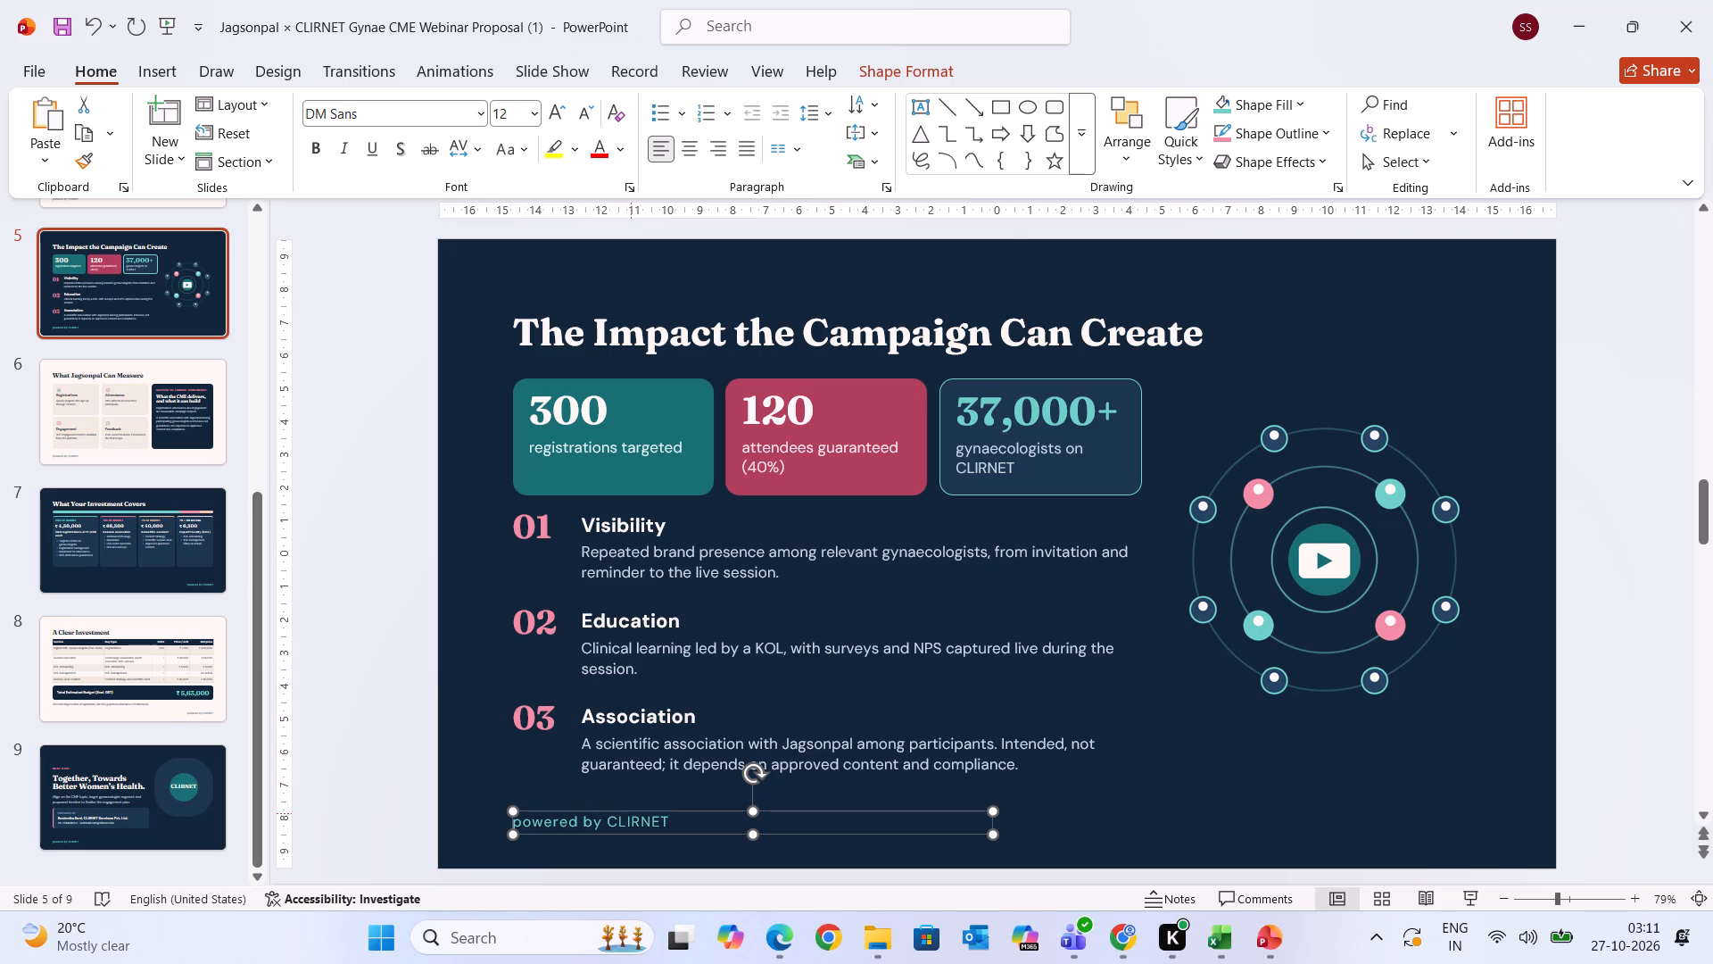
key(Delete)
Delete the circular network illustration with the play symbol from slide 5.
click(1335, 569)
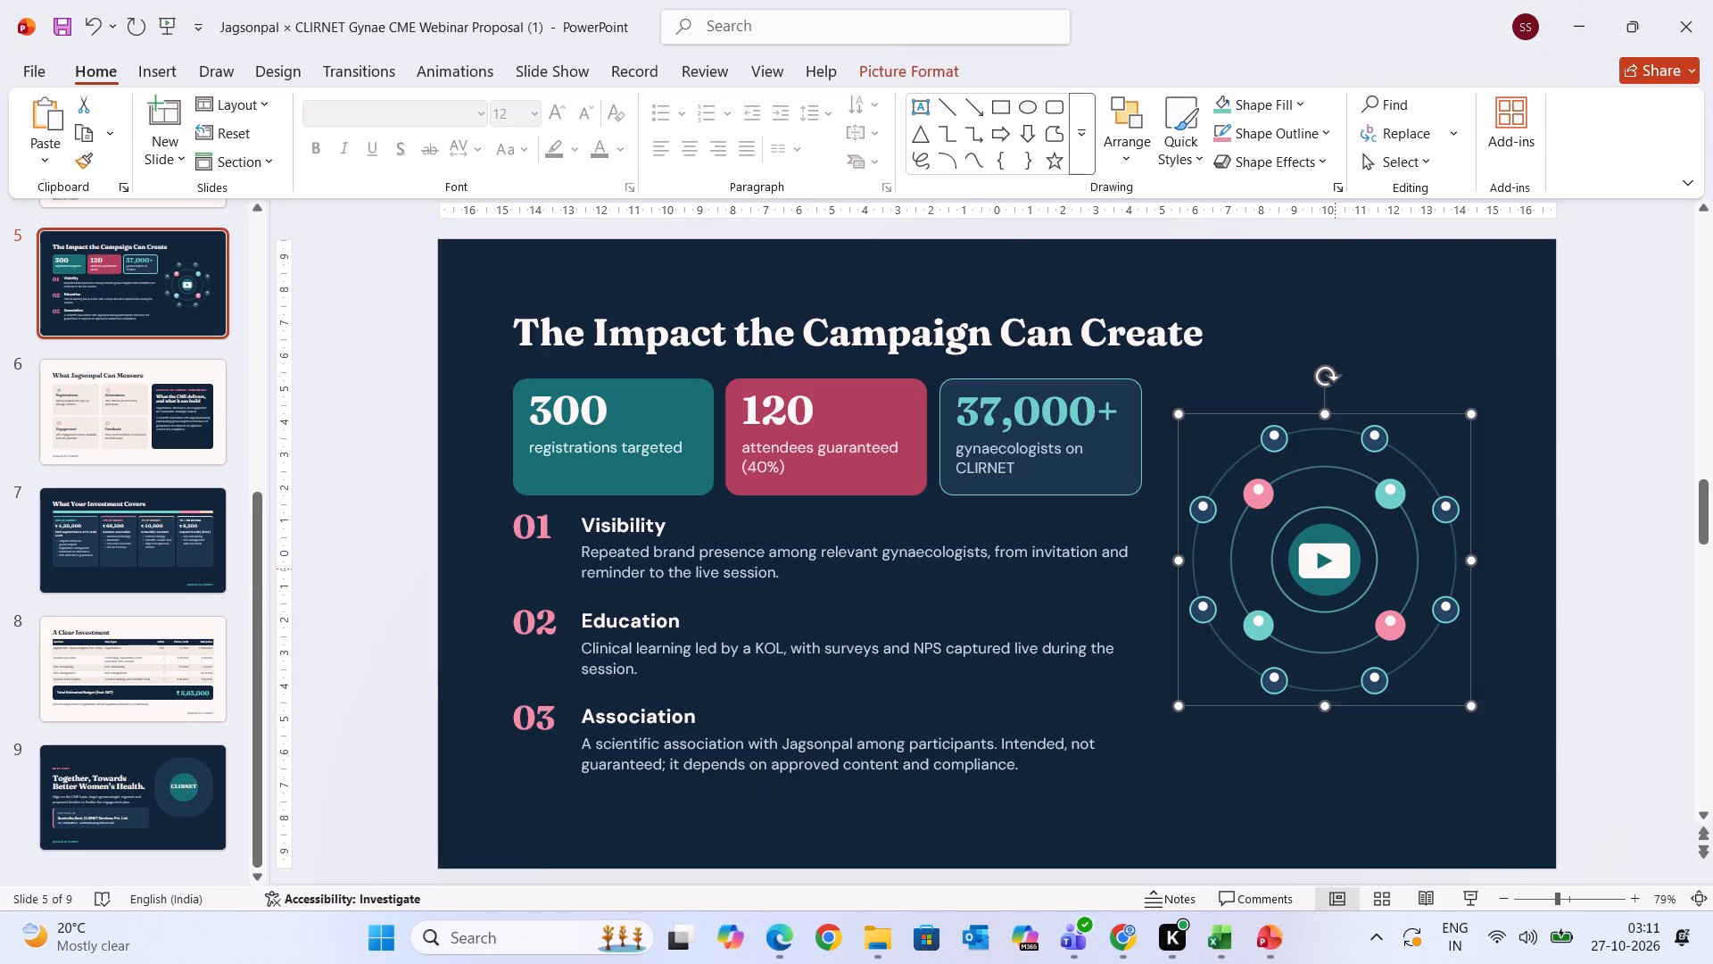
key(Delete)
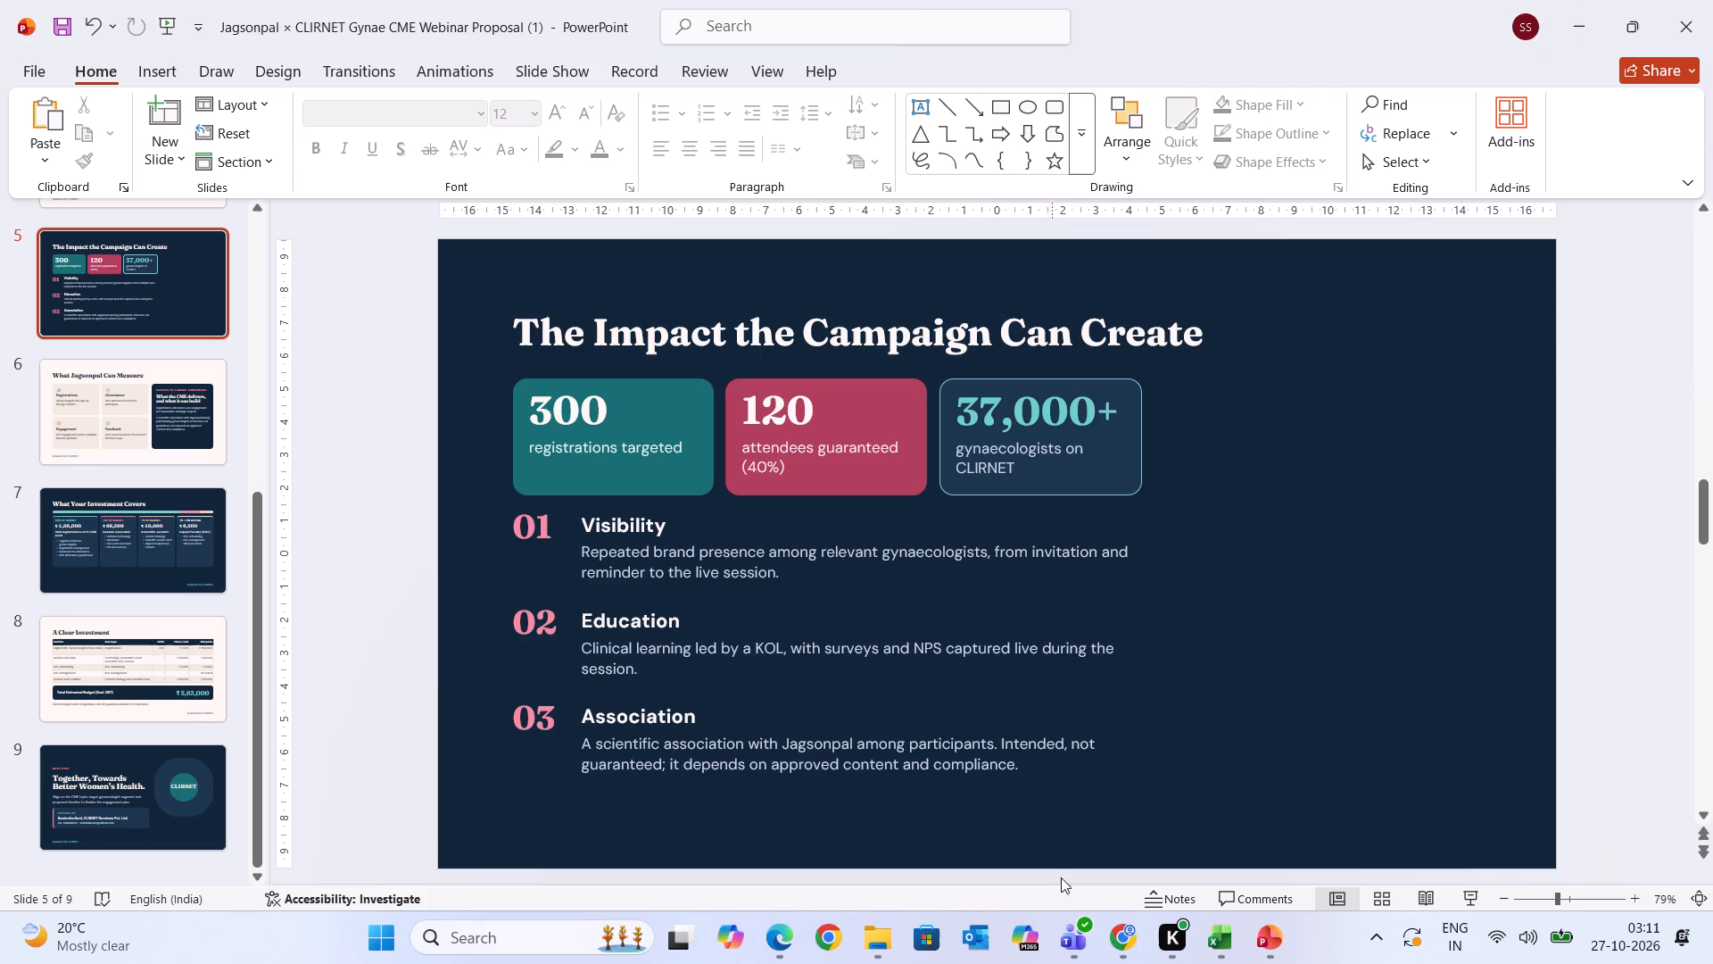
Open the Dental_SOW_CME Webinar_Dabur Red (2) presentation from the Downloads folder.
click(864, 938)
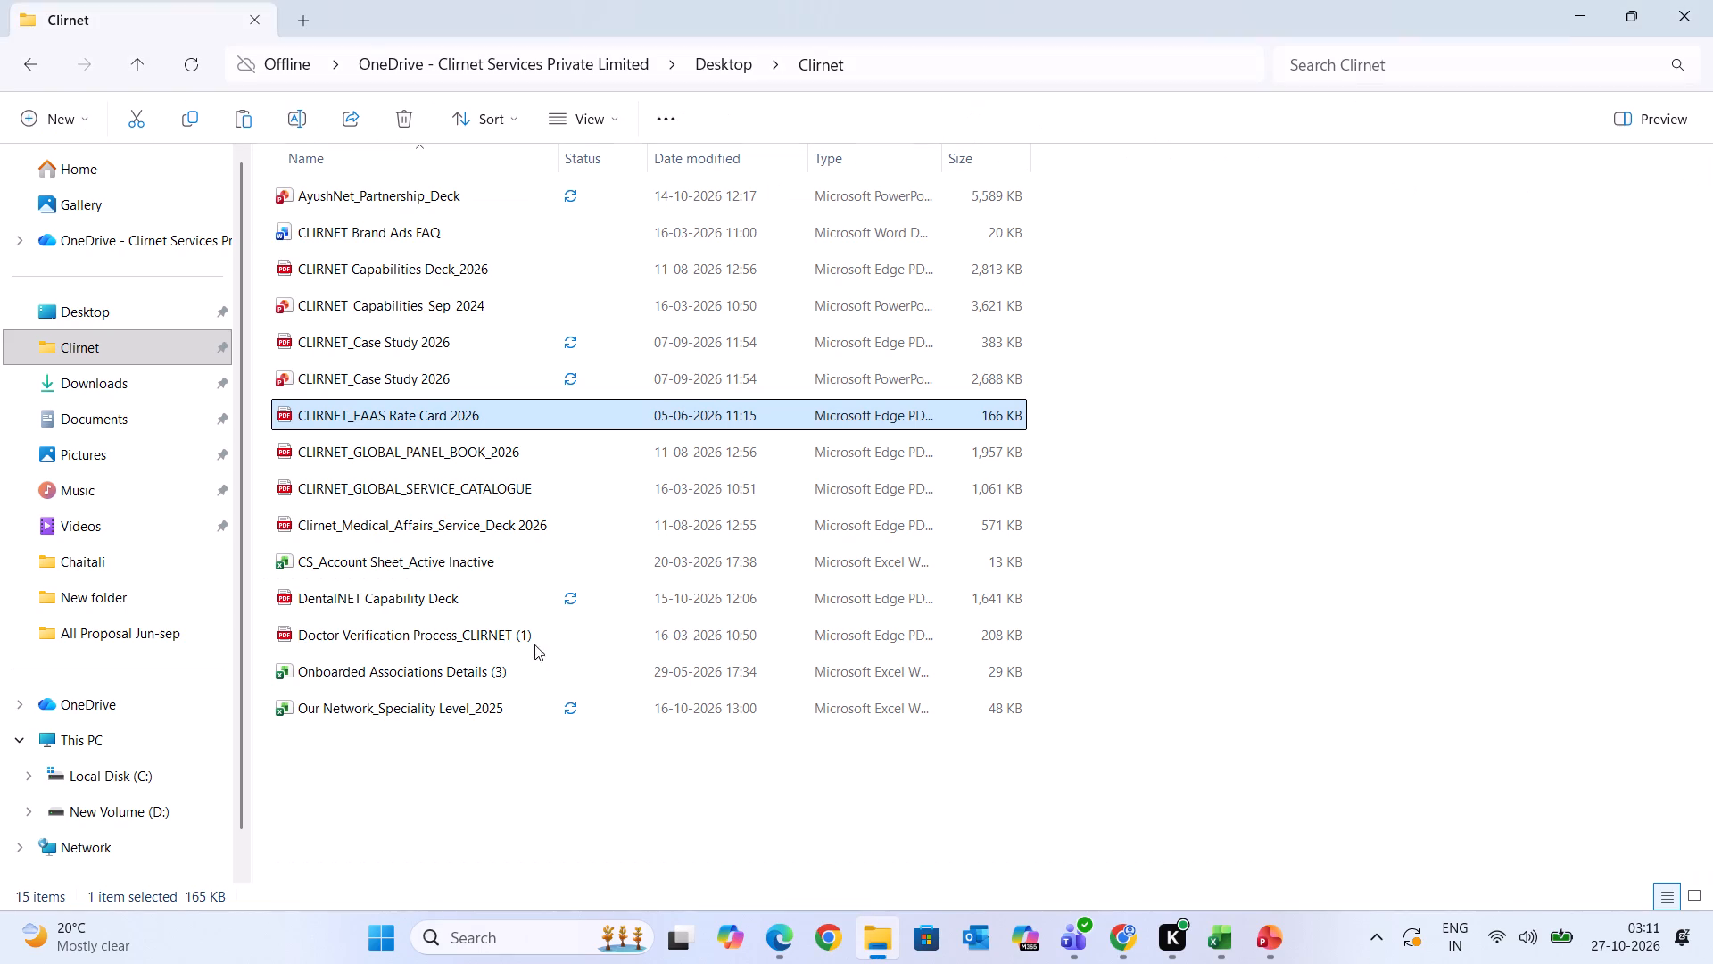
click(109, 374)
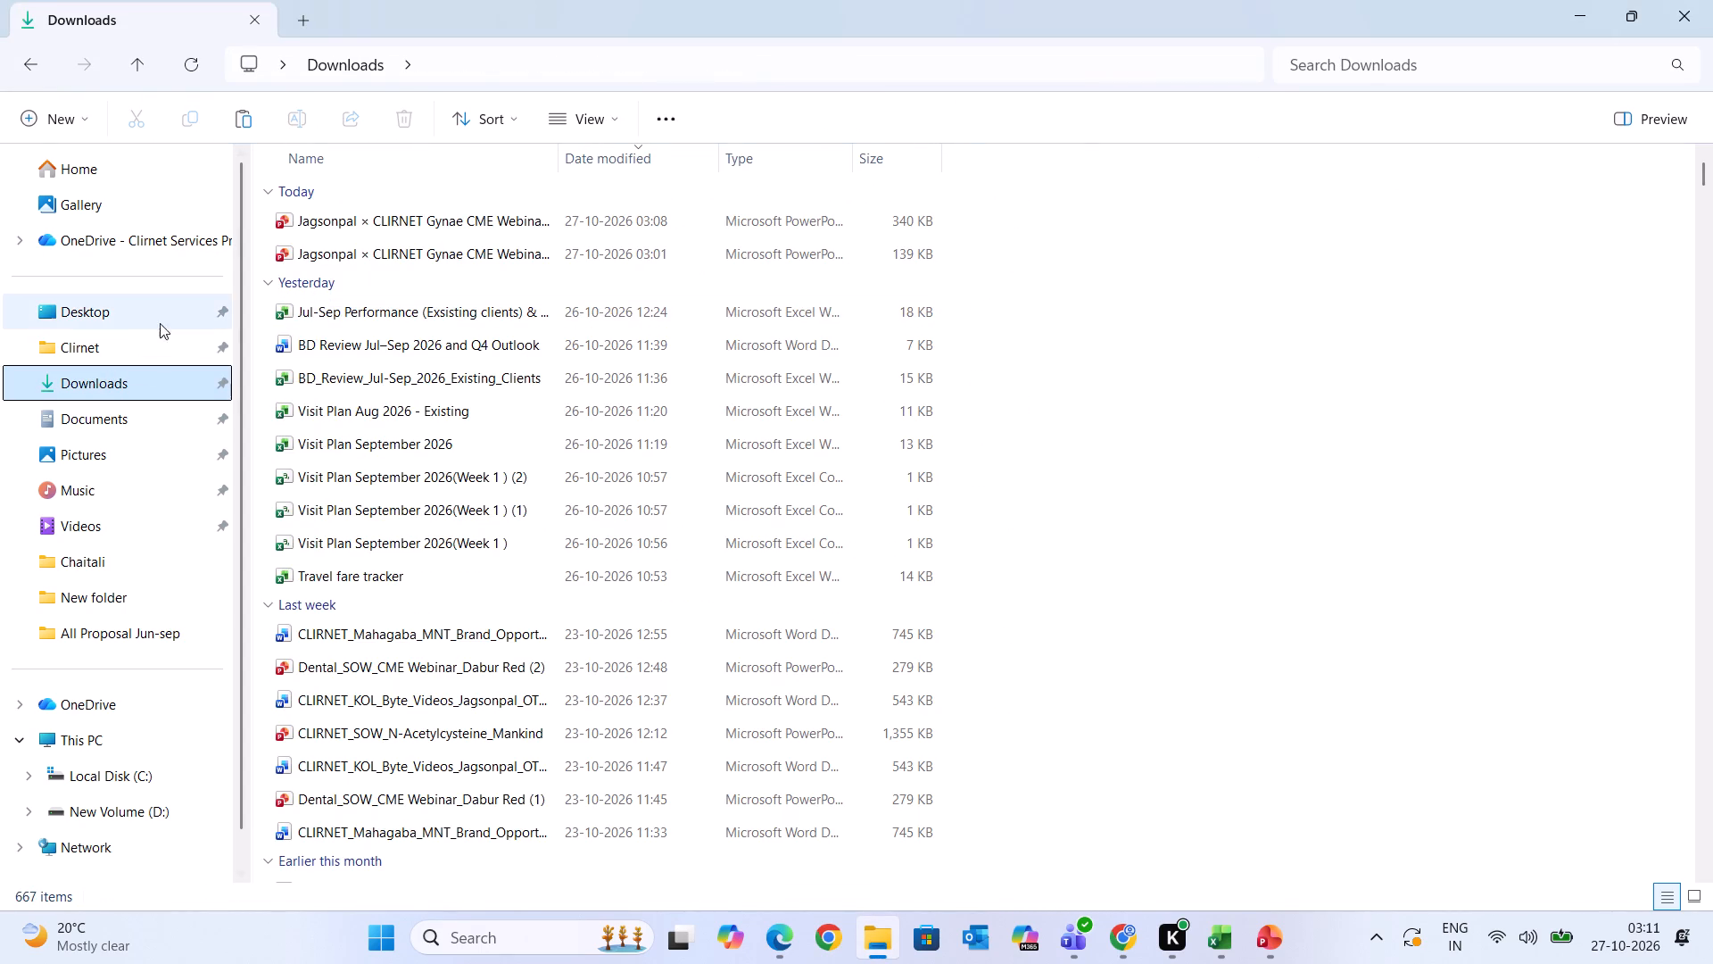
click(148, 322)
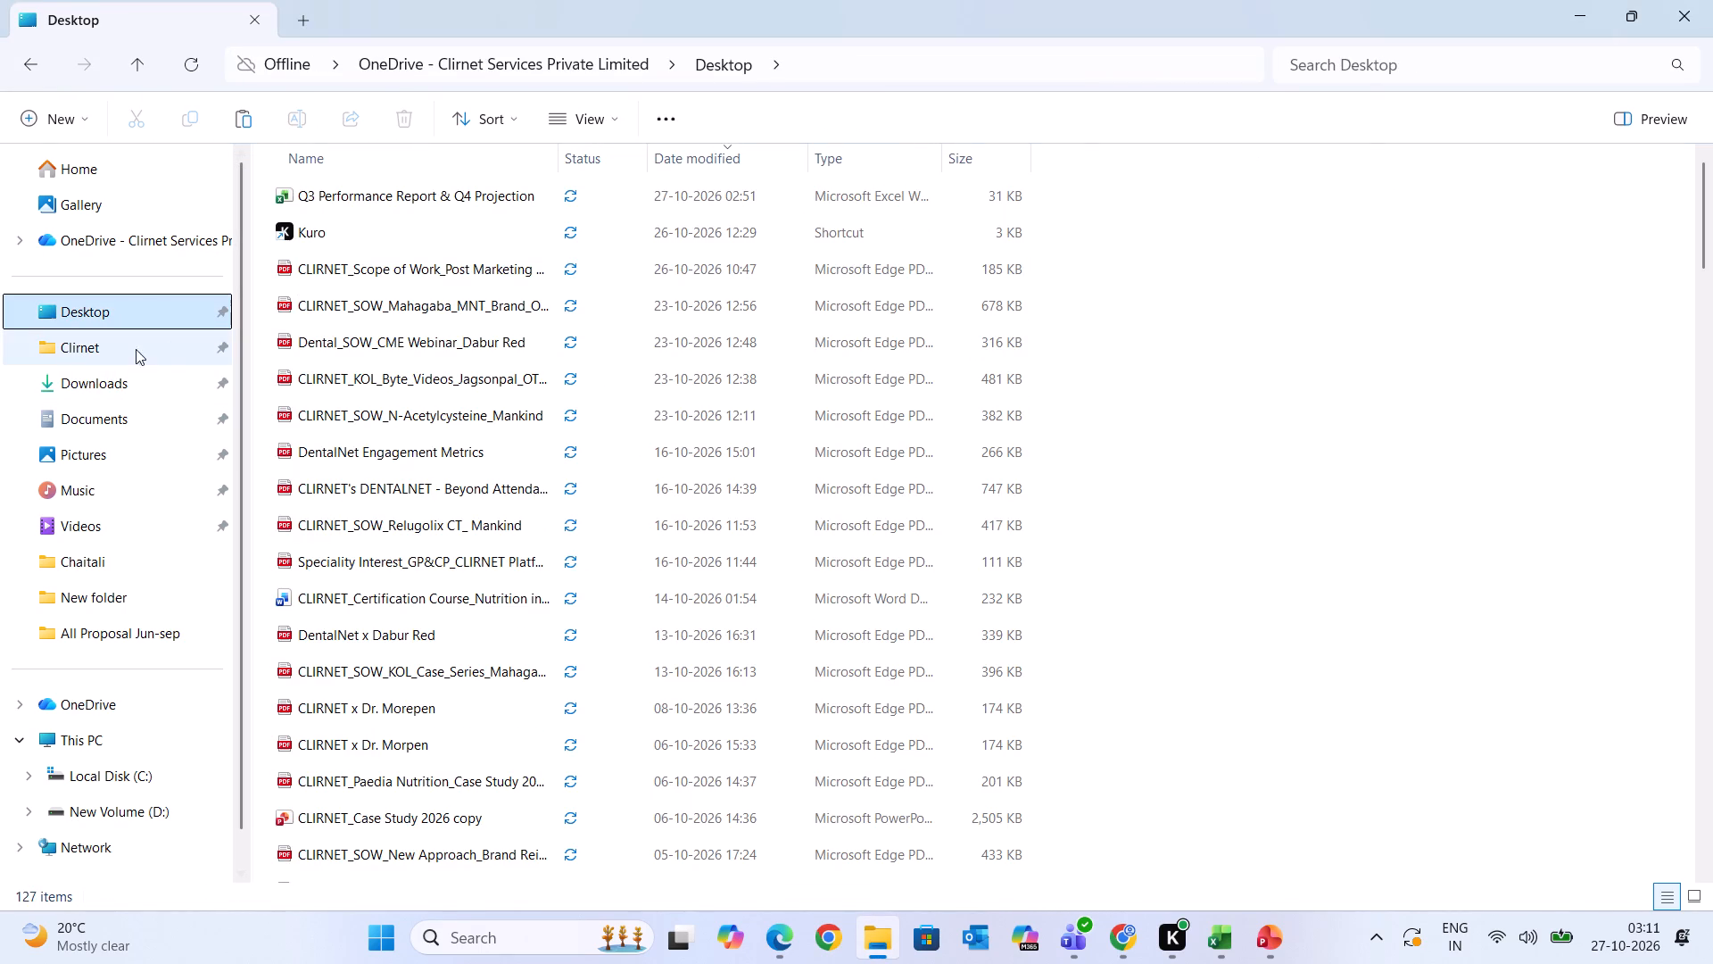
click(91, 381)
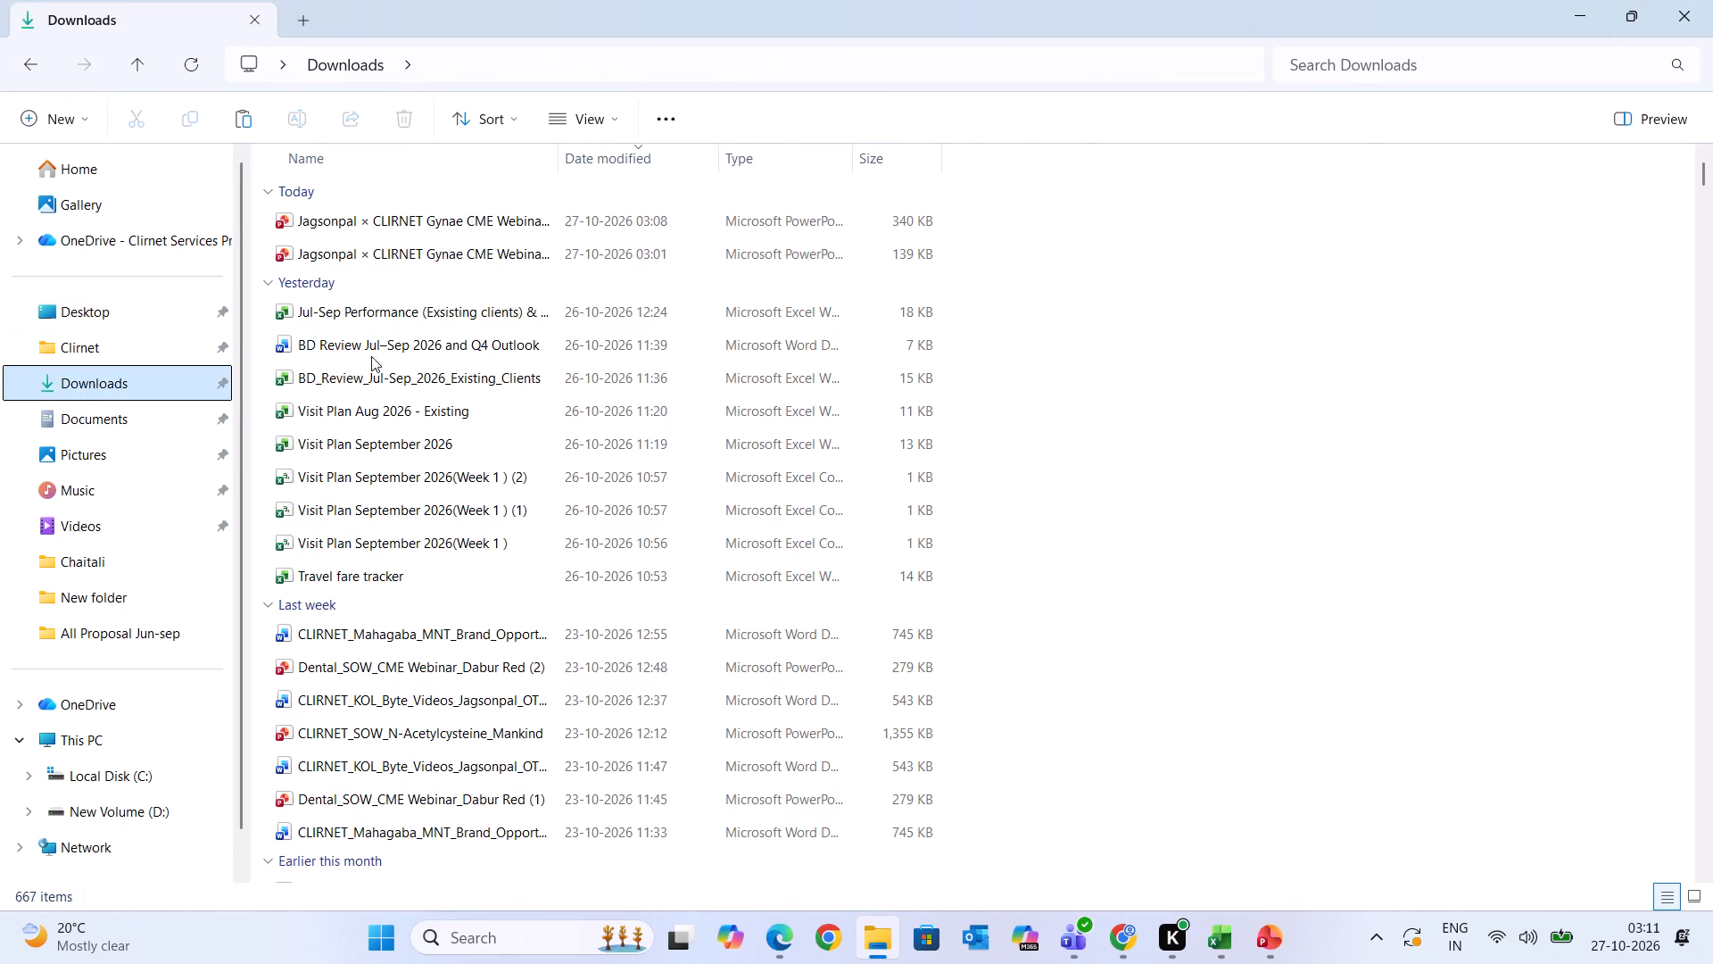
double_click(364, 664)
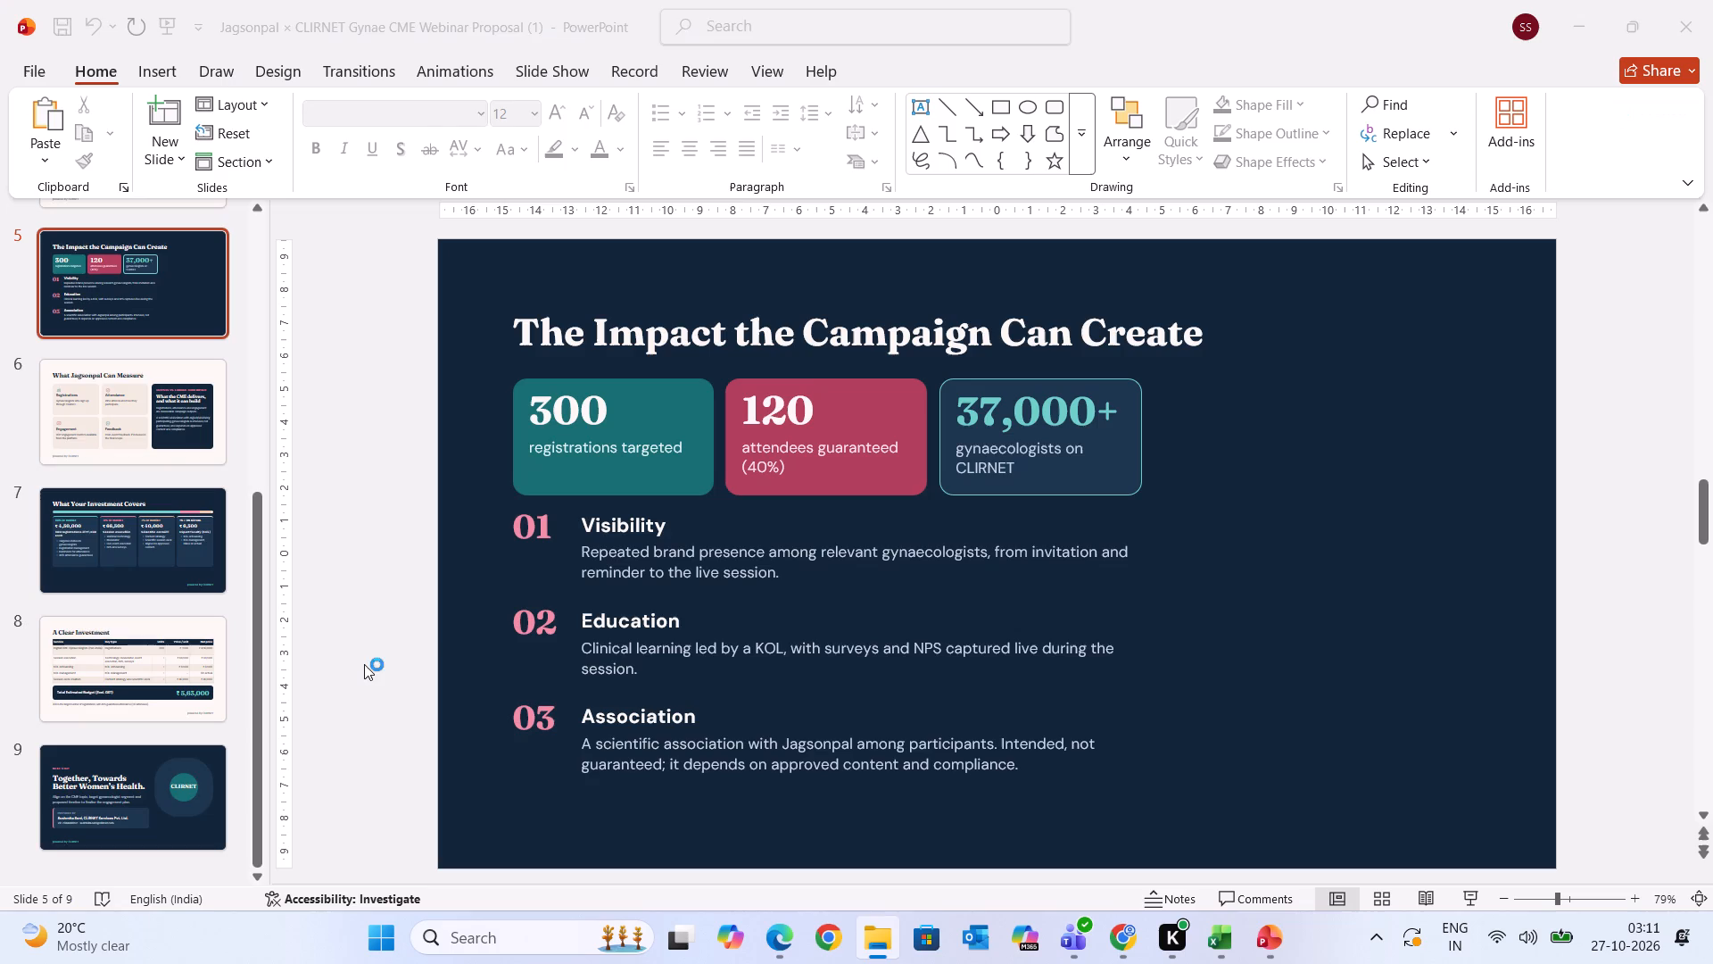
Look through the Dabur dental CME deck's slides for a visual to reuse, and close the deck.
click(132, 636)
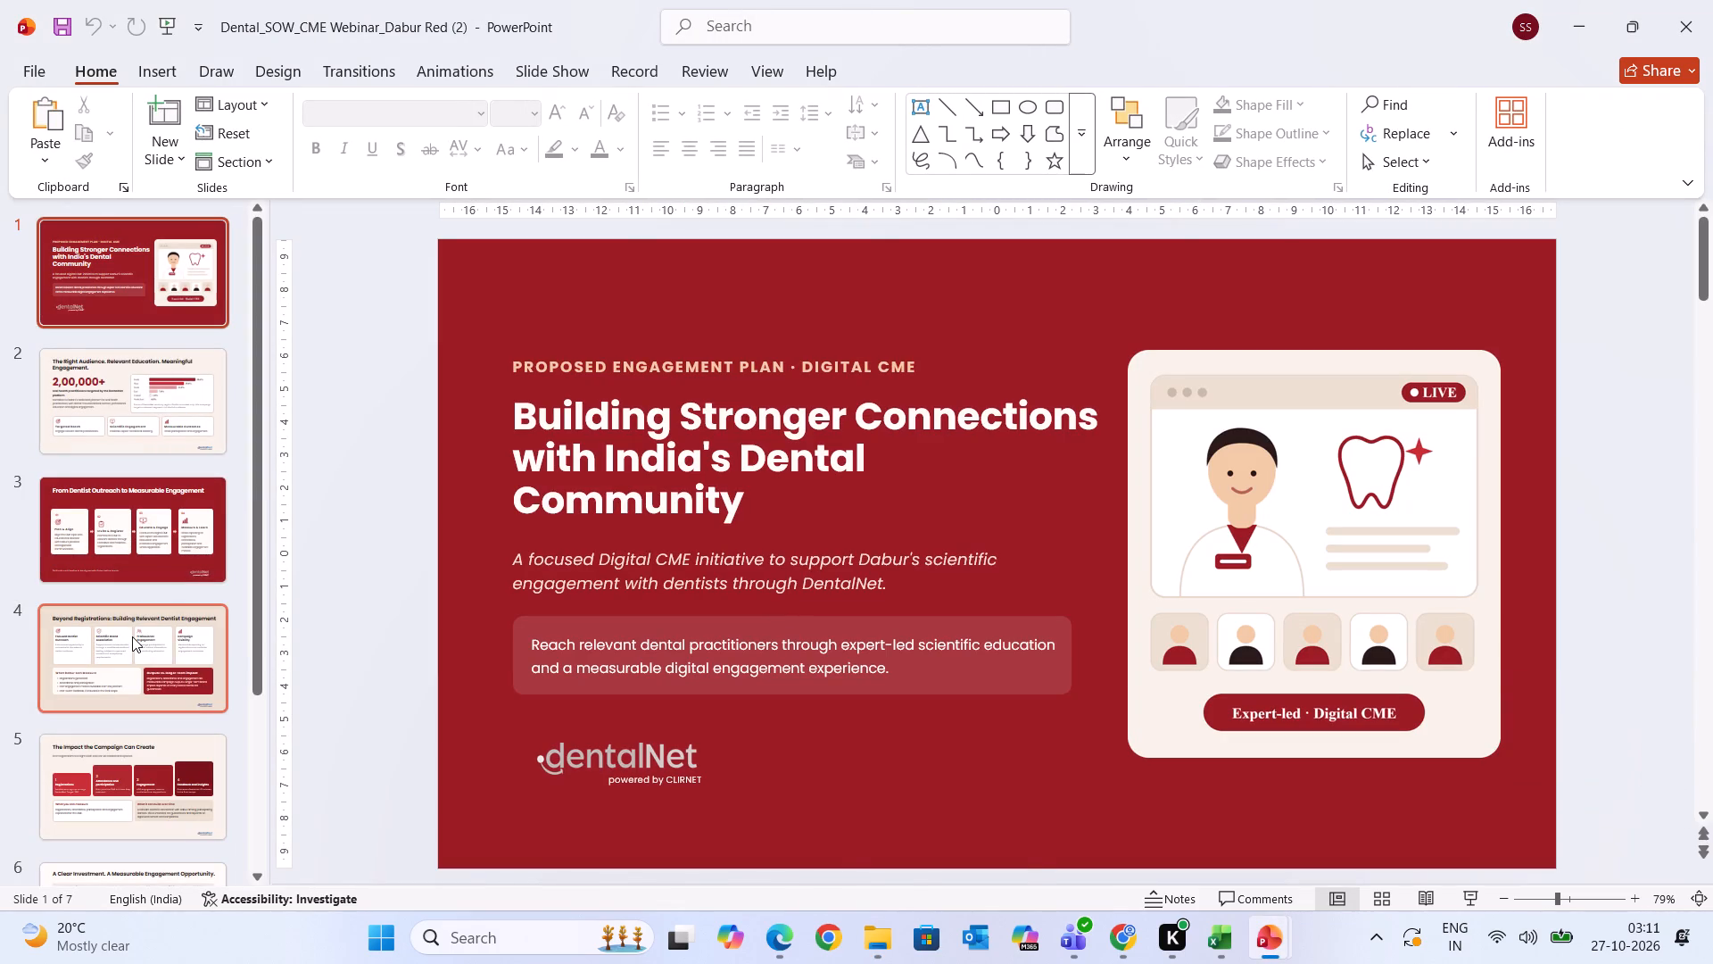
key(Down)
key(Down)
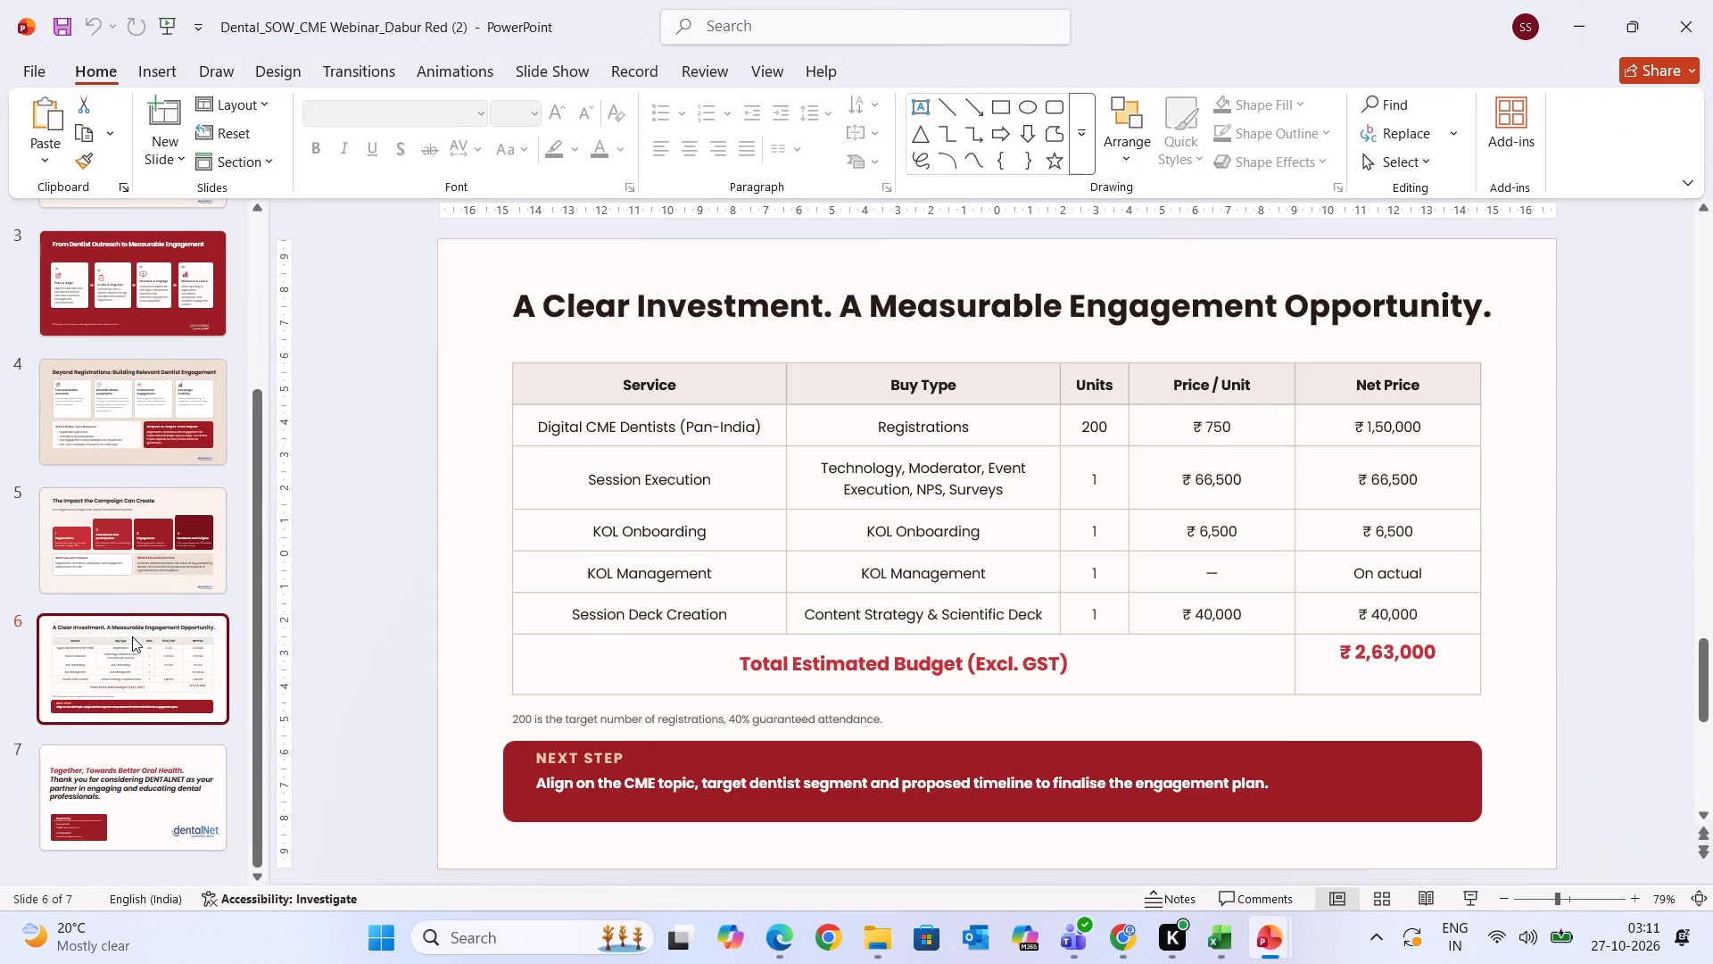
key(Down)
key(Down)
key(Up)
key(Up)
key(Up)
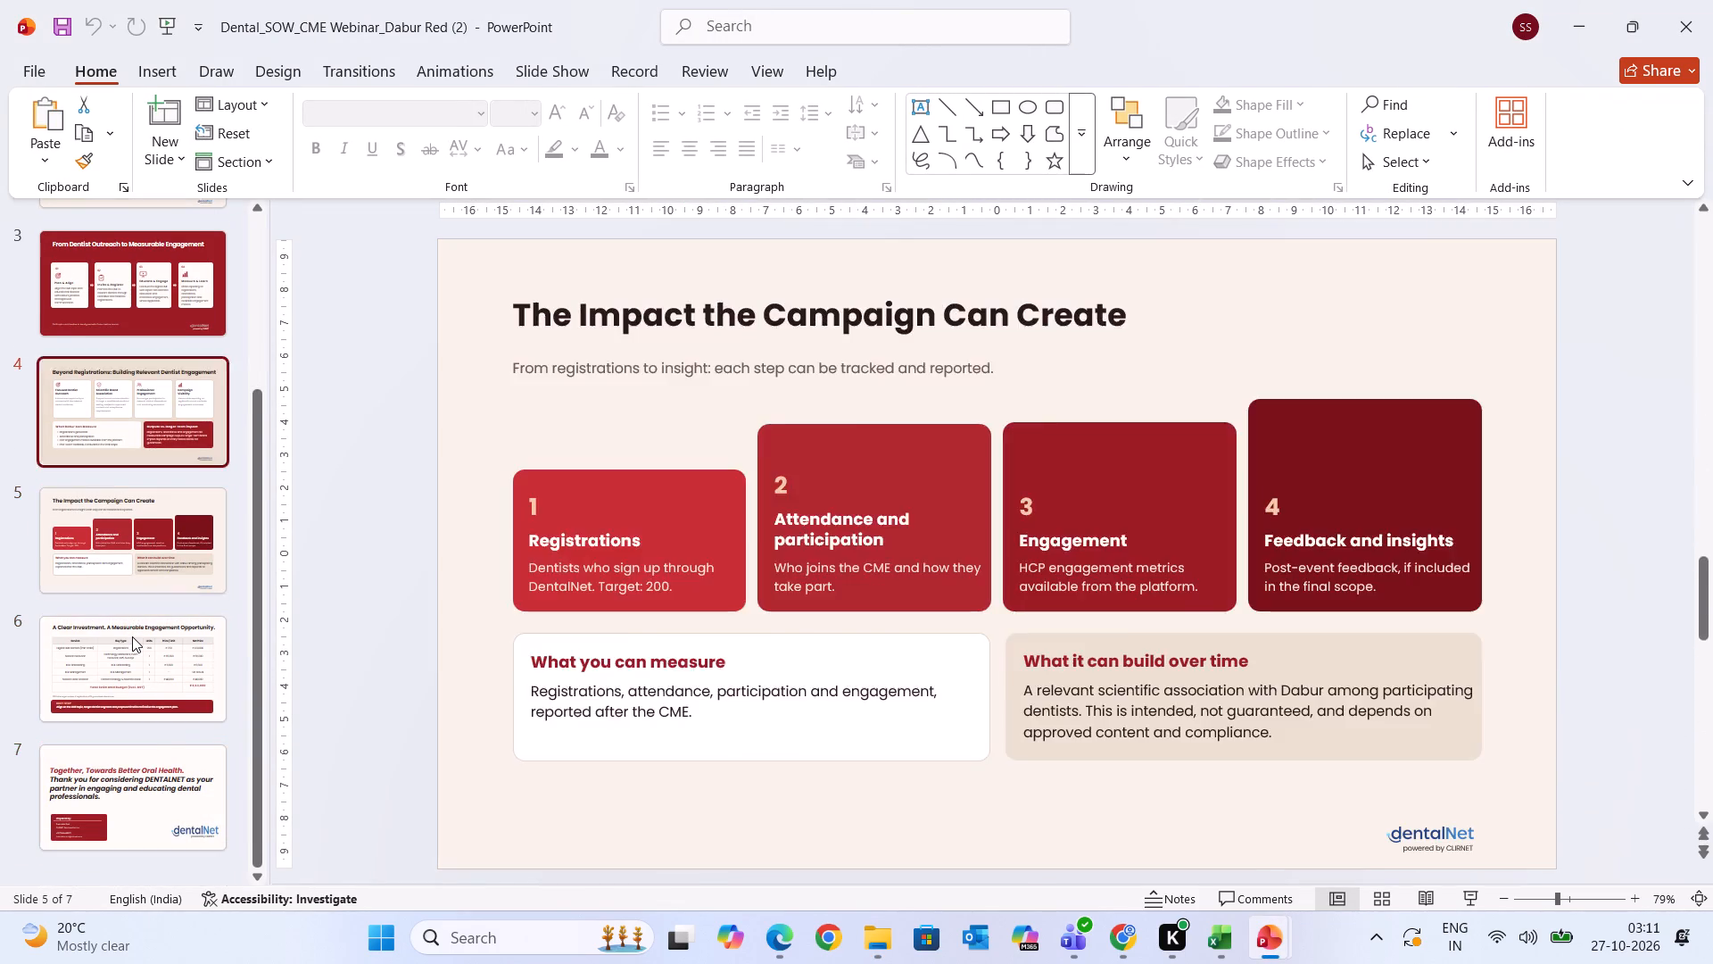
key(Up)
key(Up)
key(Up)
key(Up)
key(Up)
key(Up)
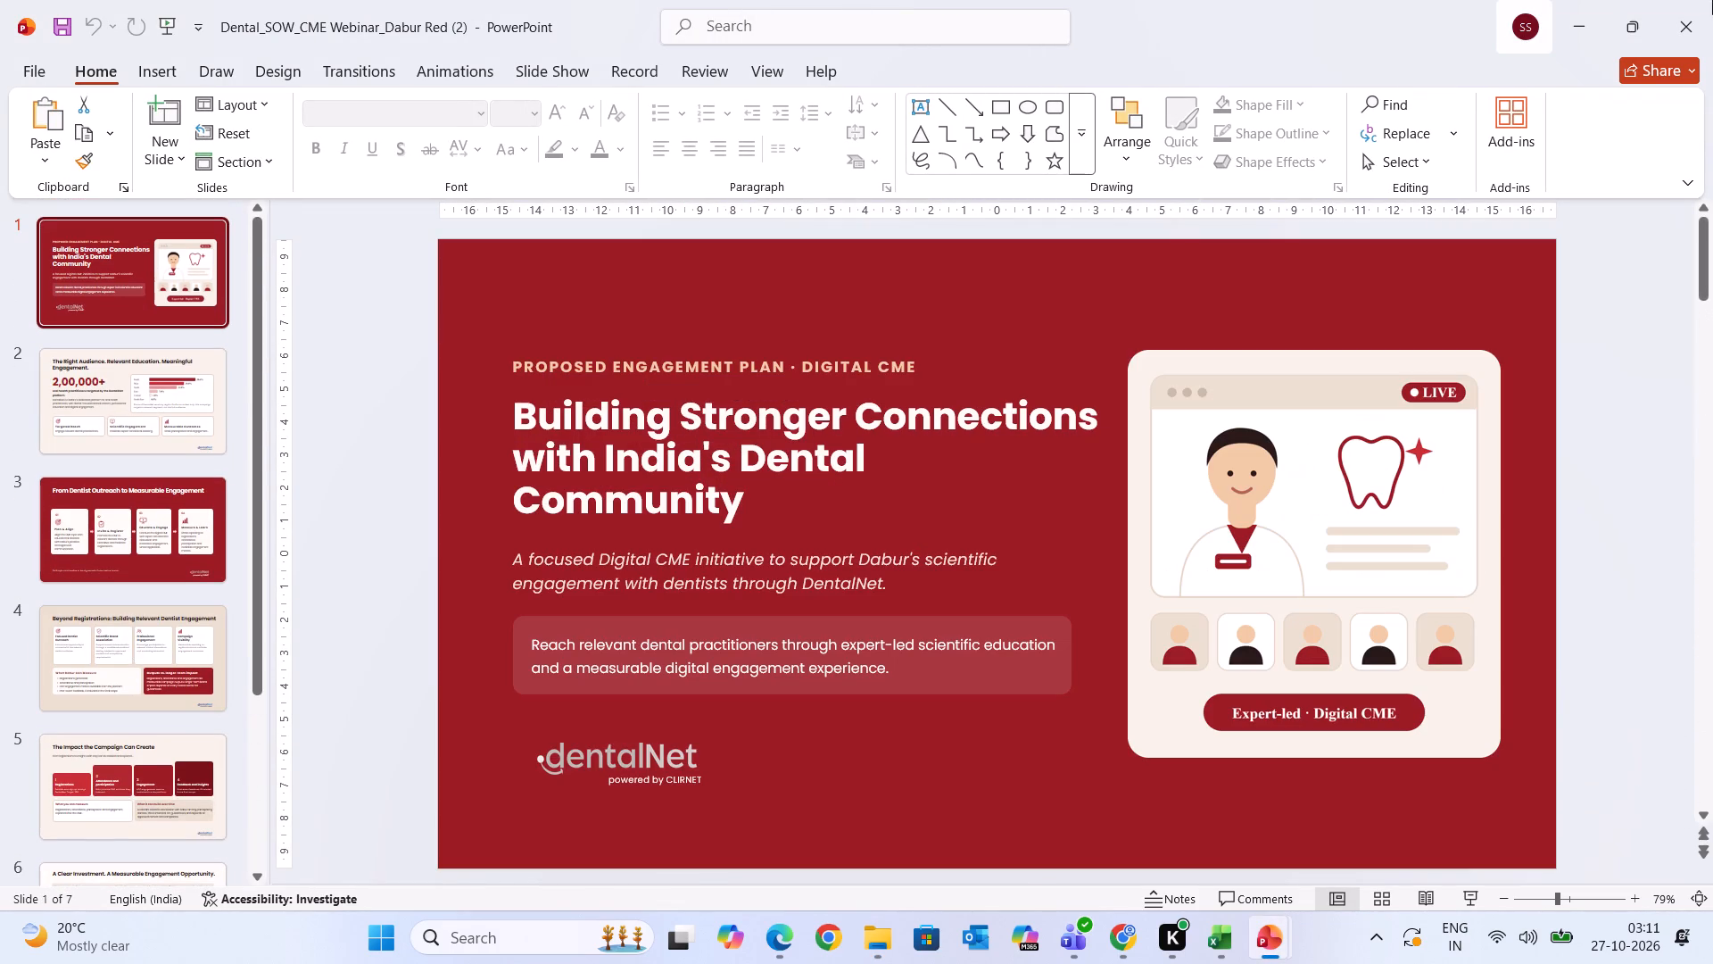
click(1692, 0)
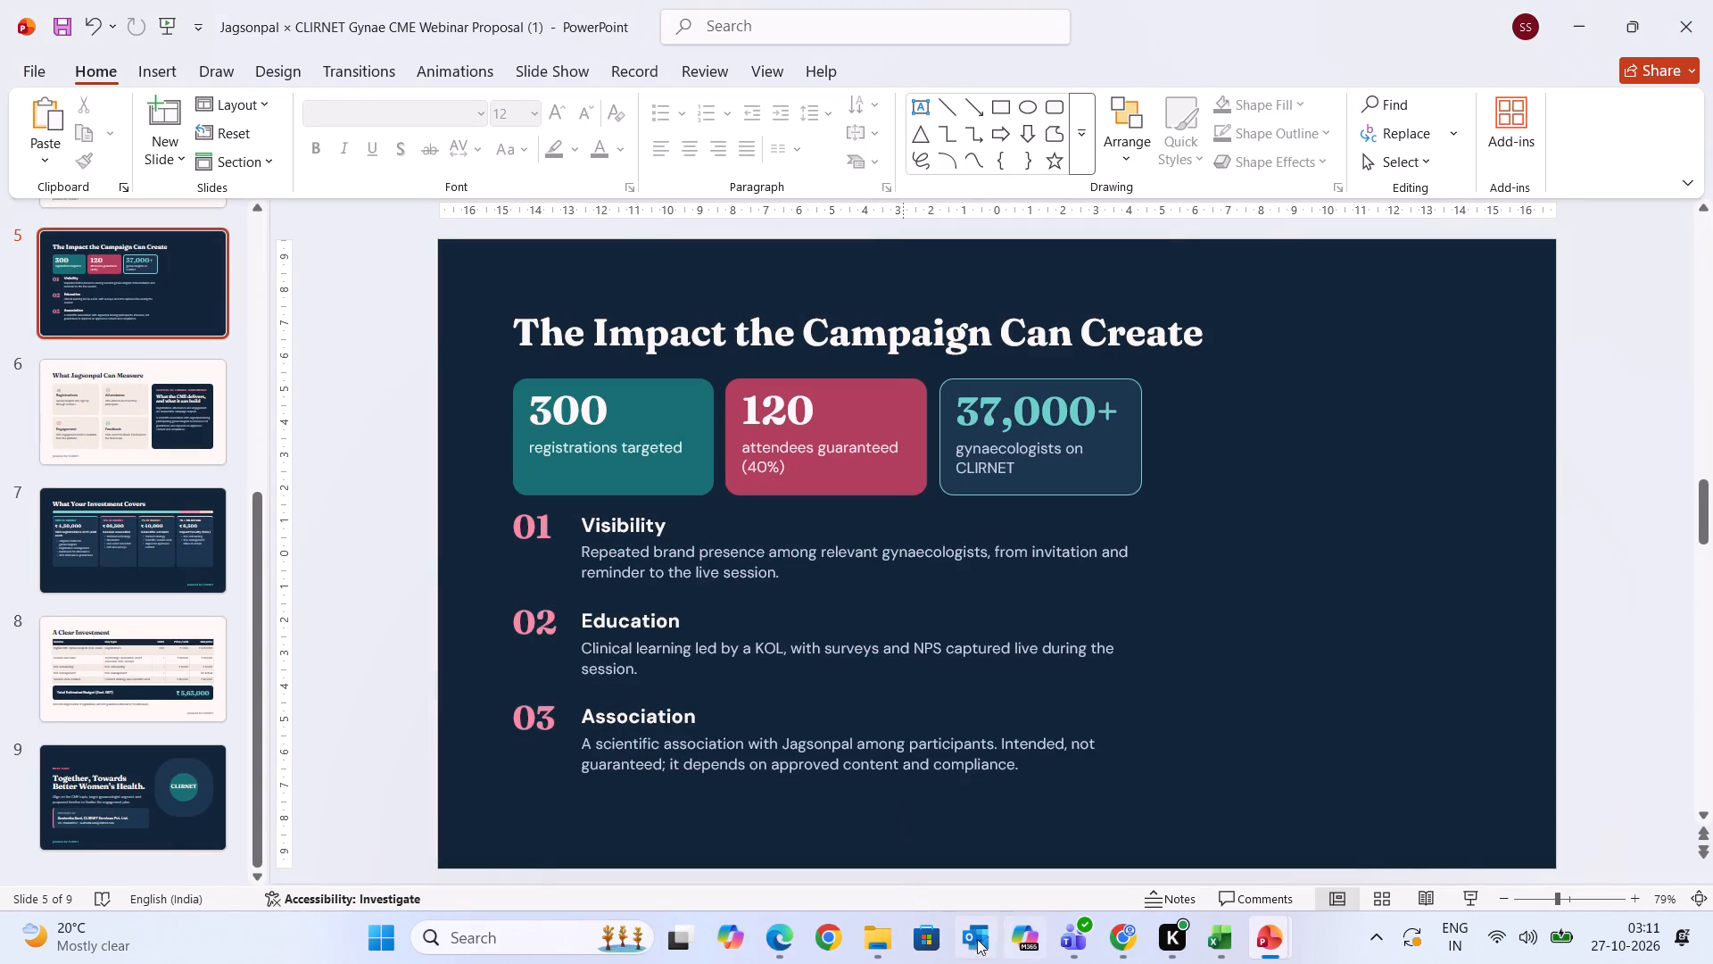
Search the computer for "cme" and open the Word document CLIRNET_SOW_CME_Webinar_NewKeratoneOil_Dabur_v7.
click(476, 936)
text(cme)
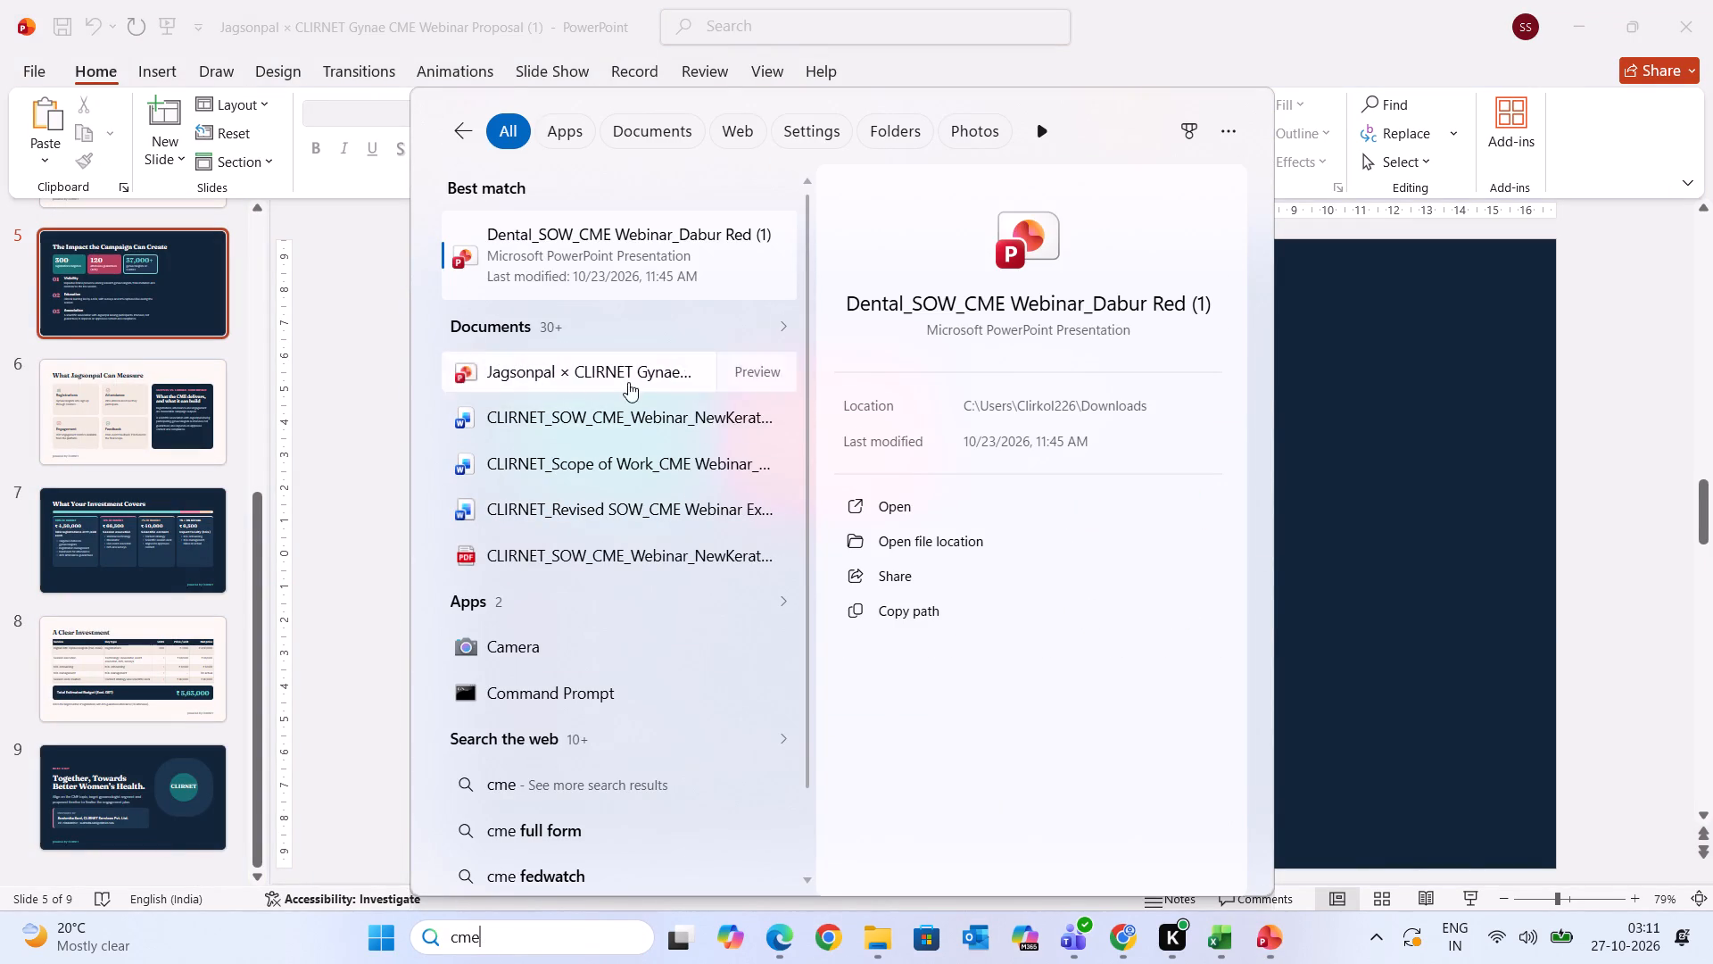
double_click(604, 418)
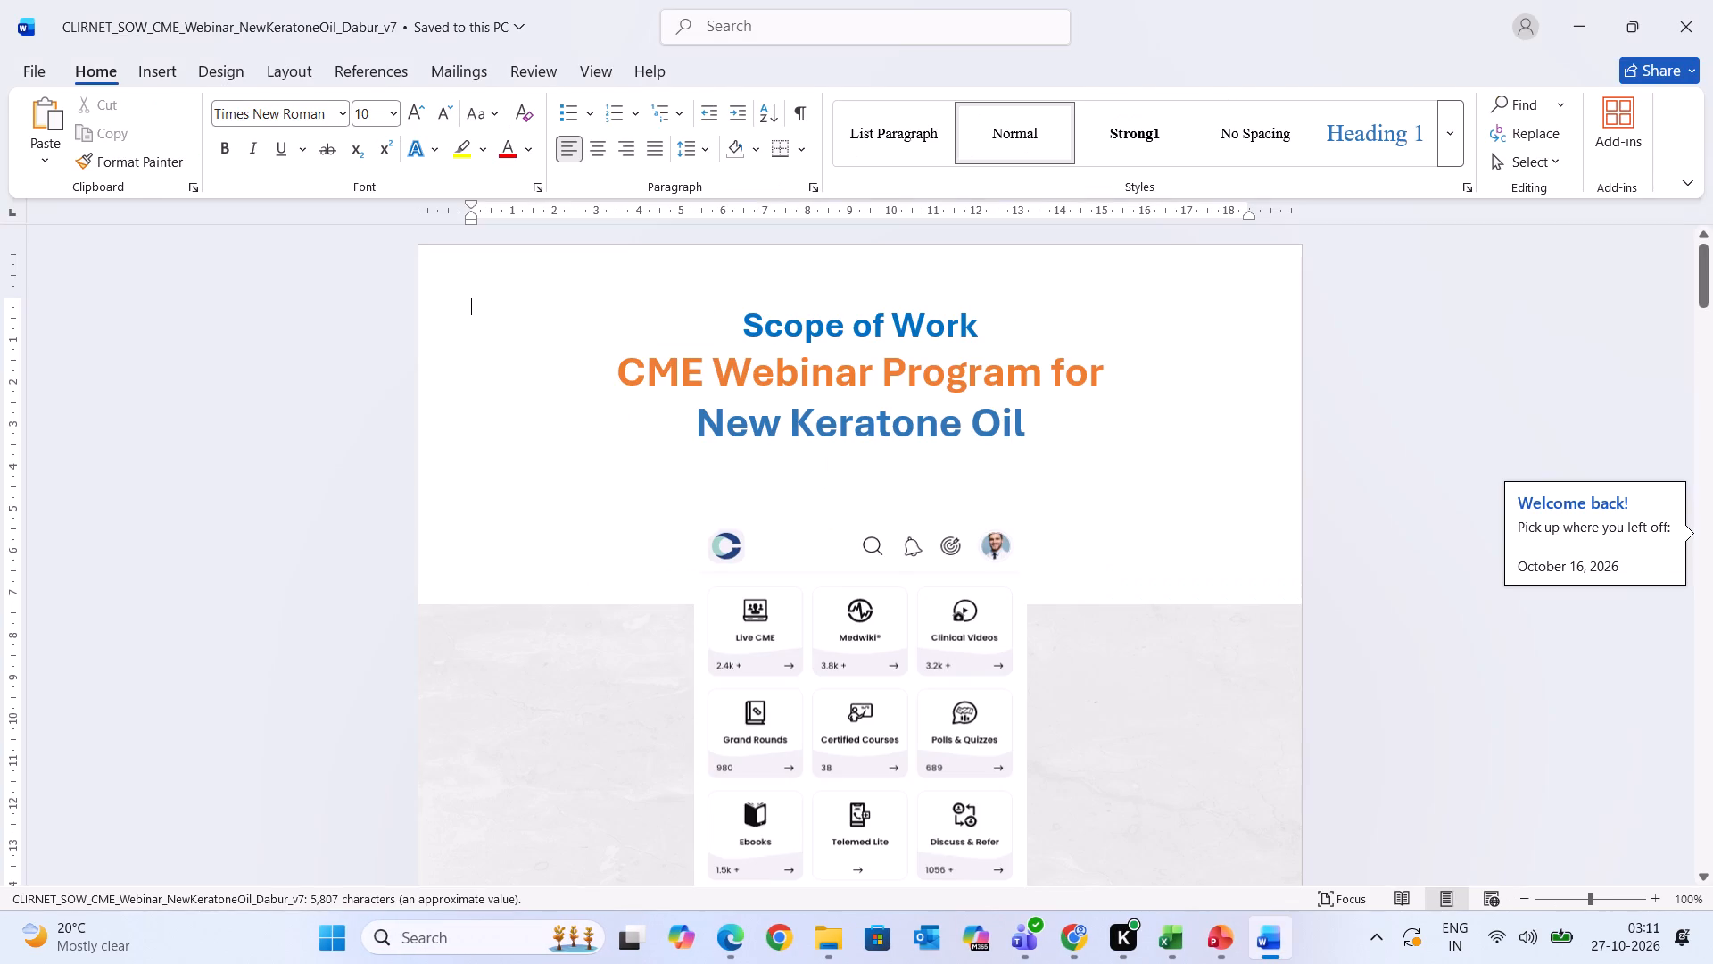
Copy the first phone mockup above the Deliverables heading in the Word document onto slide 5, placing it beside the 37,000+ card.
click(1429, 621)
scroll(1429, 621, down, 10)
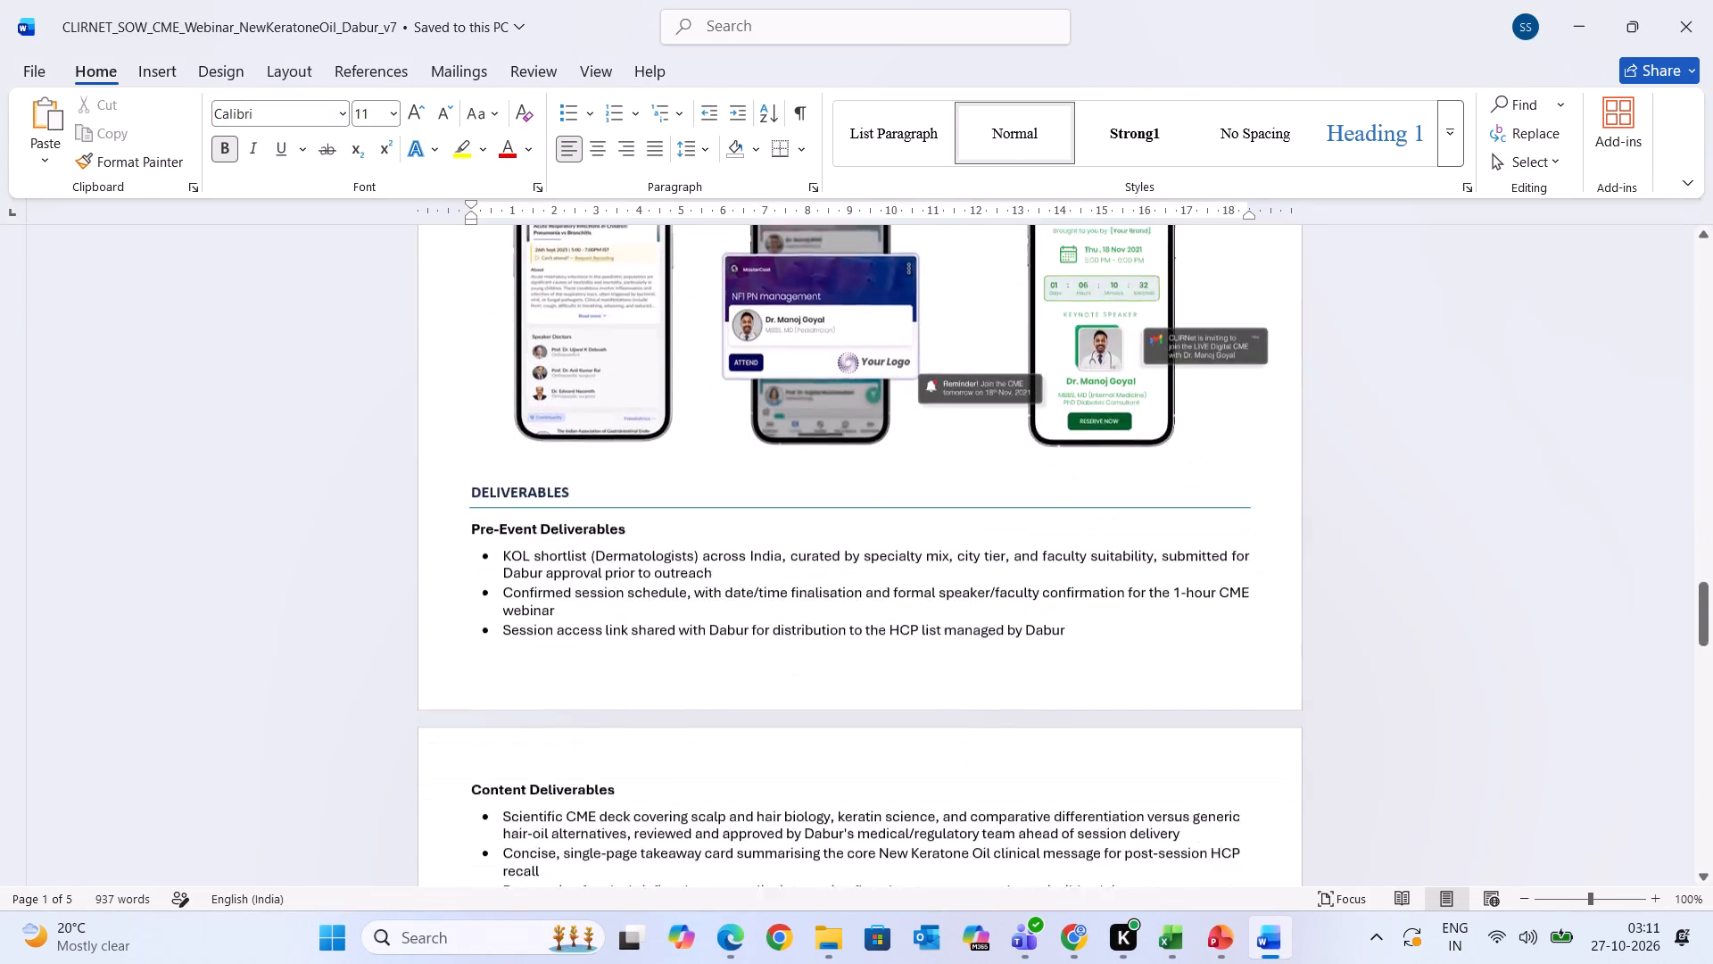
scroll(1429, 638, up, 3)
click(628, 536)
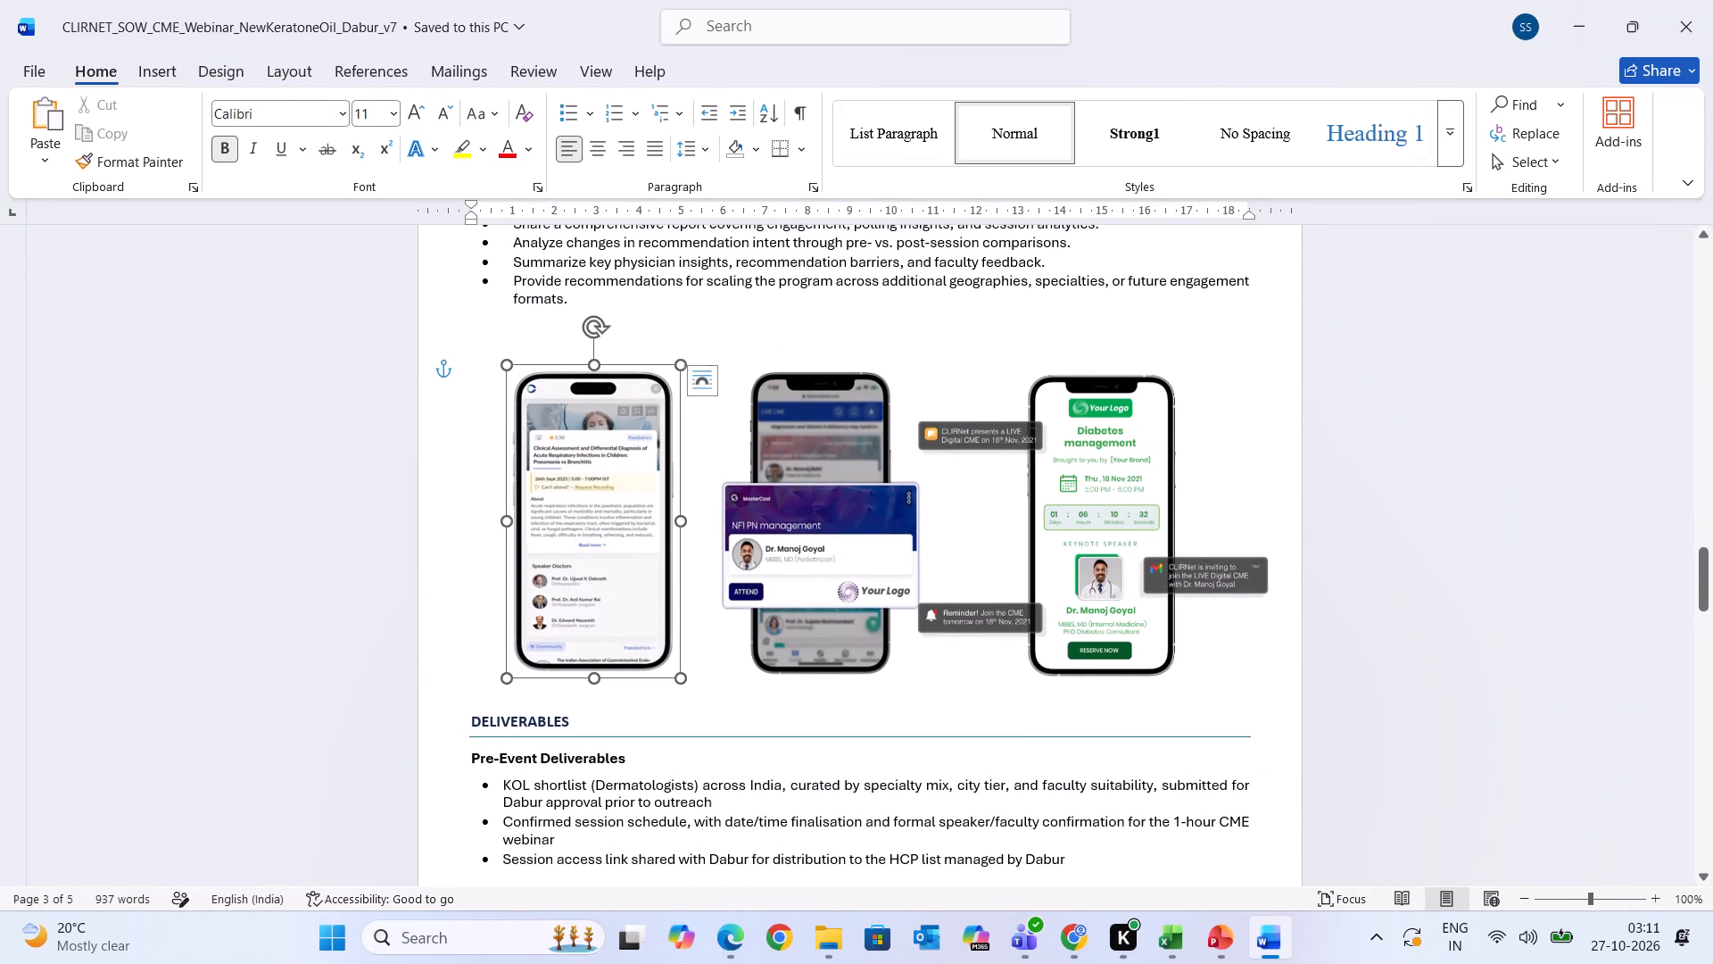
key(ctrl+c)
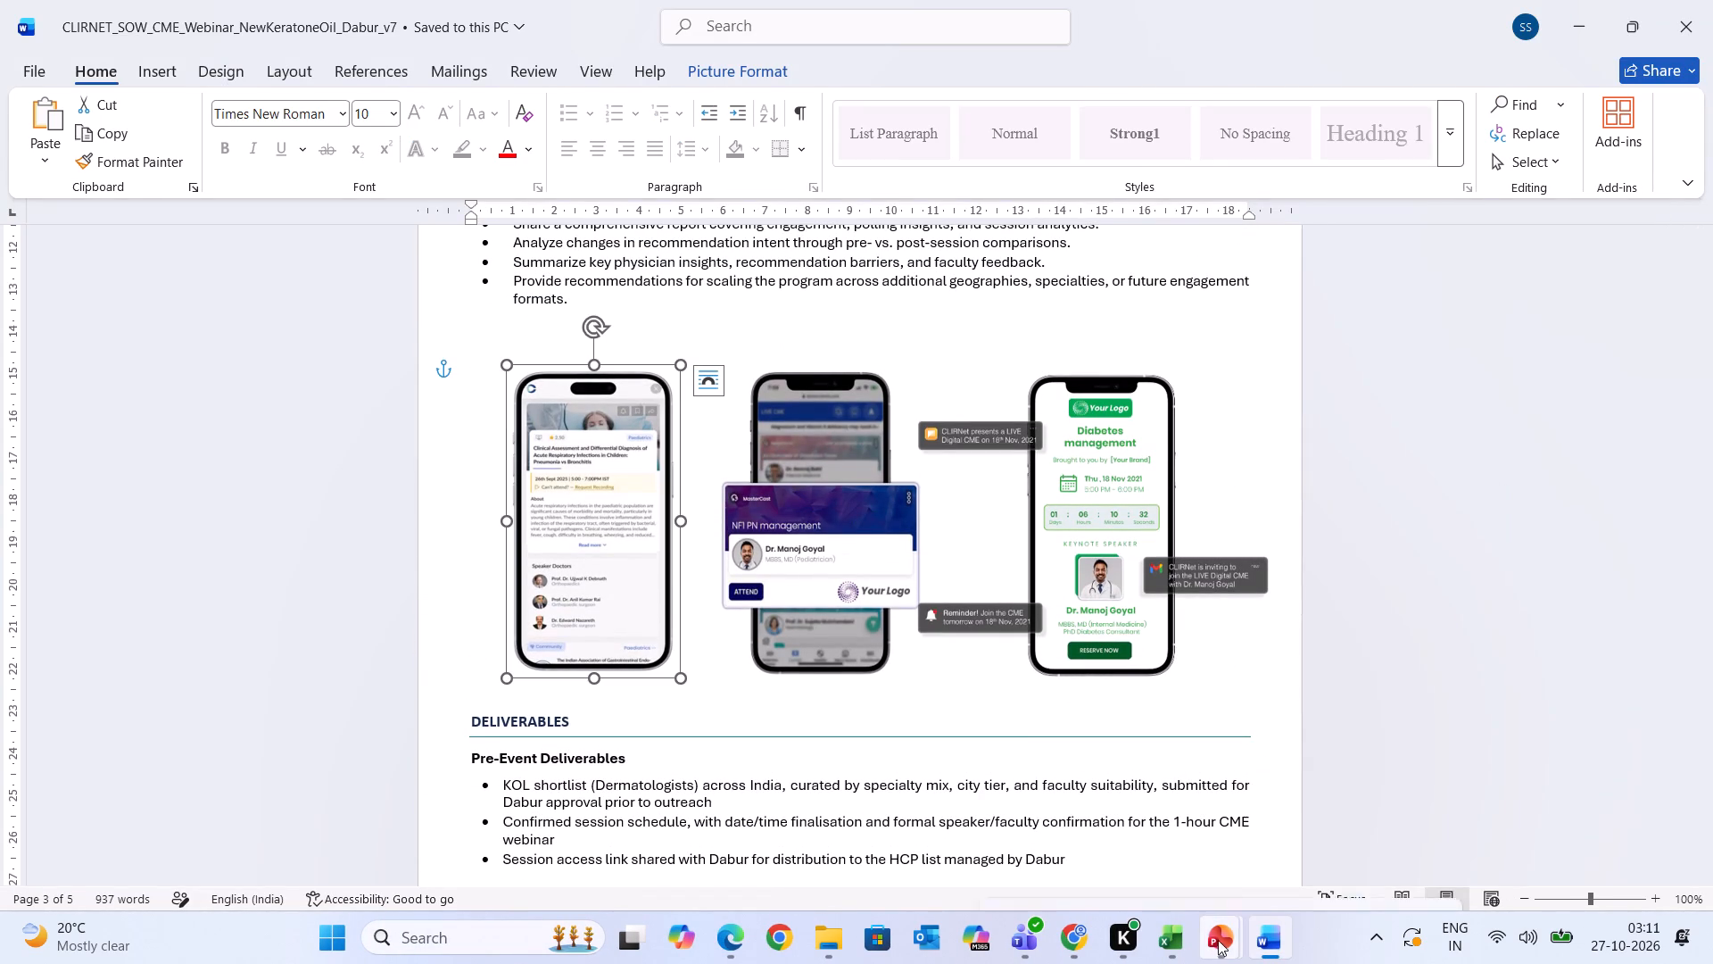
click(1219, 940)
click(1206, 931)
click(1301, 795)
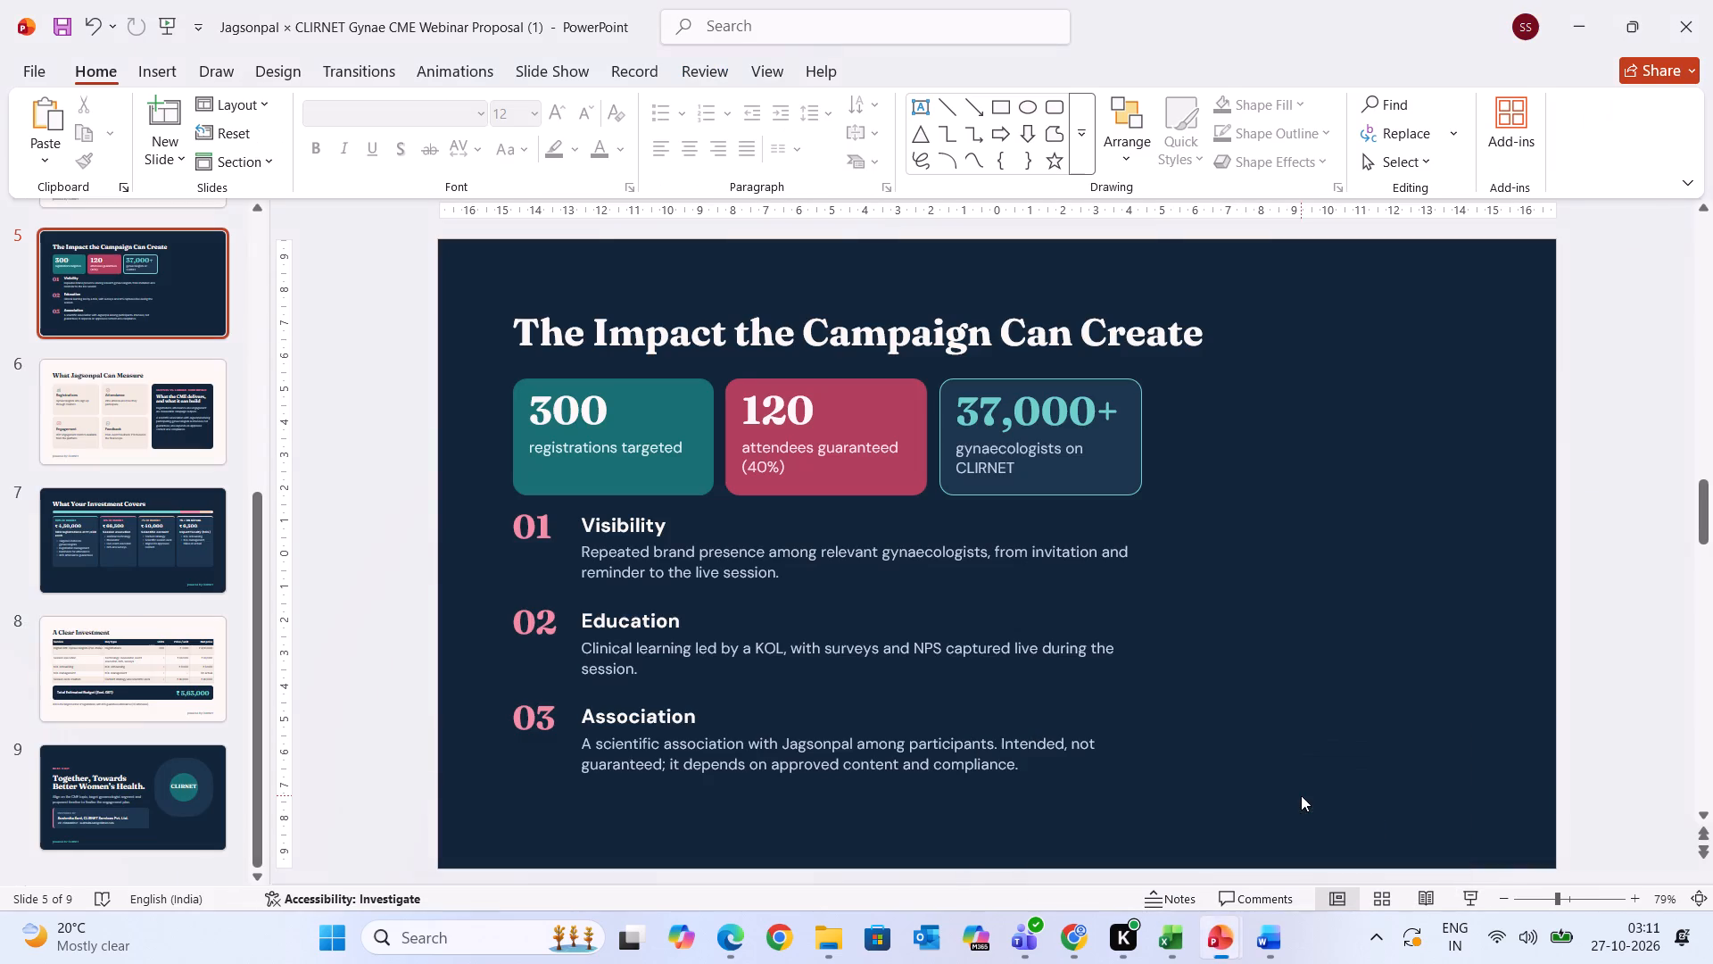
key(ctrl+v)
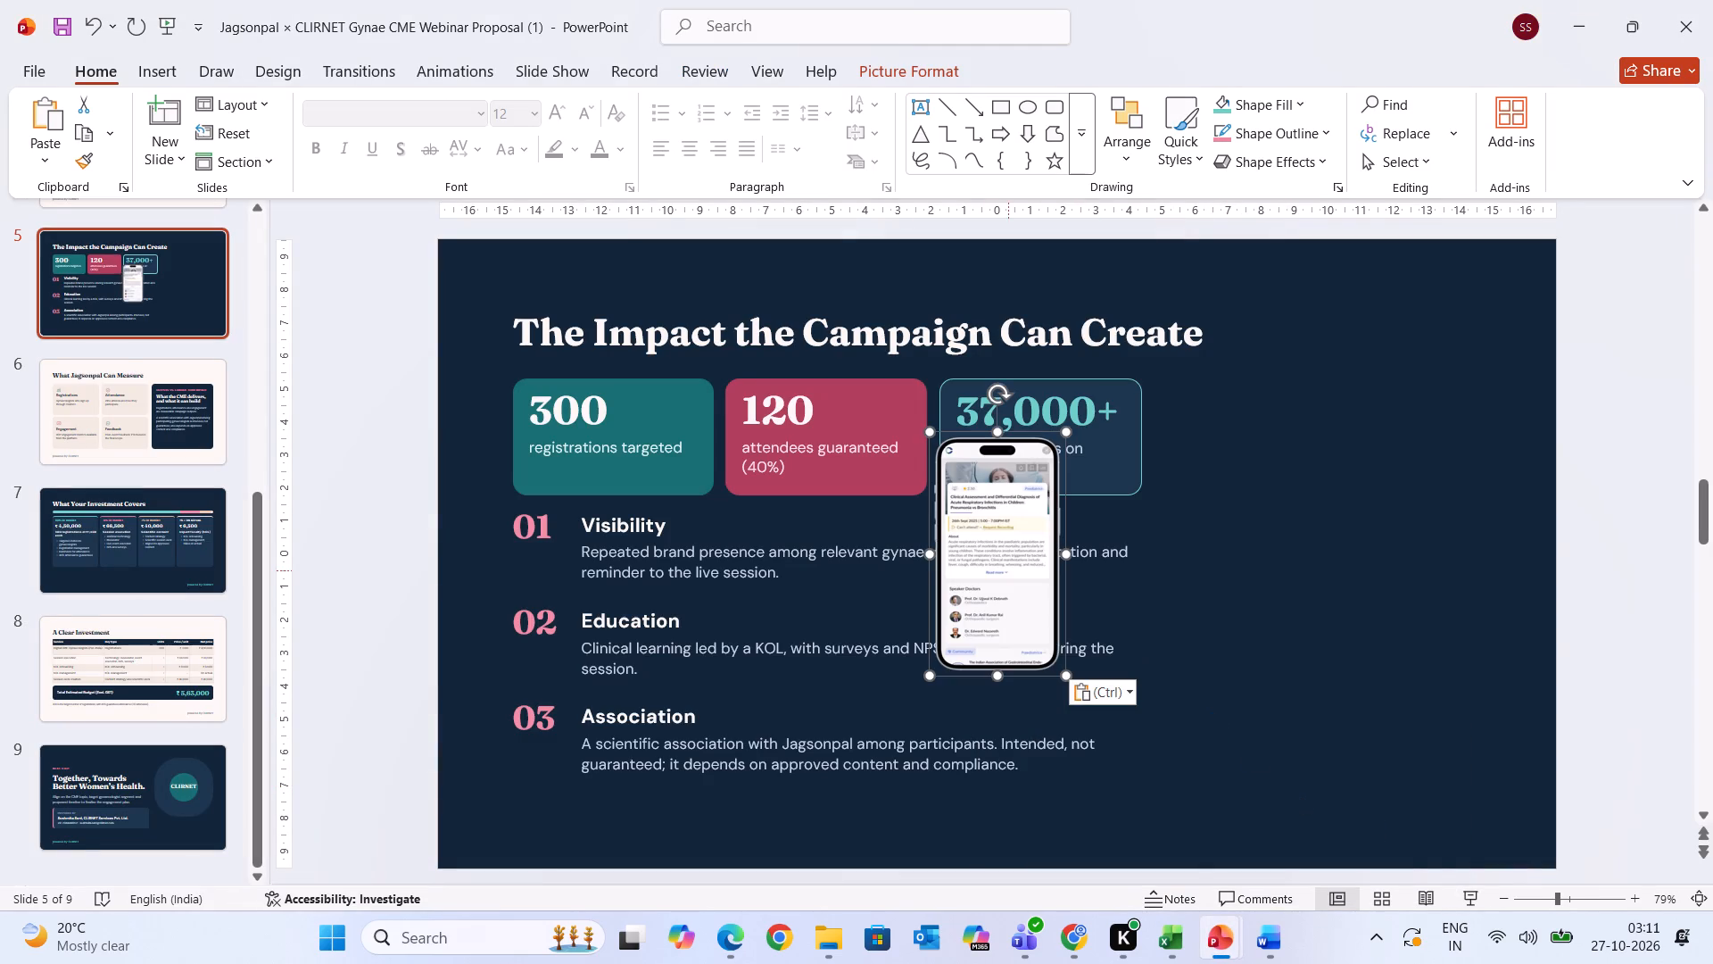
drag(994, 570, 1260, 555)
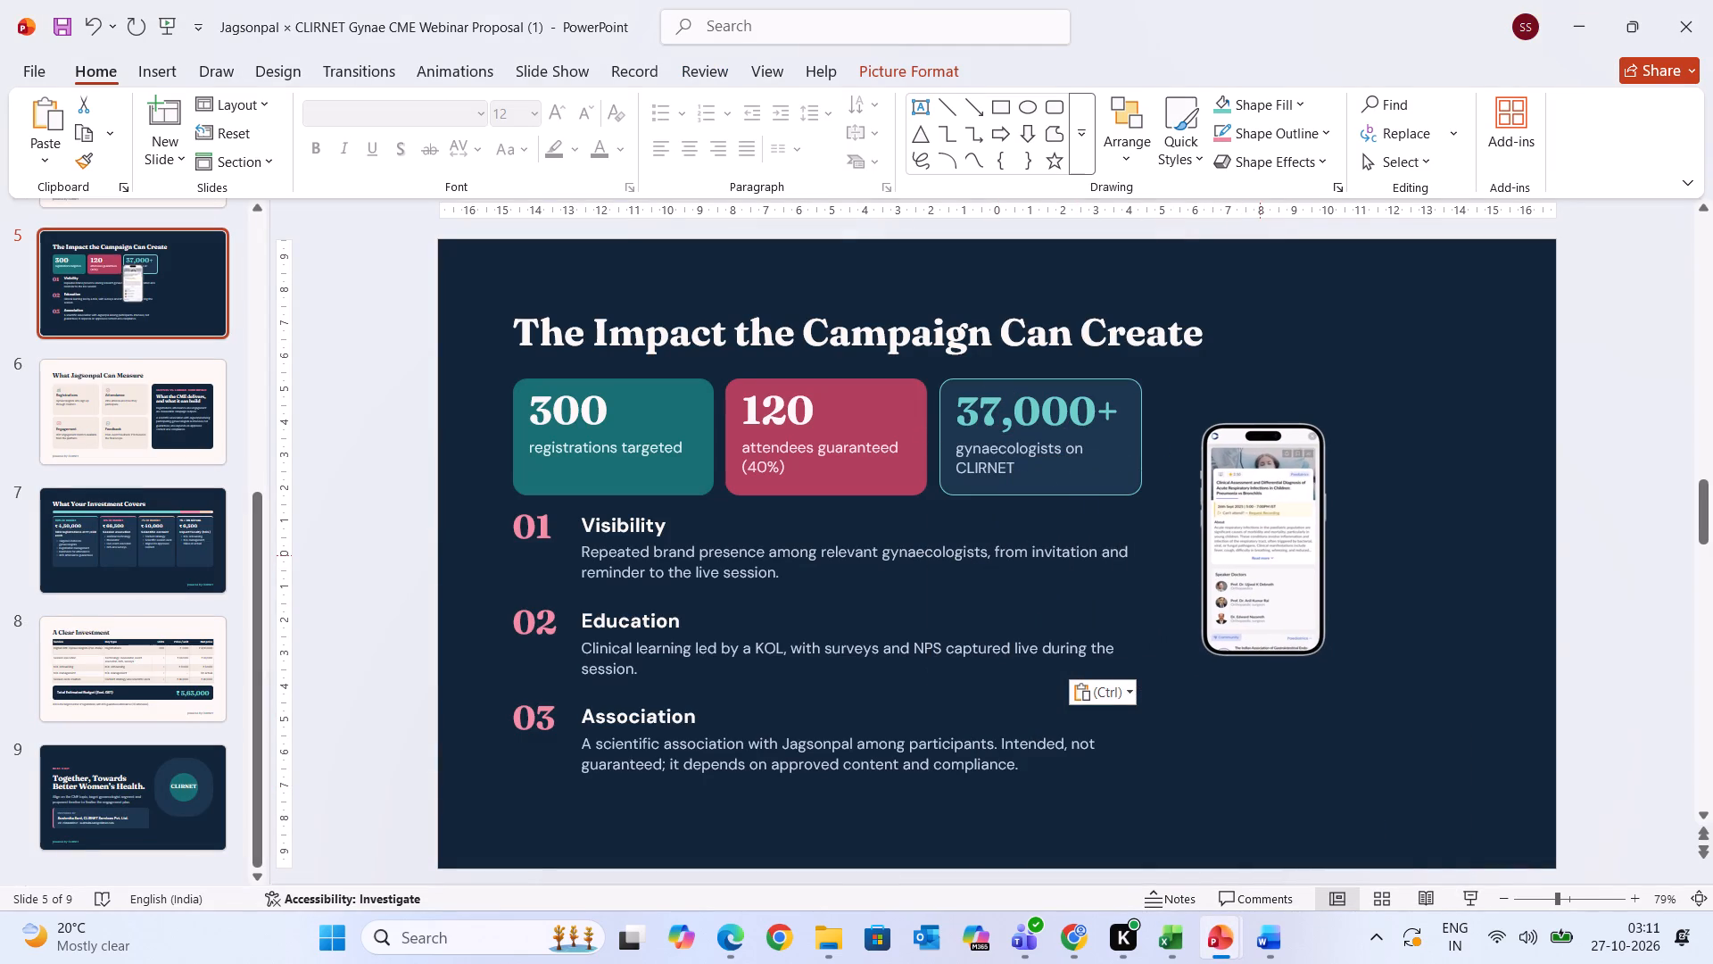
drag(1260, 555, 1239, 506)
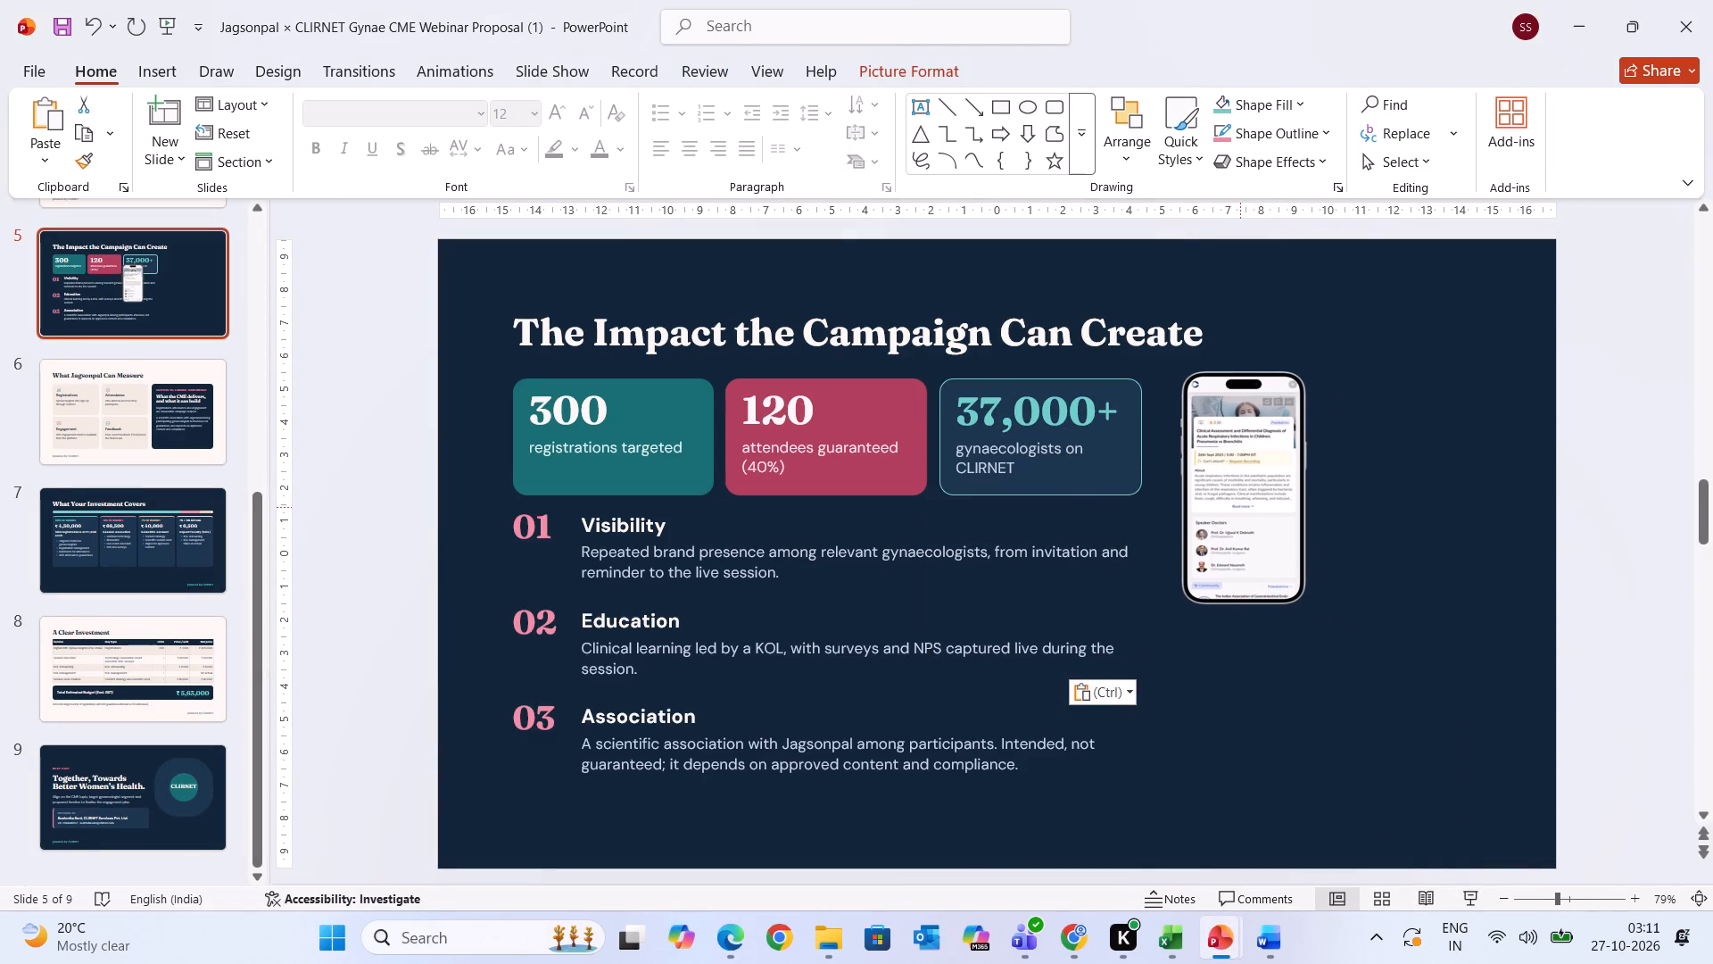
drag(1239, 506, 1238, 508)
click(1583, 688)
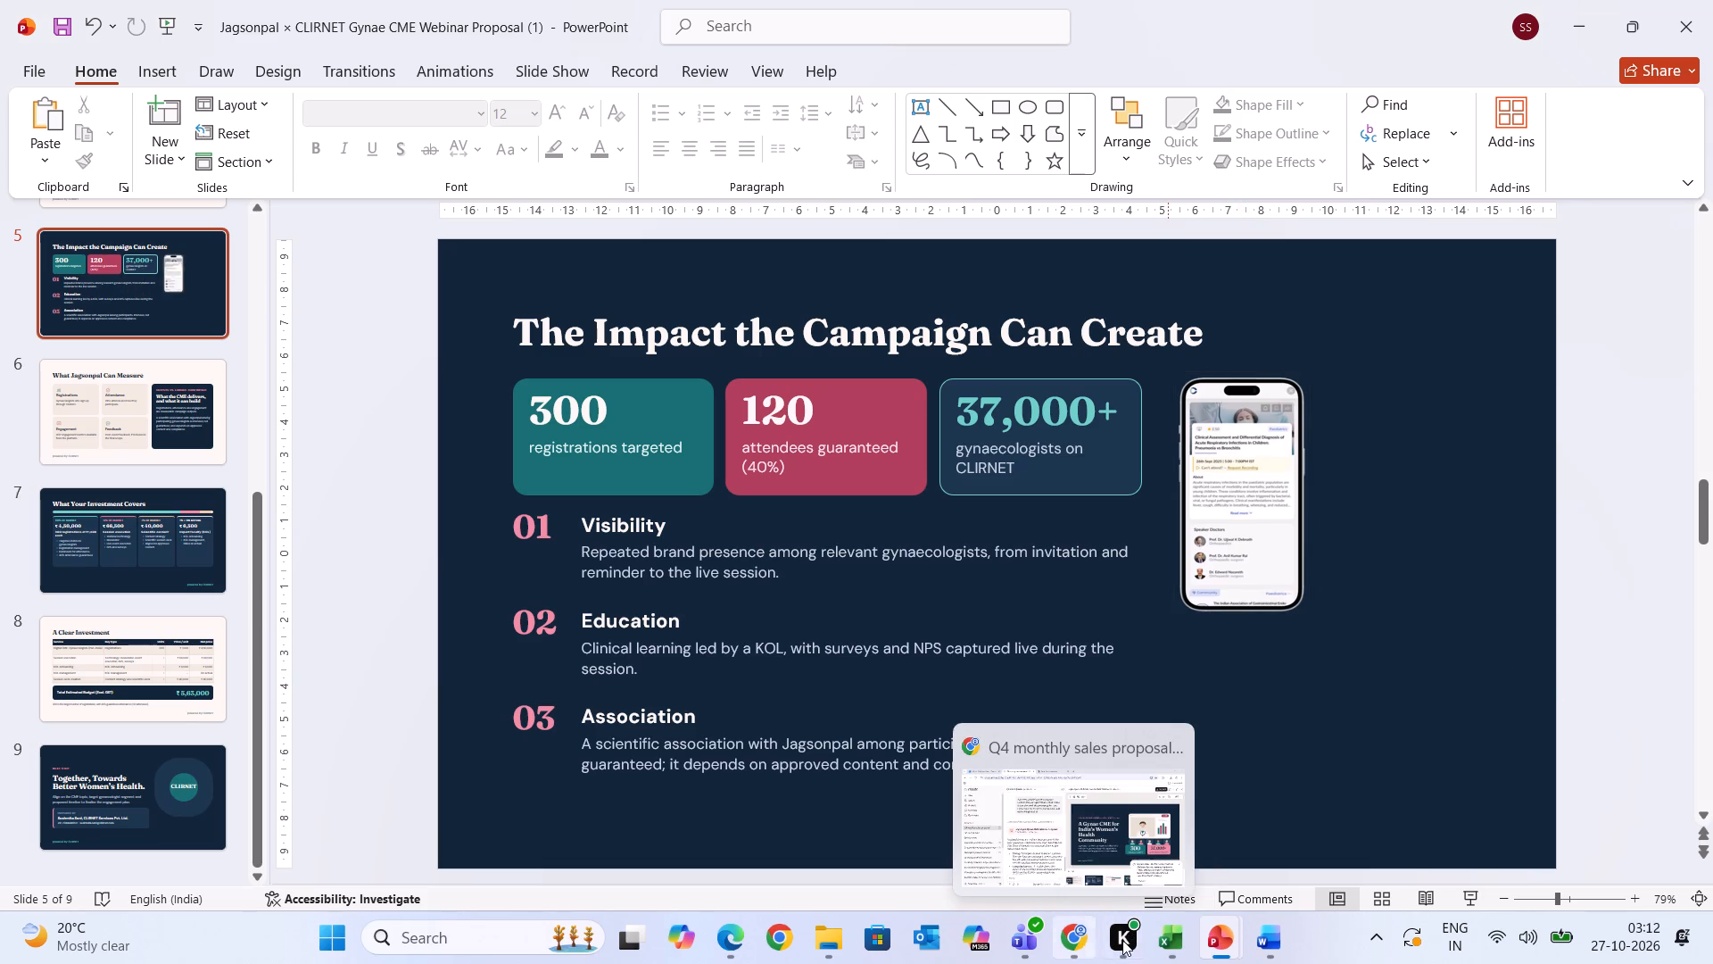
Copy the middle phone mockup with the "NFI PN management" banner onto slide 5, placing it to the right of the first phone.
click(1265, 941)
click(830, 552)
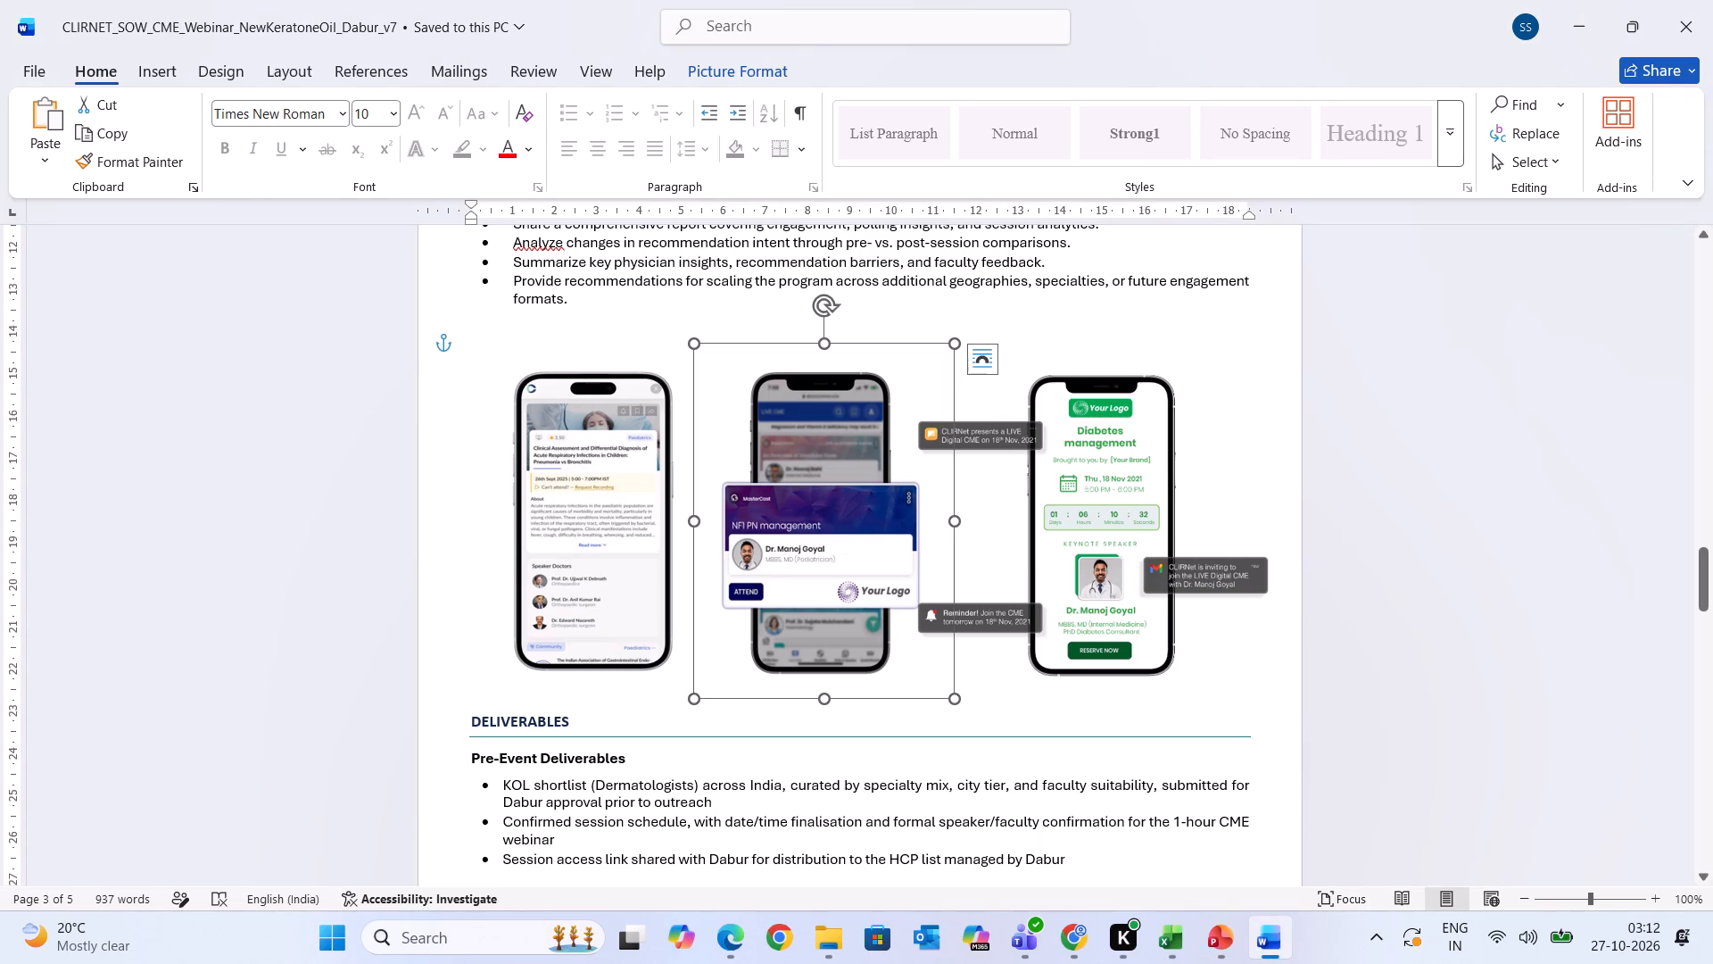
key(ctrl+c)
click(1266, 934)
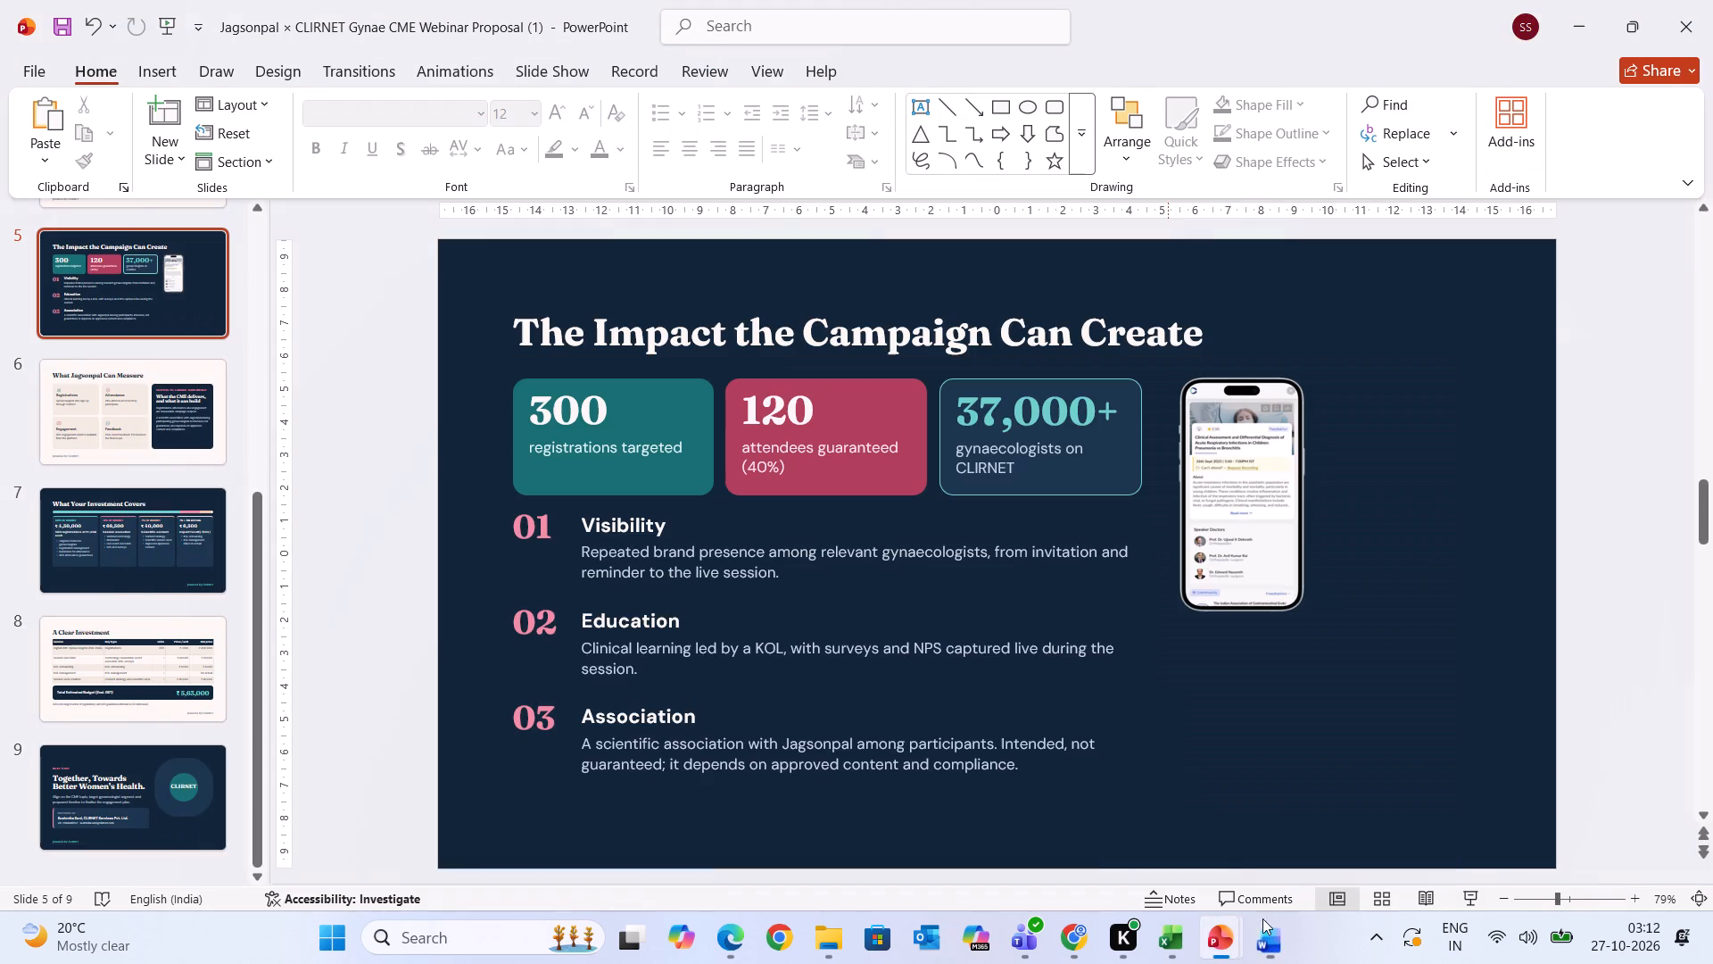
key(ctrl+v)
drag(949, 567, 1267, 603)
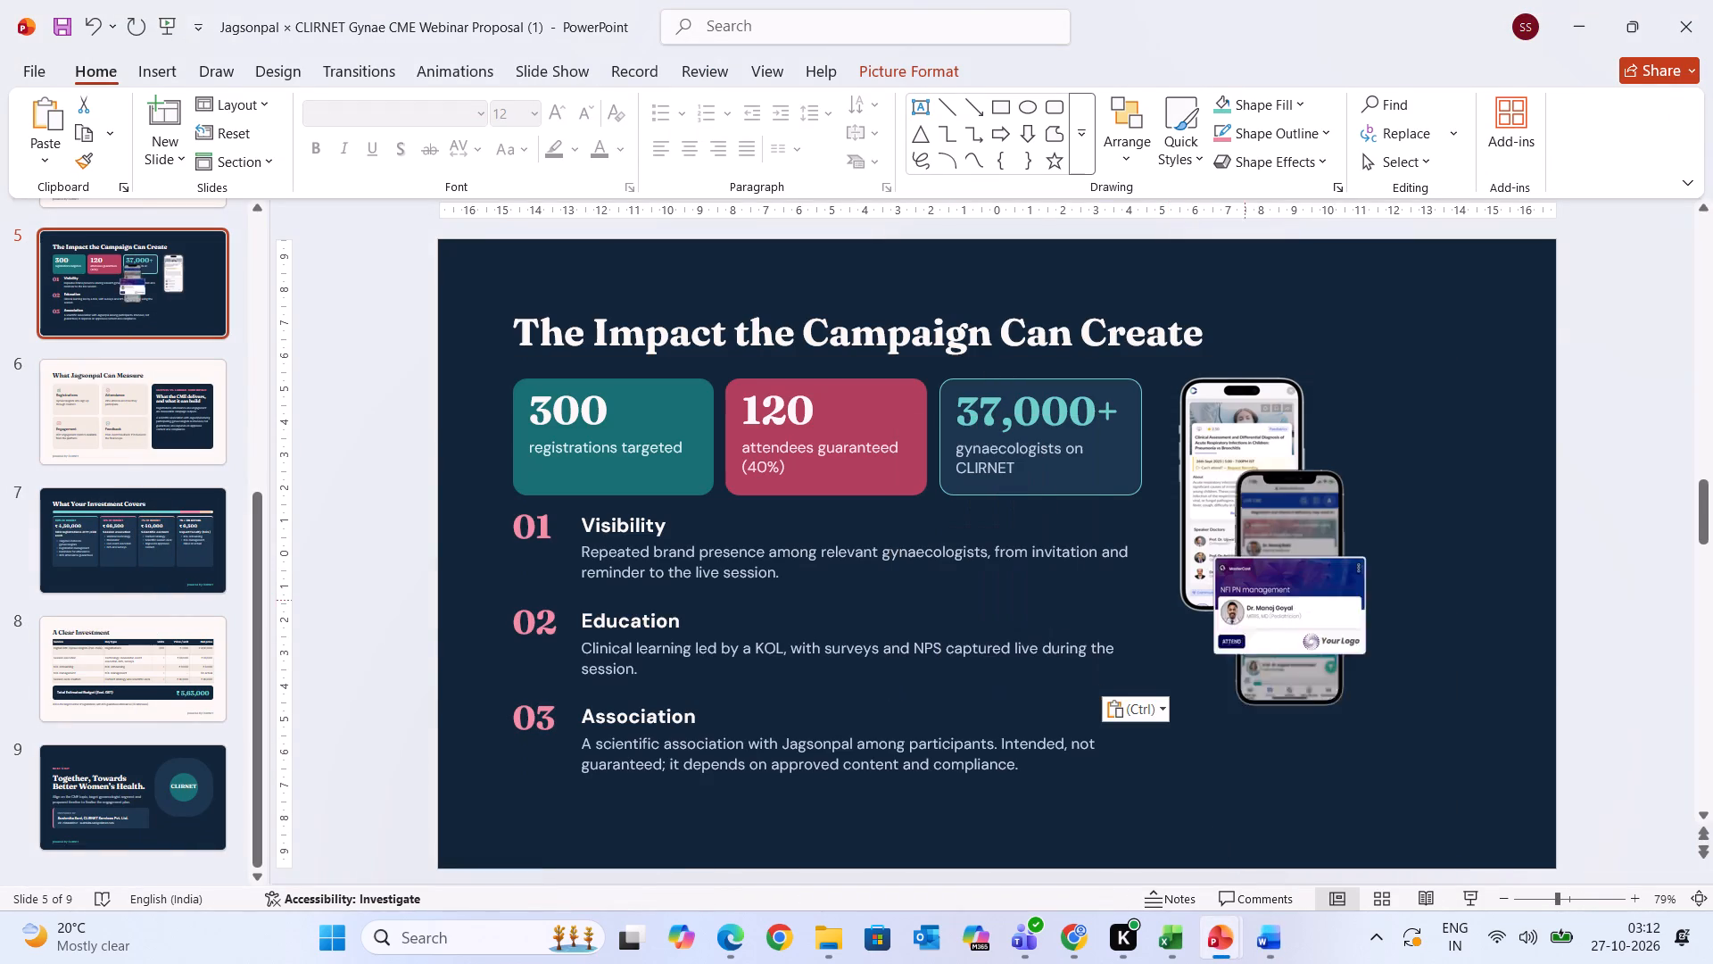
drag(1267, 603, 1365, 565)
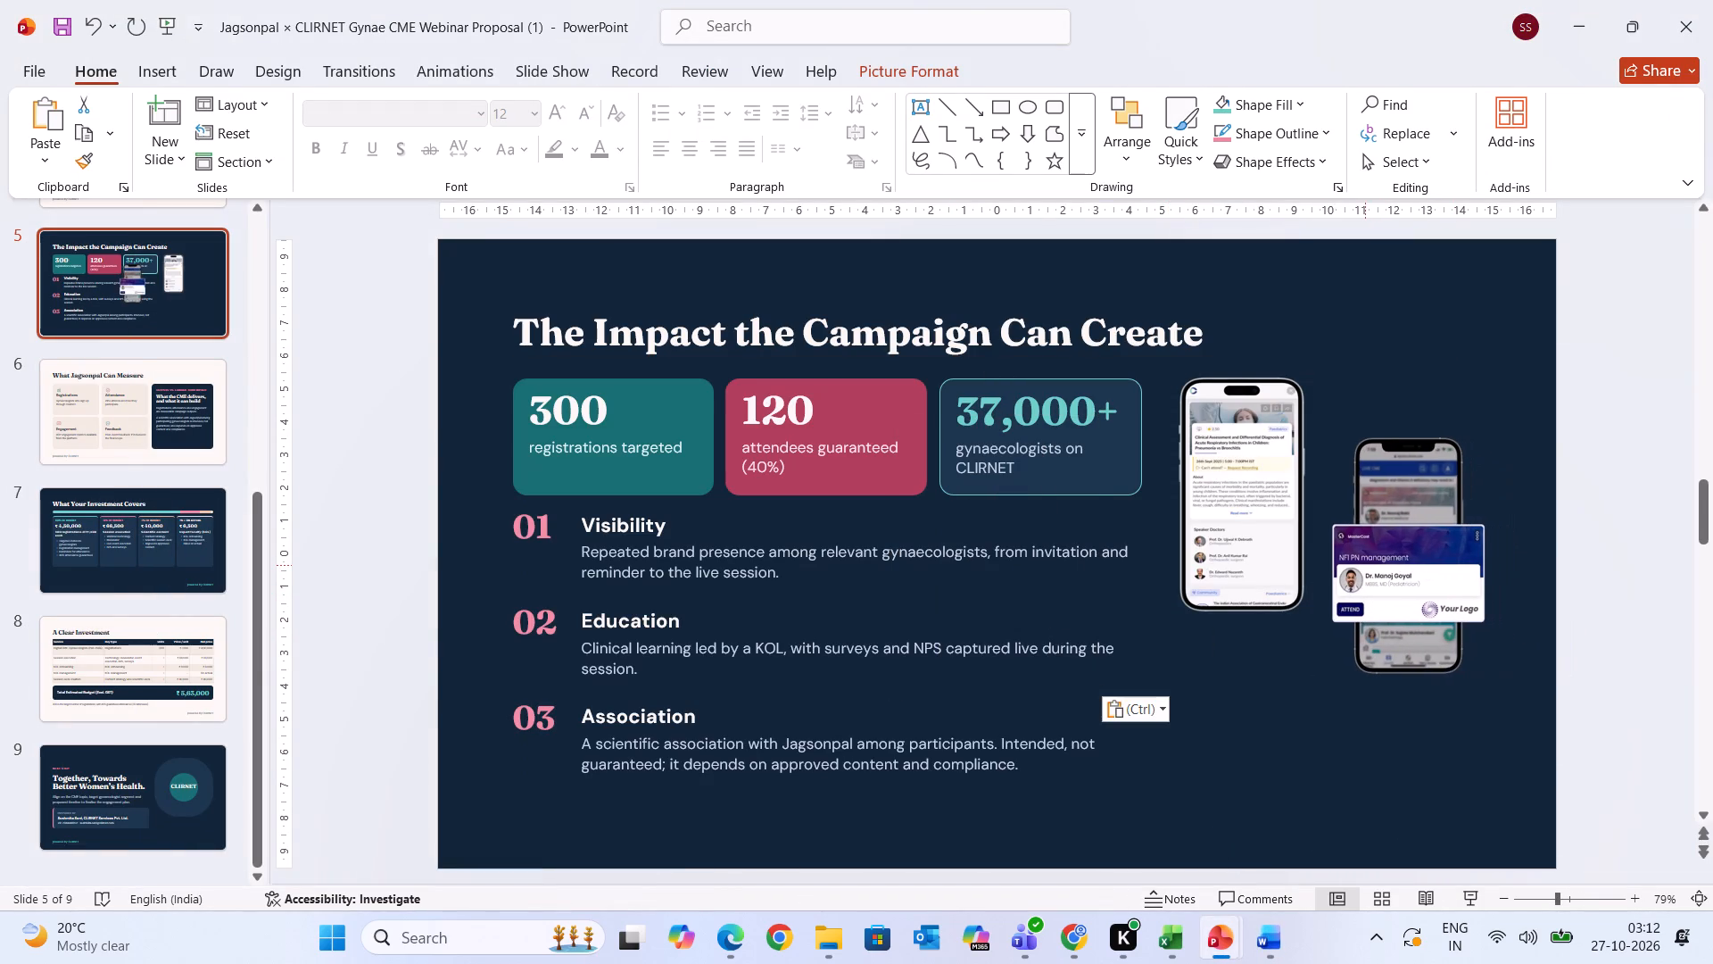
drag(1365, 565, 1386, 514)
click(1621, 637)
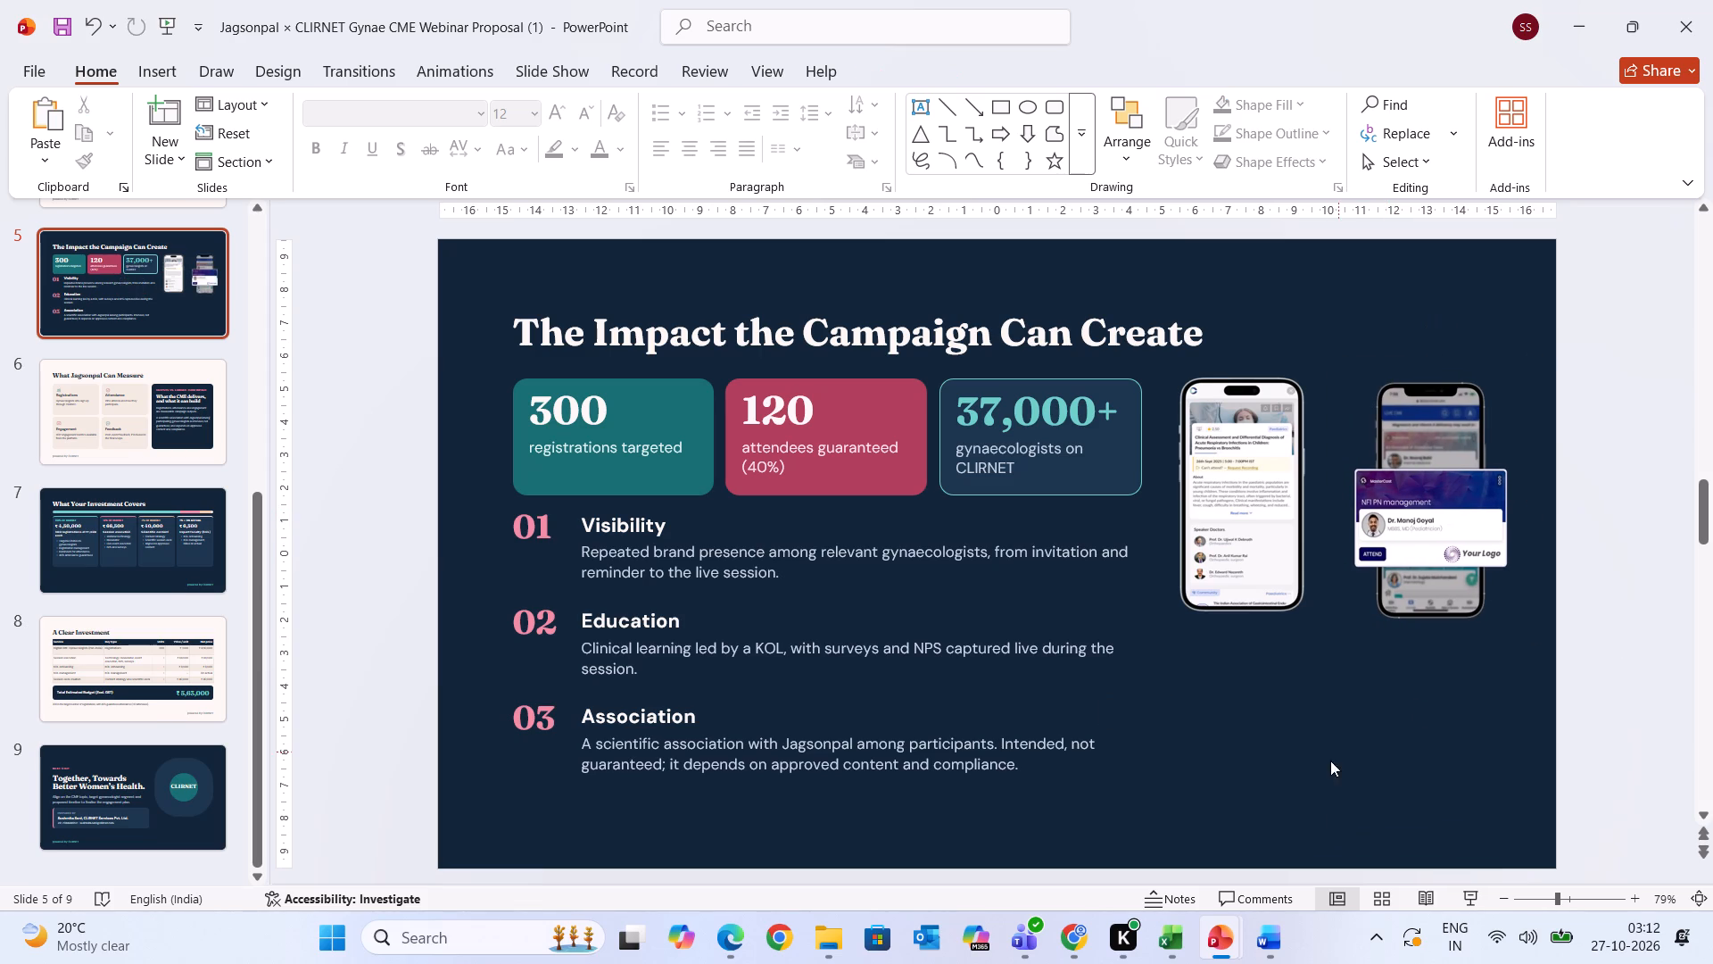
Copy the third phone mockup, showing "Diabetes management", from the Word document onto slide 5, placing it below the first two phones.
click(1214, 935)
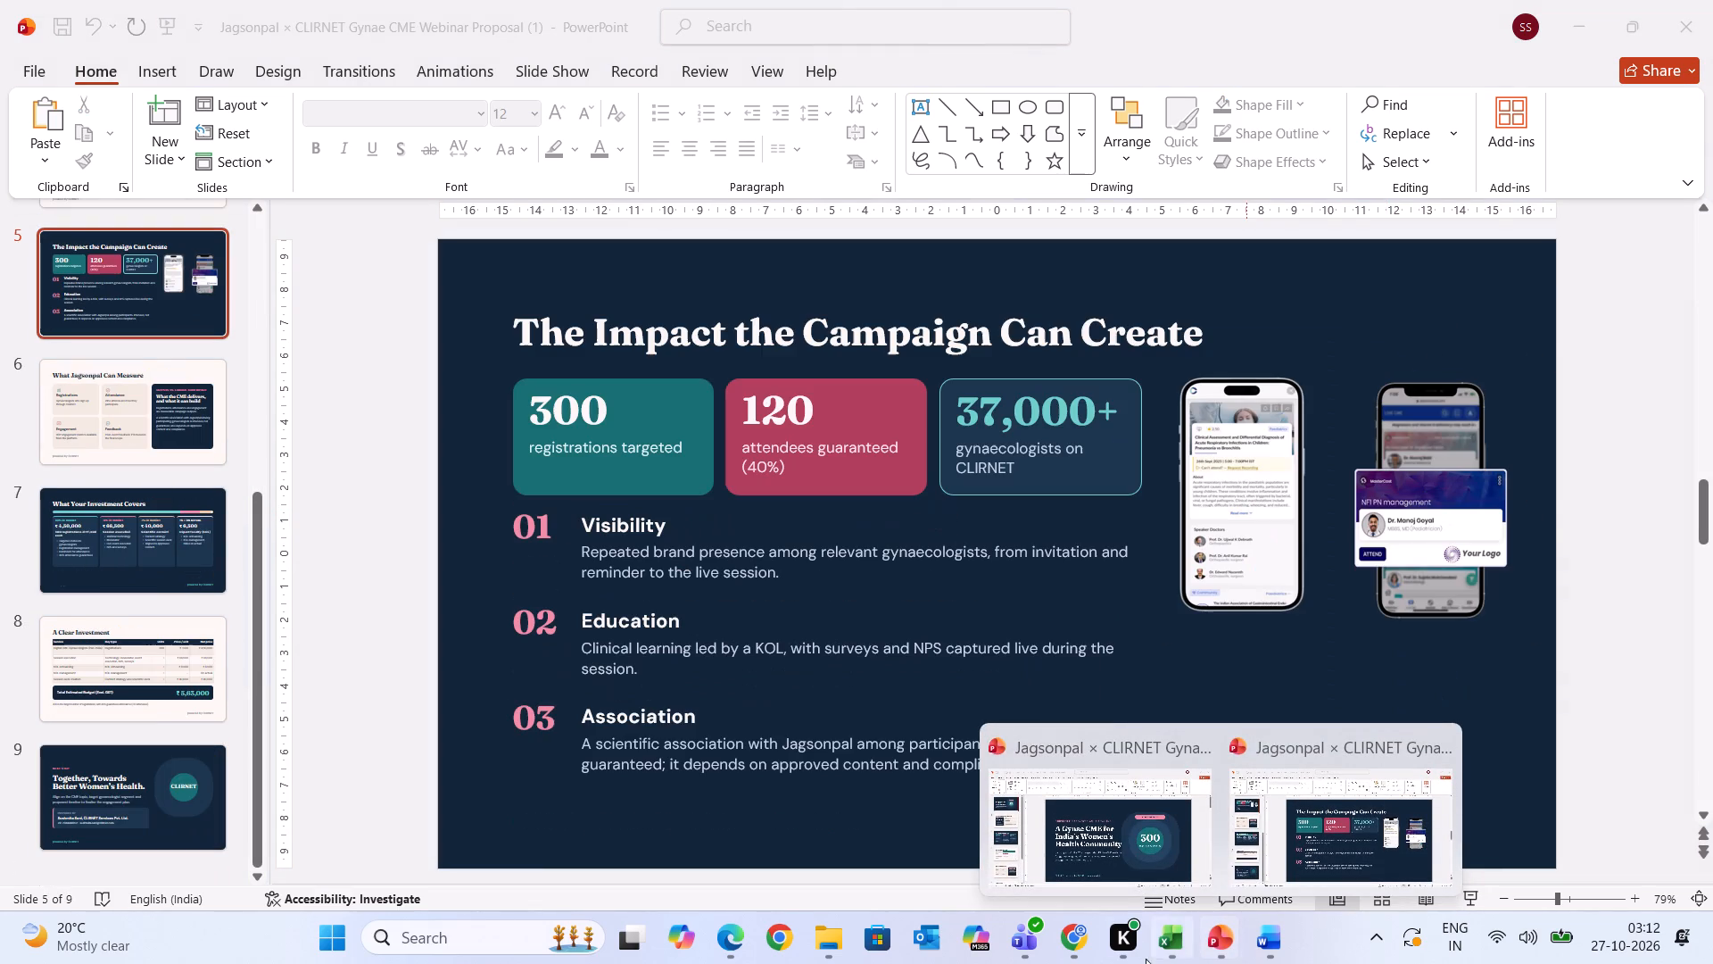
click(1265, 927)
click(1138, 591)
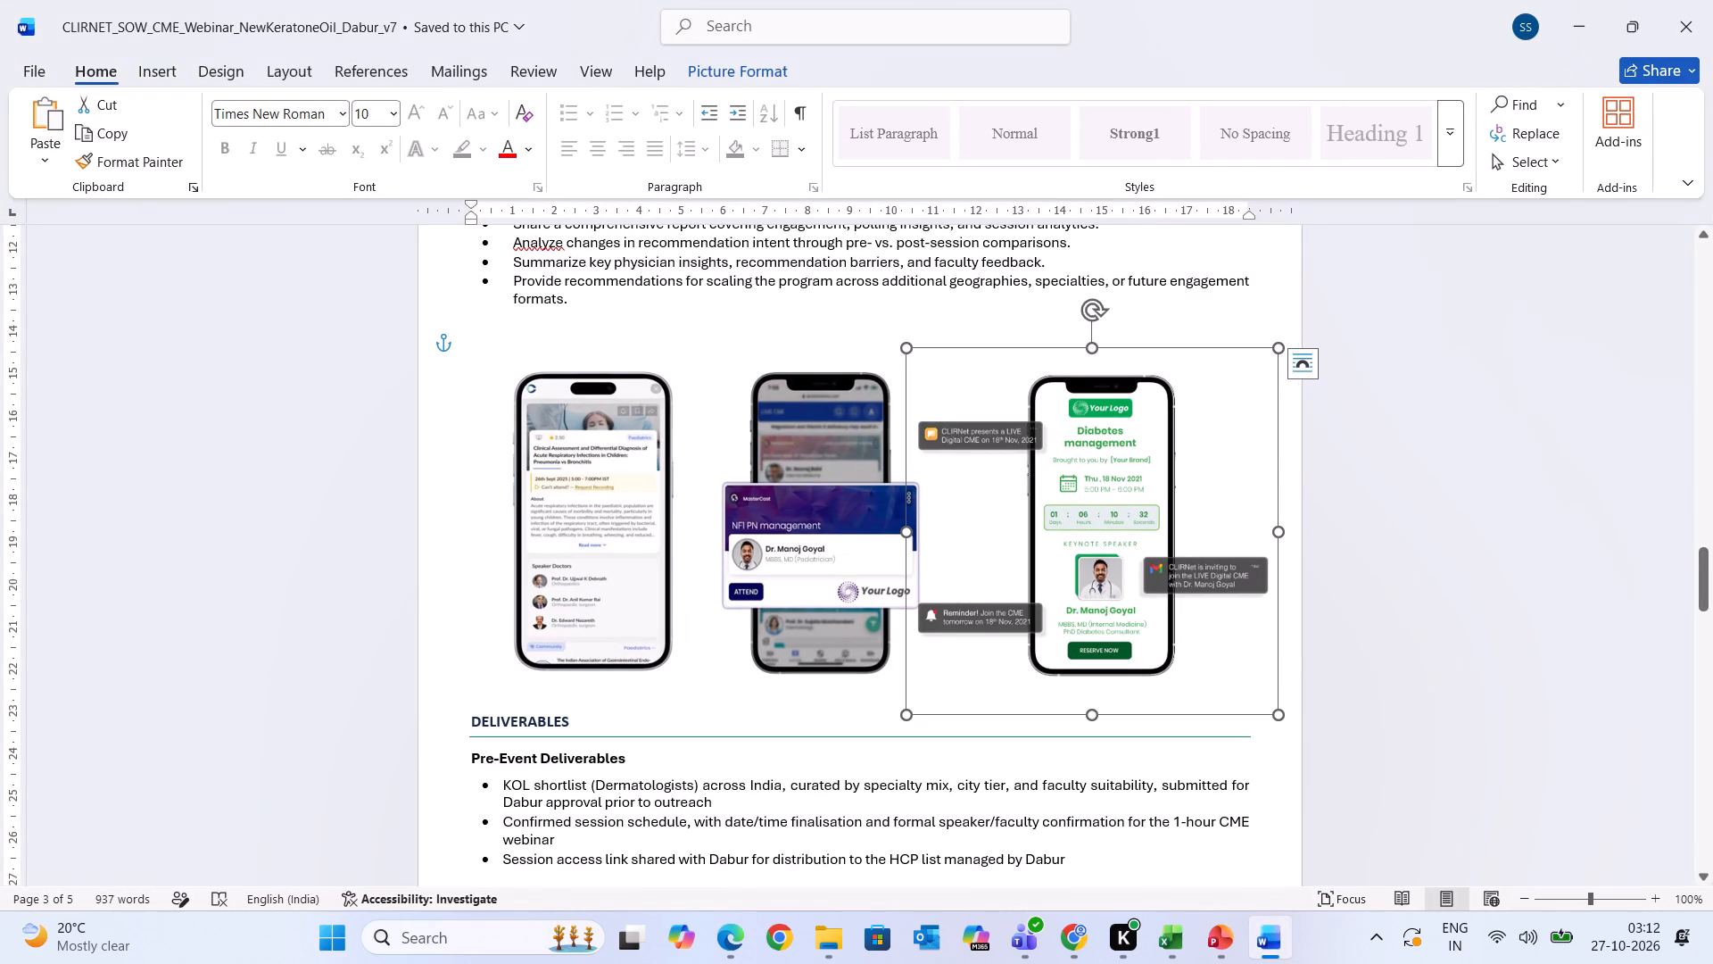
key(ctrl+c)
click(1270, 937)
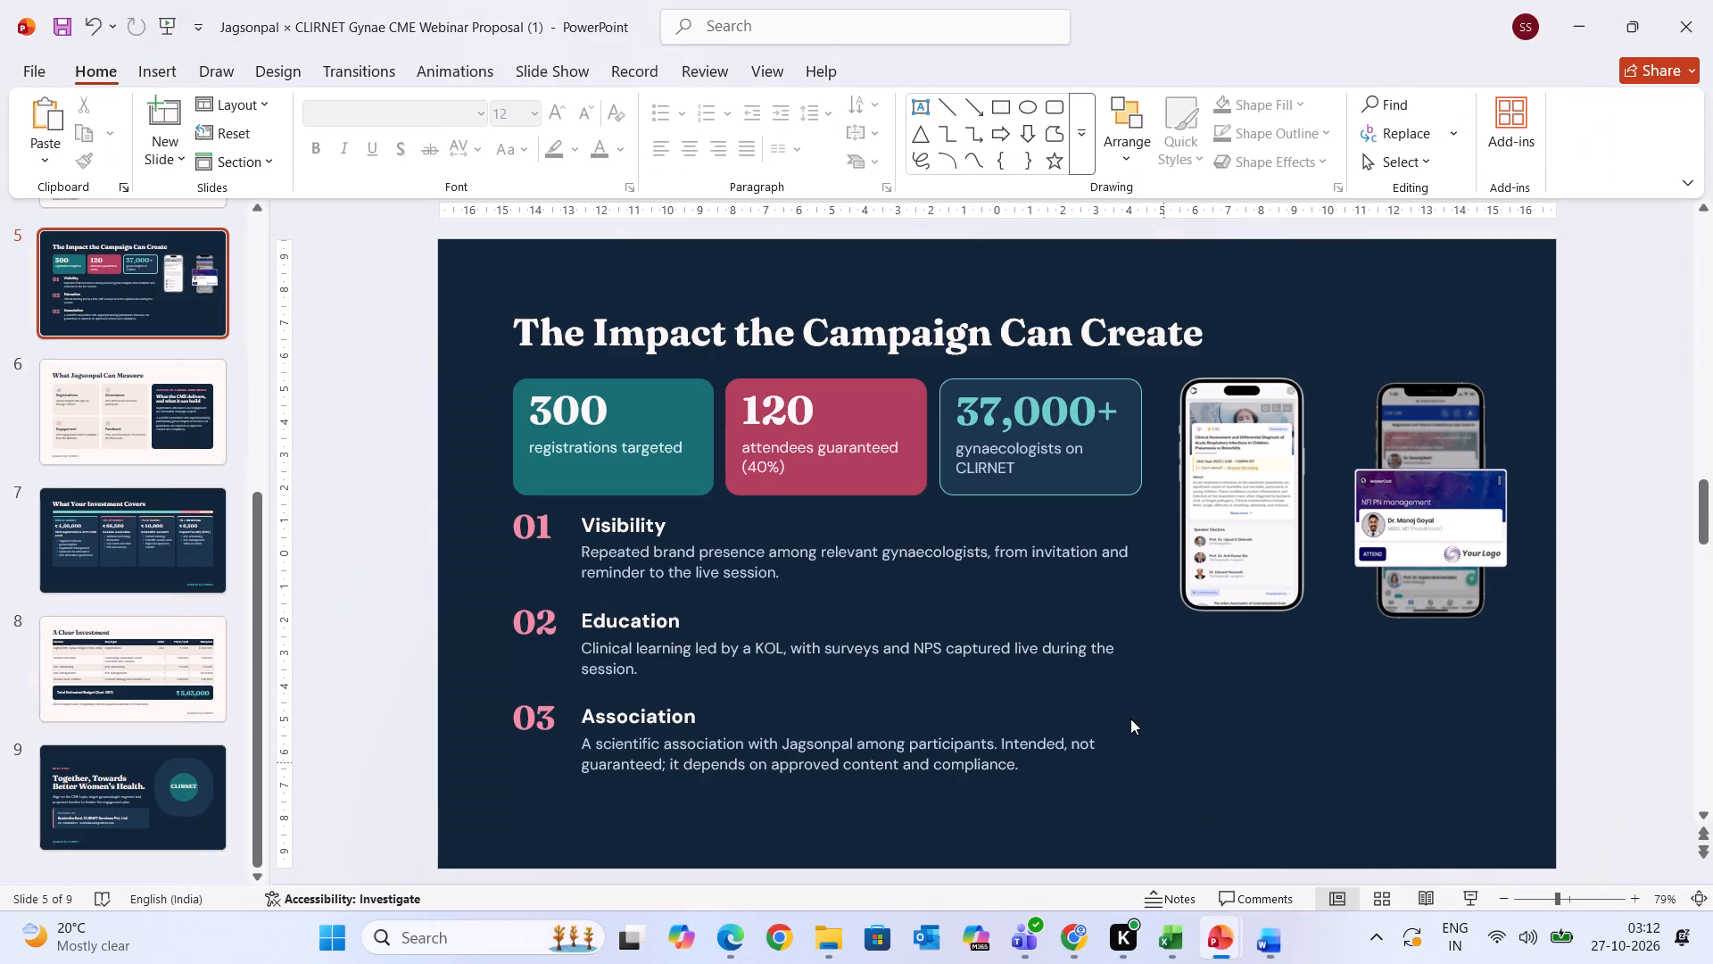
key(ctrl+v)
drag(1006, 541, 1336, 709)
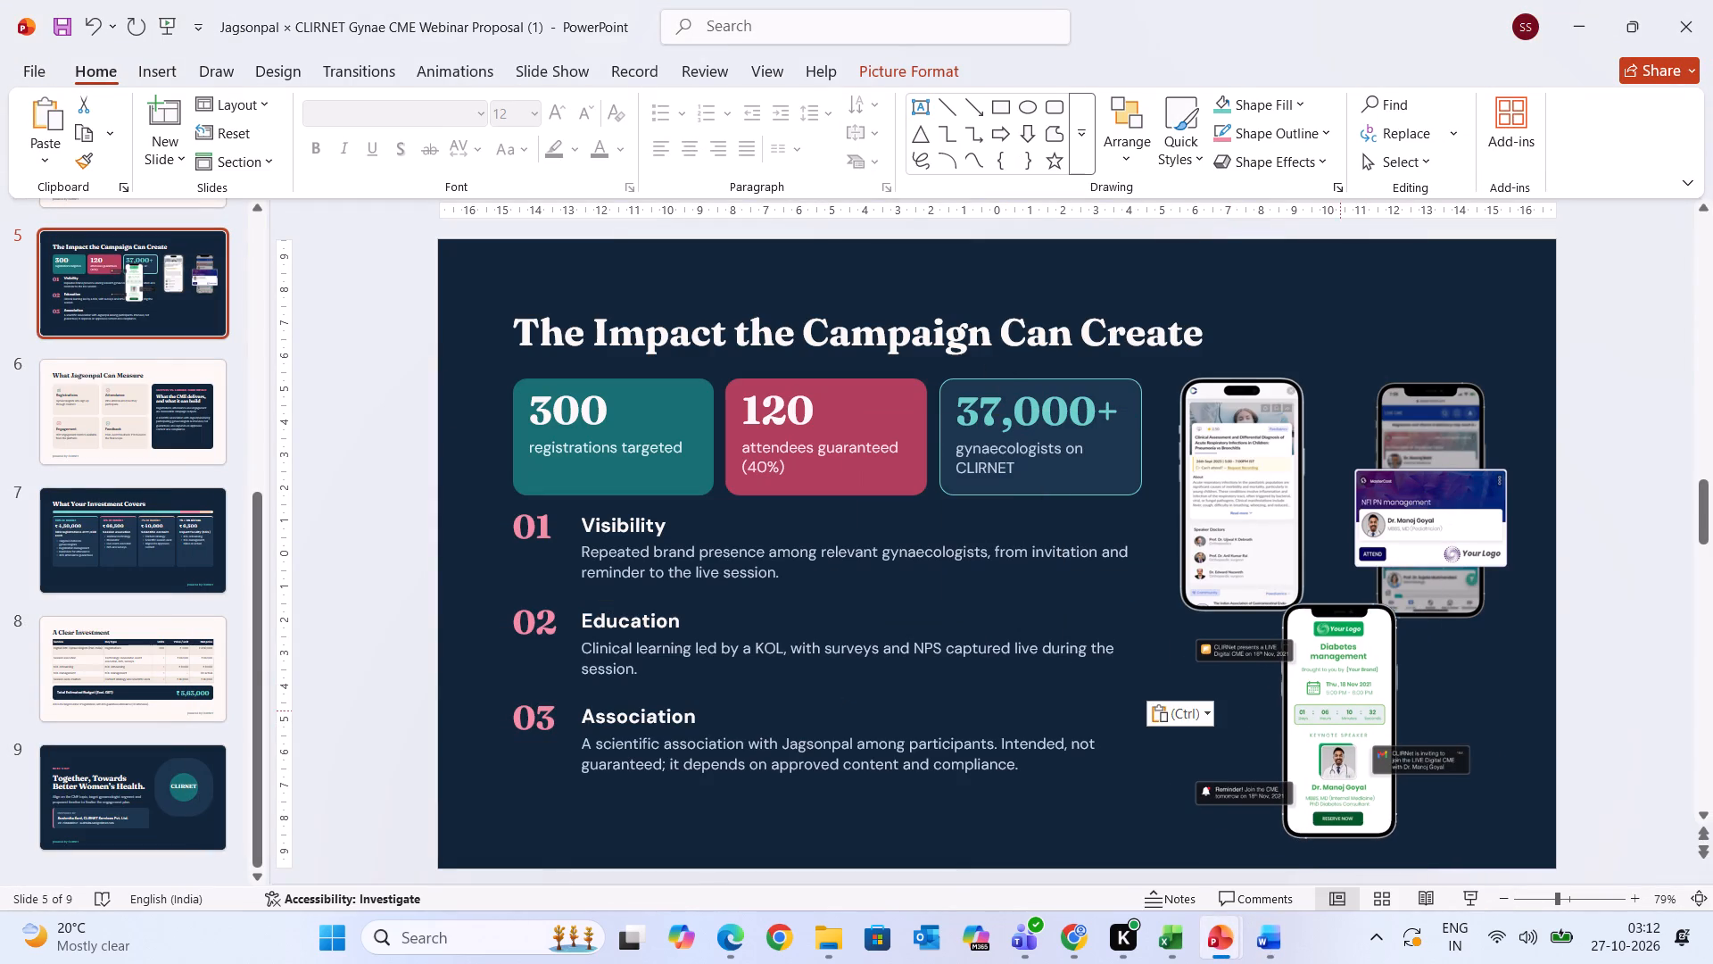
drag(1336, 709, 1344, 731)
Arrange the three phone mockups on slide 5 beside the text, with two level at the top and the "Diabetes management" phone centred beneath.
drag(1259, 580, 1273, 557)
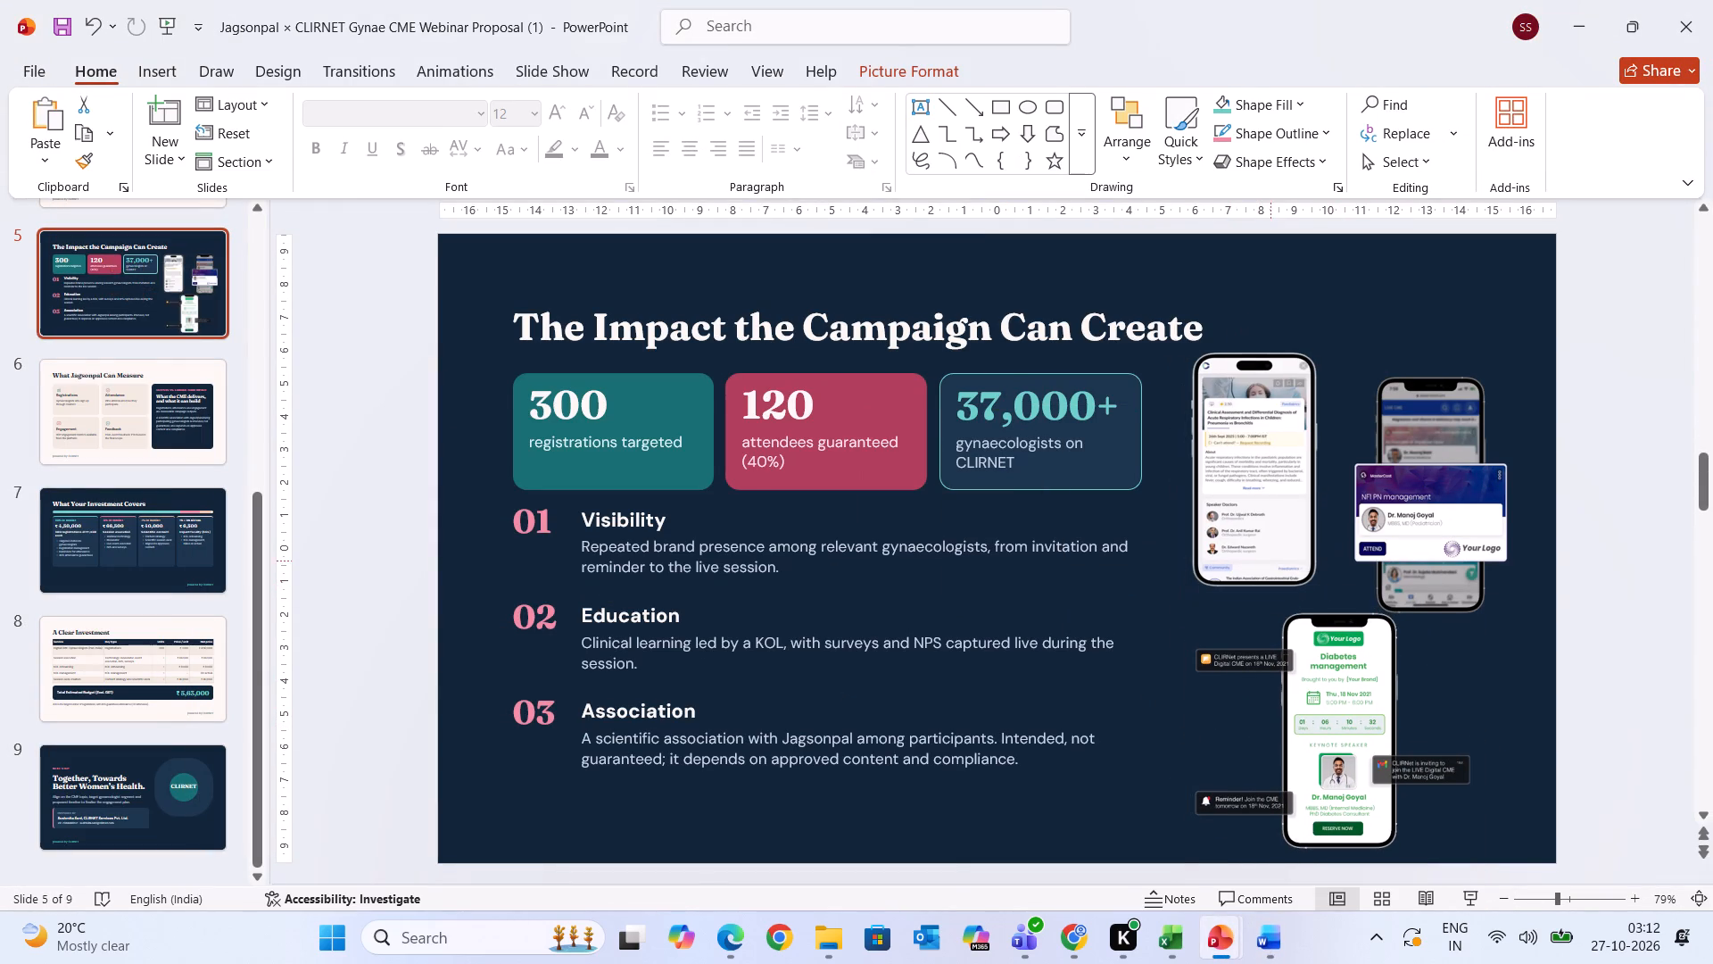
drag(1273, 557, 1285, 561)
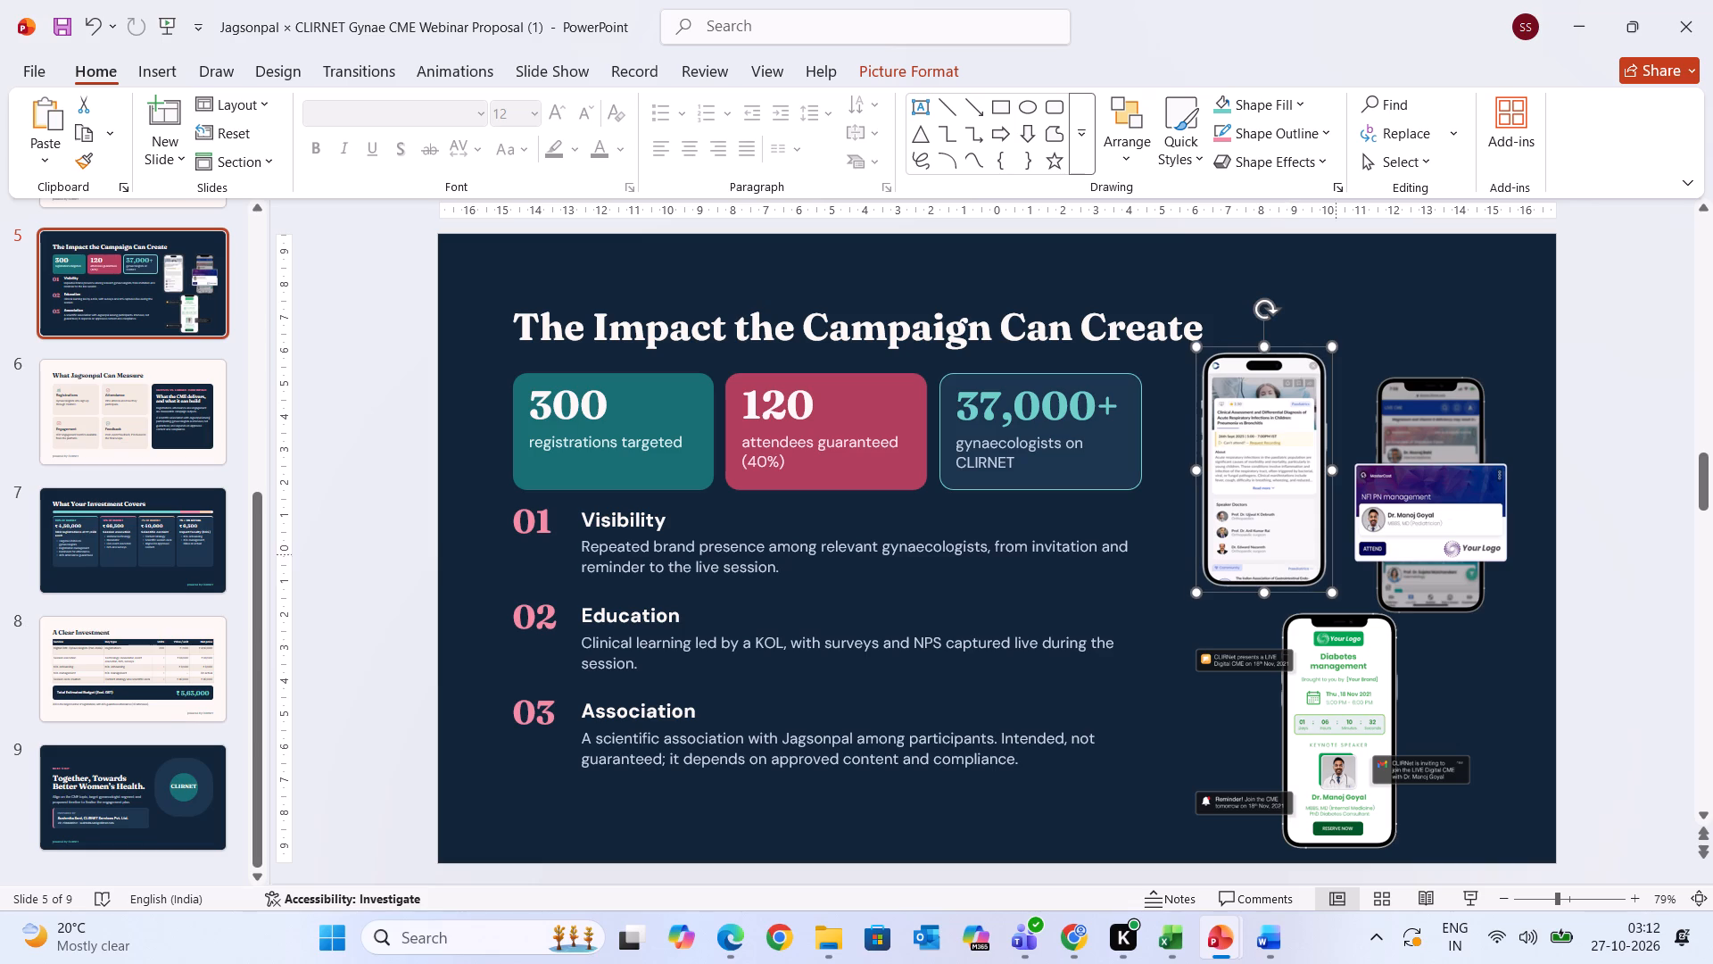
drag(1437, 549, 1444, 513)
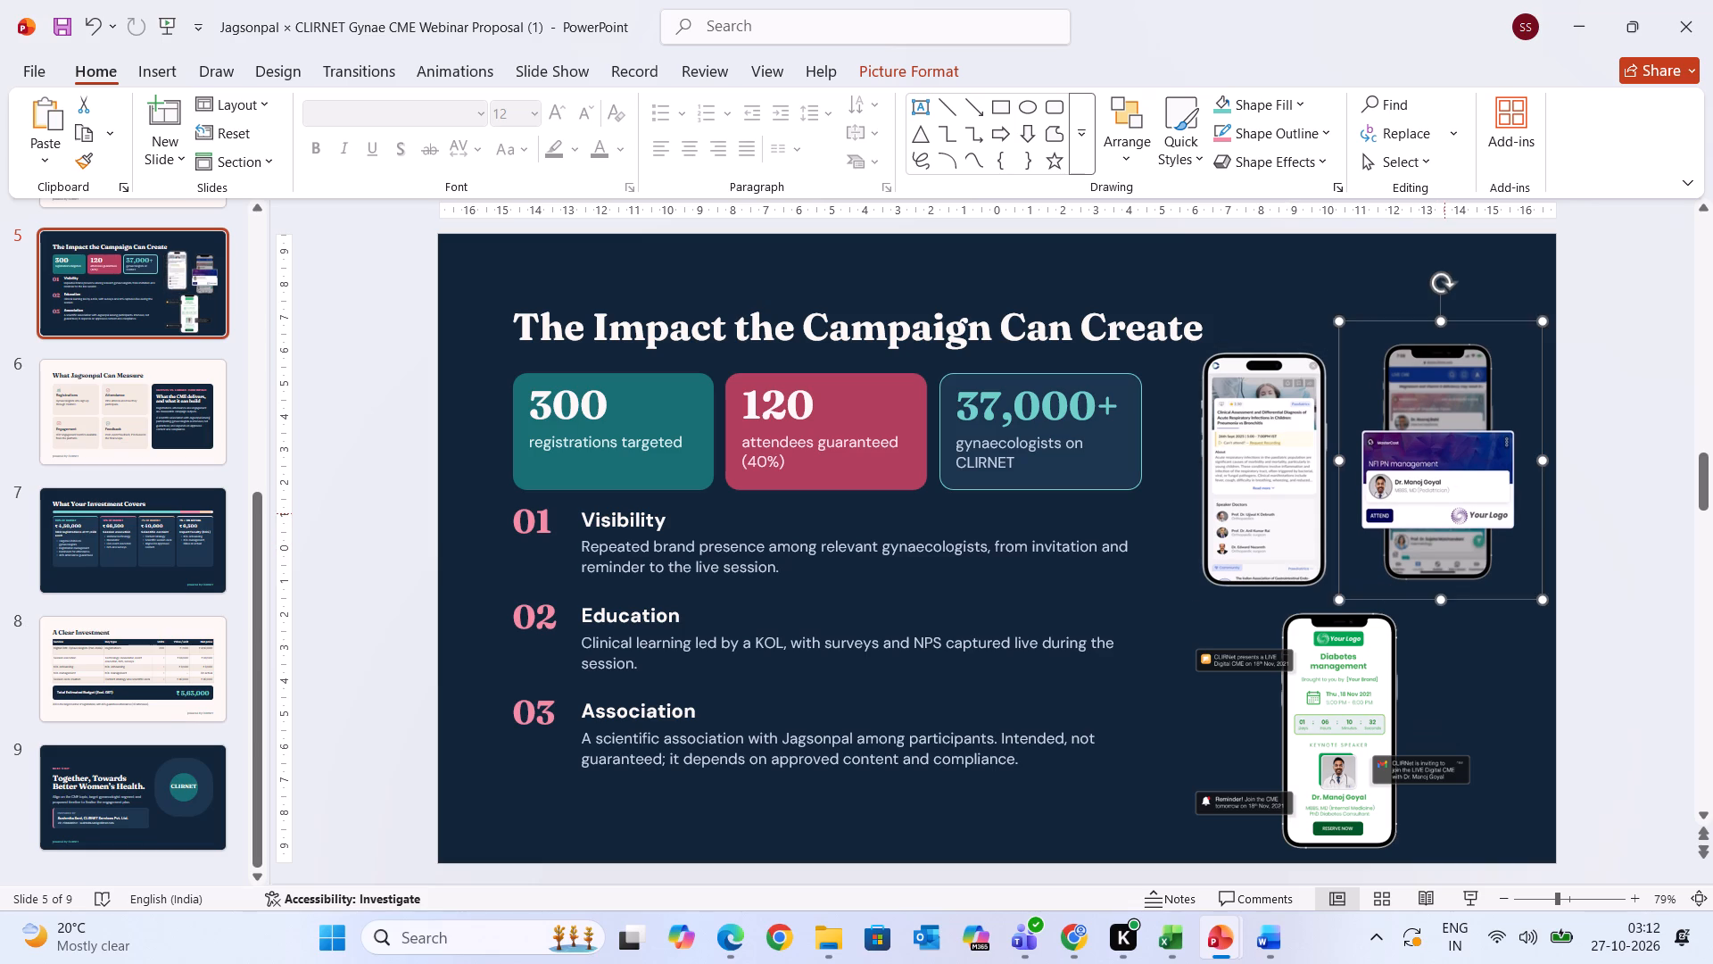
drag(1287, 509, 1295, 501)
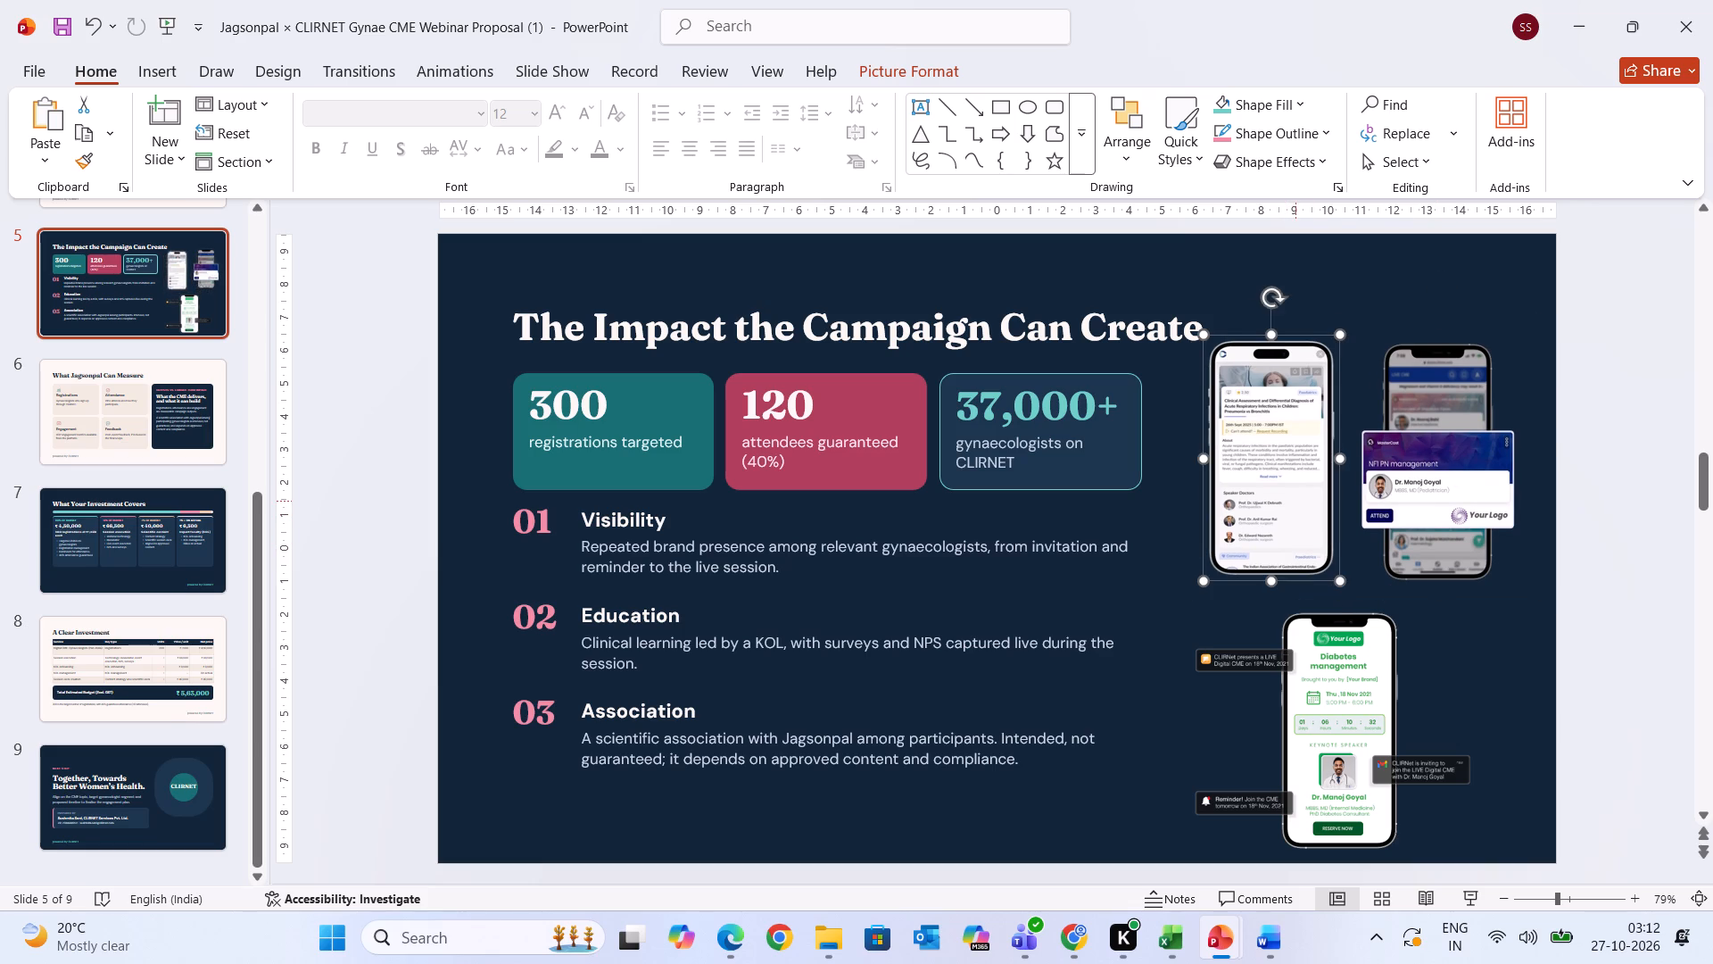
drag(1340, 708, 1366, 687)
click(1654, 727)
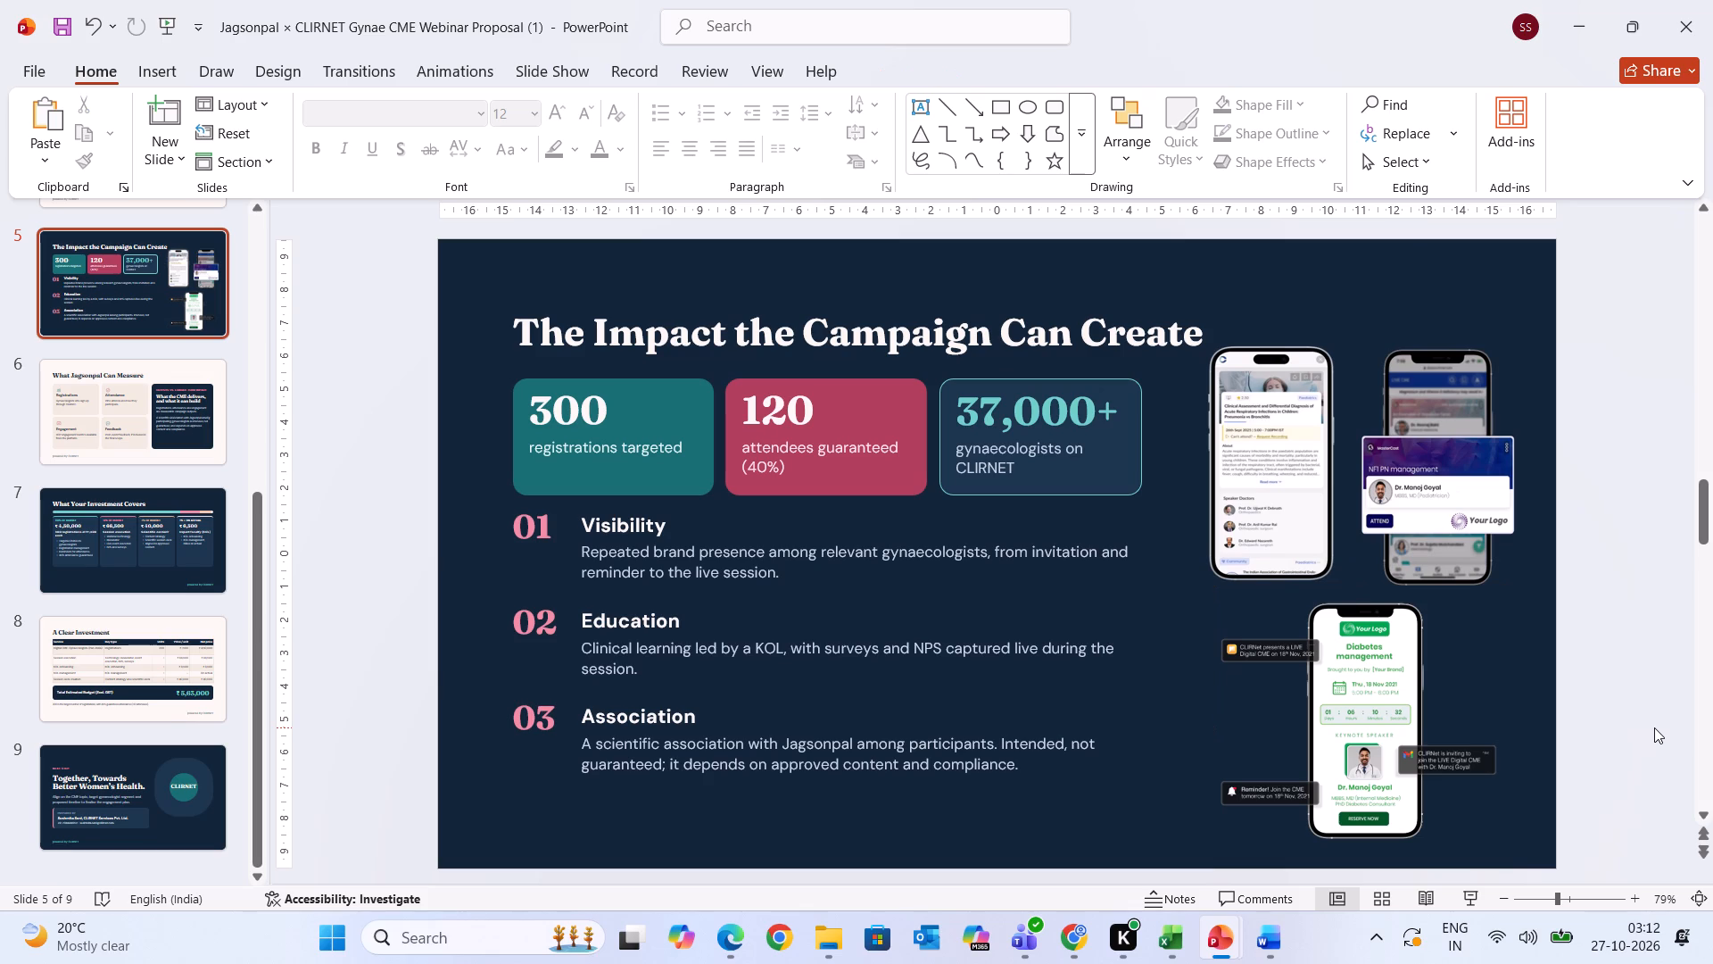
click(1654, 727)
click(1654, 727)
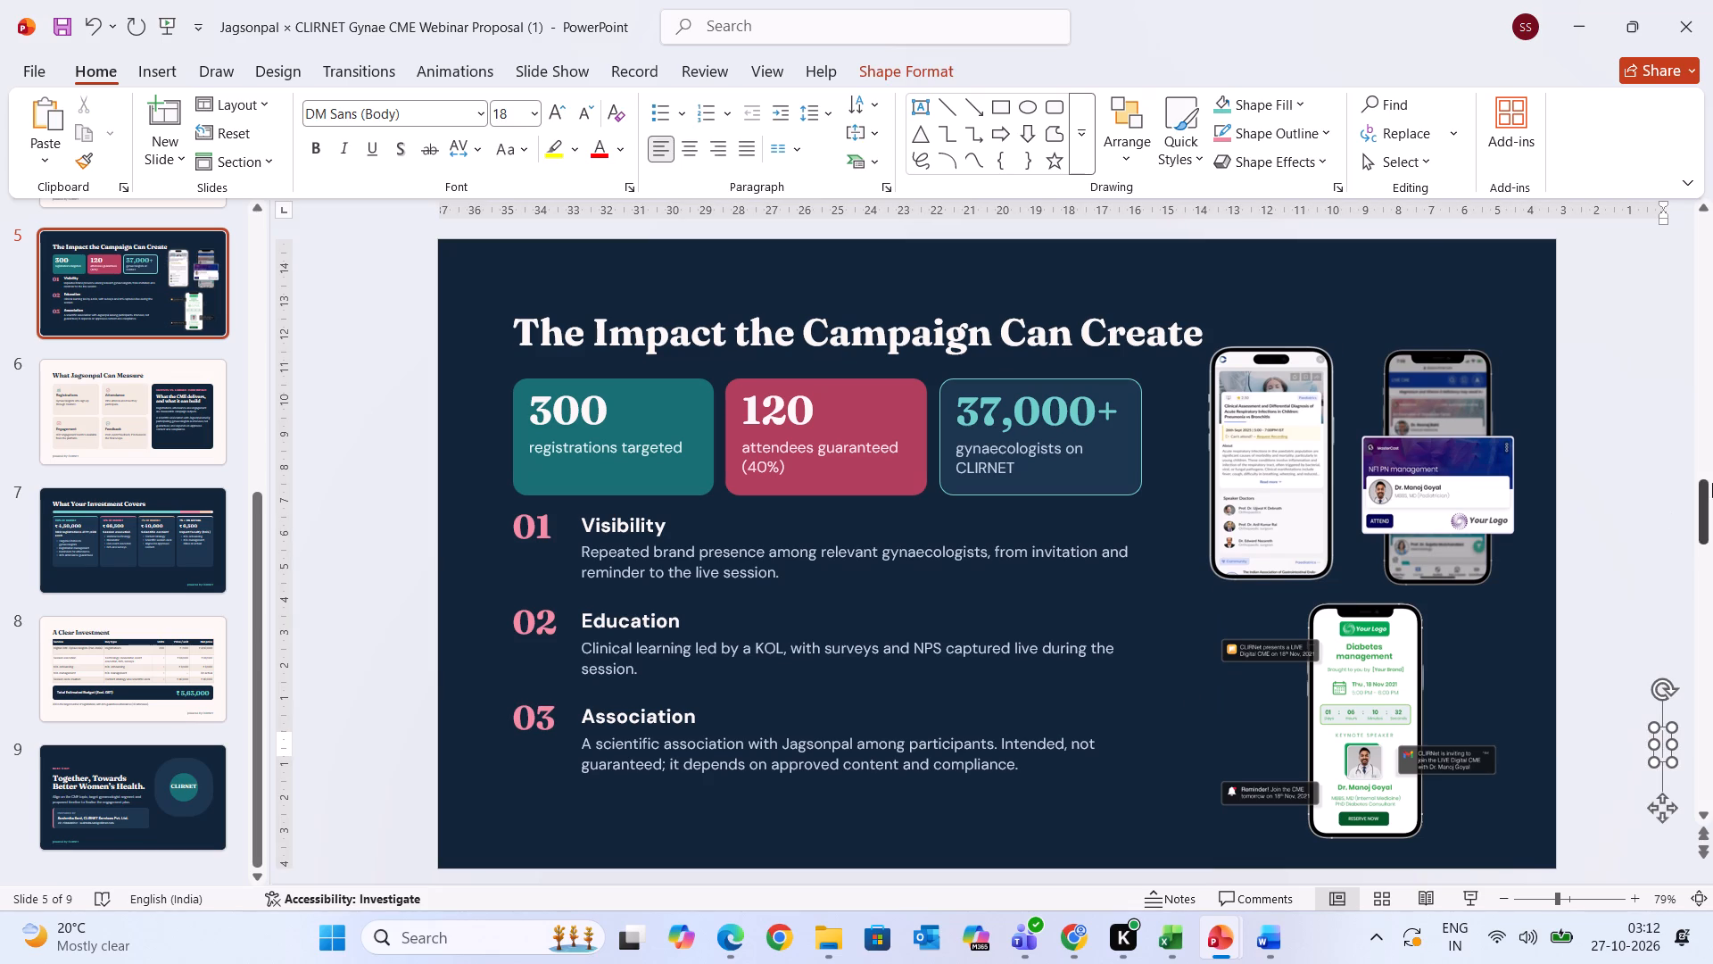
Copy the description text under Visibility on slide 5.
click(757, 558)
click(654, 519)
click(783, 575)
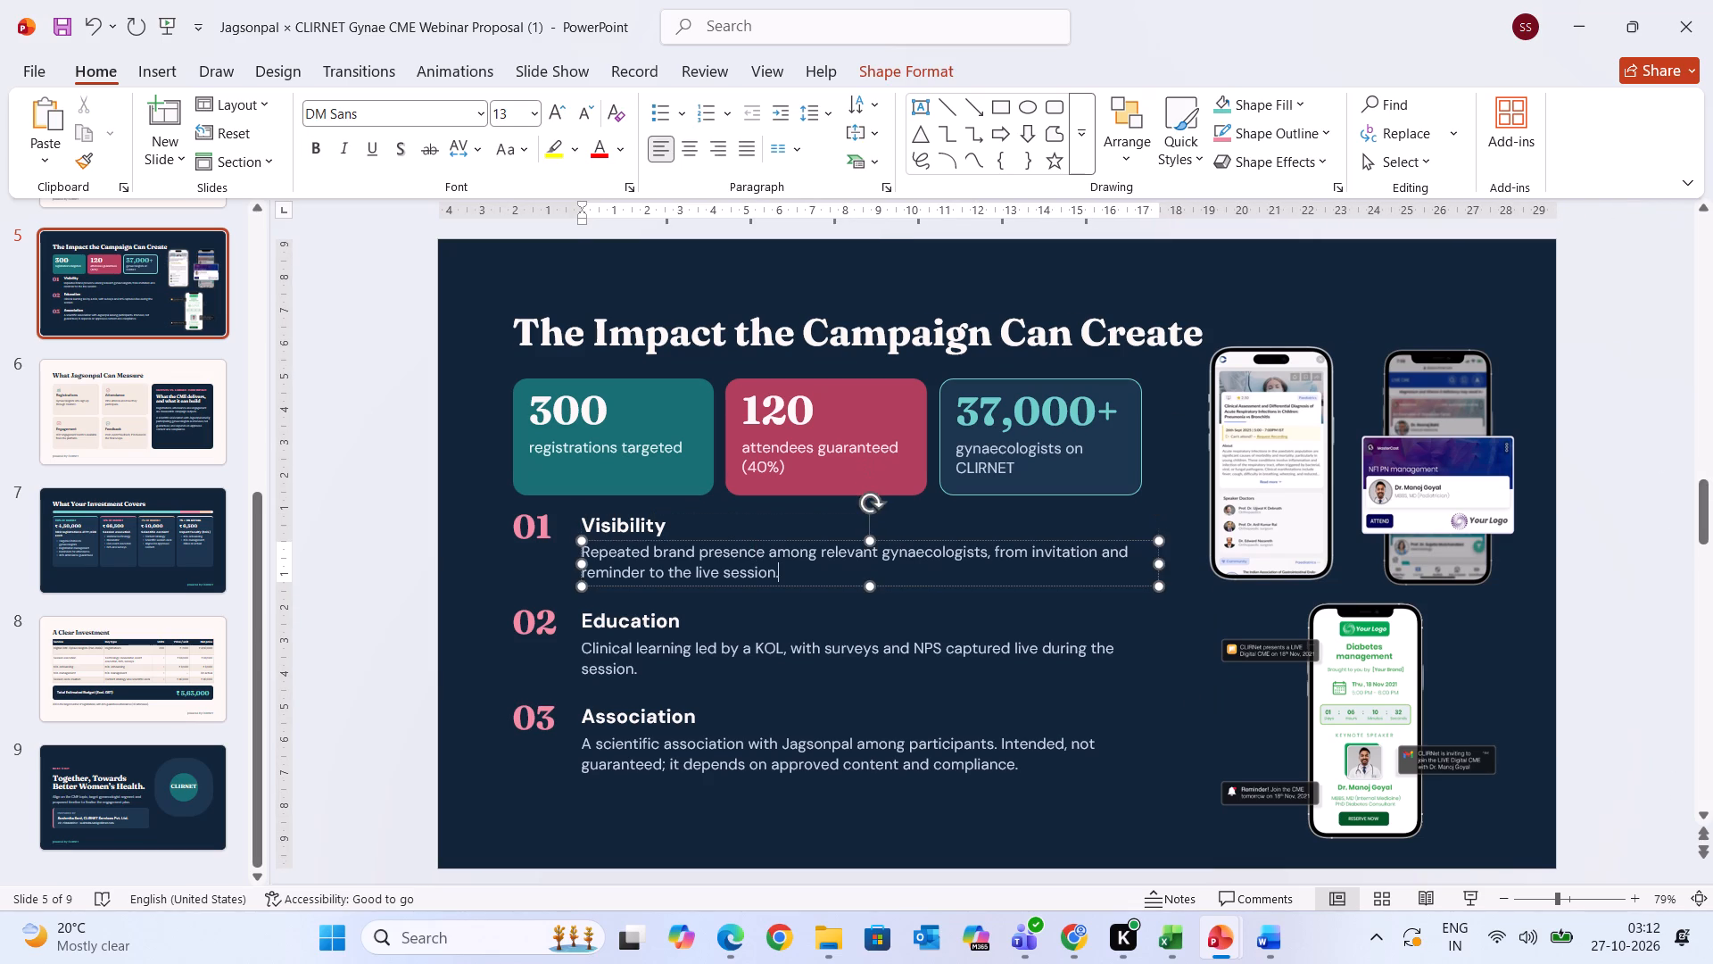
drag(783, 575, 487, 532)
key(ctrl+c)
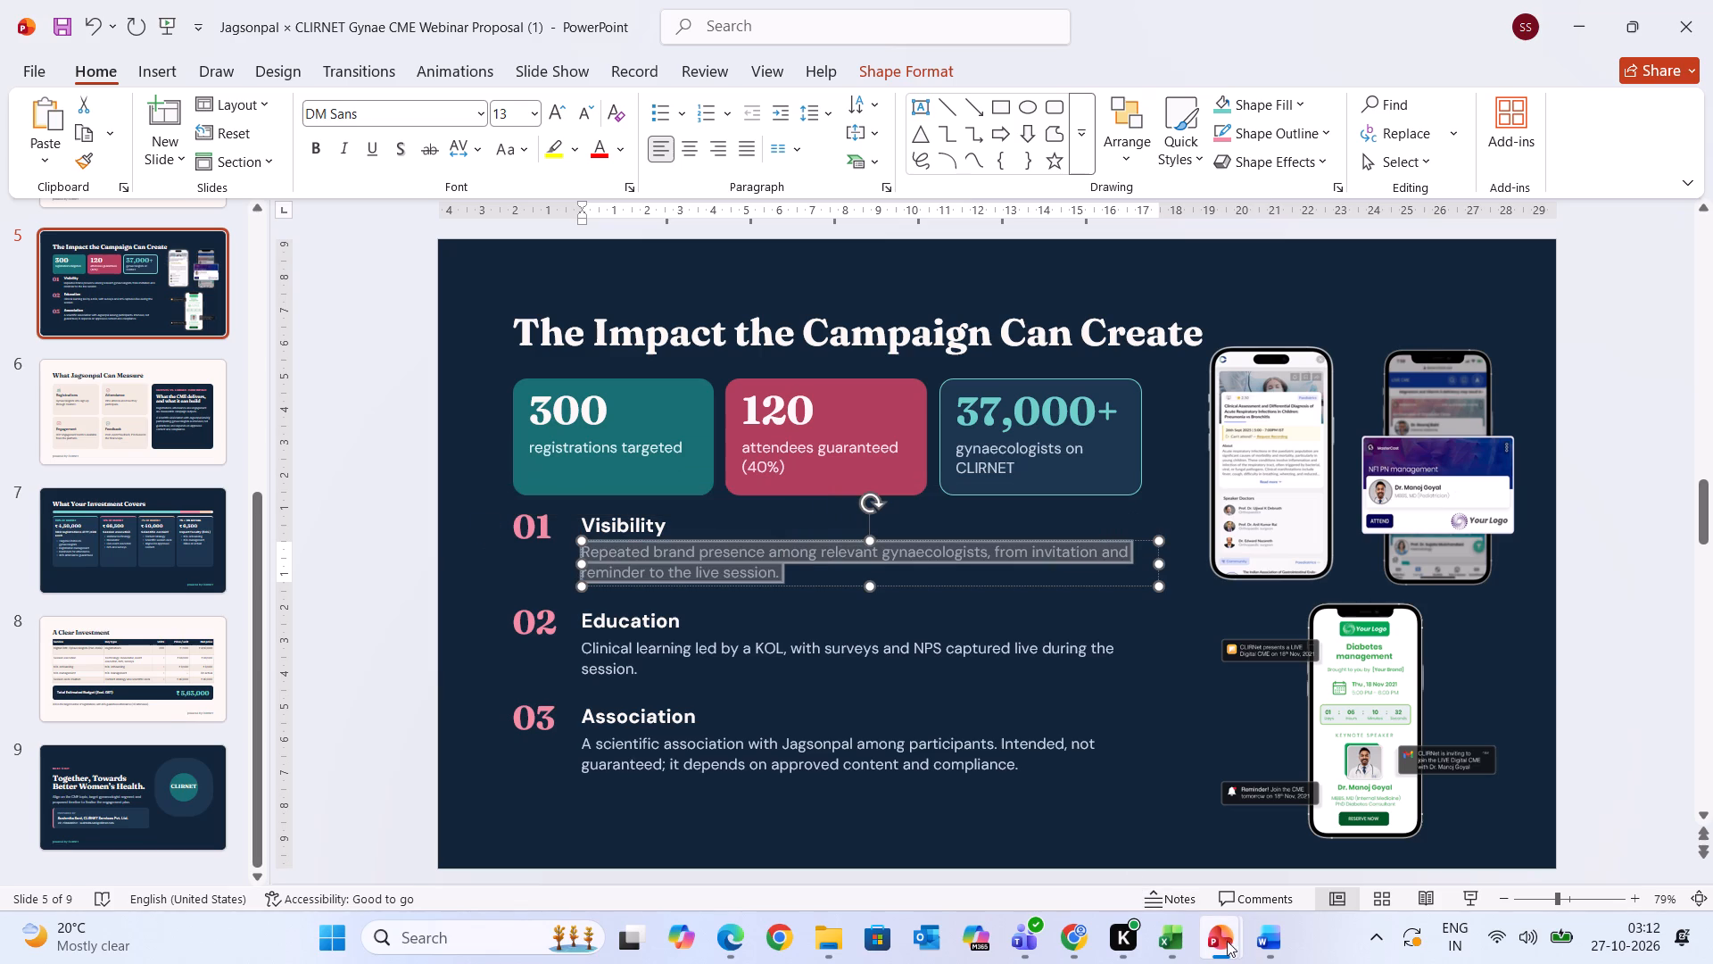
Close the other open presentation, Jagsonpal × CLIRNET Gynae CME Webinar Proposal, and return to the (1) version.
click(1201, 930)
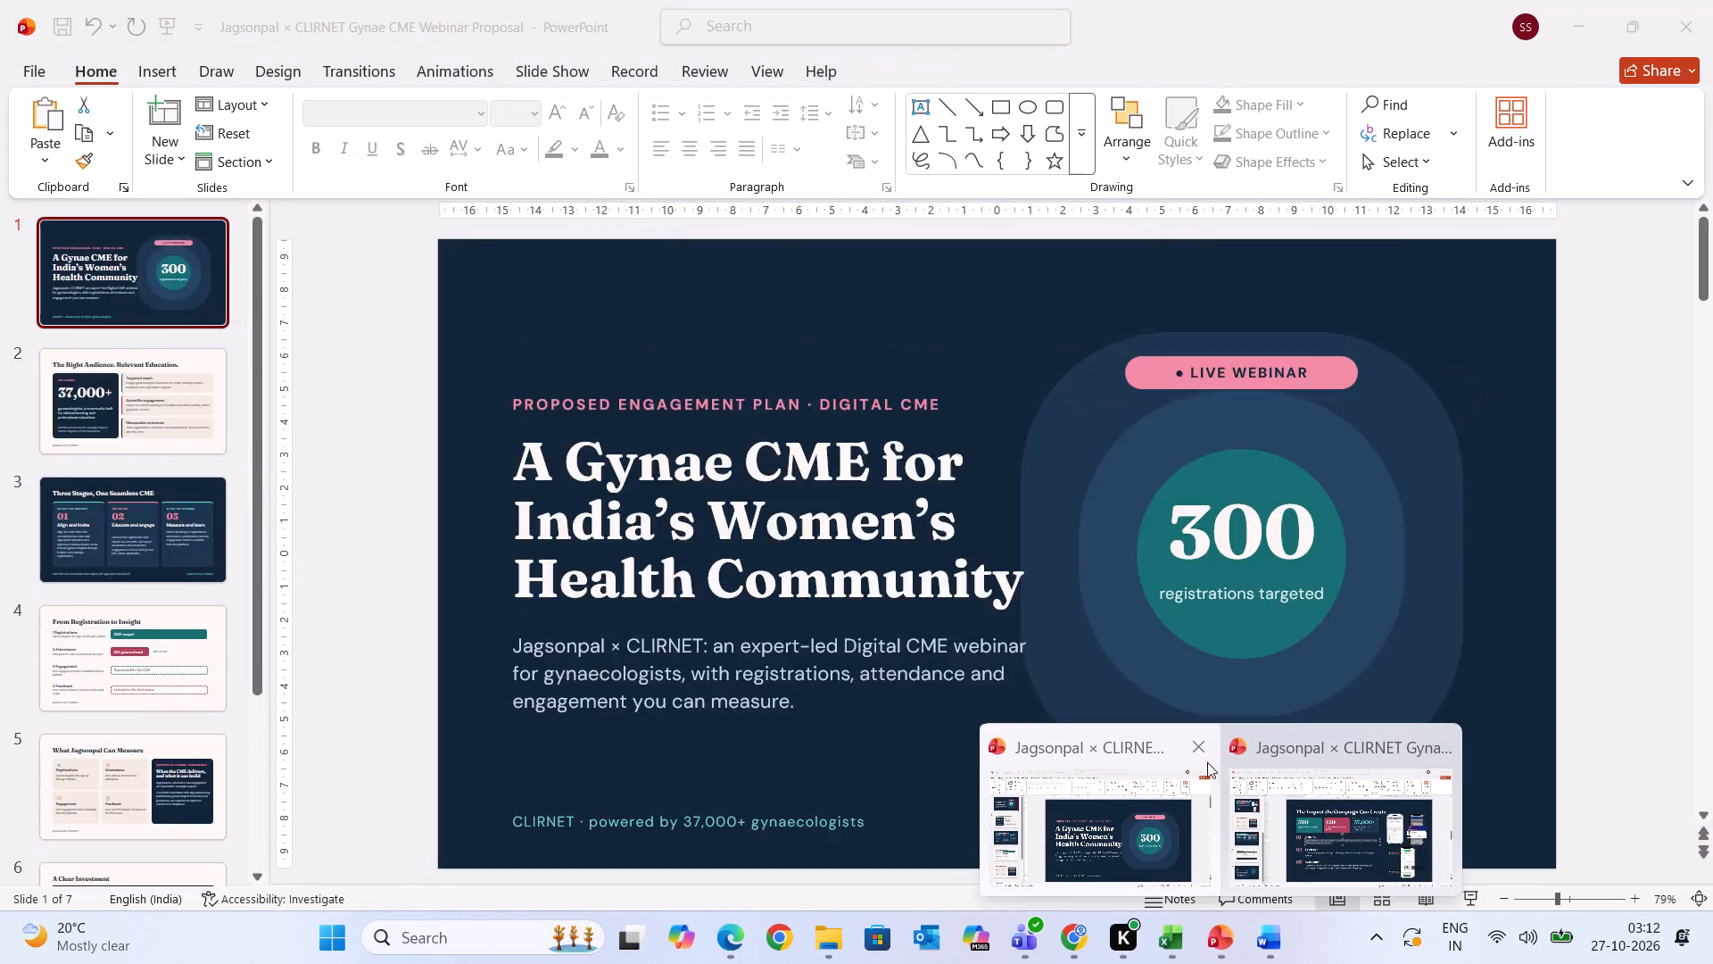
click(1198, 748)
click(1254, 826)
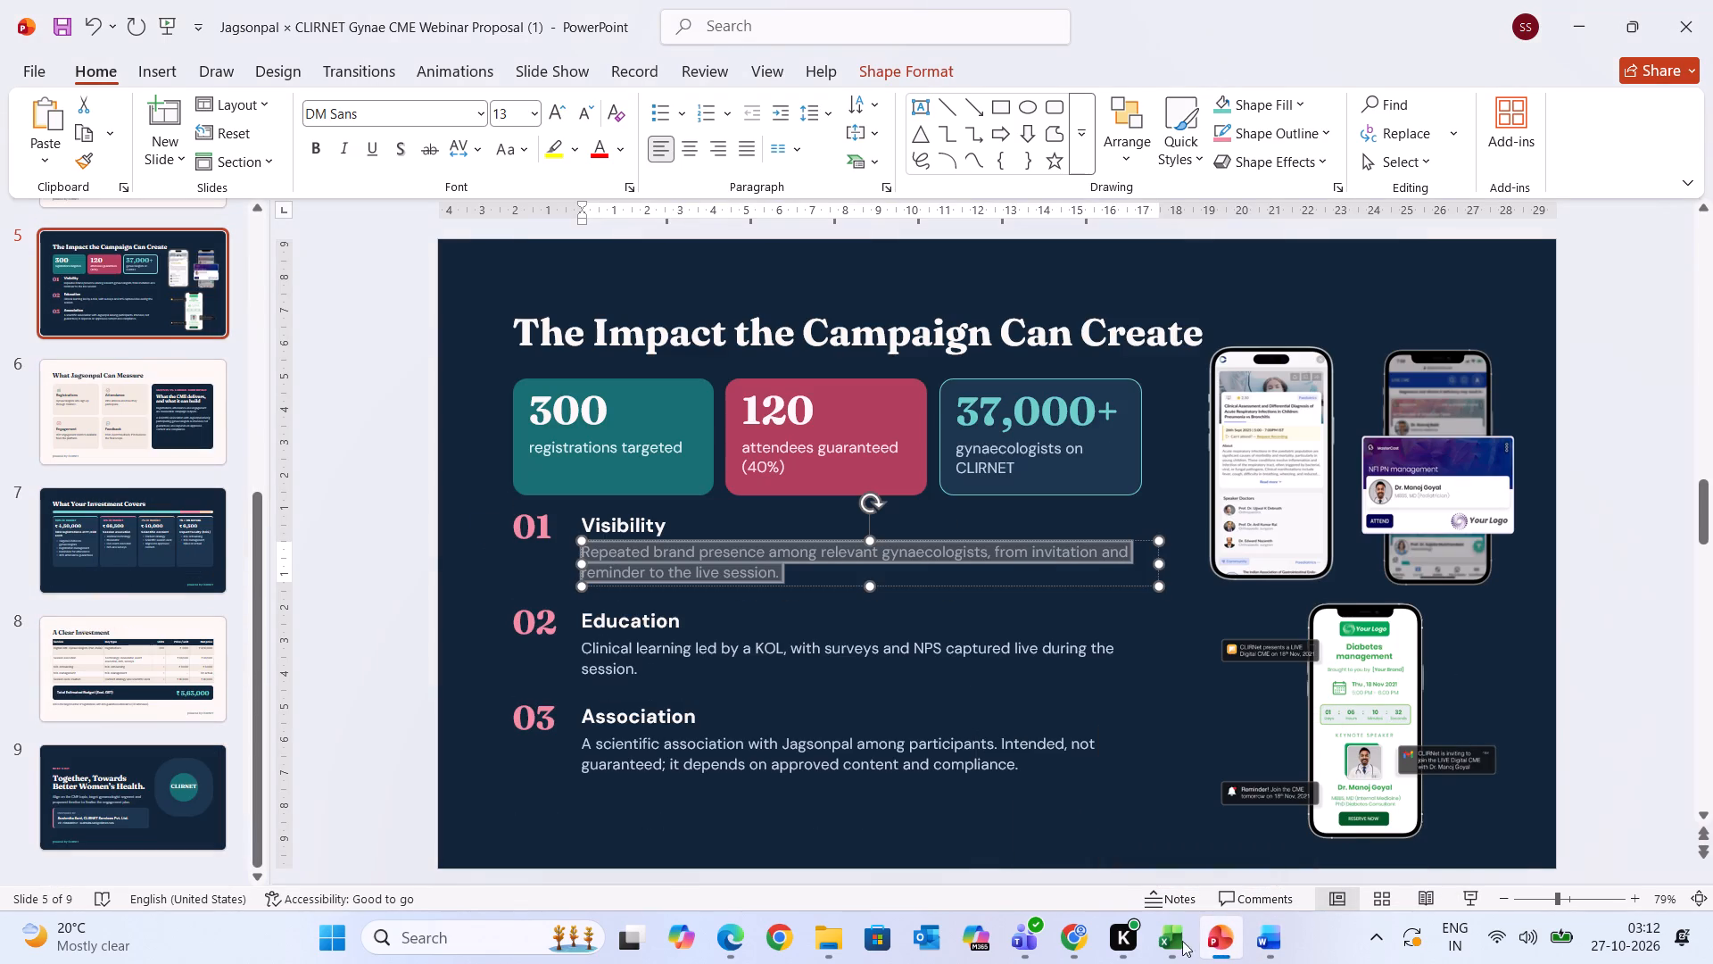
Copy the "Pre-Event Deliverables" heading and its three bullets from the Word document onto slide 6, "What Jagsonpal Can Measure".
click(1265, 949)
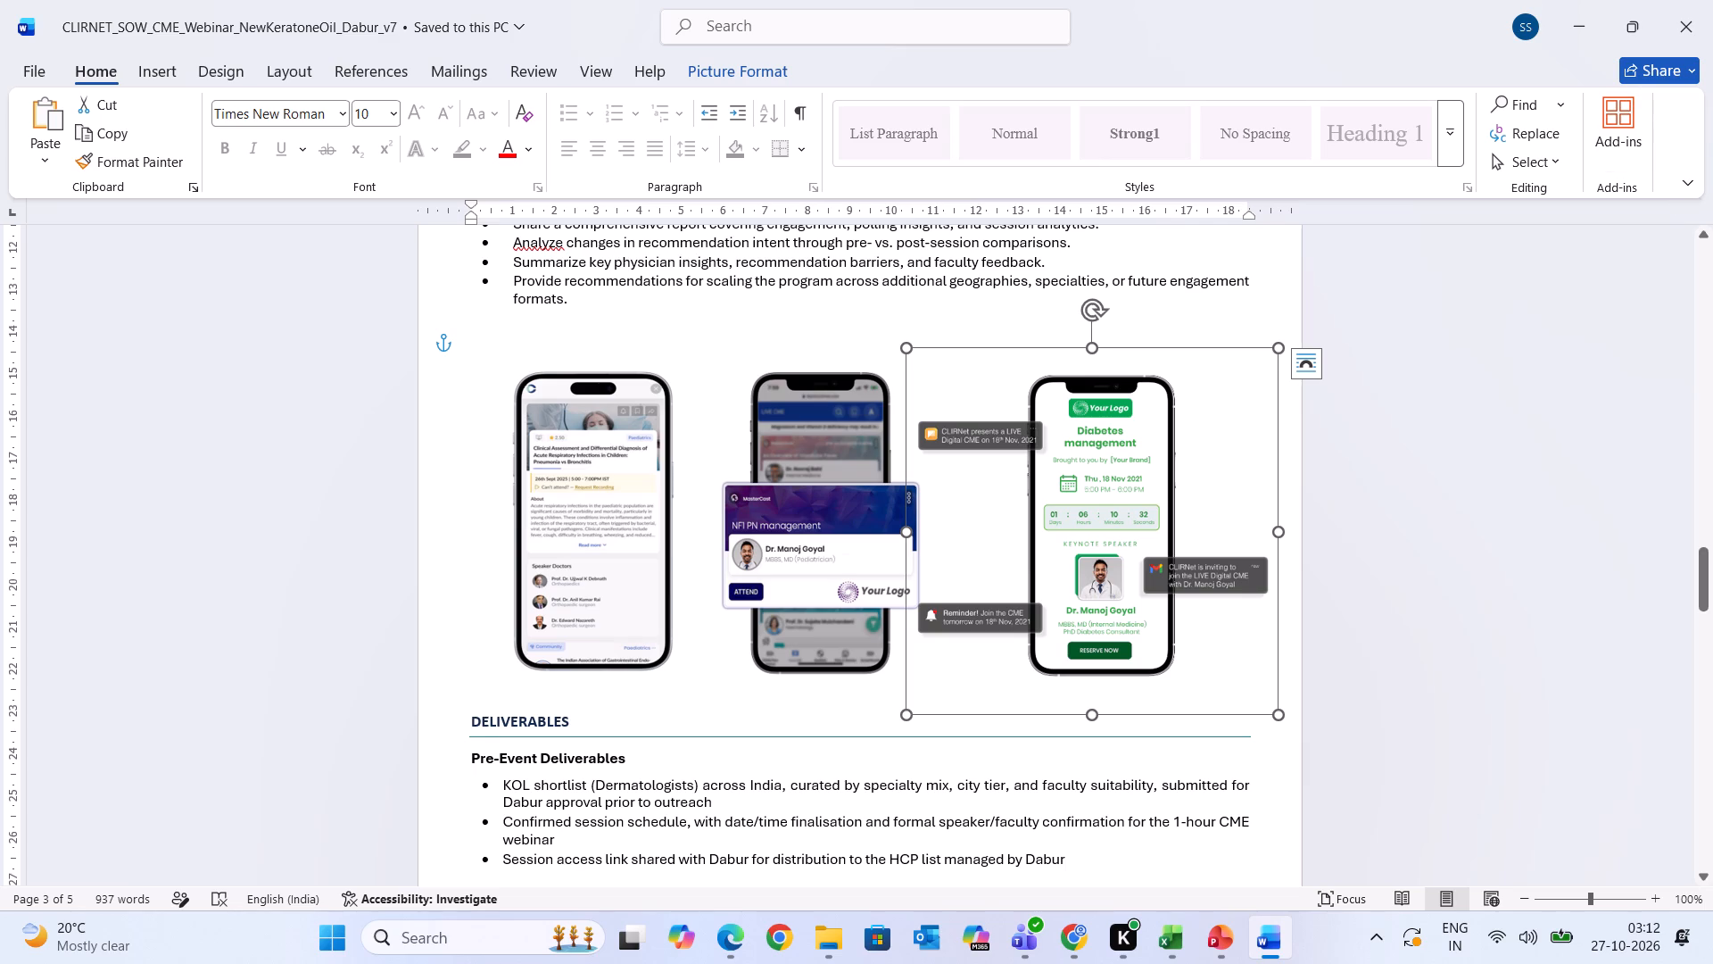
scroll(1563, 528, down, 1)
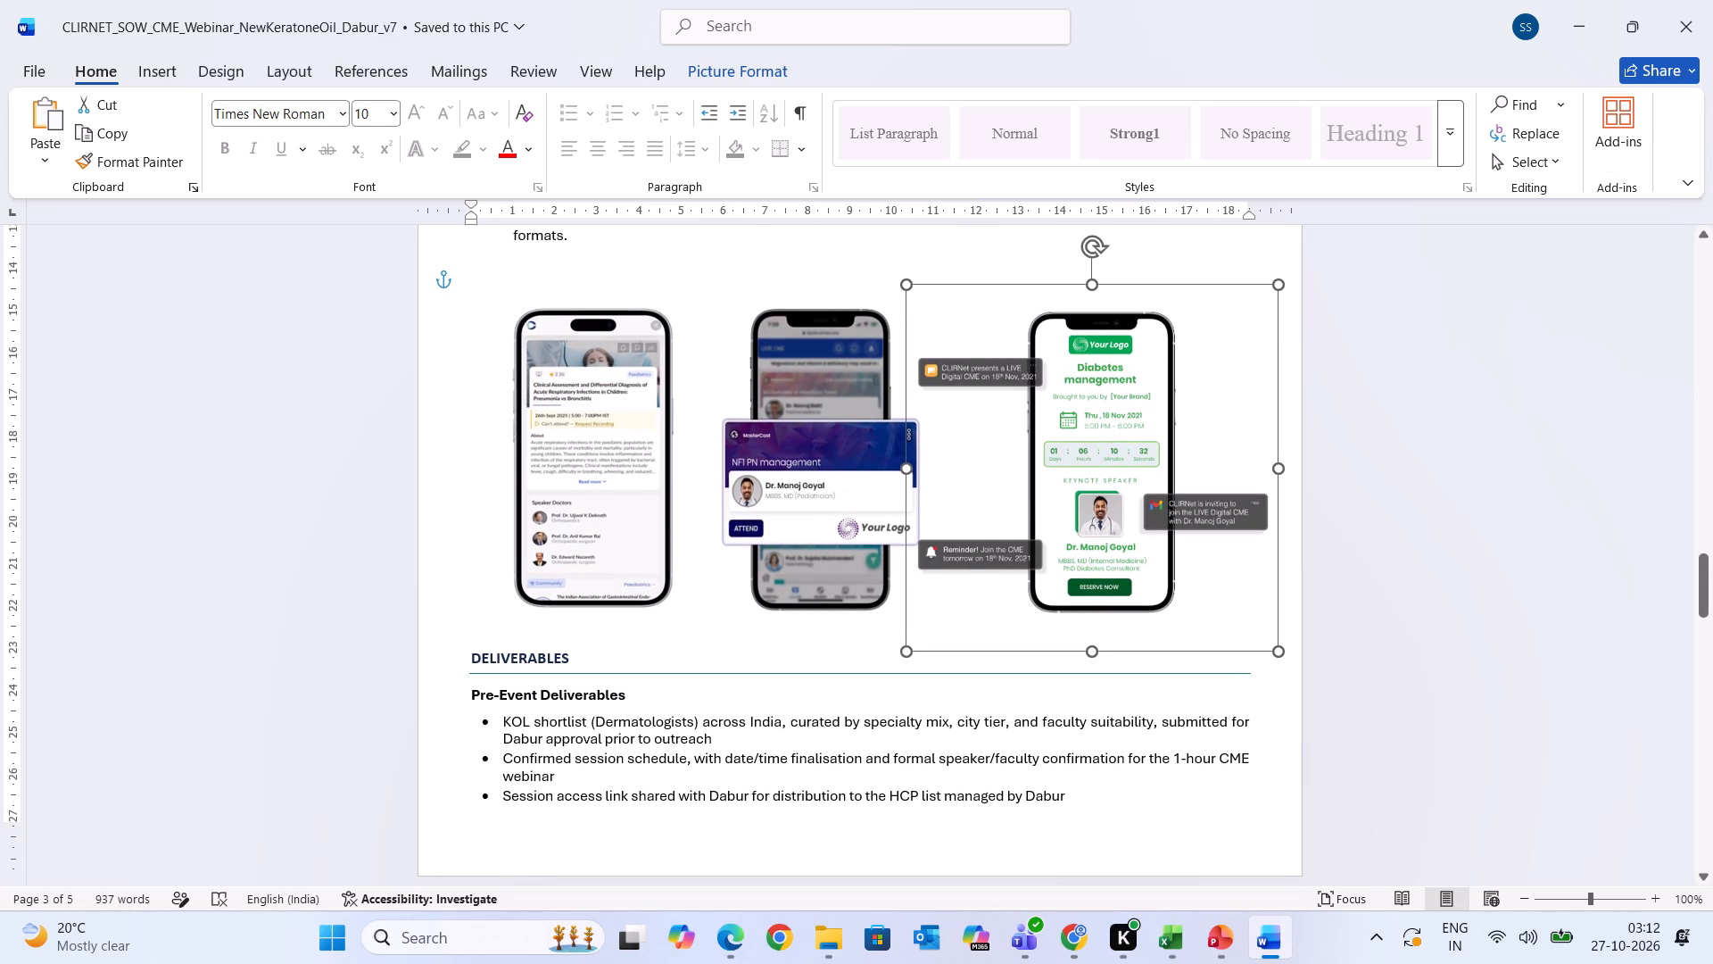
drag(1081, 794, 483, 699)
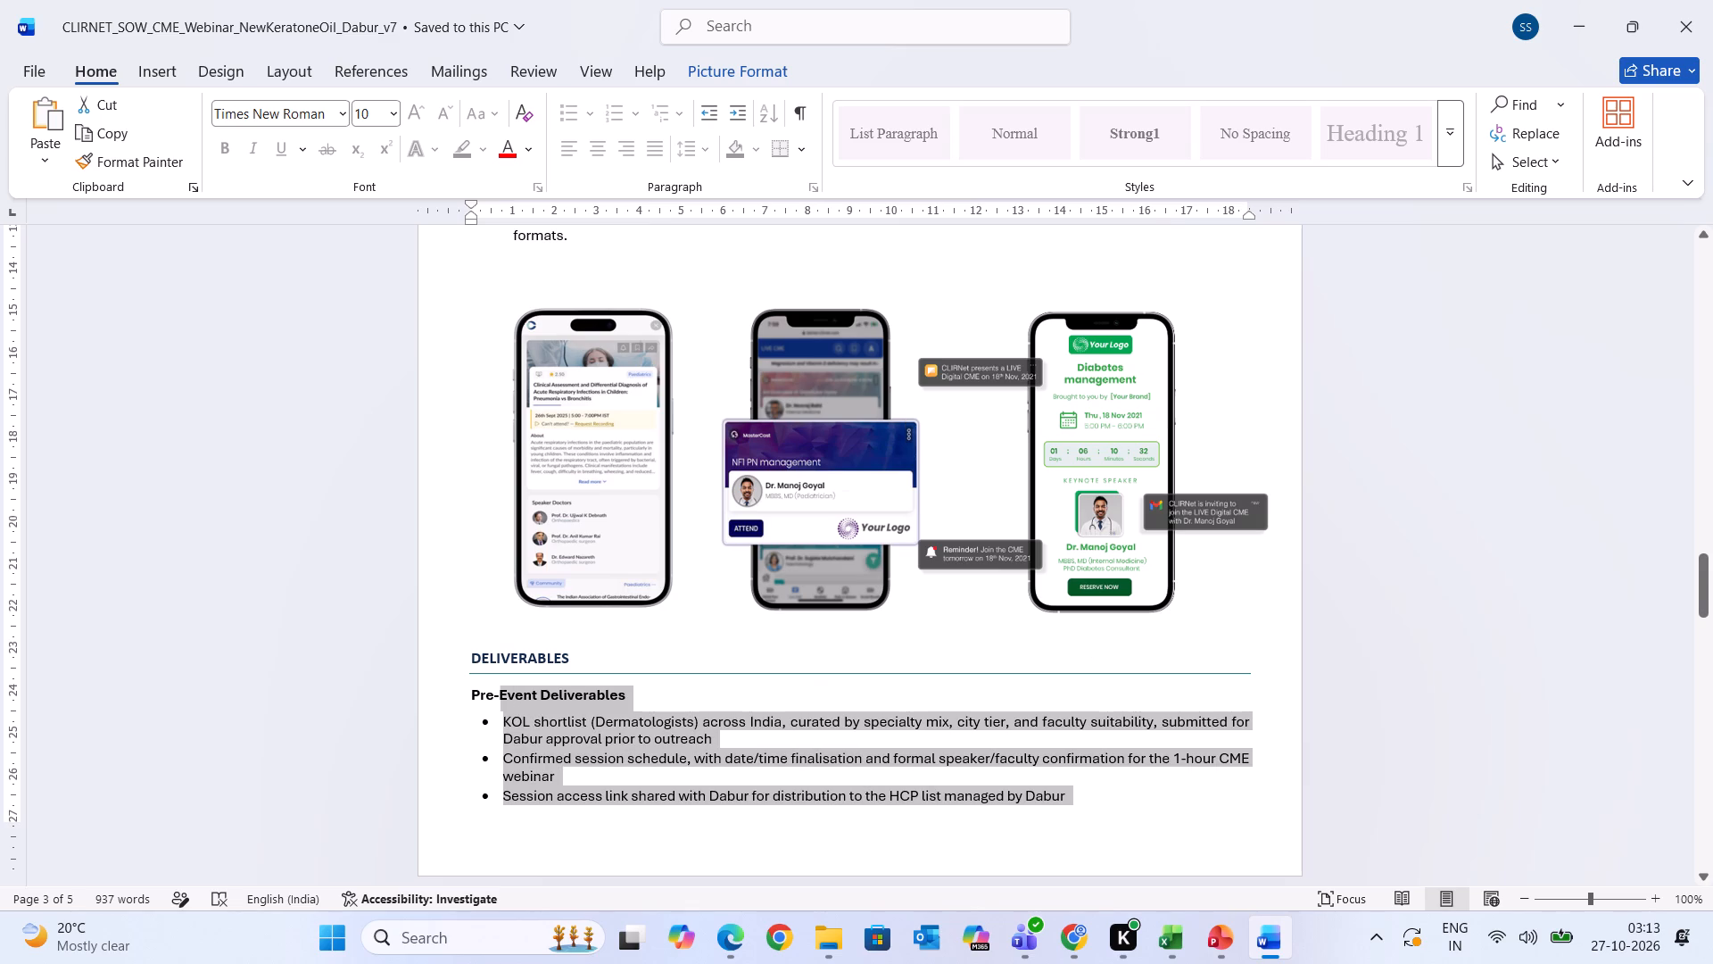
drag(483, 699, 442, 691)
key(ctrl+c)
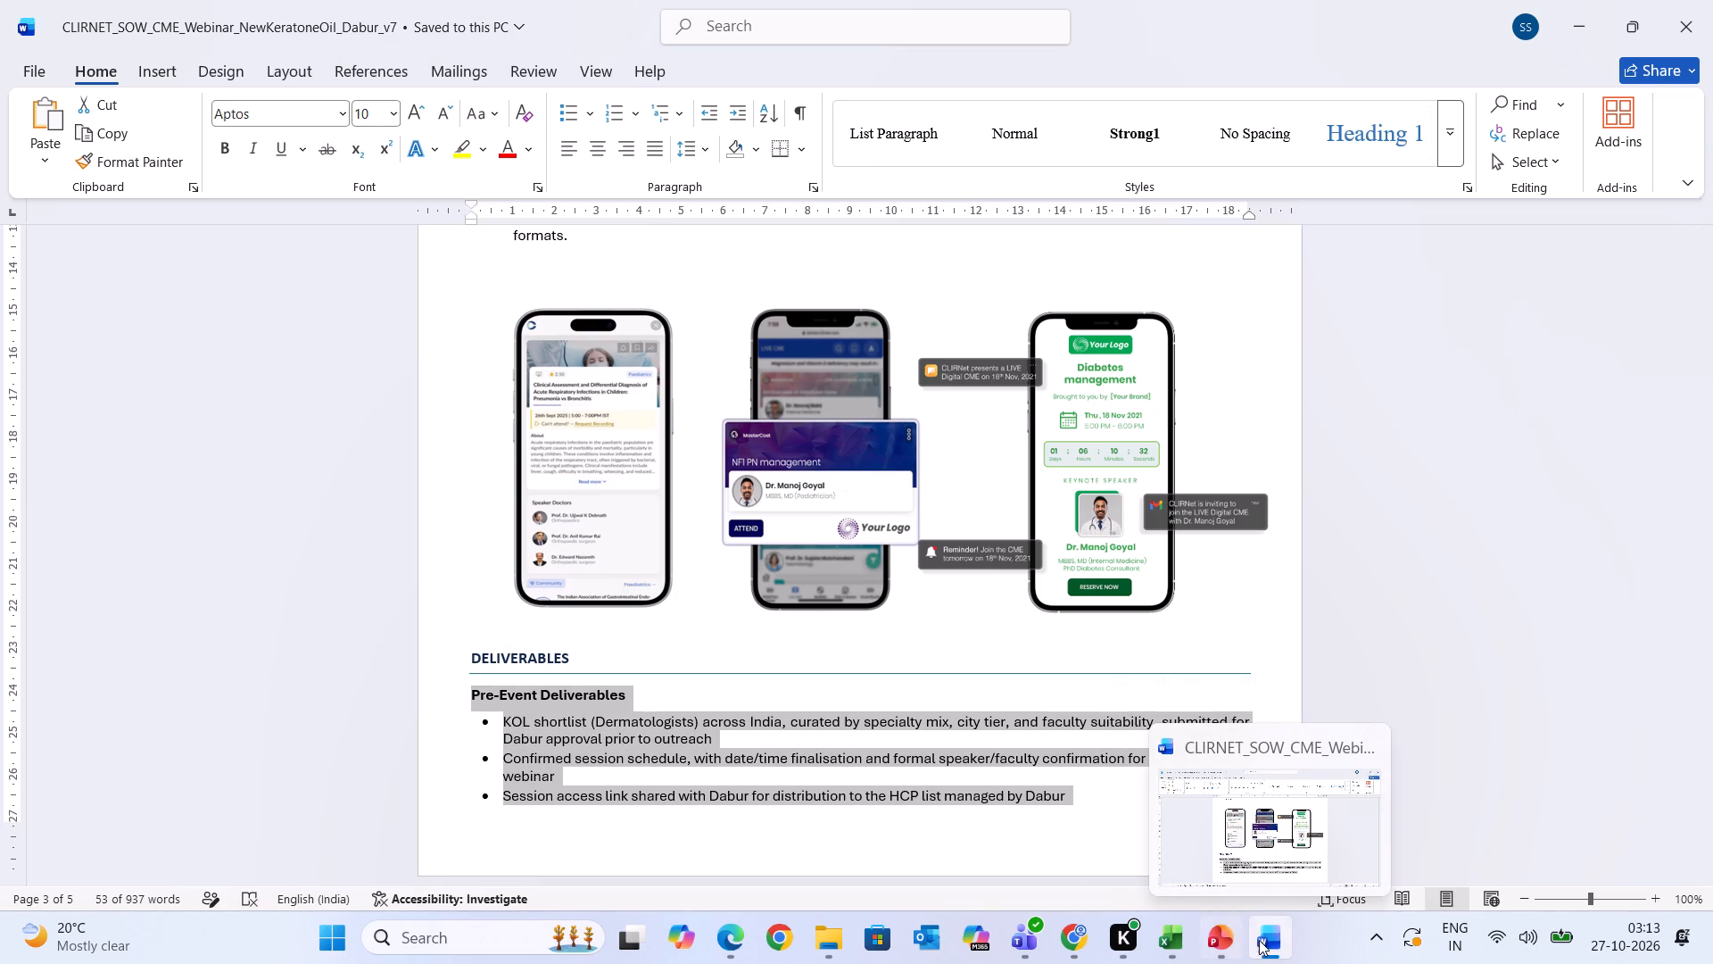
click(1207, 863)
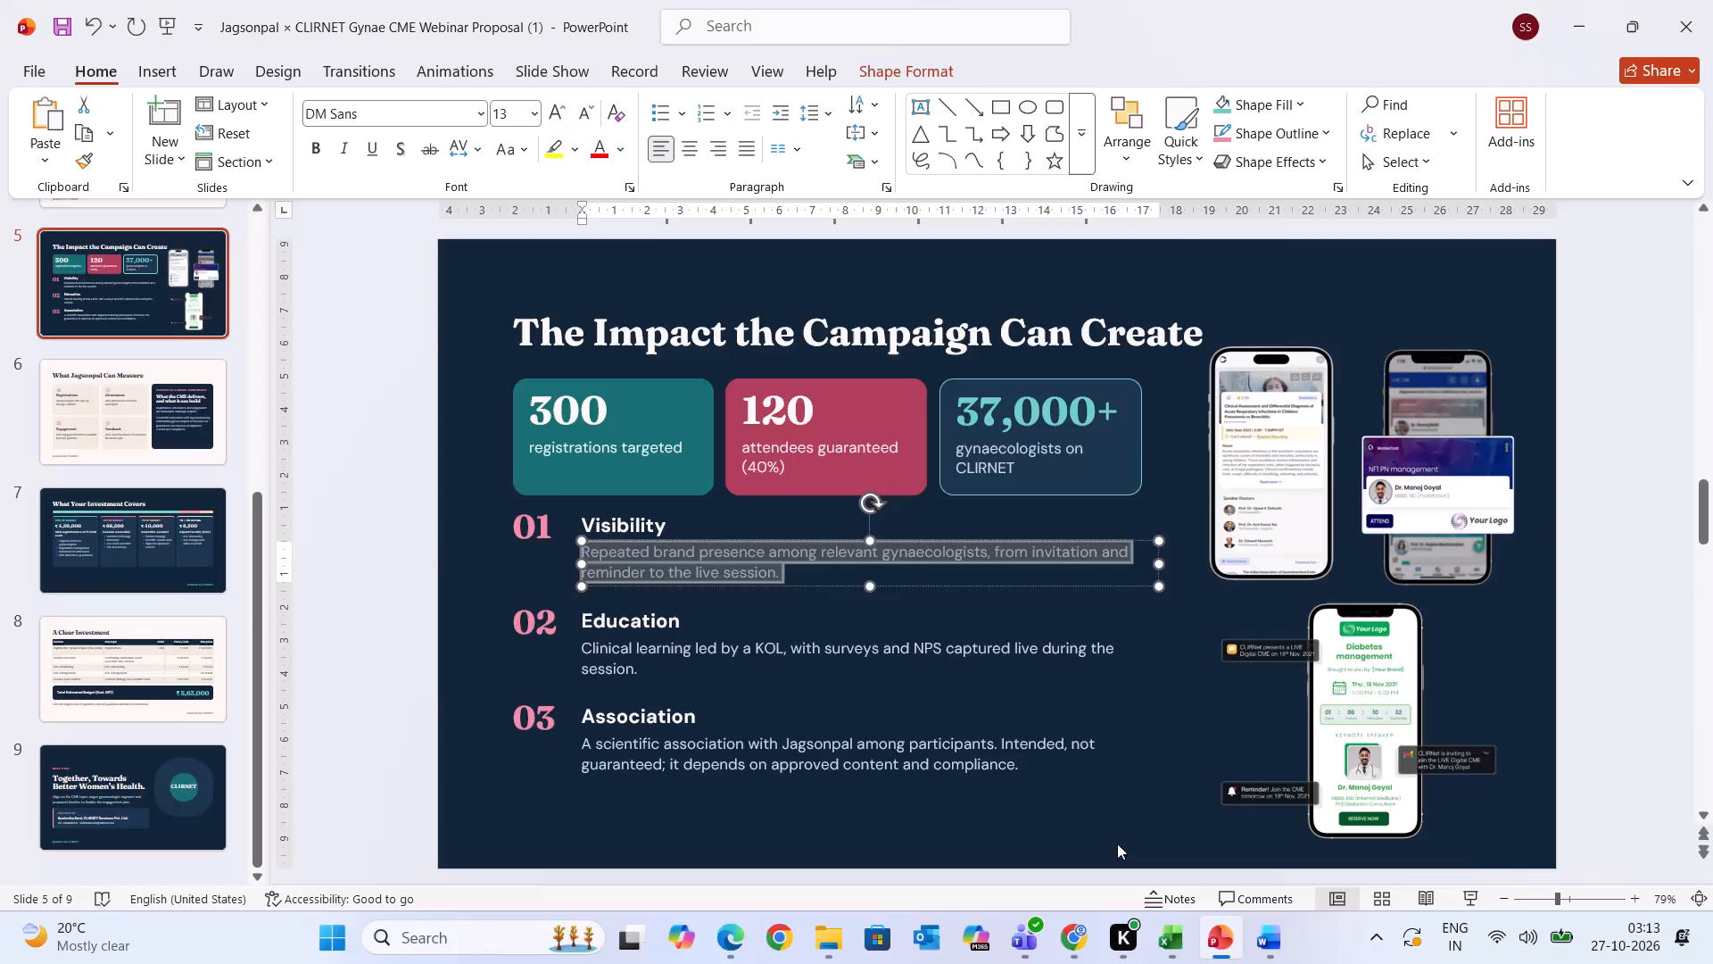
click(755, 789)
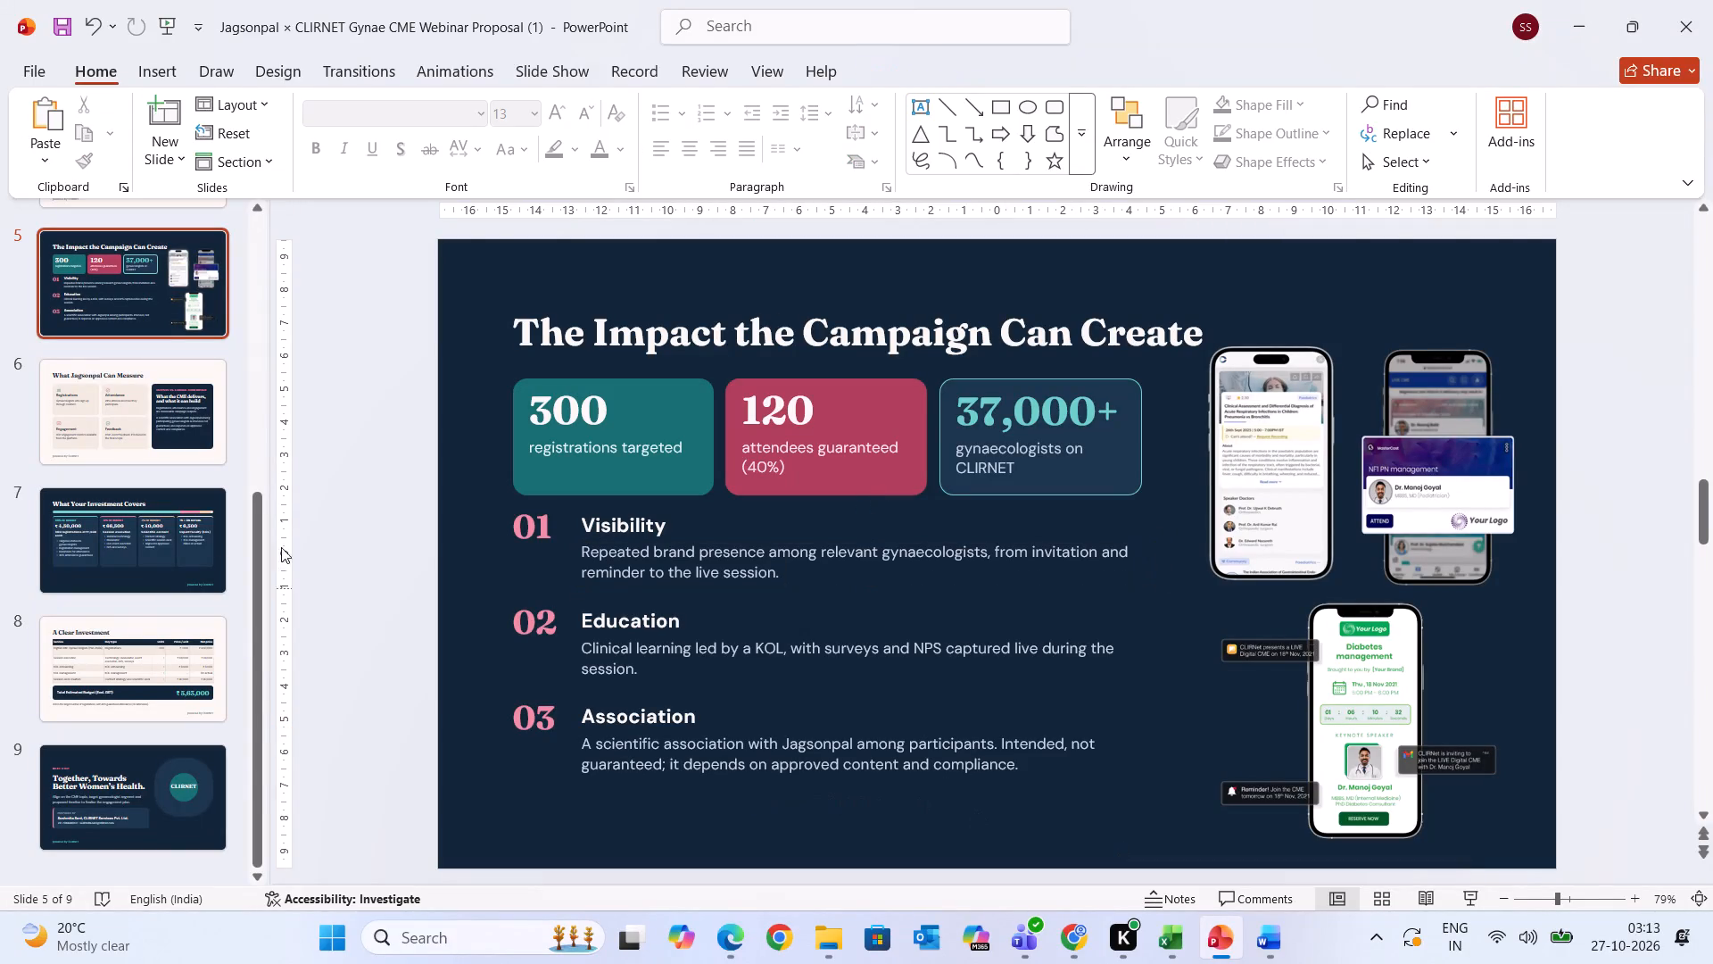
click(89, 452)
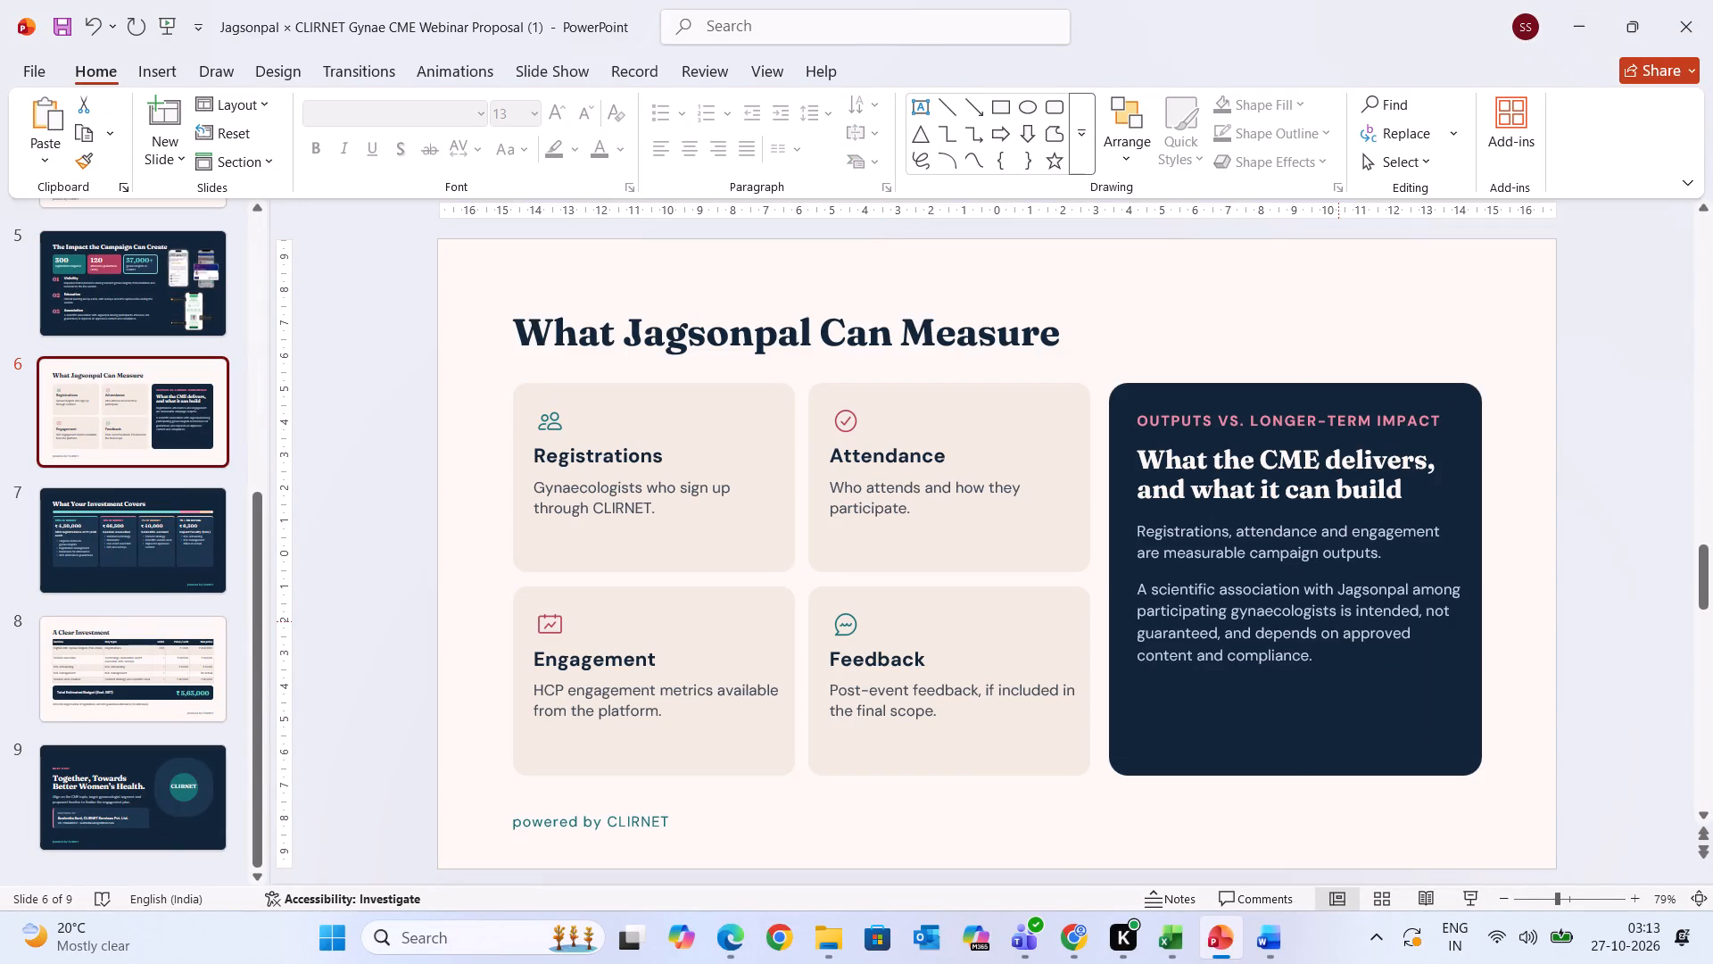
click(1358, 677)
key(ctrl+v)
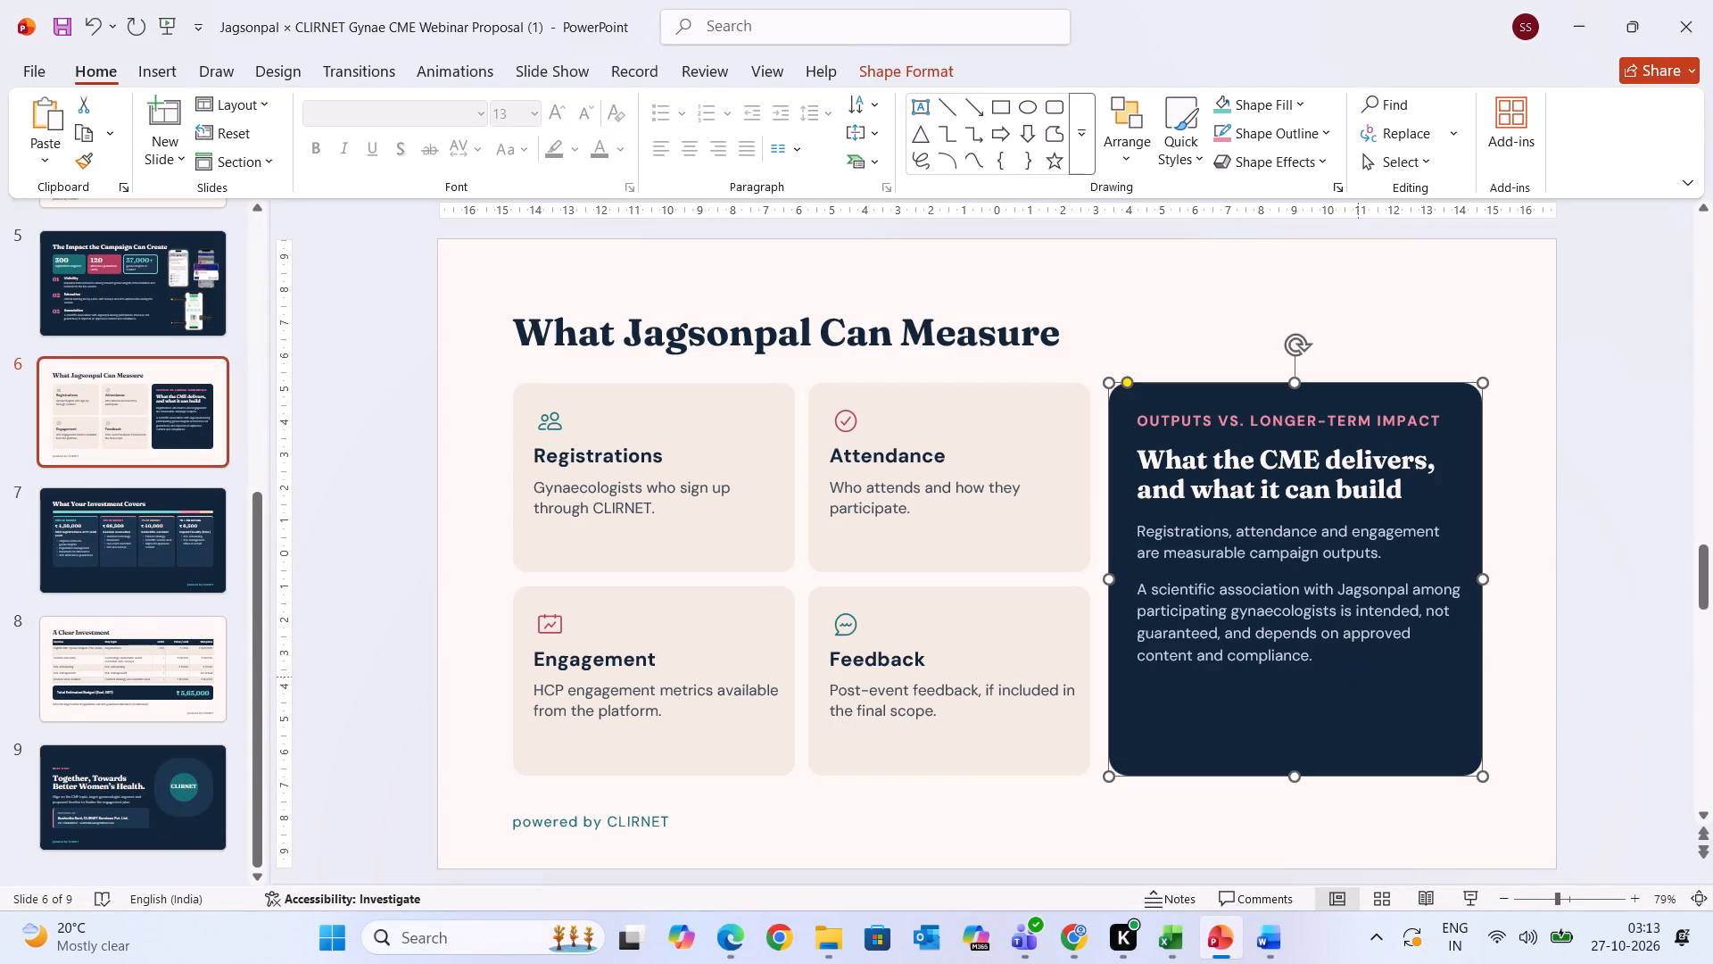
click(1073, 802)
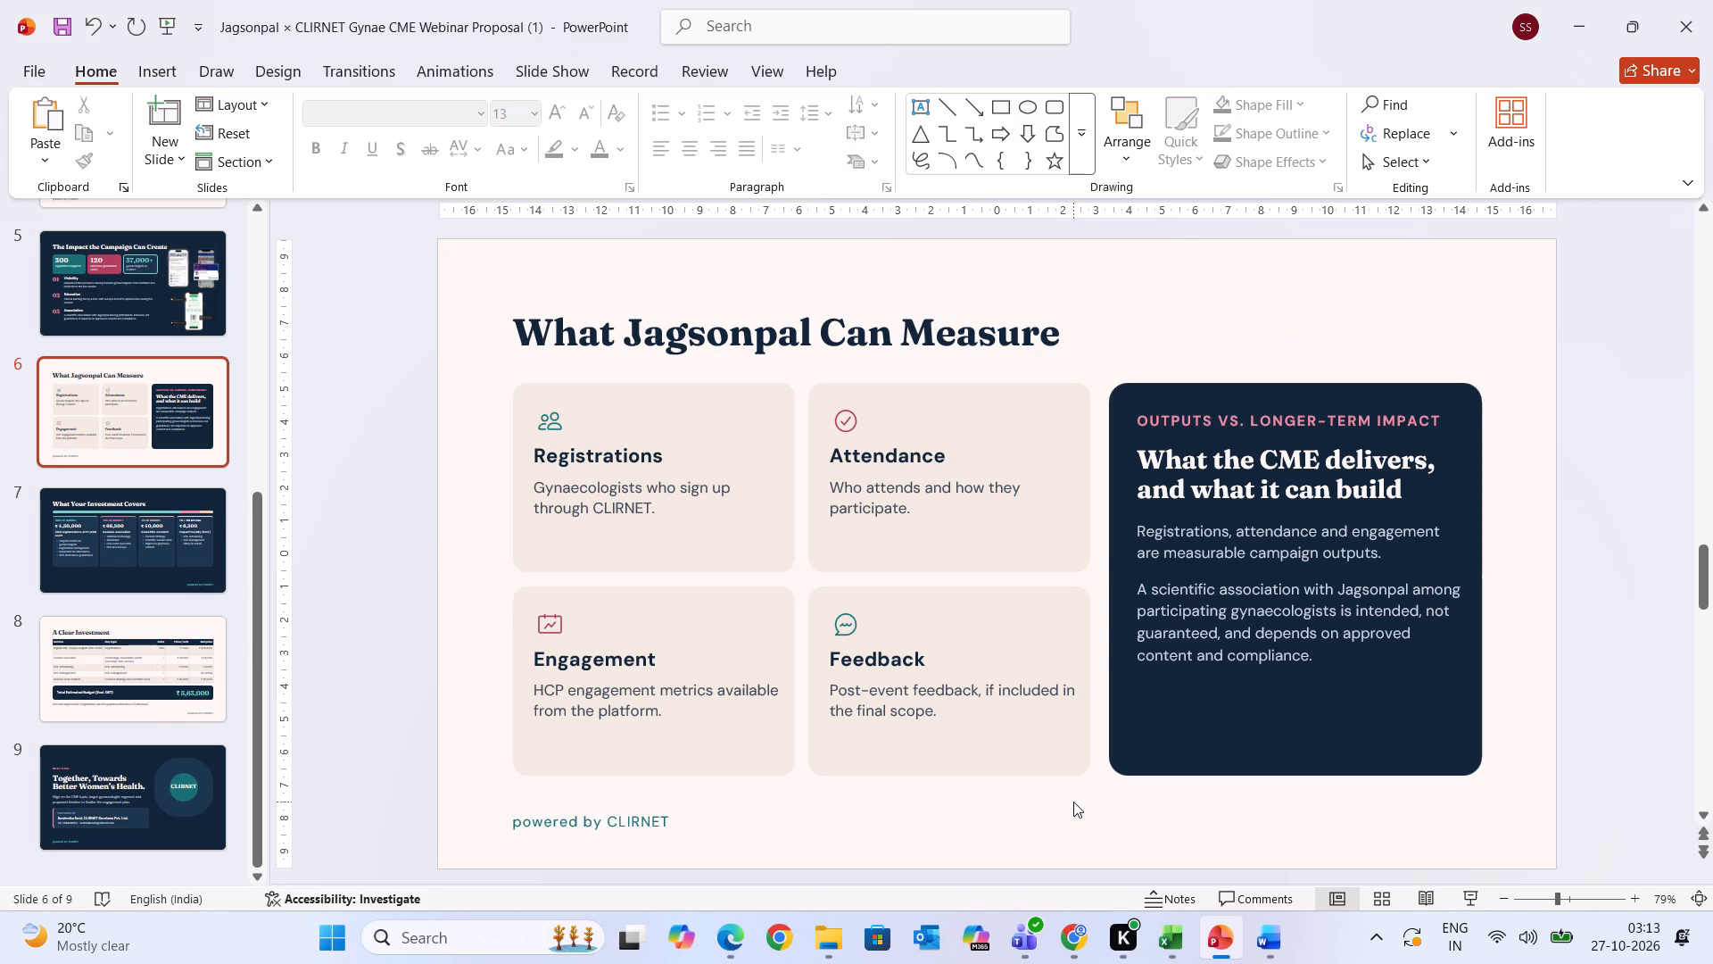
key(ctrl+v)
Format the pasted Pre-Event Deliverables text, up to "HCP list", in the dark navy theme colour, Poppins font, size 11.
click(922, 548)
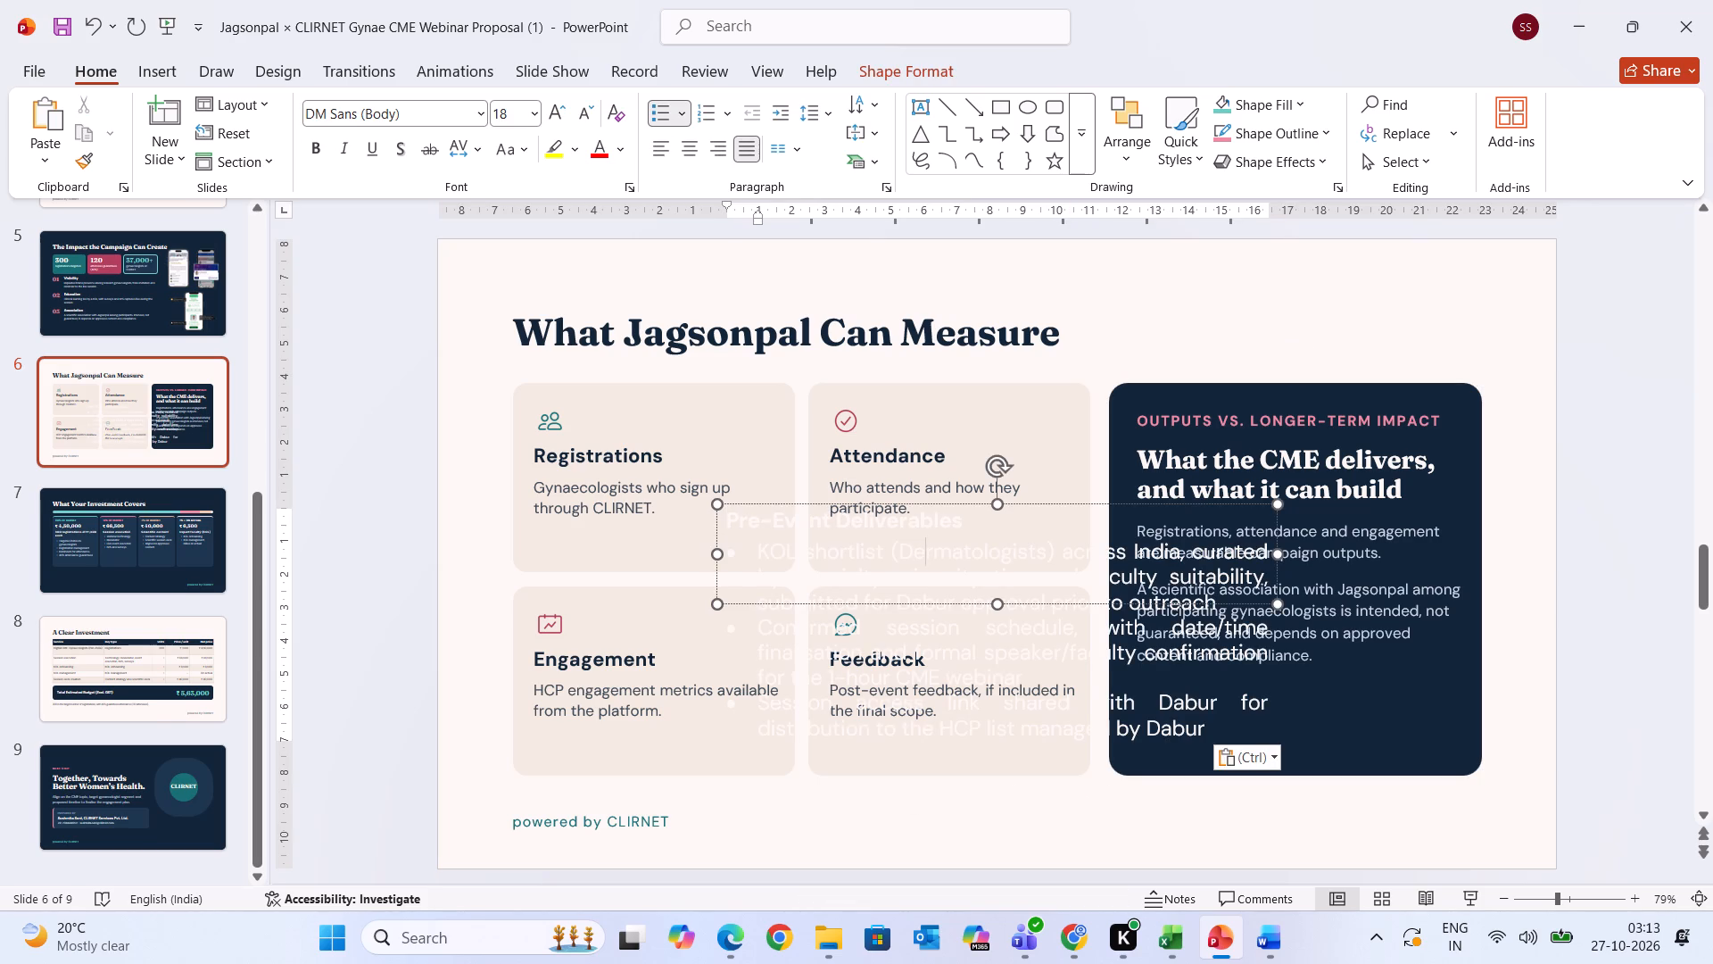
click(1368, 630)
click(1315, 475)
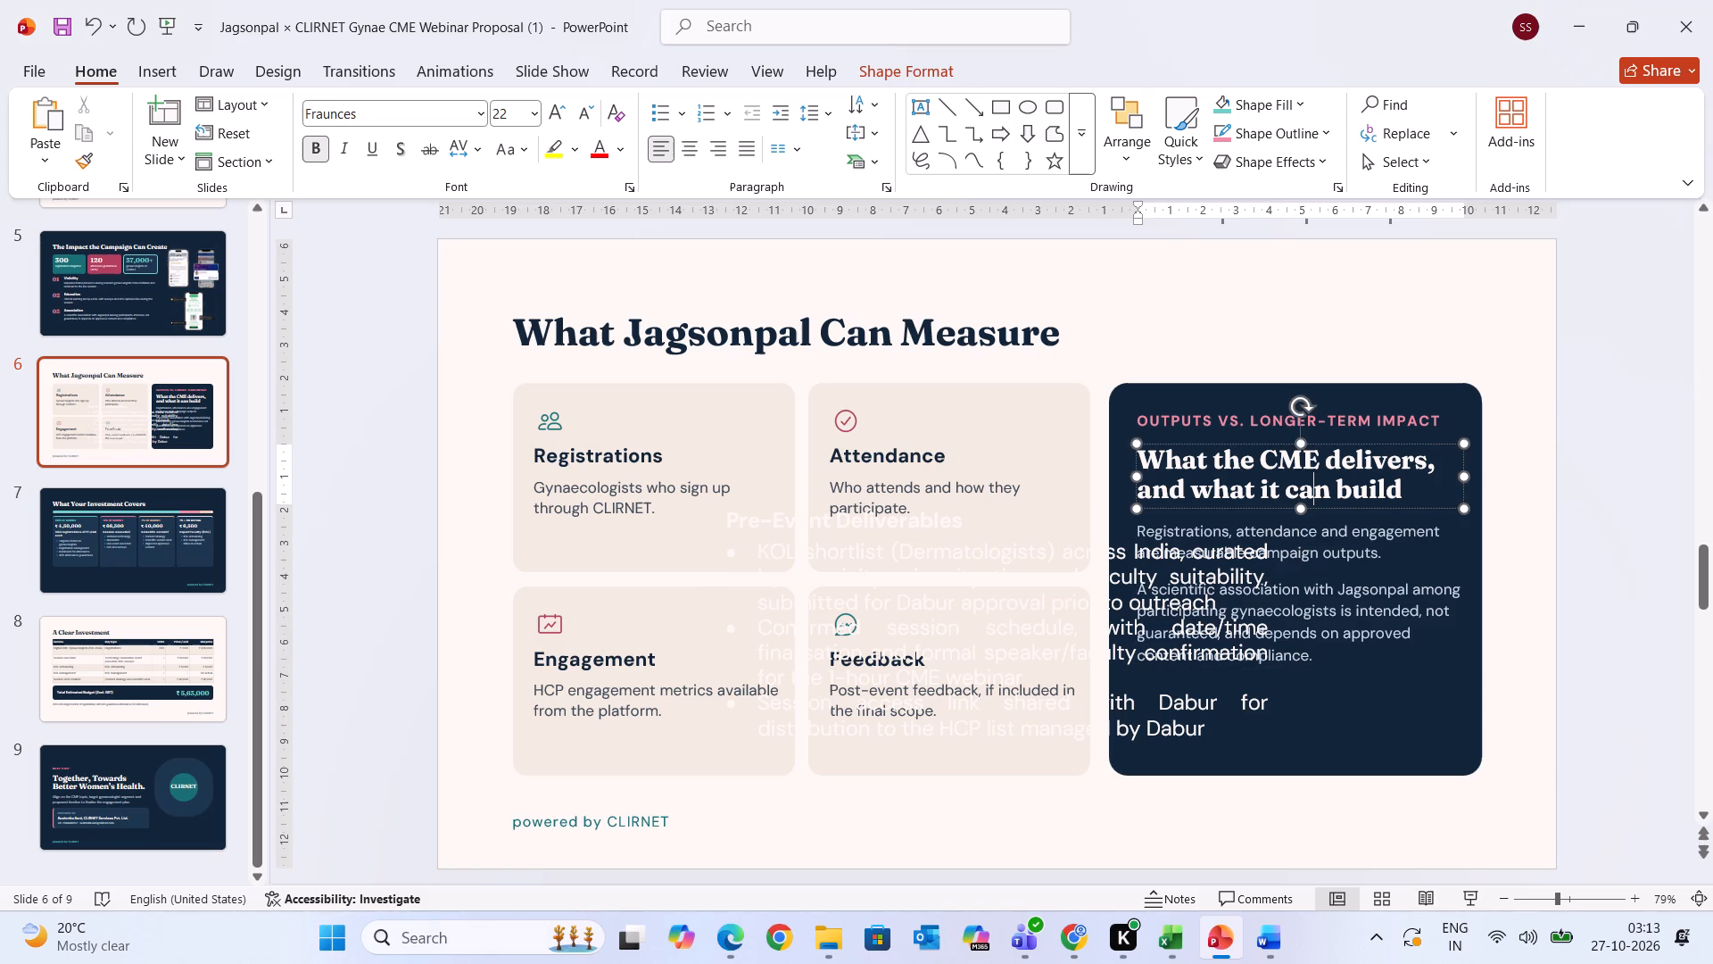
click(1540, 574)
click(1011, 546)
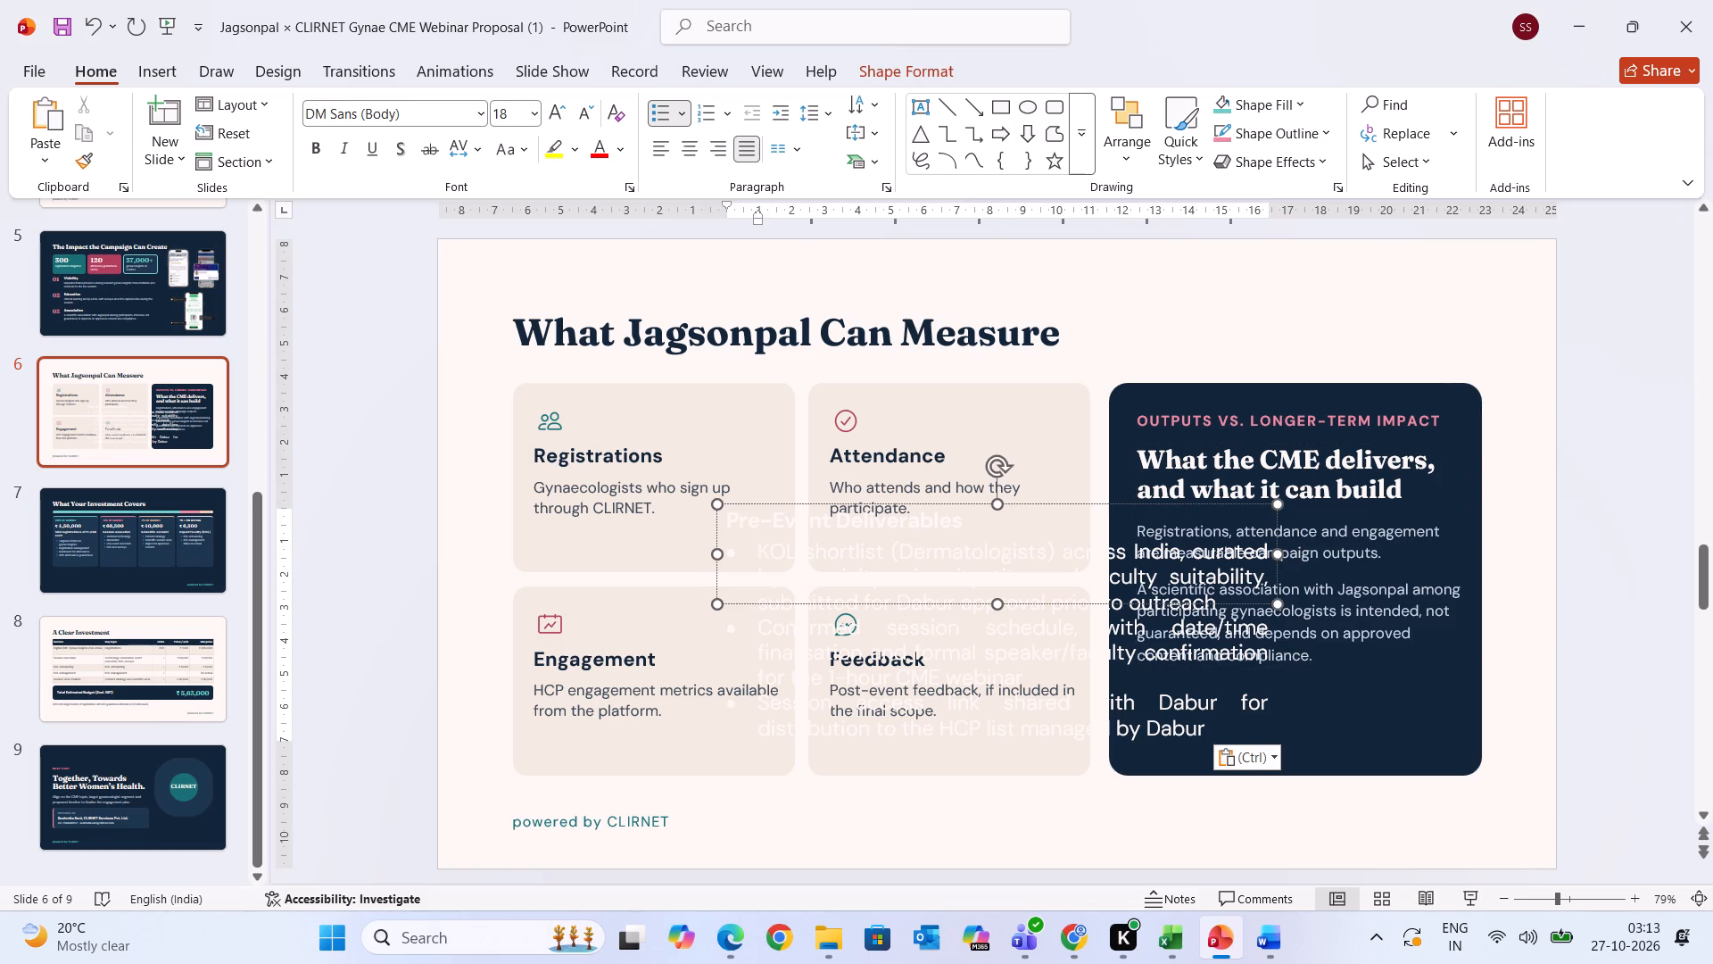
drag(731, 515, 1029, 776)
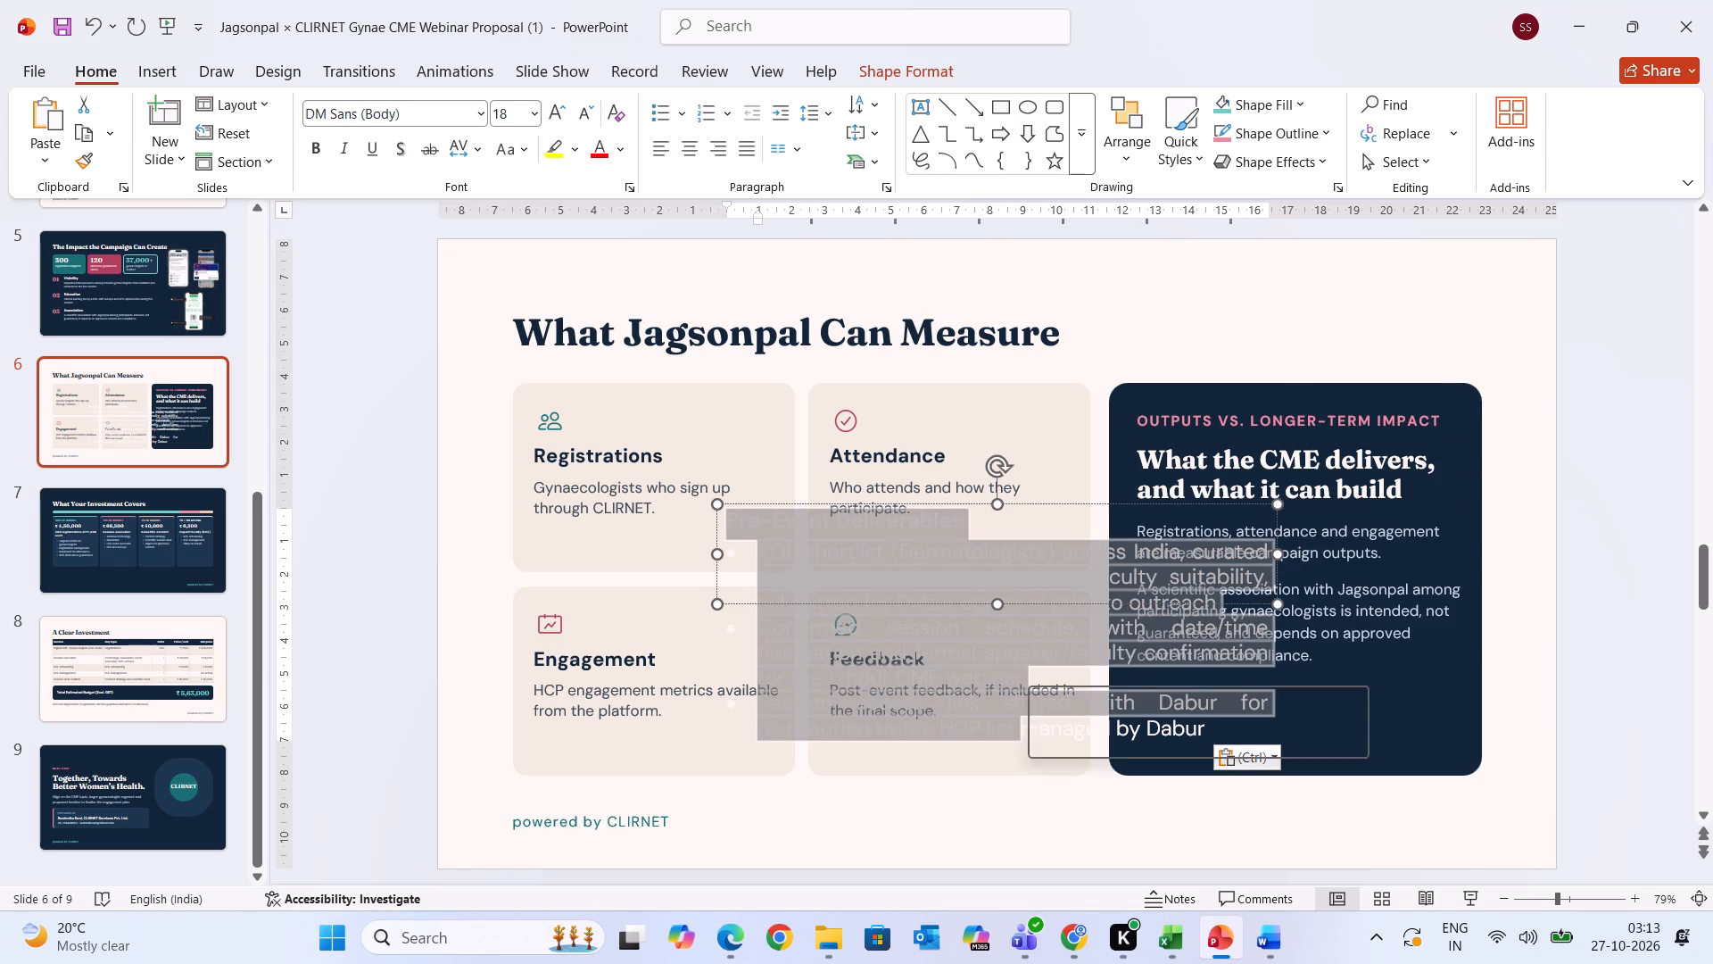
click(625, 153)
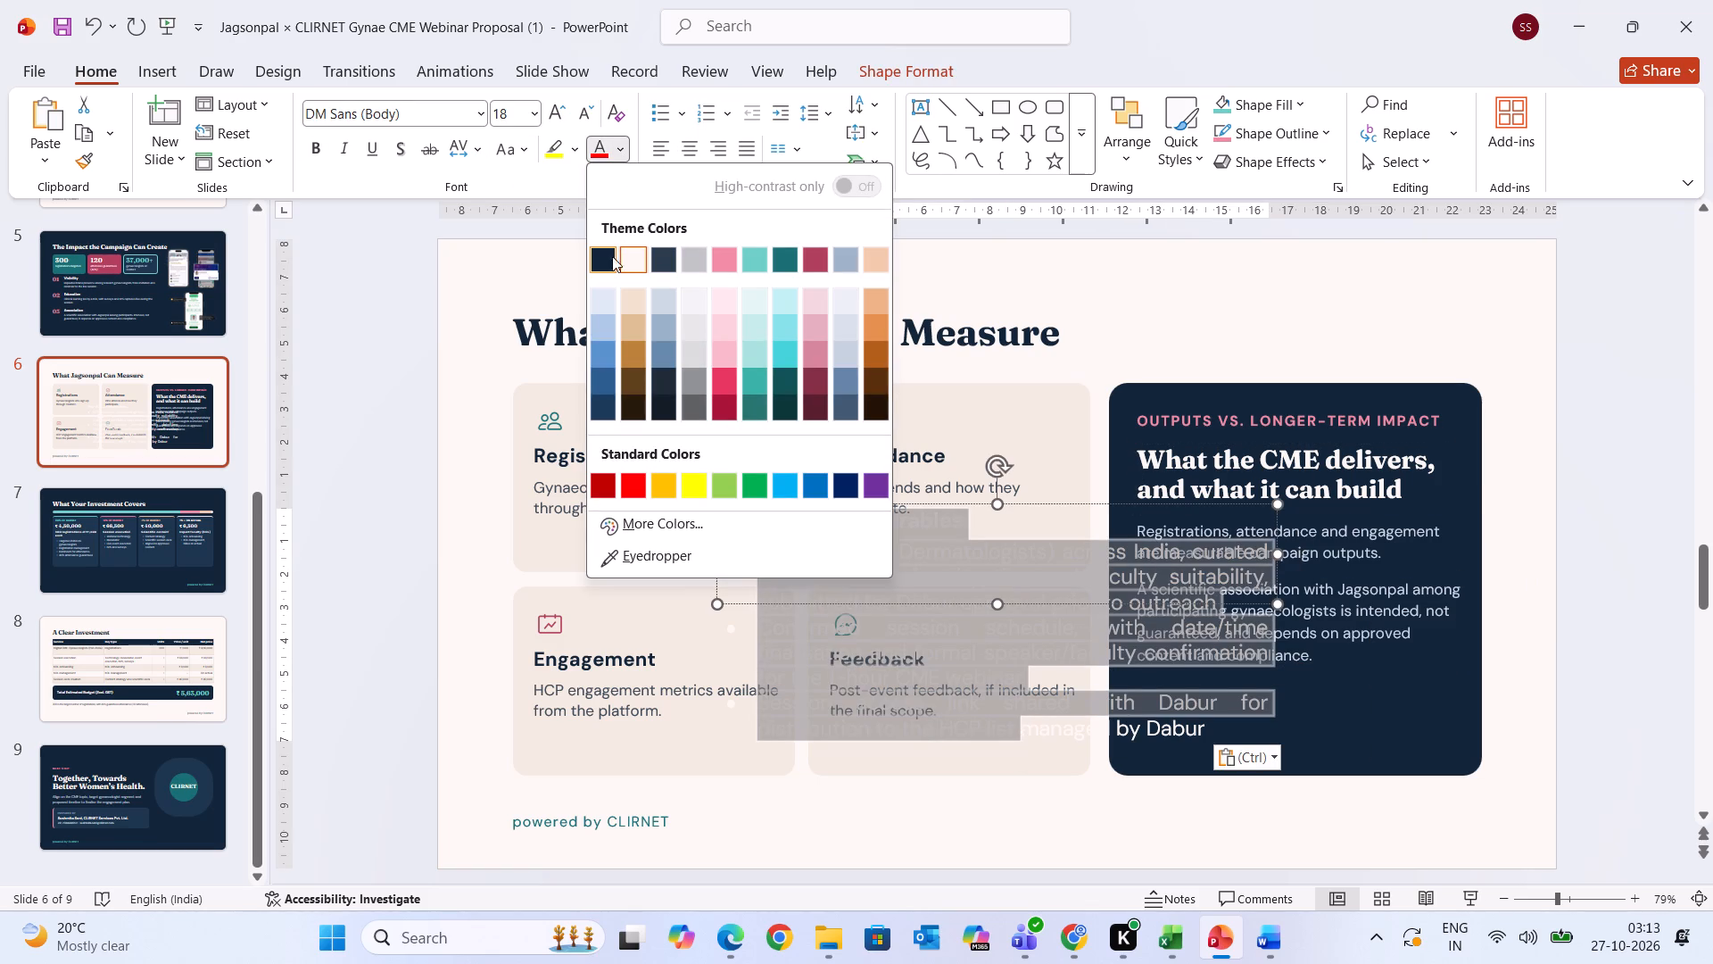
click(605, 261)
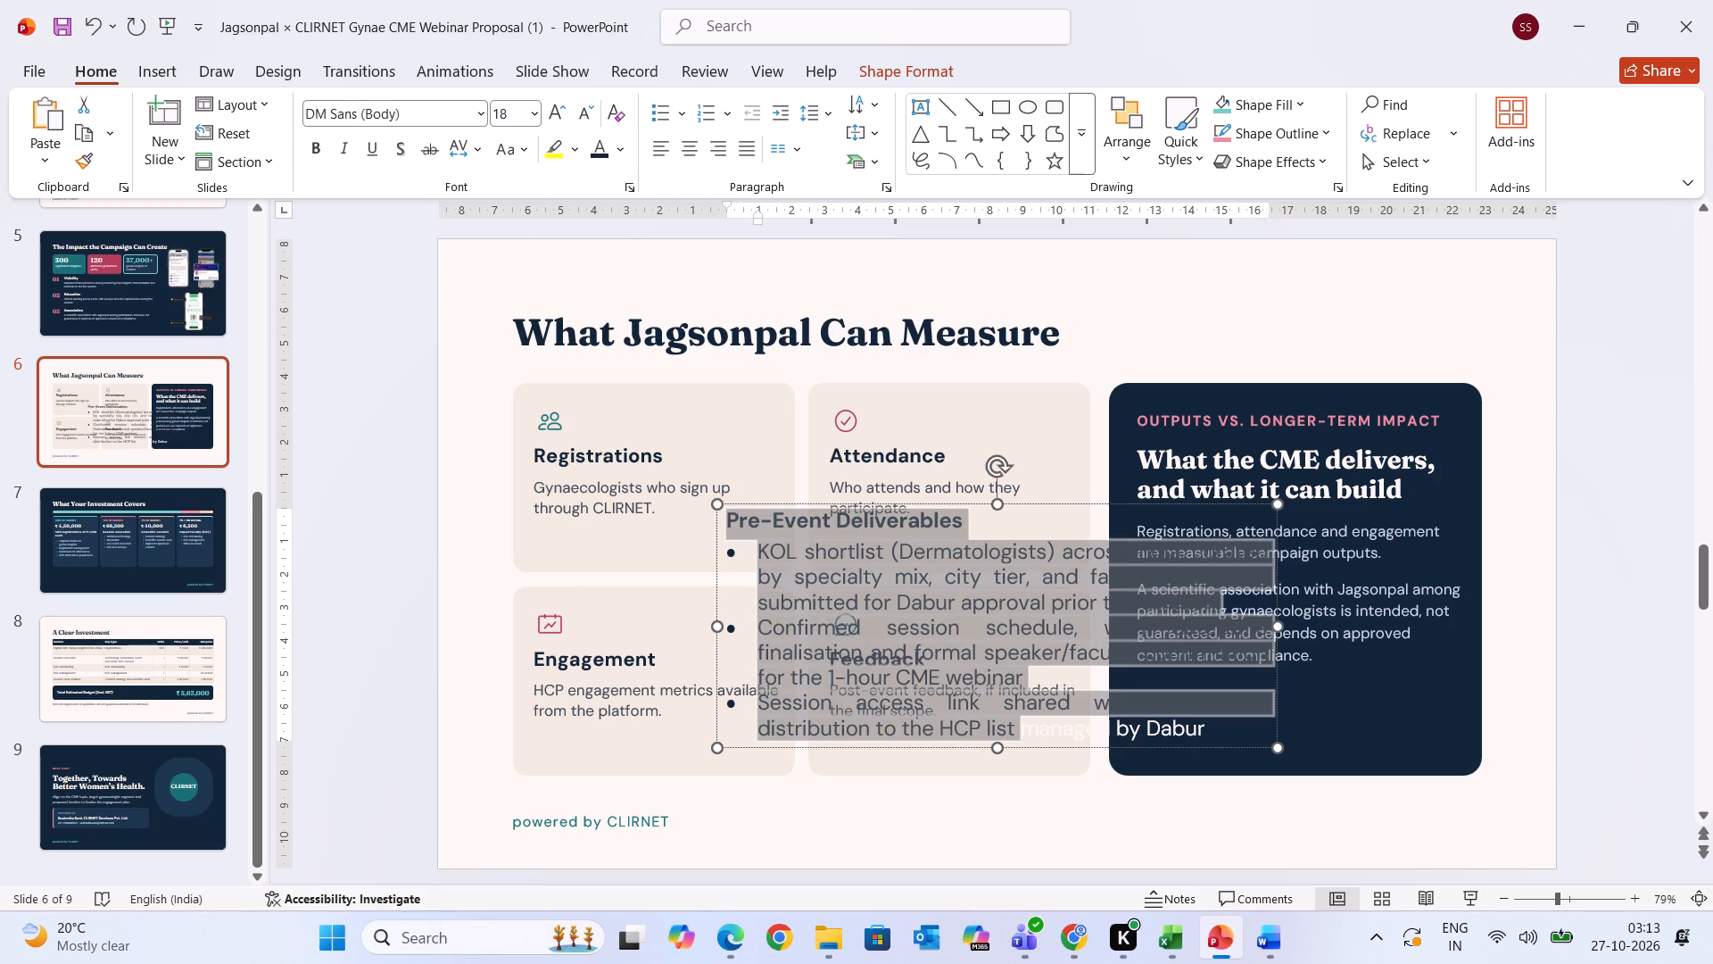
click(476, 110)
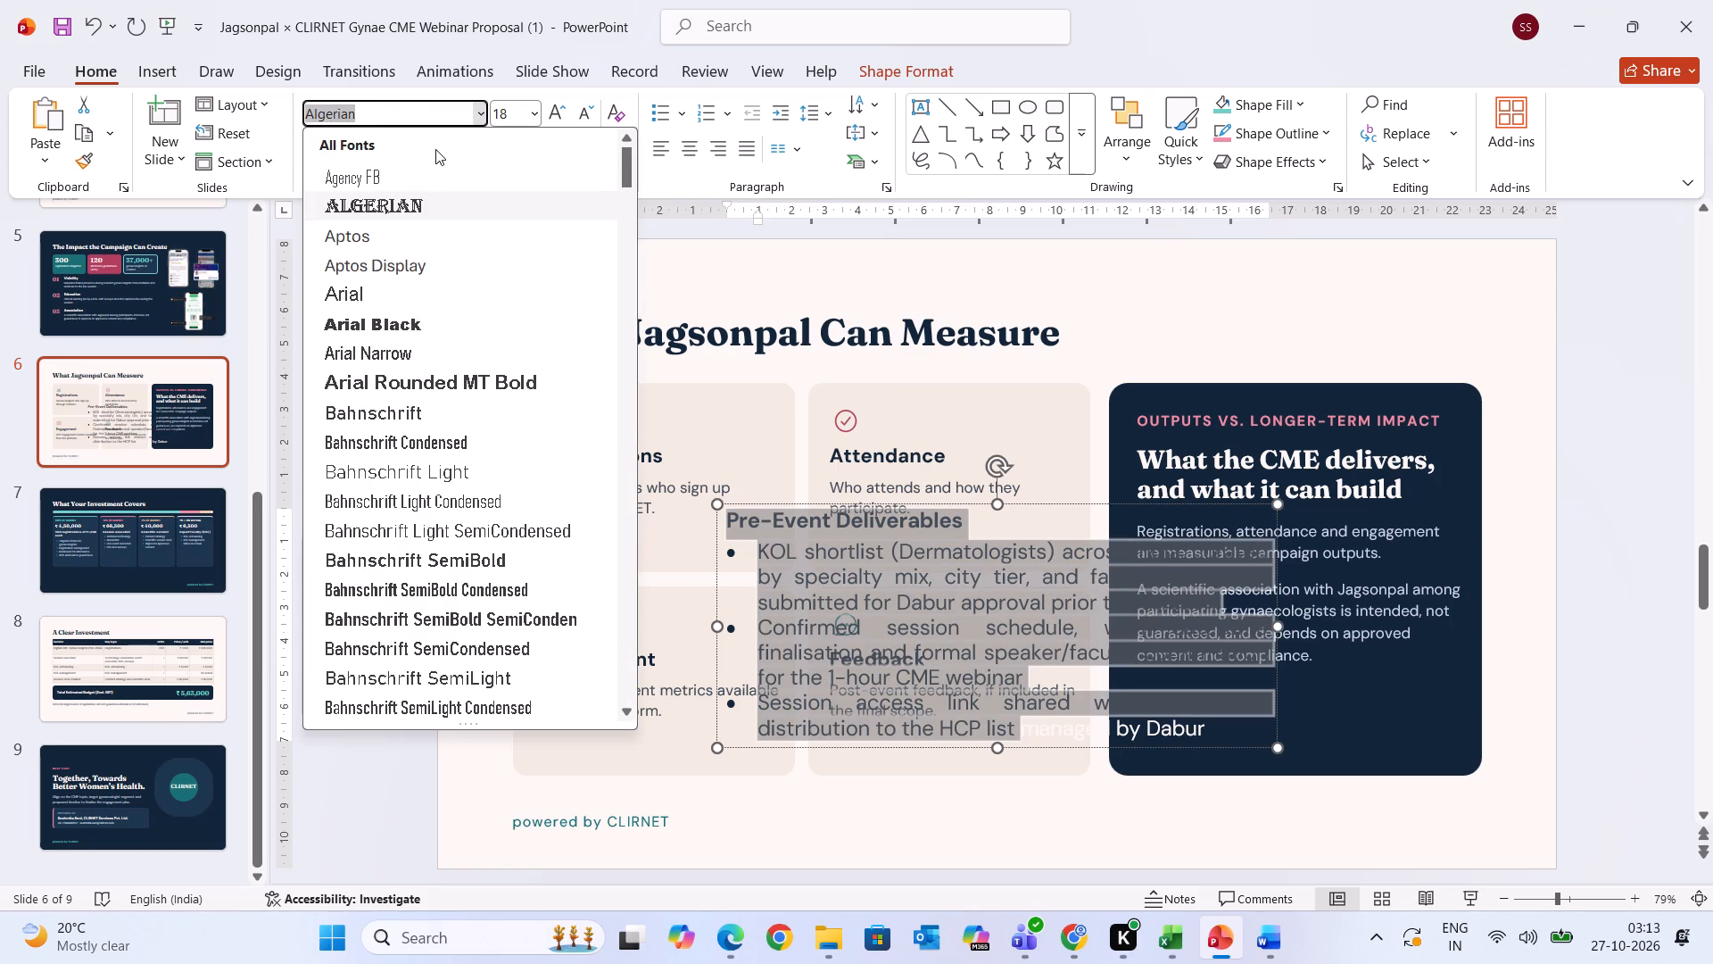
text(pop)
key(Return)
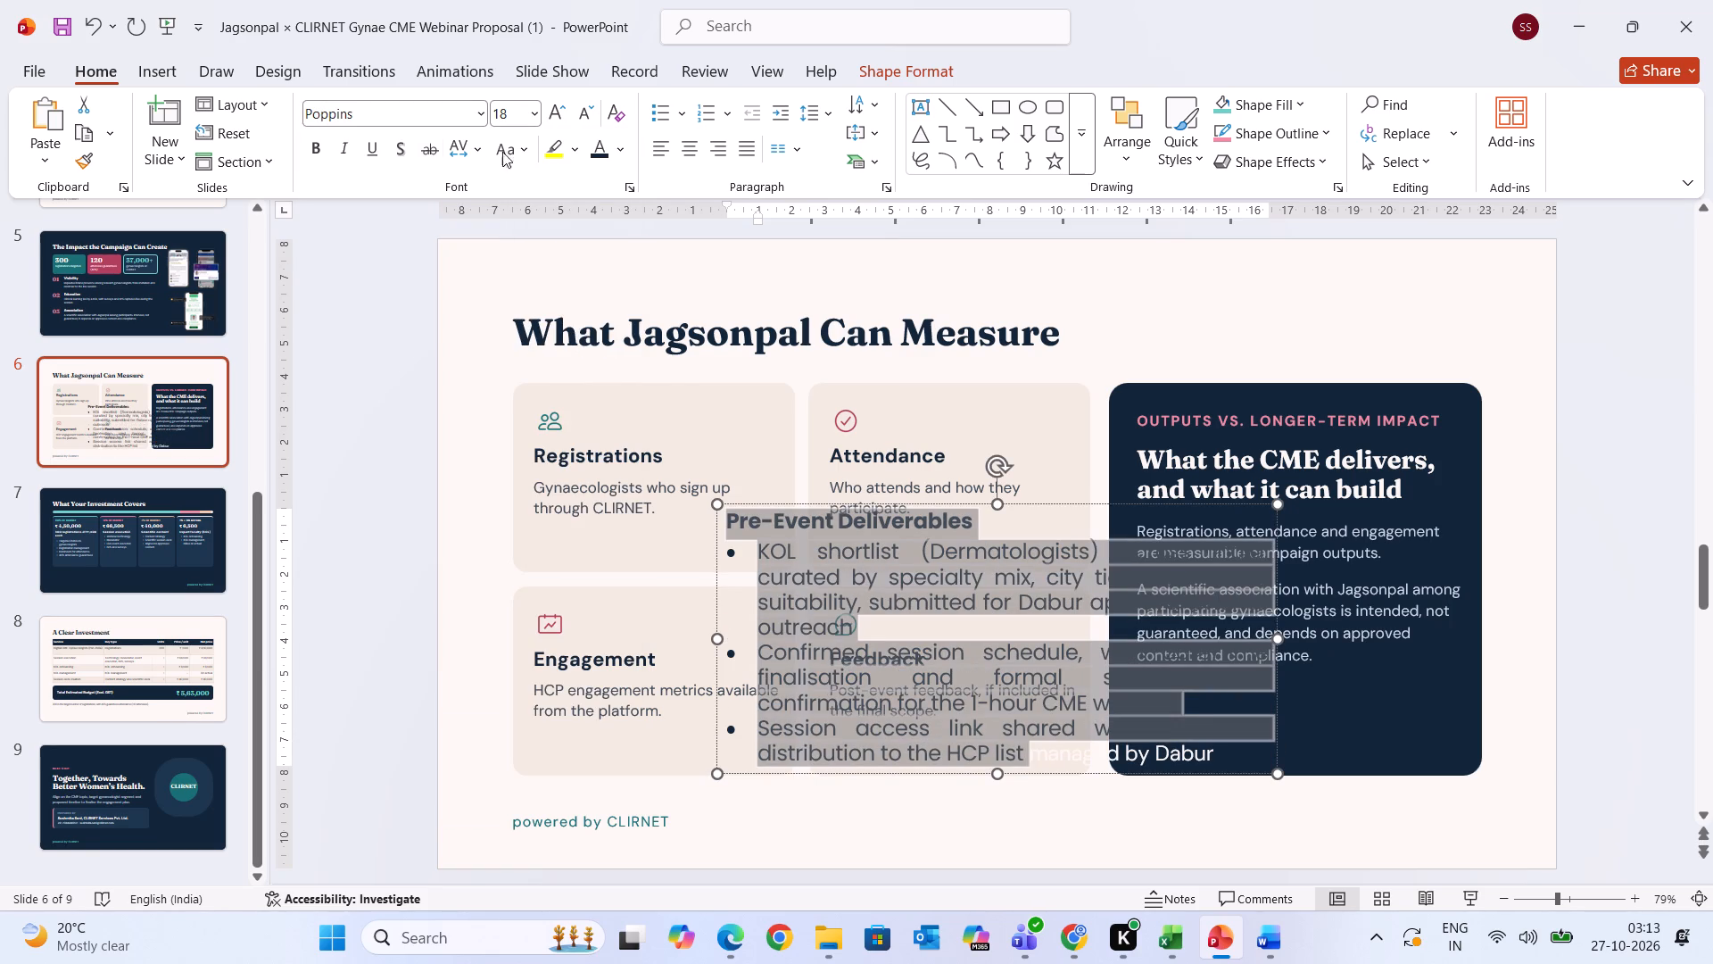
triple_click(588, 124)
click(588, 124)
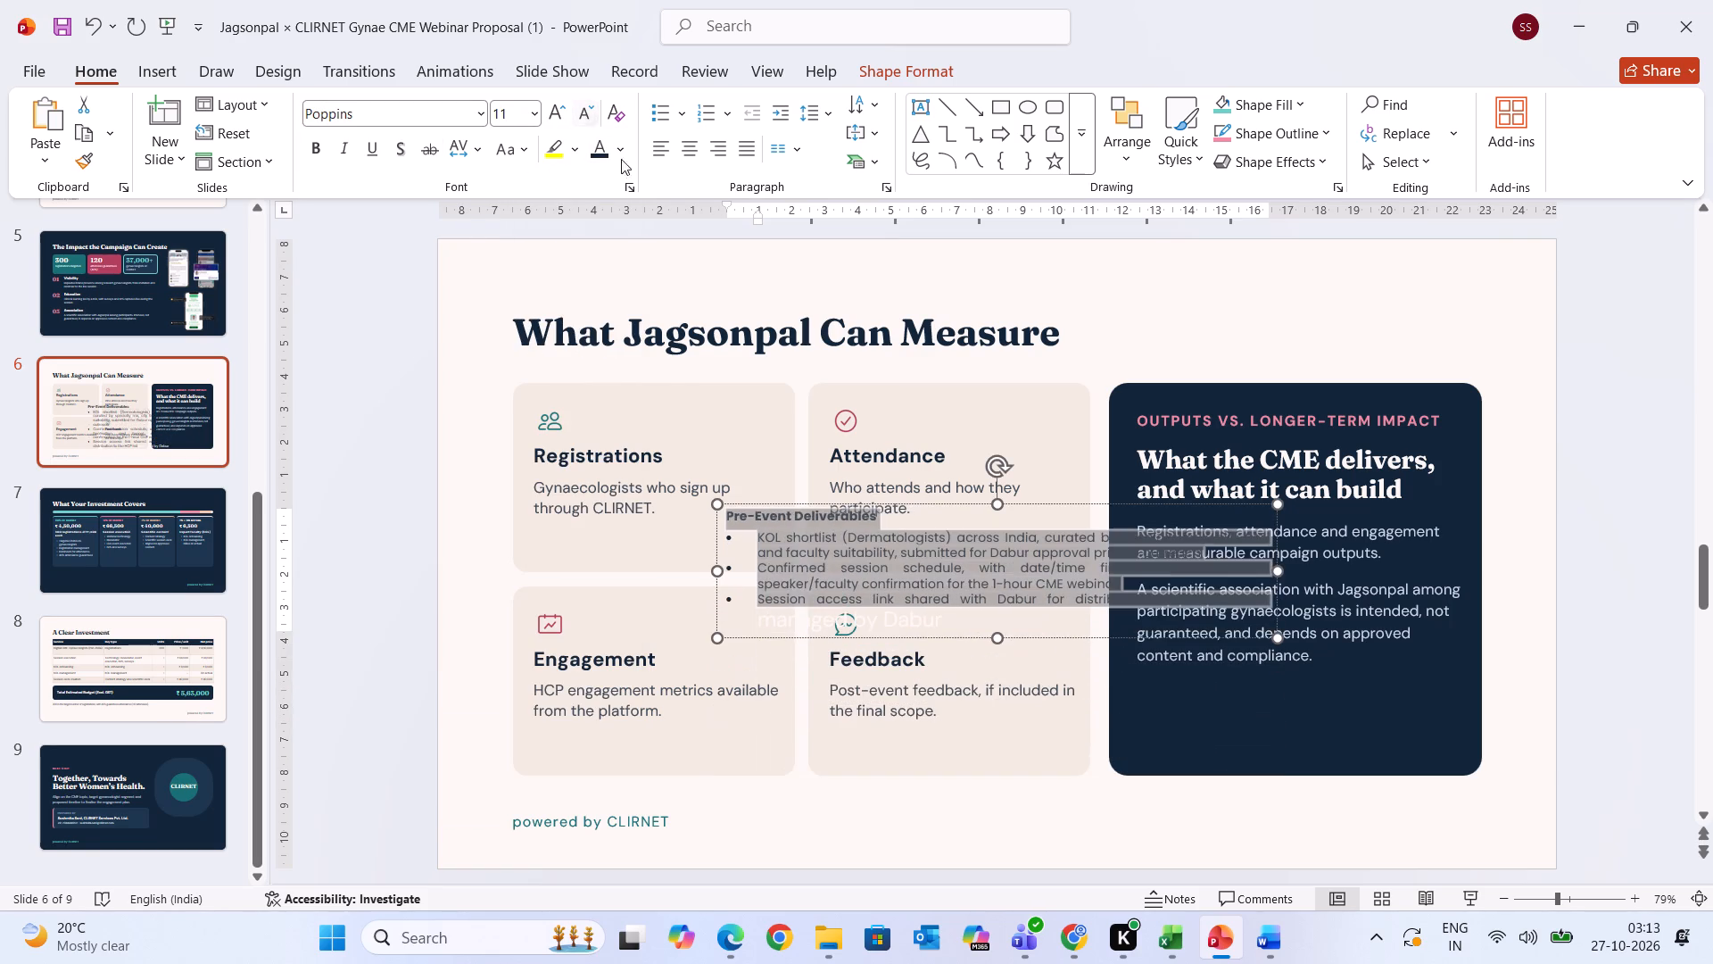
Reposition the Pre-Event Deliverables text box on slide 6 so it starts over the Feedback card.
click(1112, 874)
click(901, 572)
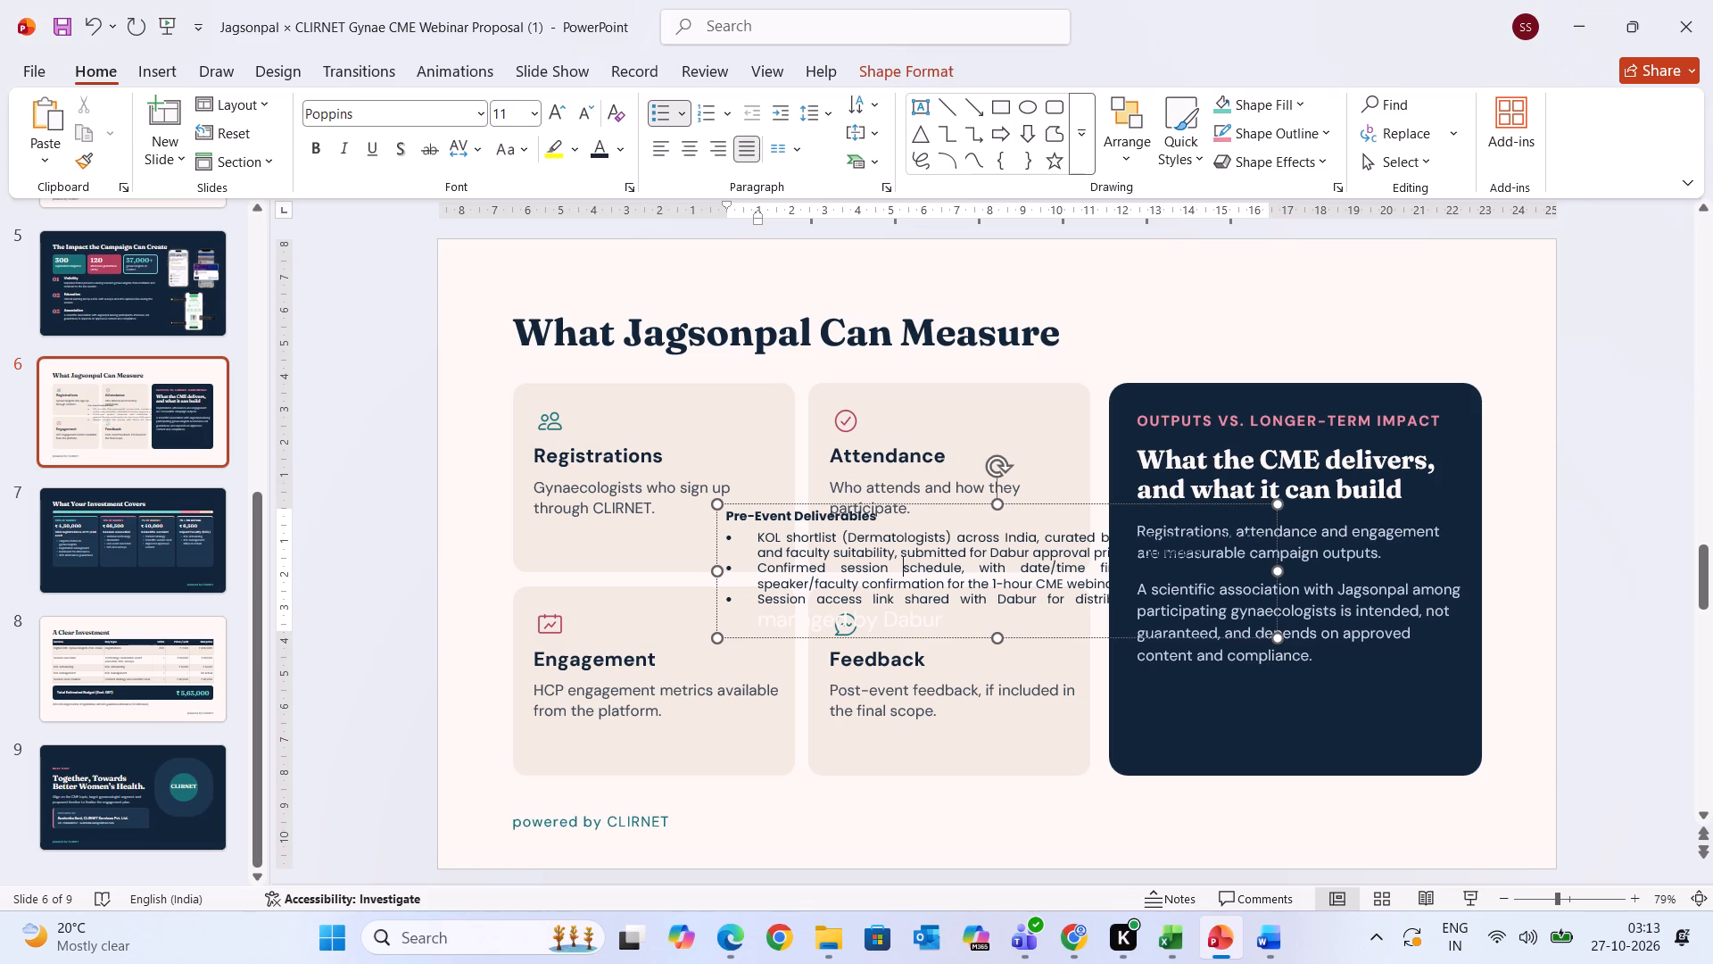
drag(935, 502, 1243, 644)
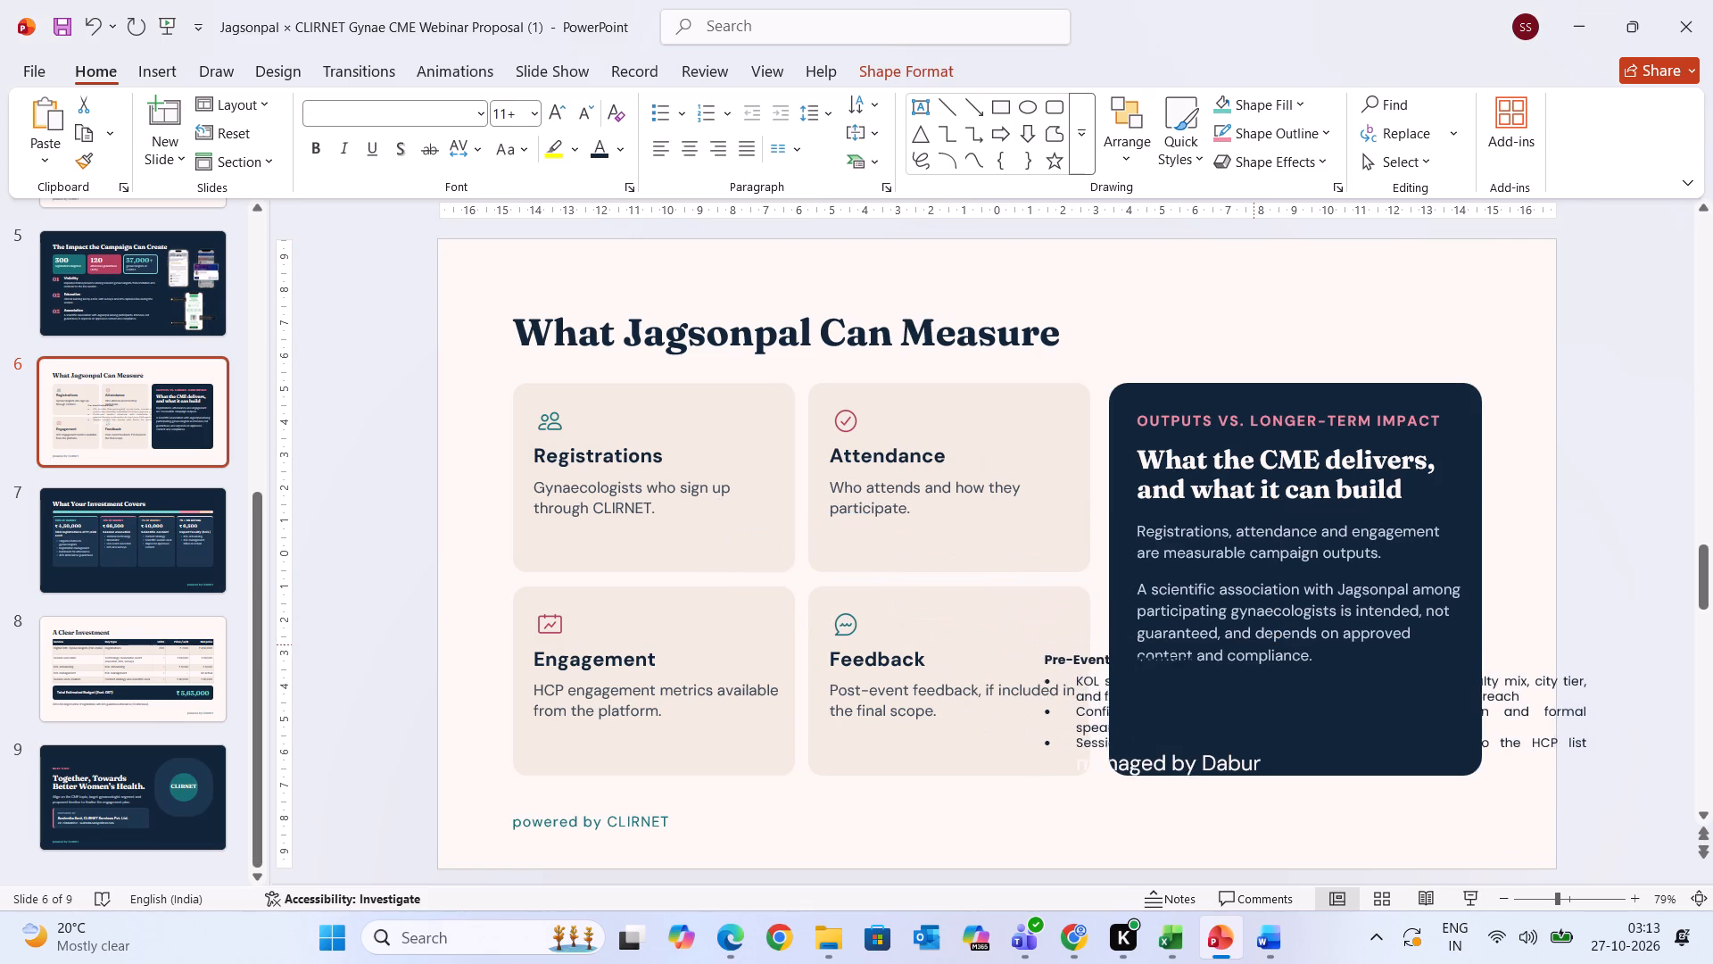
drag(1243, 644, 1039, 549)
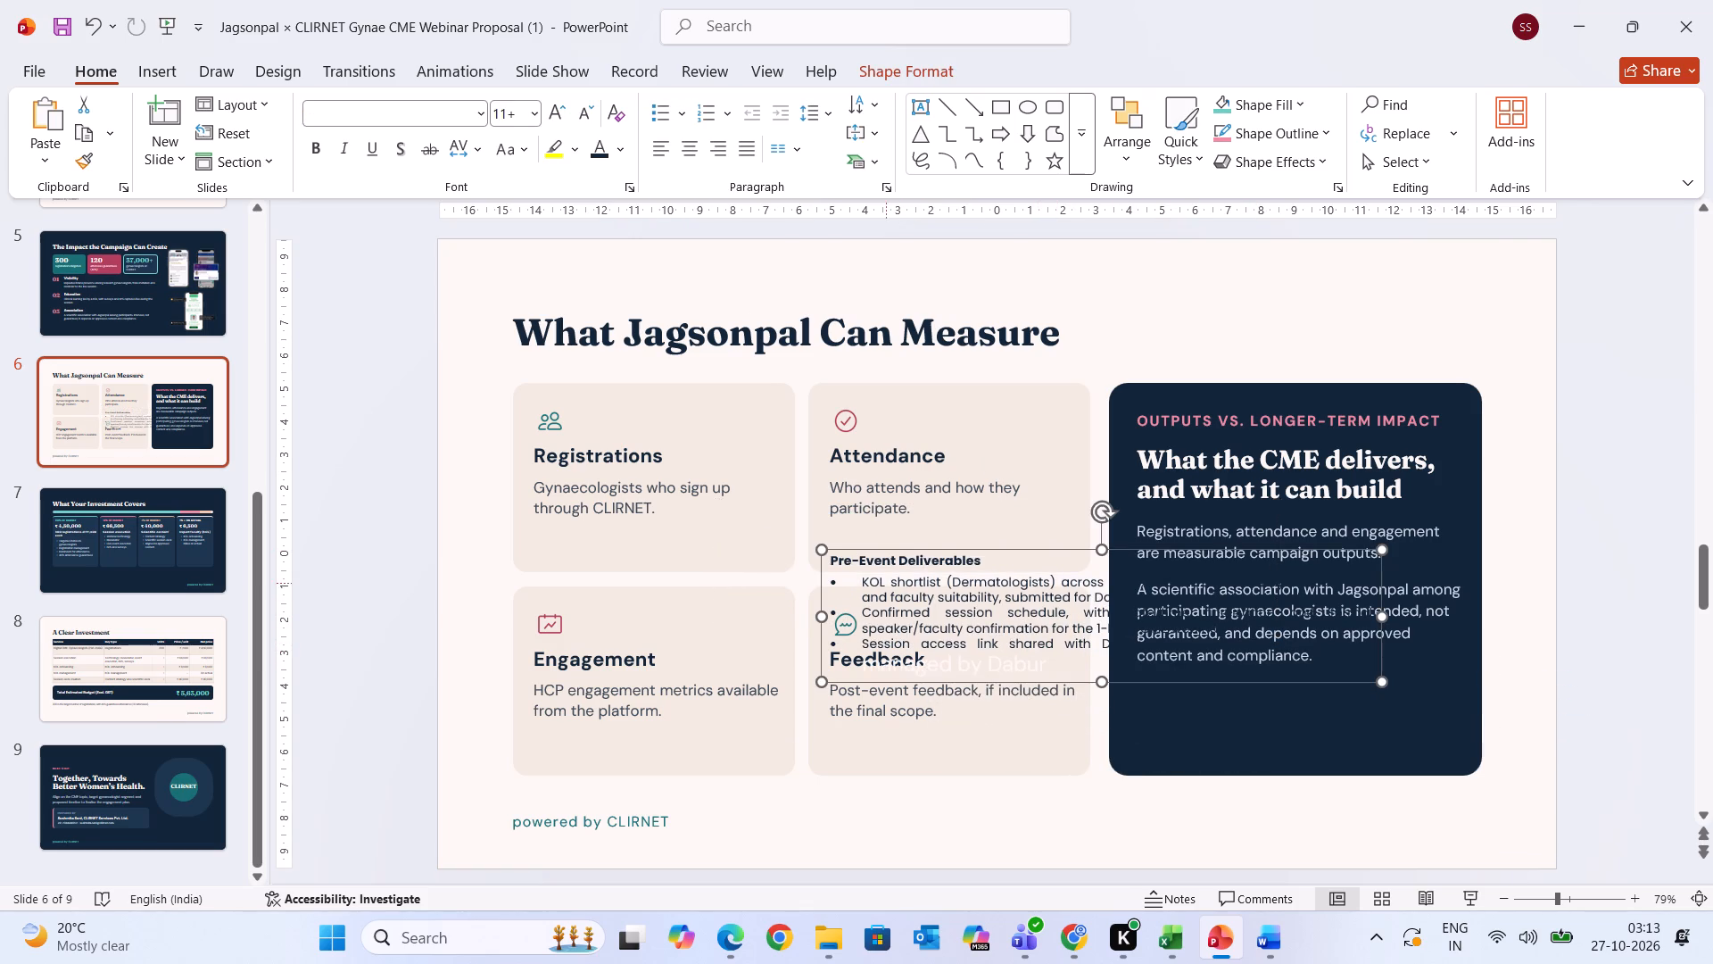
Format all the Pre-Event Deliverables text, including "managed by Dabur", in the white theme colour and Poppins font.
drag(830, 560, 970, 673)
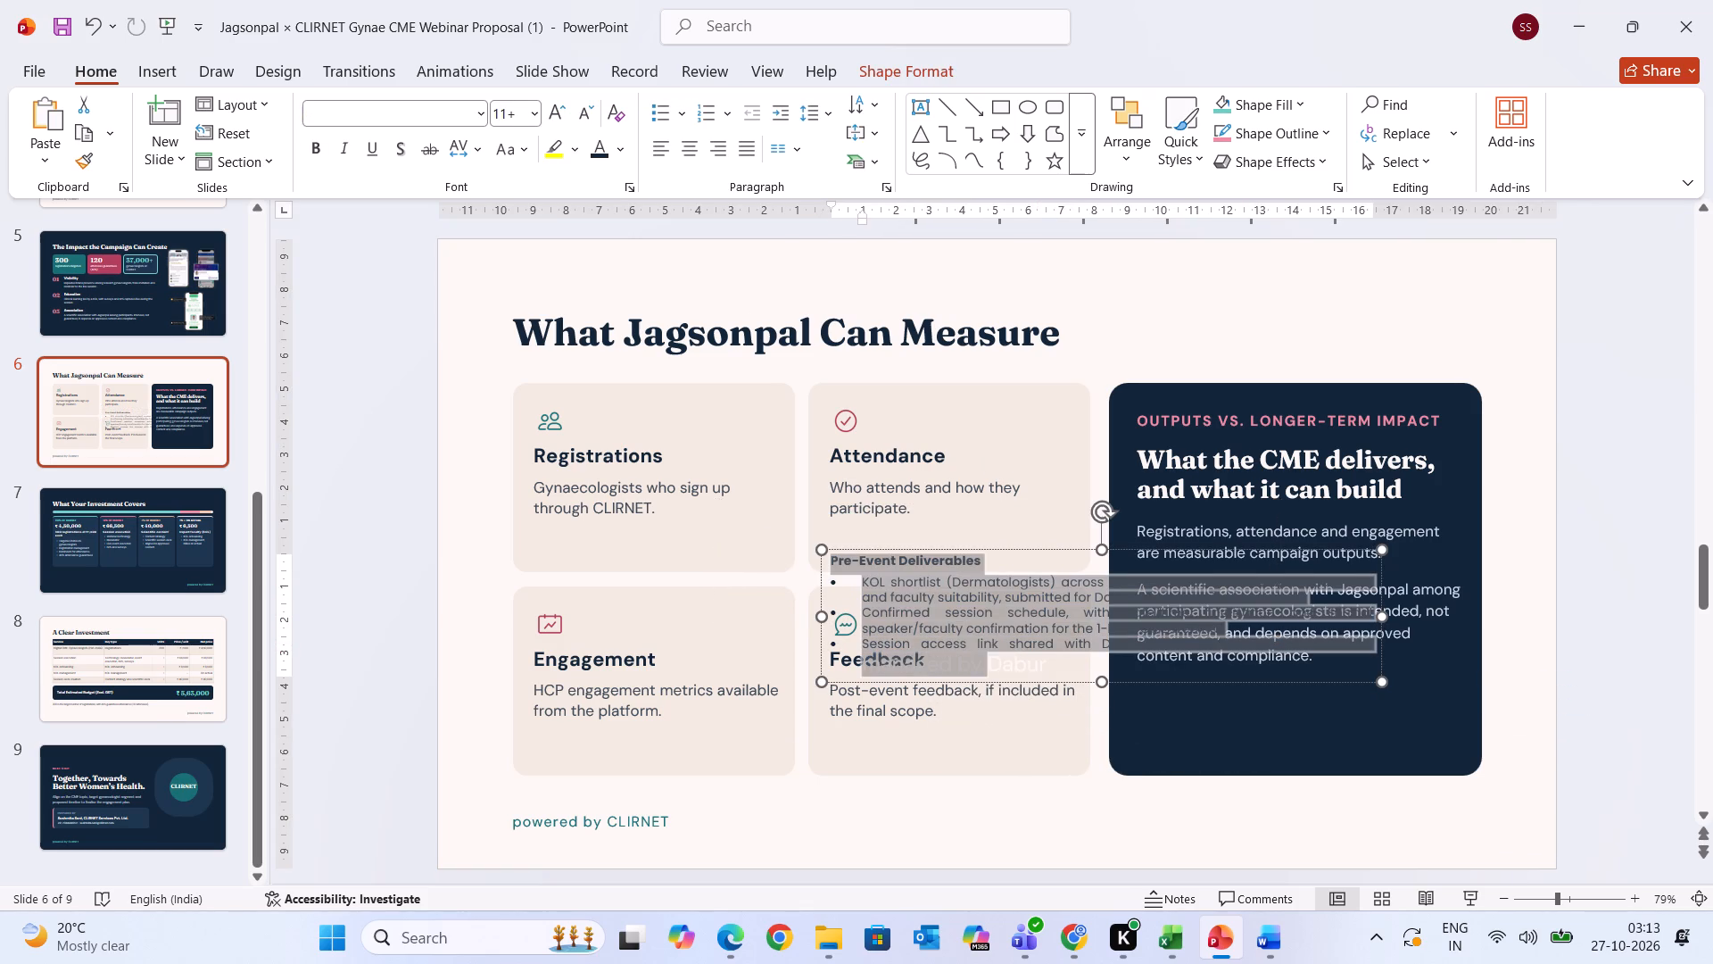
drag(970, 673, 1208, 675)
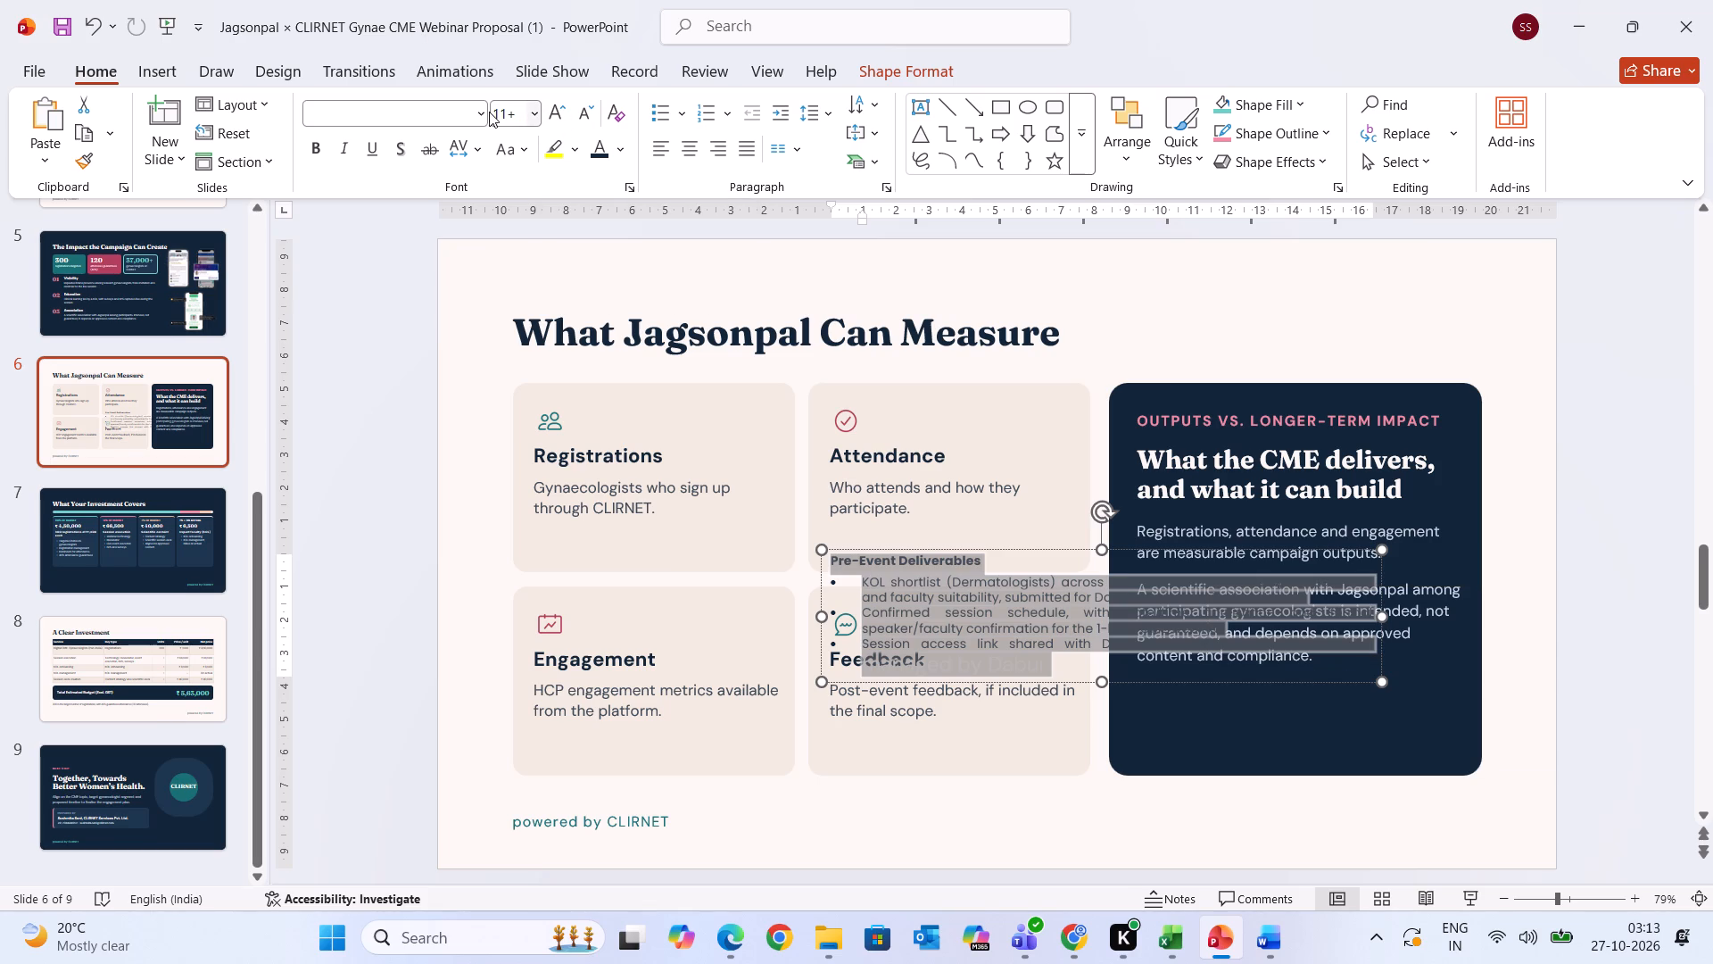
click(621, 146)
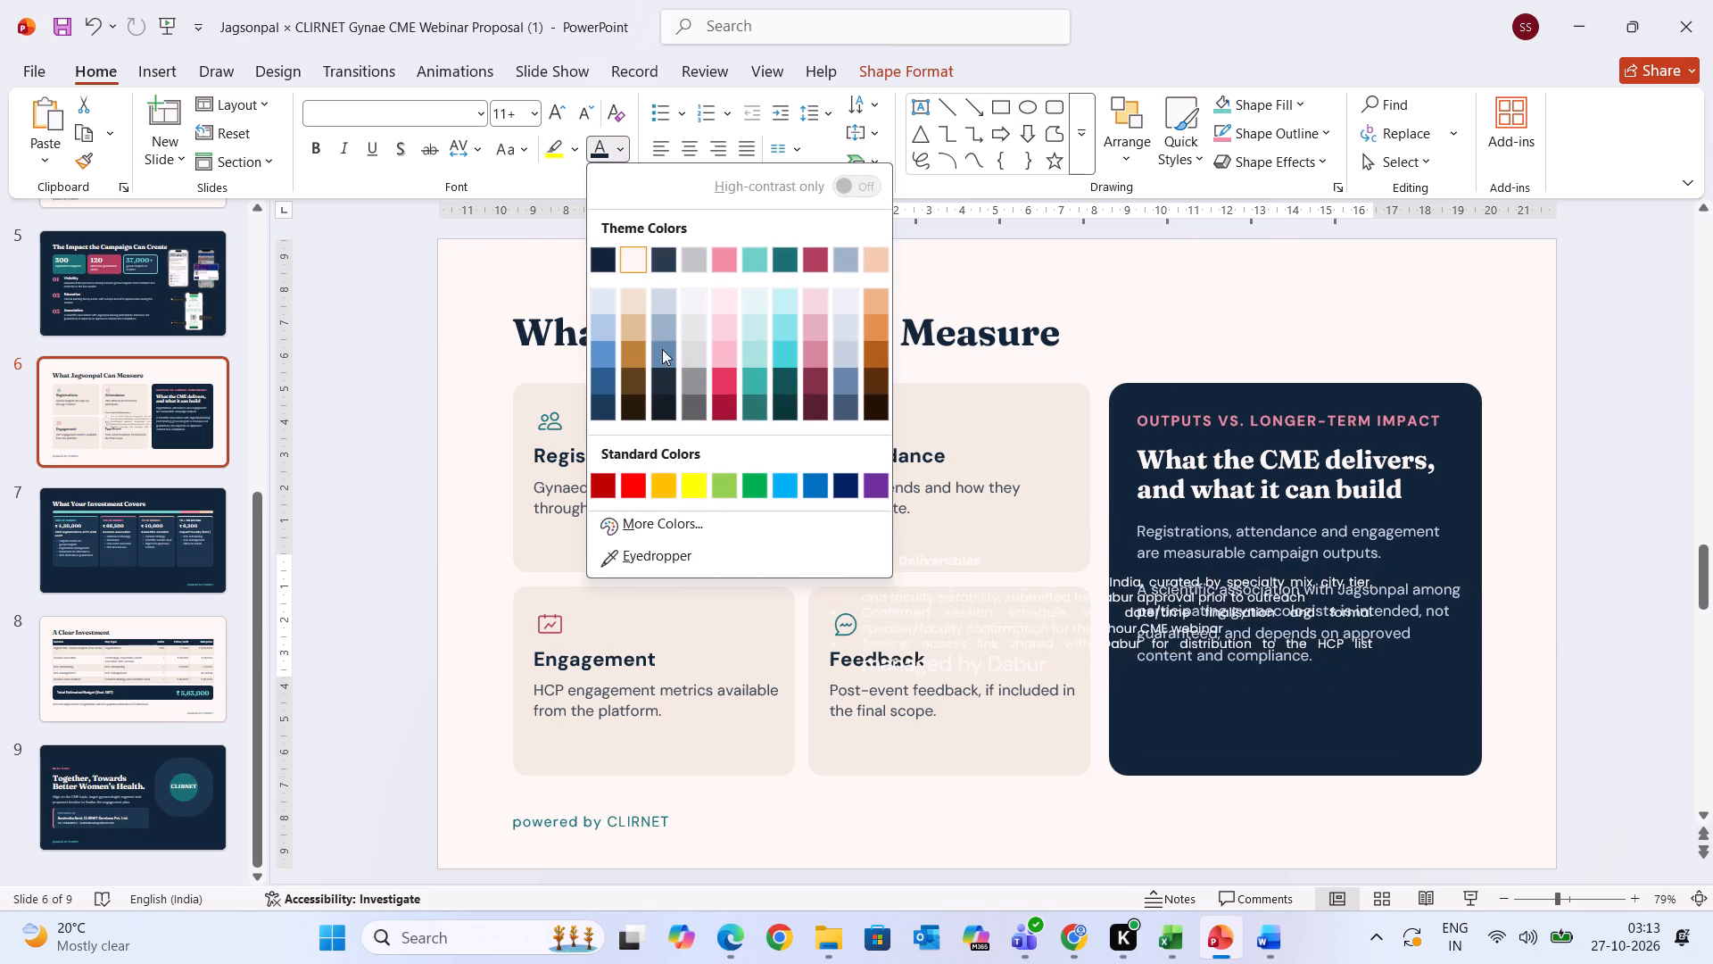
click(622, 261)
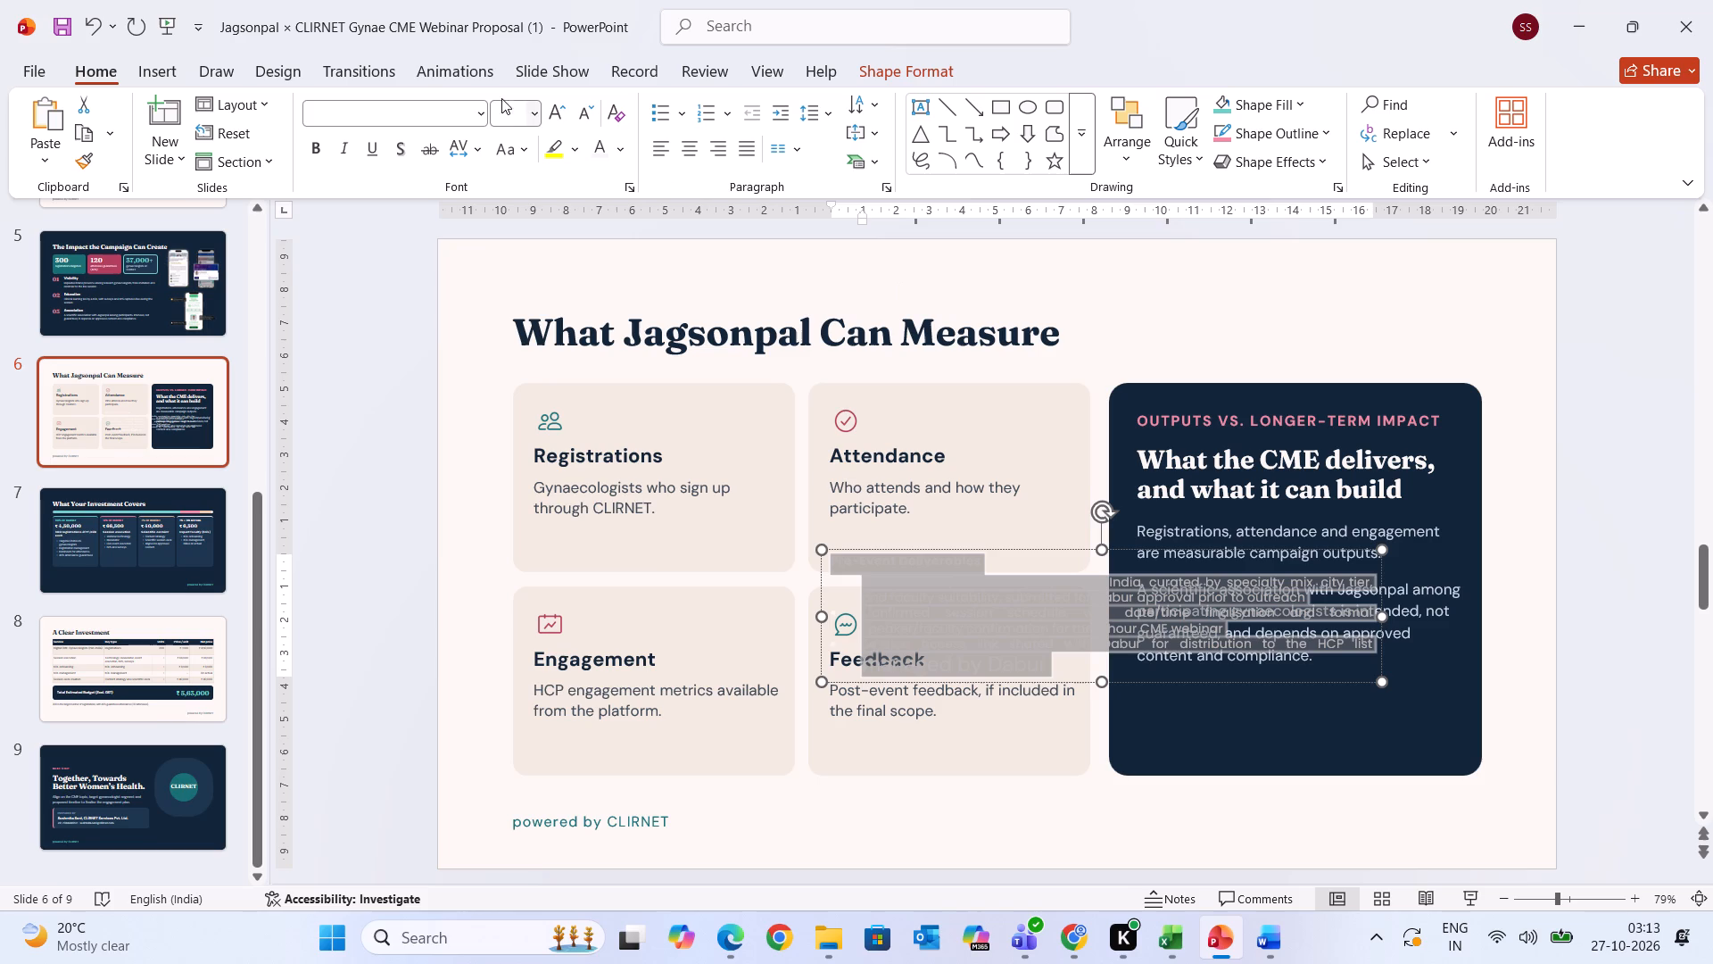
click(476, 108)
click(373, 179)
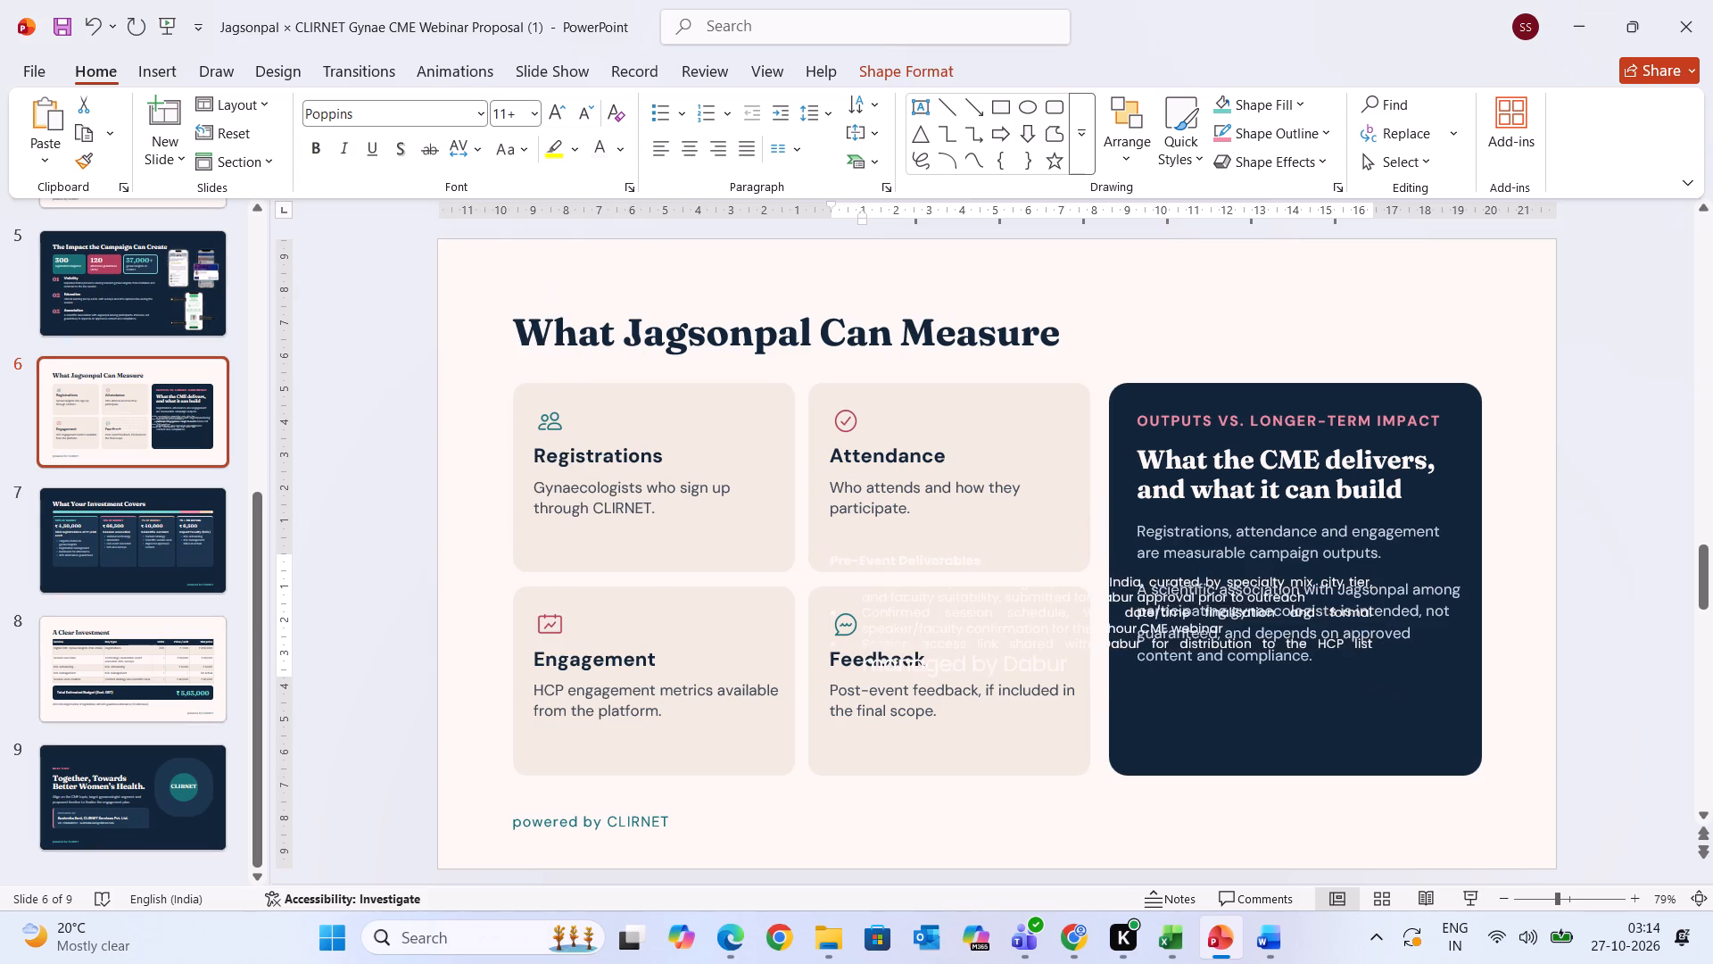
Move the Pre-Event Deliverables text from slide 6 to slide 2, "The Right Audience. Relevant Education.".
key(ctrl+x)
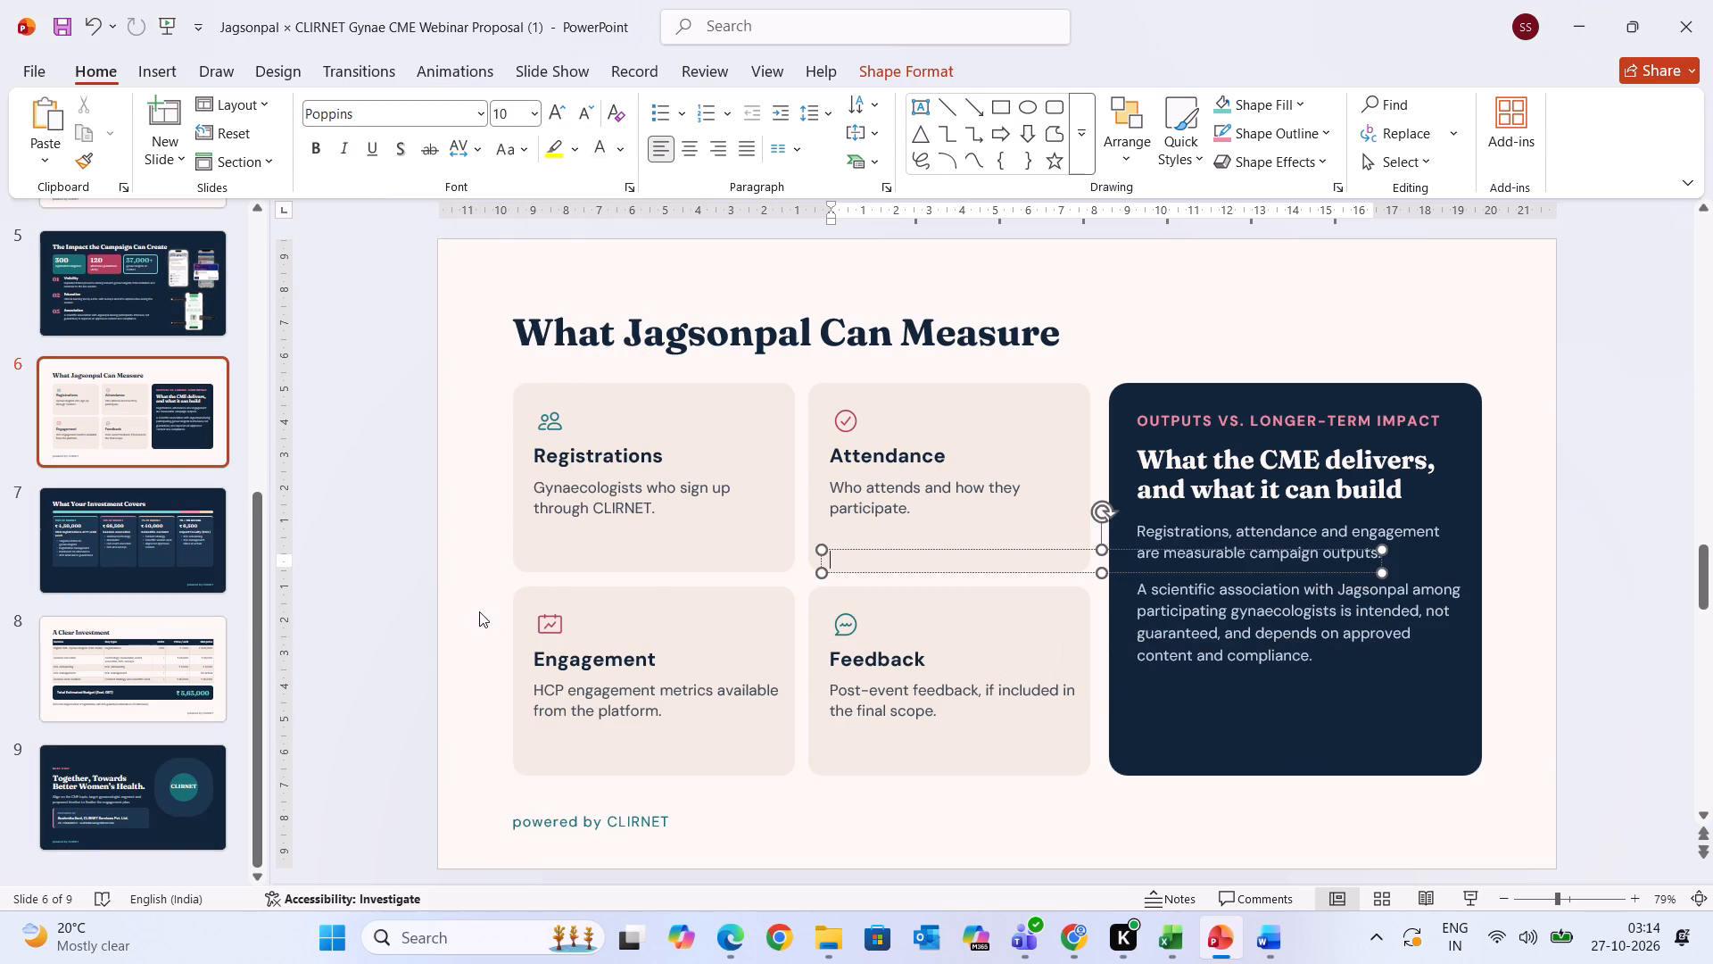
click(129, 417)
click(138, 548)
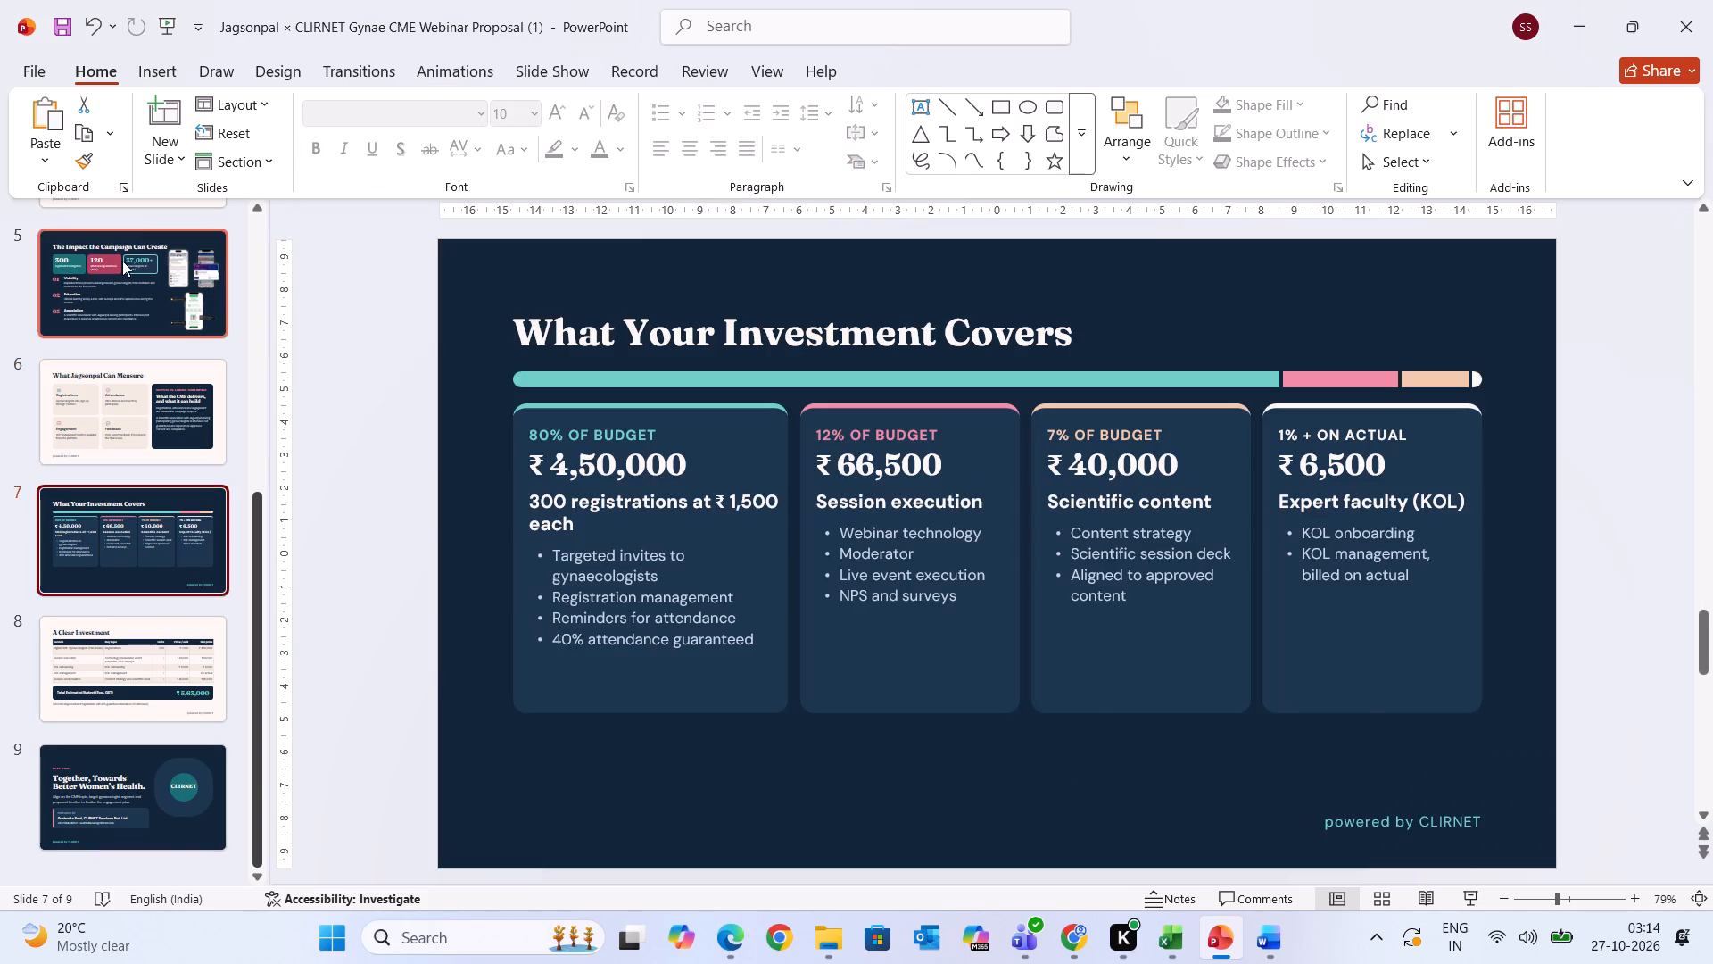
click(122, 260)
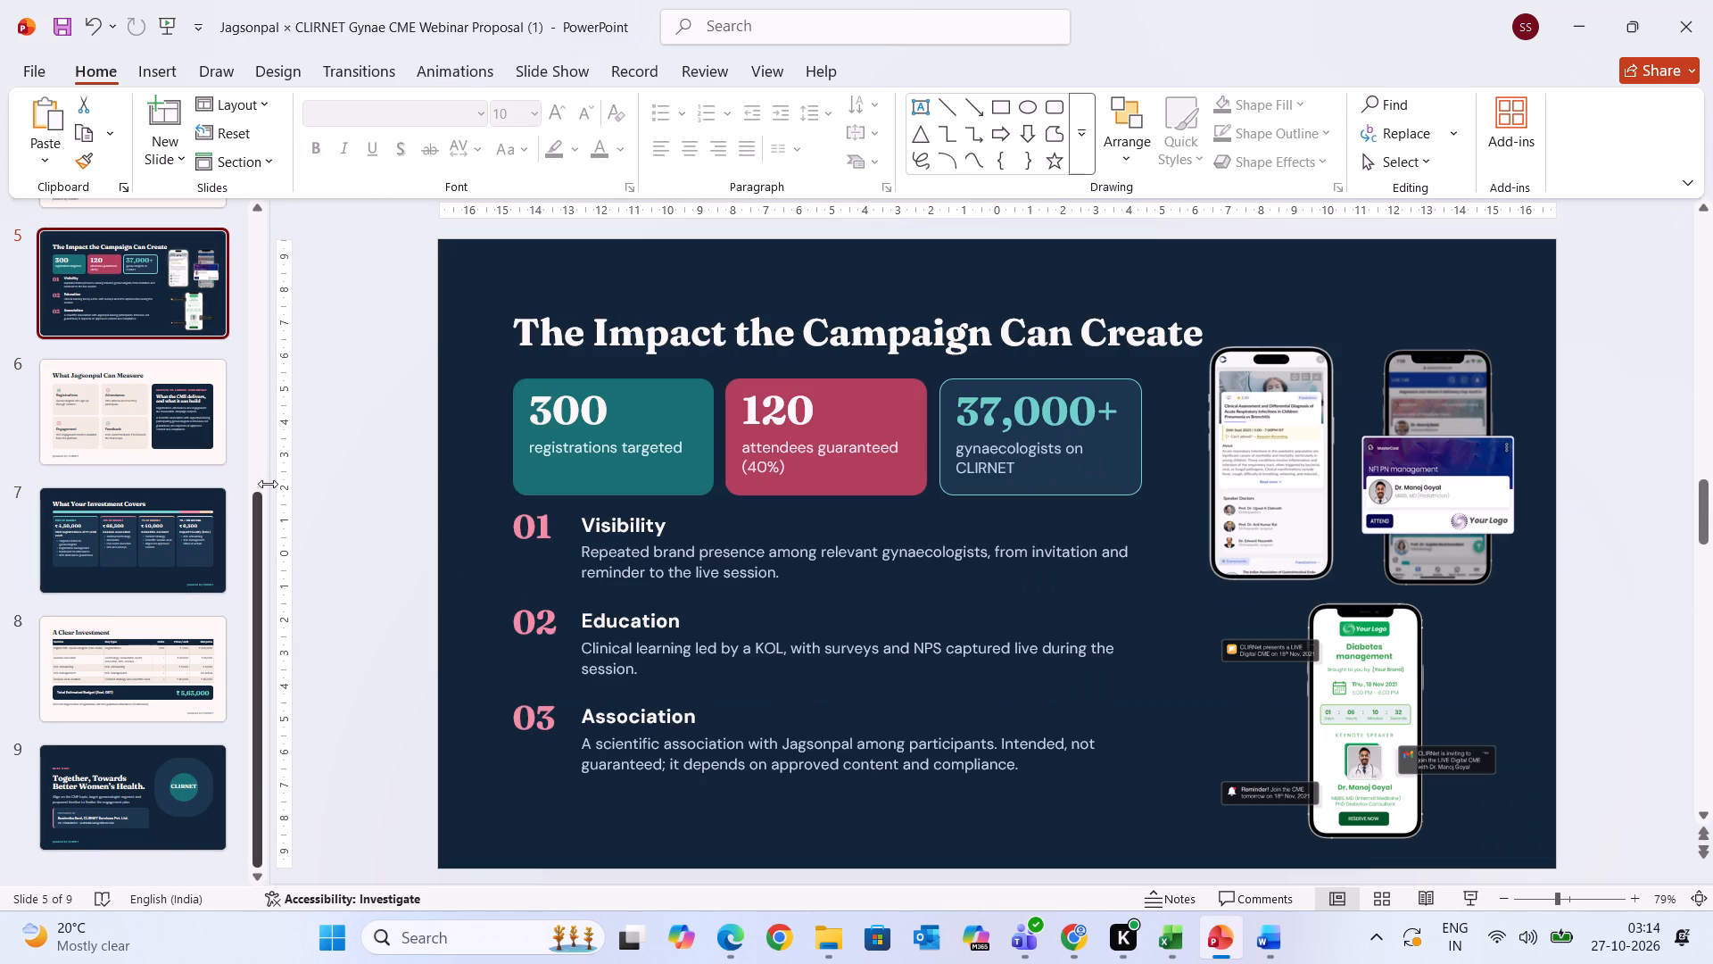
scroll(179, 361, up, 2)
click(141, 454)
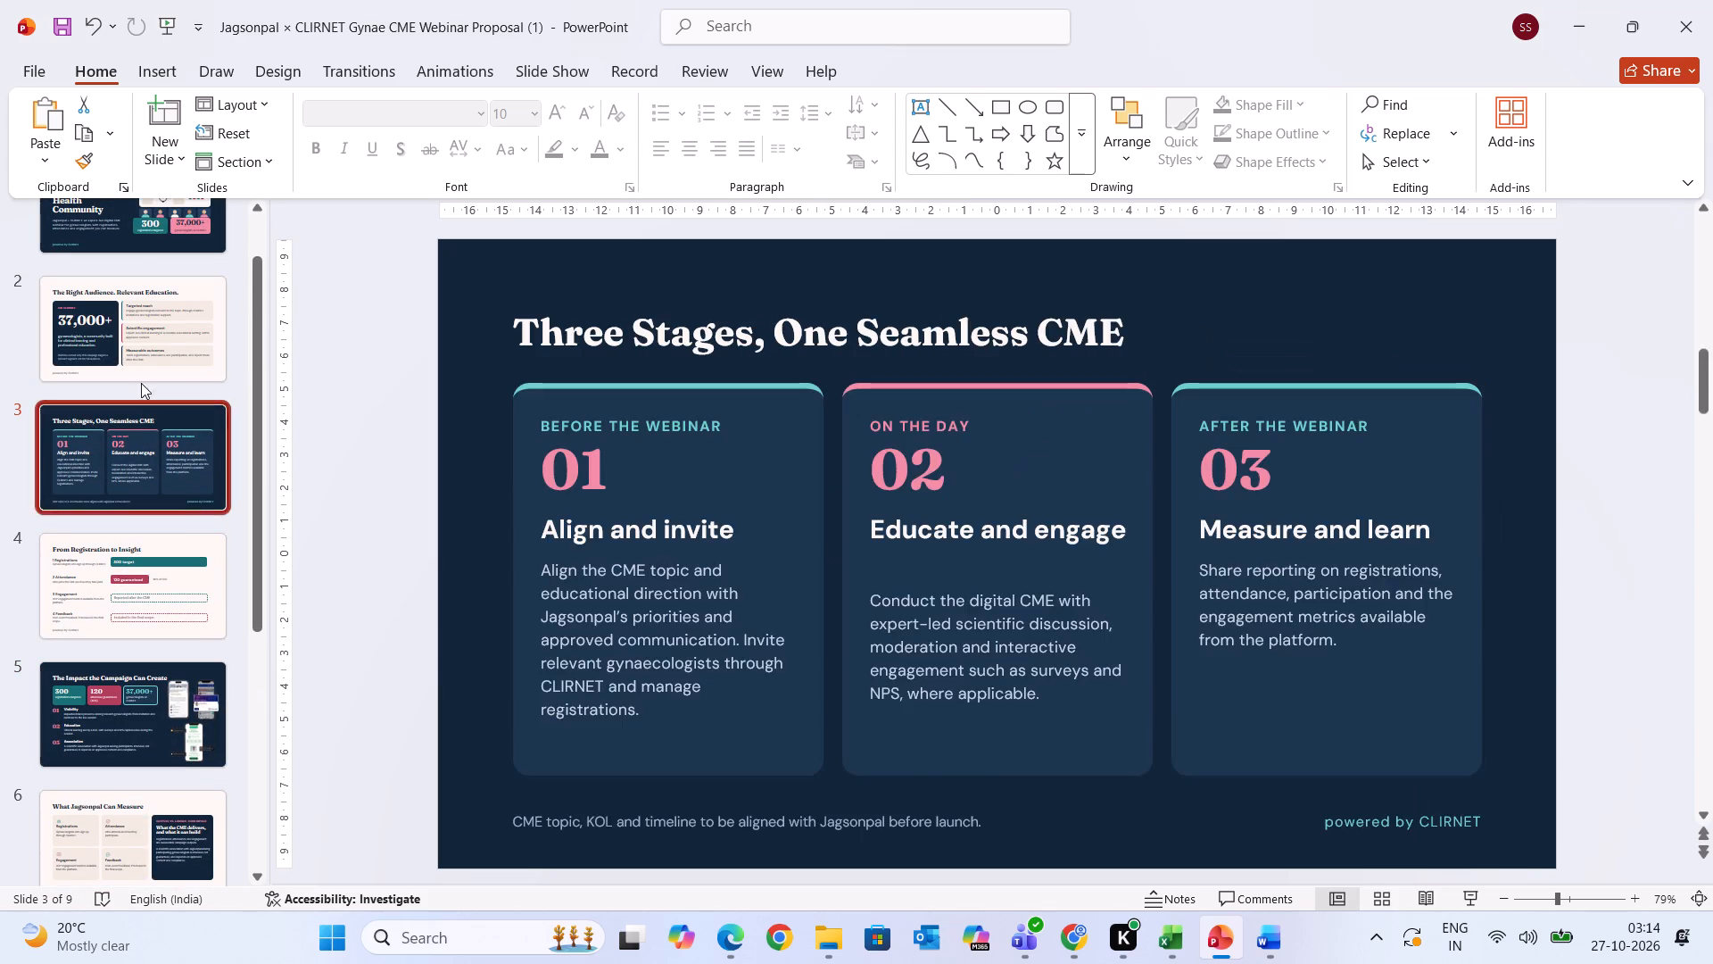
click(134, 345)
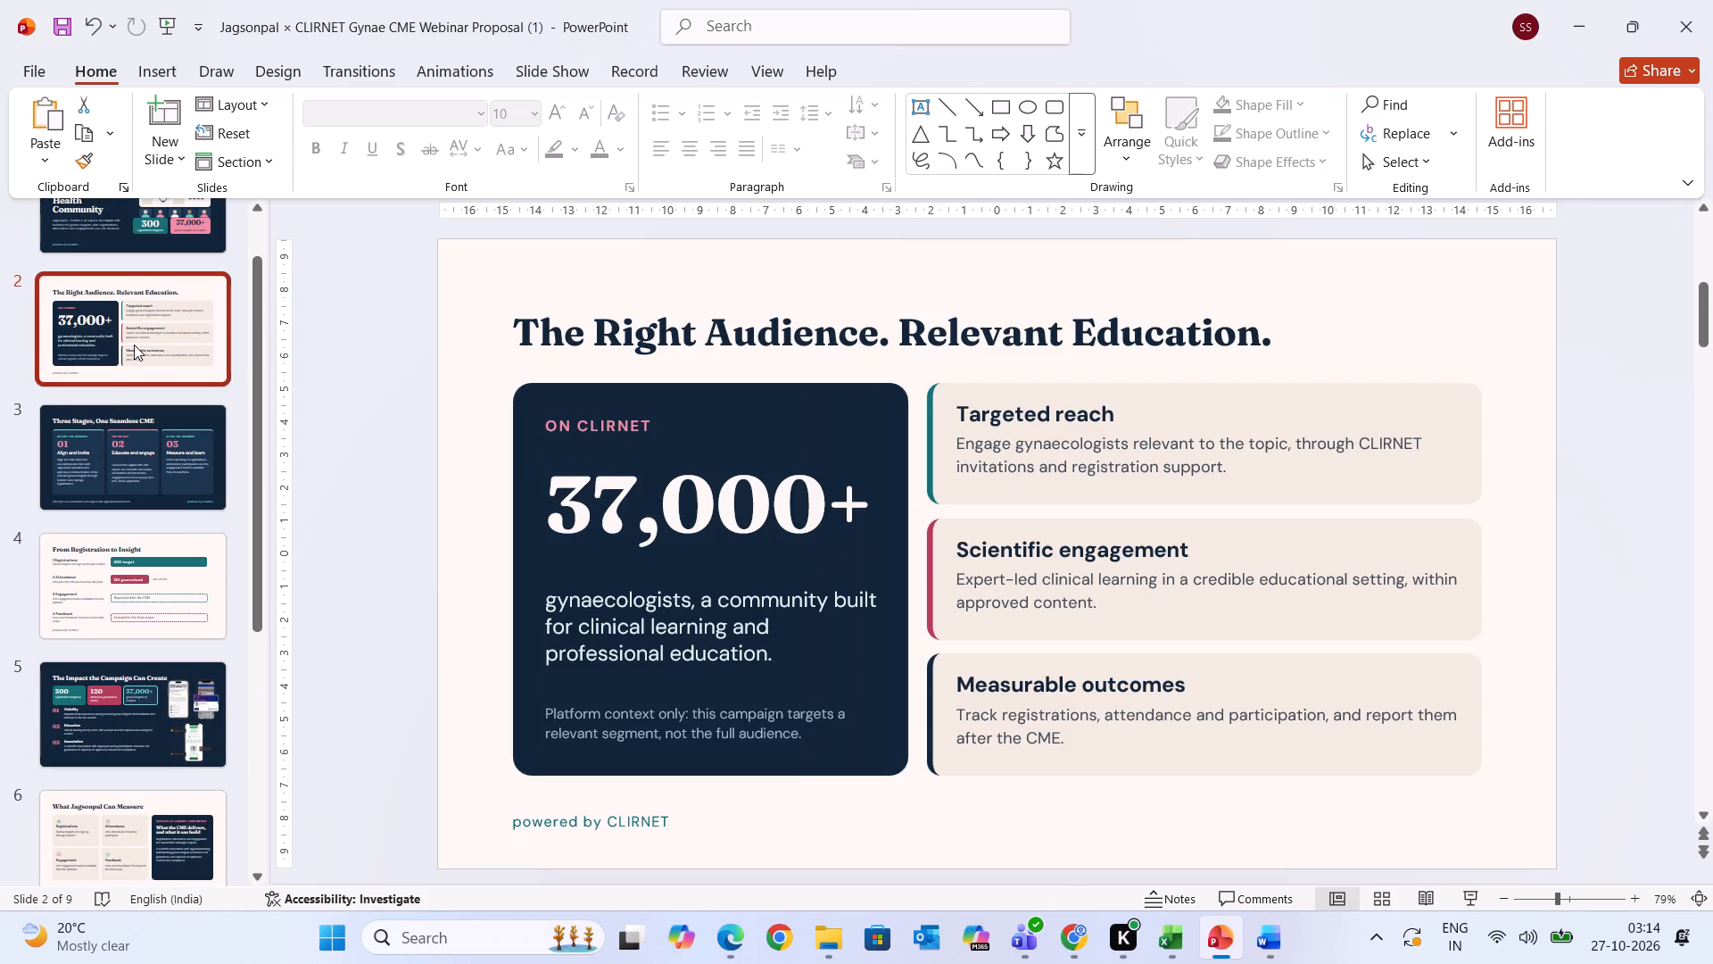
scroll(134, 345, up, 2)
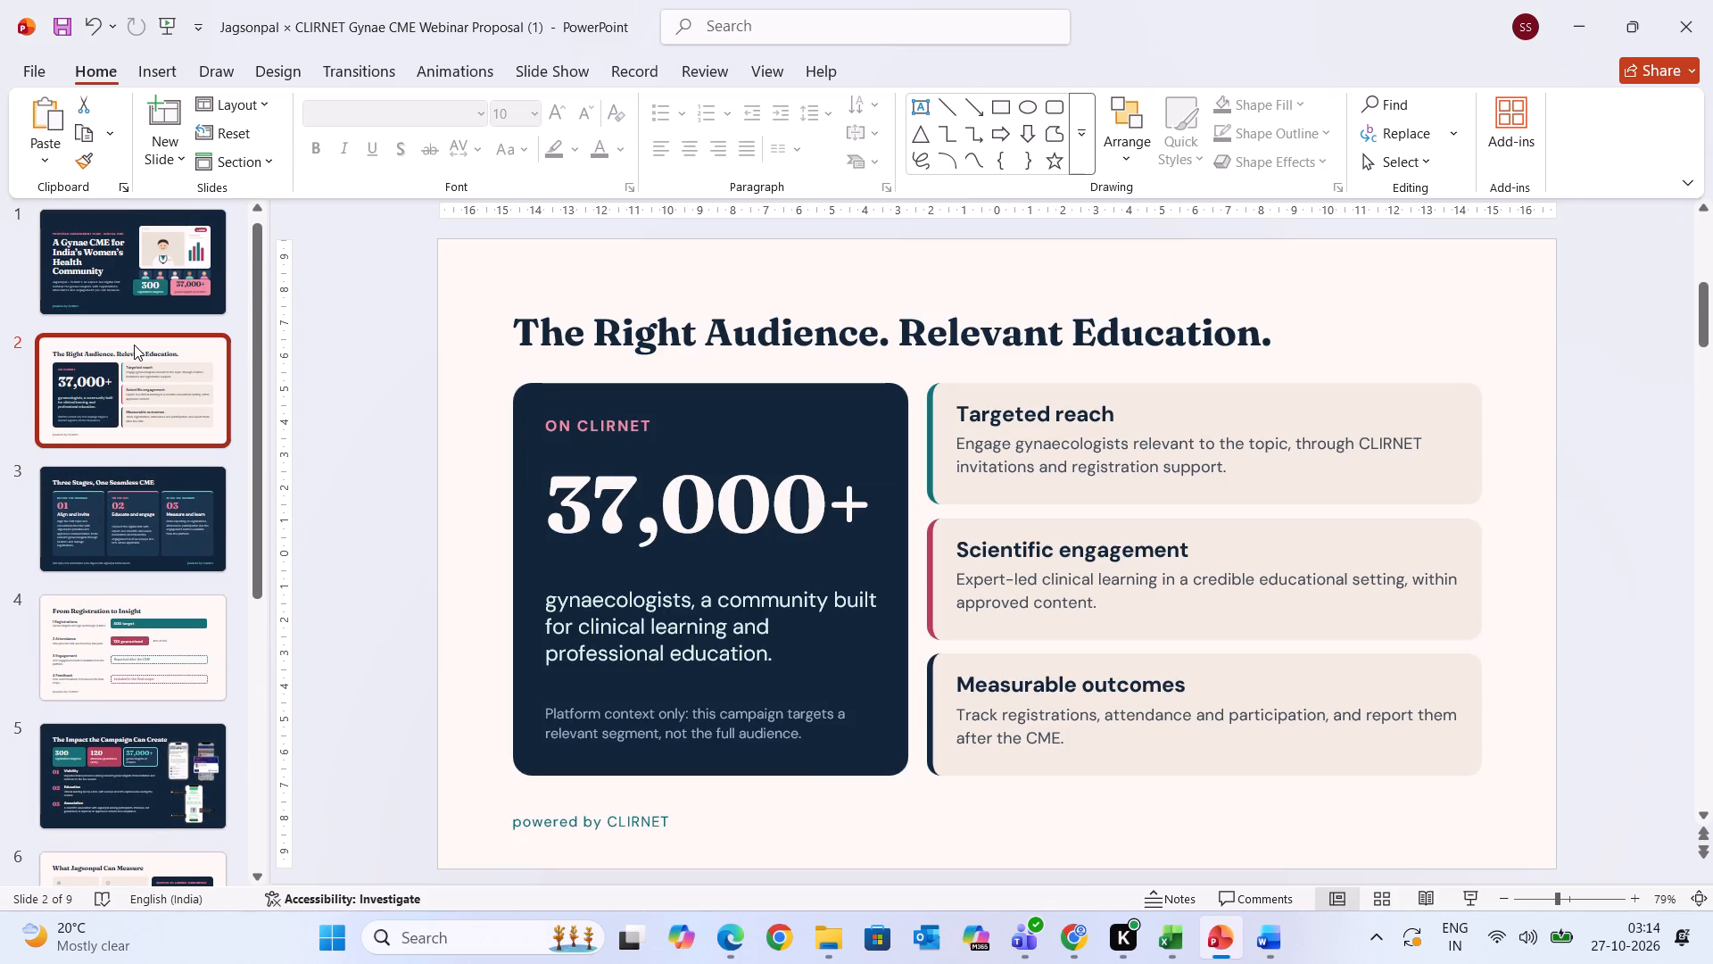
scroll(134, 345, up, 1)
click(921, 800)
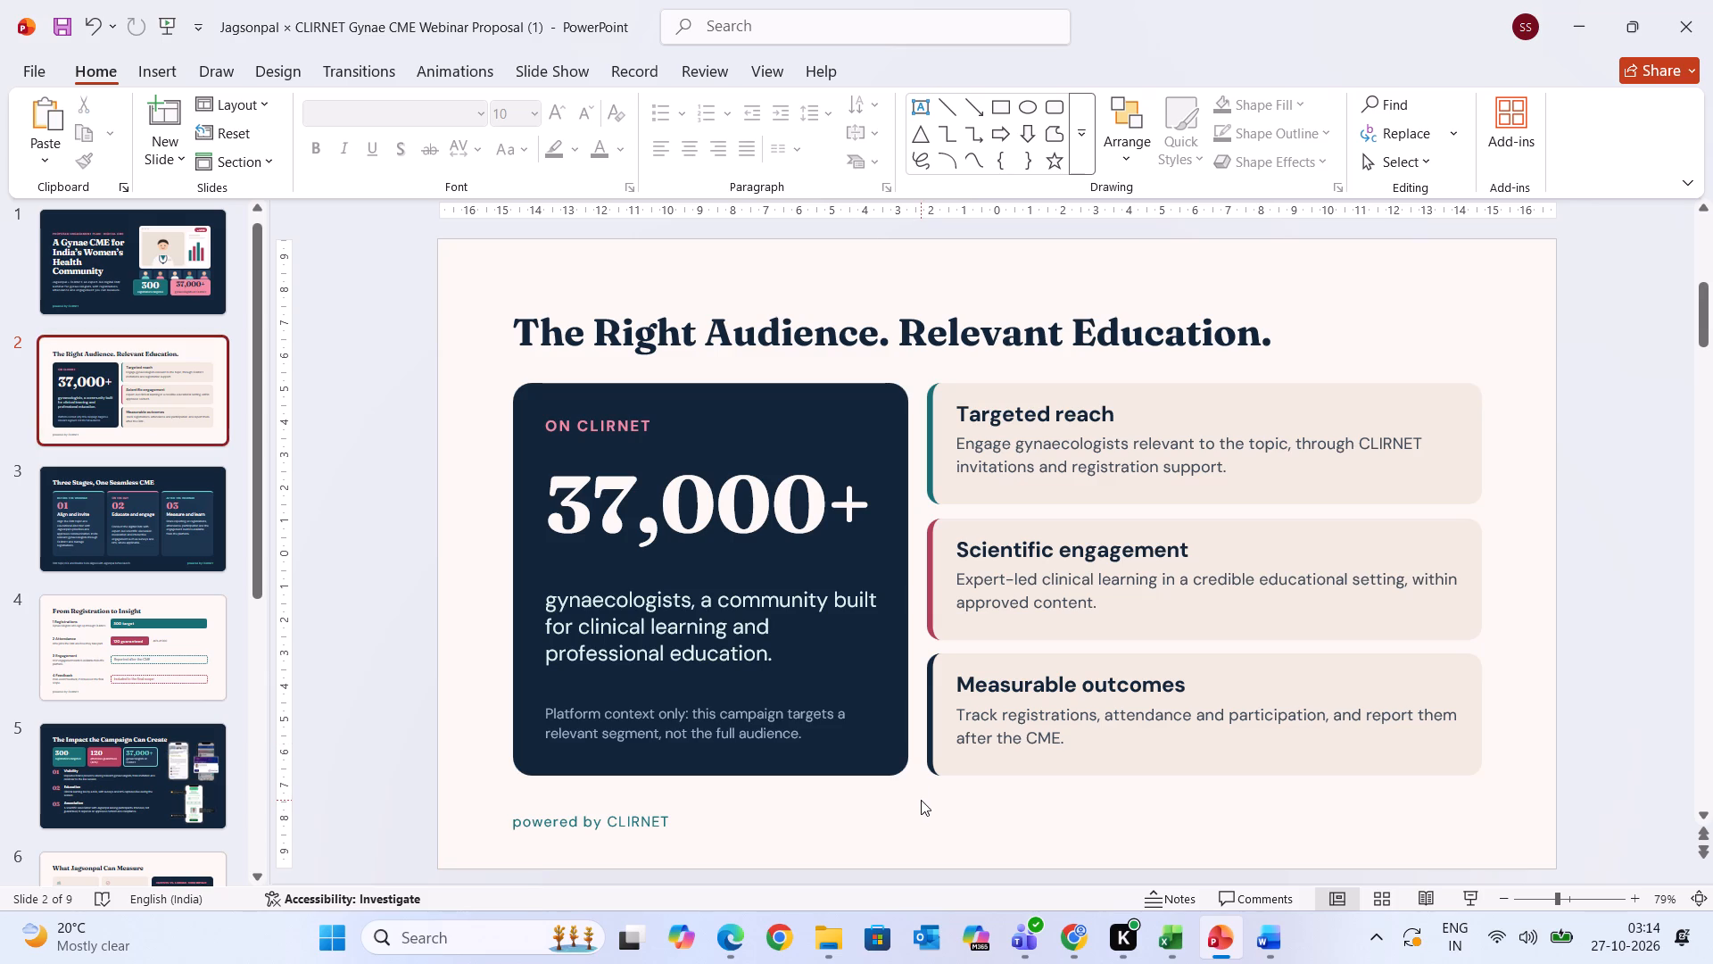
key(ctrl+v)
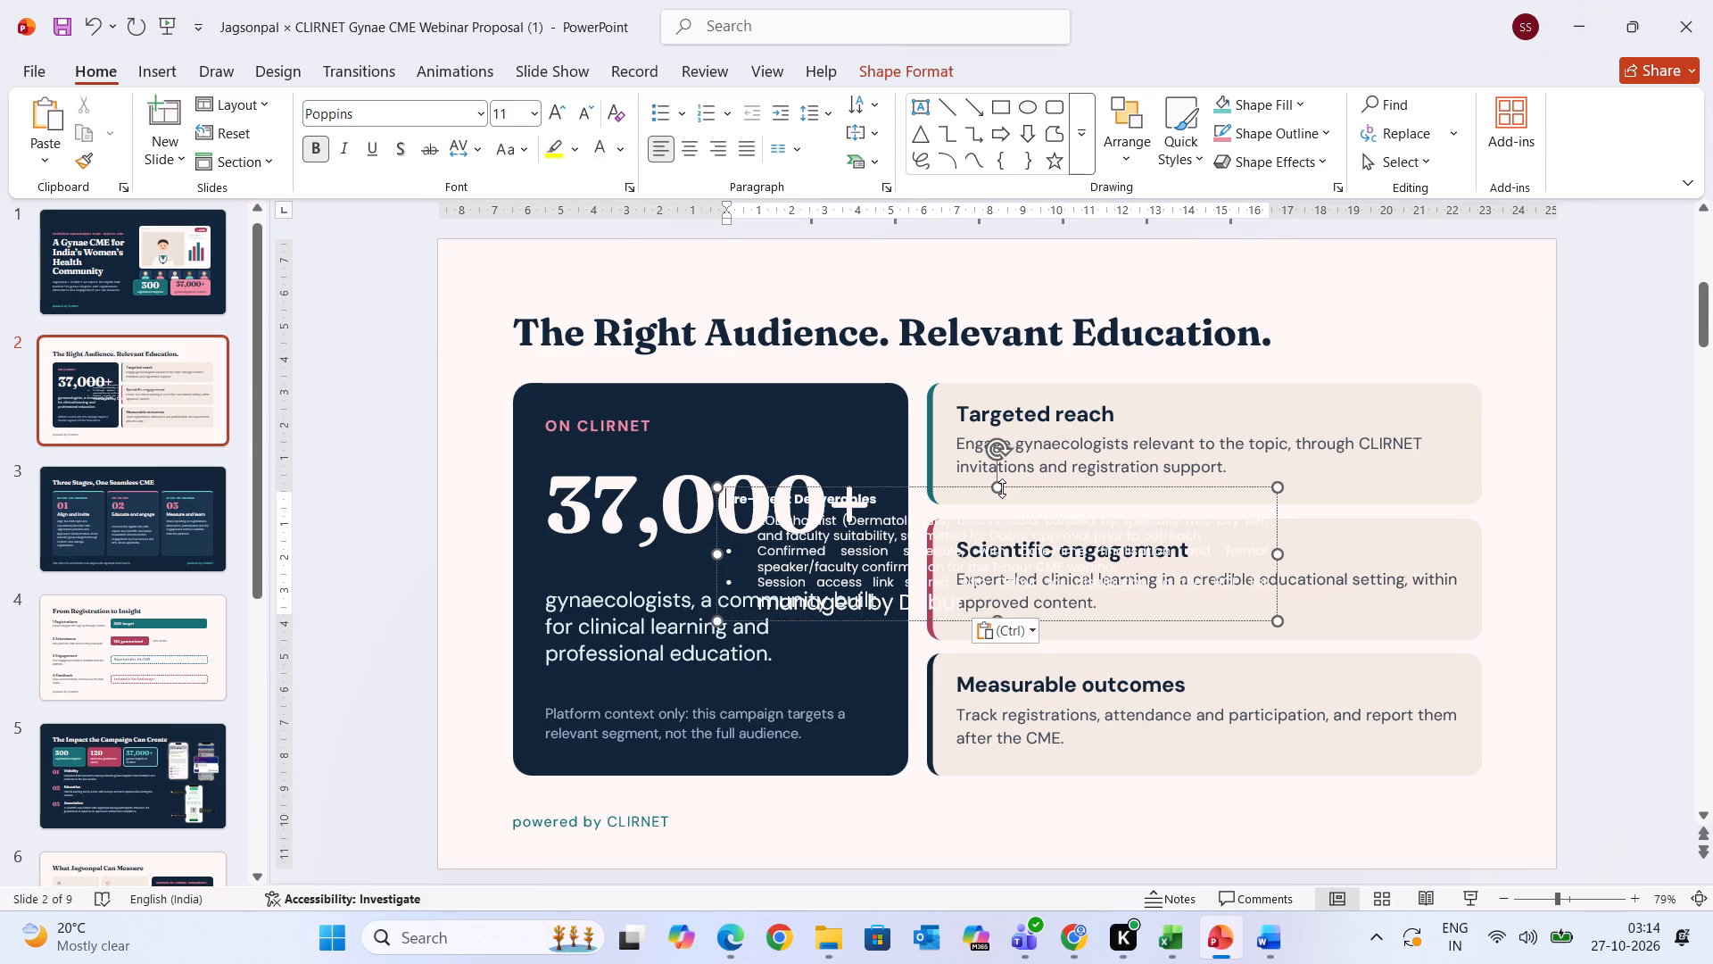
Place the Pre-Event Deliverables text box at the bottom of slide 2, just overlapping the Measurable outcomes card's lower edge.
drag(1030, 488, 1241, 771)
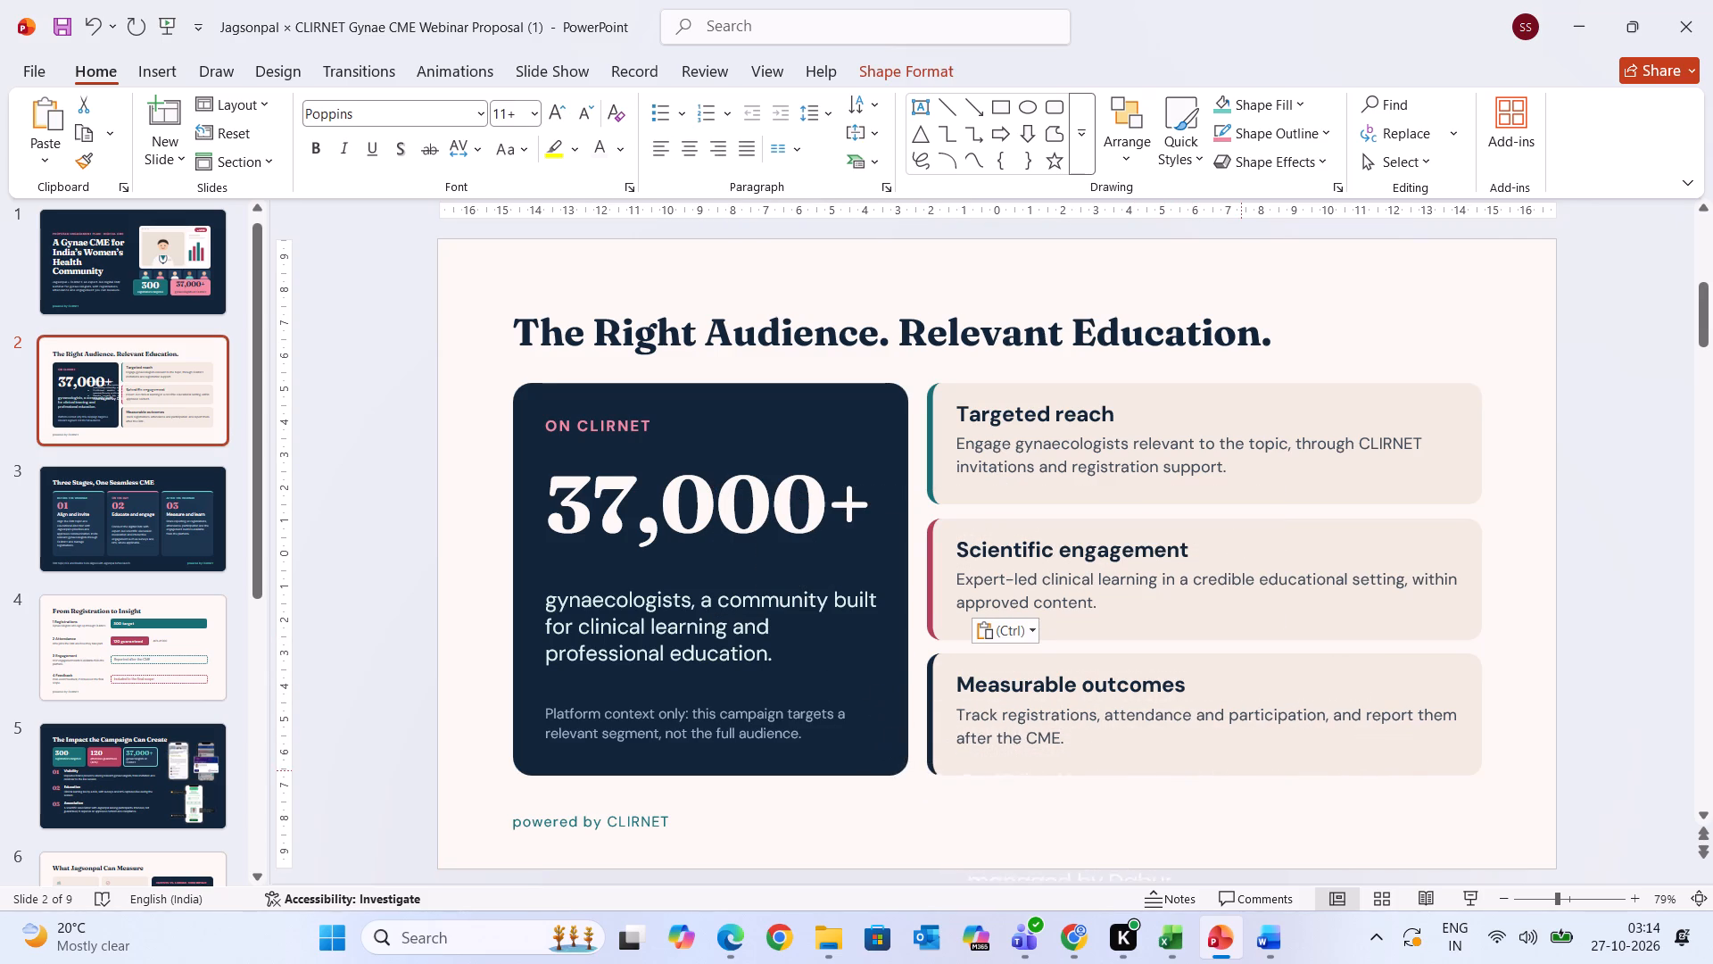
drag(1241, 771, 1241, 774)
click(1171, 627)
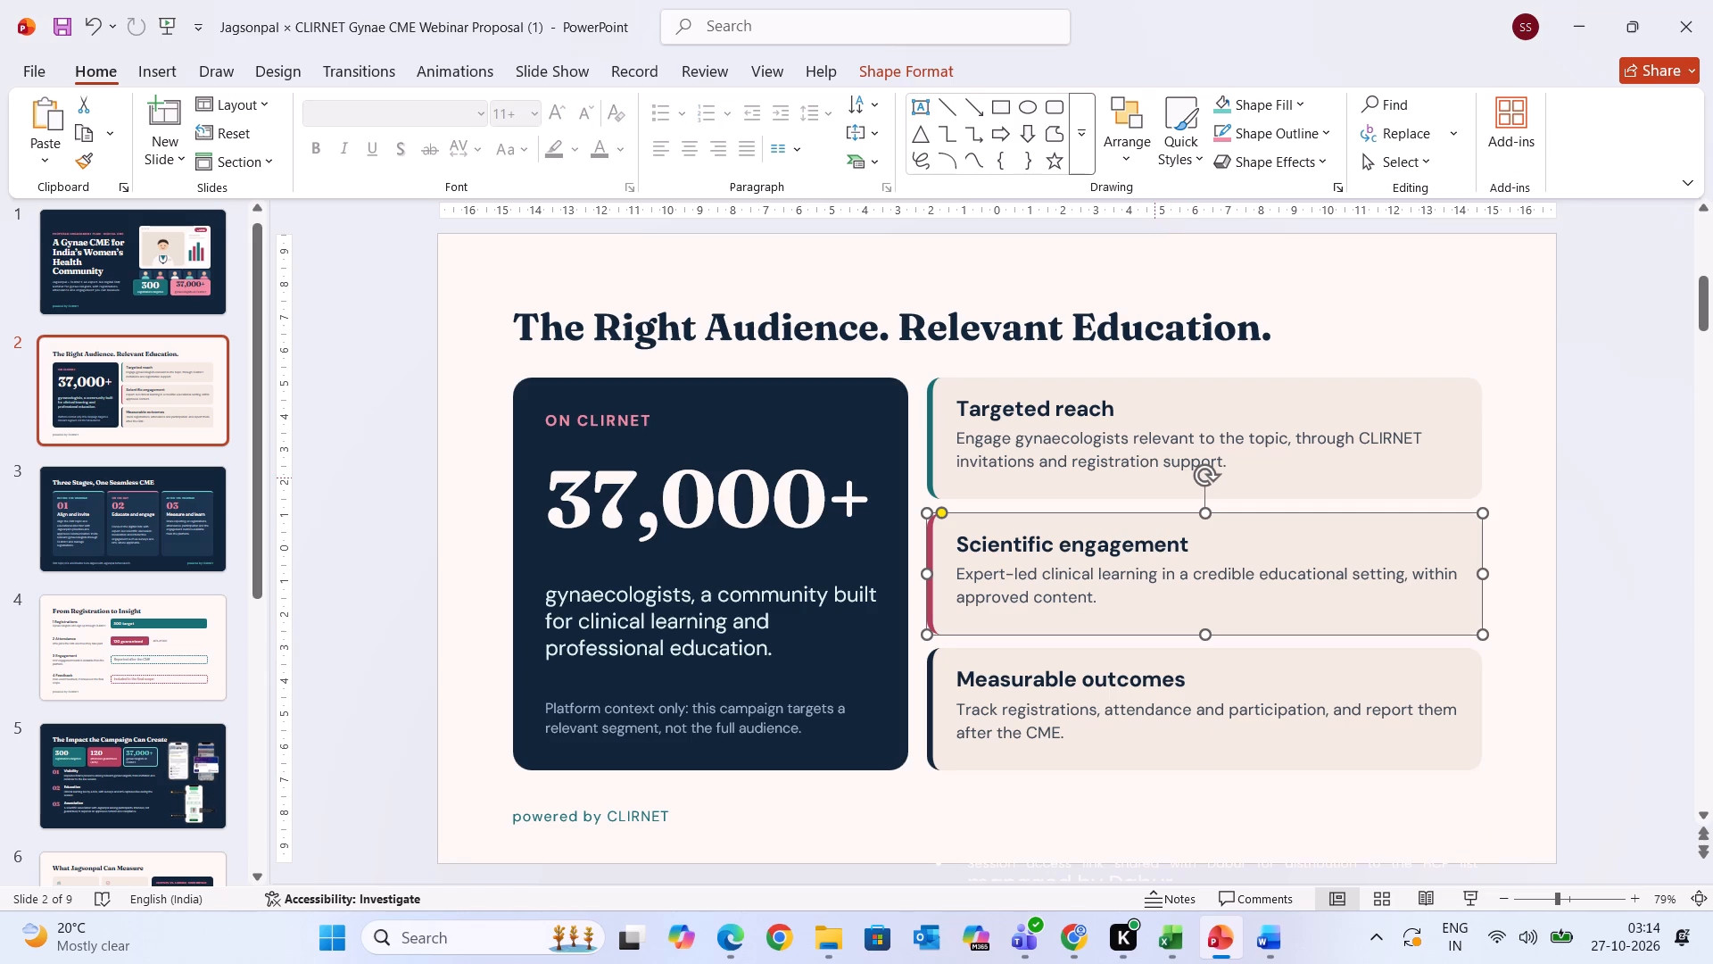
click(1064, 793)
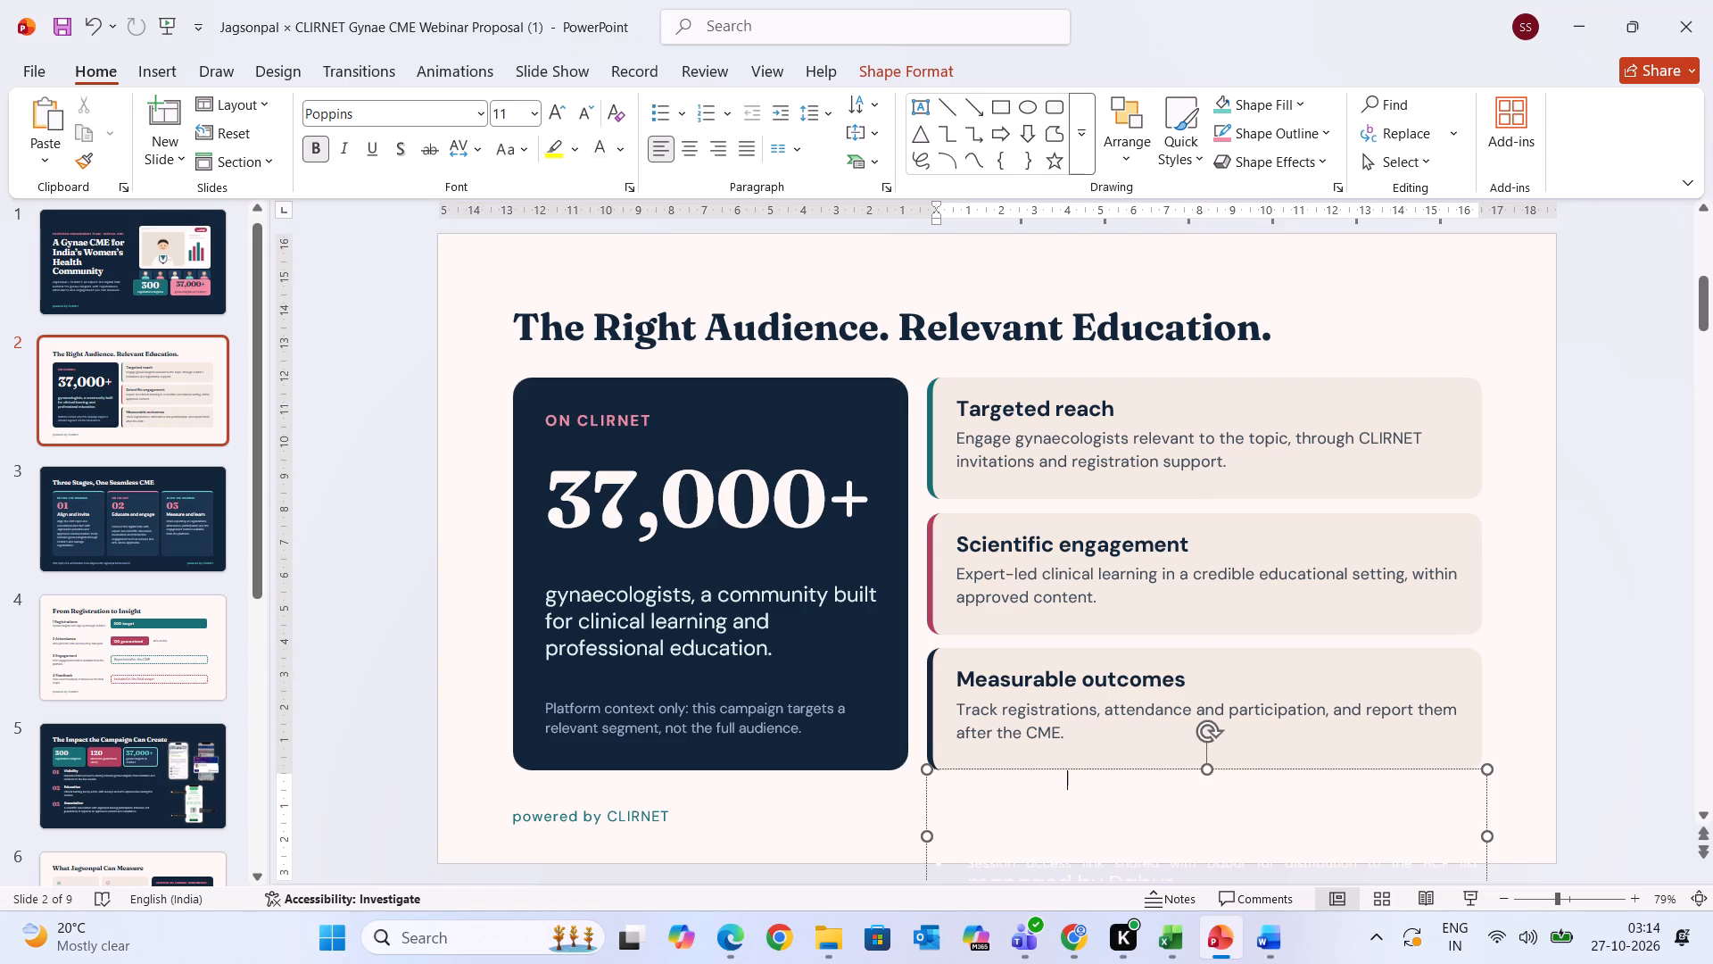
drag(934, 781, 998, 742)
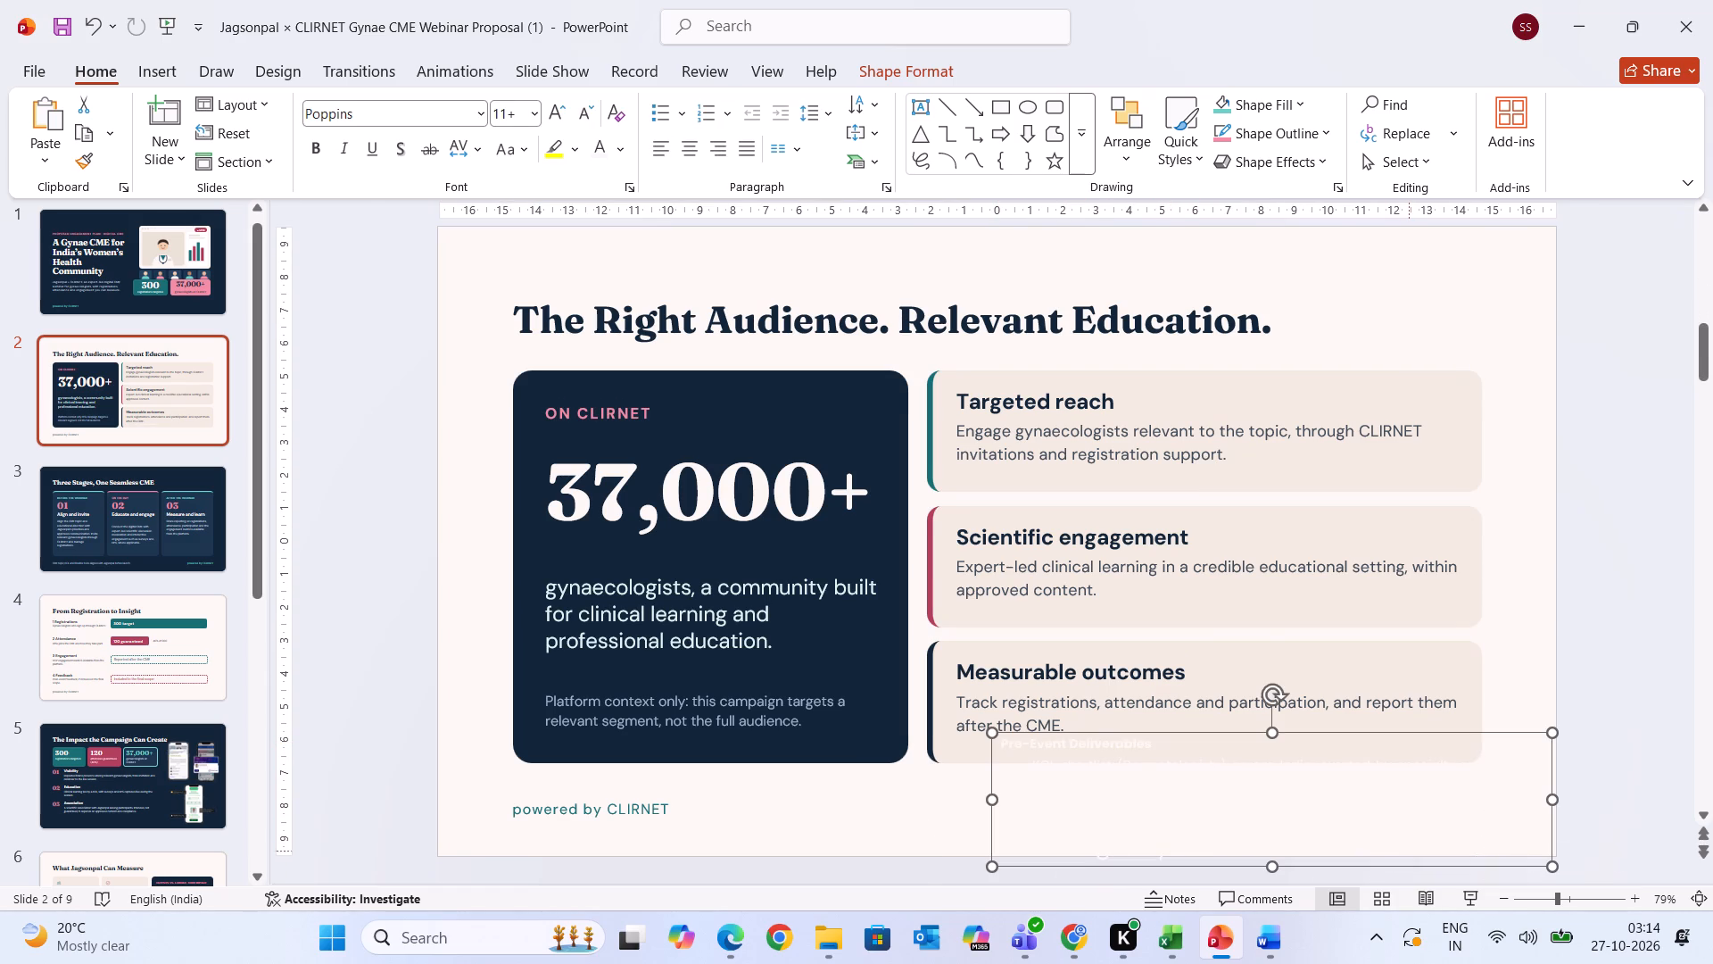
Recolour the Pre-Event Deliverables text on slide 2, up to "distribution", in the dark navy theme colour.
drag(1411, 824, 952, 722)
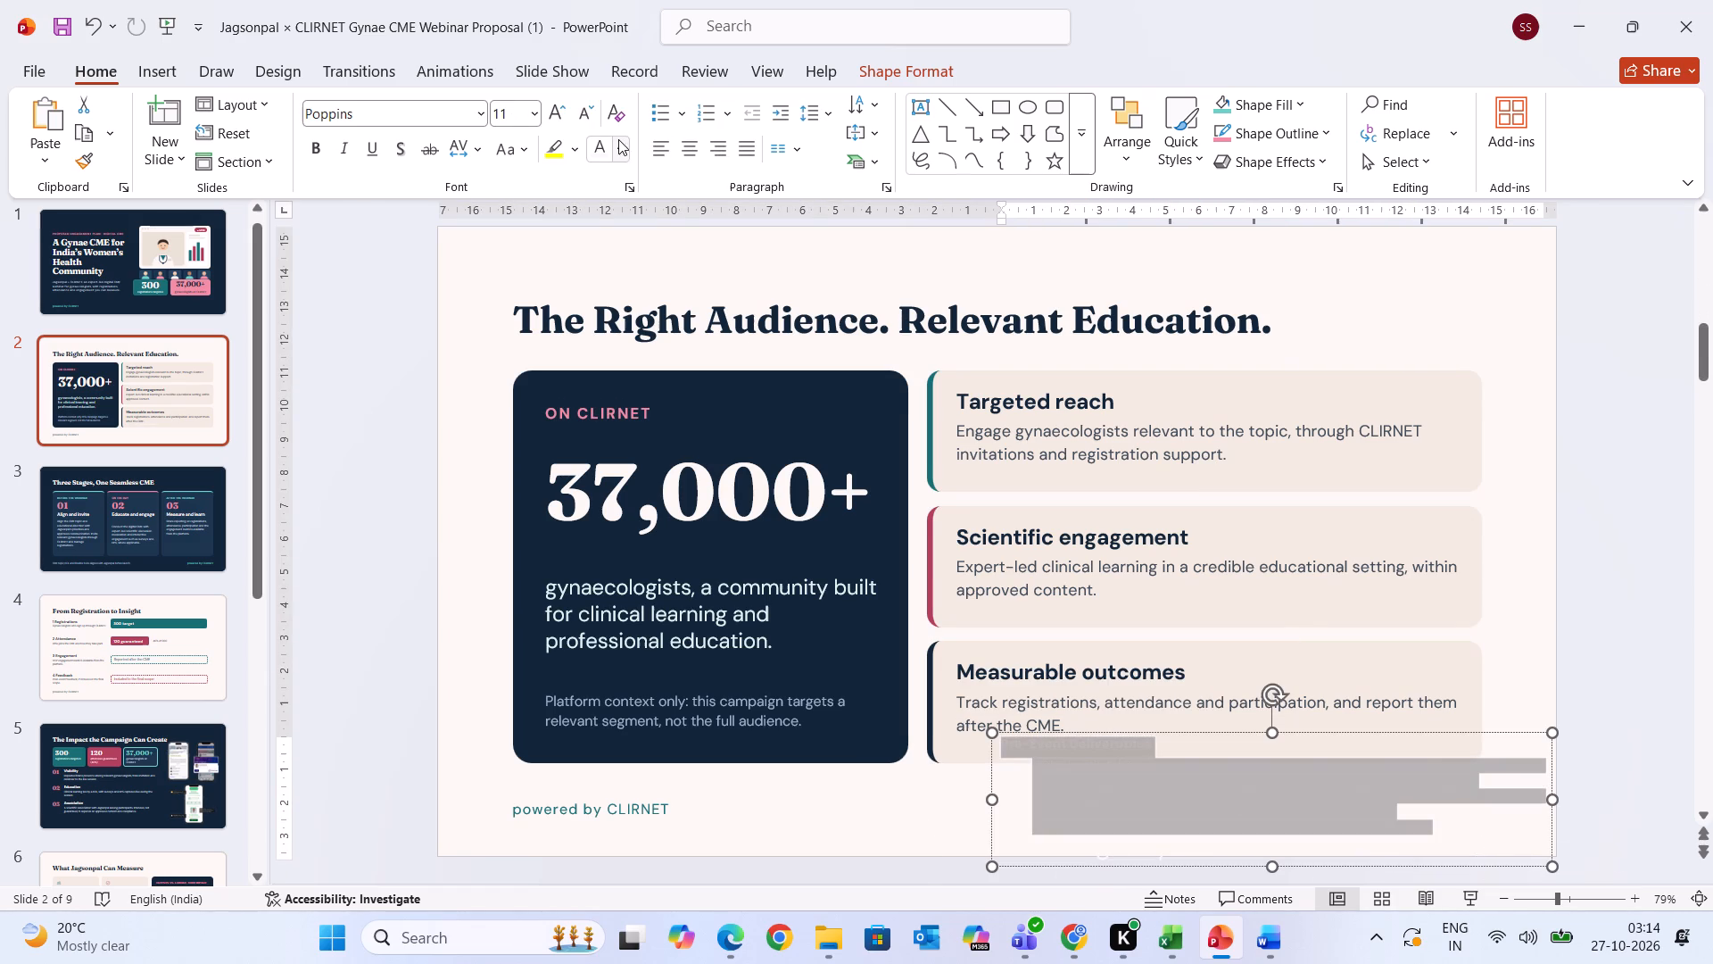
click(627, 147)
click(600, 251)
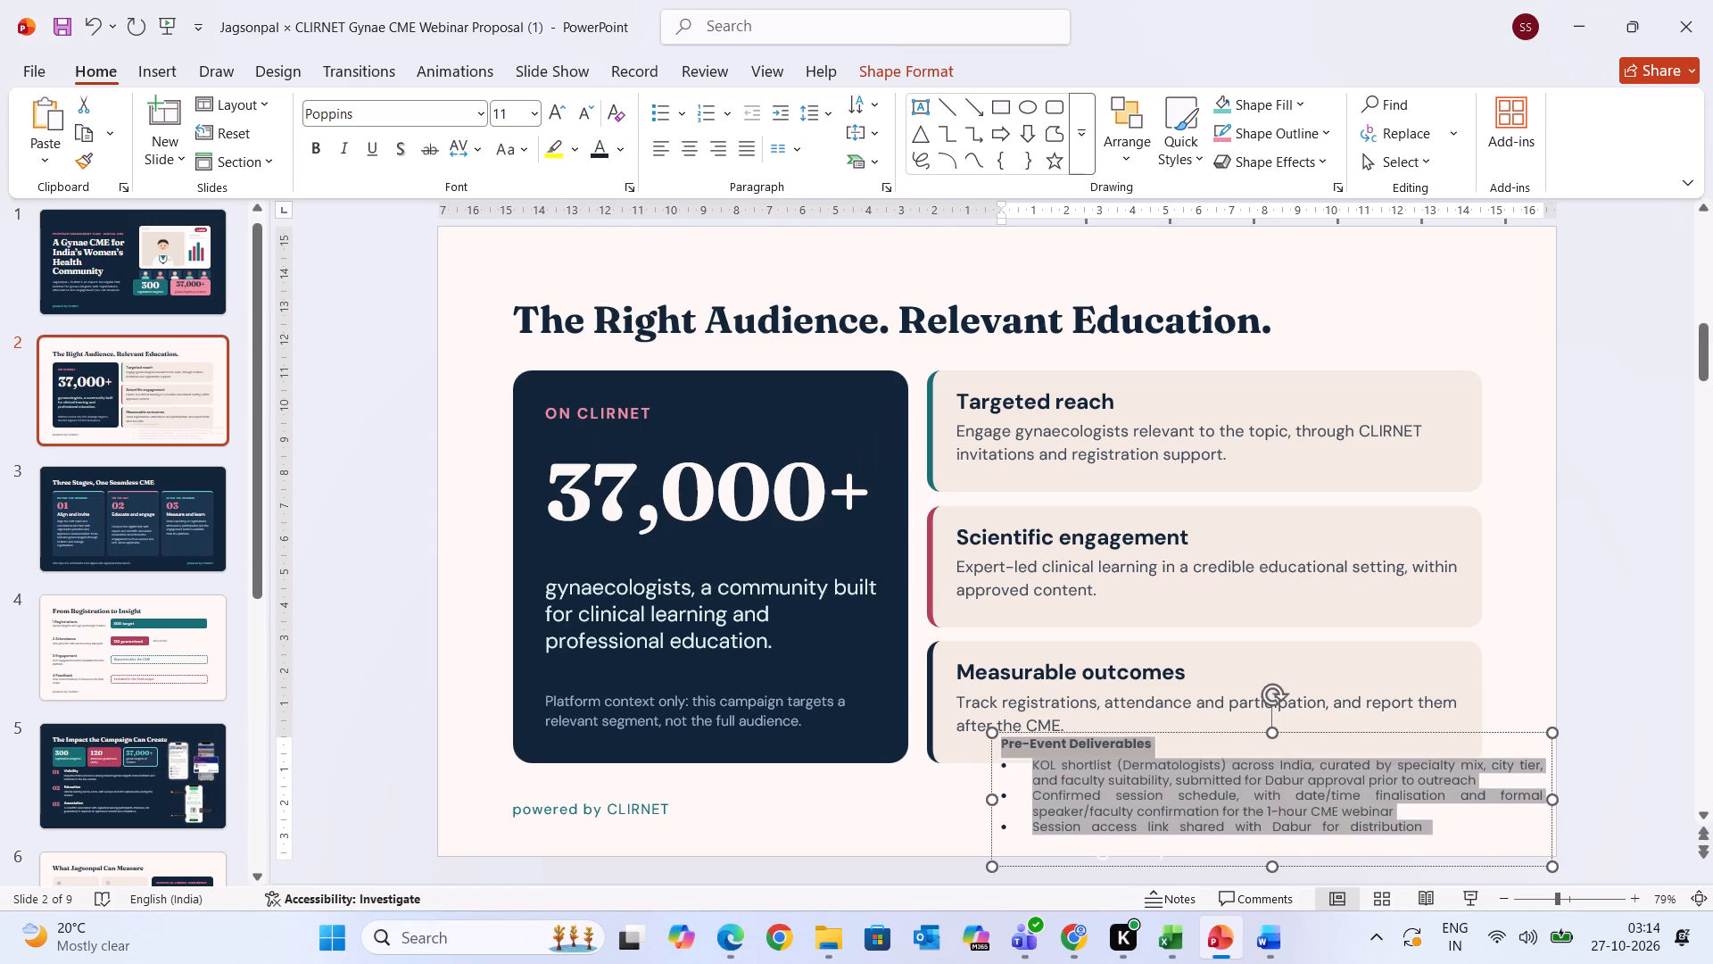
click(1610, 717)
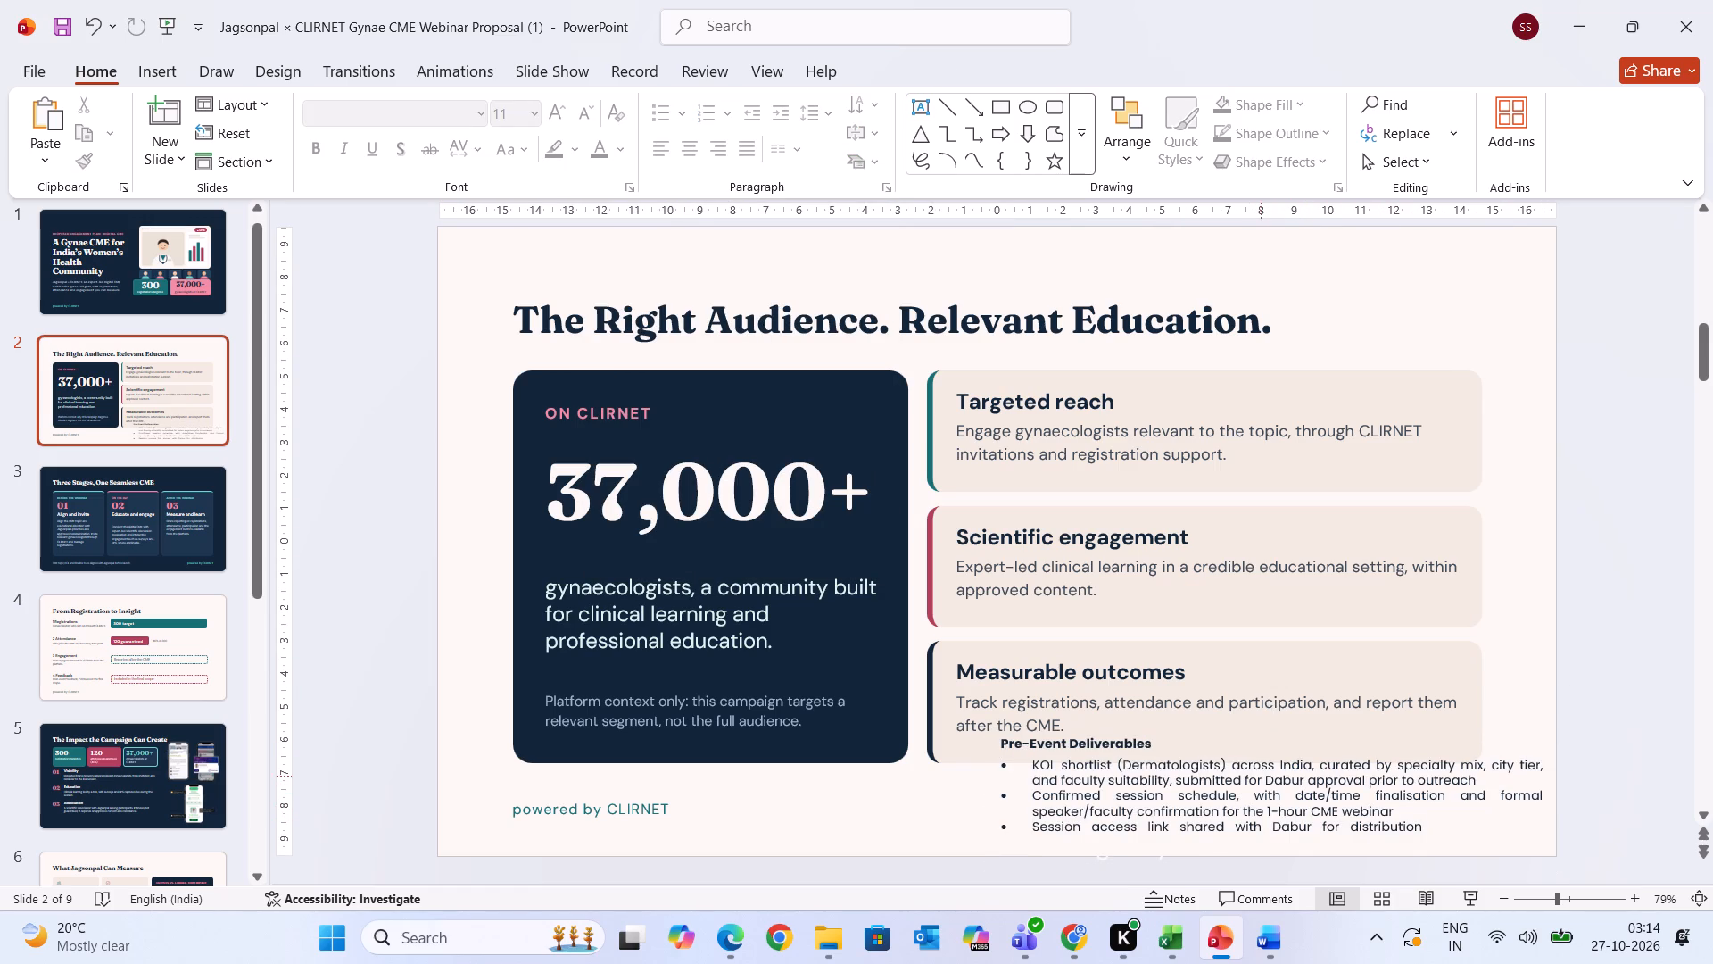
Replace "Dermatologists" with "Gyanecologist" in the KOL shortlist bullet on slide 2.
click(1217, 761)
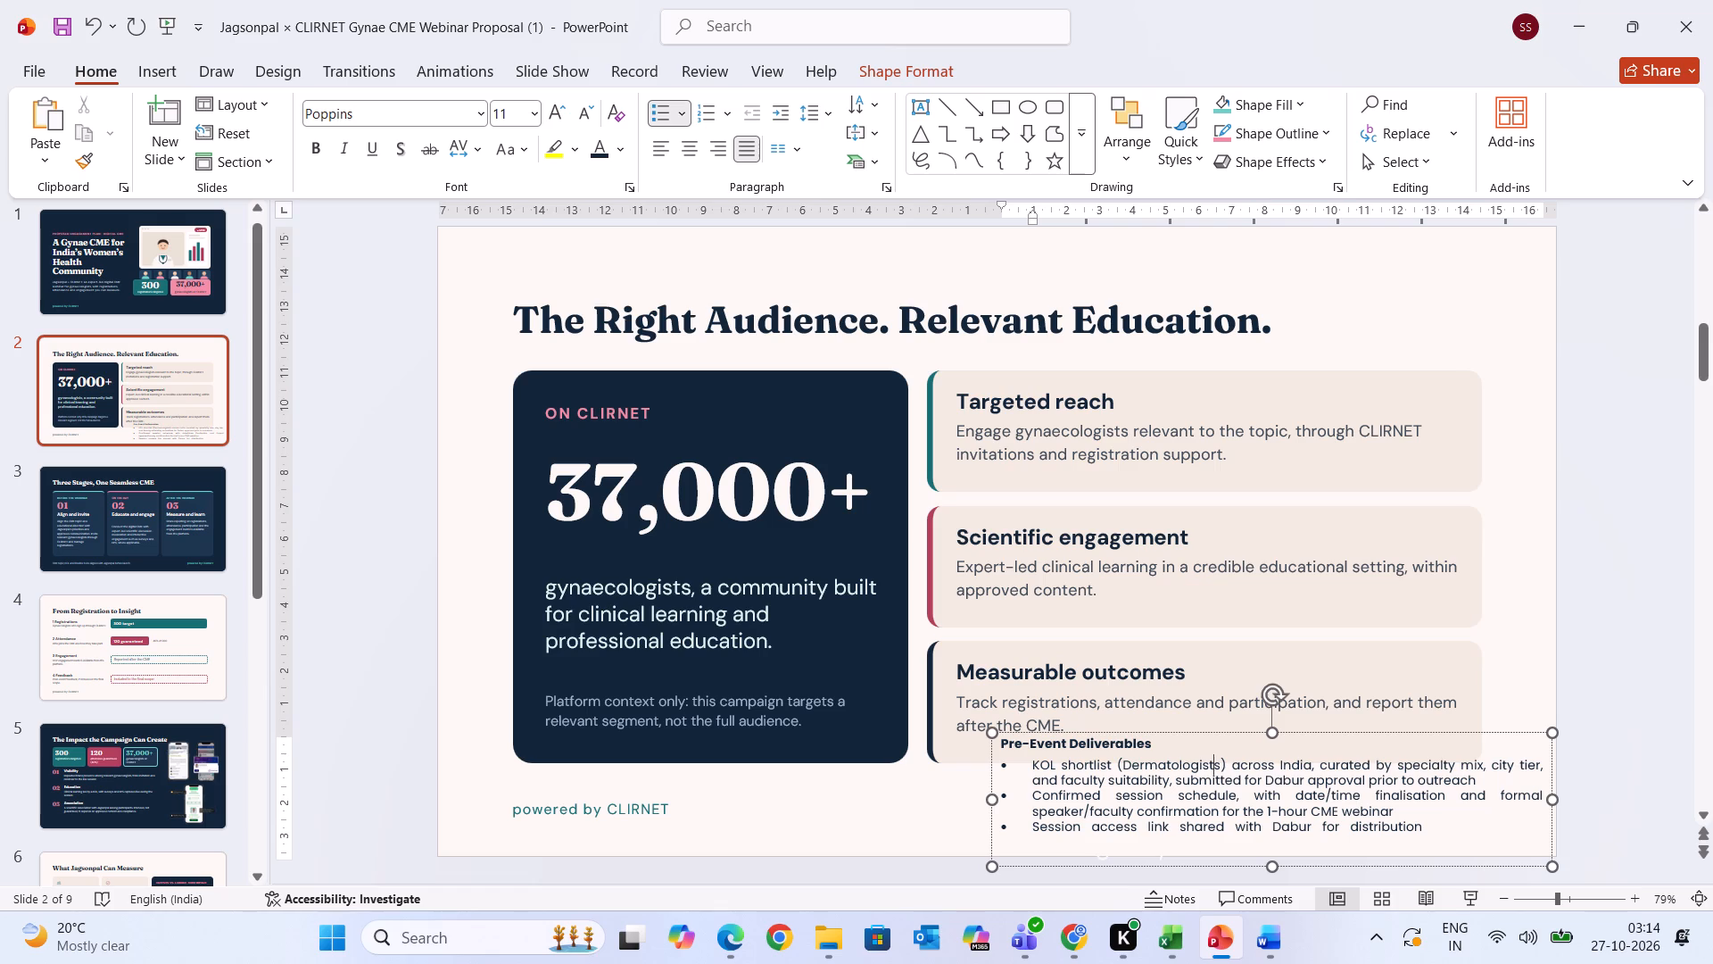
click(1221, 764)
key(BackSpace)
key(BackSpace)
key(BackSpace)
key(BackSpace)
key(BackSpace)
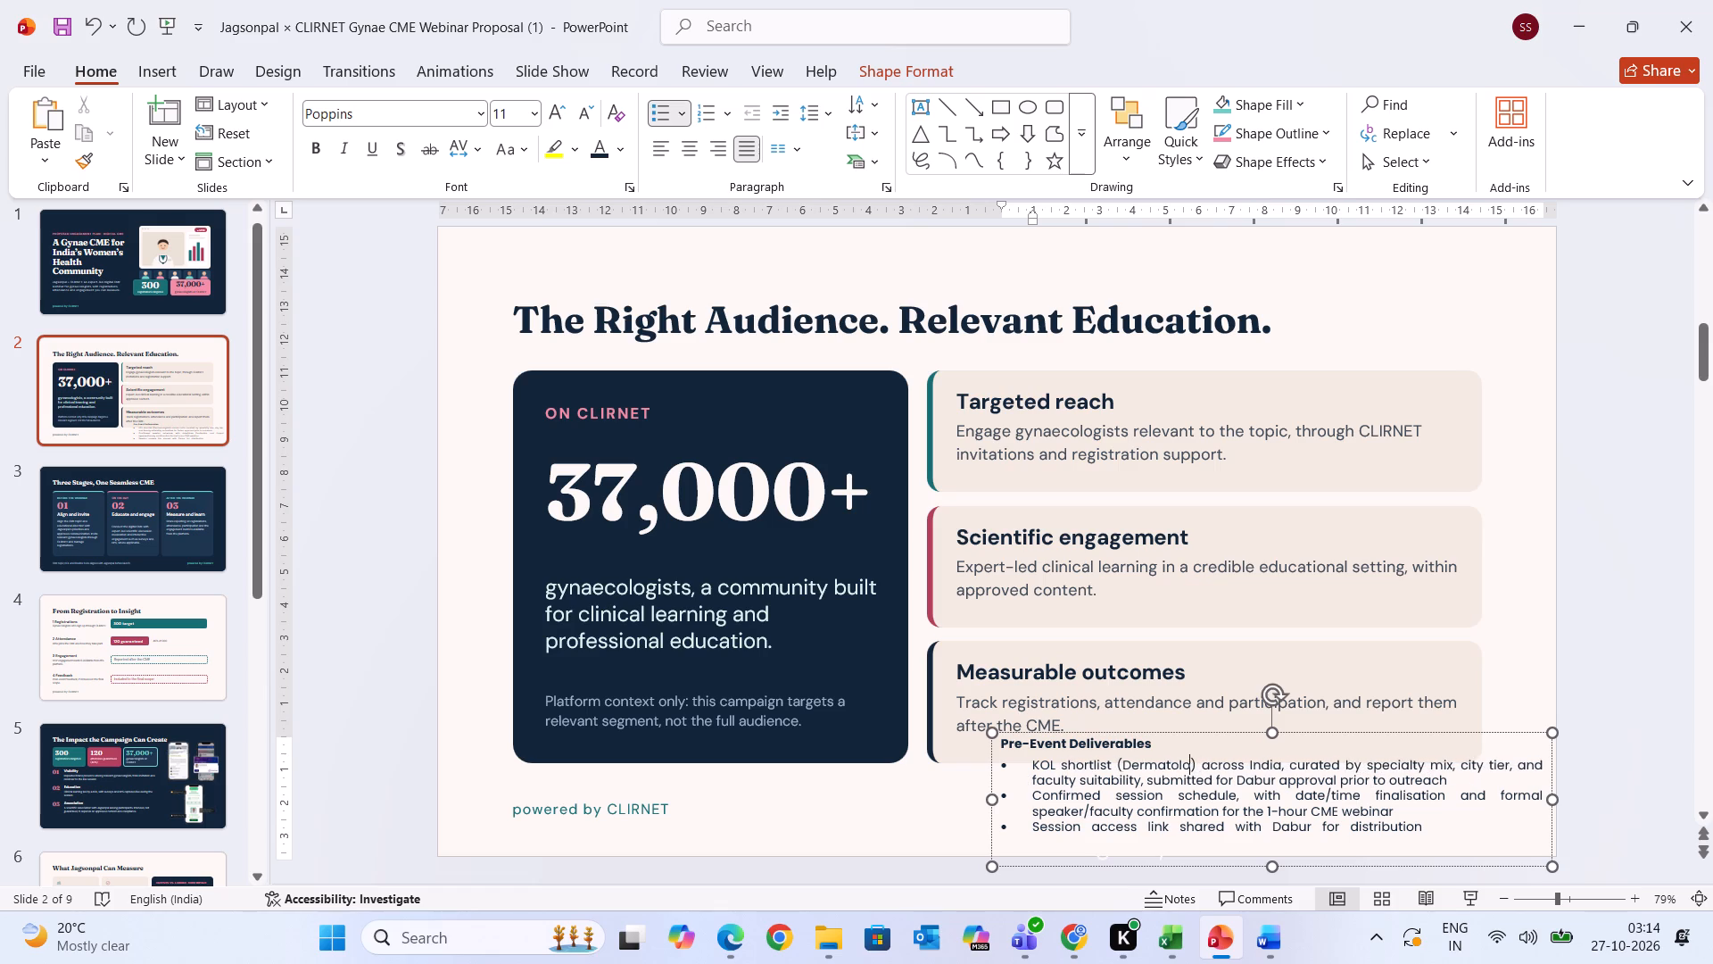
key(BackSpace)
key(BackSpace)
key(BackSpace)
key(BackSpace)
key(BackSpace)
key(BackSpace)
key(BackSpace)
key(BackSpace)
key(BackSpace)
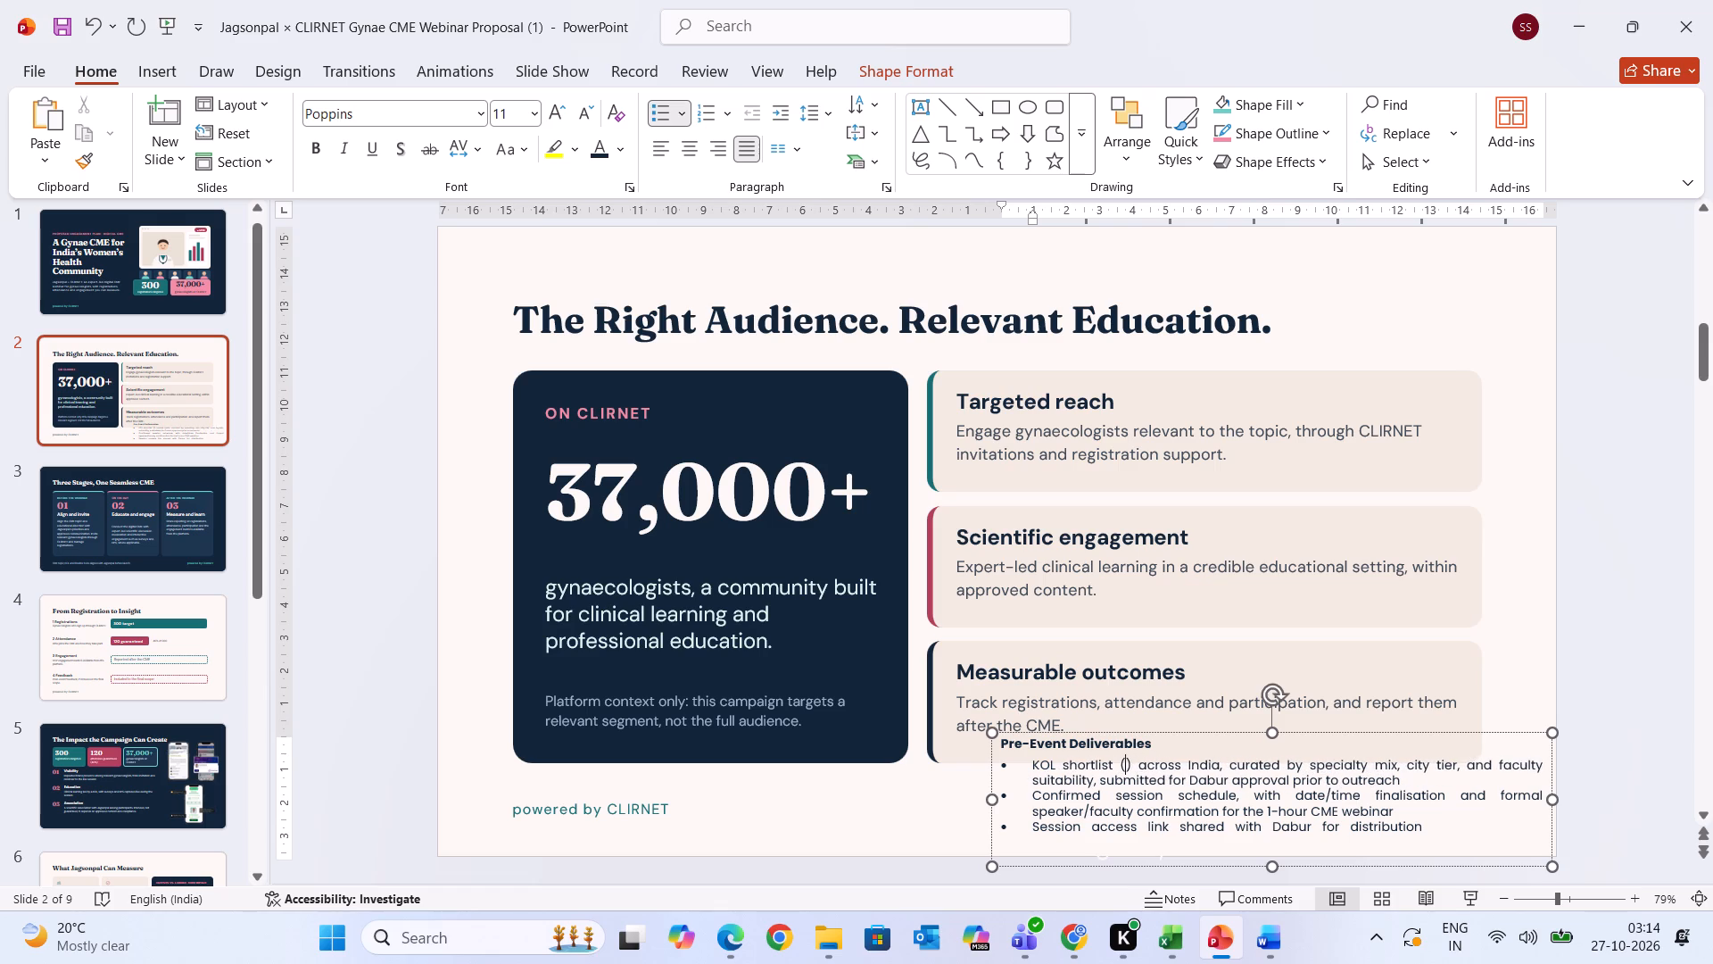
text(Gyane)
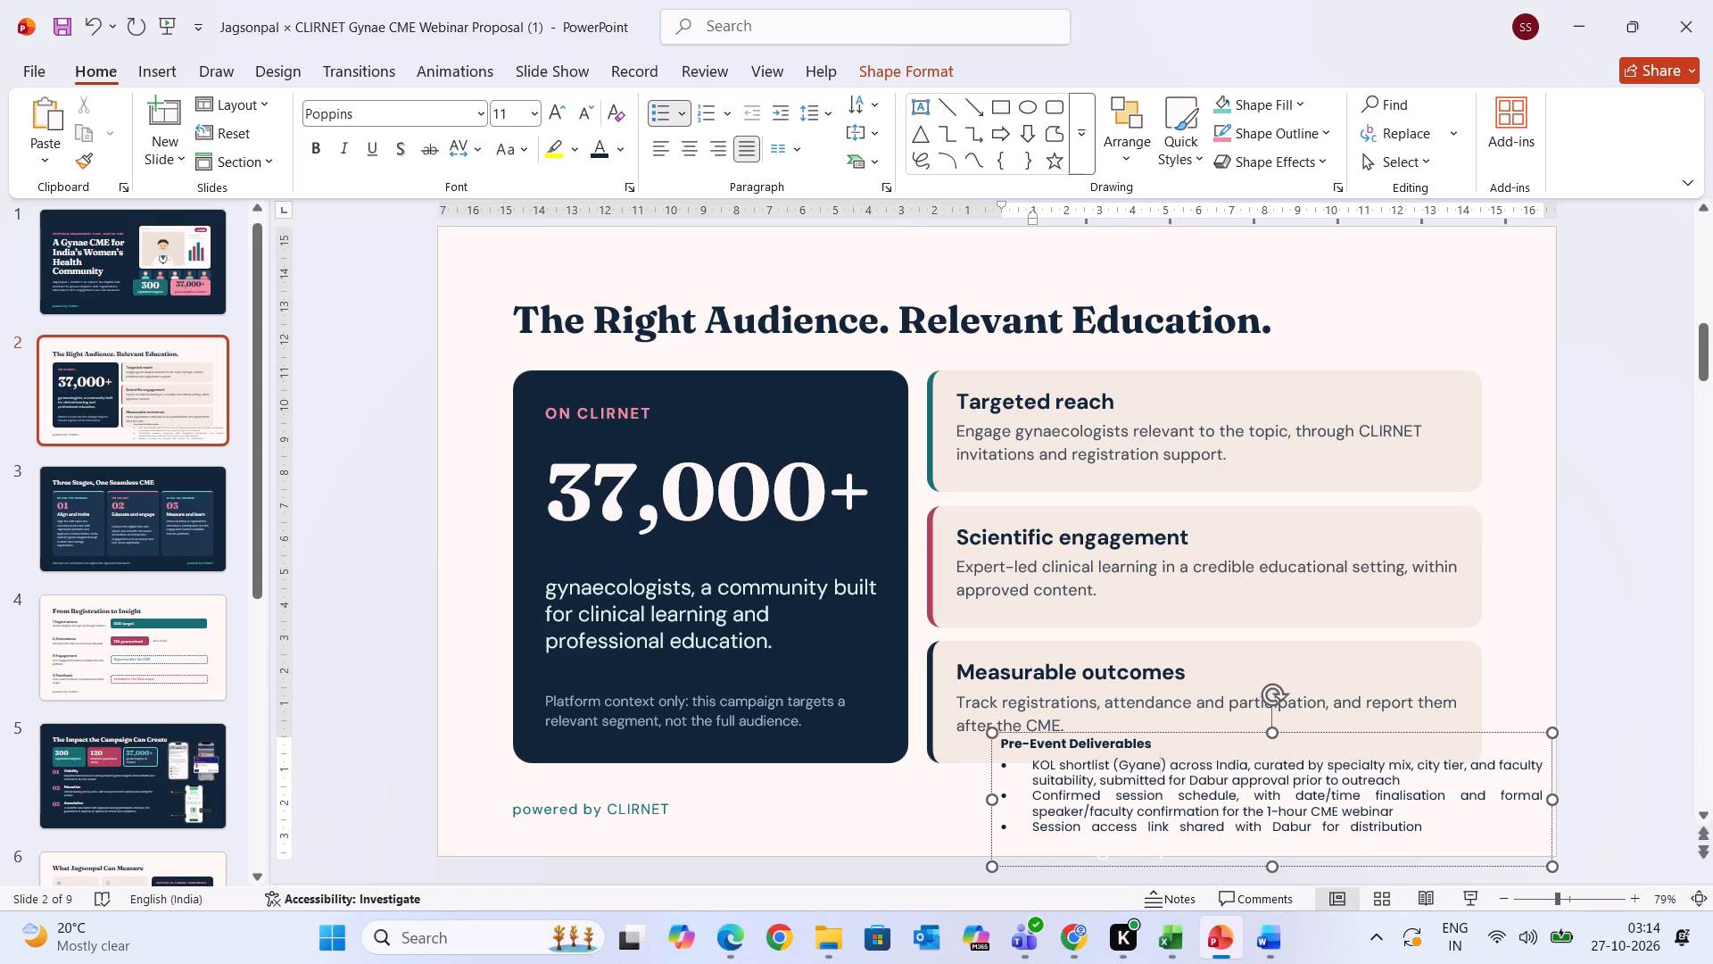
text(colos)
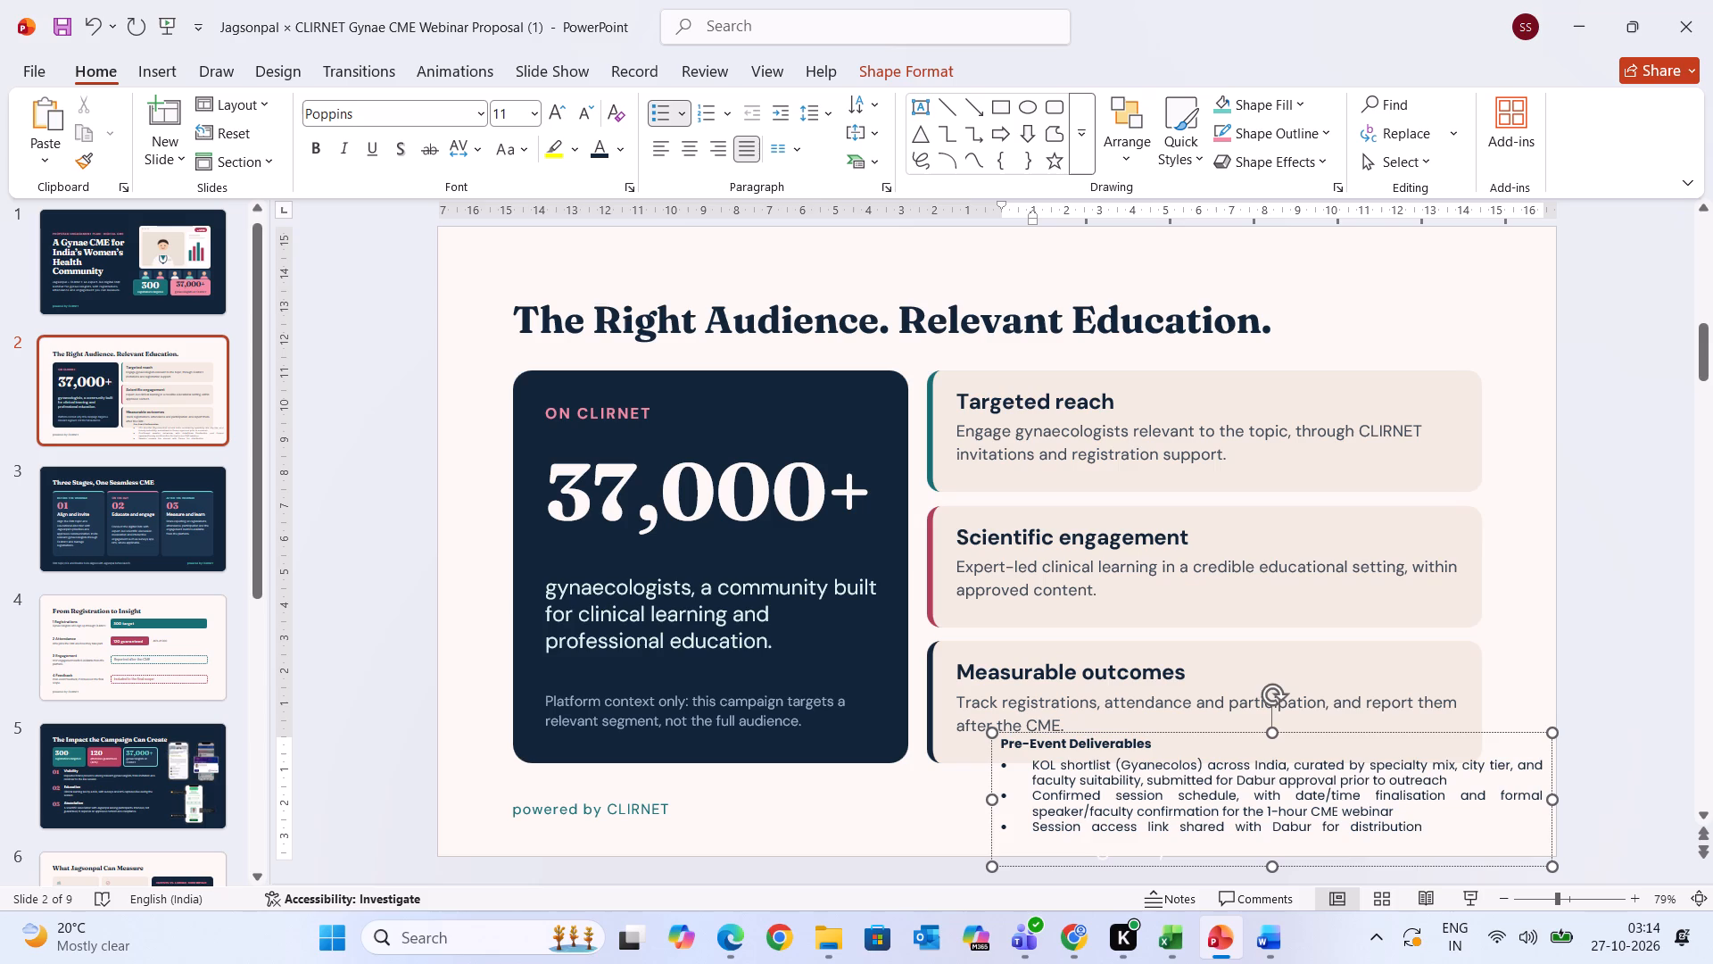
key(BackSpace)
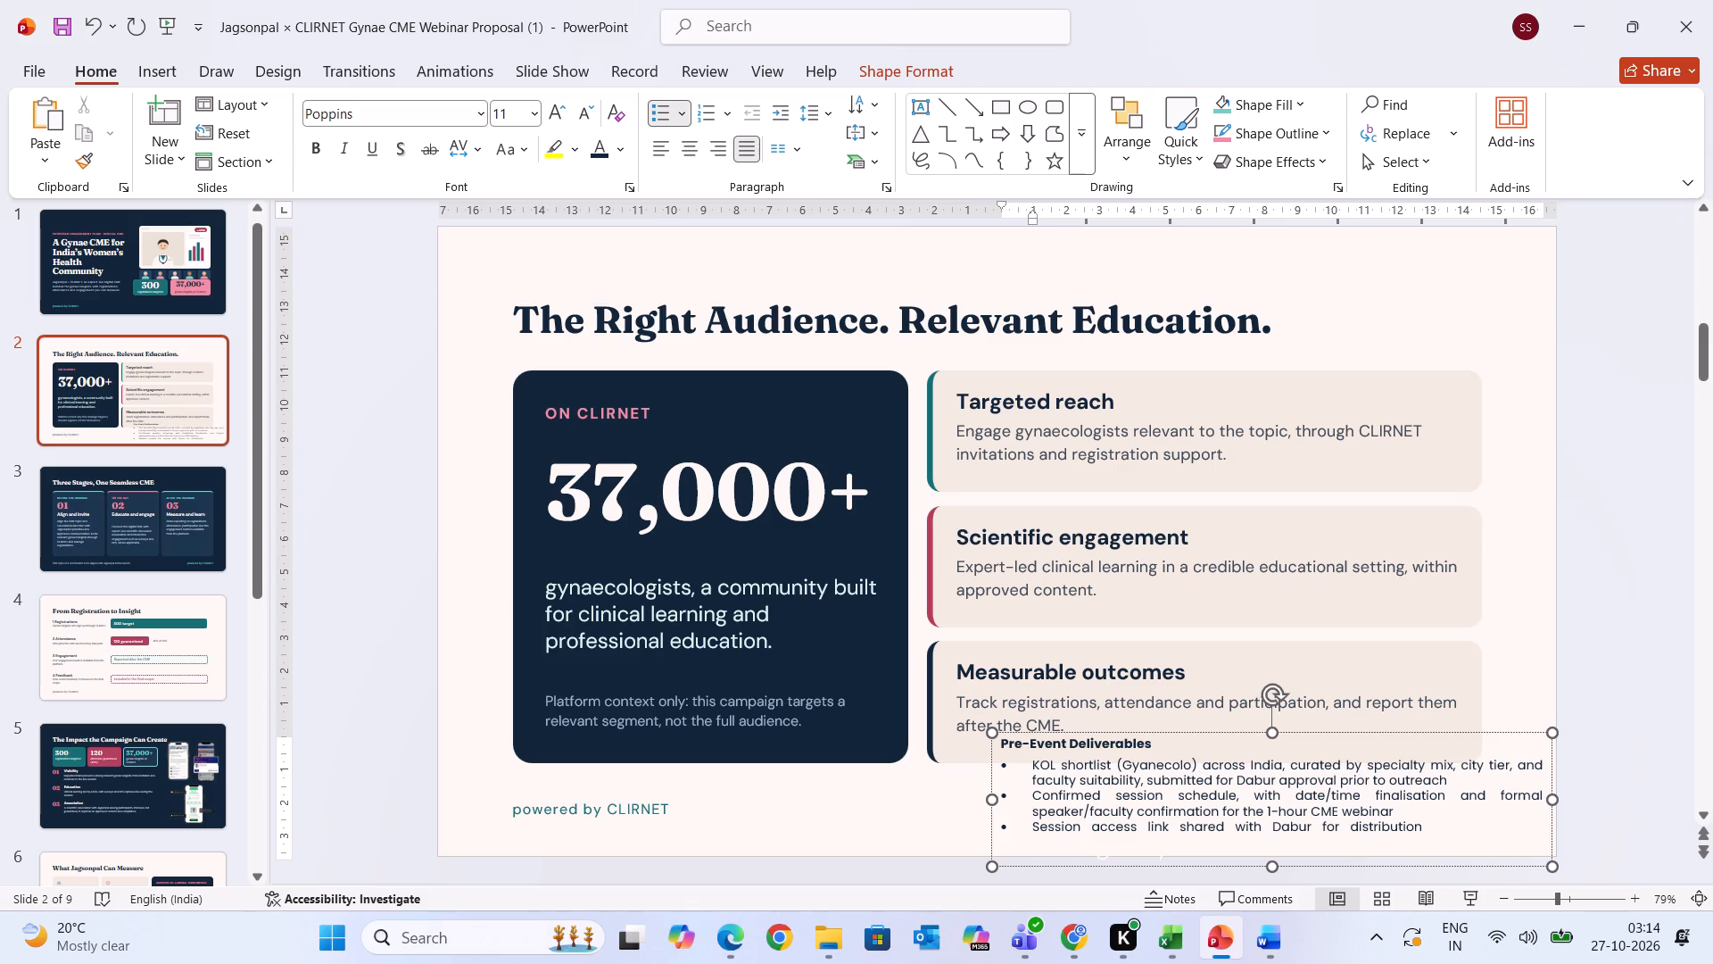
text(gist)
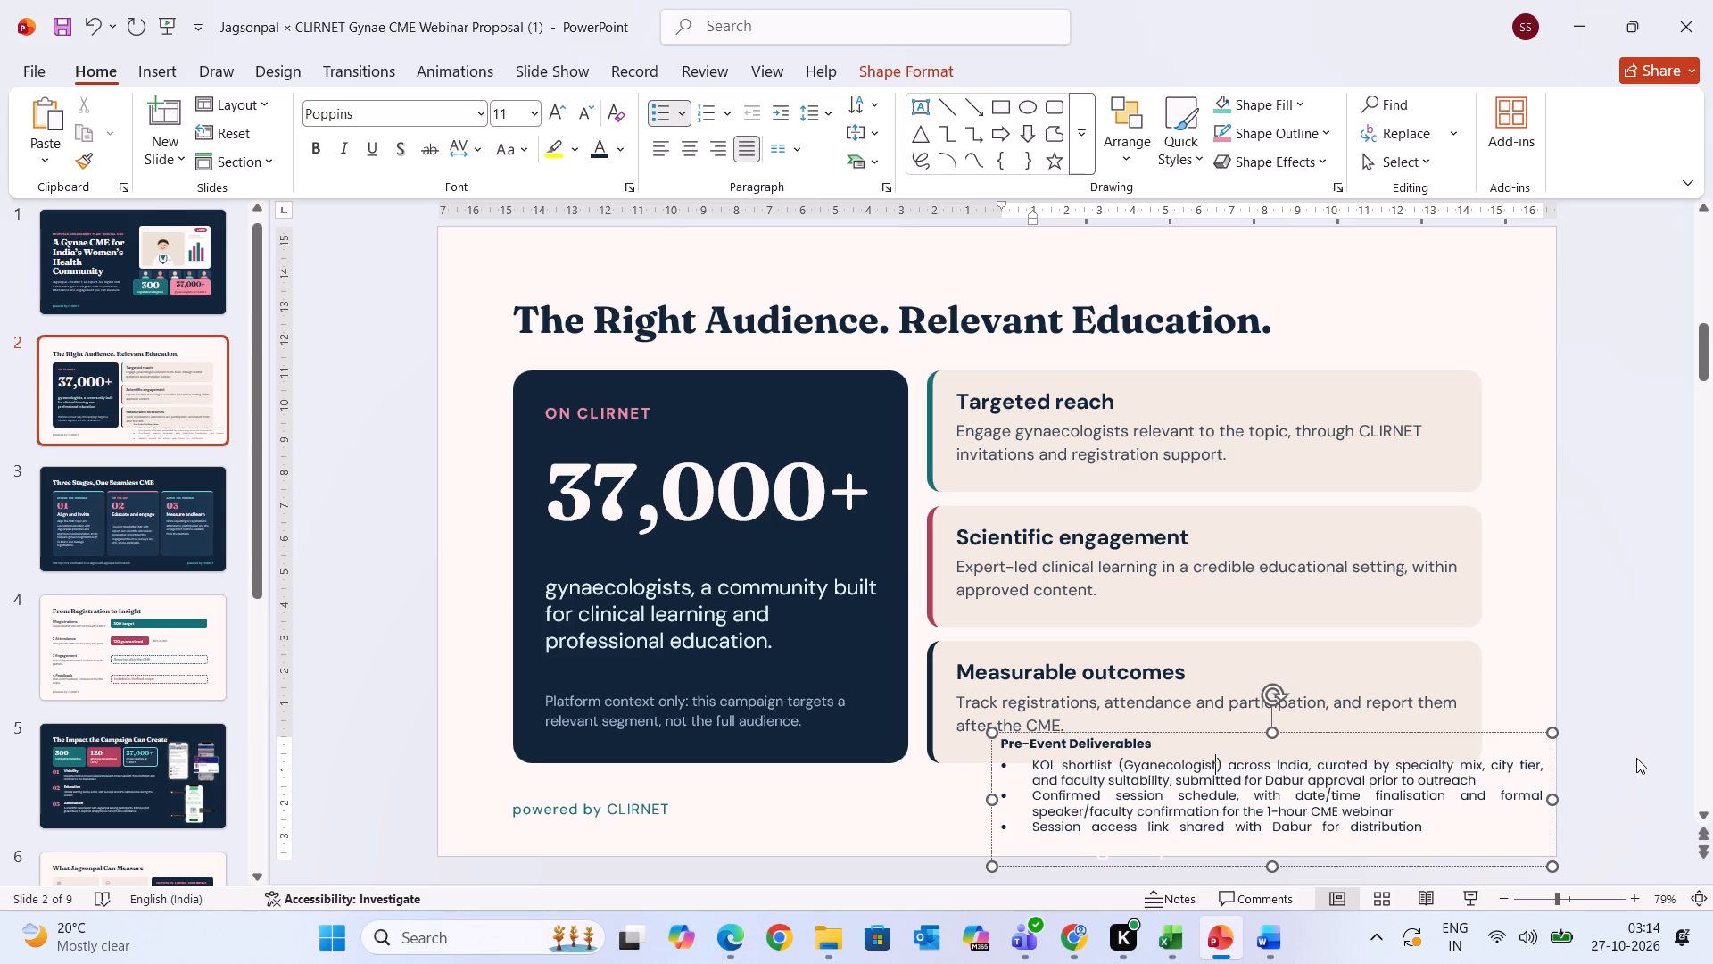
click(1636, 758)
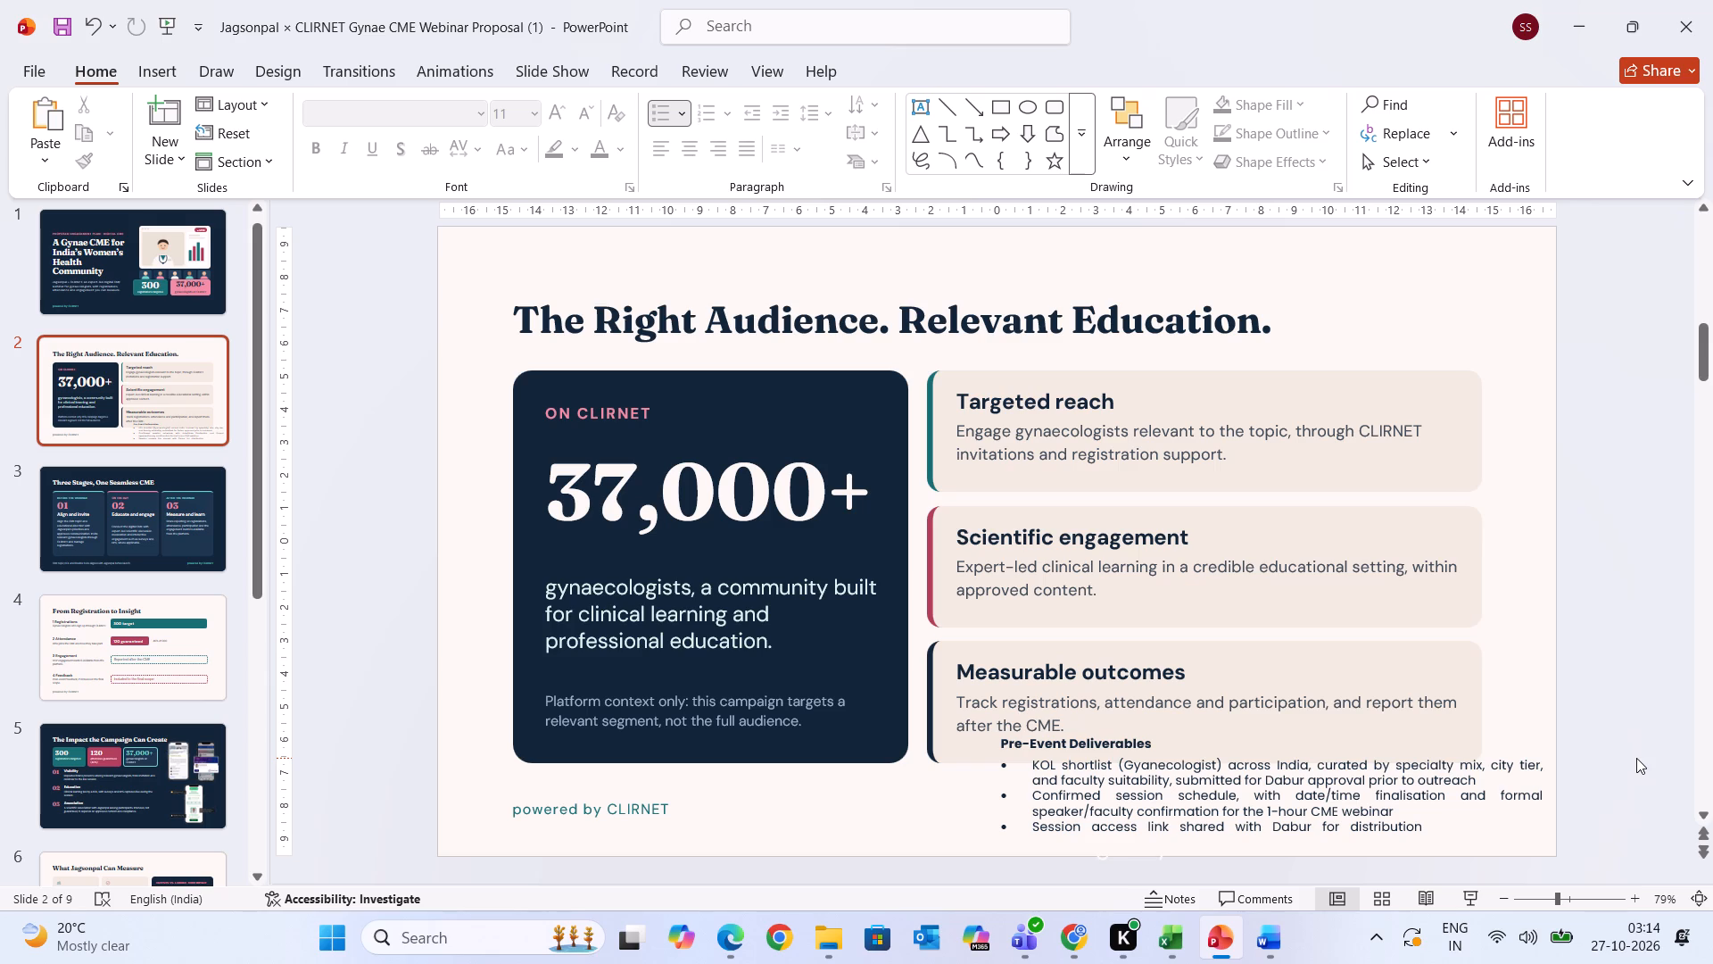
Shorten the Targeted reach card's background shape on slide 2 from its lower edge.
click(1187, 482)
drag(1482, 491, 1485, 461)
Move the Targeted reach description slightly up on slide 2, closer beneath its heading.
click(1192, 431)
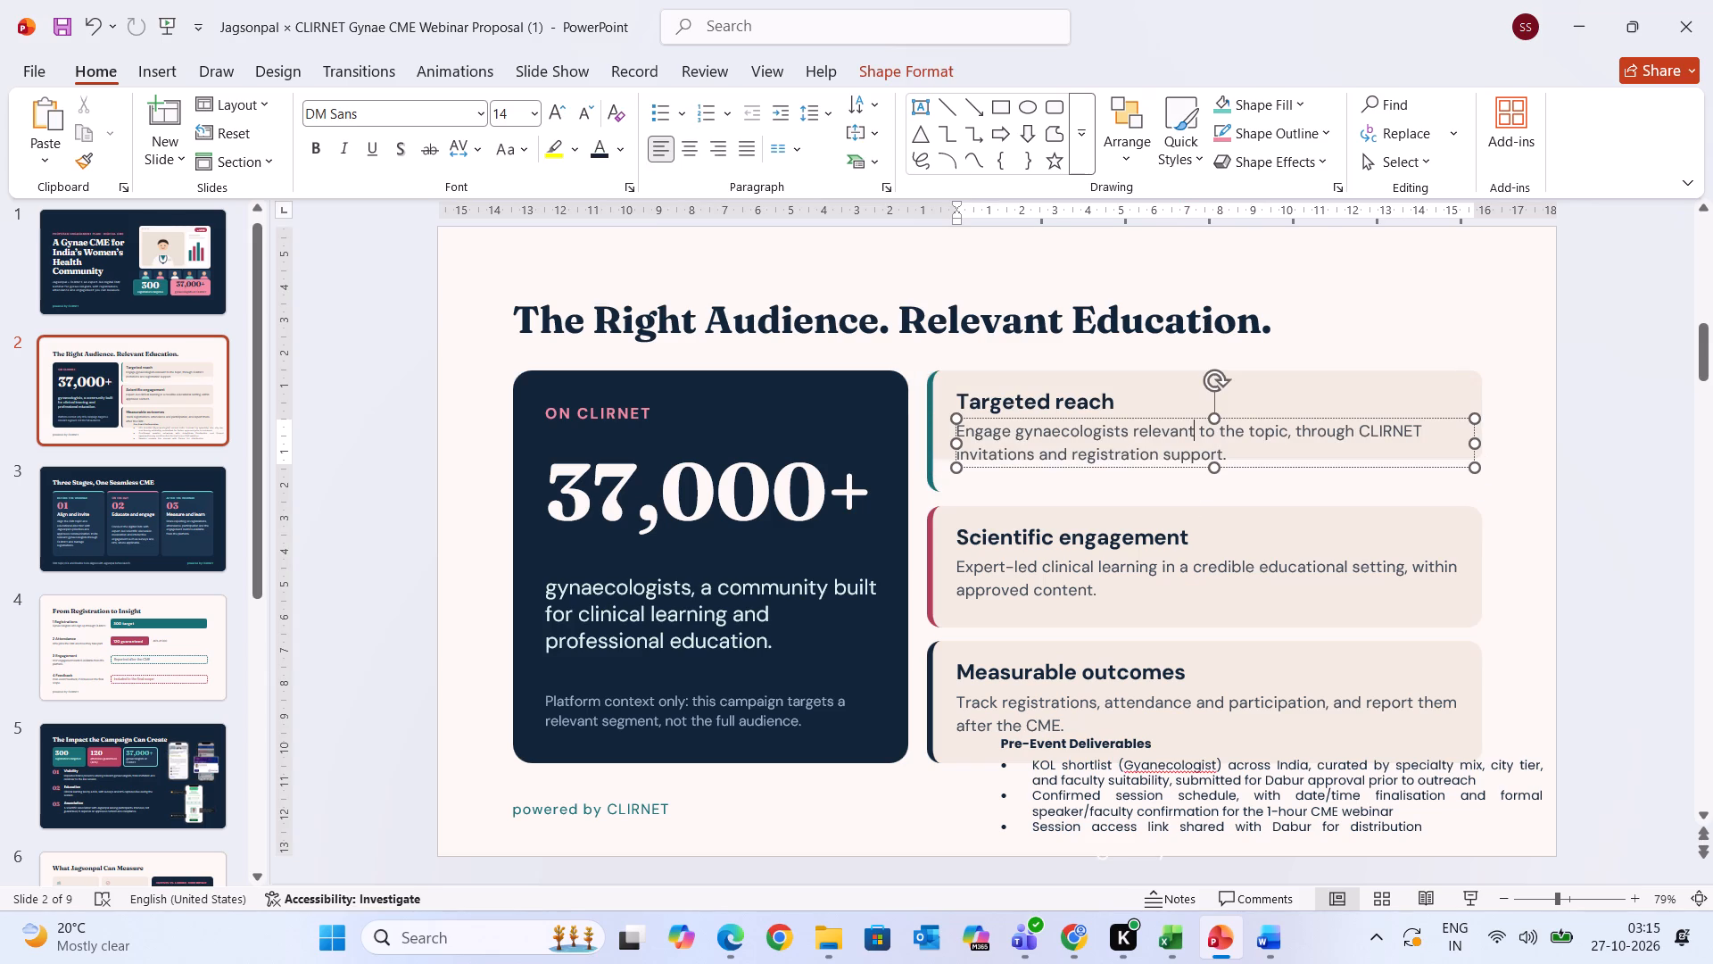
click(1049, 394)
click(1094, 389)
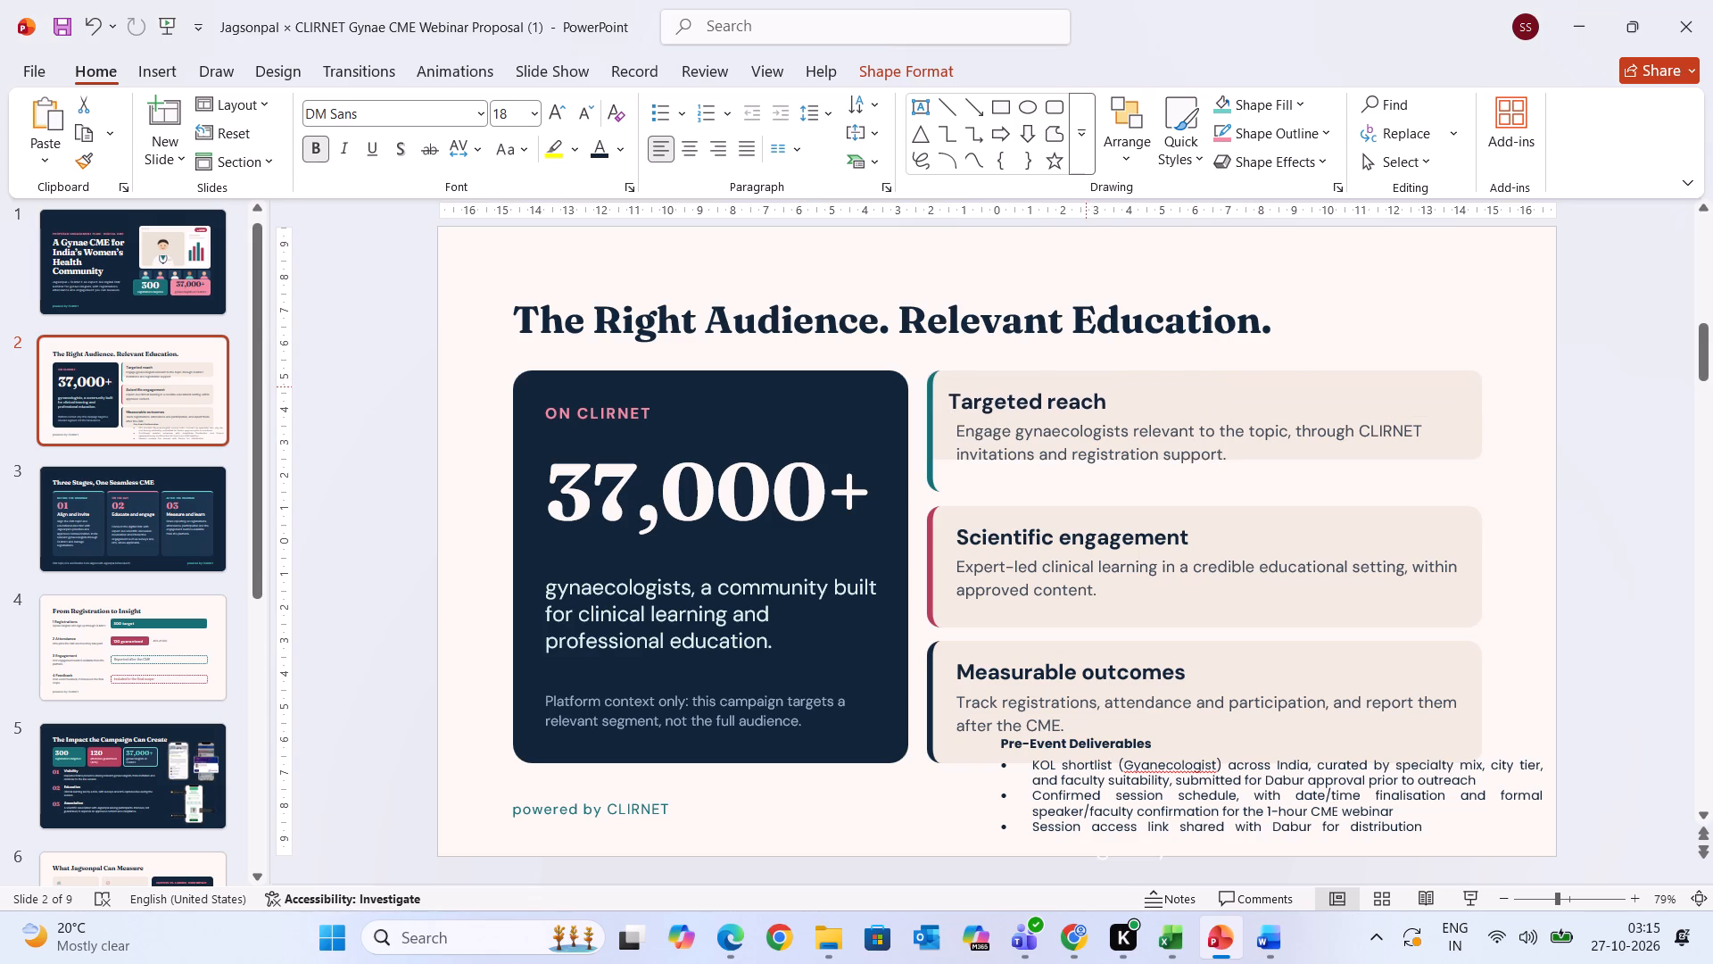
click(1108, 444)
drag(1180, 418, 1180, 416)
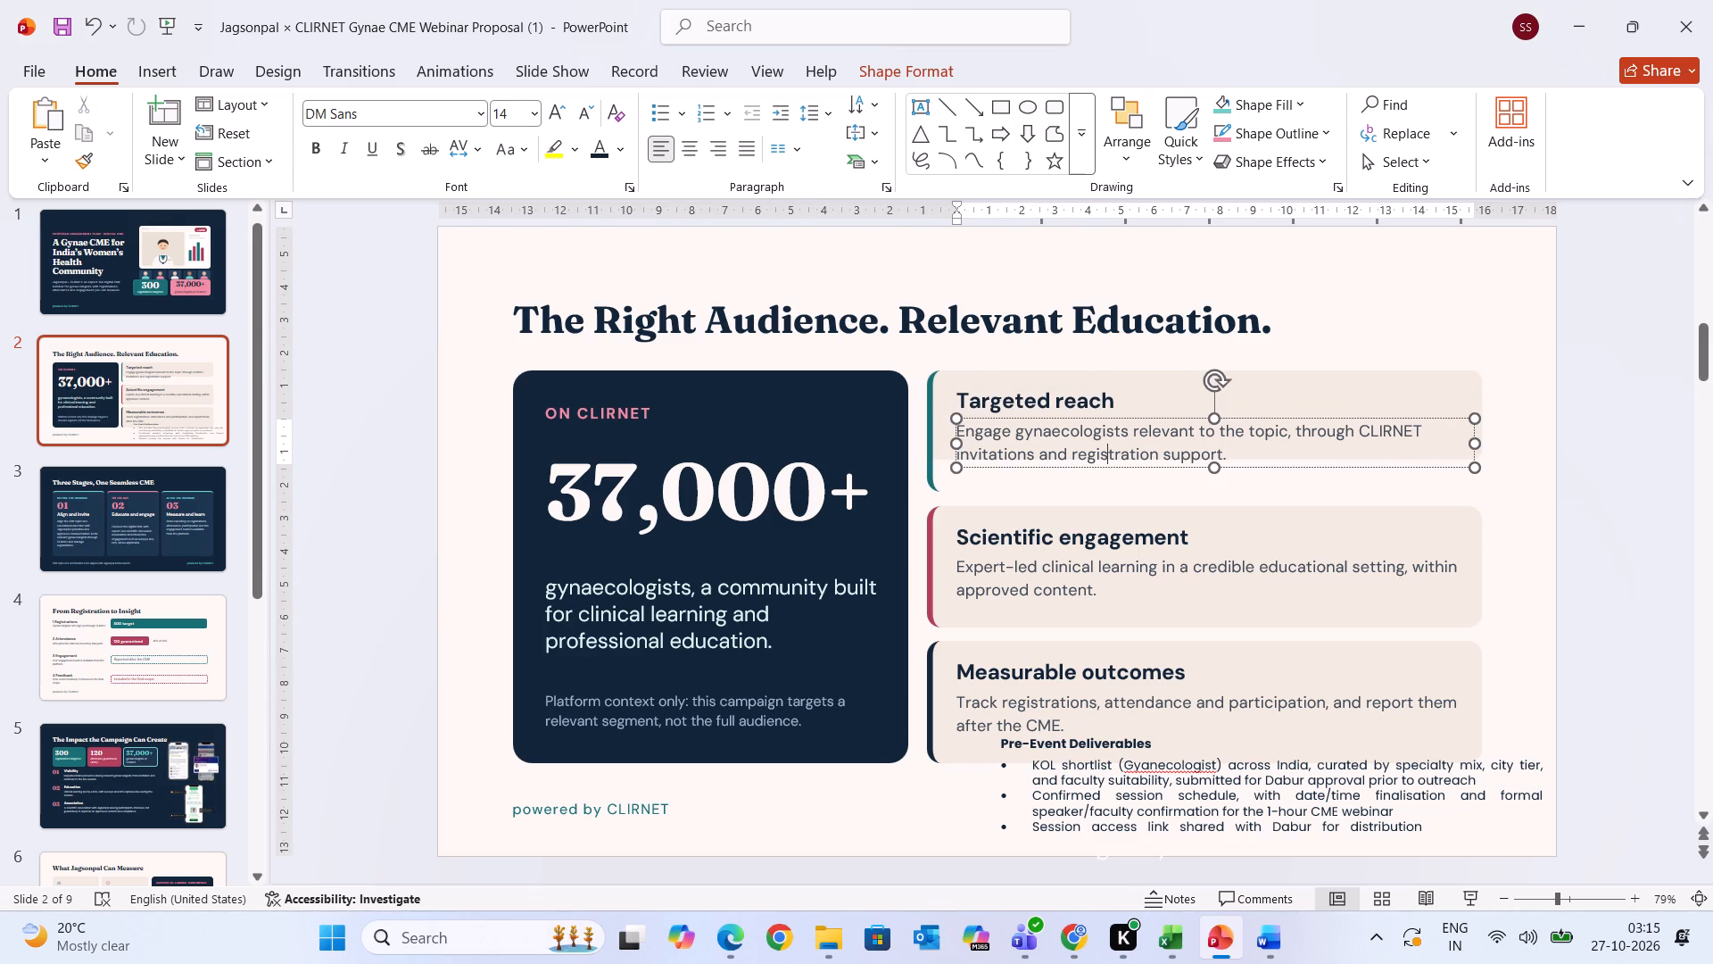
drag(1180, 416, 1176, 410)
Shorten the Targeted reach card's teal accent shape so its lower end matches the shortened background.
click(938, 480)
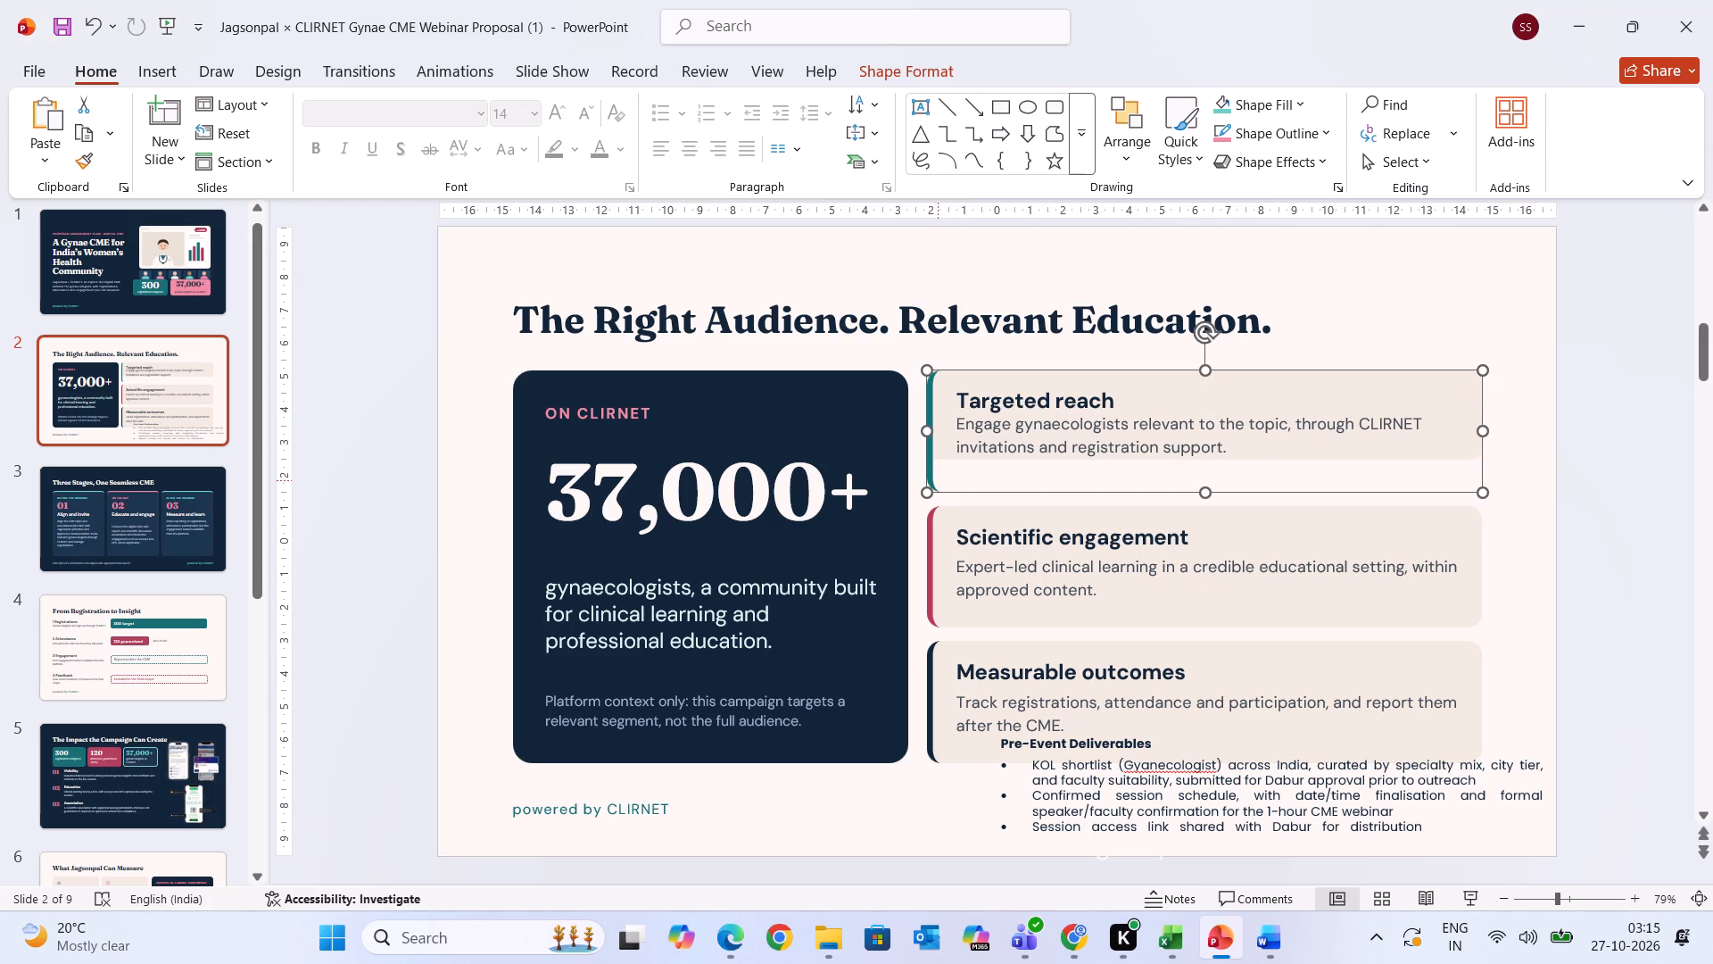
click(934, 485)
drag(925, 494, 922, 470)
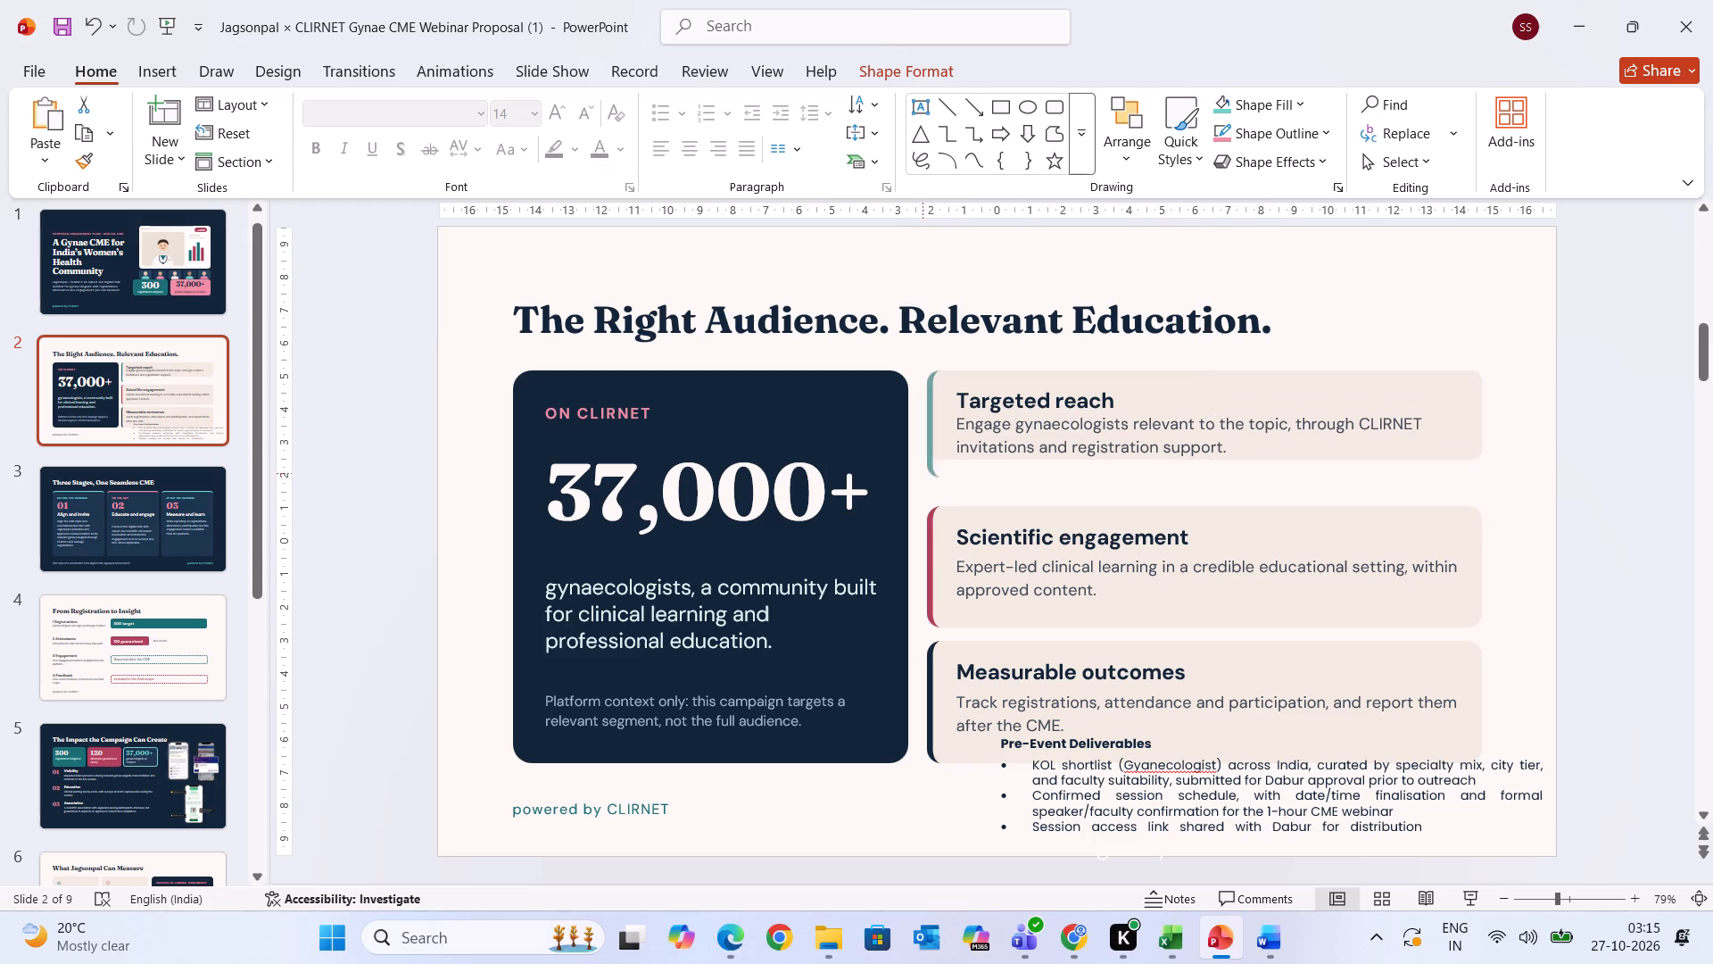
drag(922, 470, 921, 461)
Move the Scientific engagement card's background and crimson accent up, closing the gap below the Targeted reach card.
click(1062, 504)
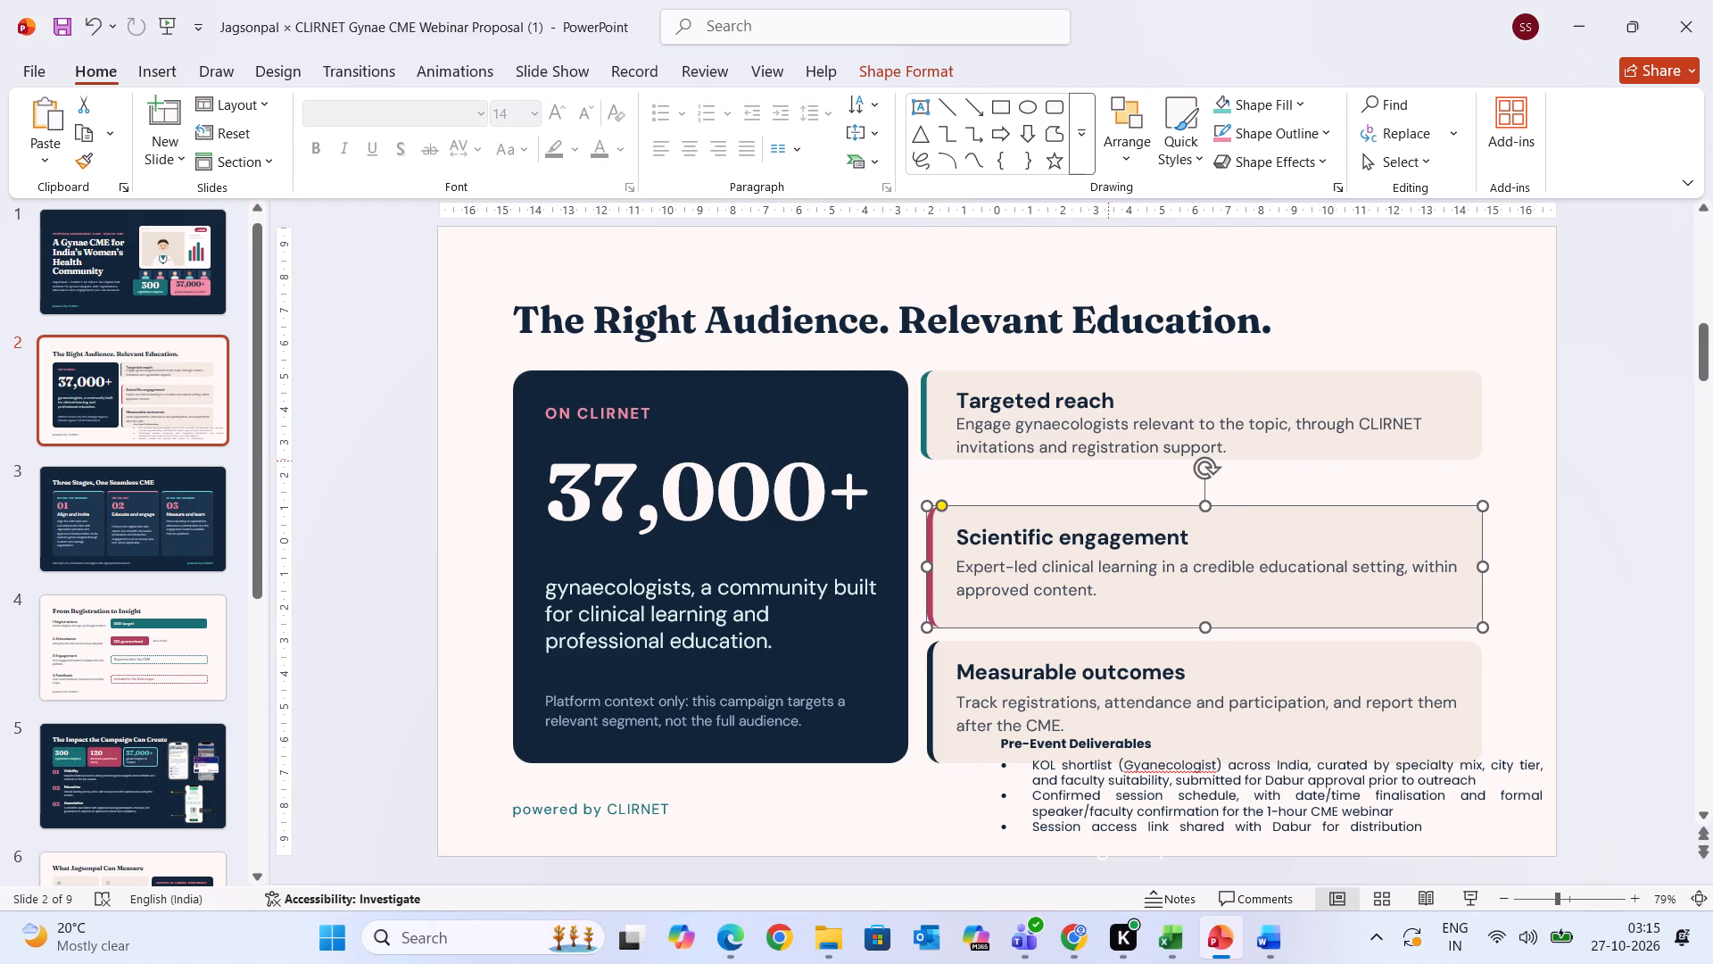
click(1121, 437)
click(975, 394)
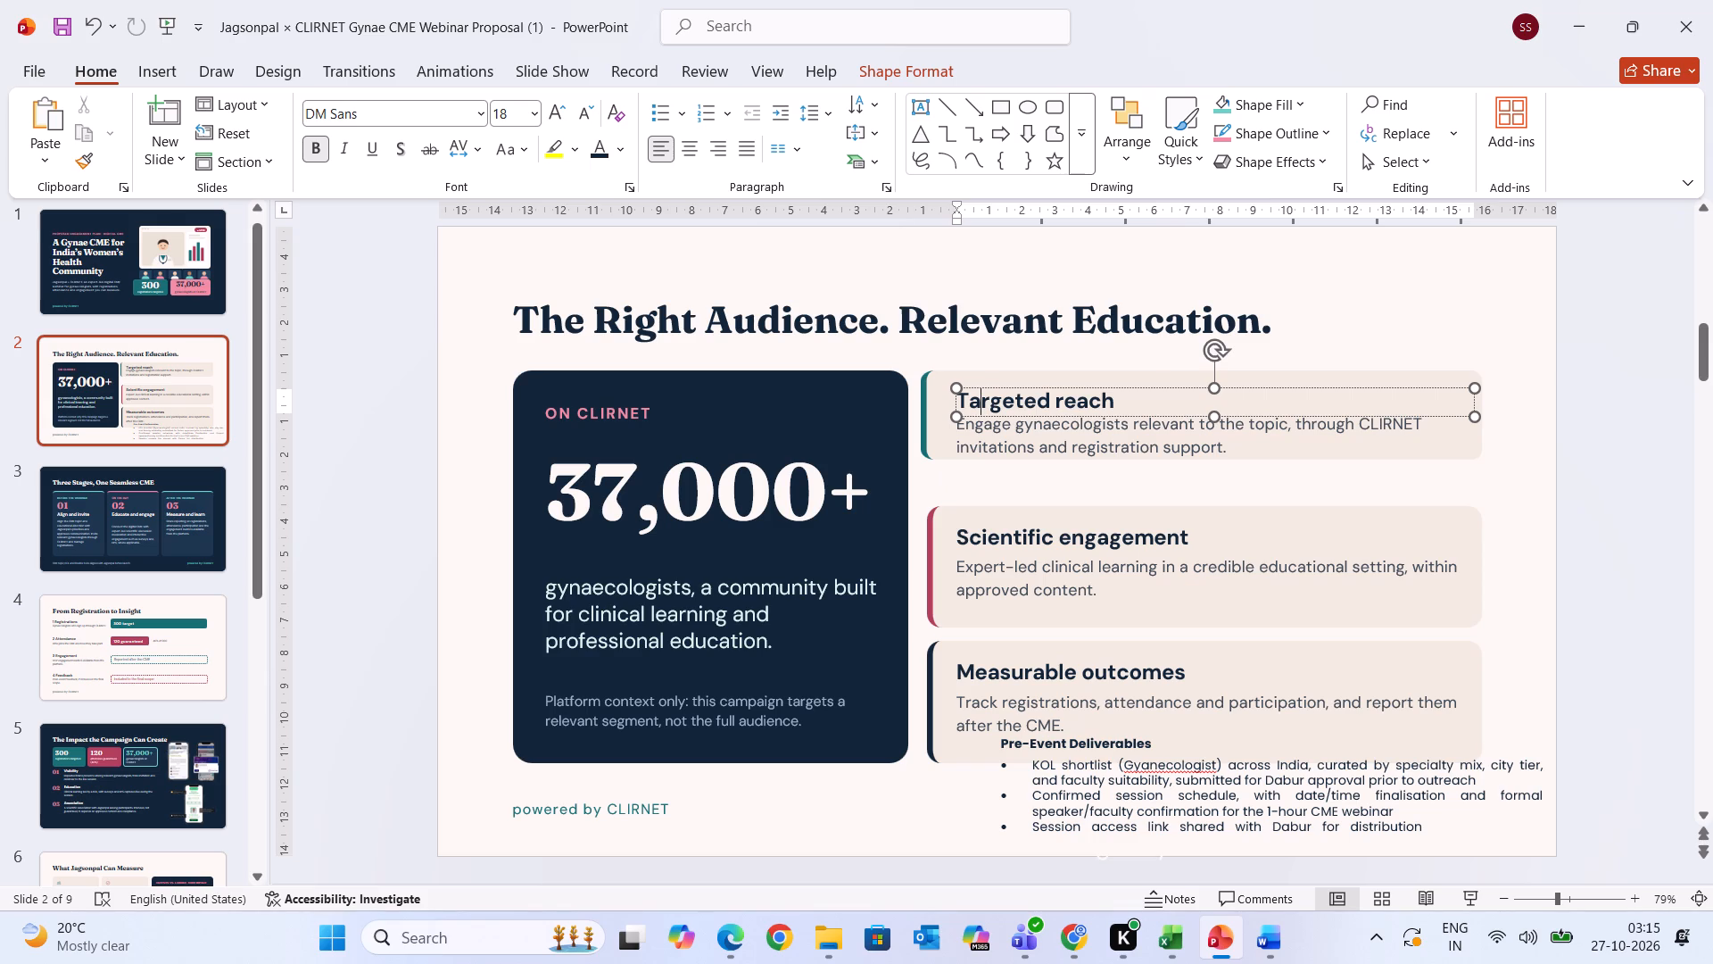
drag(1207, 528, 1208, 496)
click(1469, 627)
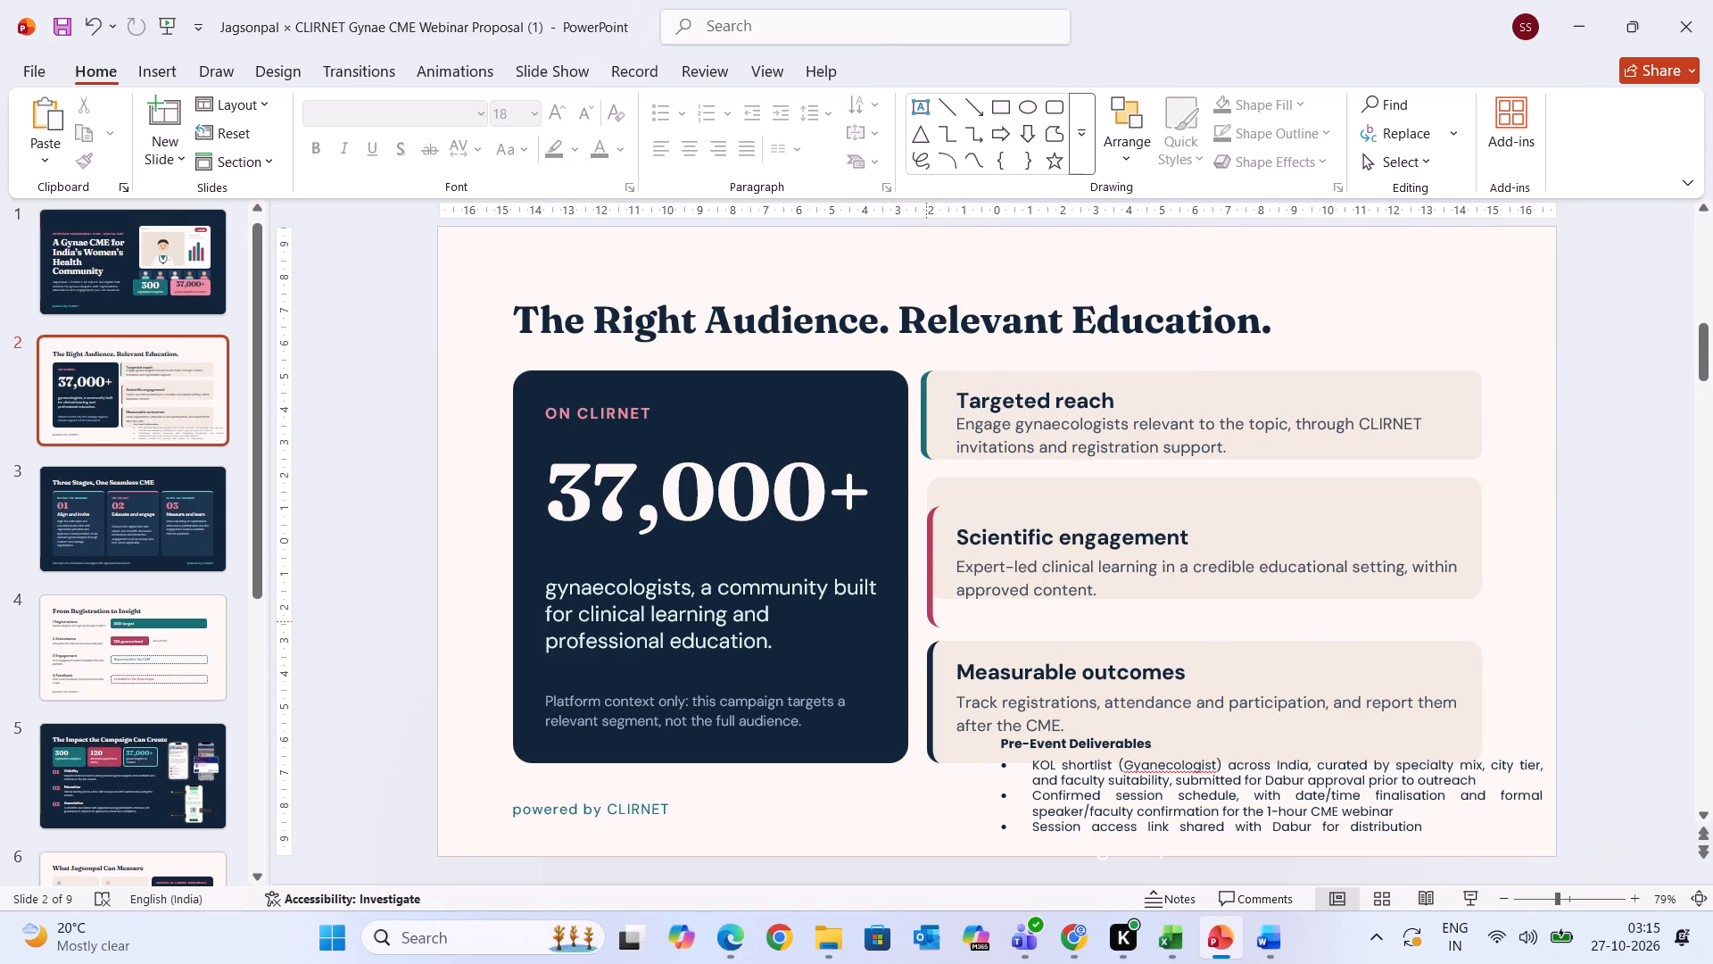
drag(931, 624, 928, 596)
Move the Scientific engagement heading and description up within the card, and shorten its background from the lower edge.
click(1193, 553)
click(1154, 541)
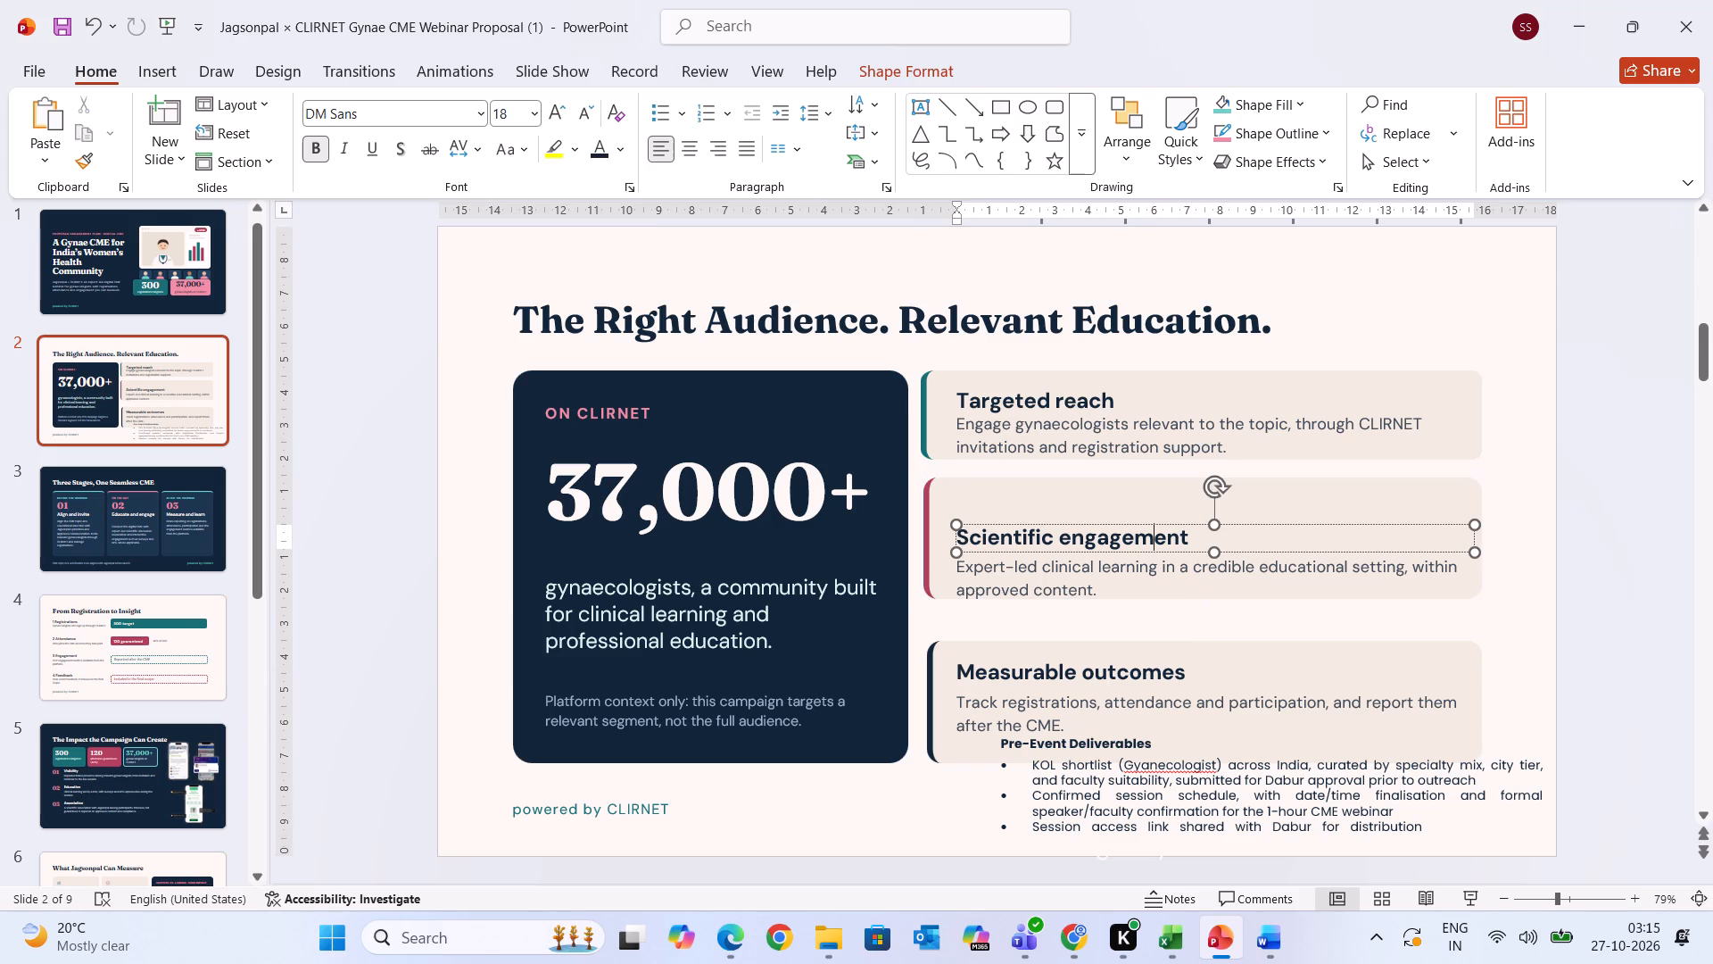
drag(1150, 526, 1143, 493)
click(1119, 550)
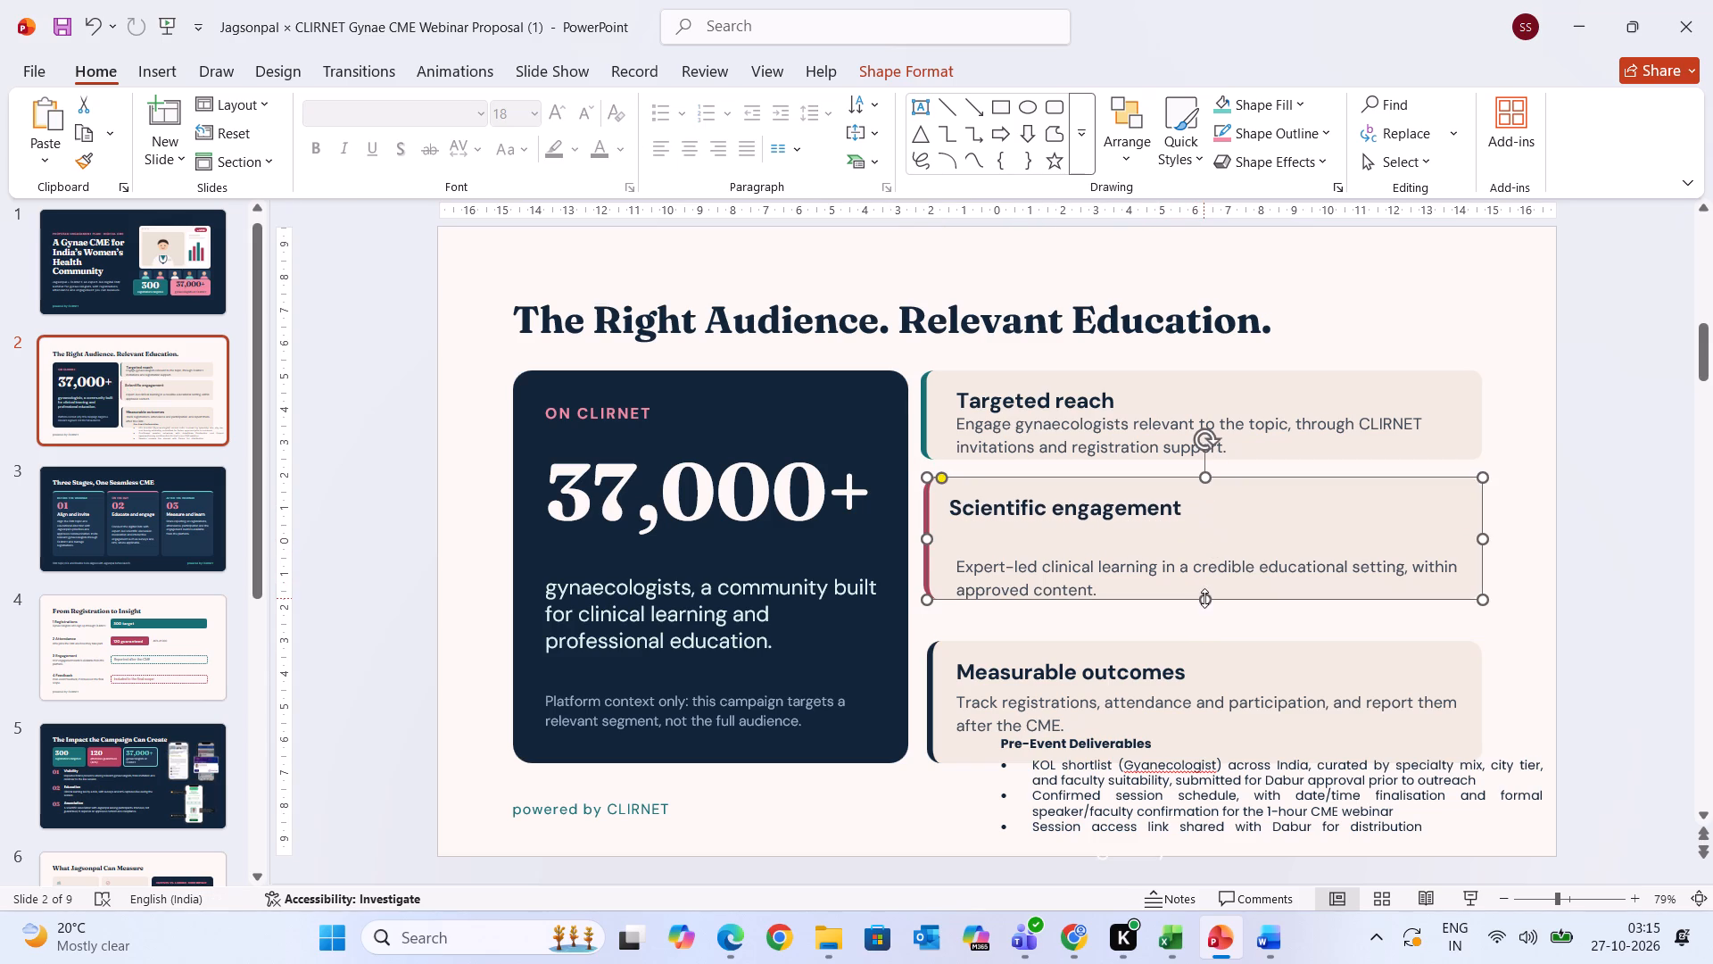
drag(1204, 598, 1201, 551)
click(1070, 586)
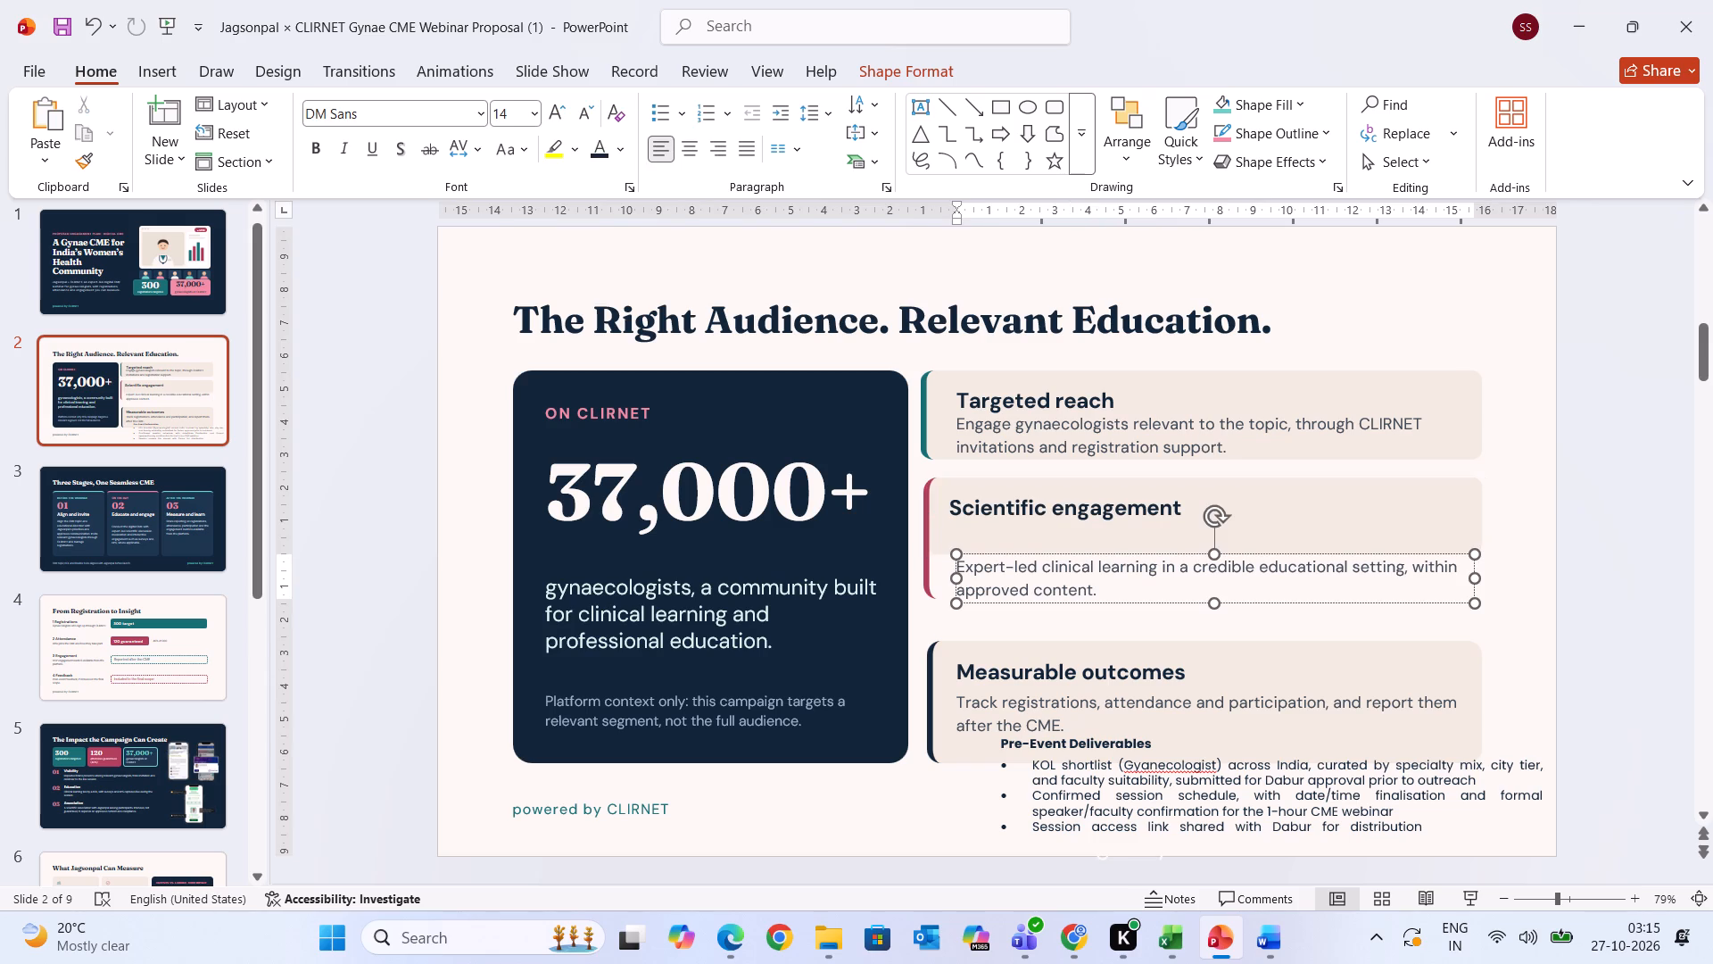
drag(1086, 553, 1064, 517)
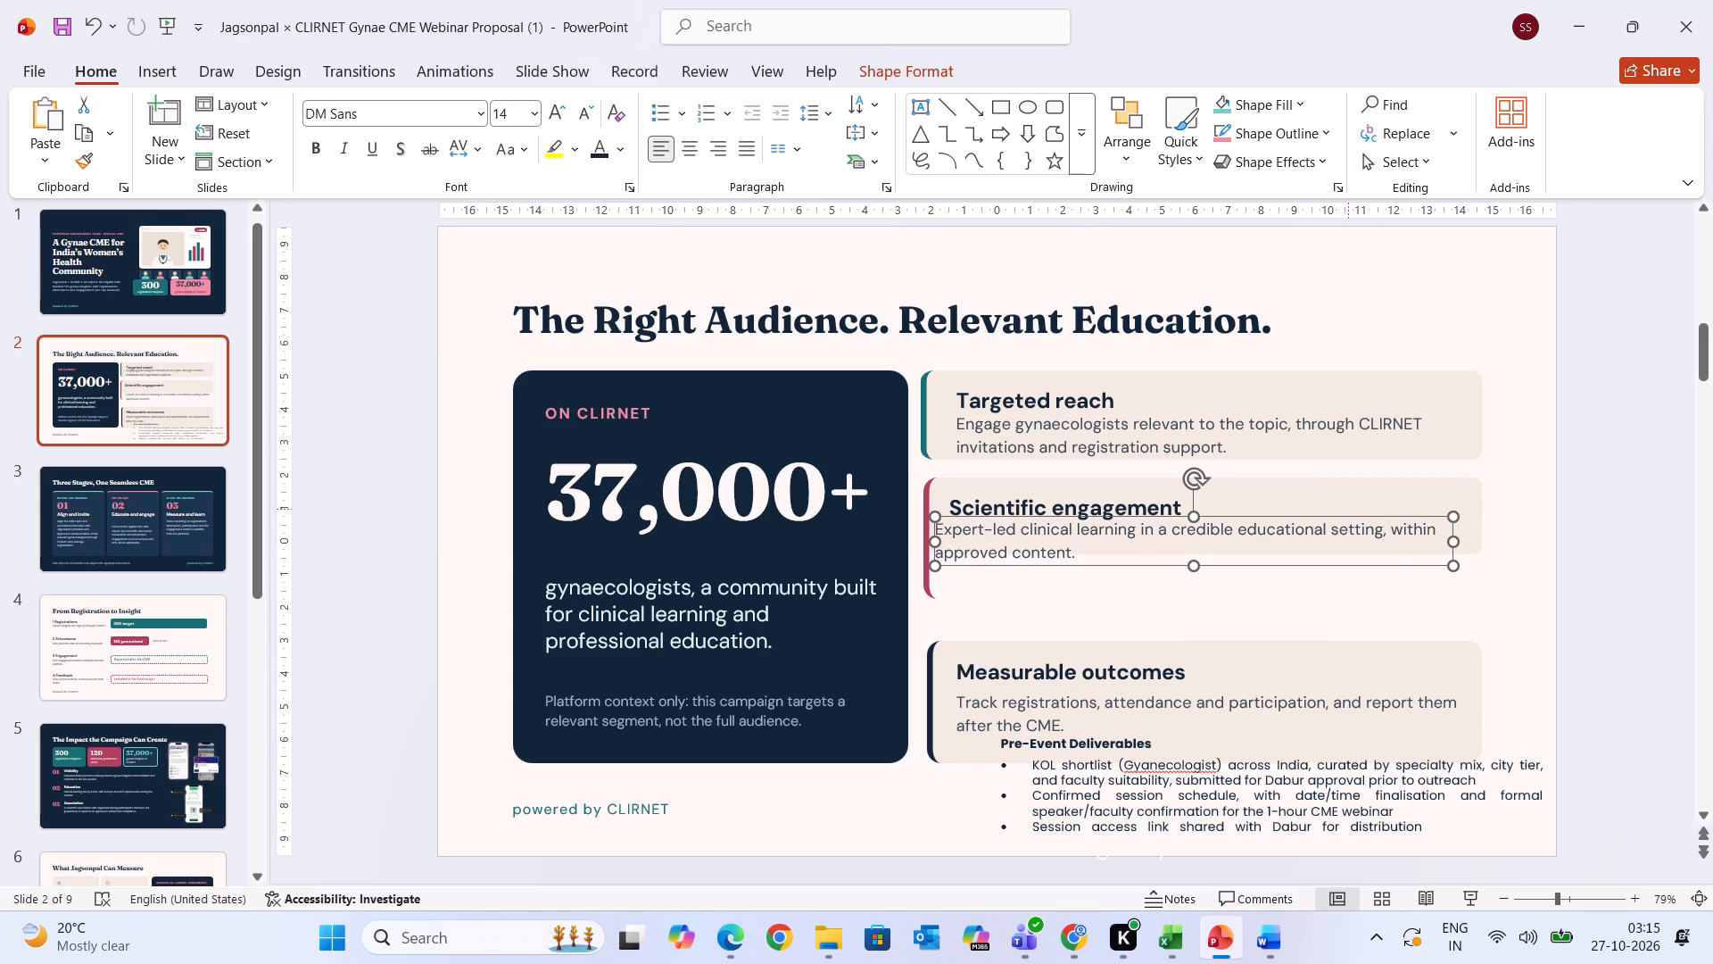
Extend the Scientific engagement background slightly to cover its description, and shorten the crimson accent to match.
click(1494, 522)
click(1472, 528)
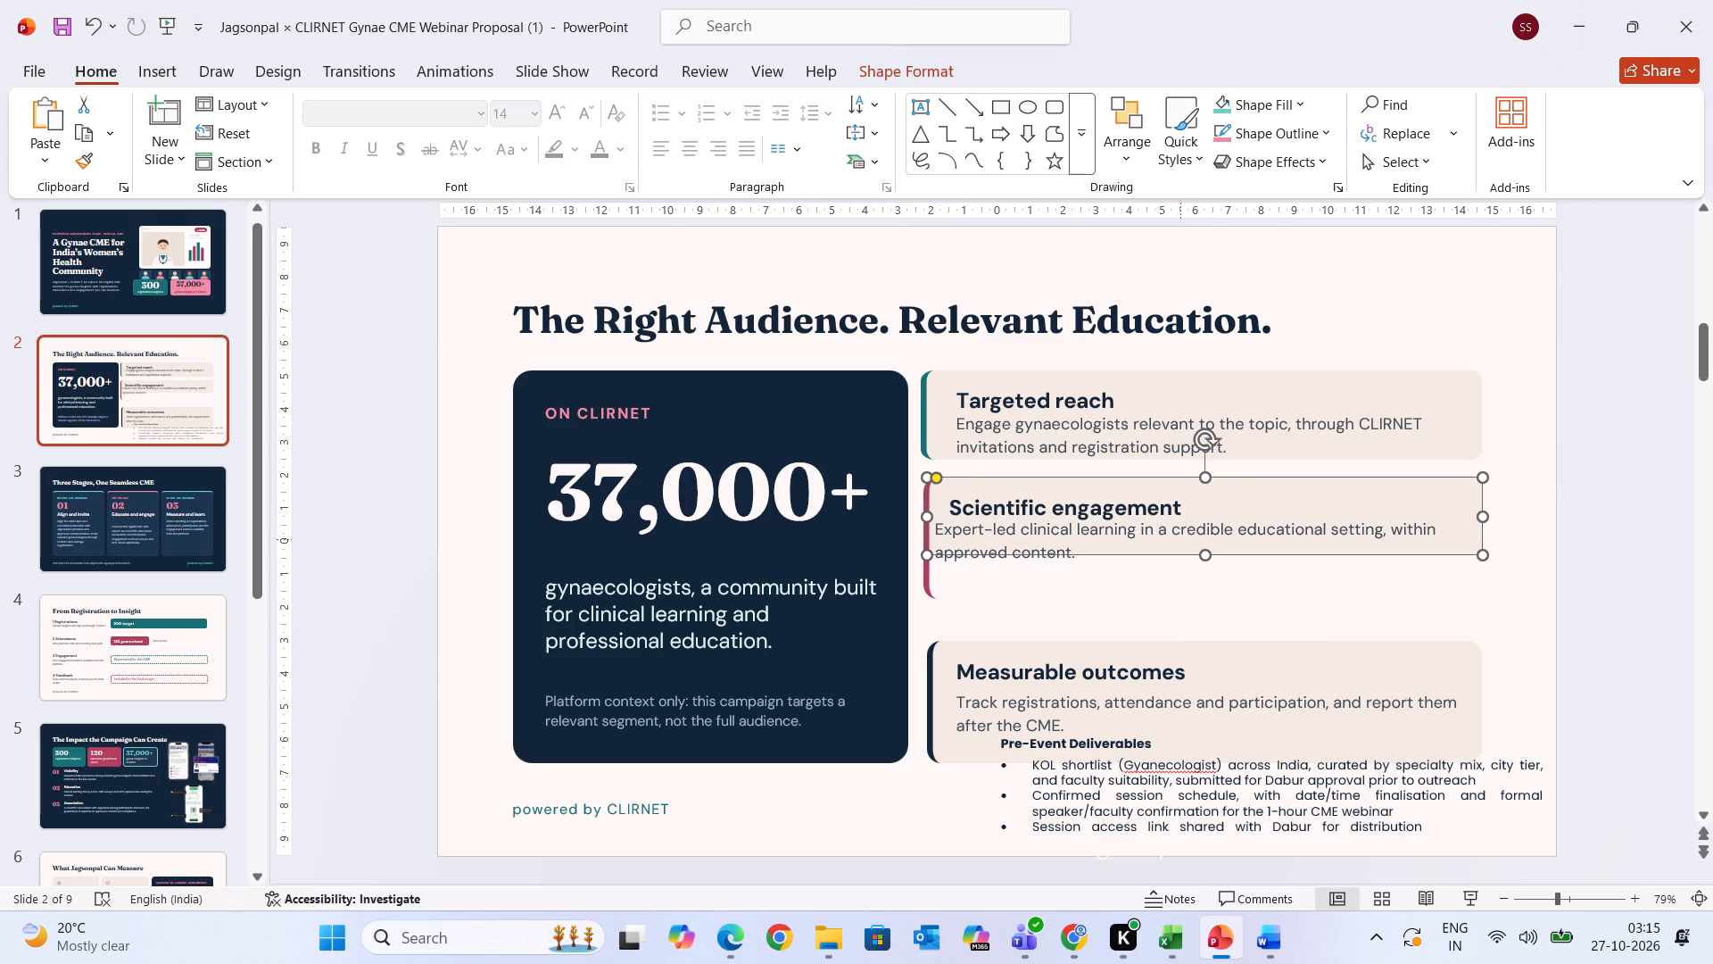
click(1205, 558)
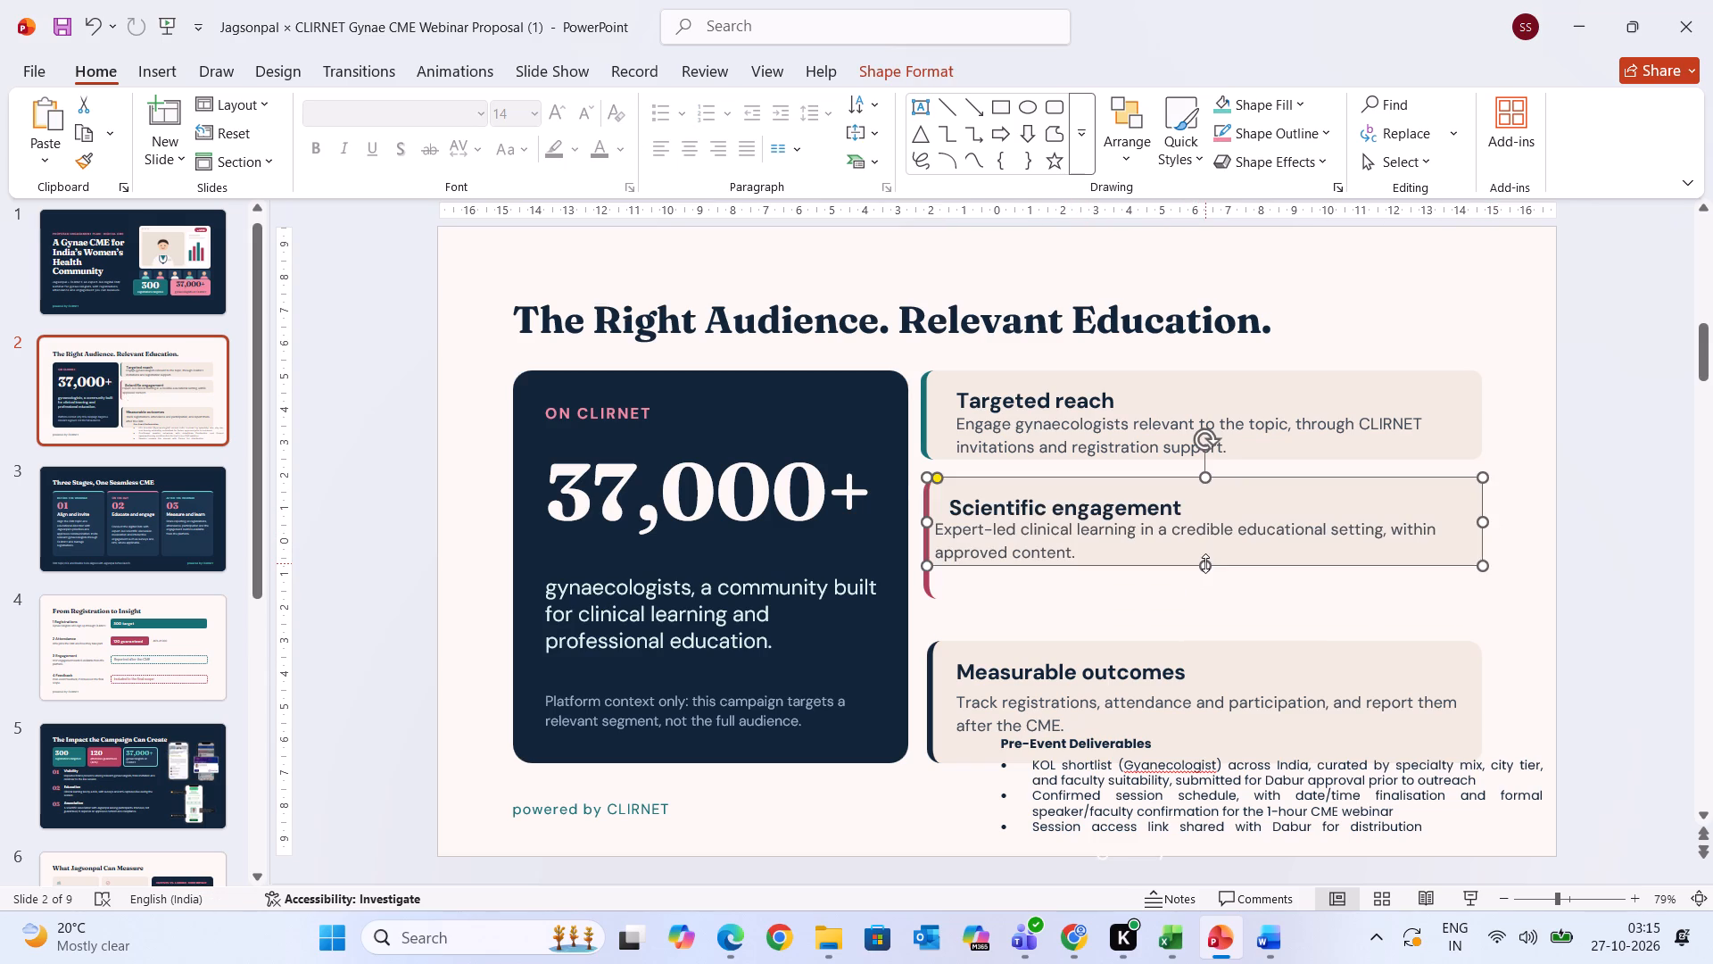
click(933, 590)
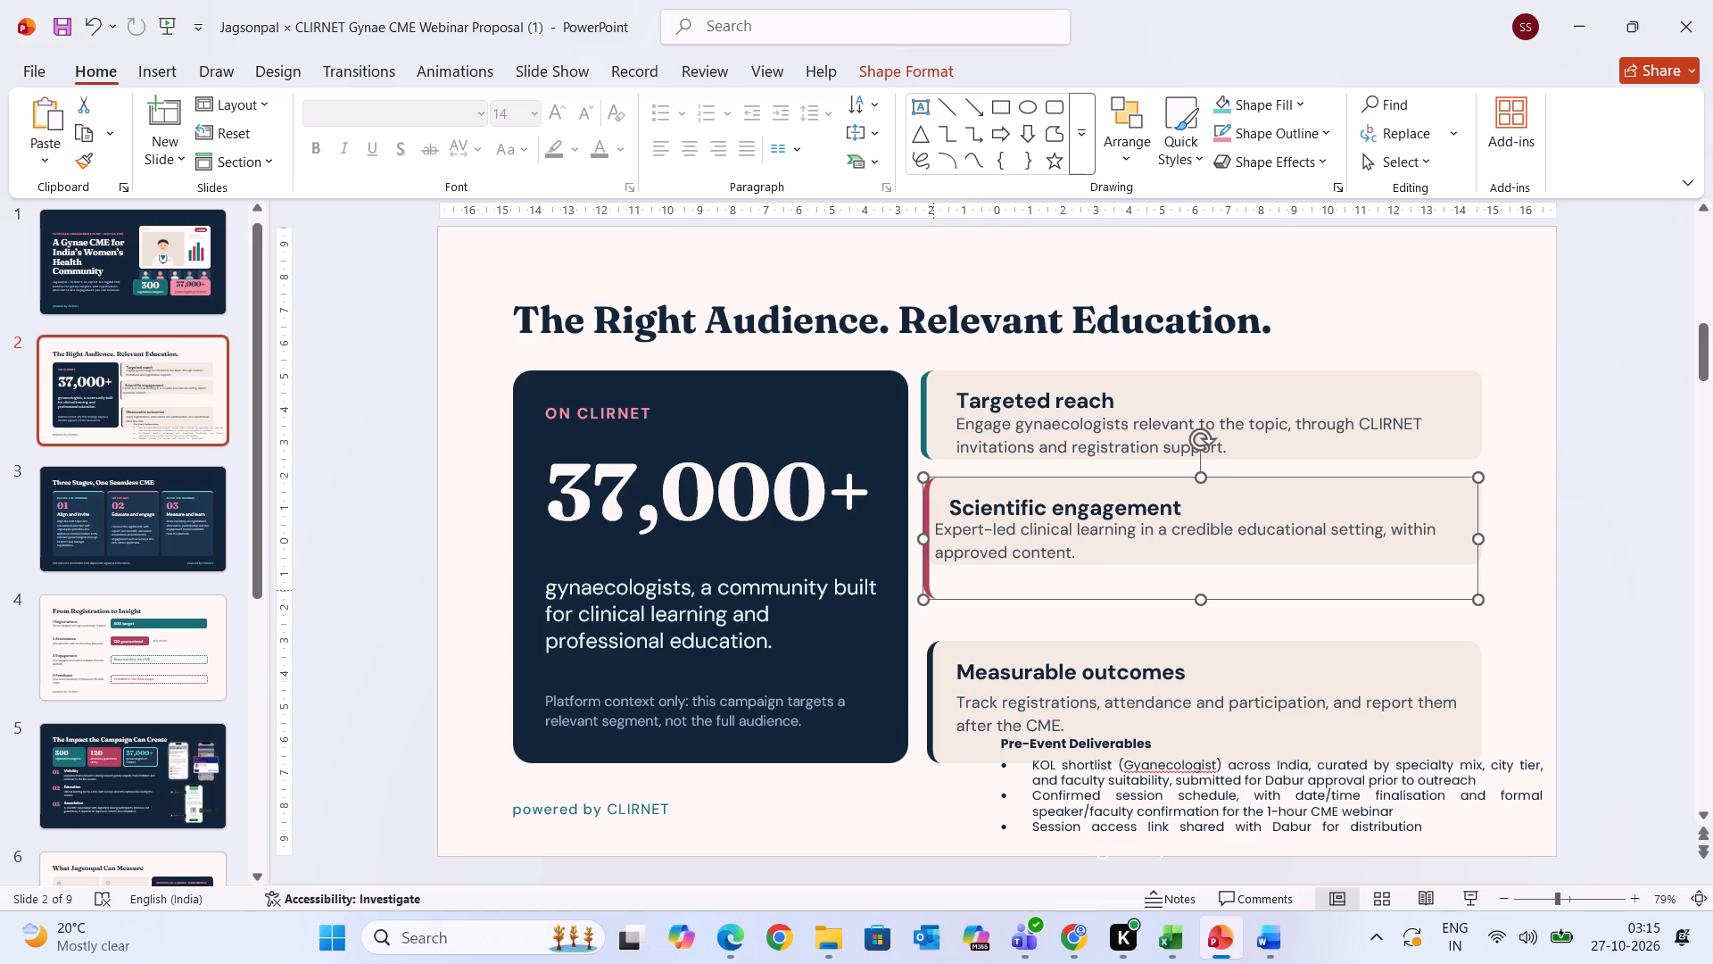
drag(923, 601, 923, 569)
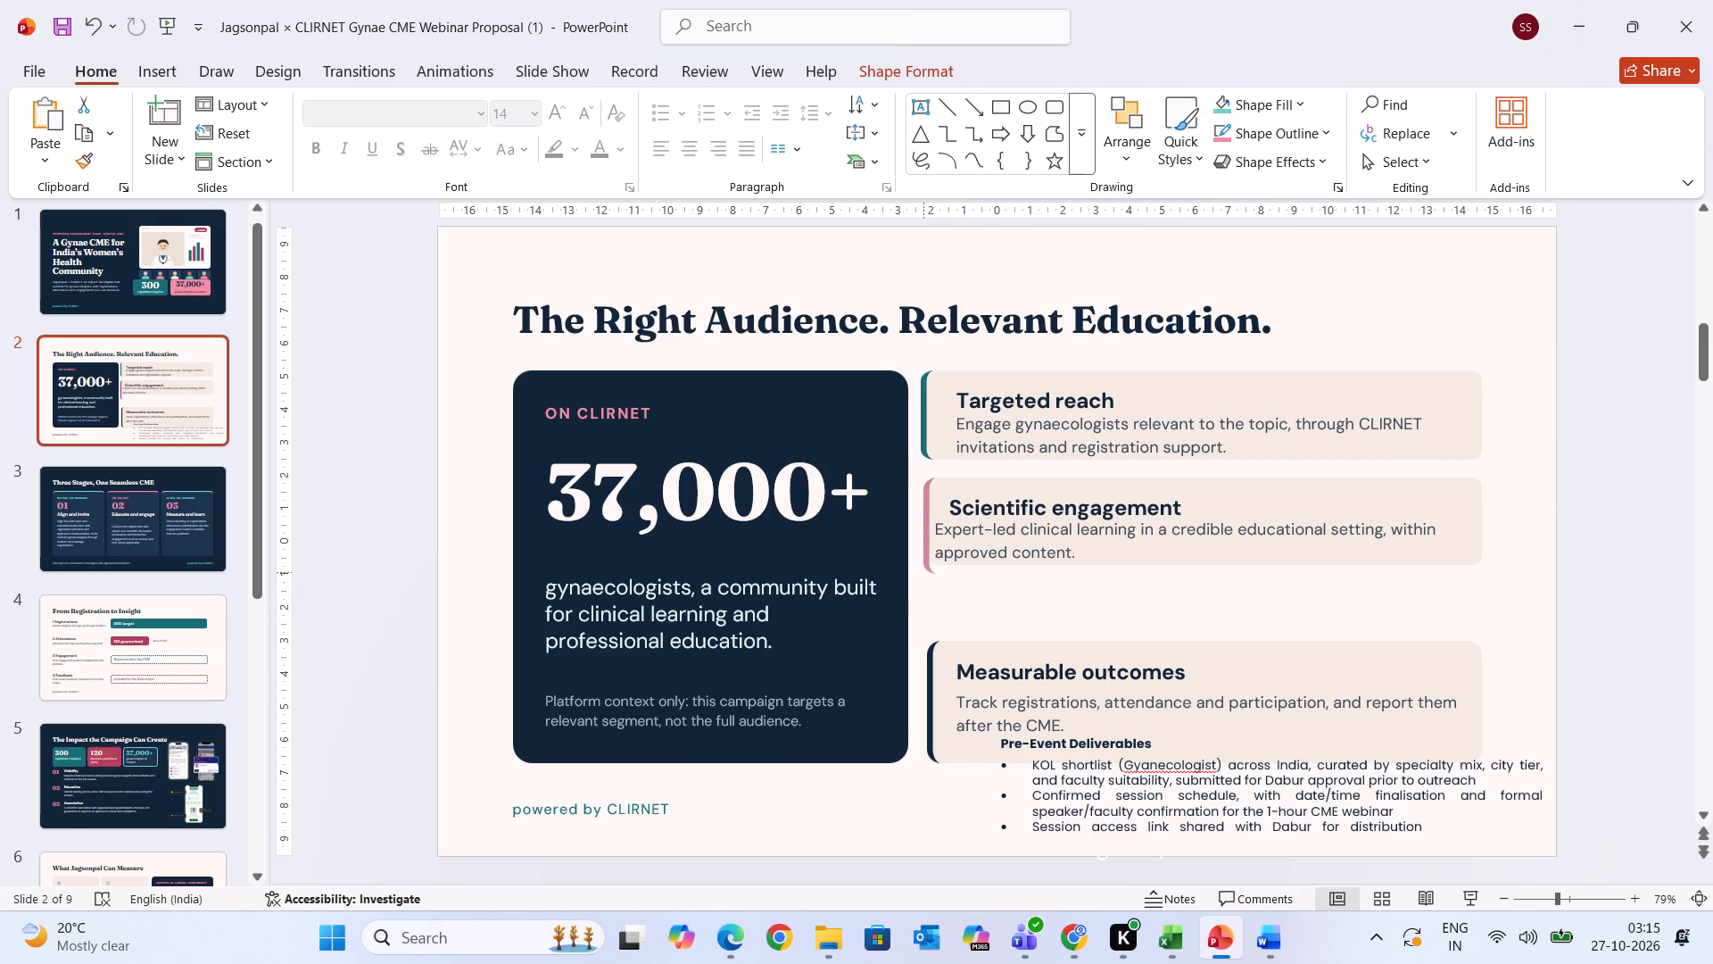
drag(923, 569, 924, 562)
Move the Measurable outcomes background, heading and dark navy accent up beneath the Scientific engagement card.
drag(1246, 657, 1247, 595)
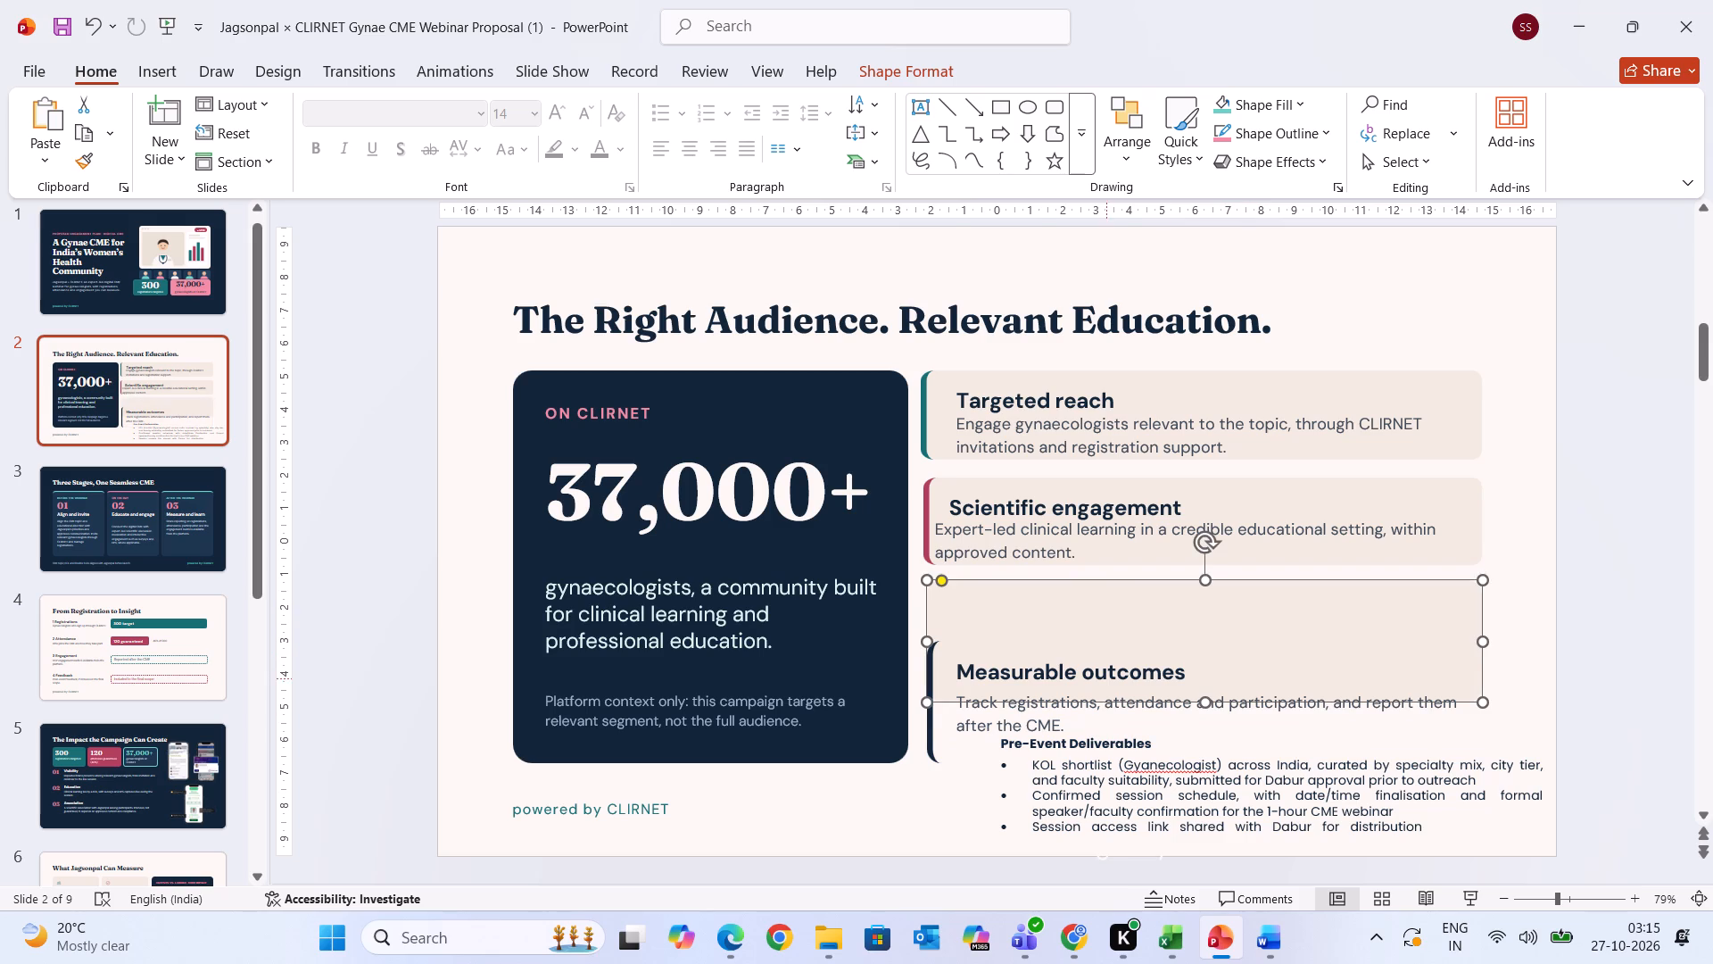
click(1096, 669)
click(1146, 665)
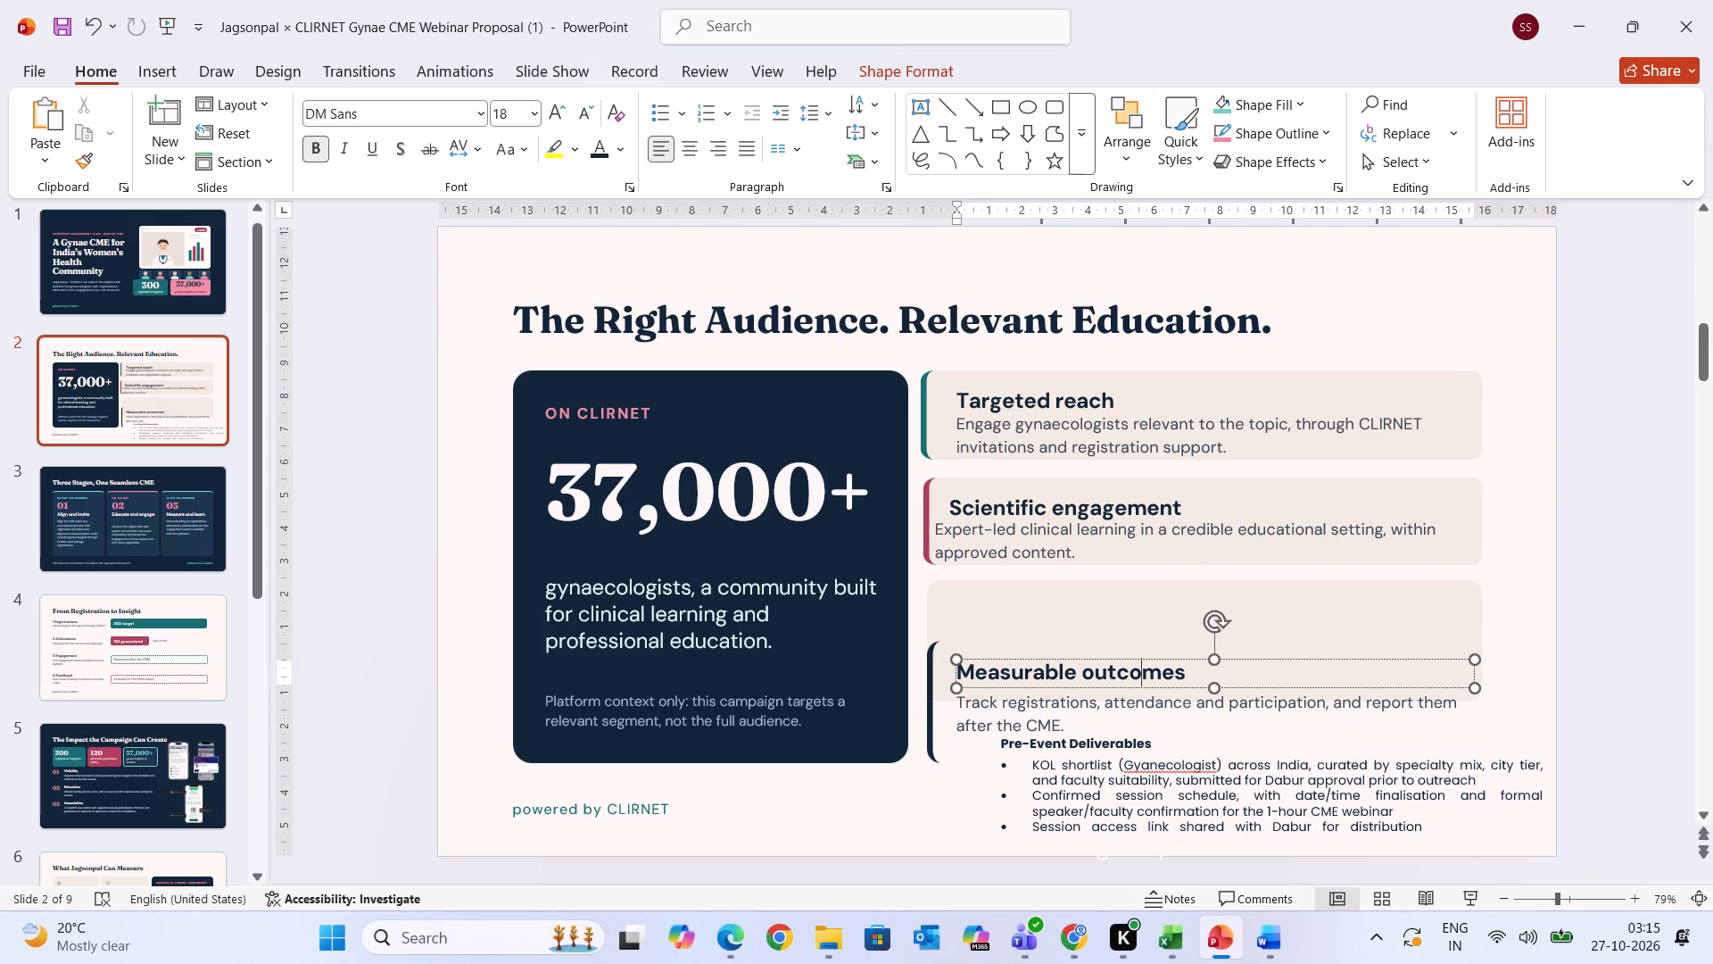
drag(1164, 661, 1151, 593)
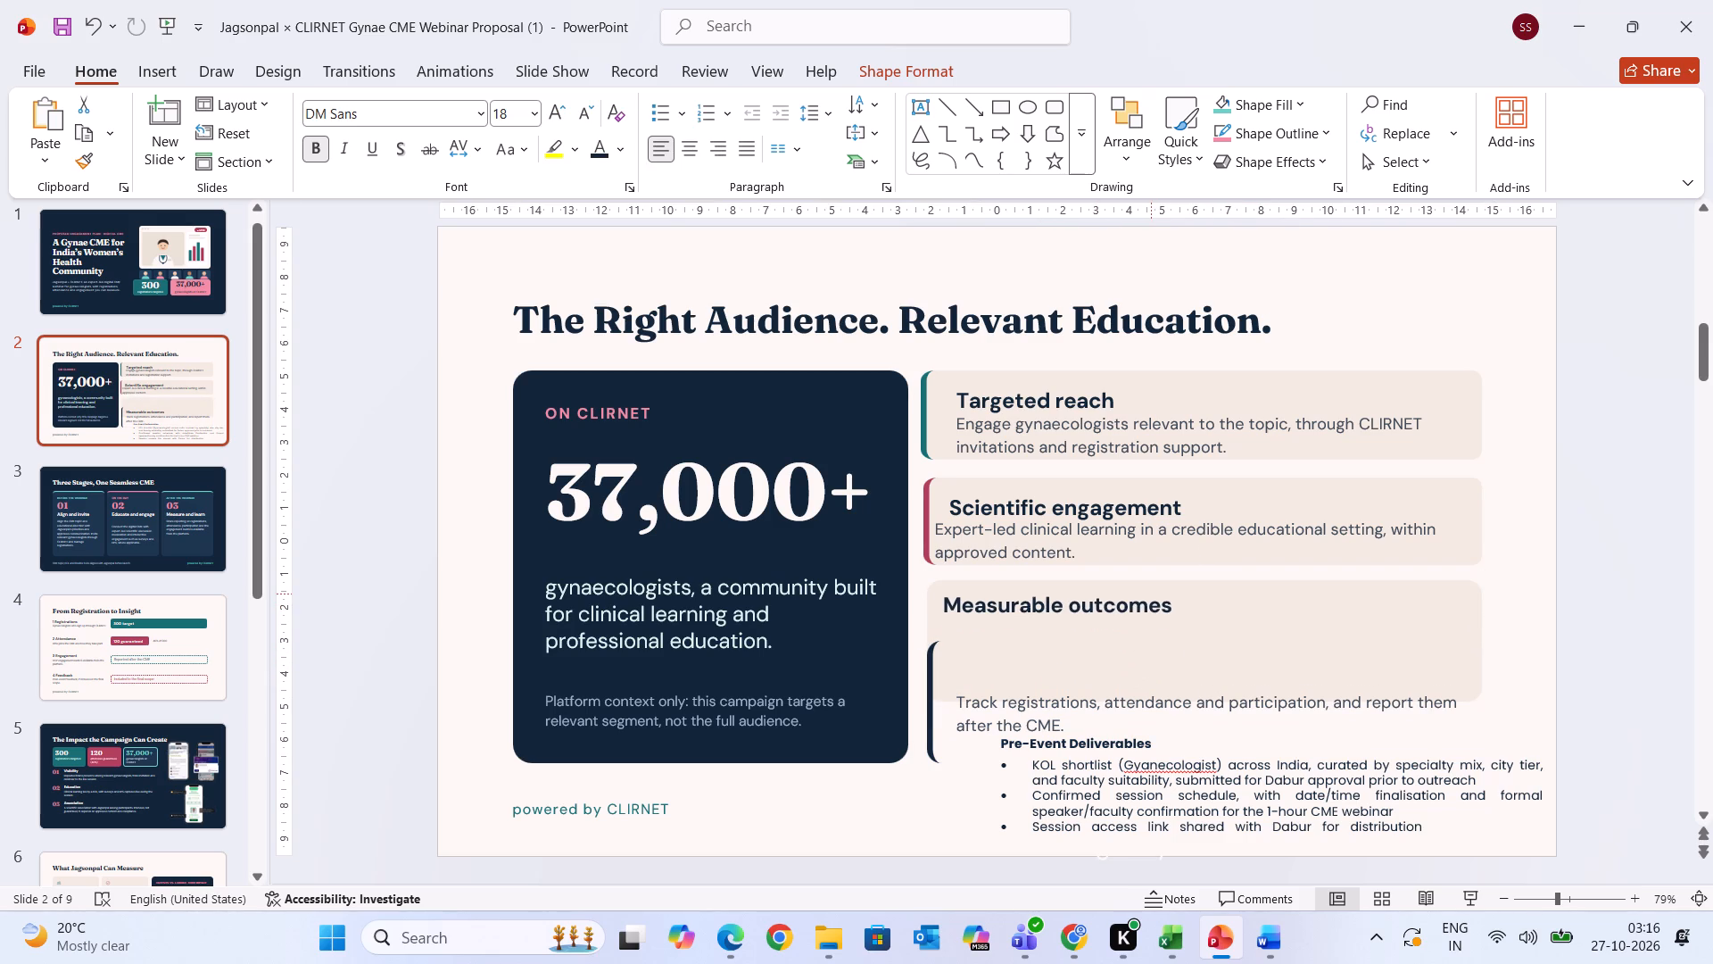
drag(1151, 593, 1147, 588)
drag(931, 730, 931, 729)
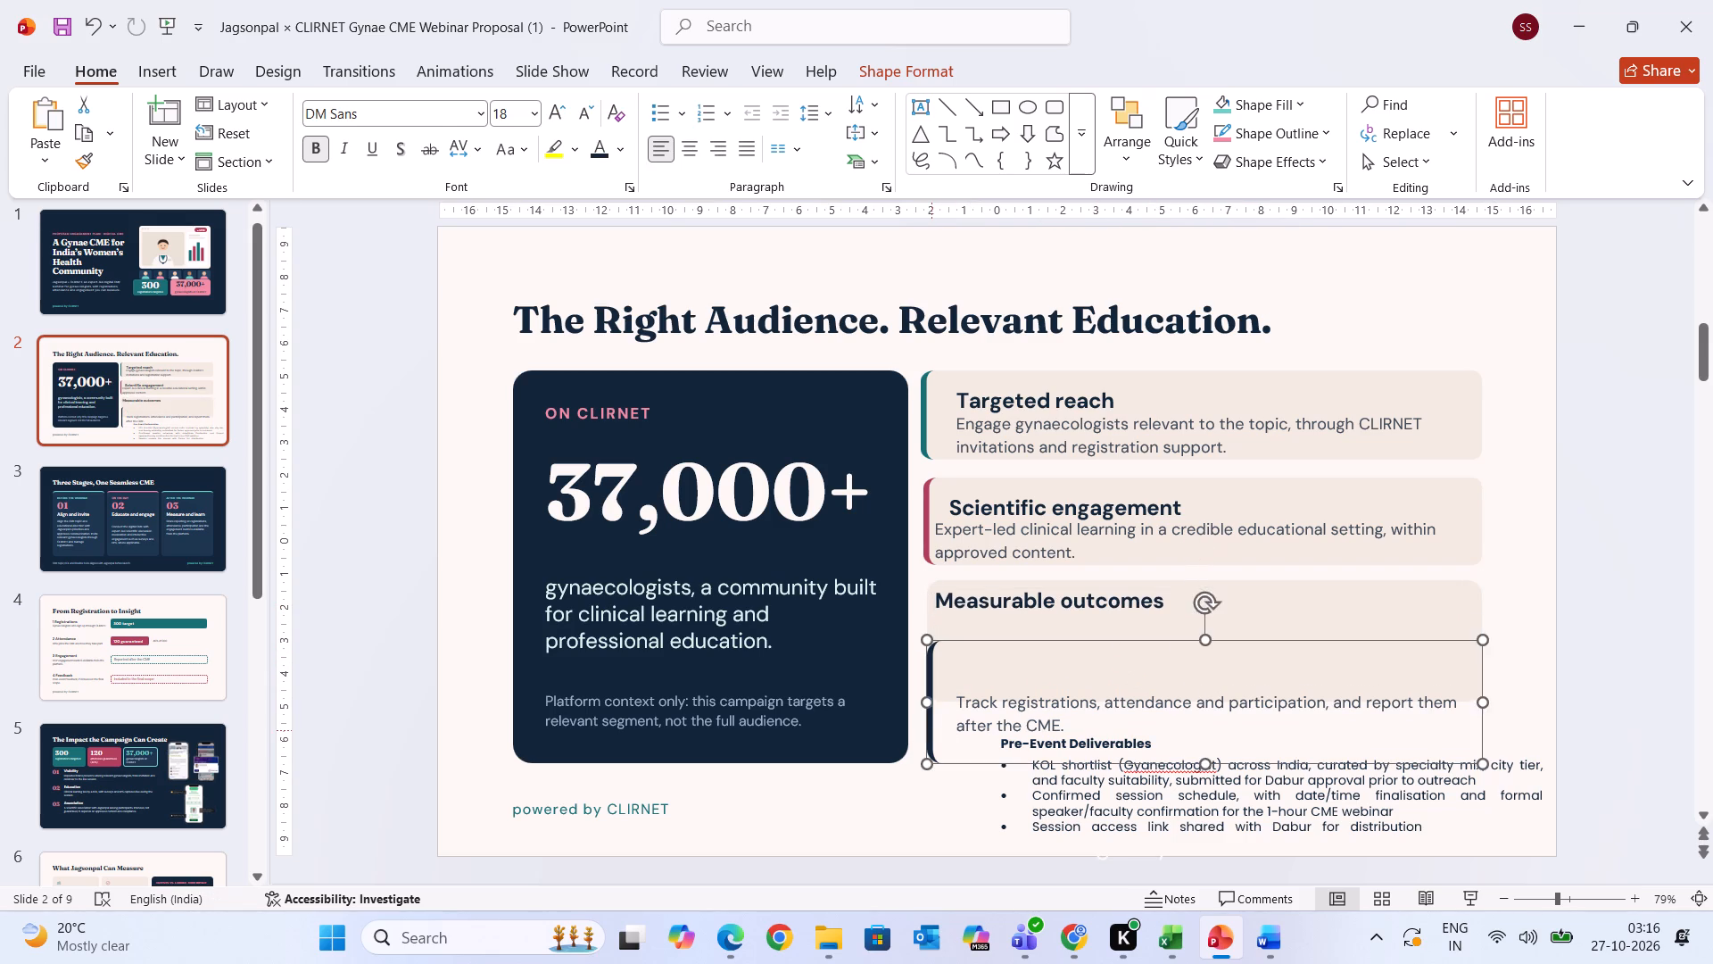
drag(931, 729, 929, 671)
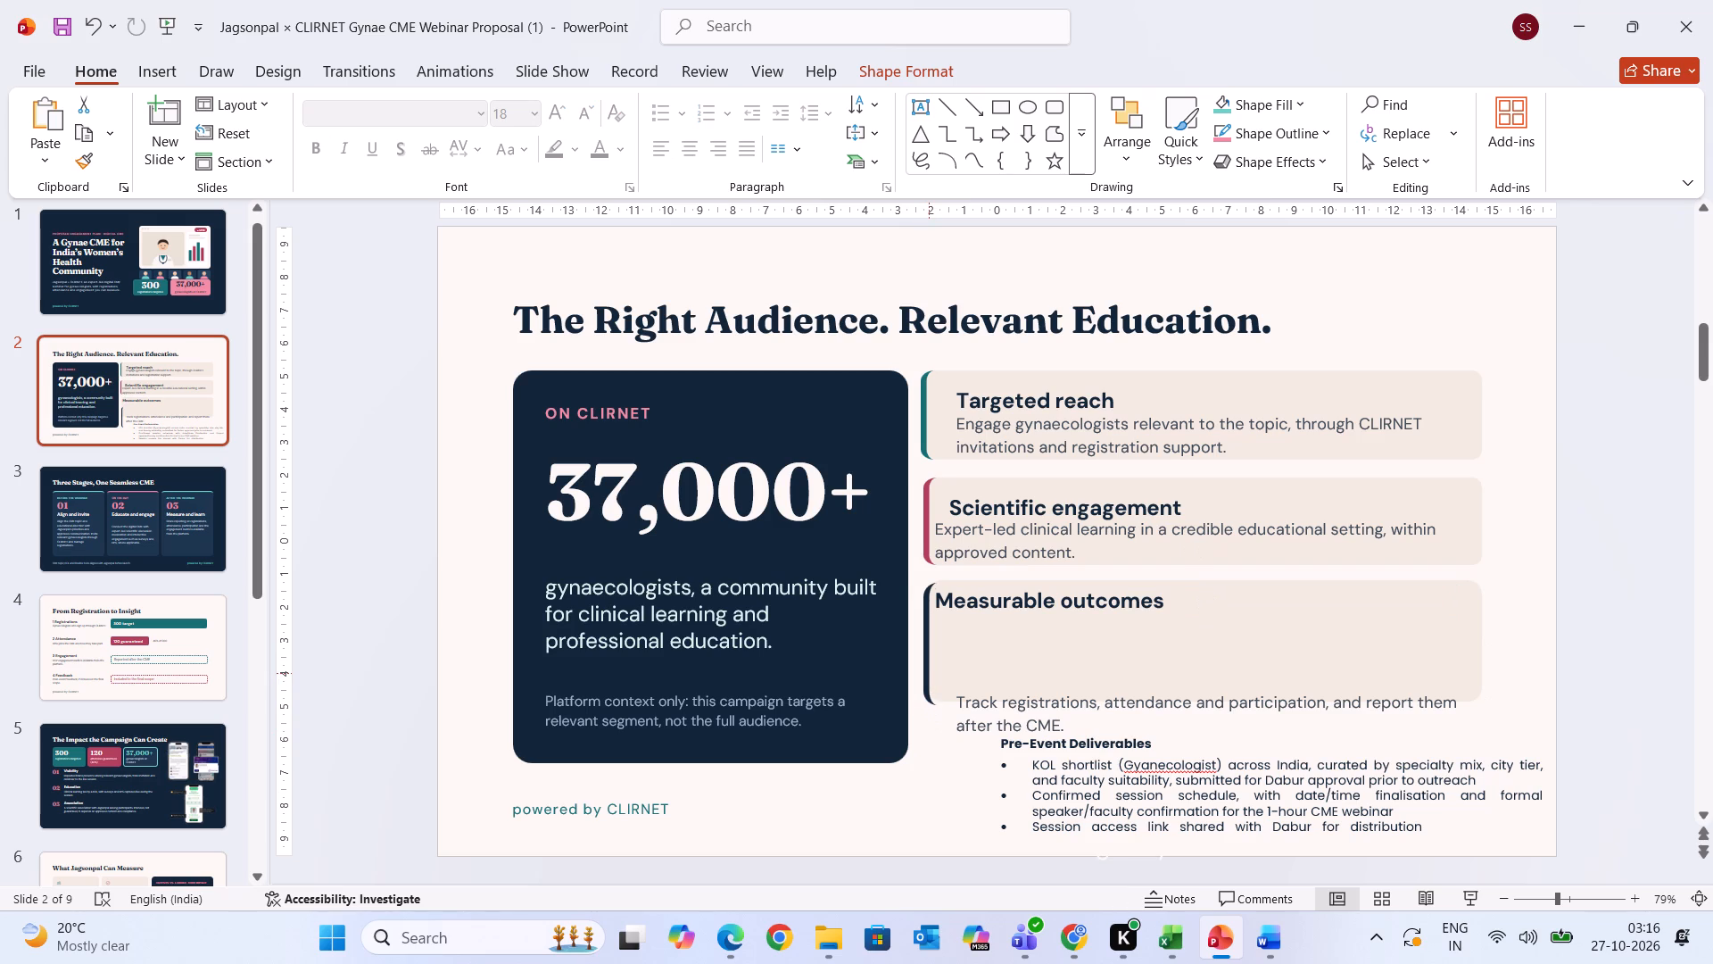
drag(929, 671, 929, 669)
Tighten the Measurable outcomes card by shortening its background and navy accent and moving the description up under the heading.
click(1016, 669)
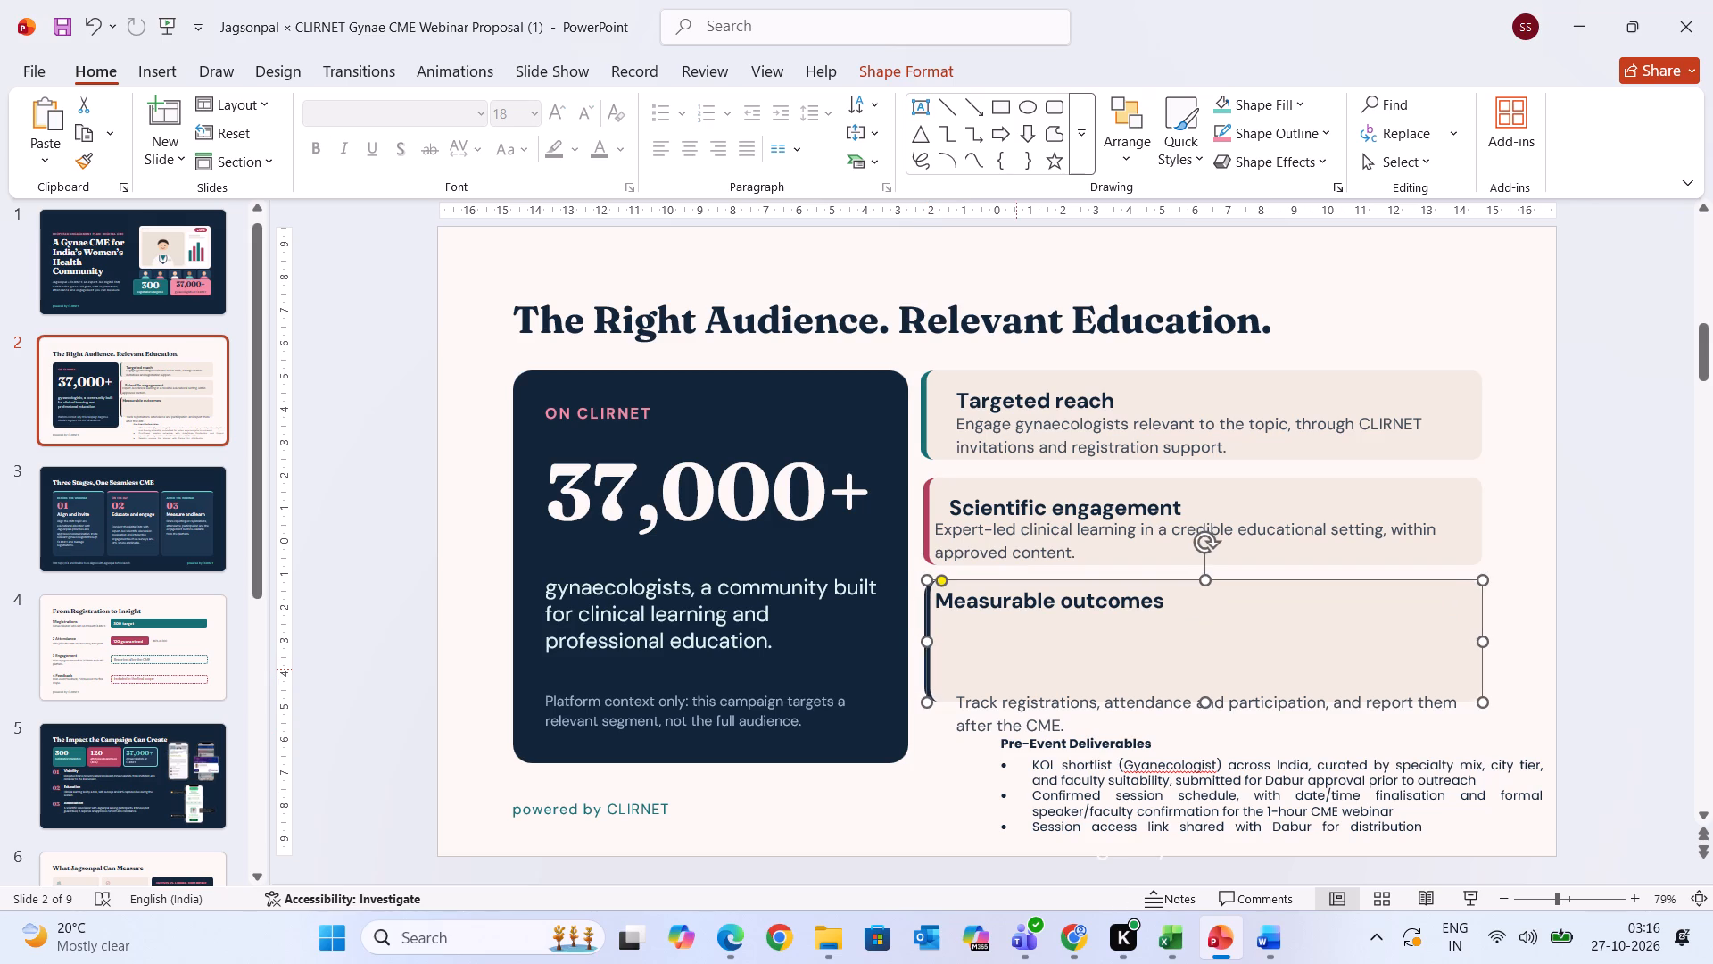
drag(1204, 705, 1203, 654)
click(1209, 716)
drag(1184, 689, 1159, 614)
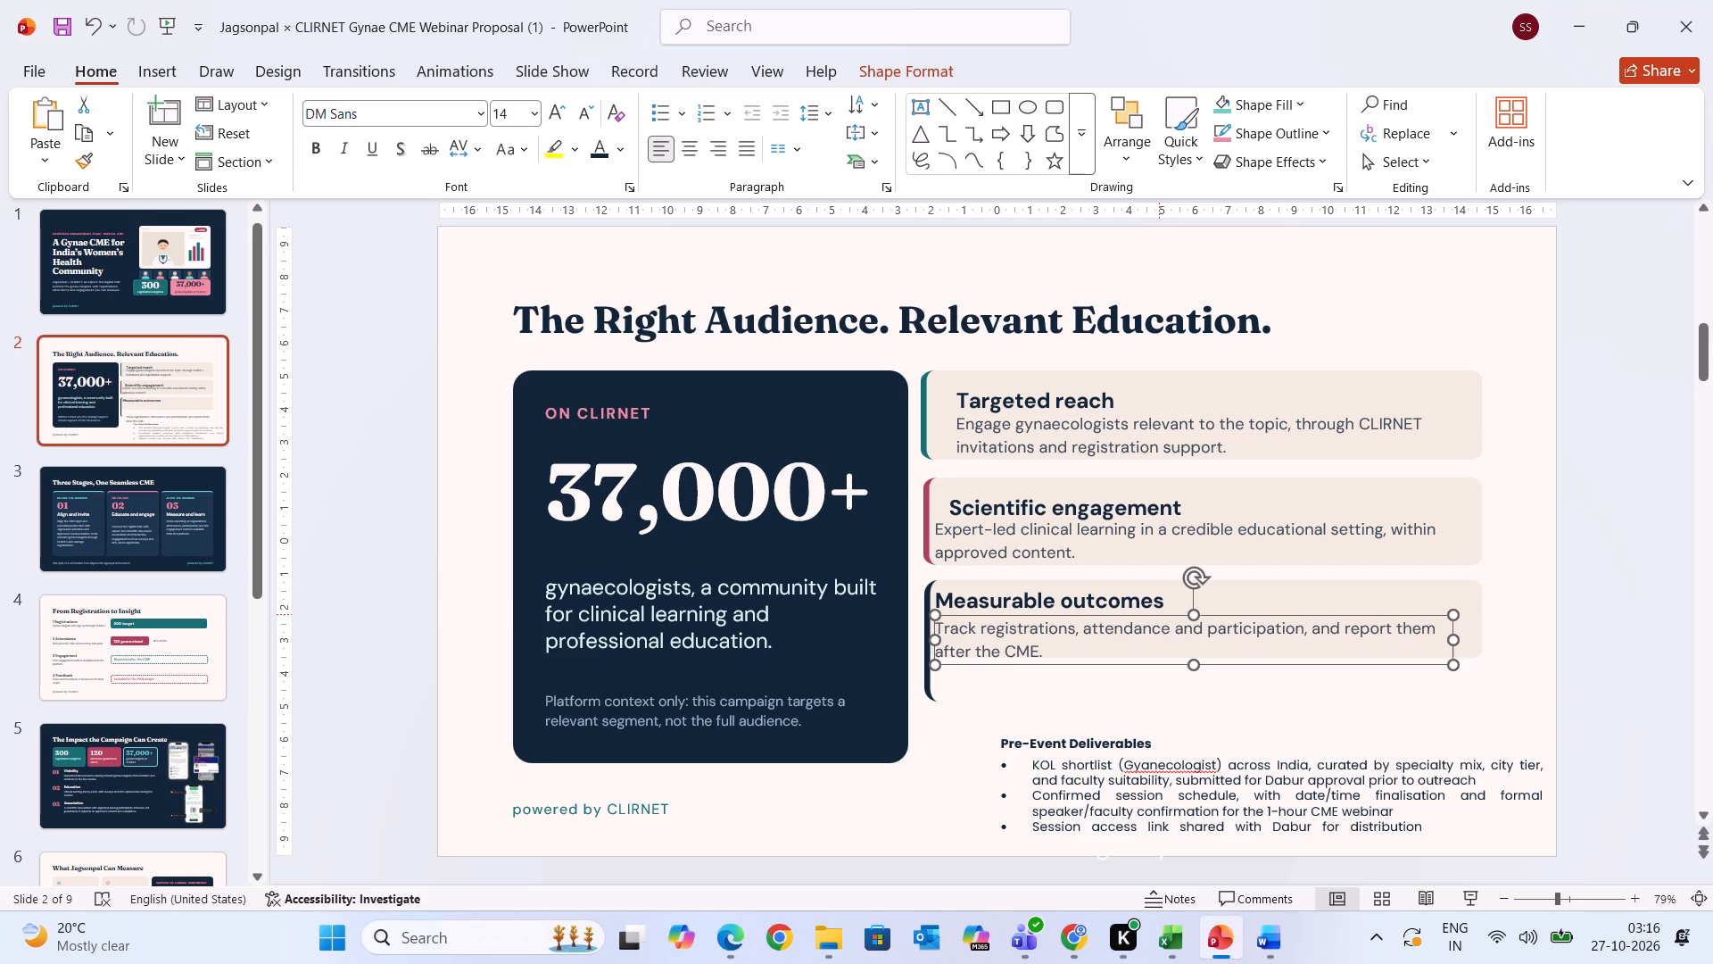
click(922, 697)
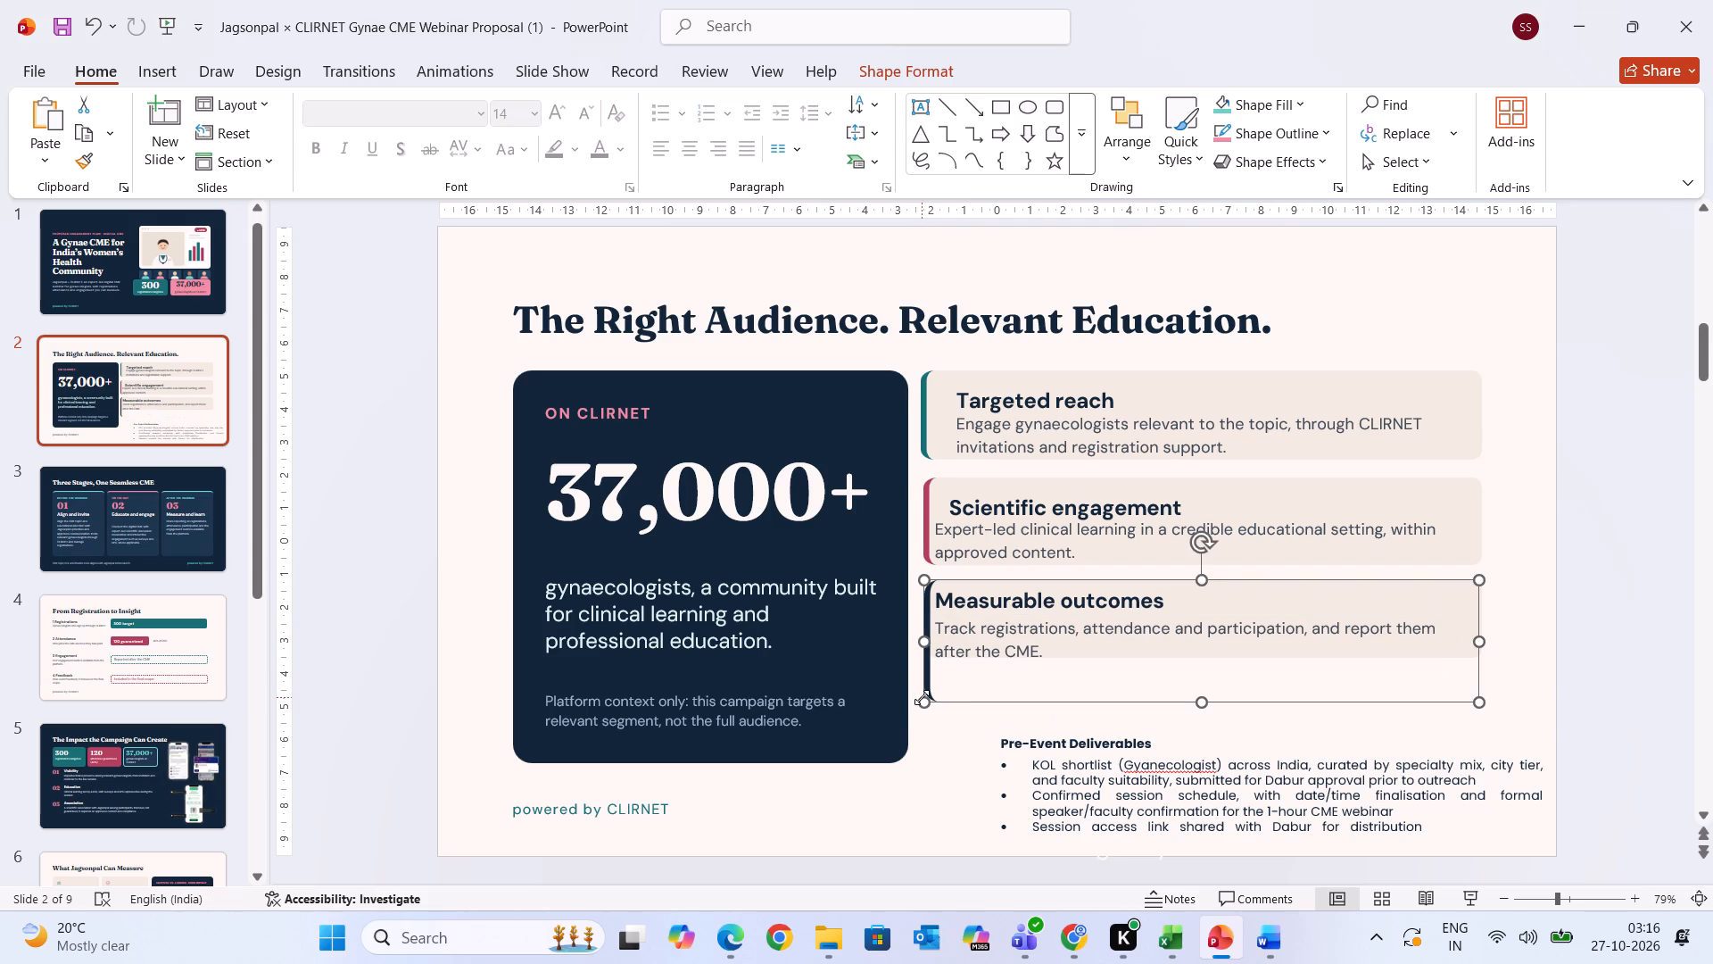
drag(926, 708, 931, 669)
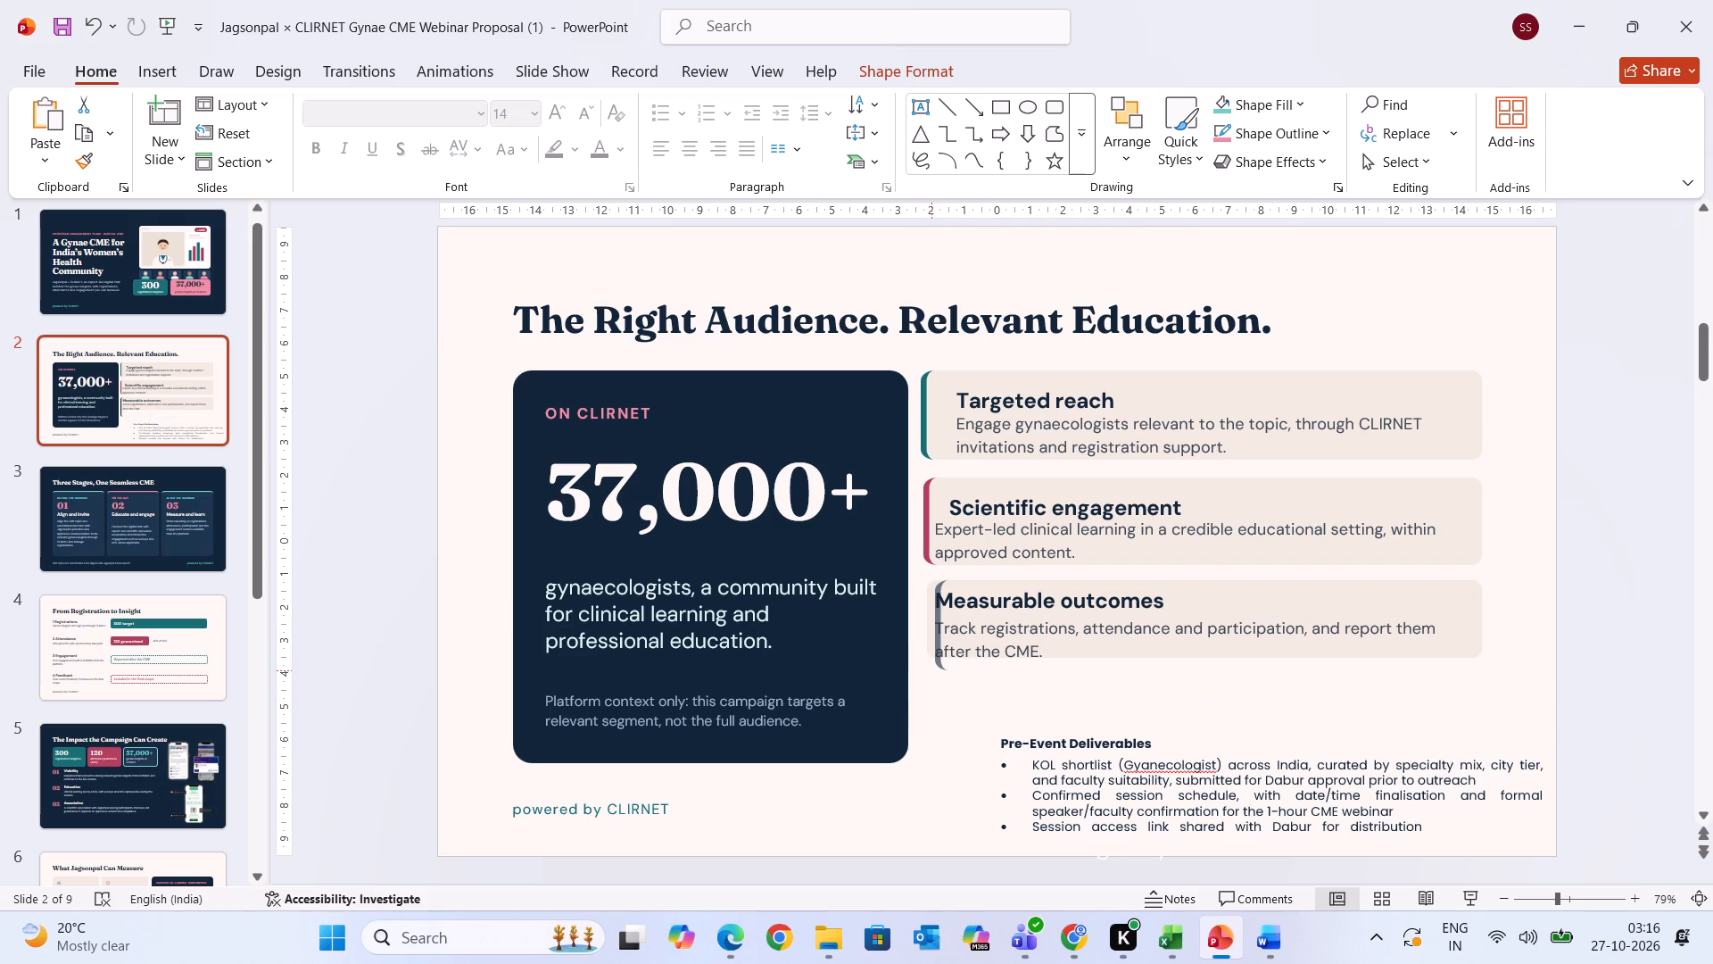
drag(931, 669, 927, 667)
Move the Pre-Event Deliverables text box up to just below the Measurable outcomes card, in line with the cards.
click(1100, 786)
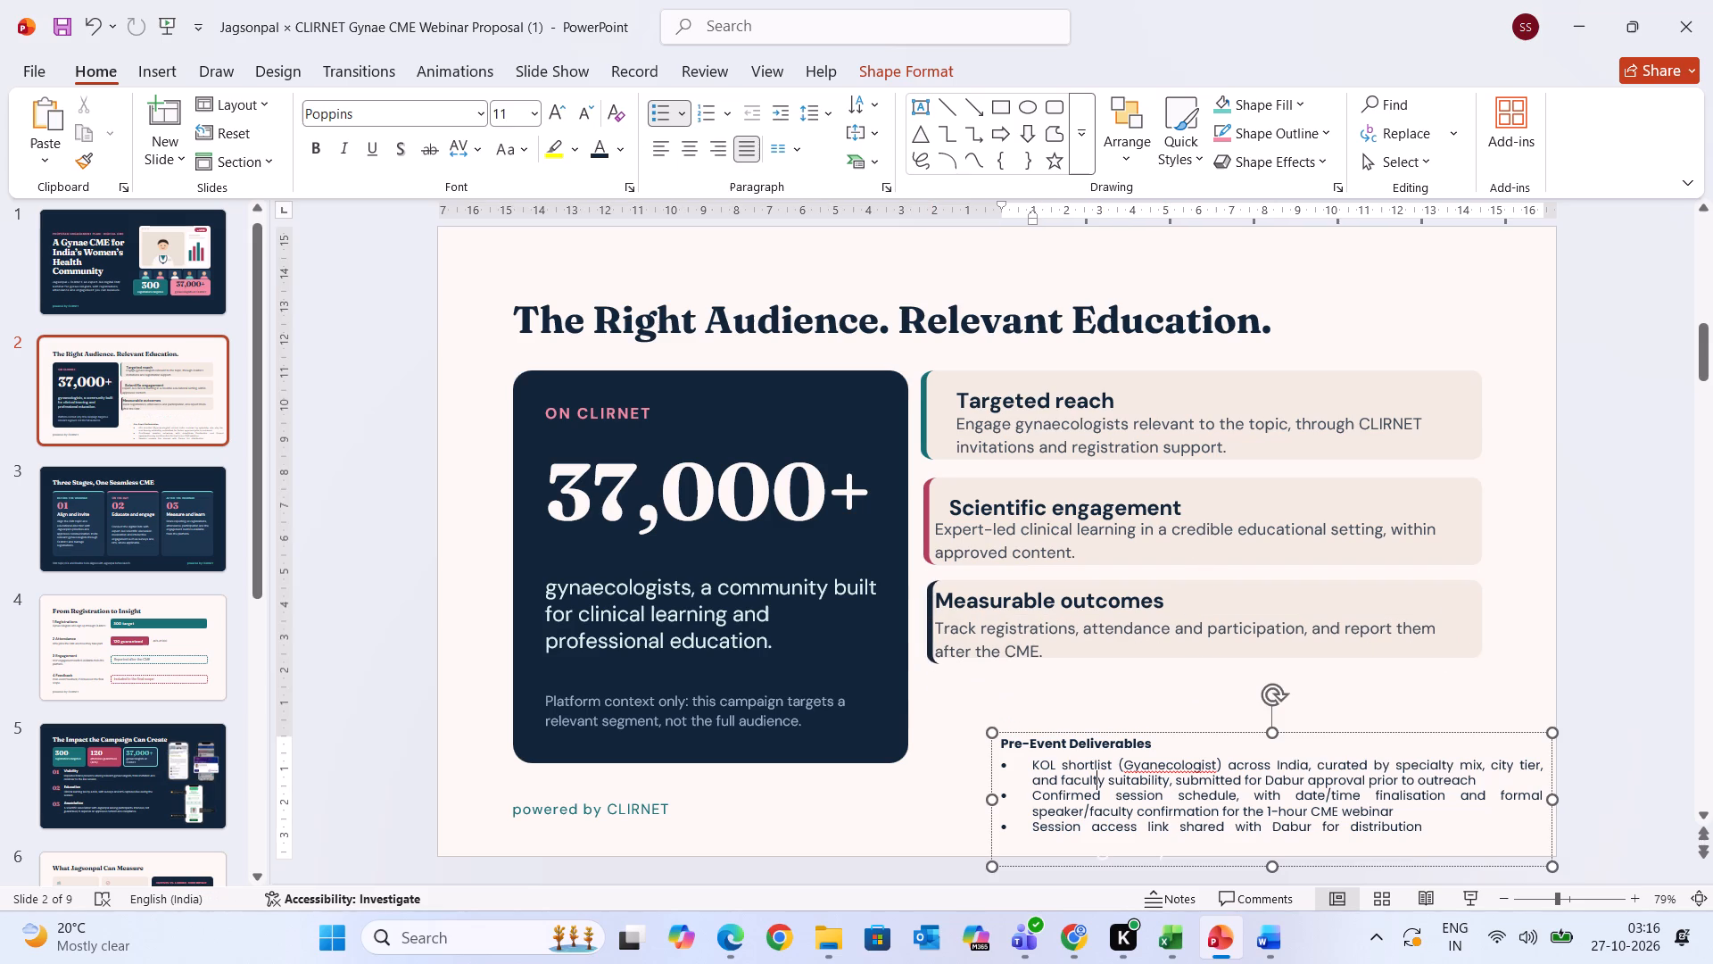
drag(1222, 732, 1169, 675)
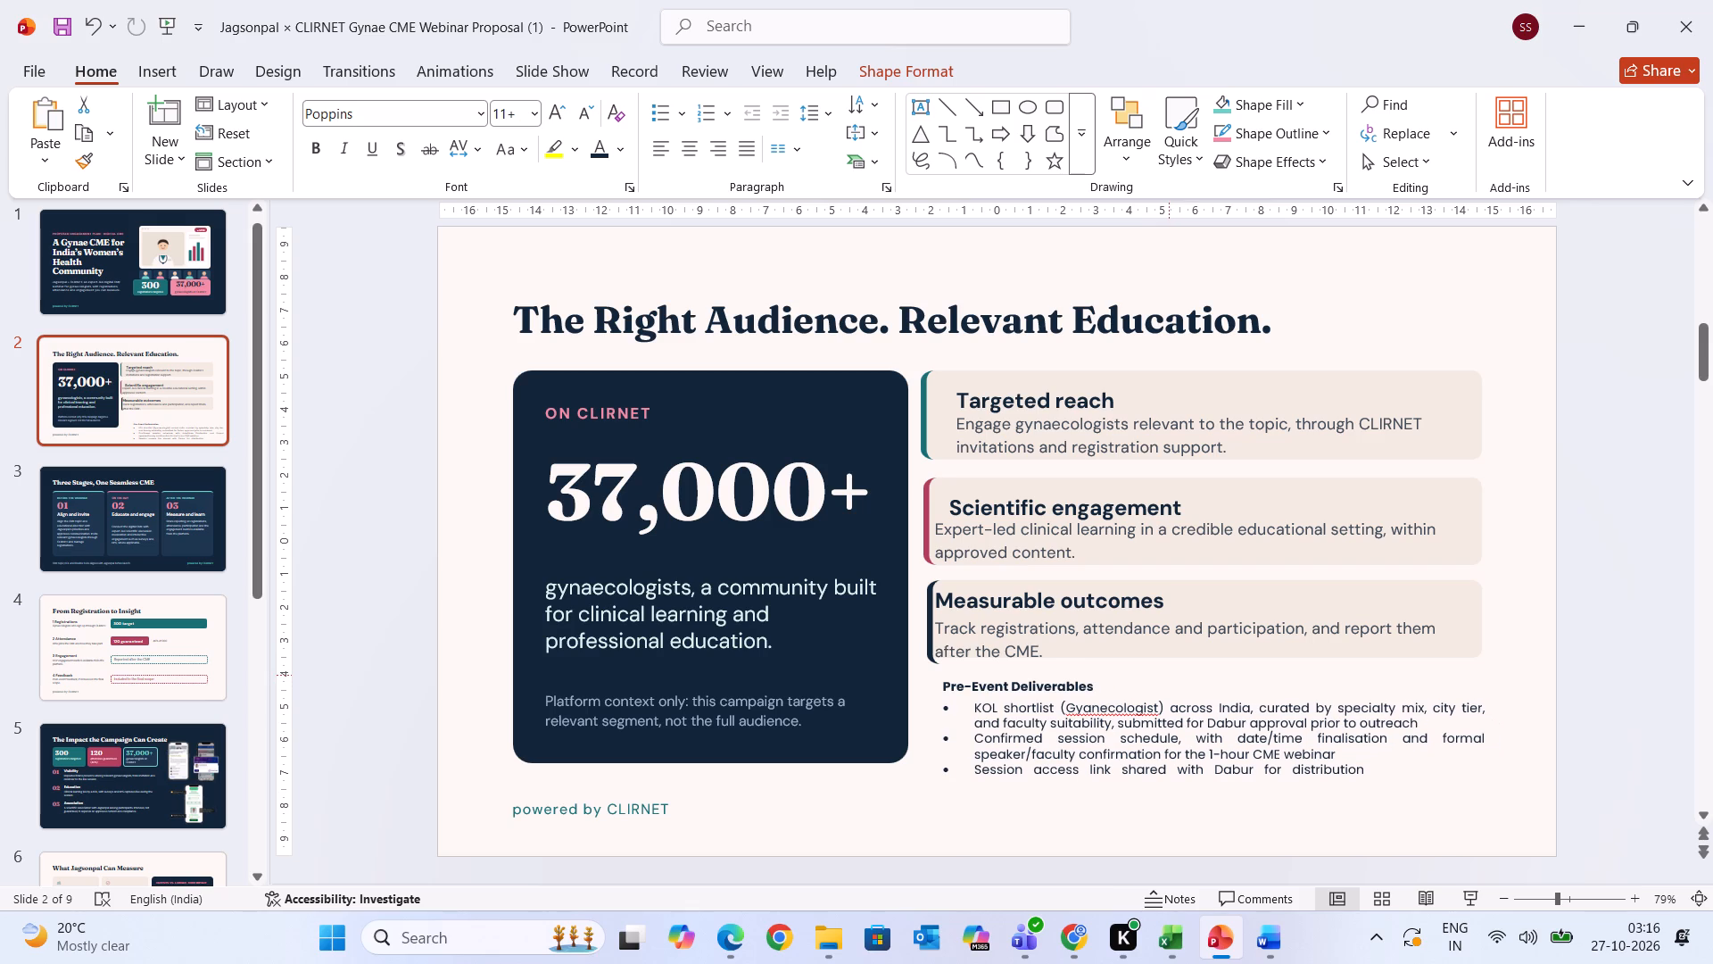
drag(1169, 675, 1163, 682)
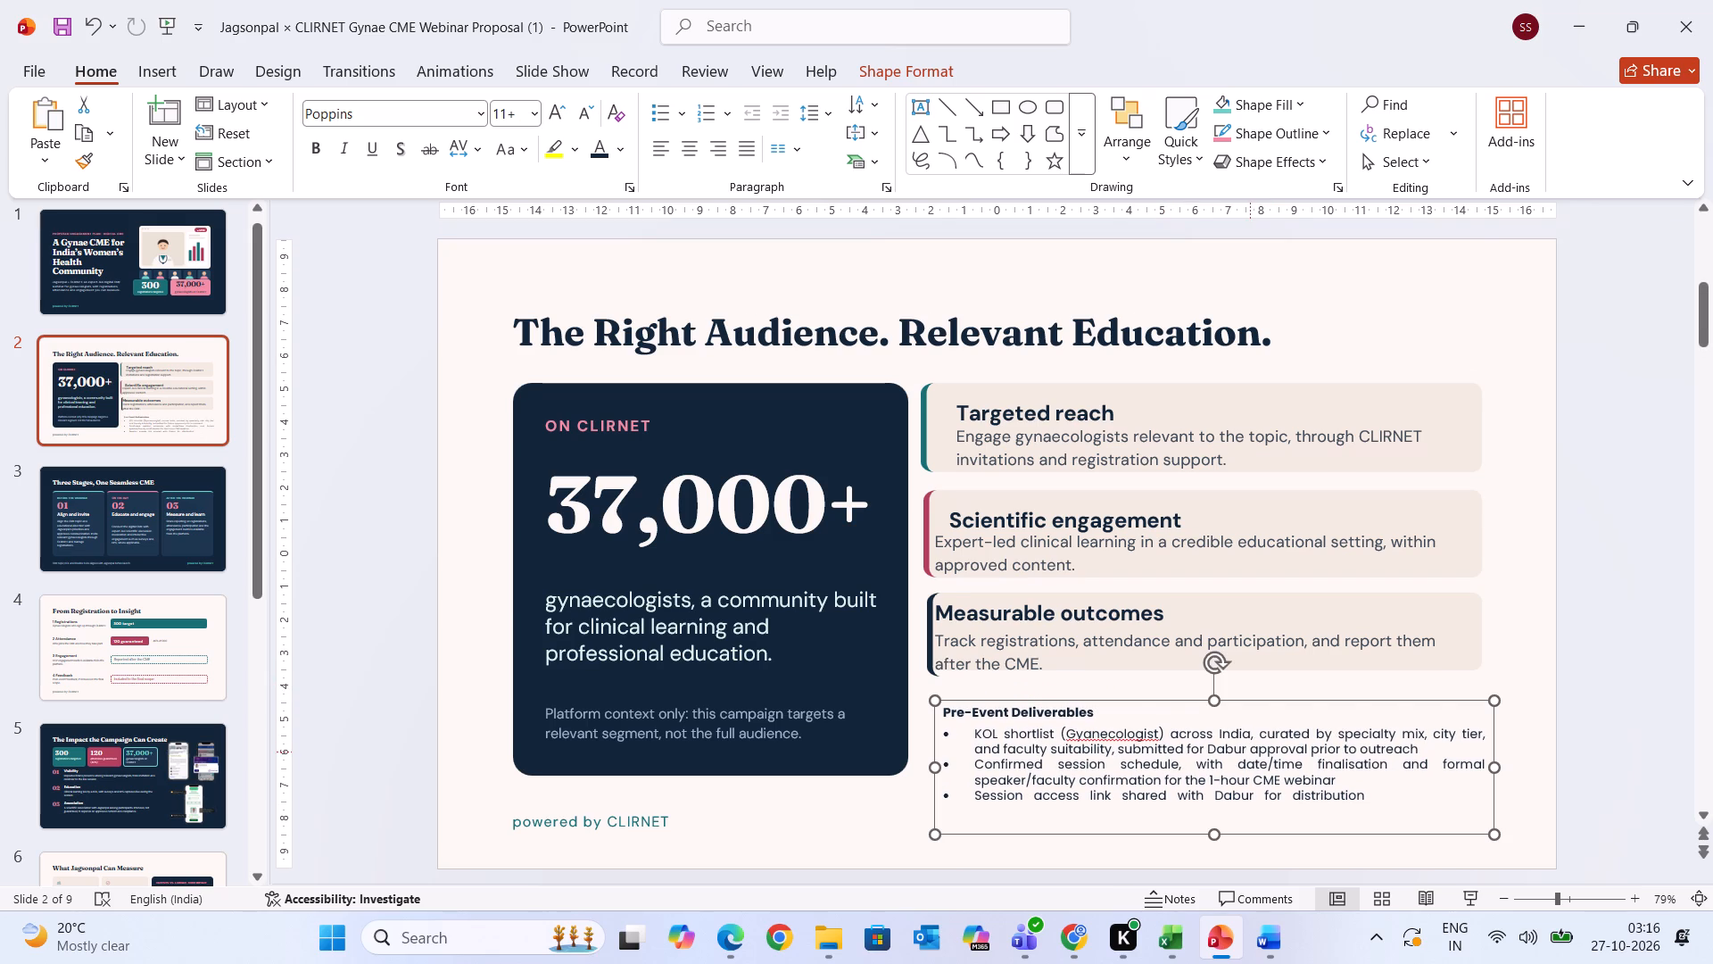
Replace "Dabur" with "Jagsonpal" in the KOL shortlist bullet of the Pre-Event Deliverables text on slide 2.
click(1240, 750)
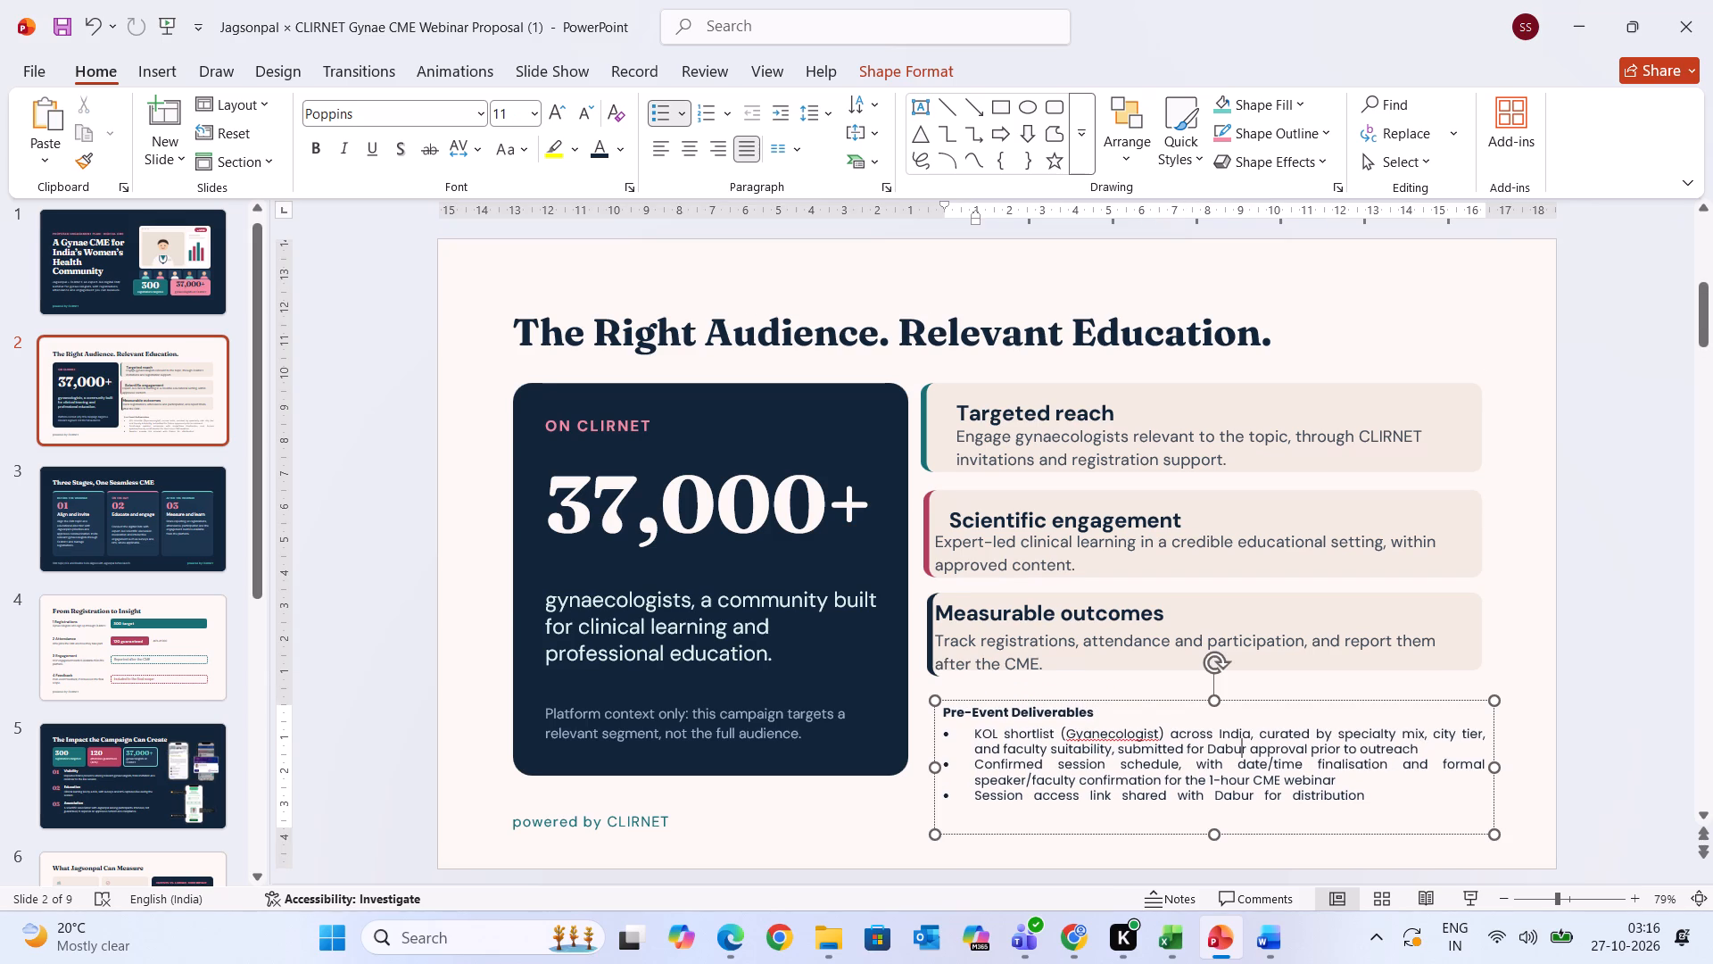
key(BackSpace)
key(BackSpace)
key(BackSpace)
key(BackSpace)
key(BackSpace)
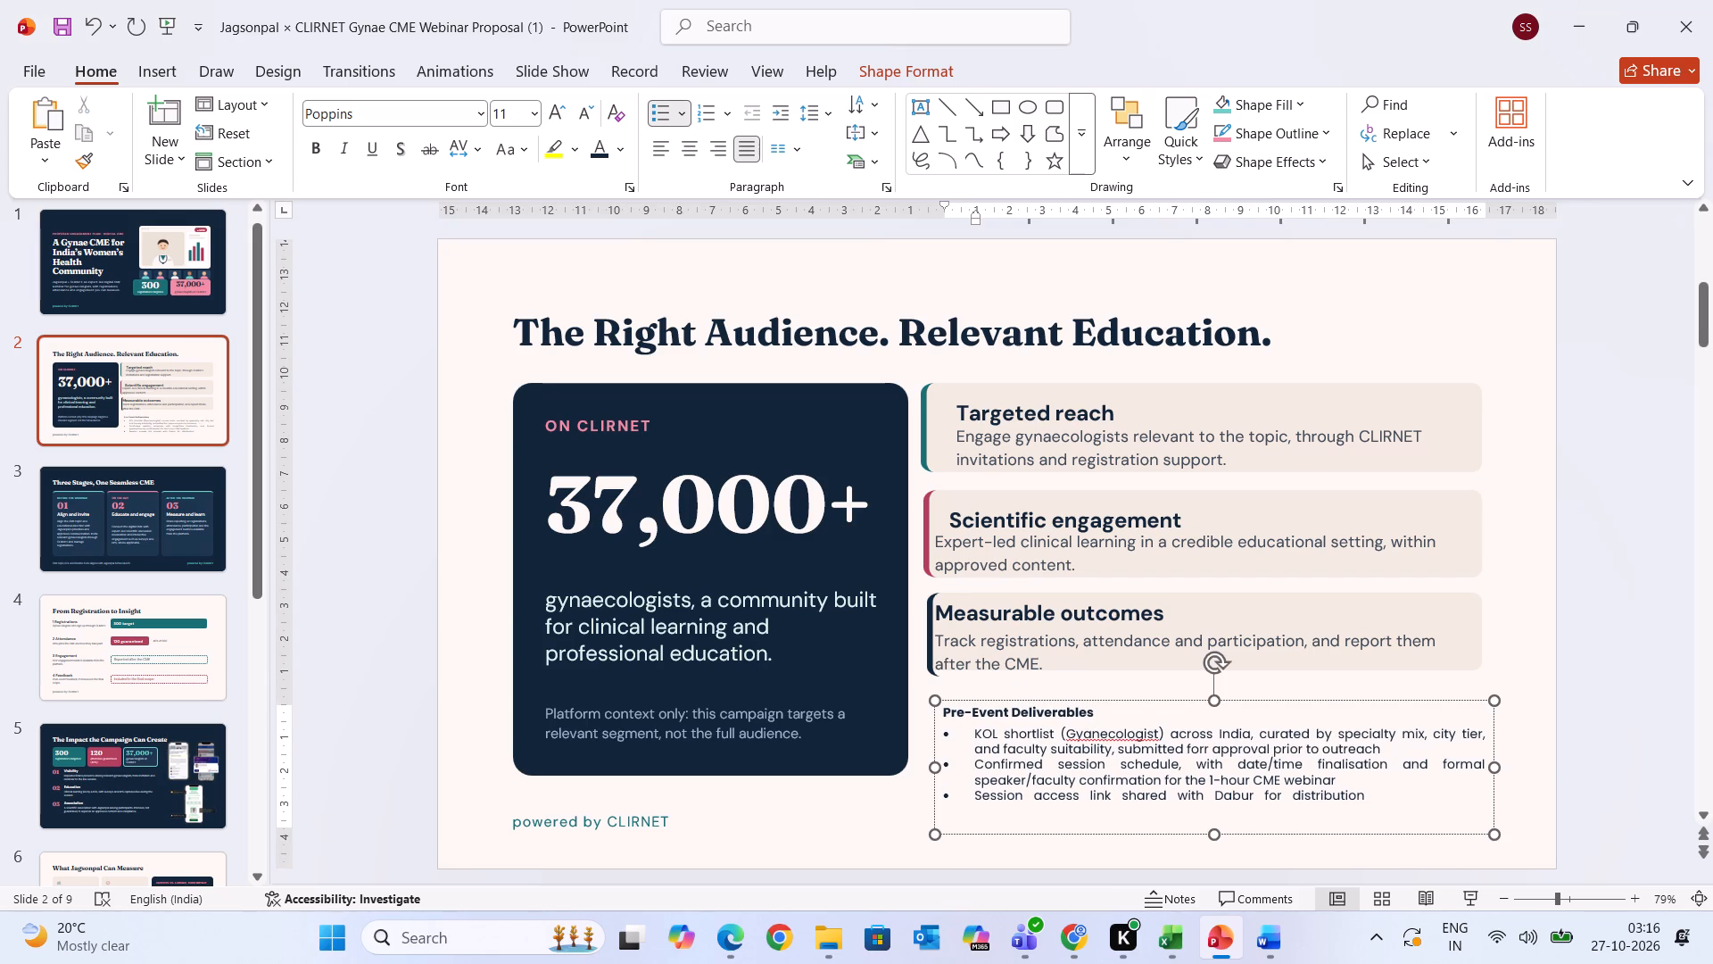
key(space)
text(ja)
text(gs)
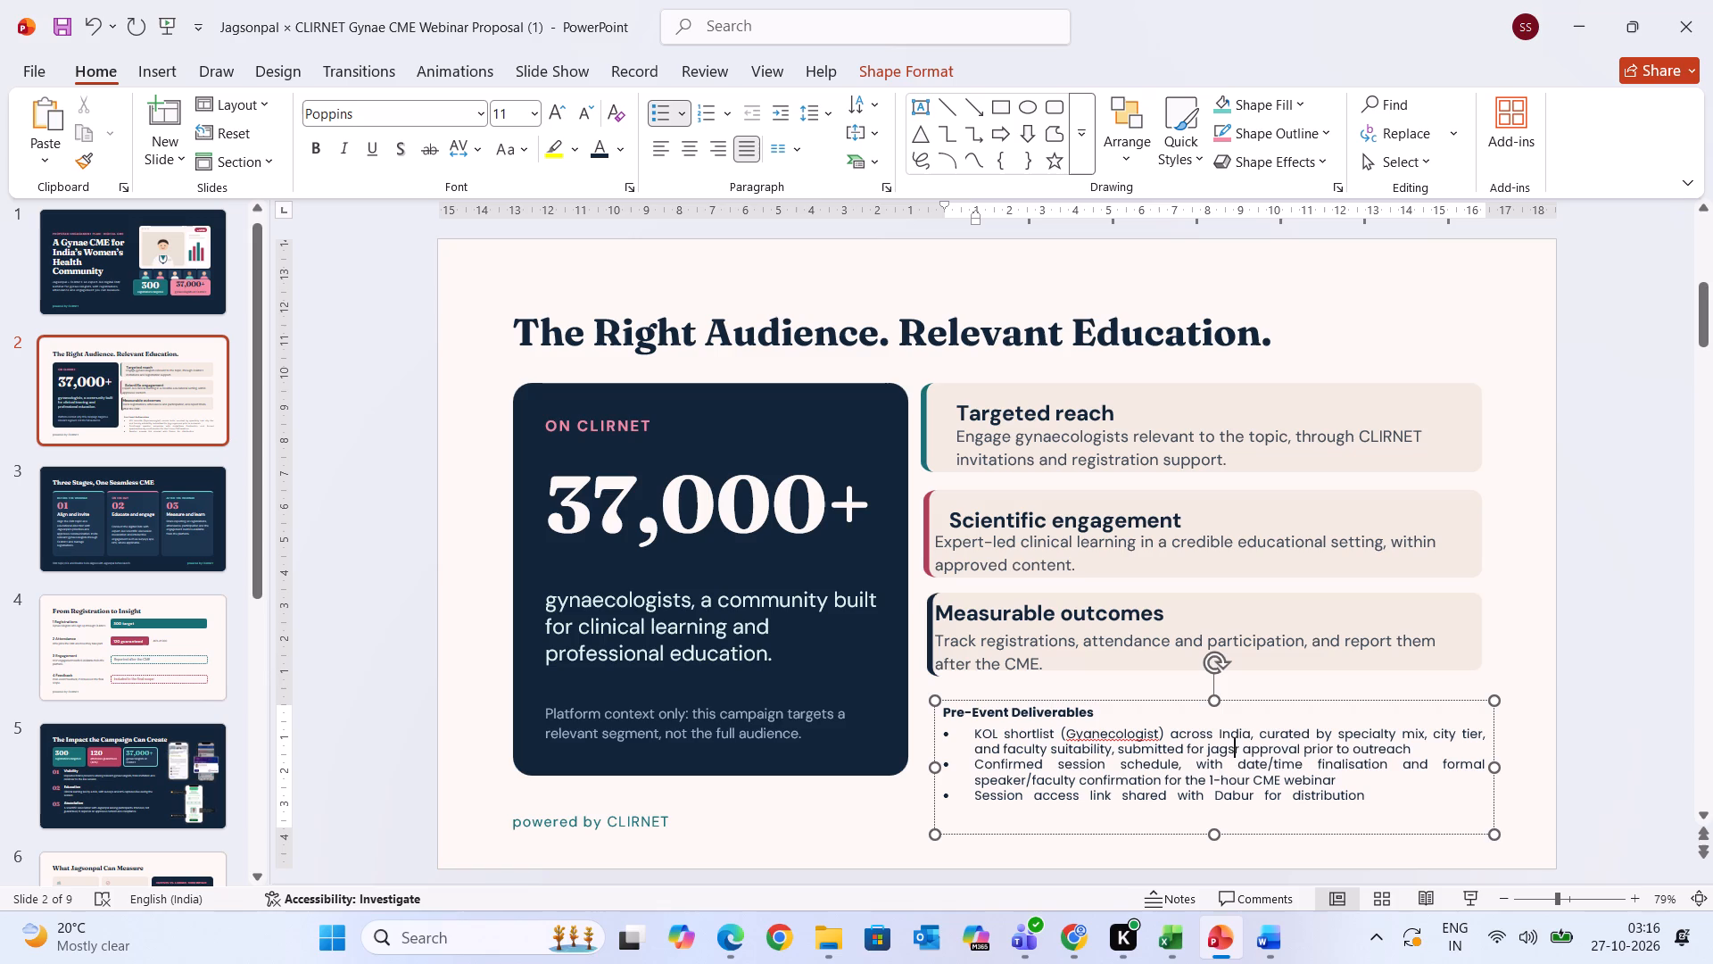
key(BackSpace)
key(BackSpace)
key(BackSpace)
key(BackSpace)
text(Jagsonpal)
key(space)
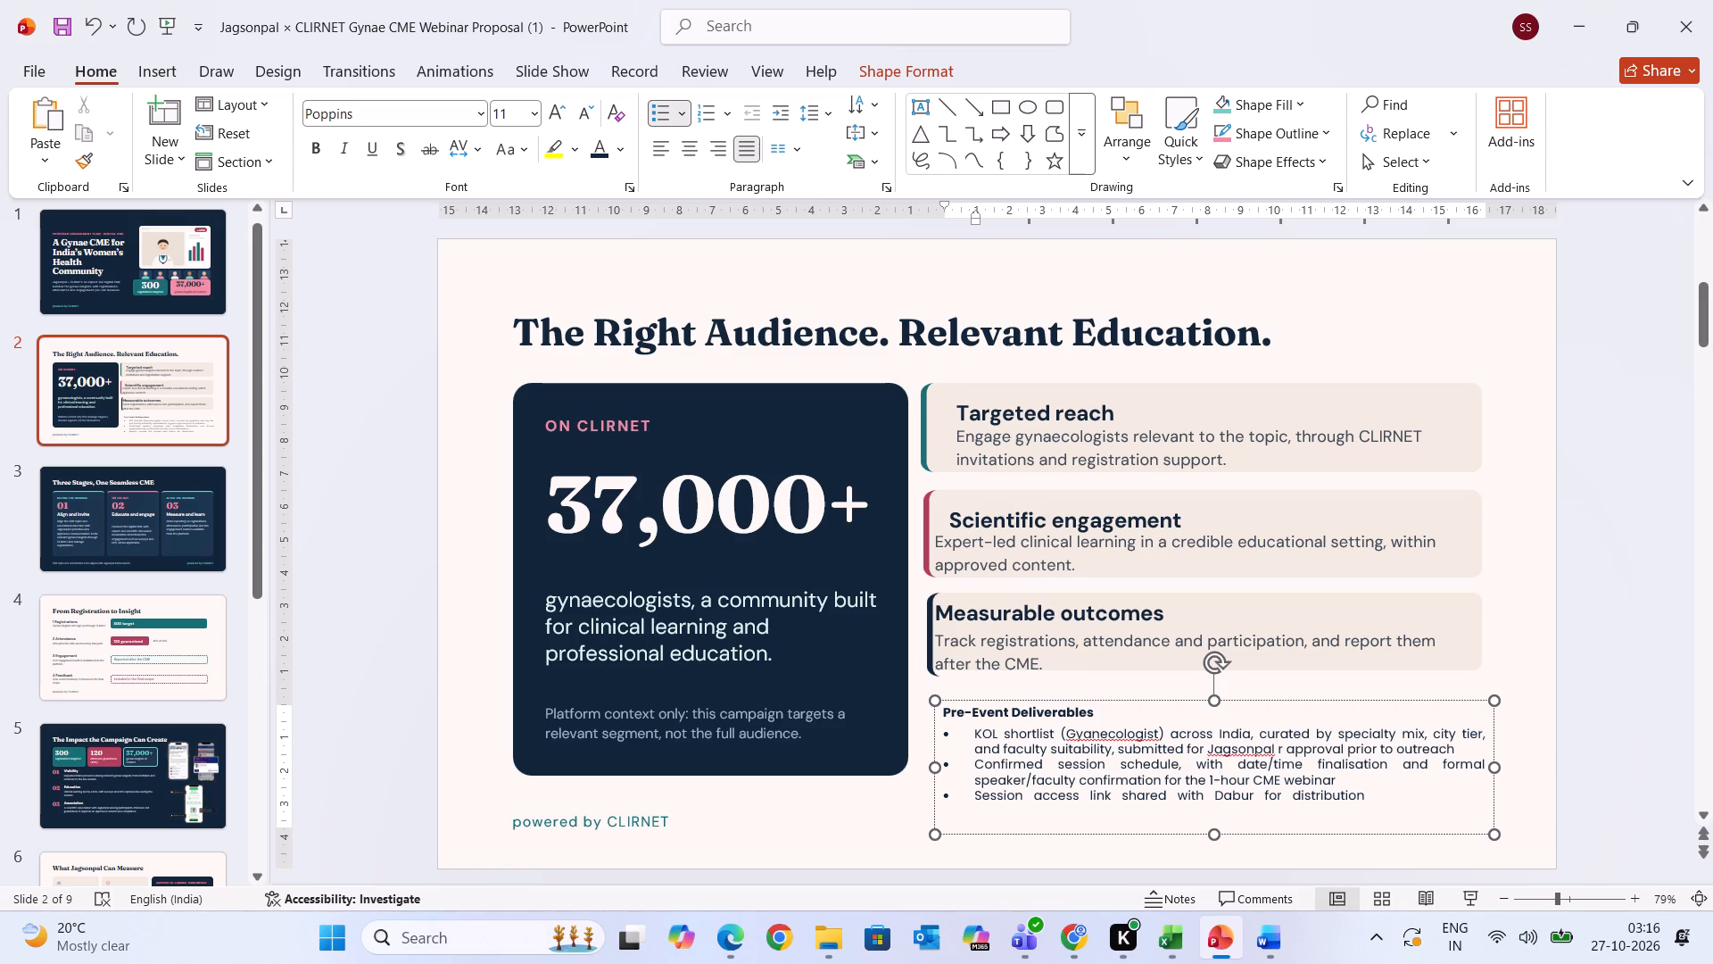
click(1163, 783)
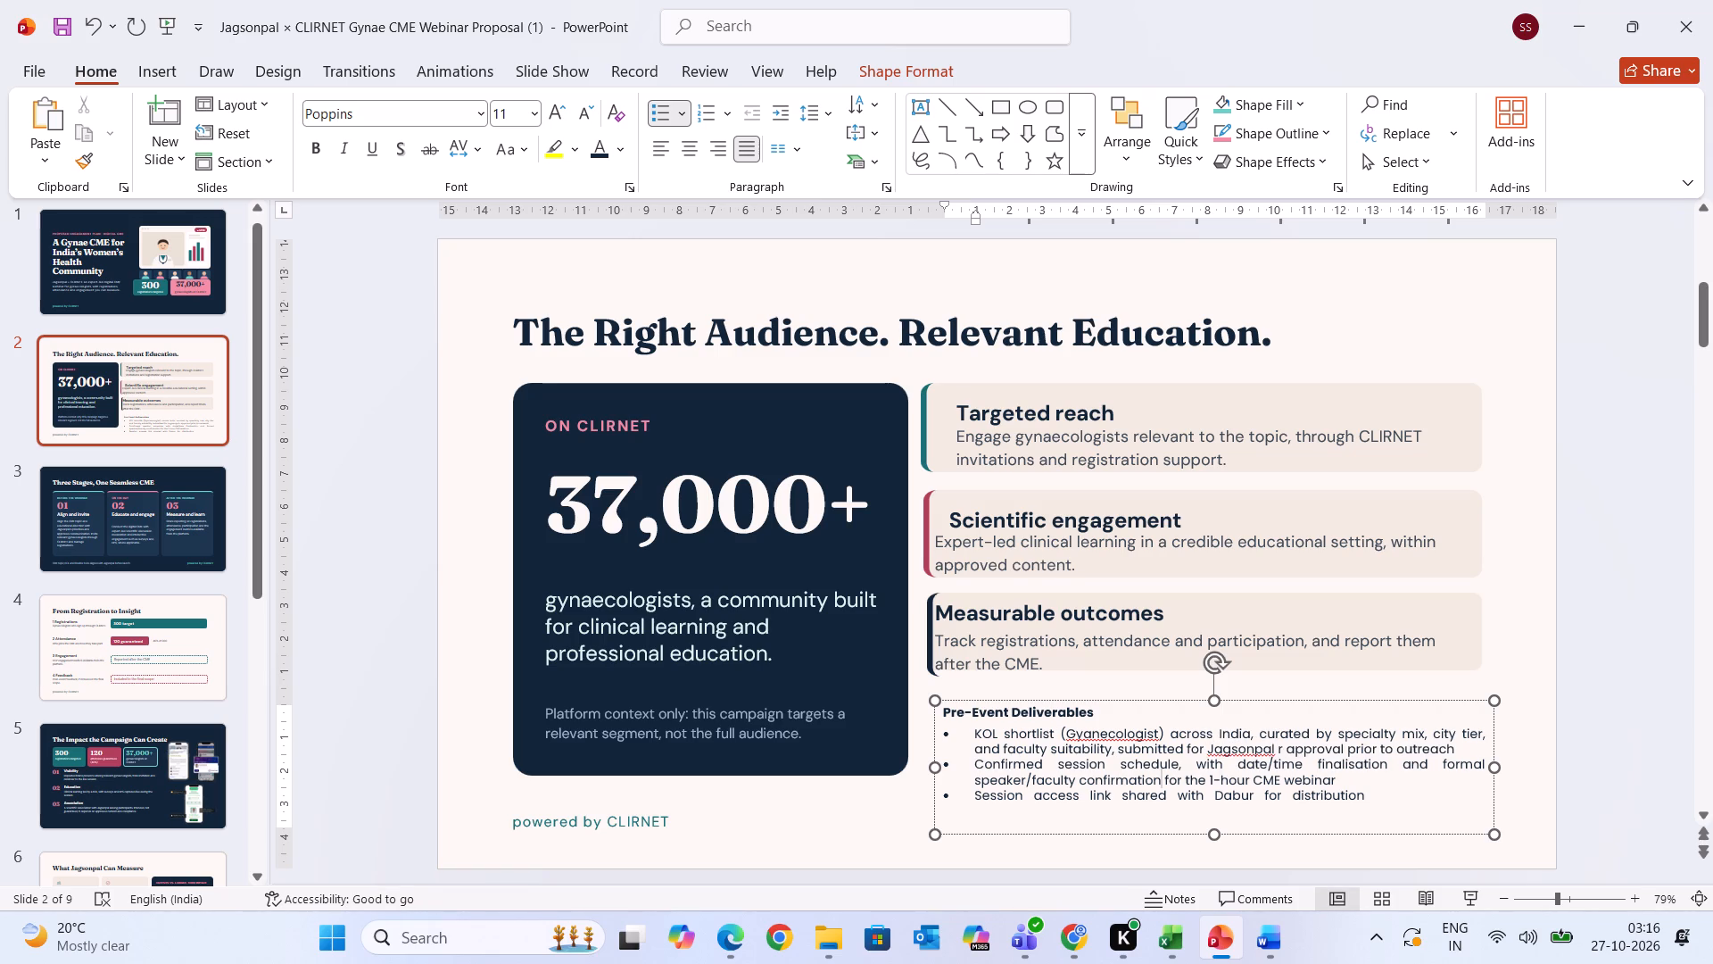
click(1590, 797)
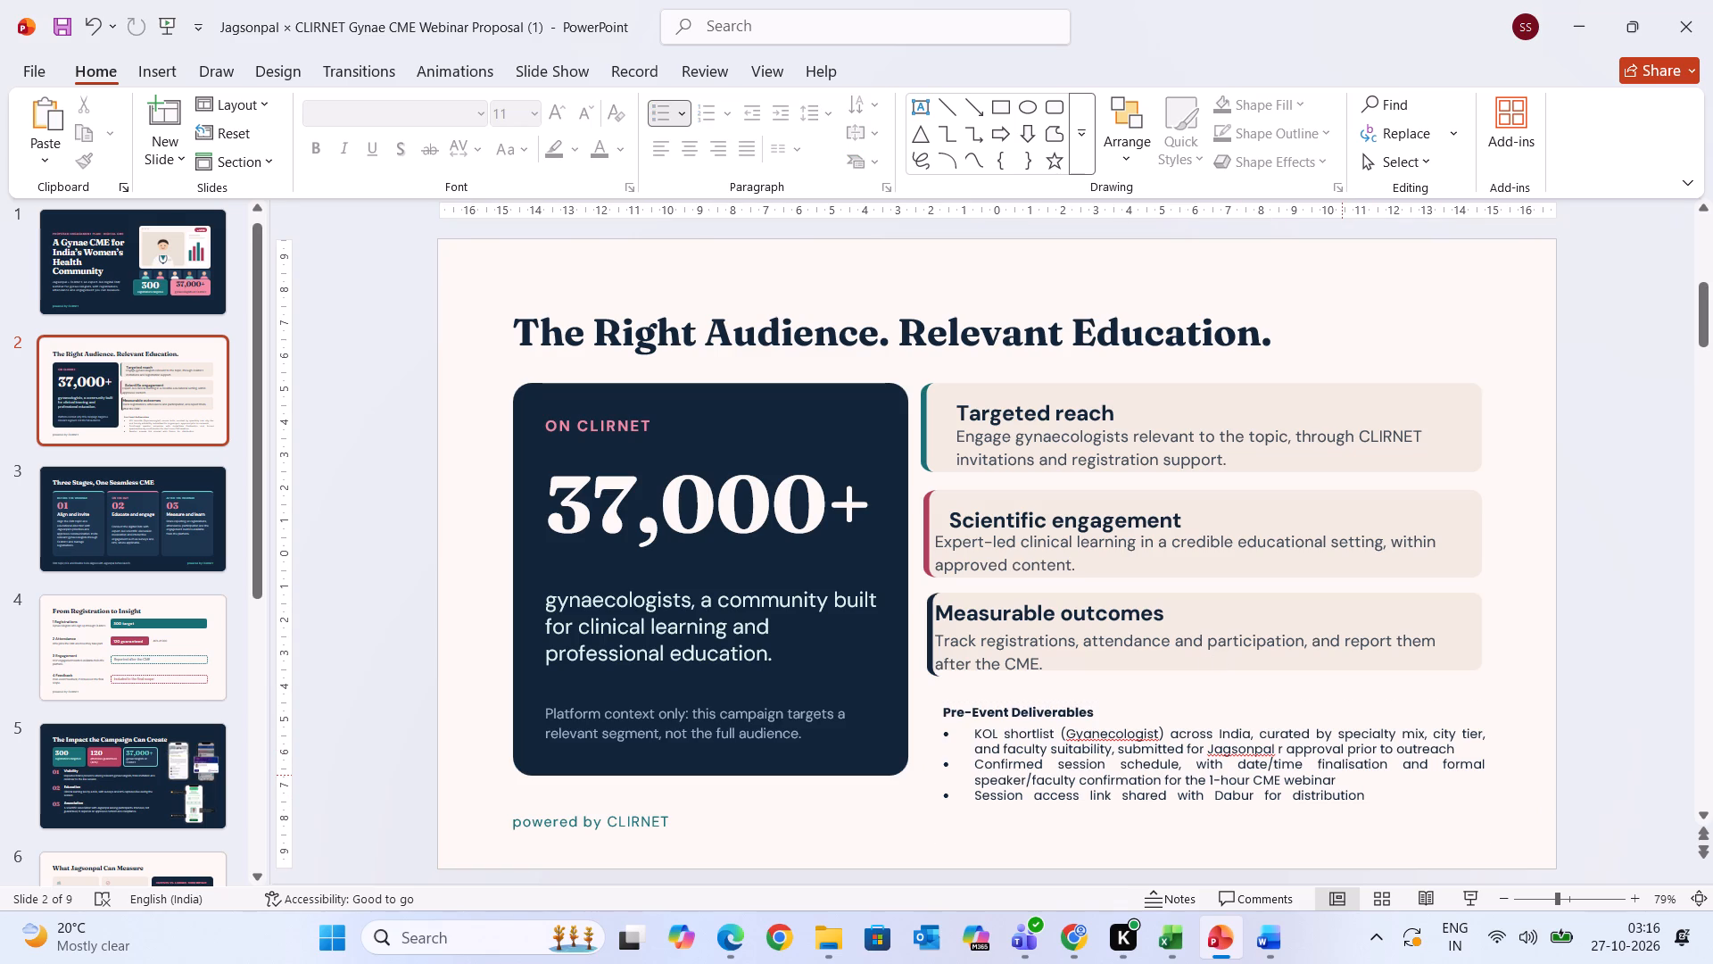
Left-align the three bullets of the Pre-Event Deliverables text on slide 2.
drag(1384, 798, 973, 730)
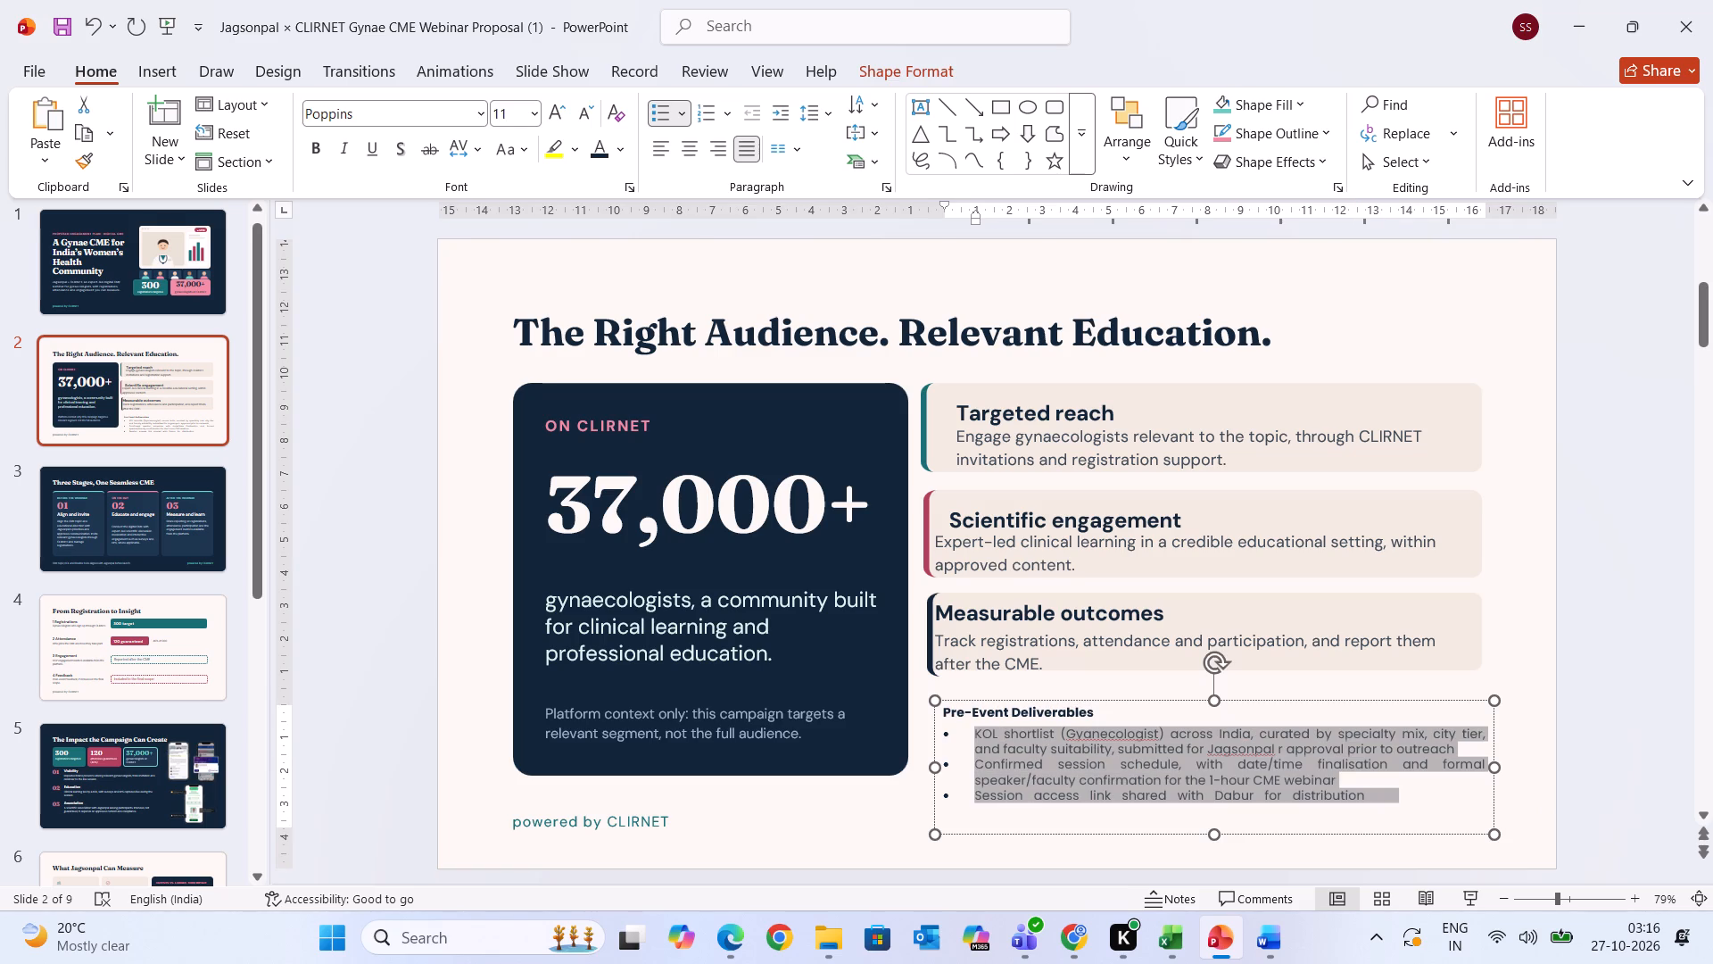
drag(973, 730, 969, 730)
click(657, 144)
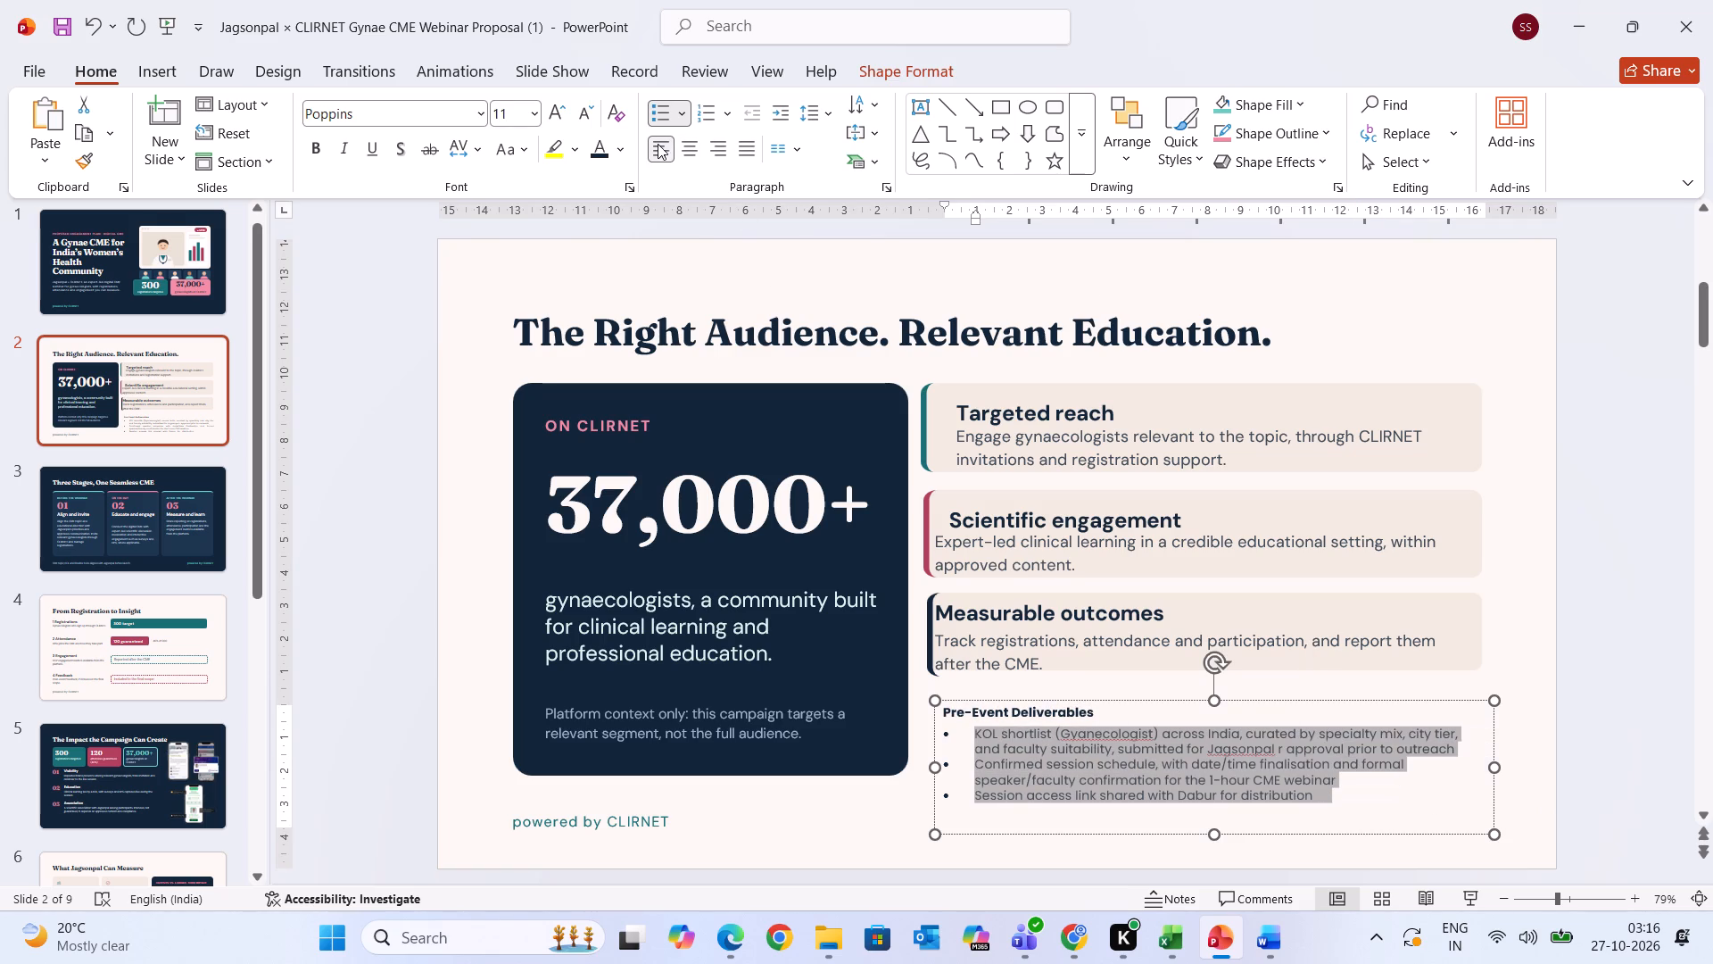
click(1588, 642)
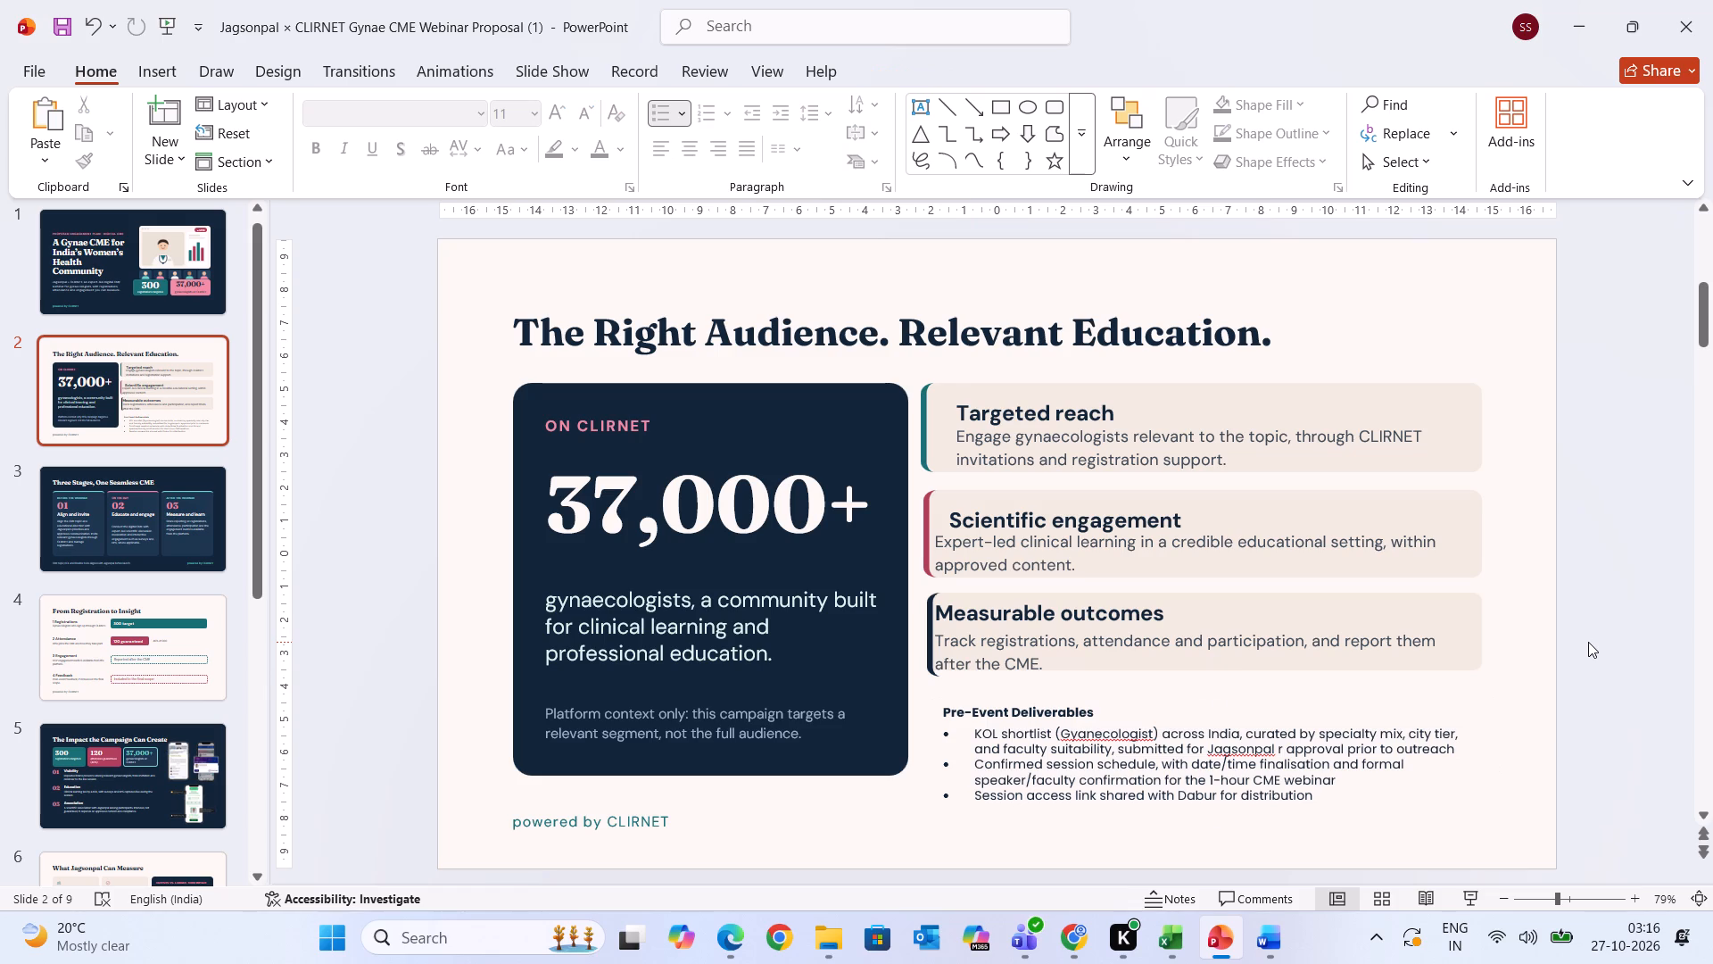
Delete the "powered by CLIRNET" footer text from slide 2 and from slide 1.
click(679, 815)
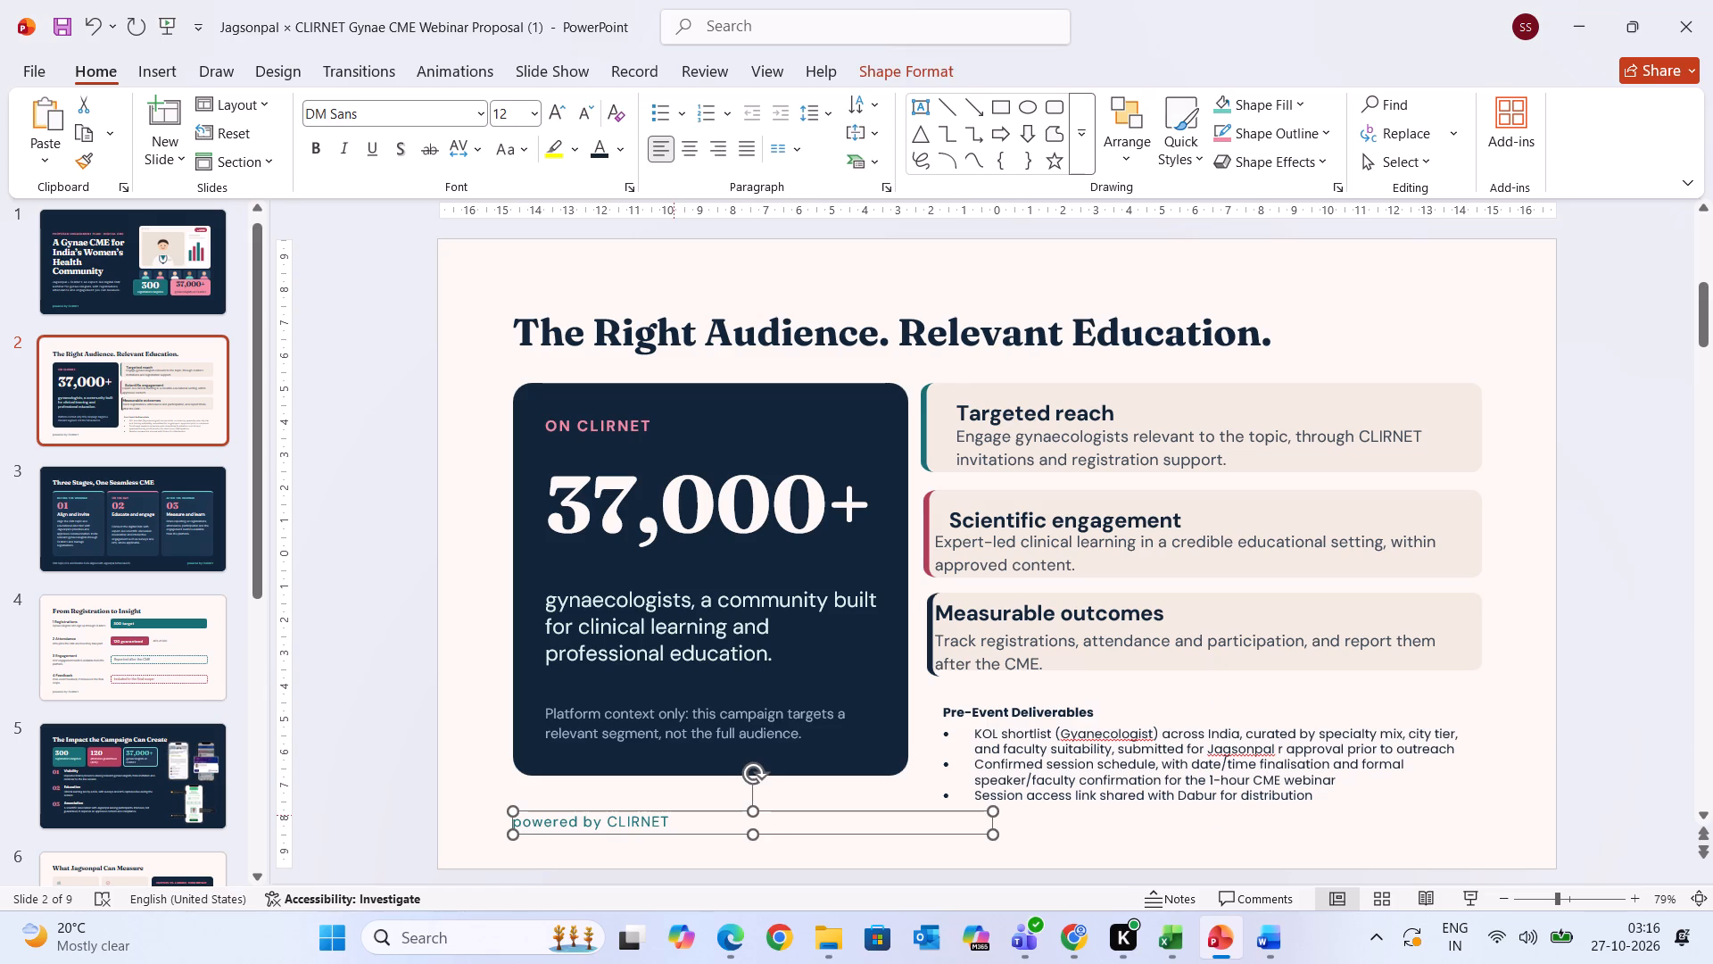
key(Delete)
click(130, 309)
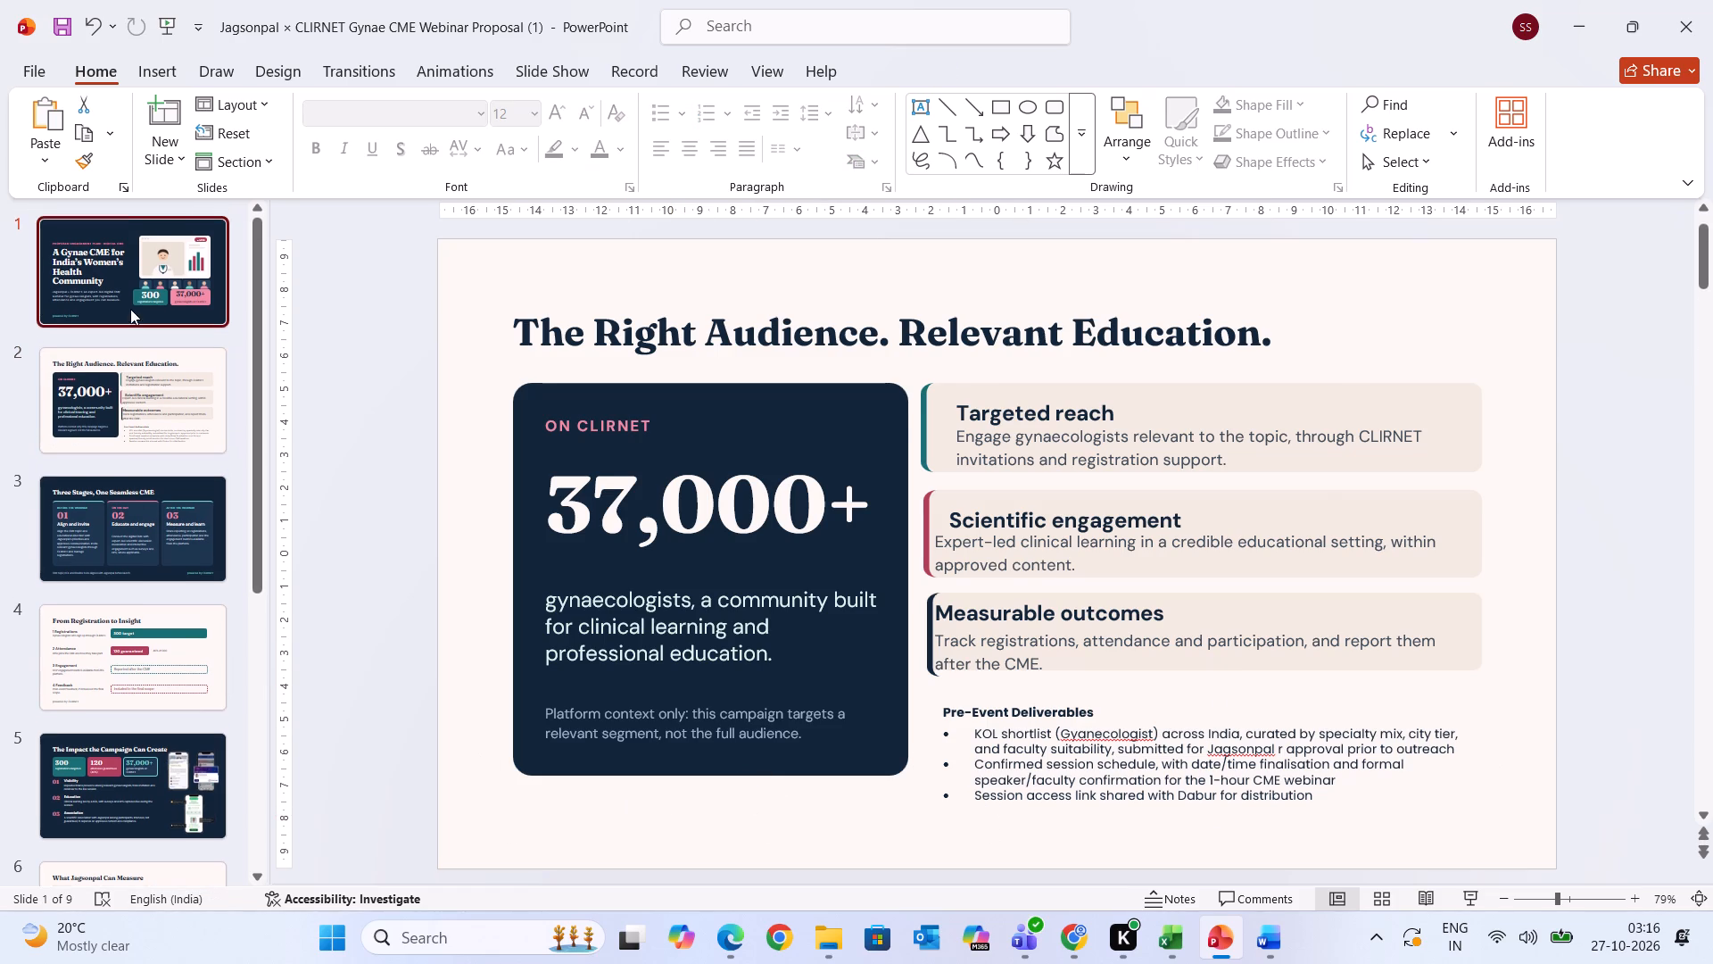
click(647, 810)
key(Delete)
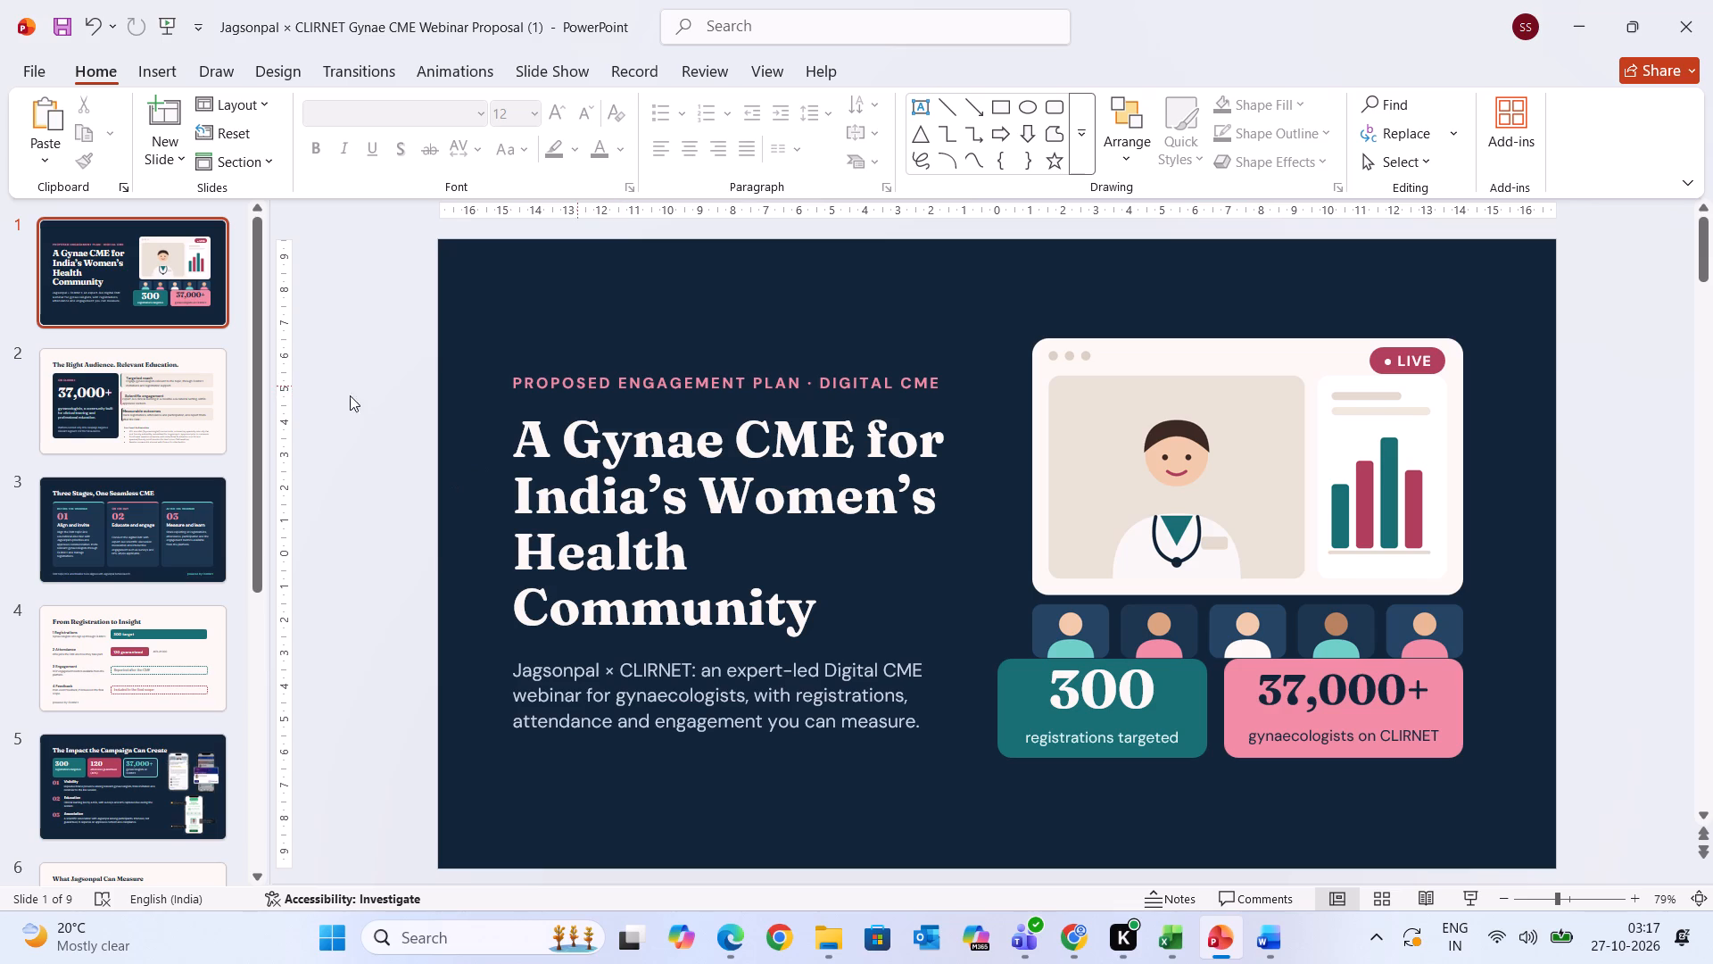
Change the font of the "PROPOSED ENGAGEMENT PLAN · DIGITAL CME" line on slide 1 to Poppins.
click(102, 284)
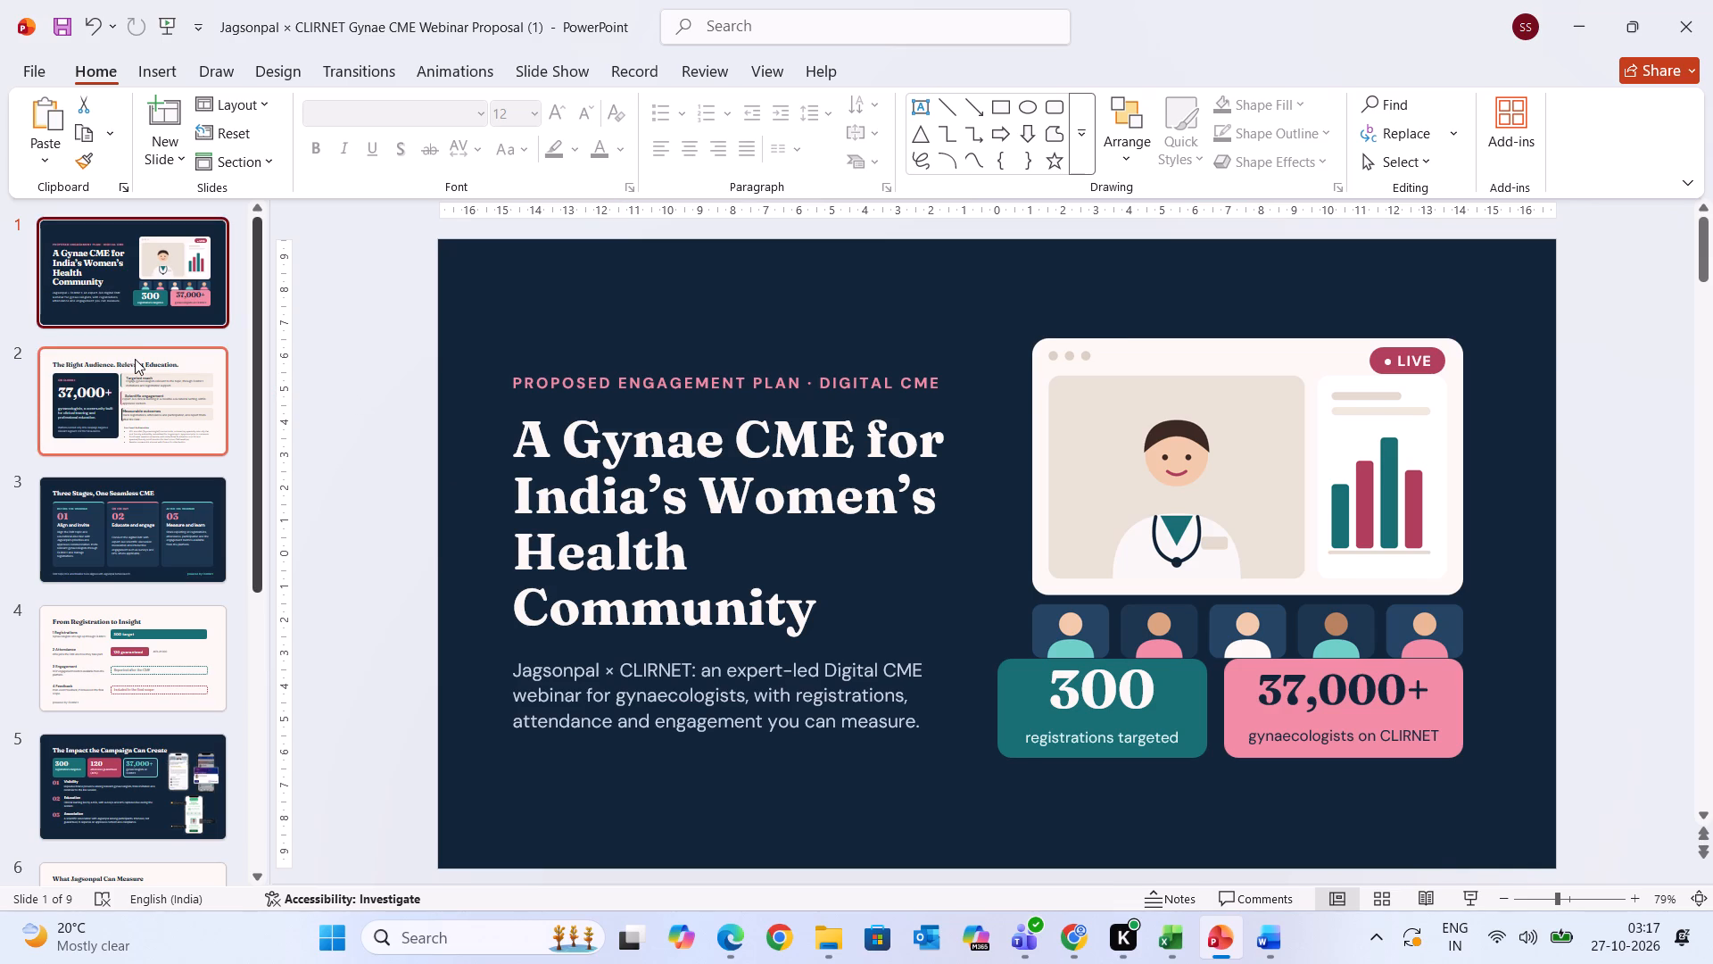
click(135, 359)
click(147, 253)
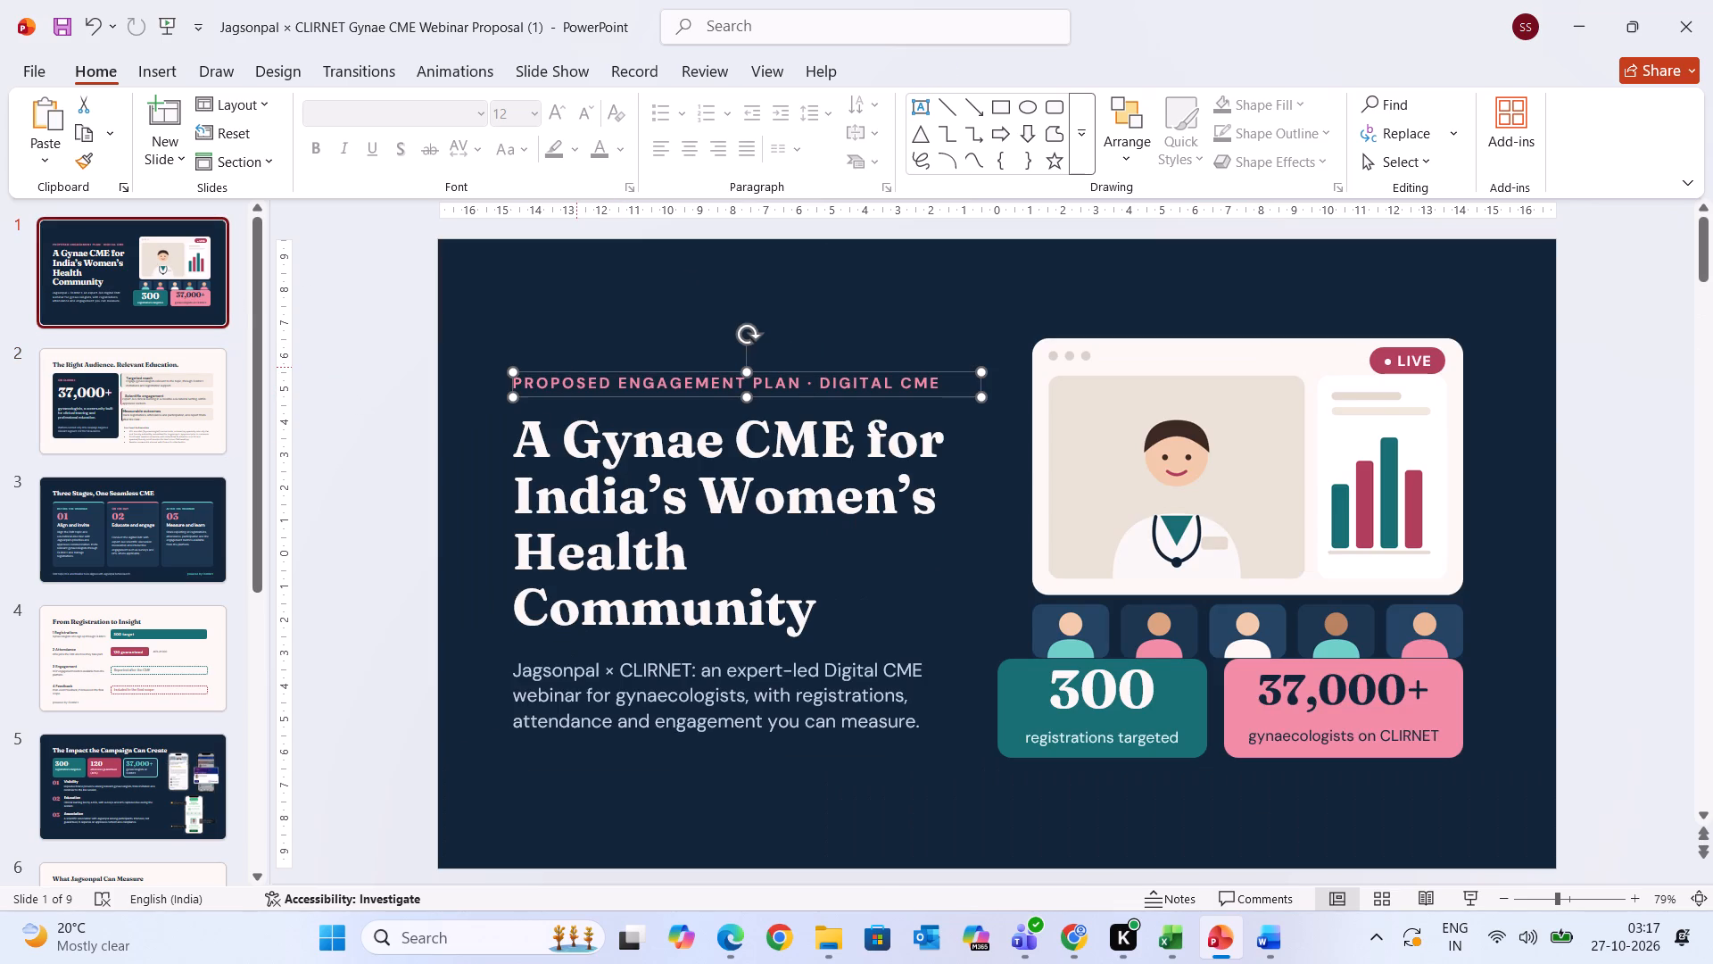
click(576, 367)
click(479, 117)
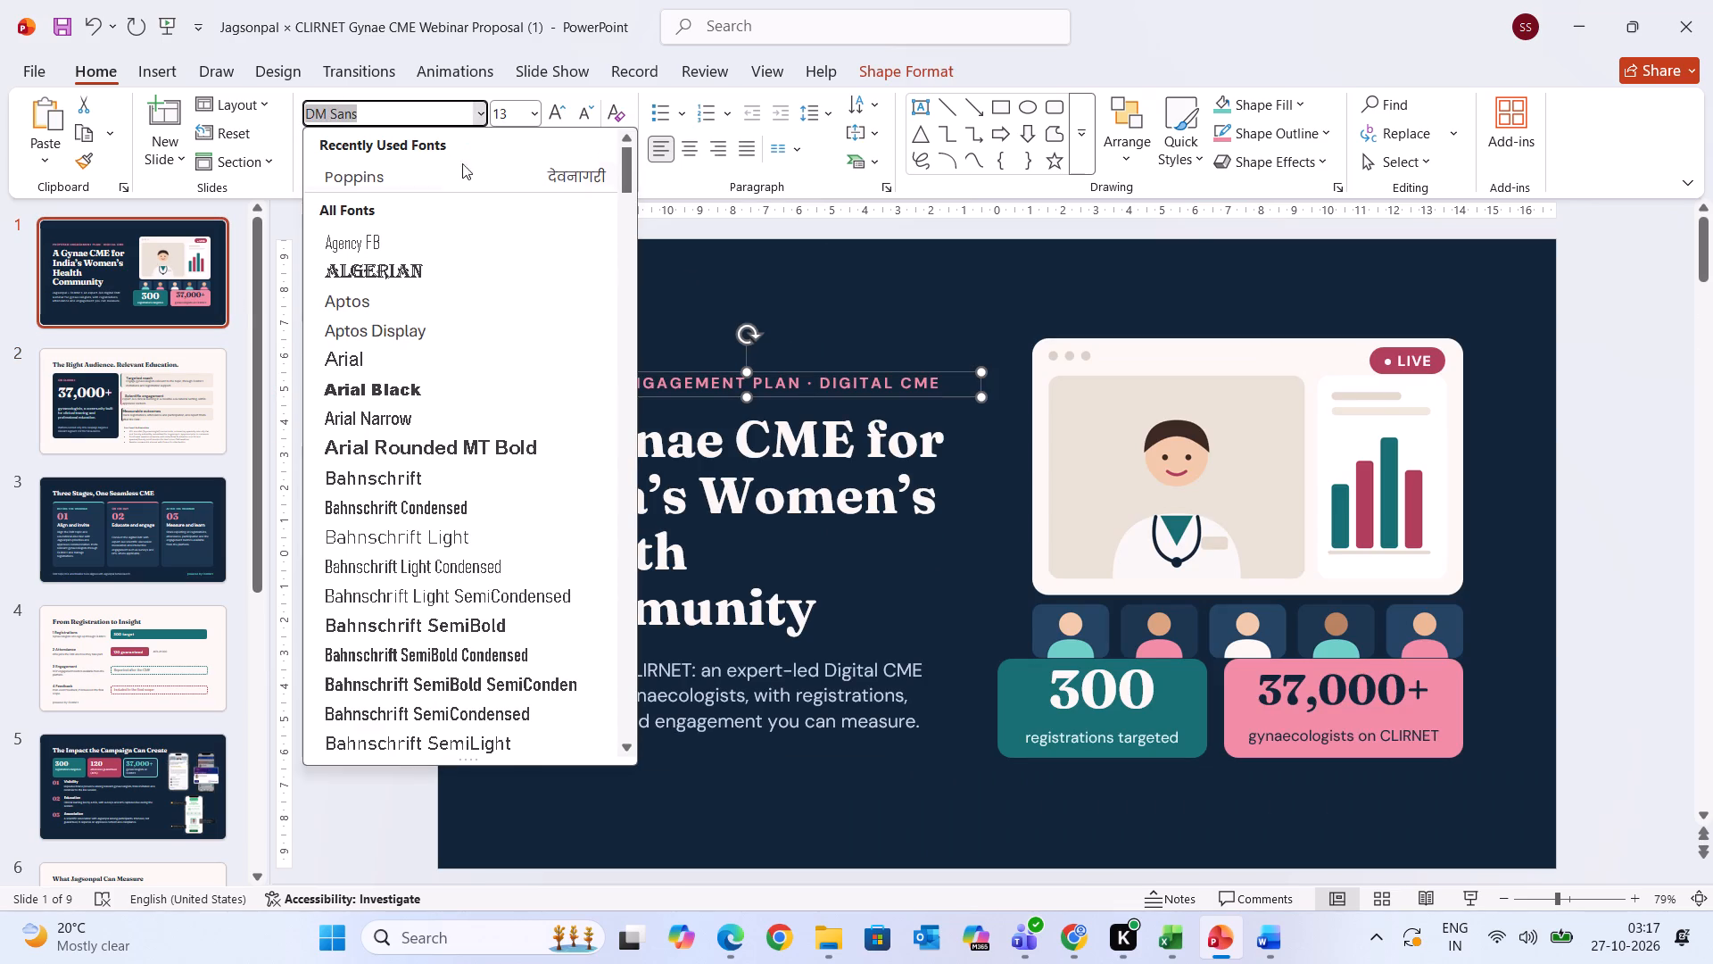
click(385, 186)
Change slide 1's headline "A Gynae CME for India's Women's Health Community" to Poppins at size 44.
click(734, 468)
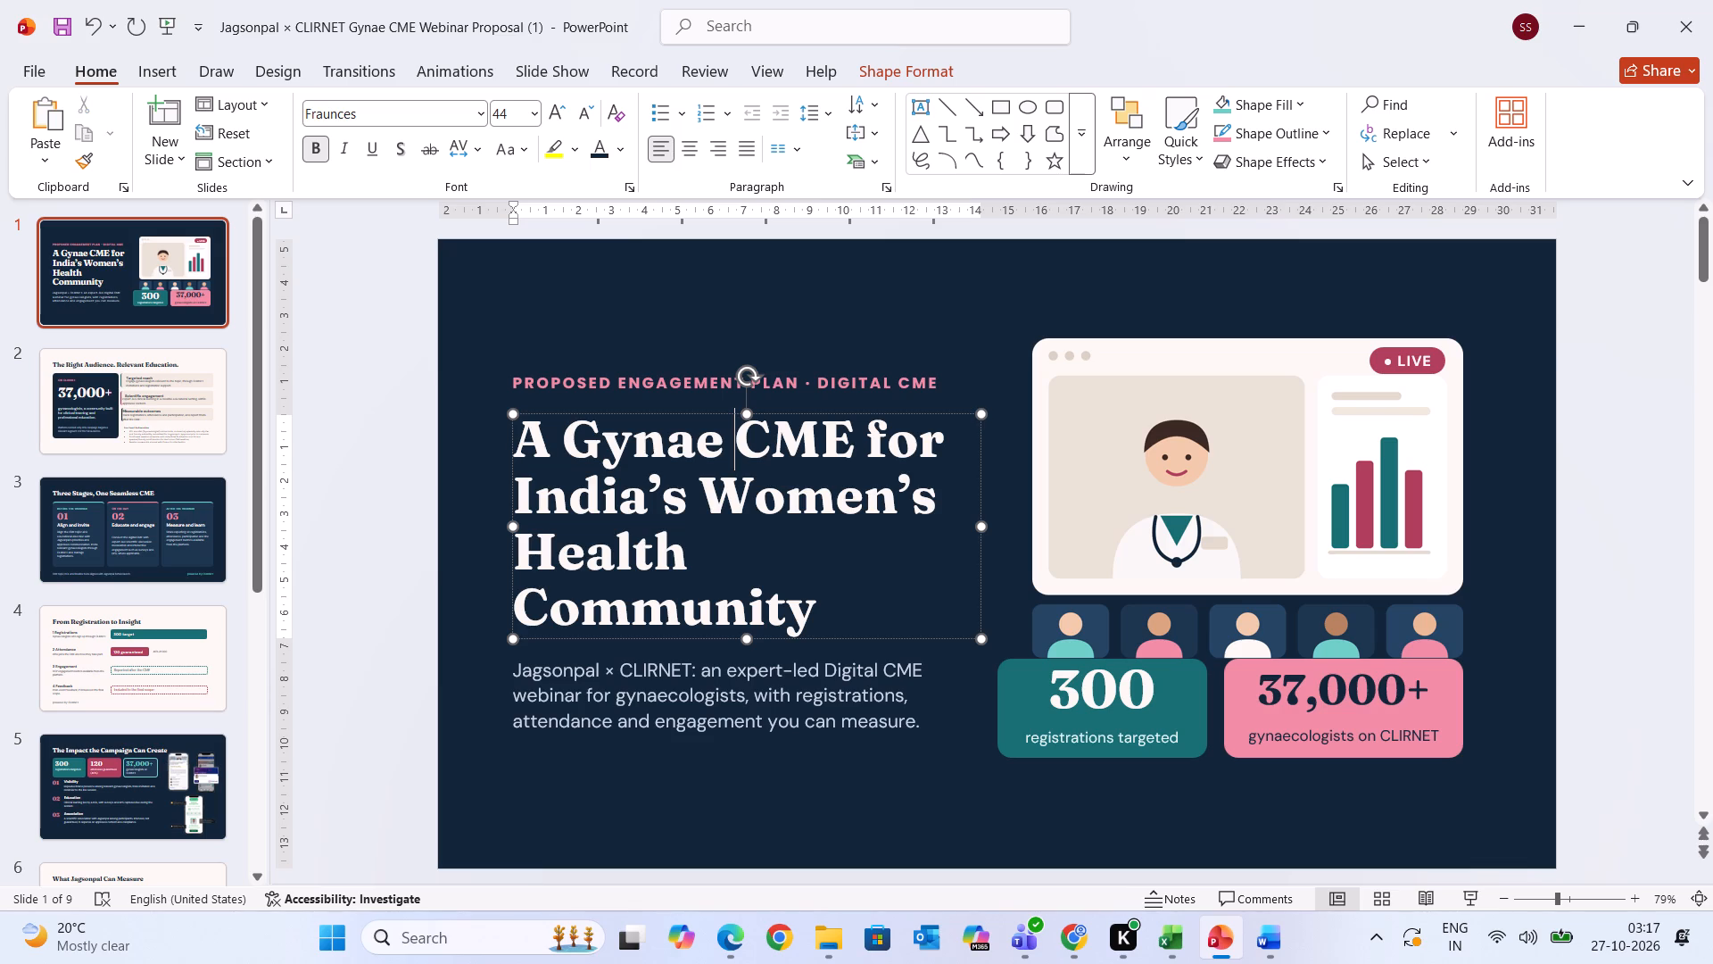
drag(848, 611, 523, 440)
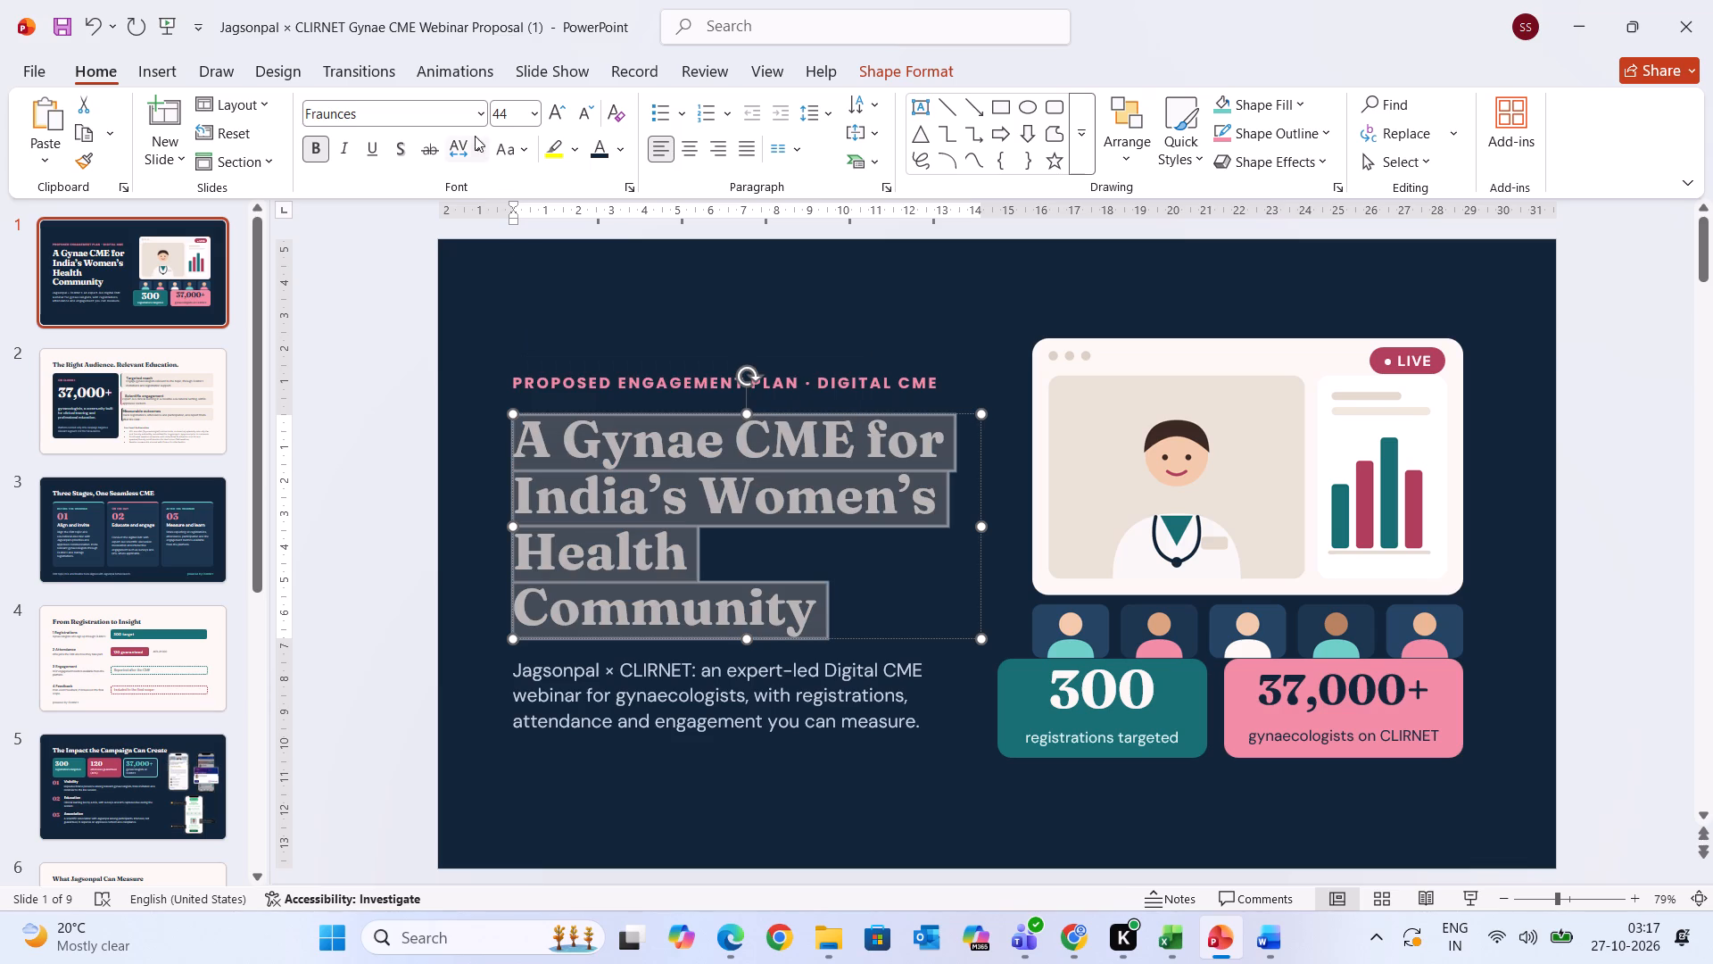
click(475, 116)
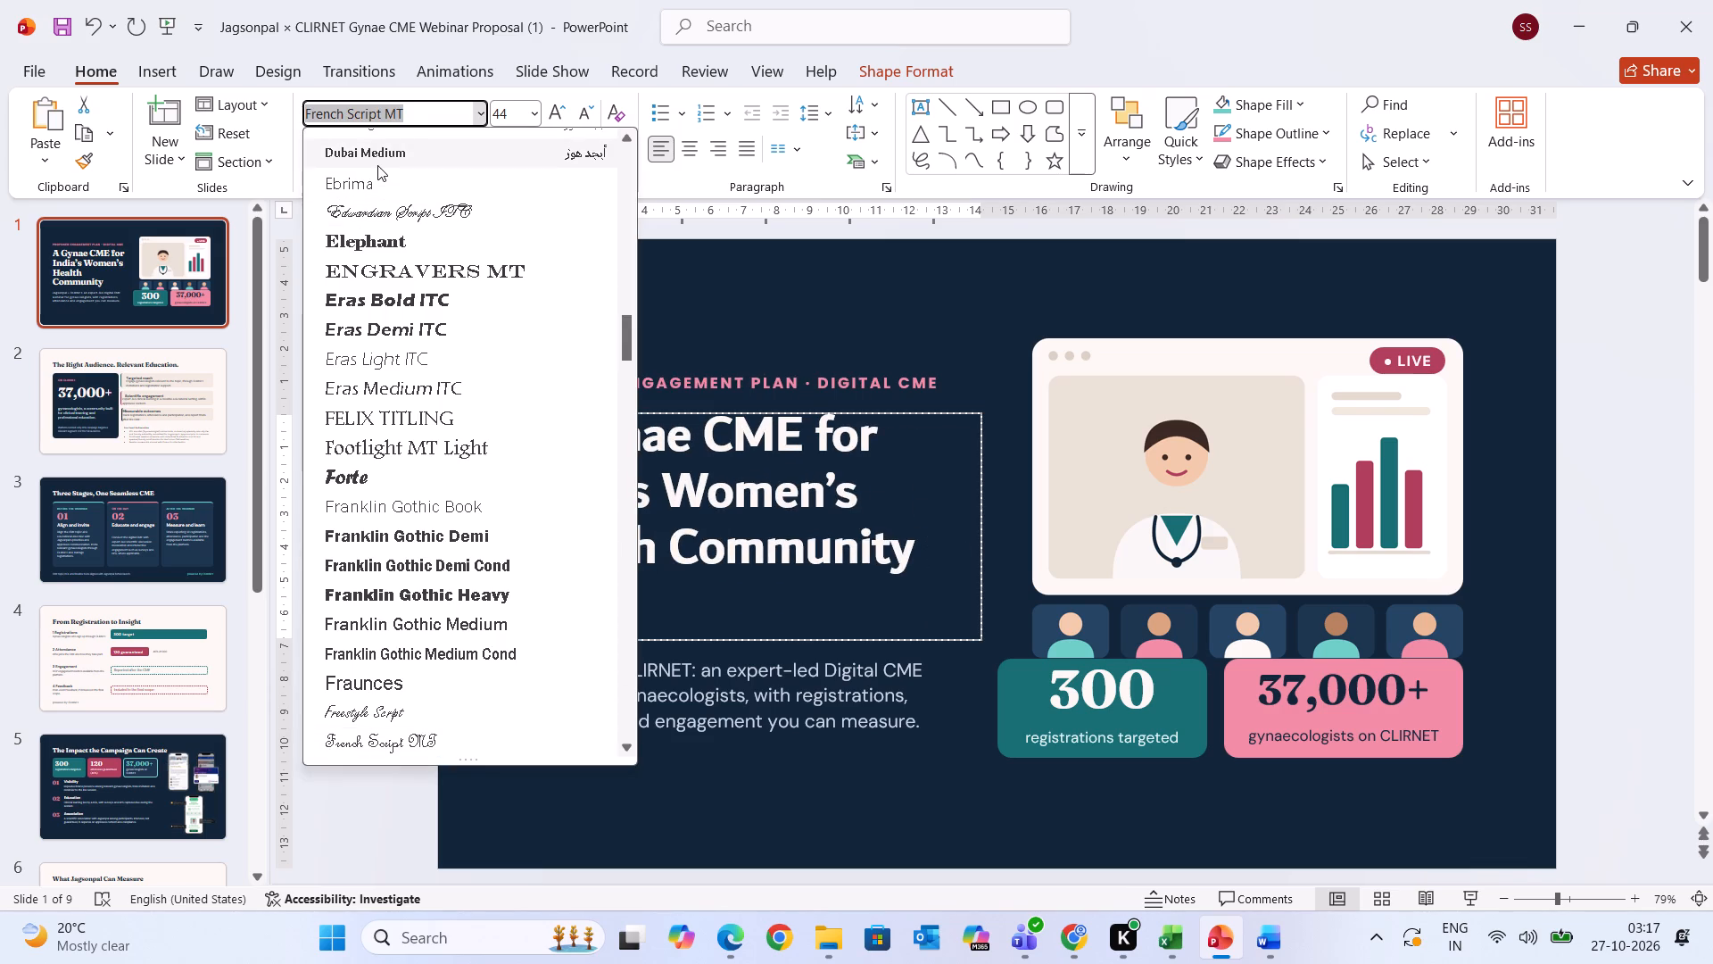
text(pop)
key(Return)
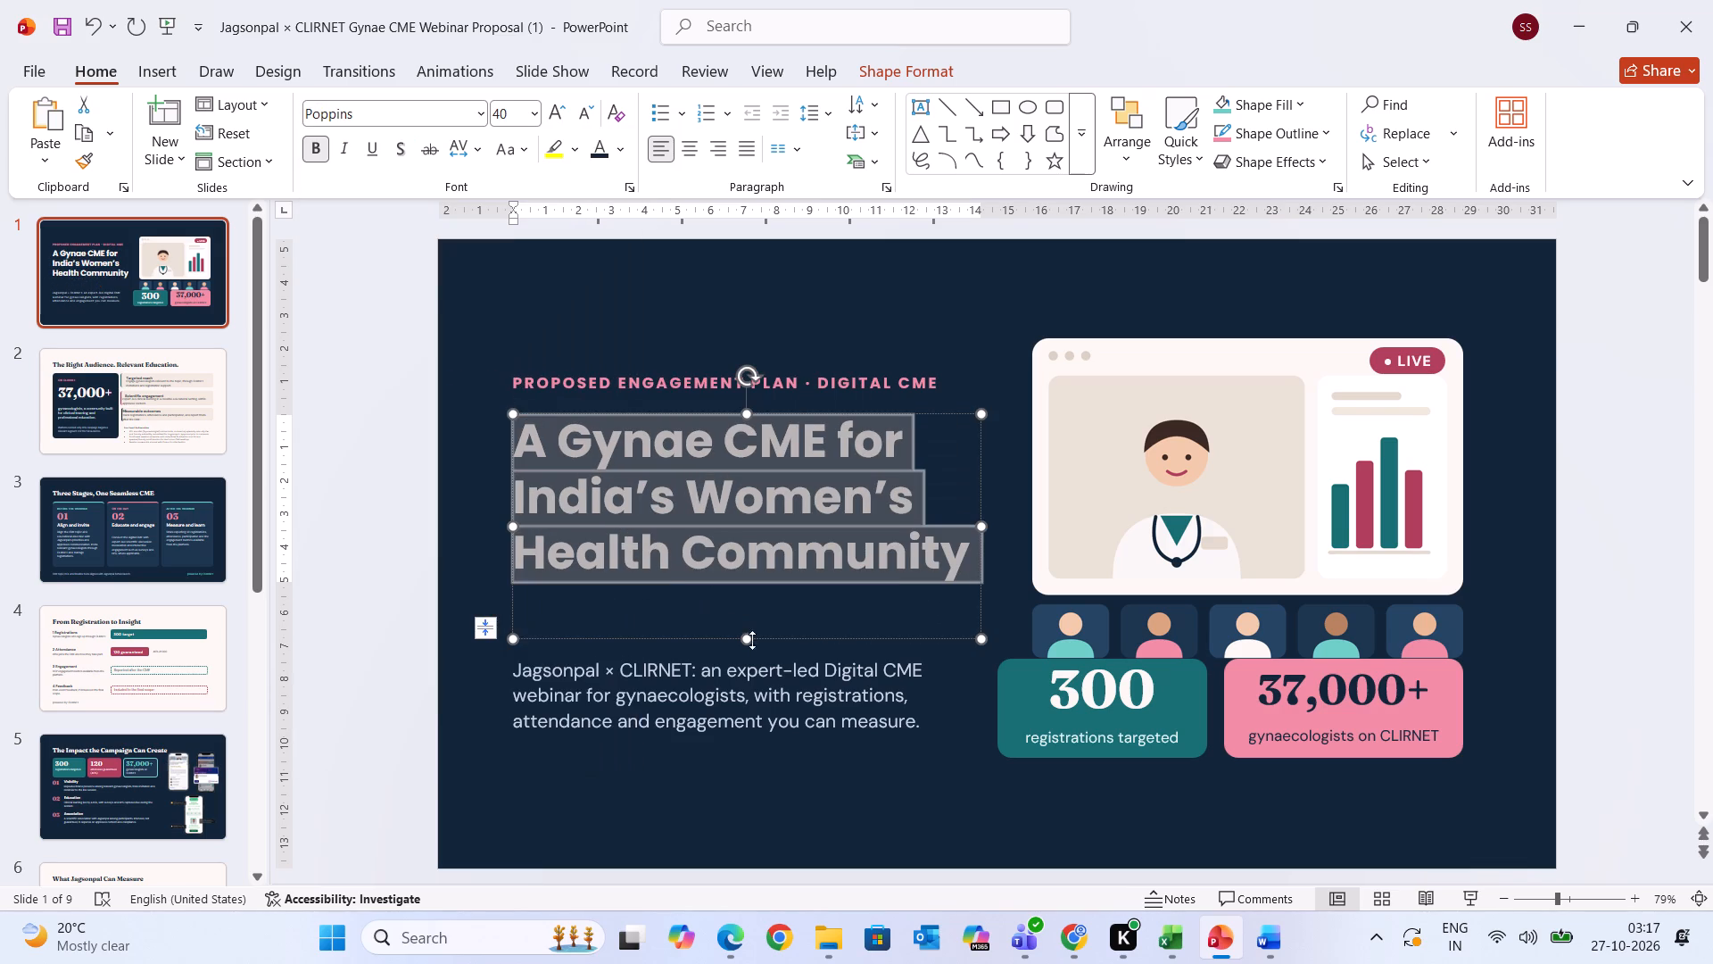
click(753, 700)
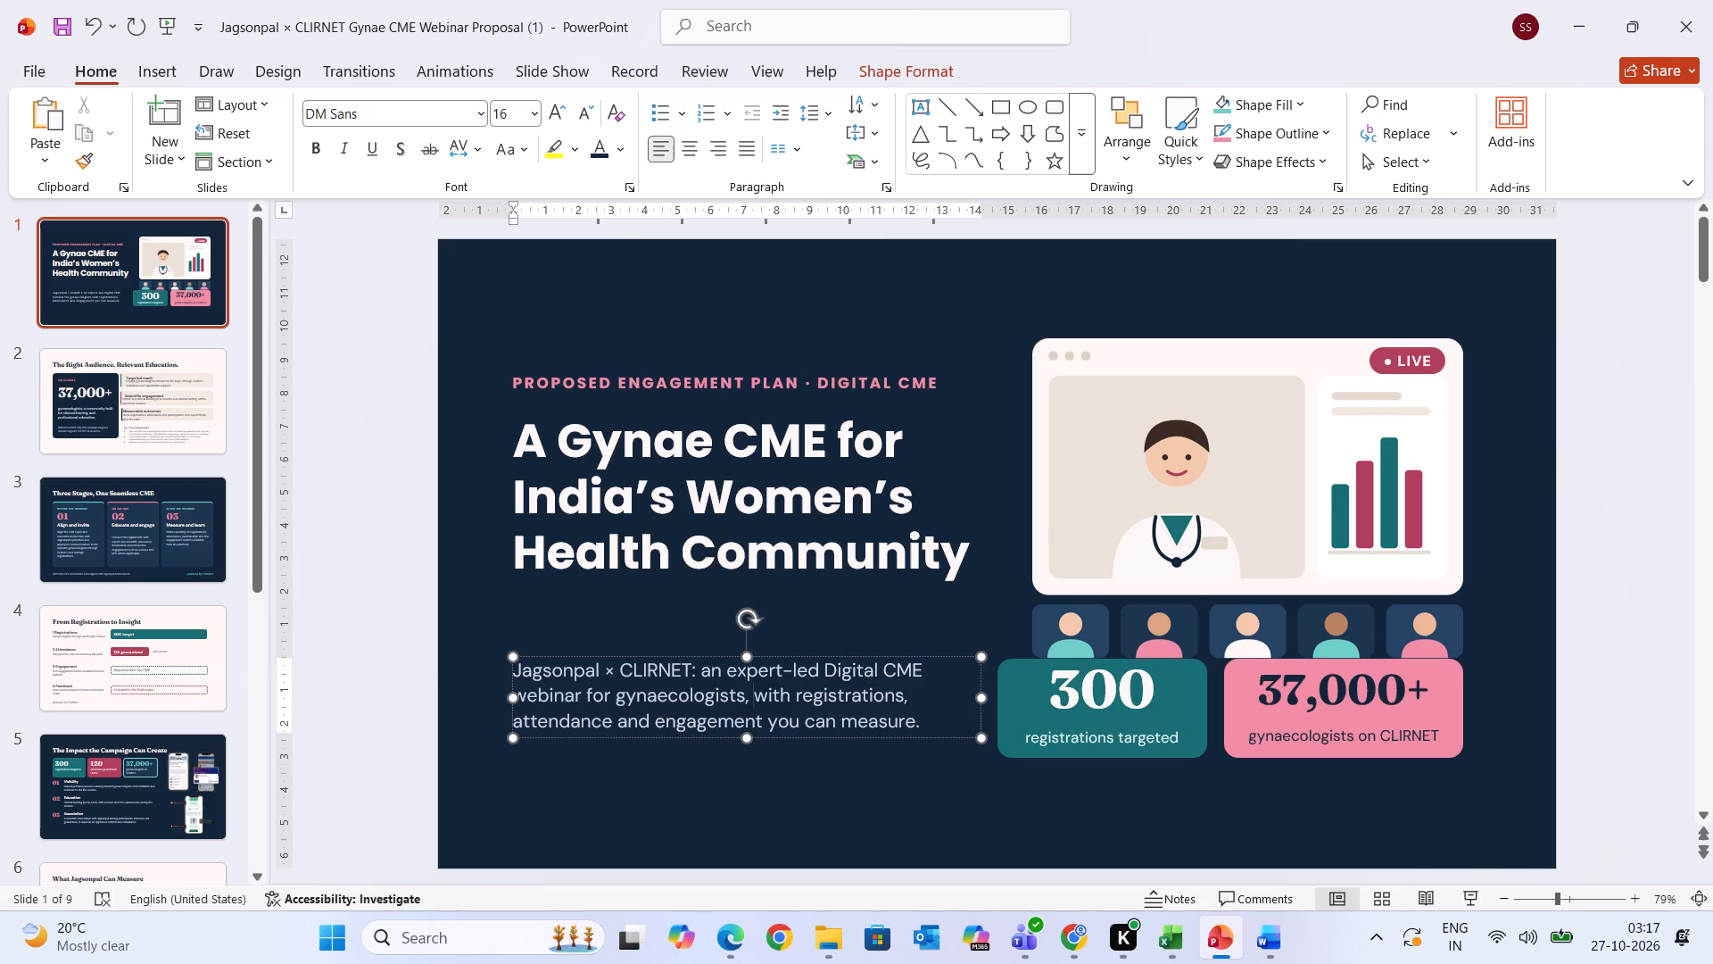
click(810, 551)
drag(969, 557, 475, 398)
click(551, 116)
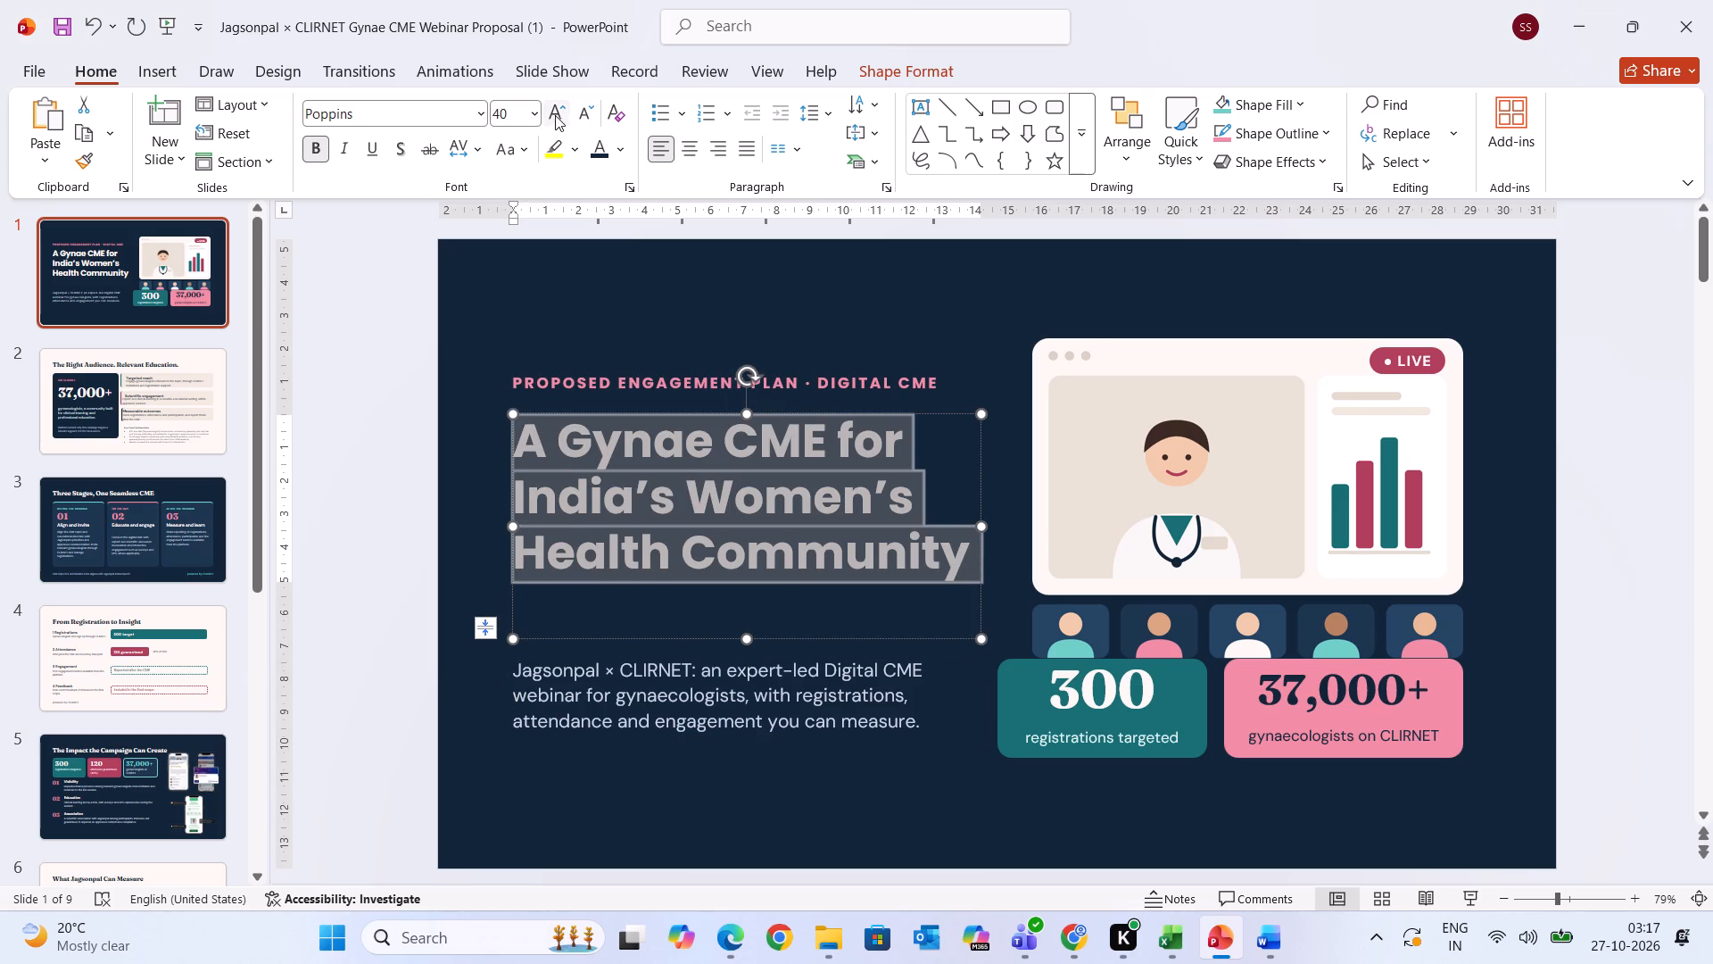
click(558, 113)
click(558, 113)
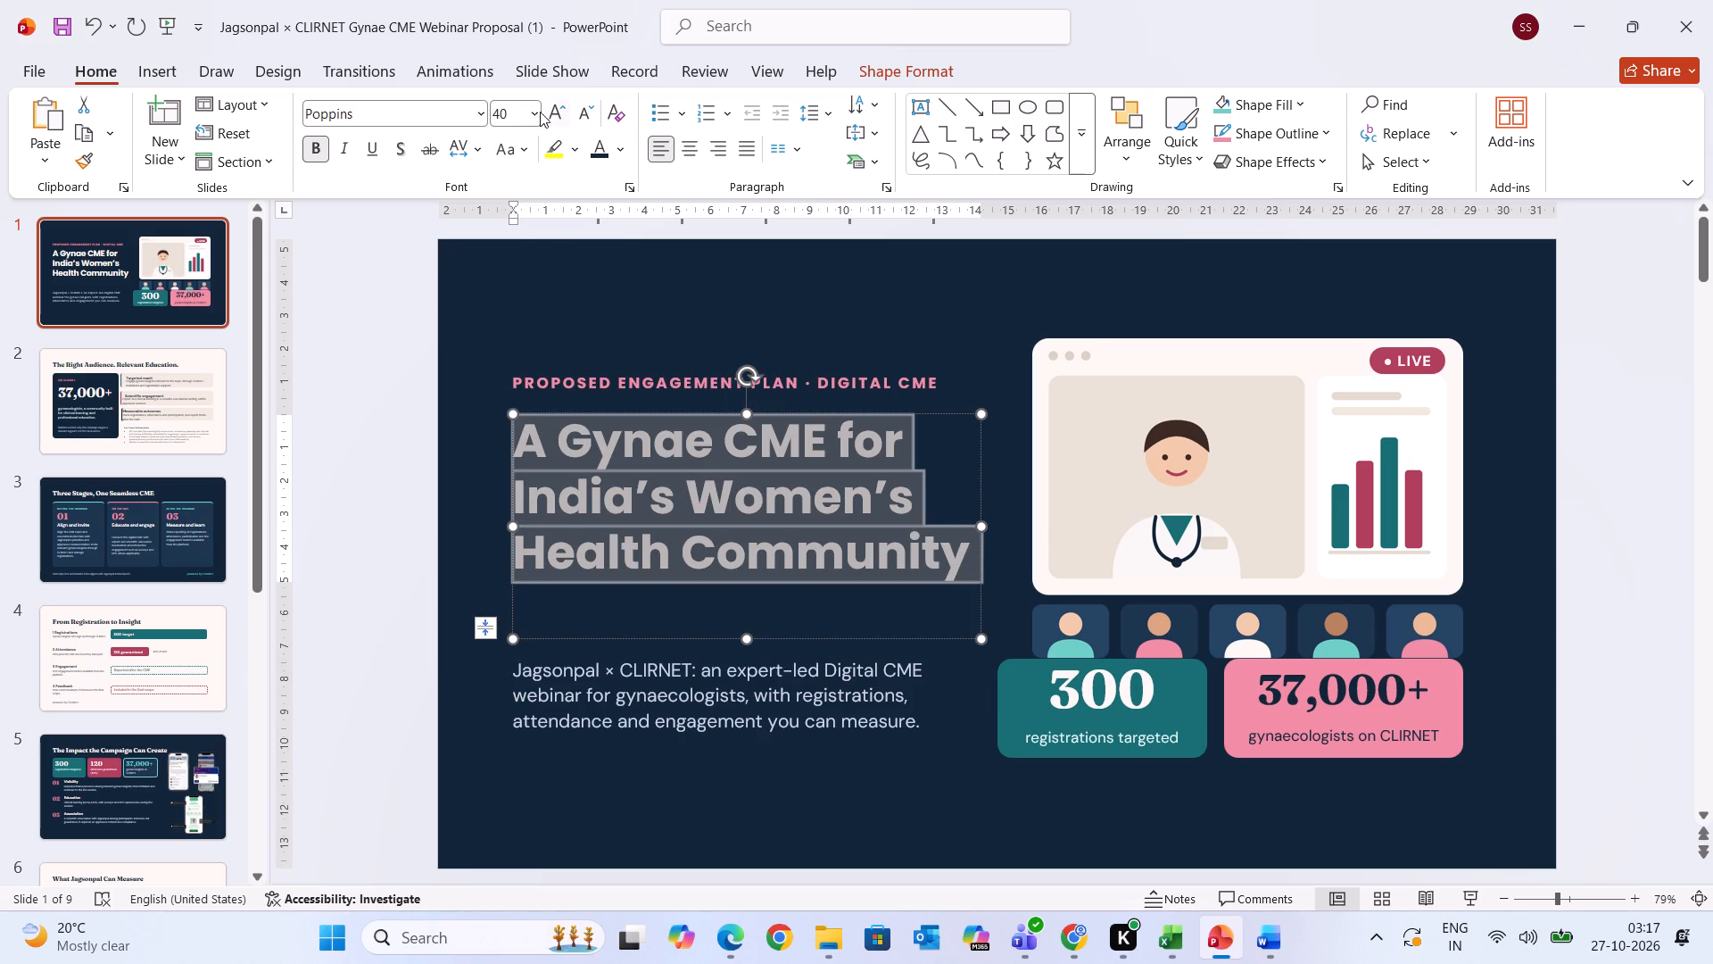
click(533, 111)
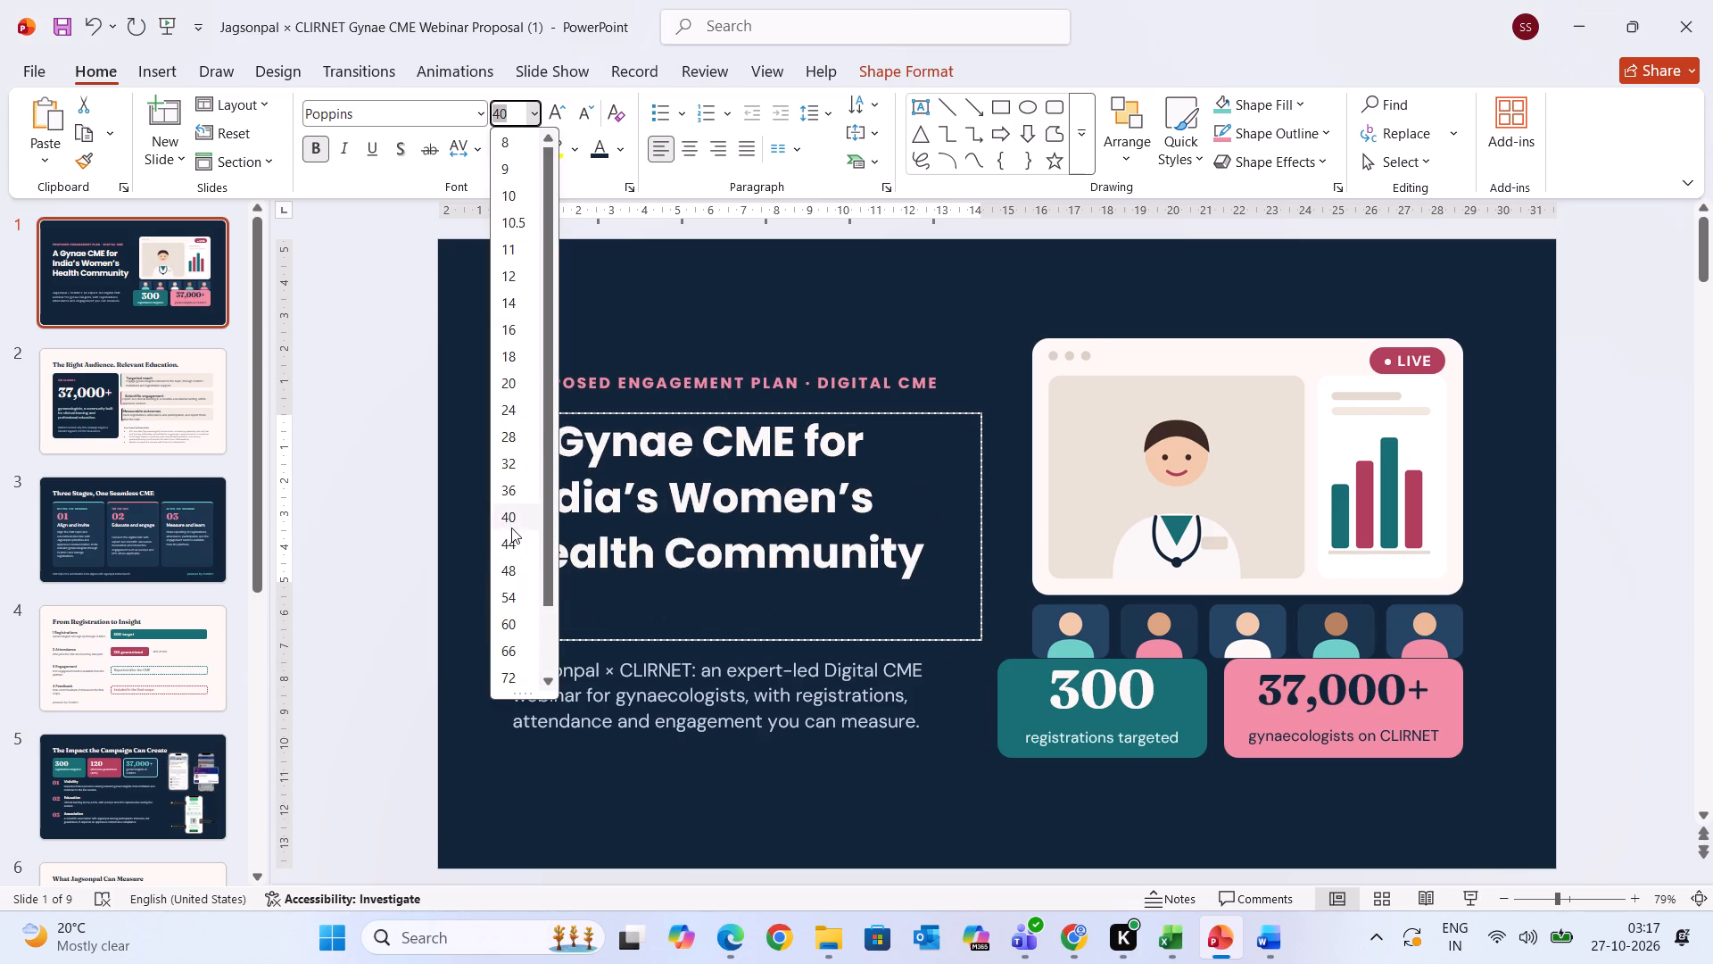
click(511, 543)
Change the font of the "Jagsonpal × CLIRNET" description paragraph under slide 1's headline to Poppins.
click(673, 717)
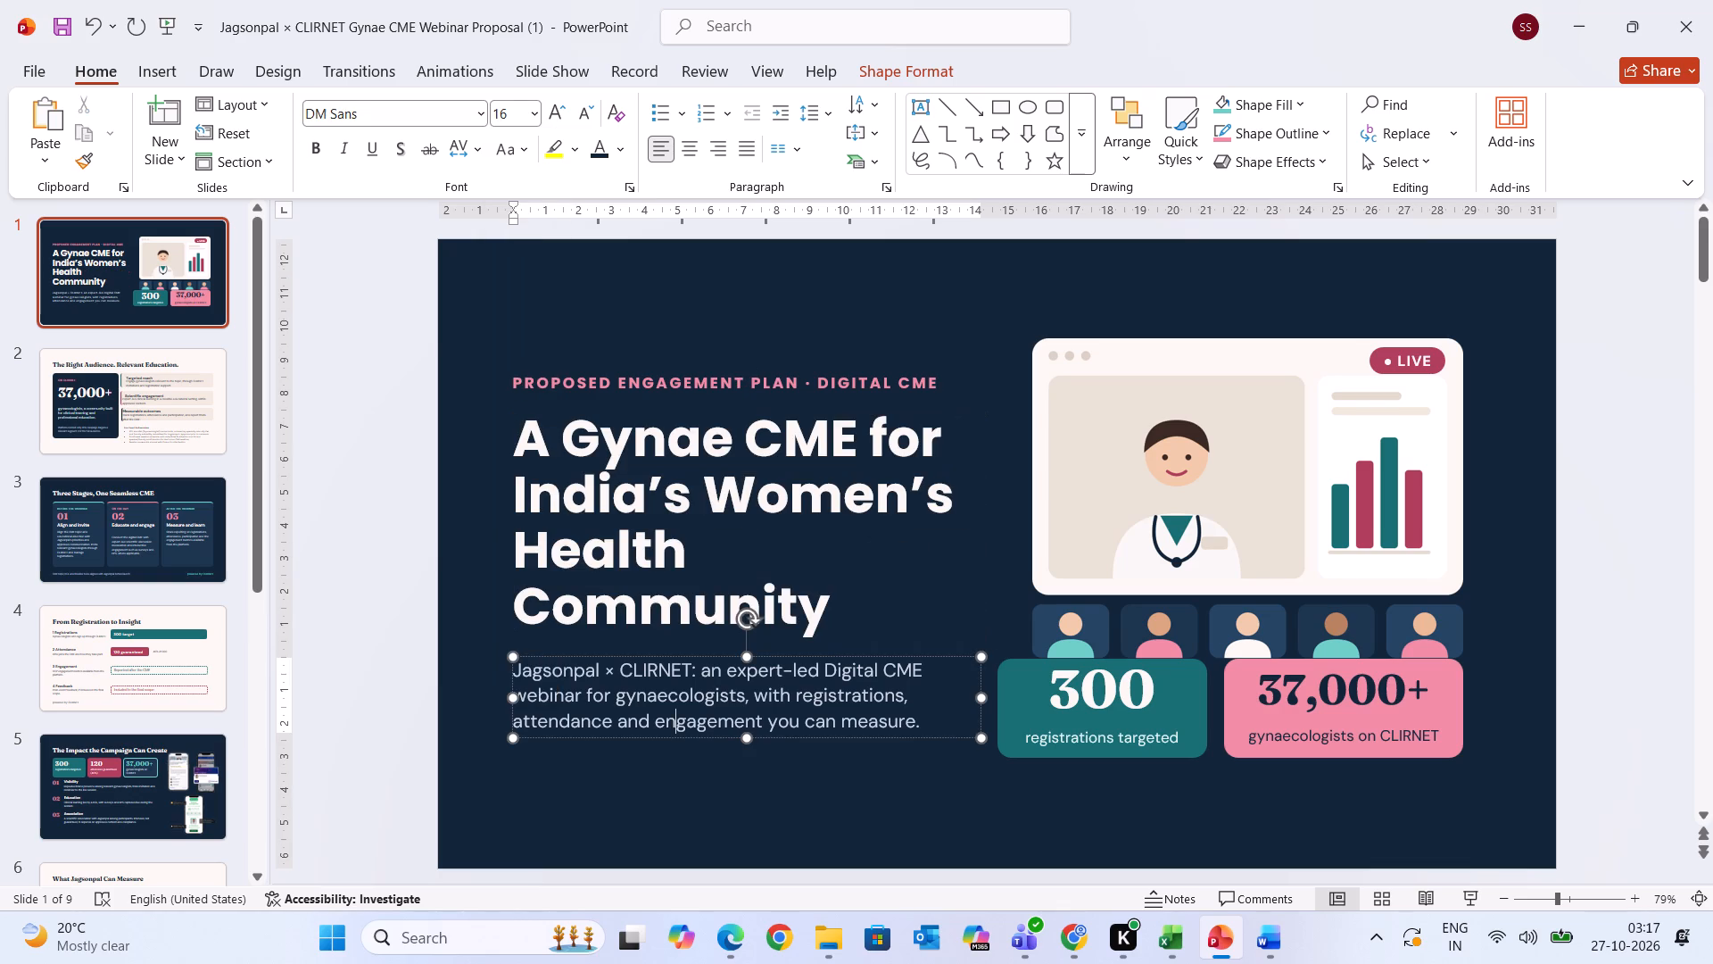
click(936, 726)
click(907, 719)
drag(917, 720, 524, 676)
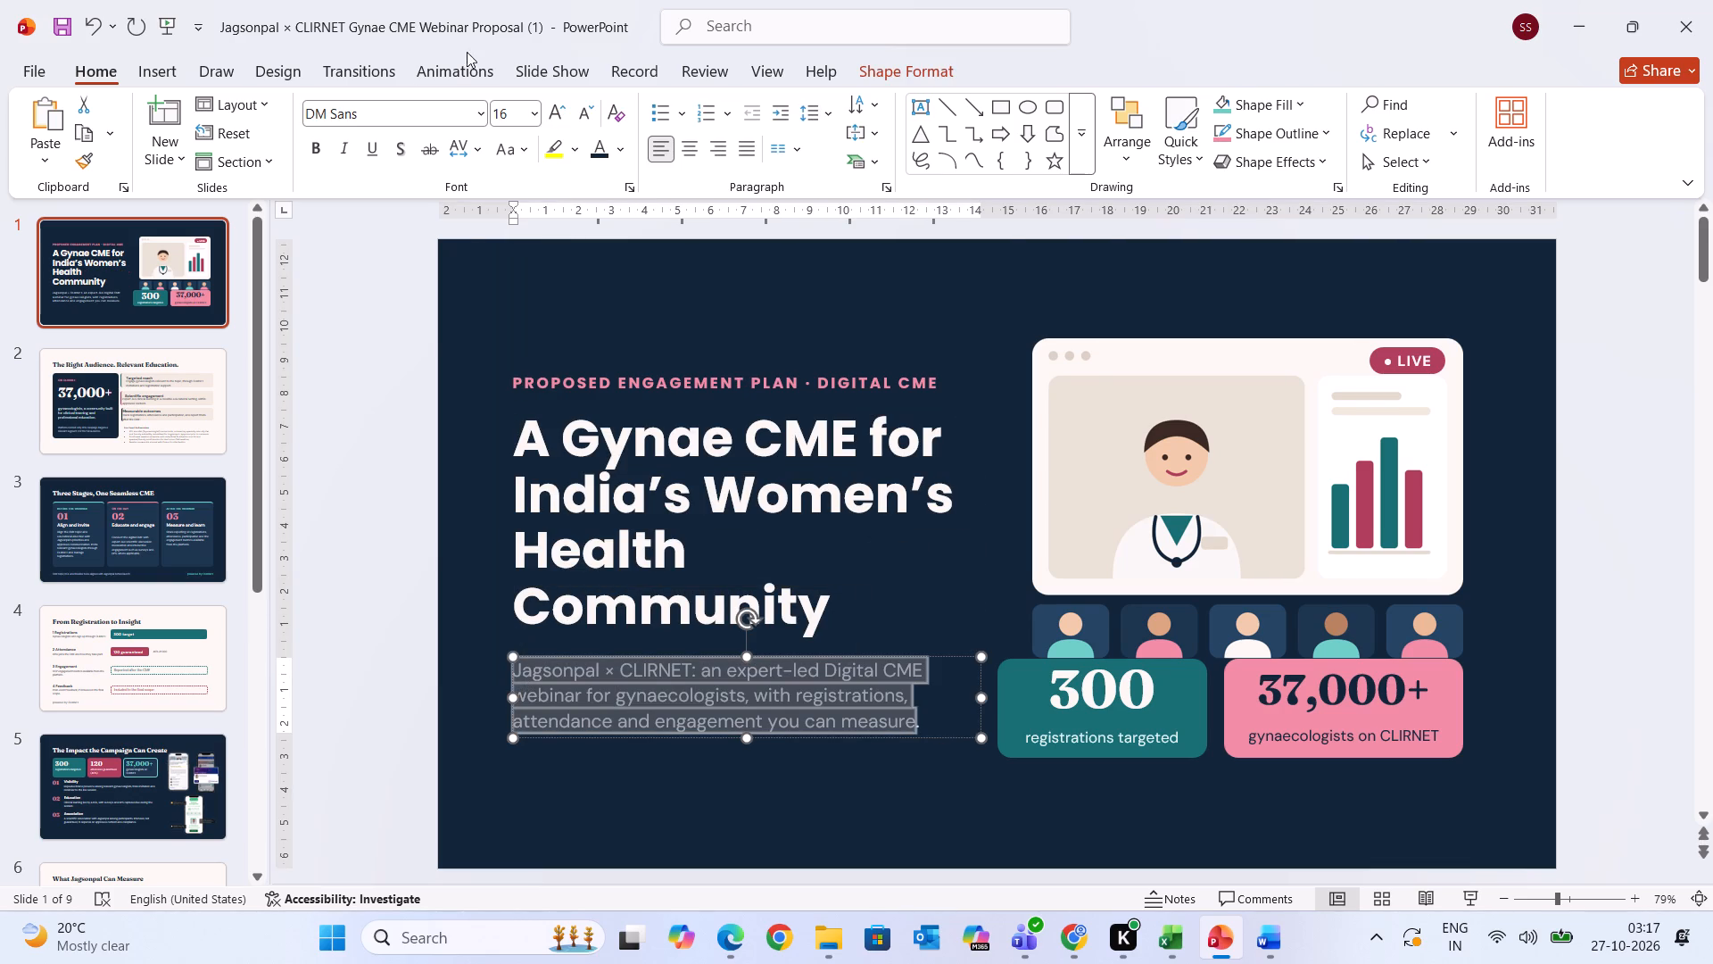
click(482, 122)
click(429, 178)
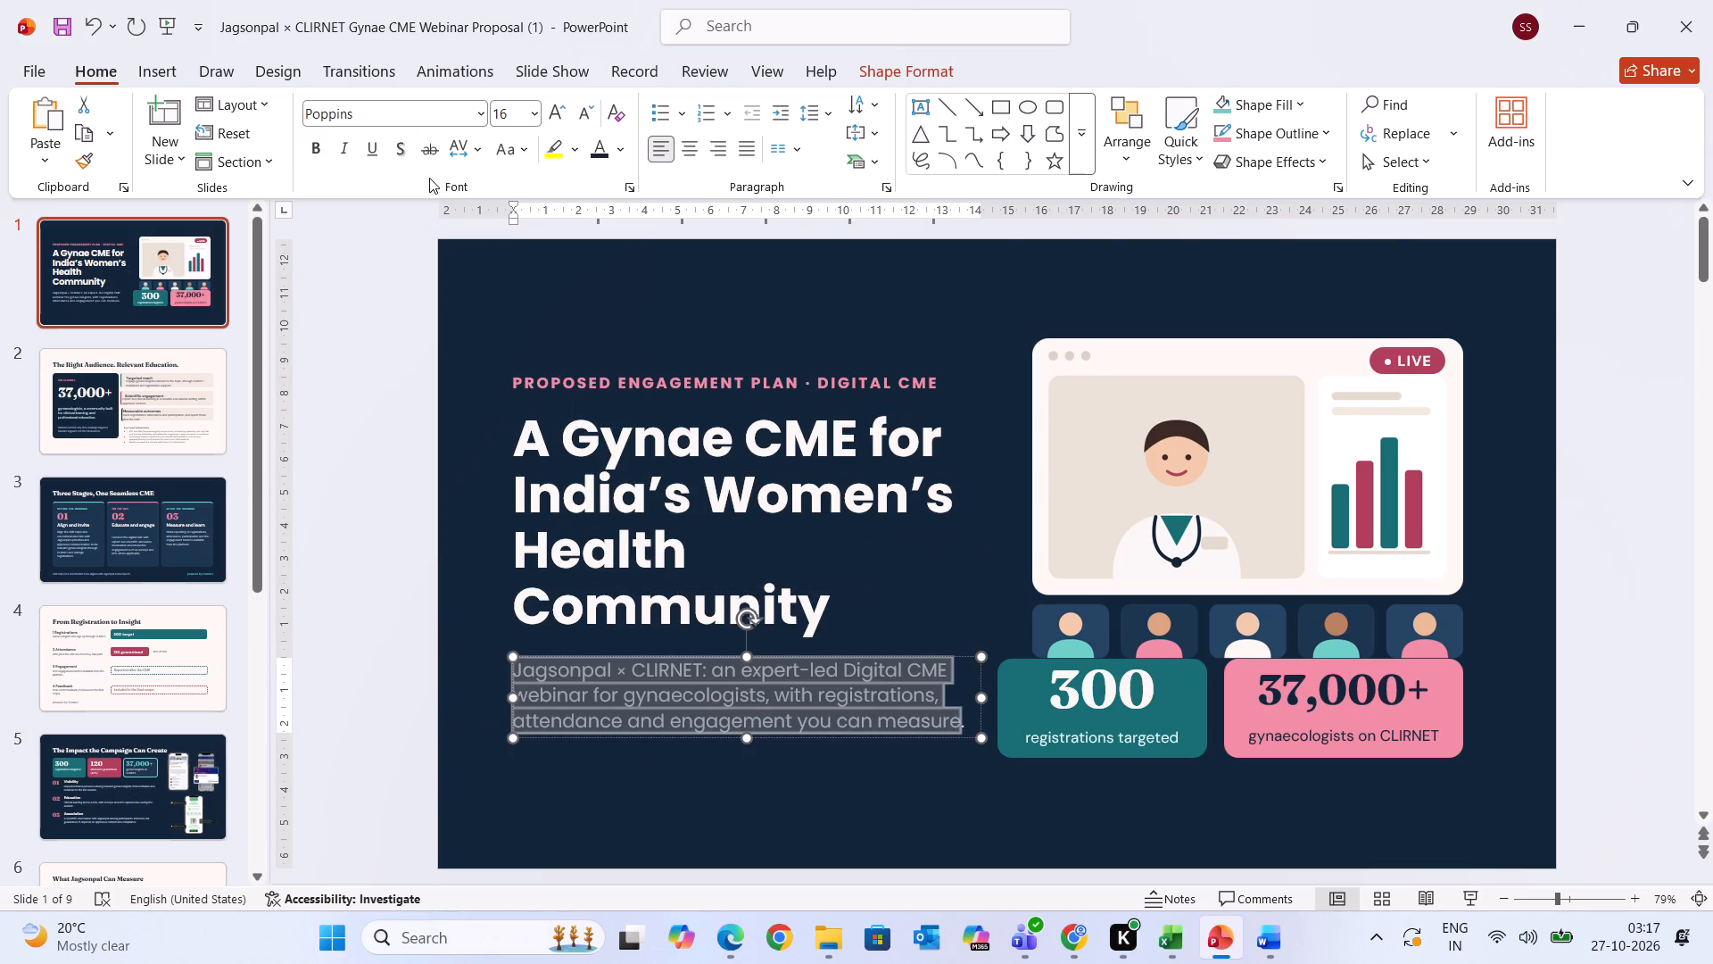
click(872, 695)
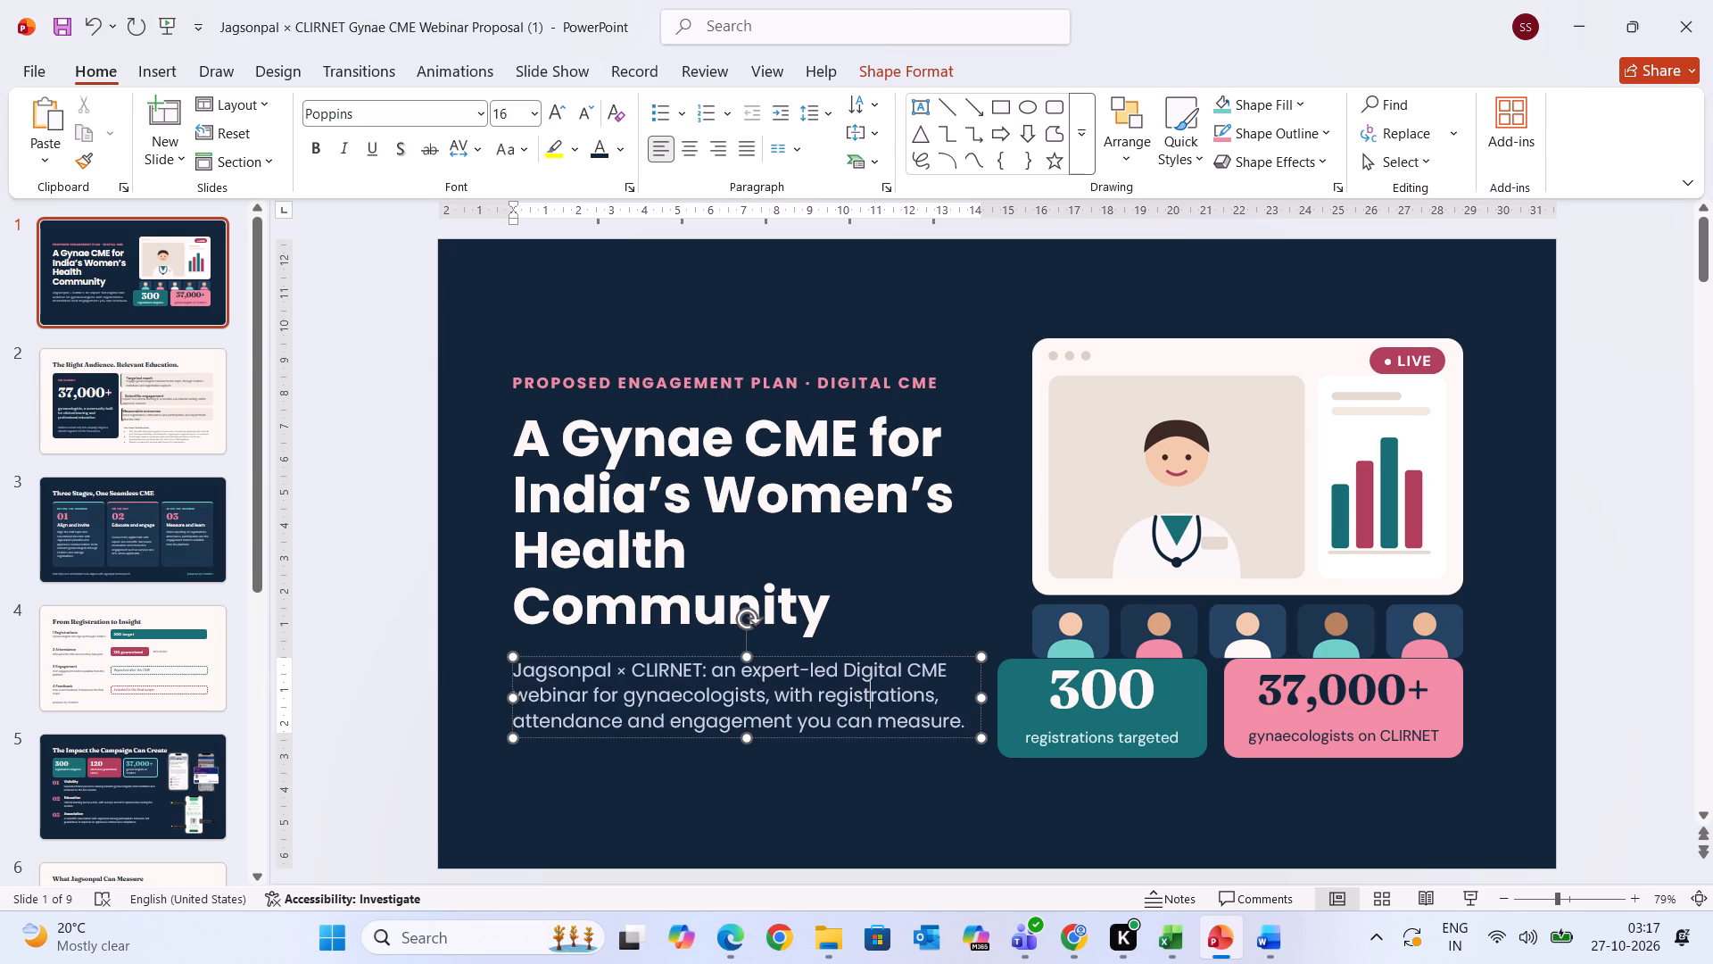
Change the 300 figure and its "registrations targeted" label in slide 1's teal card to Poppins.
click(1057, 685)
drag(1057, 685, 1171, 690)
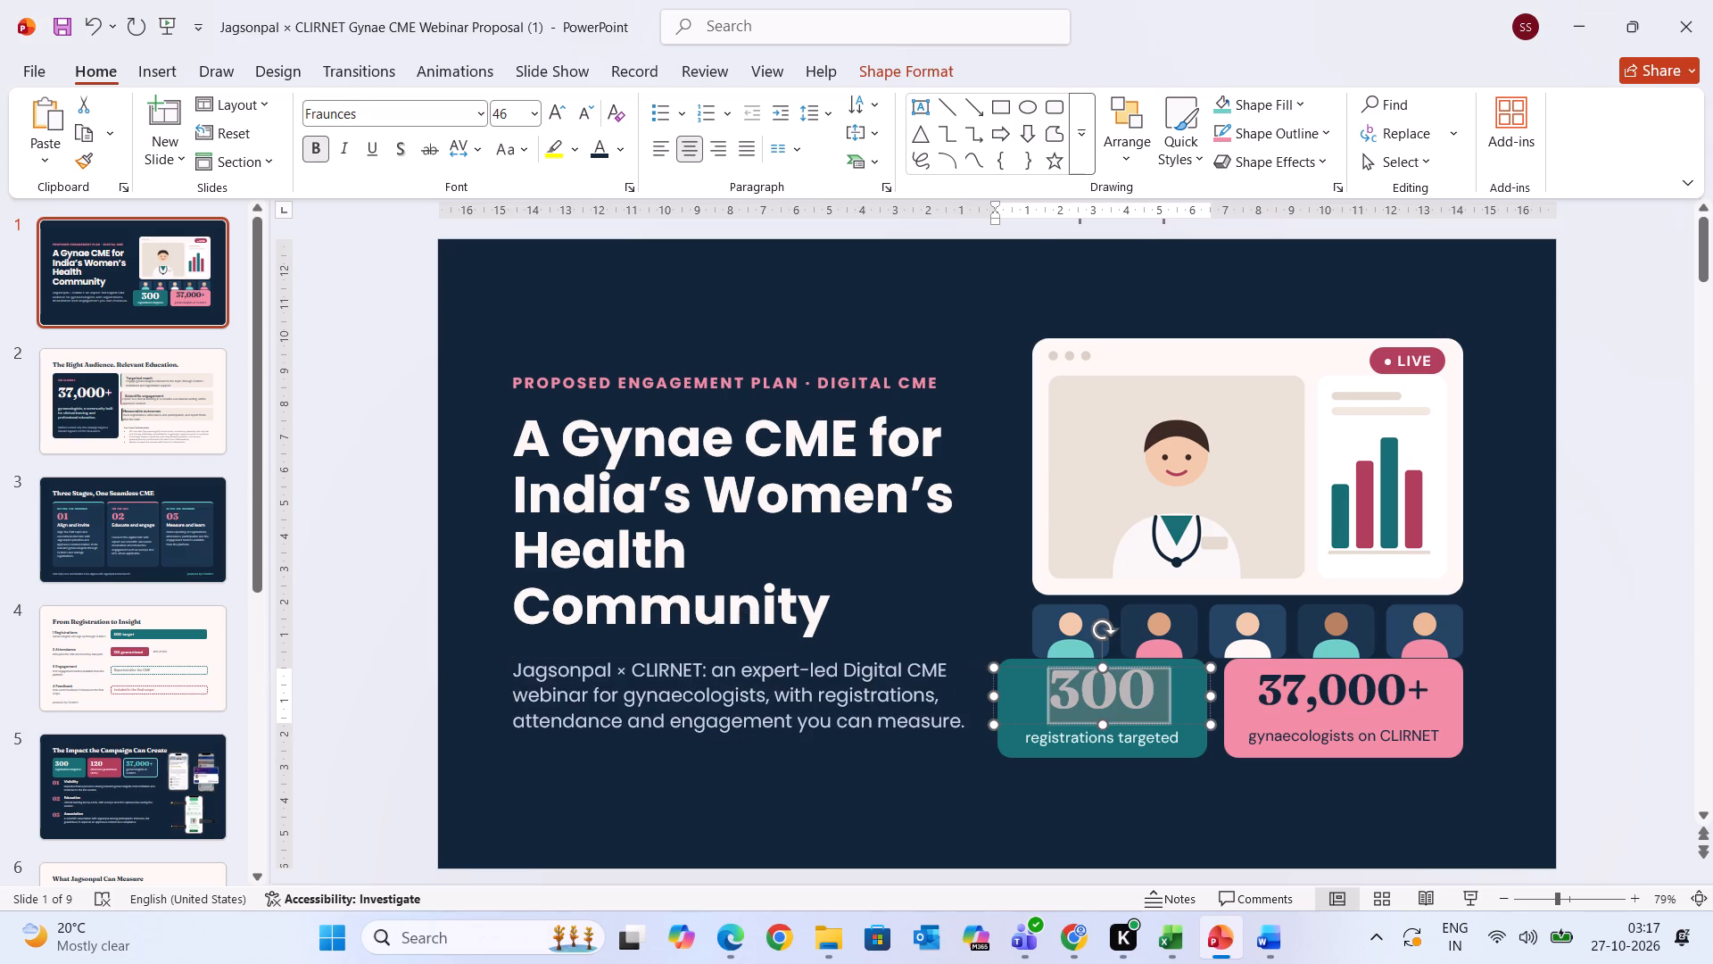
drag(1171, 690, 1172, 691)
click(477, 119)
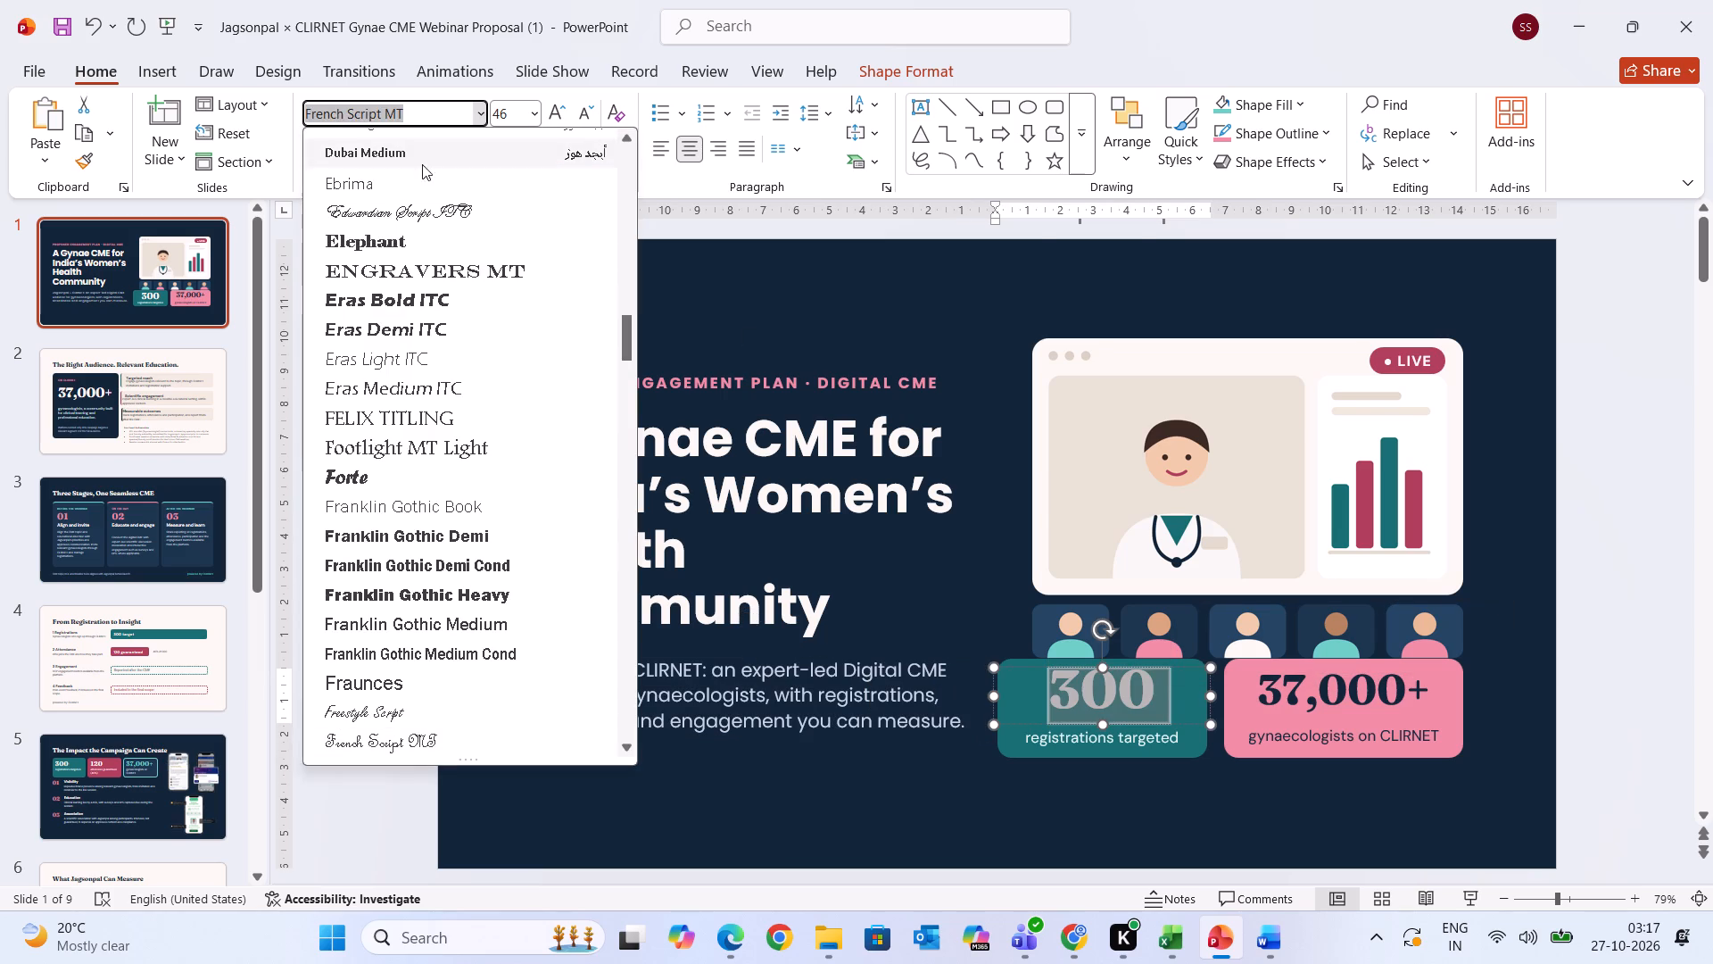
text(pop)
key(Return)
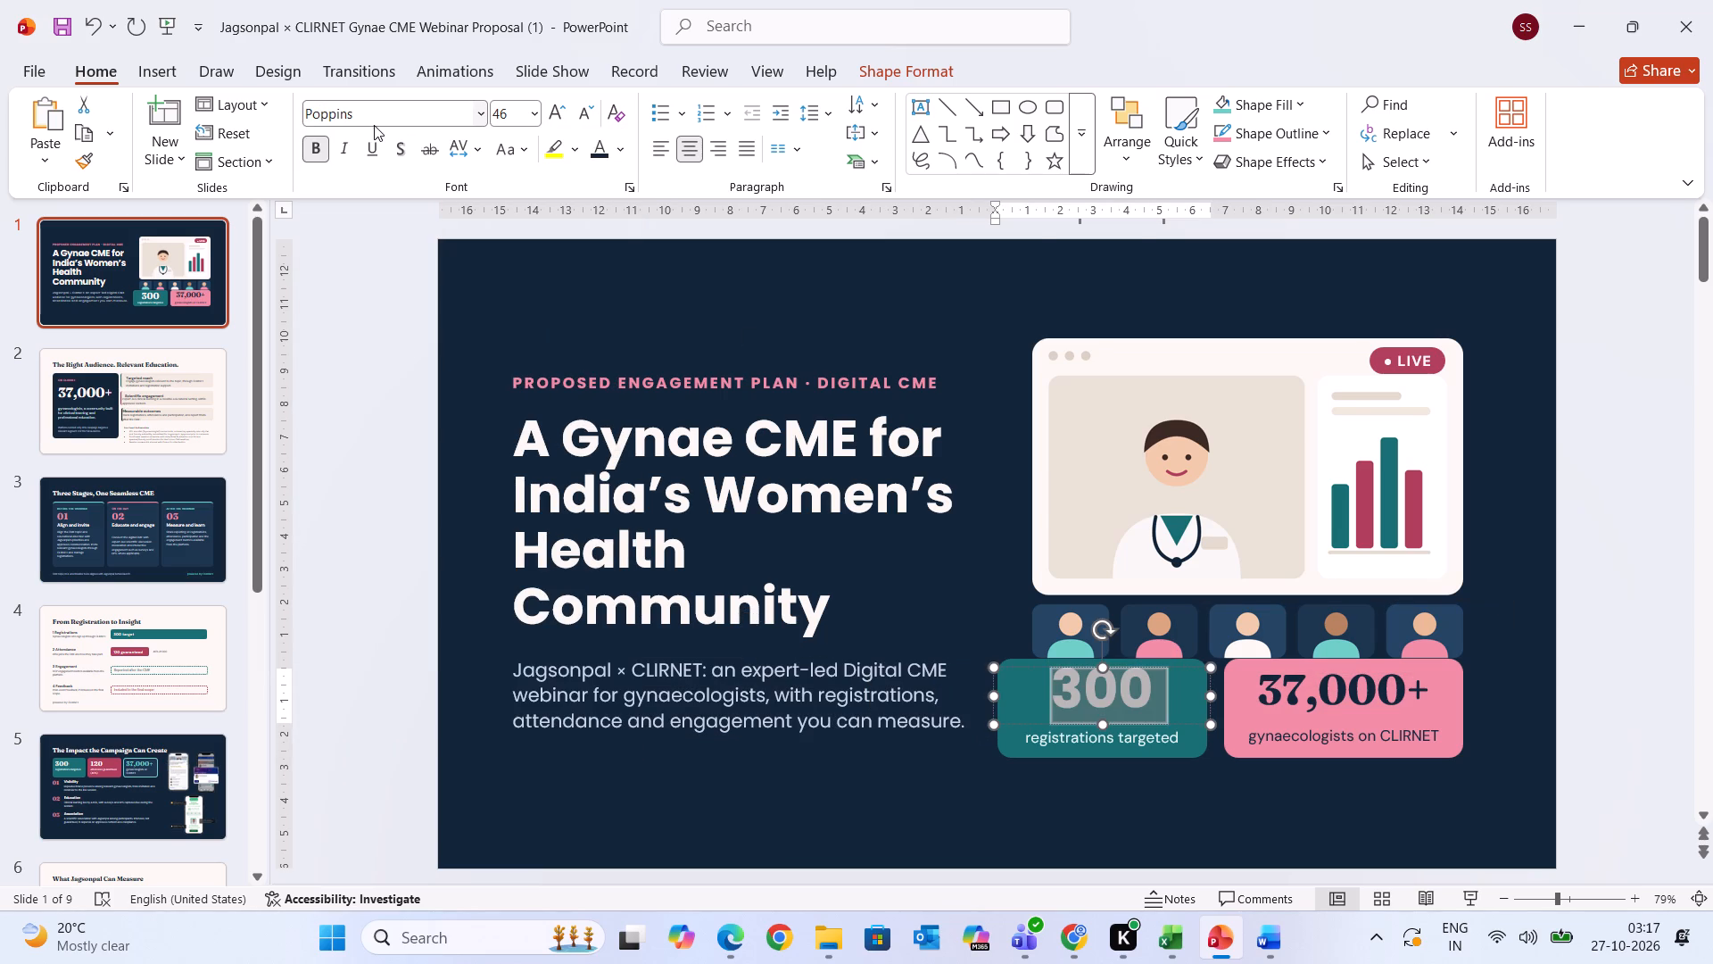
click(1092, 744)
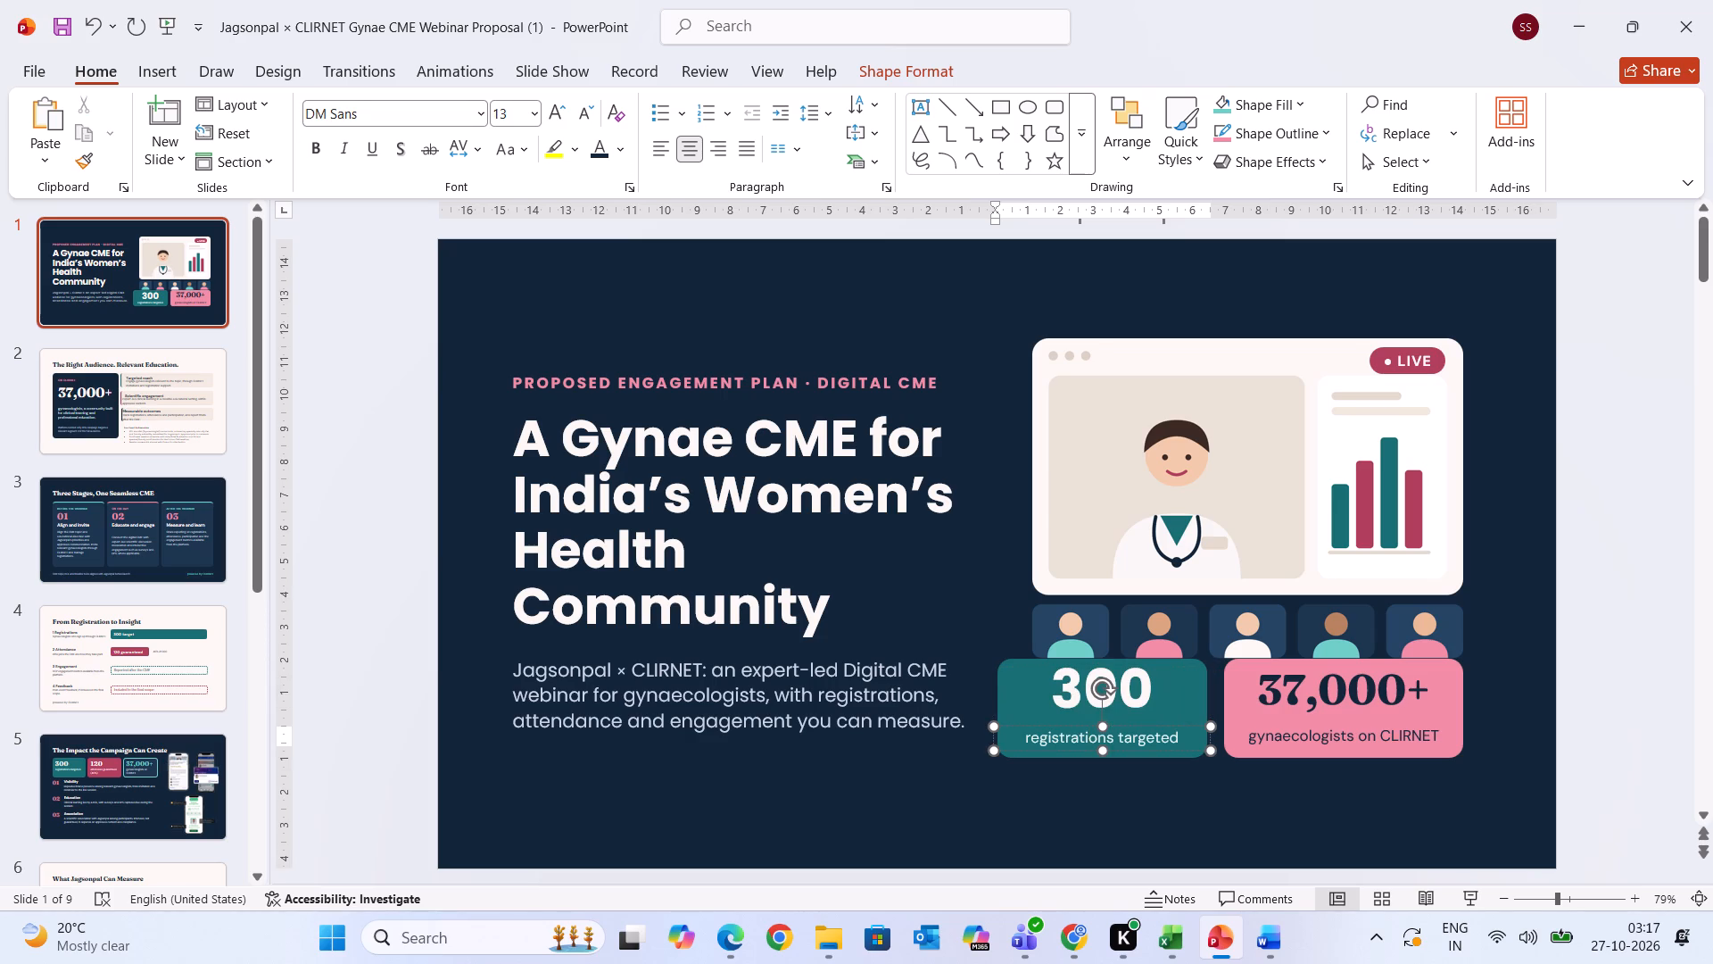
drag(1173, 736, 1015, 737)
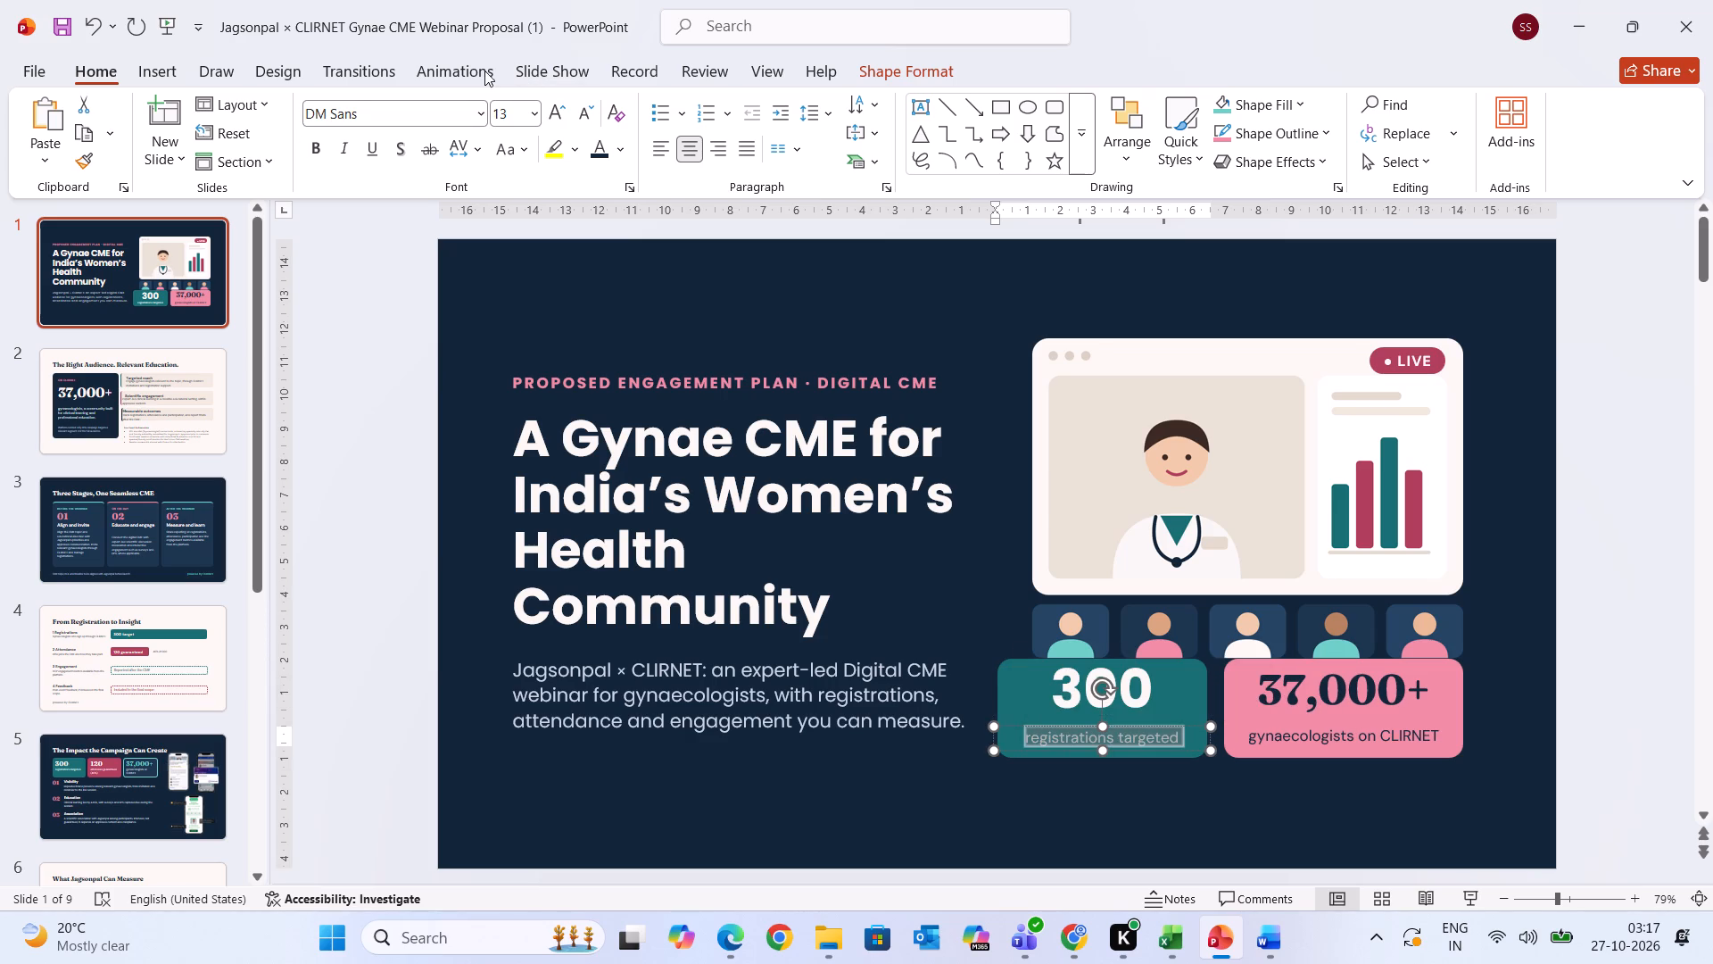
click(463, 113)
text(pop)
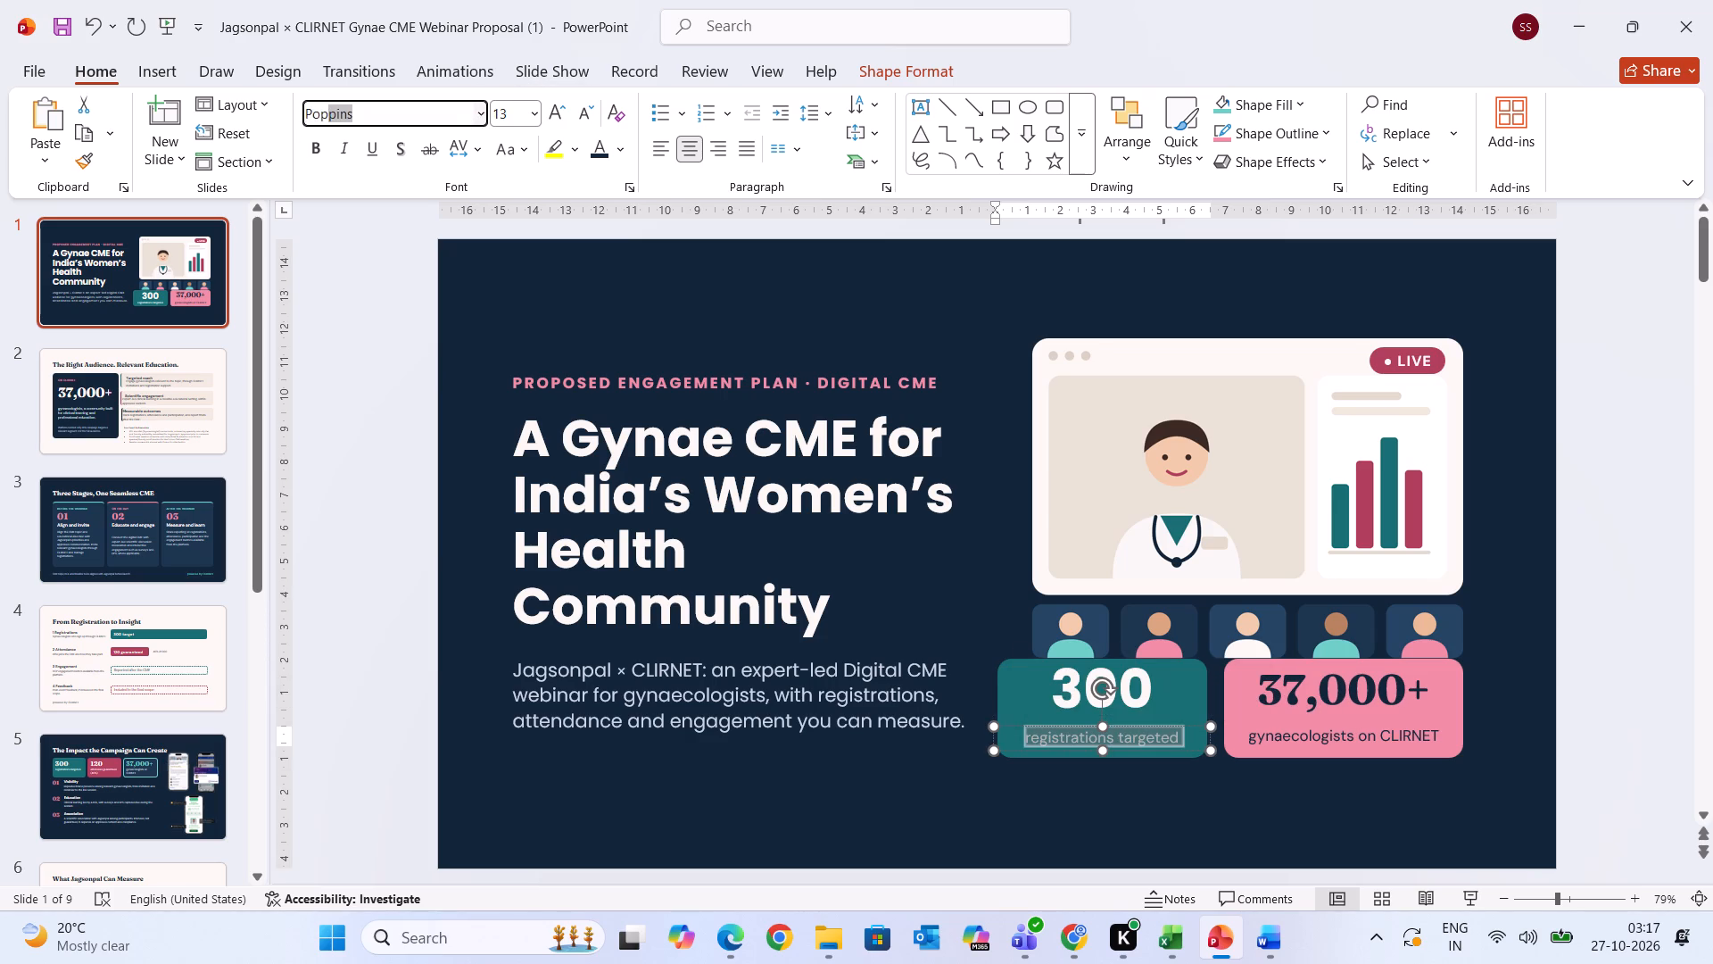
key(Return)
click(1316, 791)
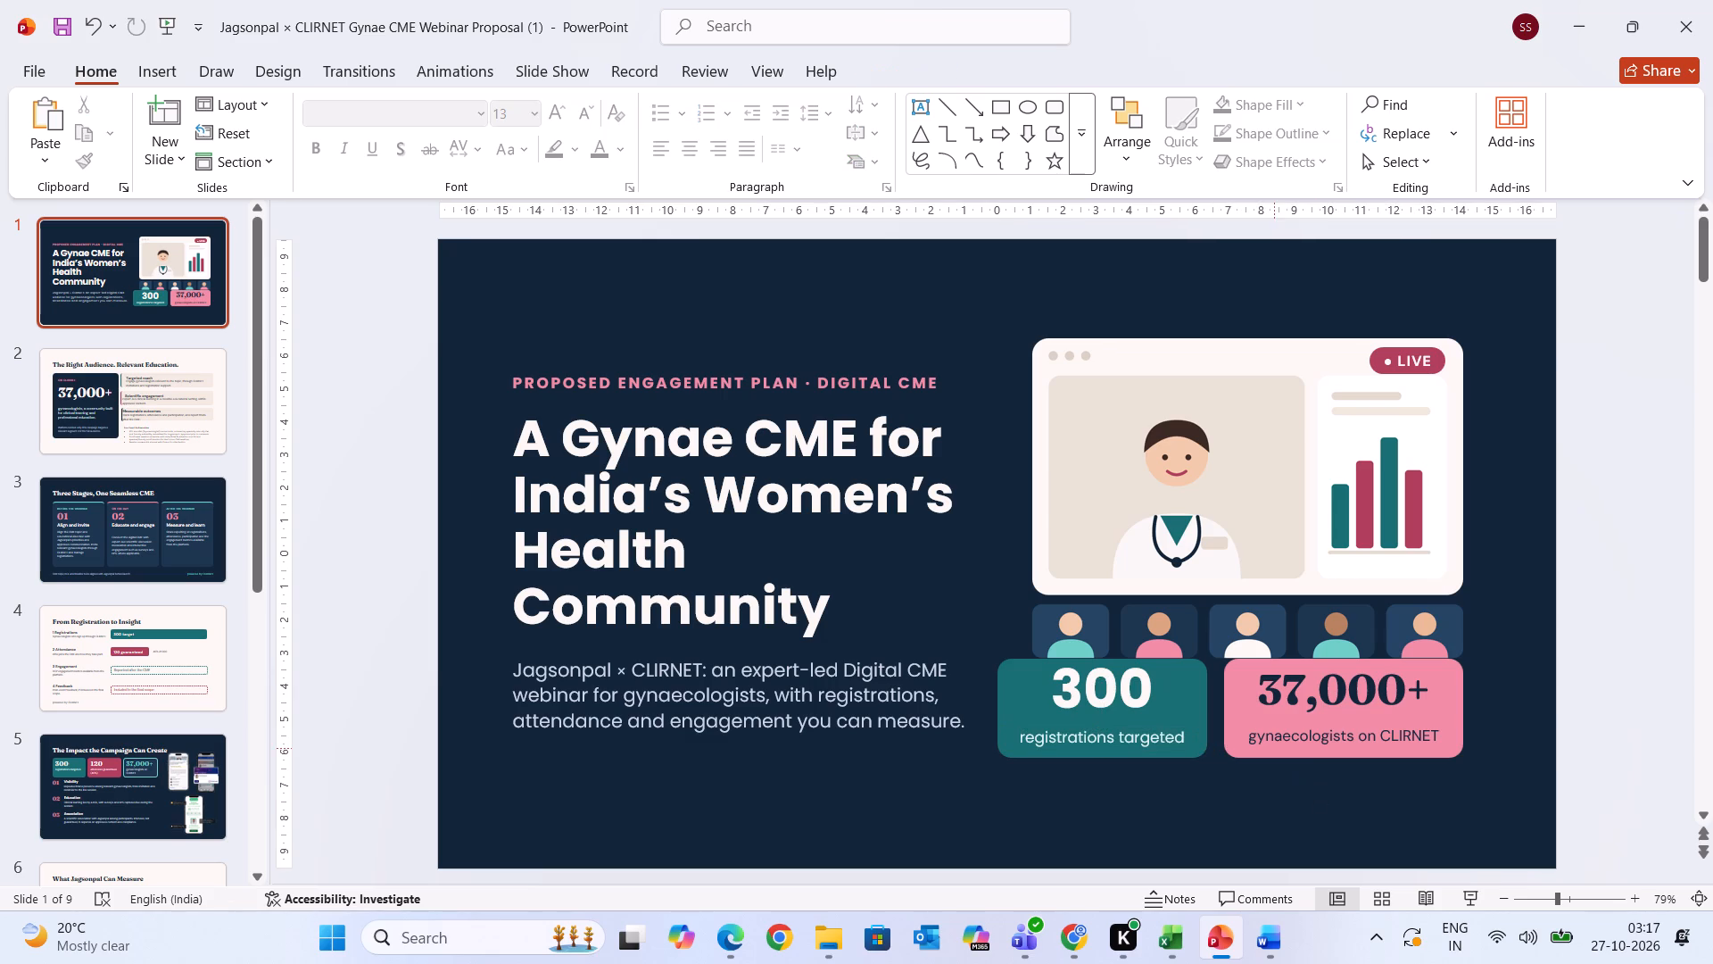
click(1221, 793)
Look through all the slides from the cover to the closing slide and return to slide 1.
click(144, 290)
key(Down)
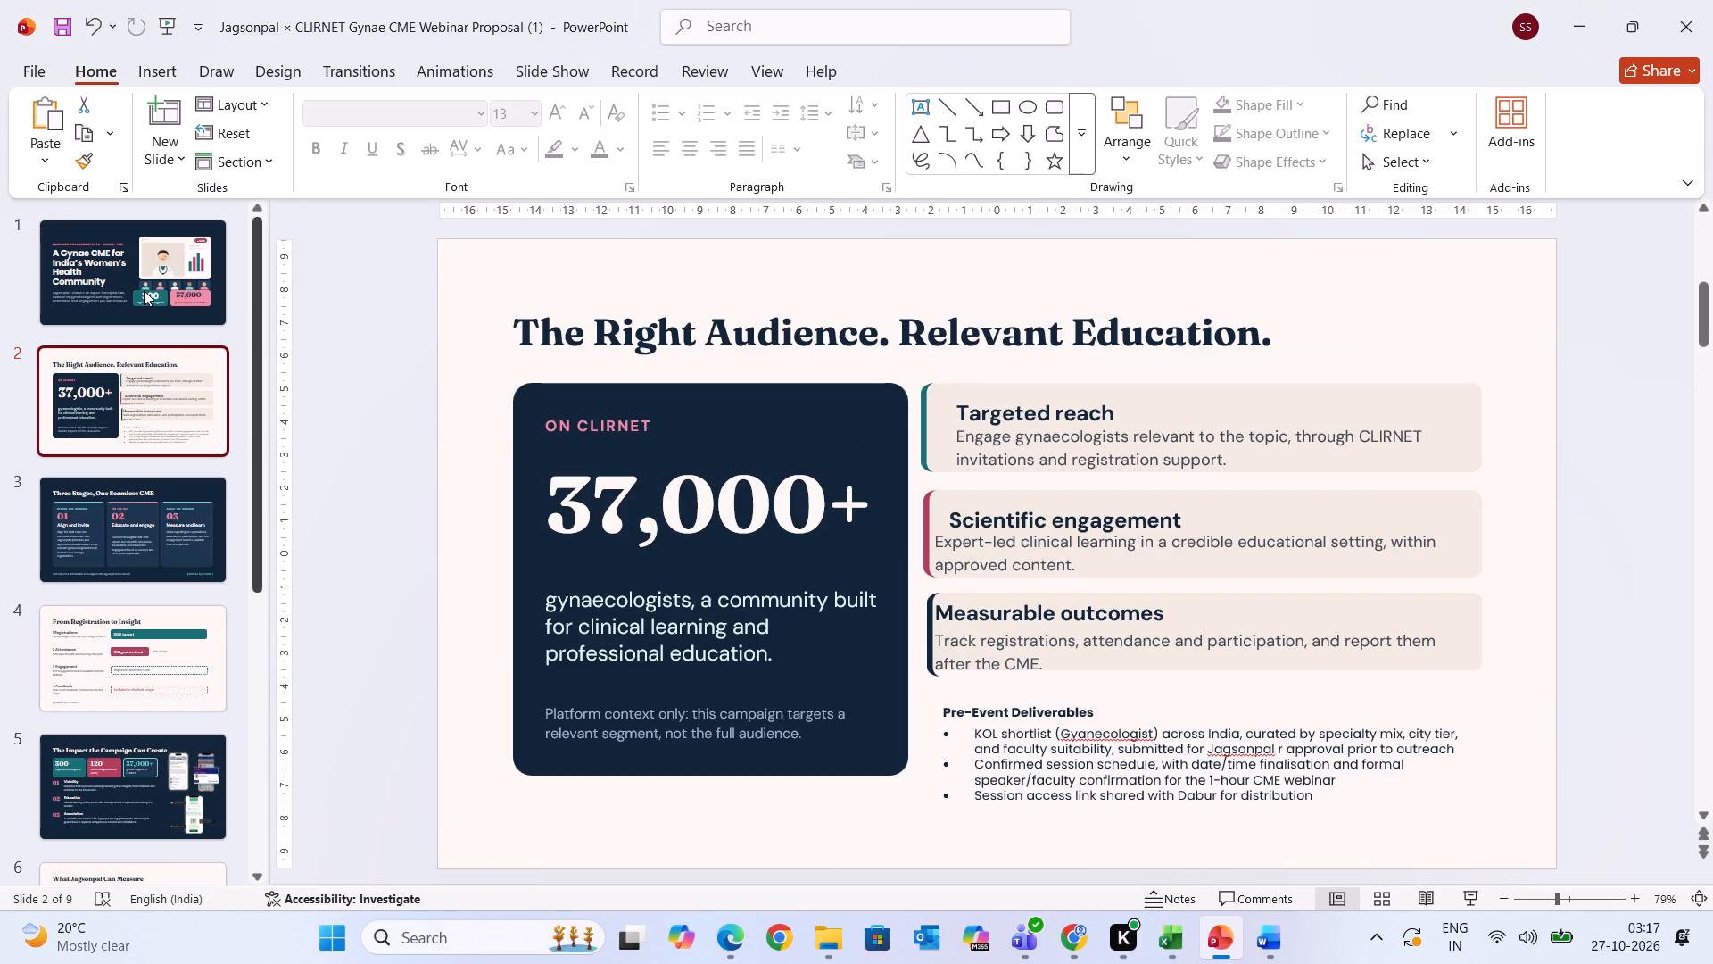
key(Down)
key(Down)
key(Down)
key(Down)
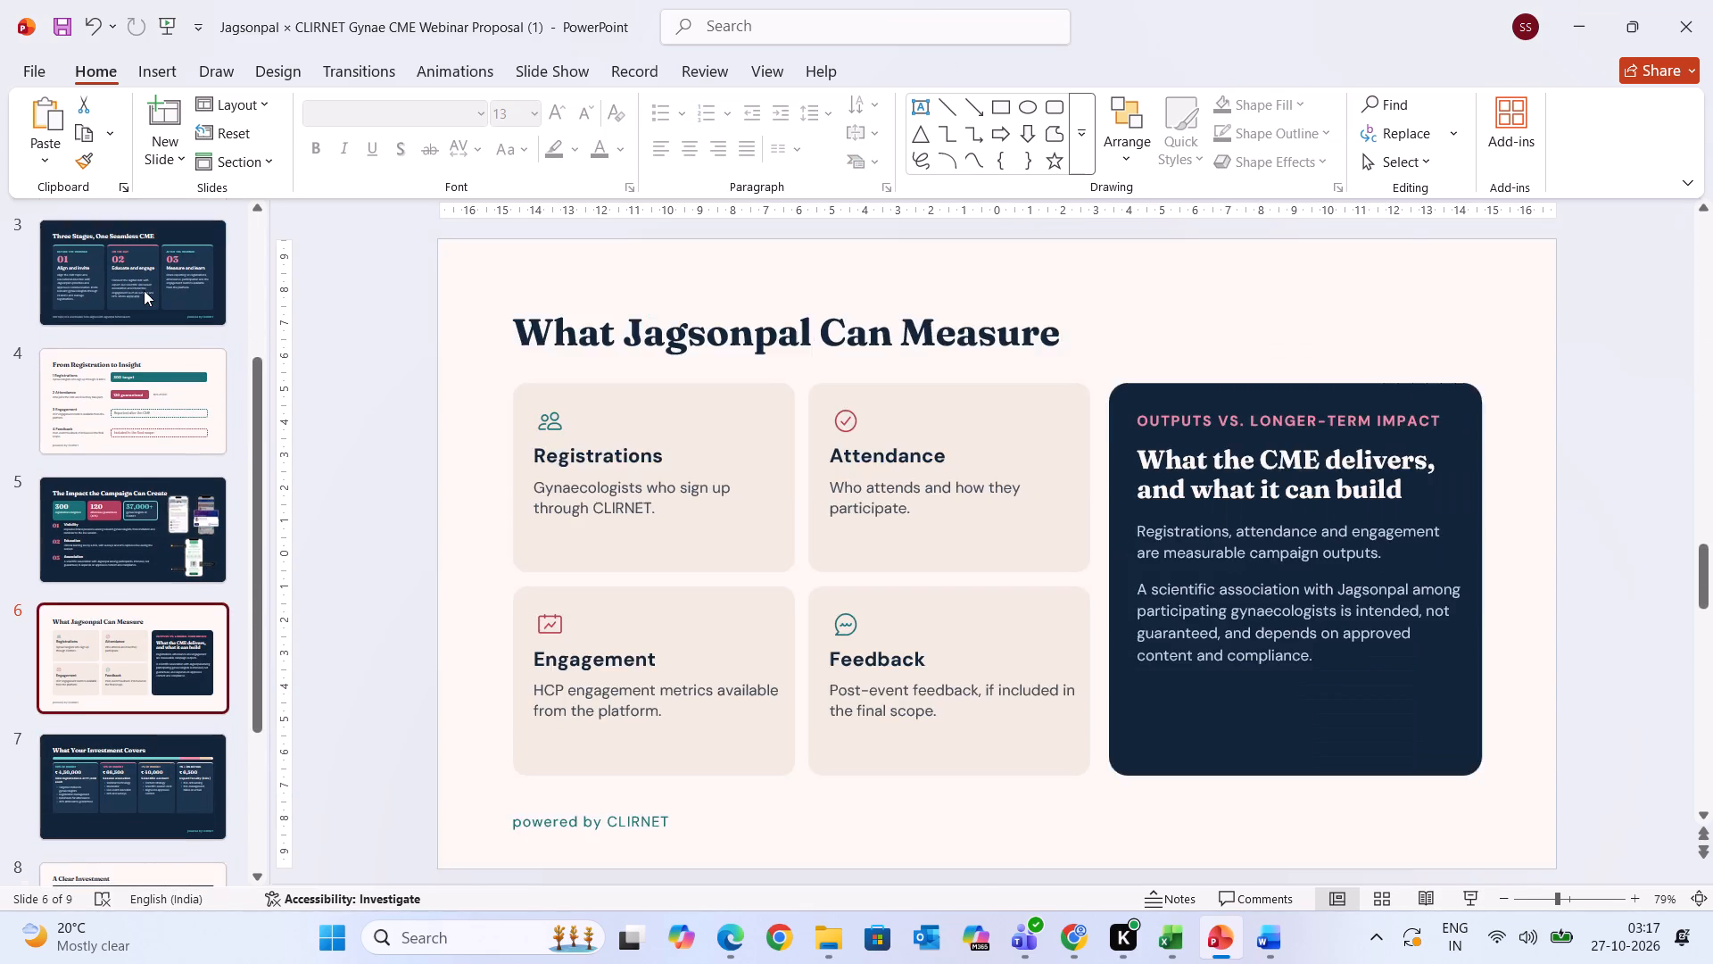
key(Down)
key(Down)
key(Down)
key(Down)
key(Down)
key(Down)
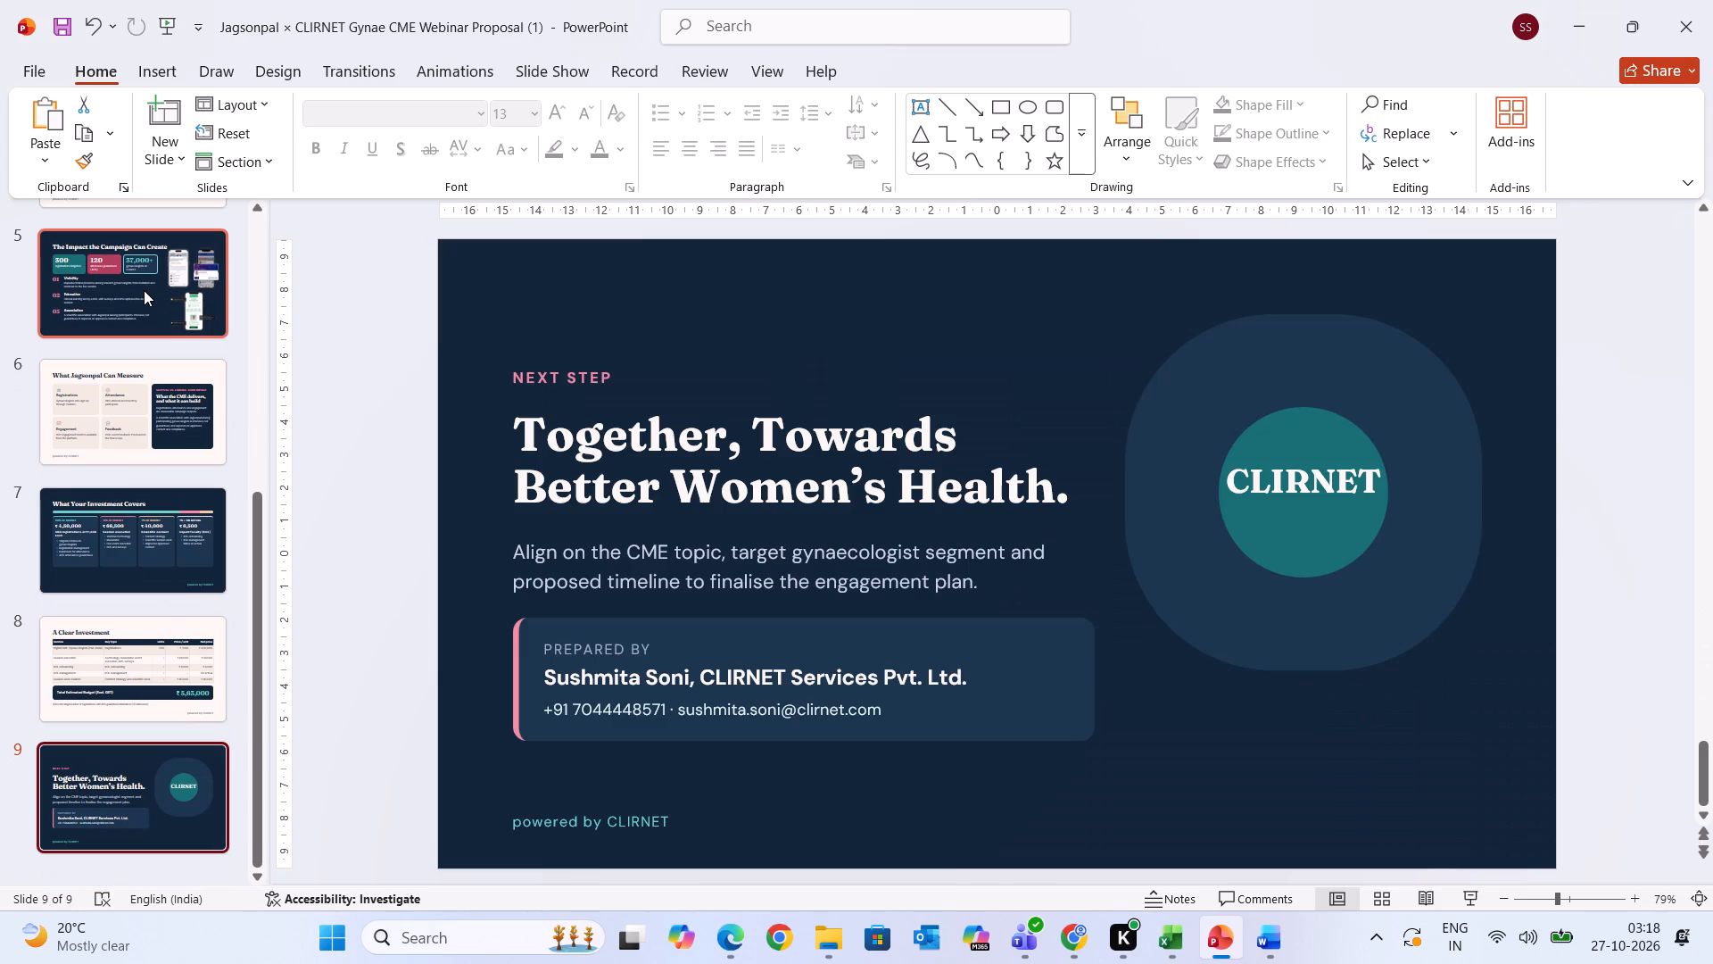
key(Up)
key(Up)
key(Up)
key(Up)
key(Up)
key(Up)
key(Up)
key(Up)
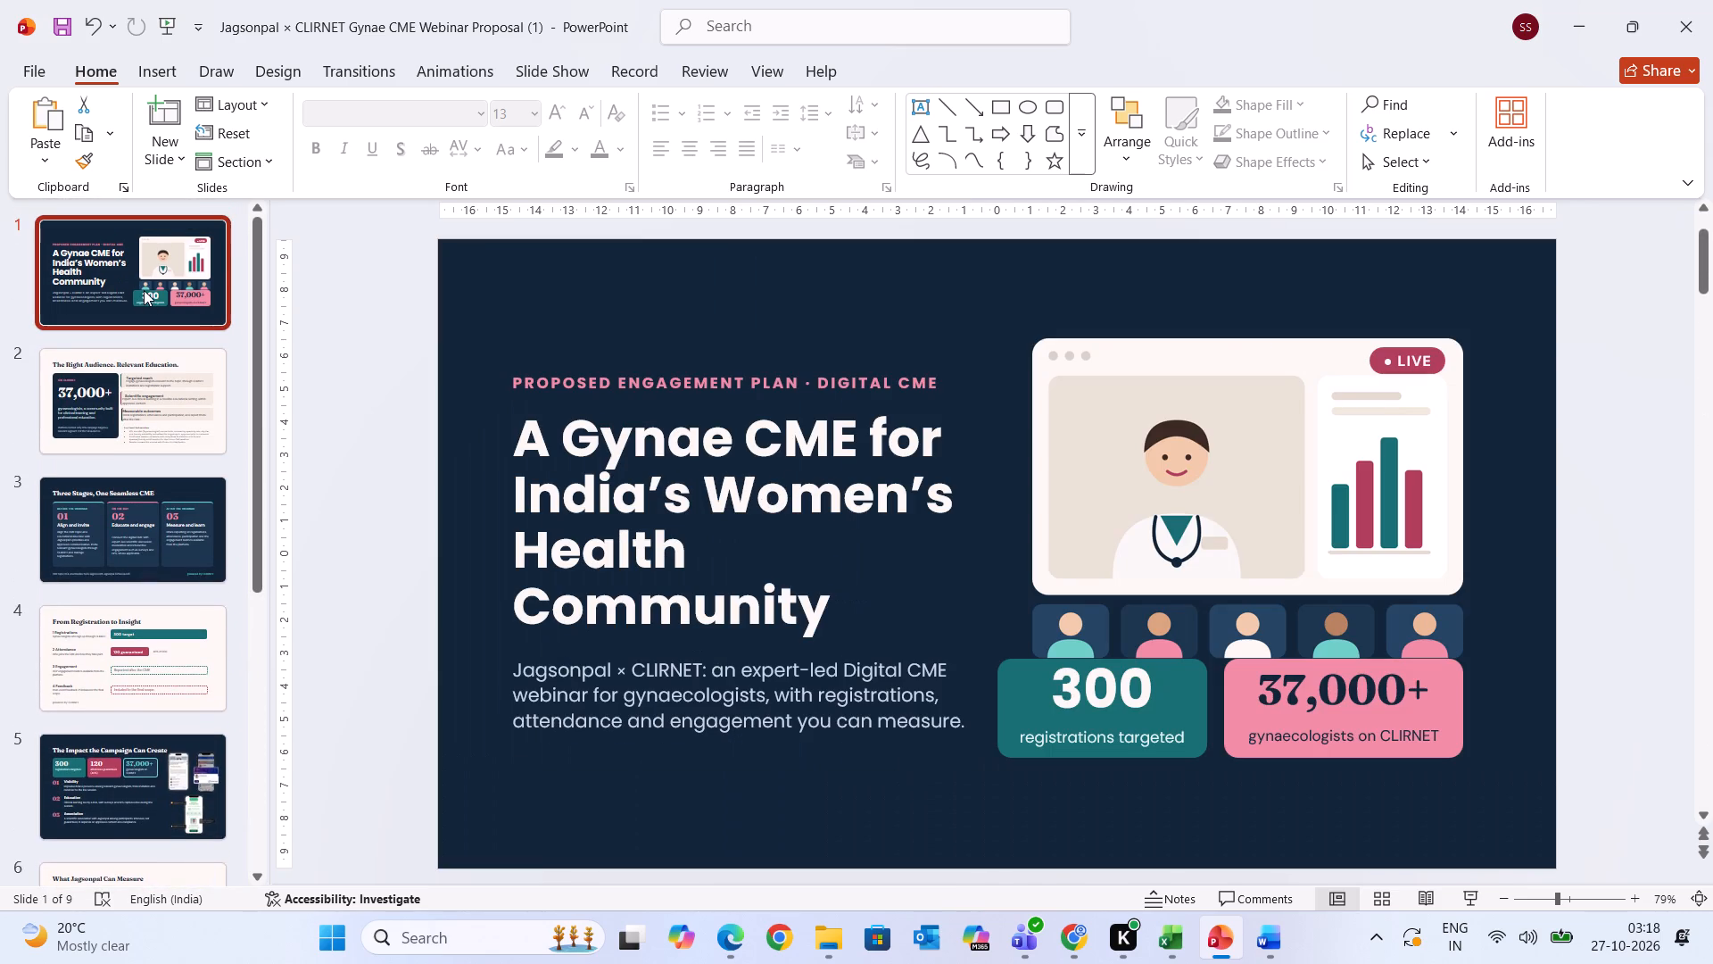
key(Up)
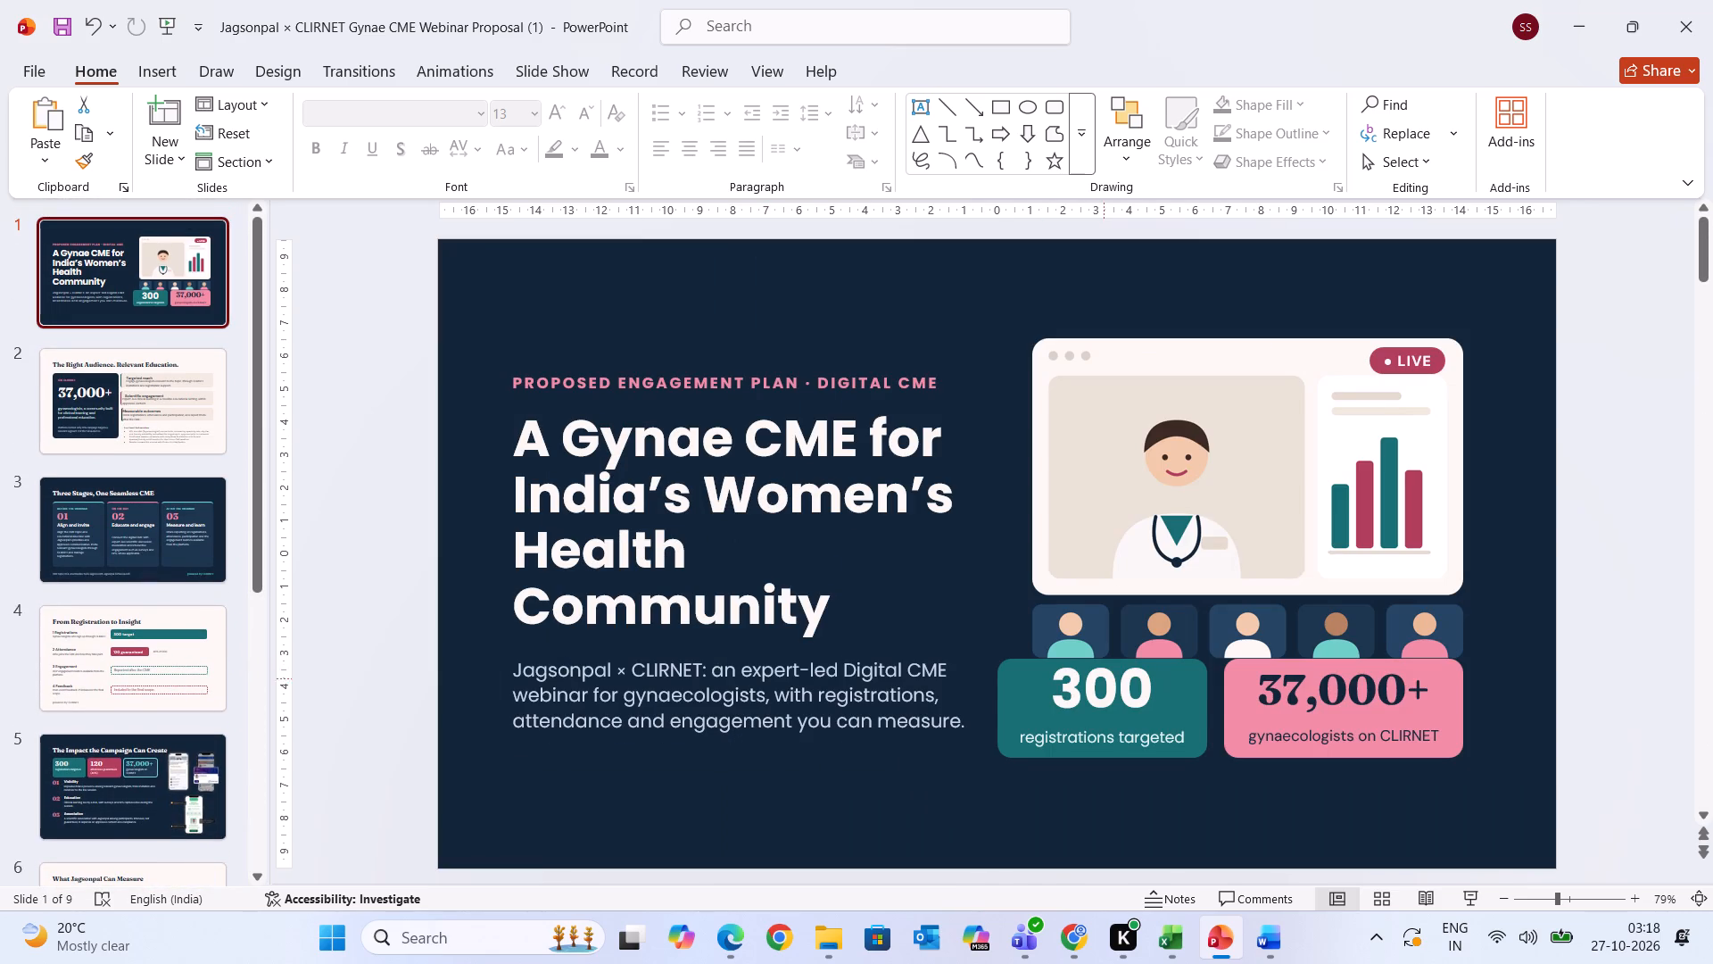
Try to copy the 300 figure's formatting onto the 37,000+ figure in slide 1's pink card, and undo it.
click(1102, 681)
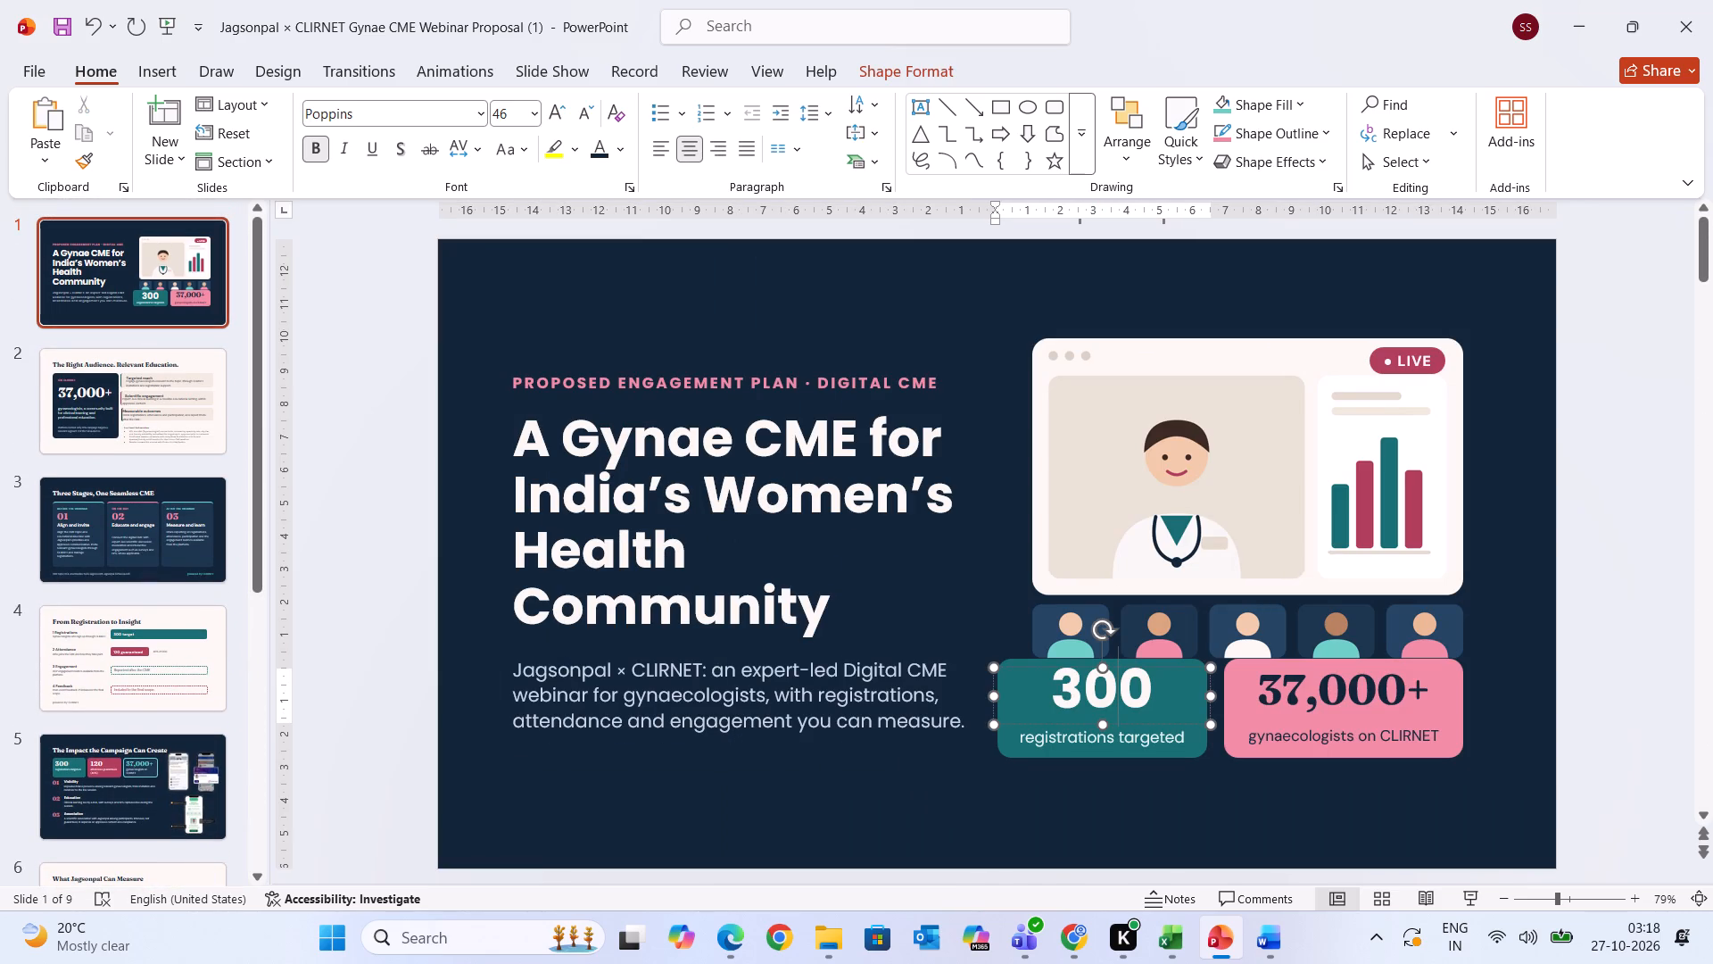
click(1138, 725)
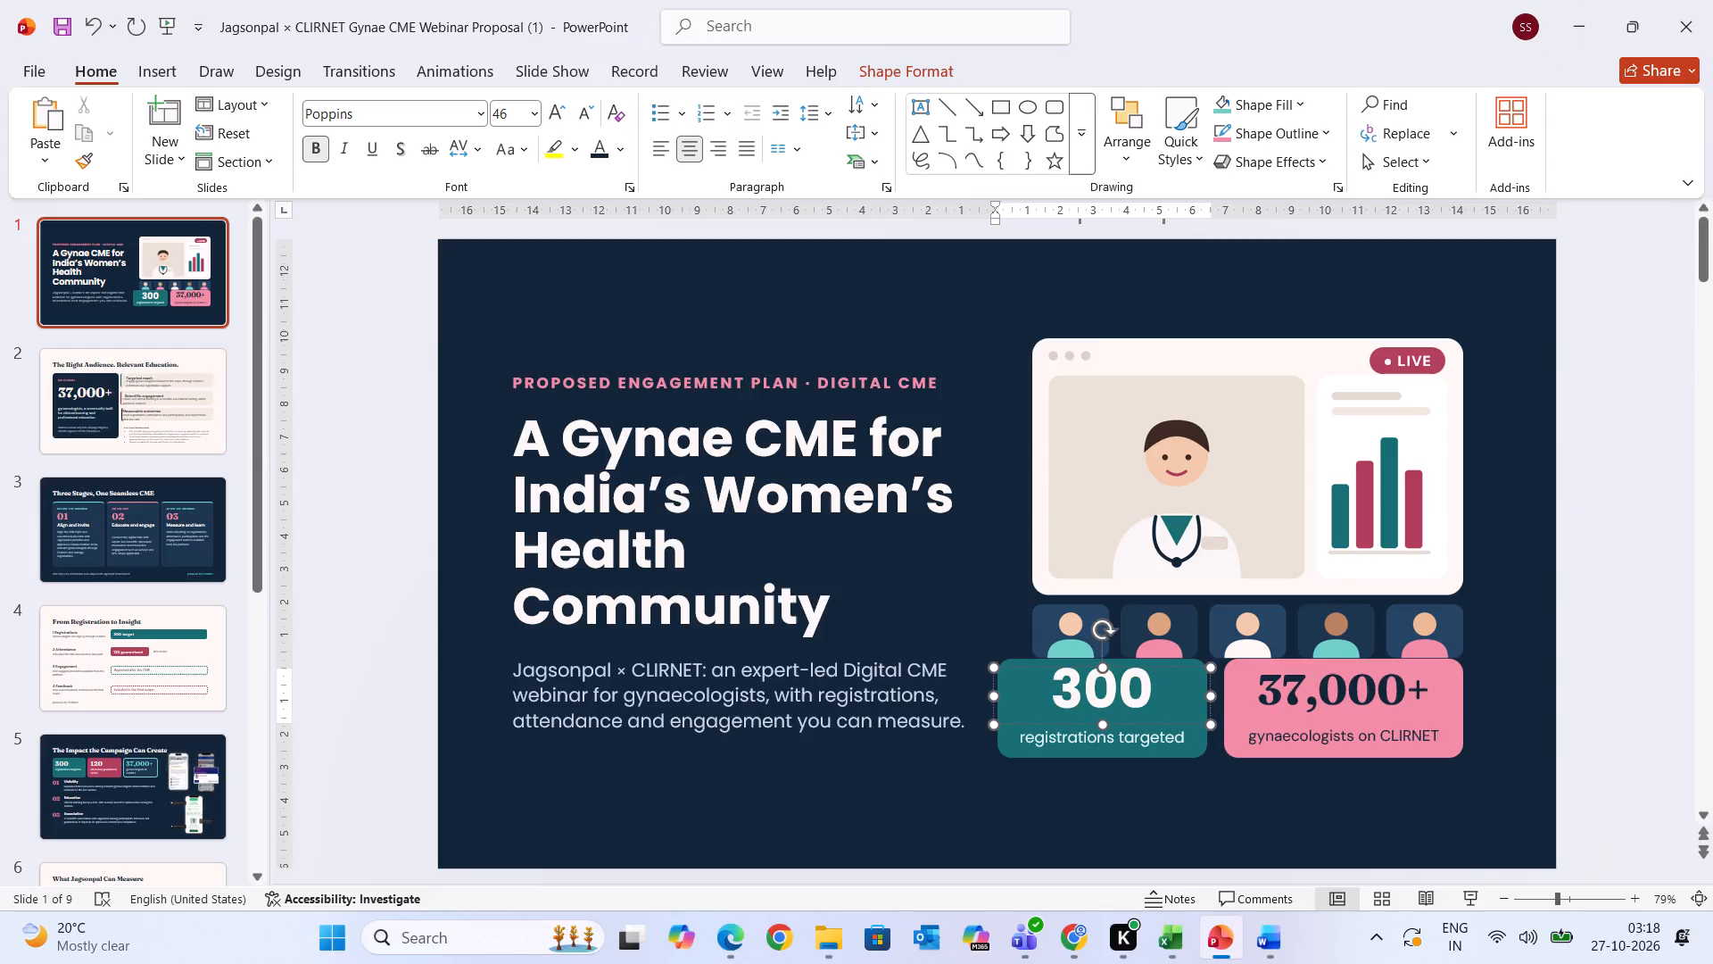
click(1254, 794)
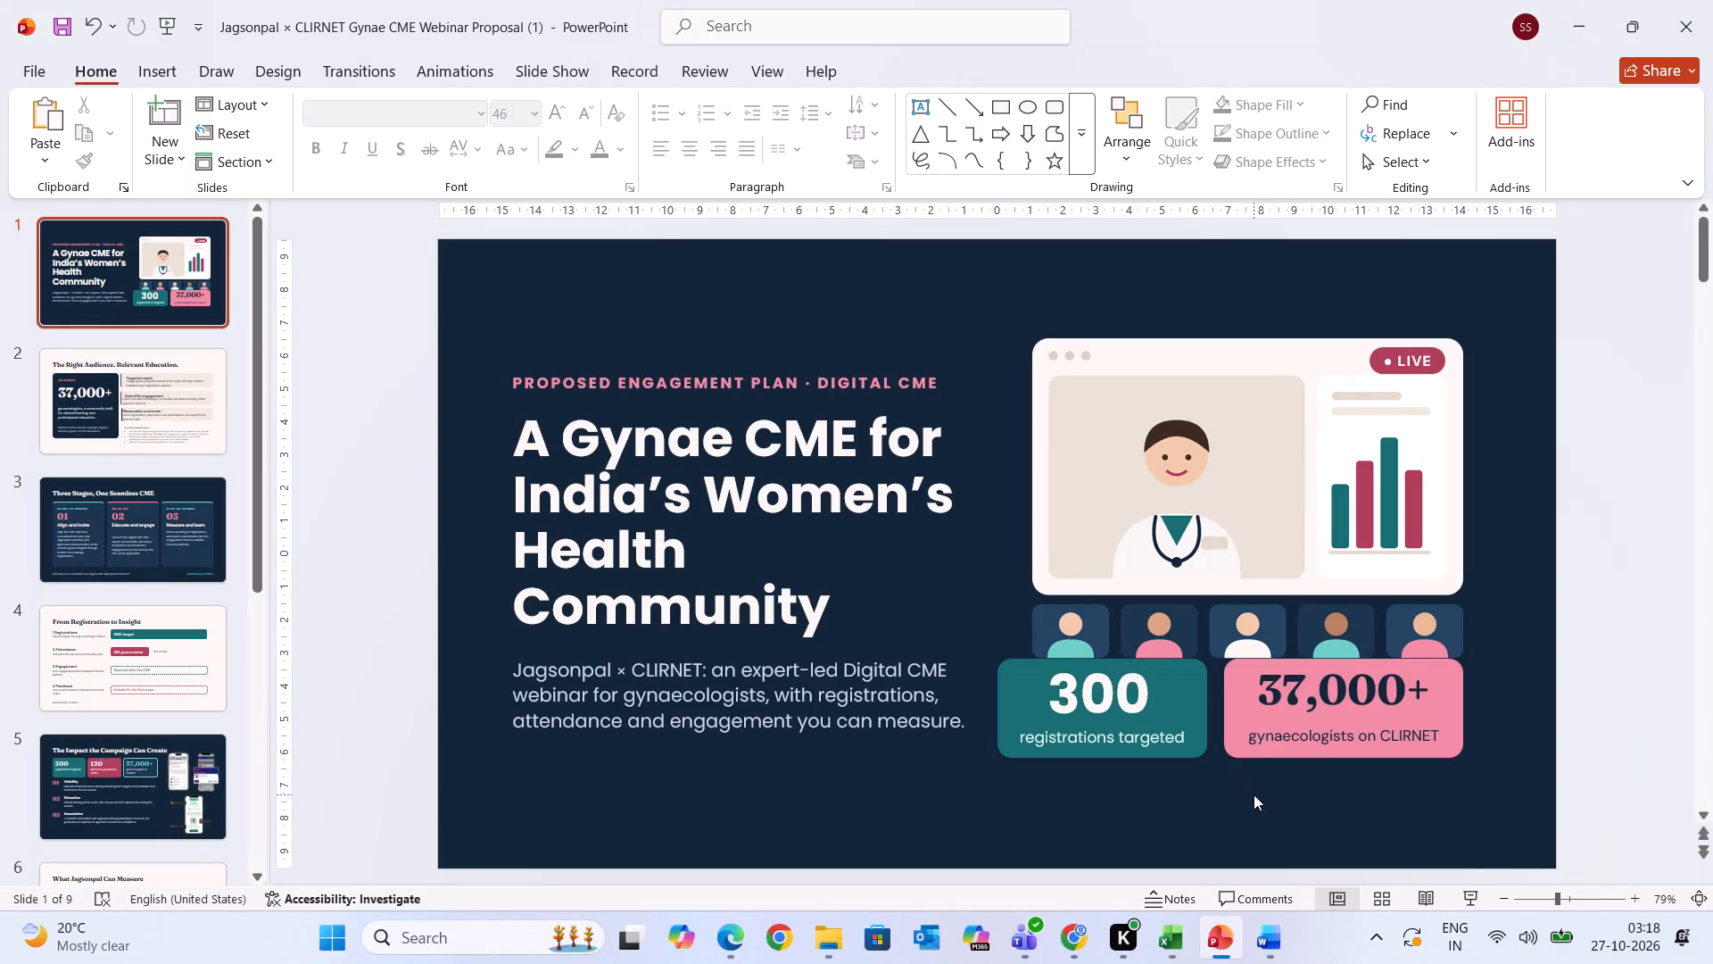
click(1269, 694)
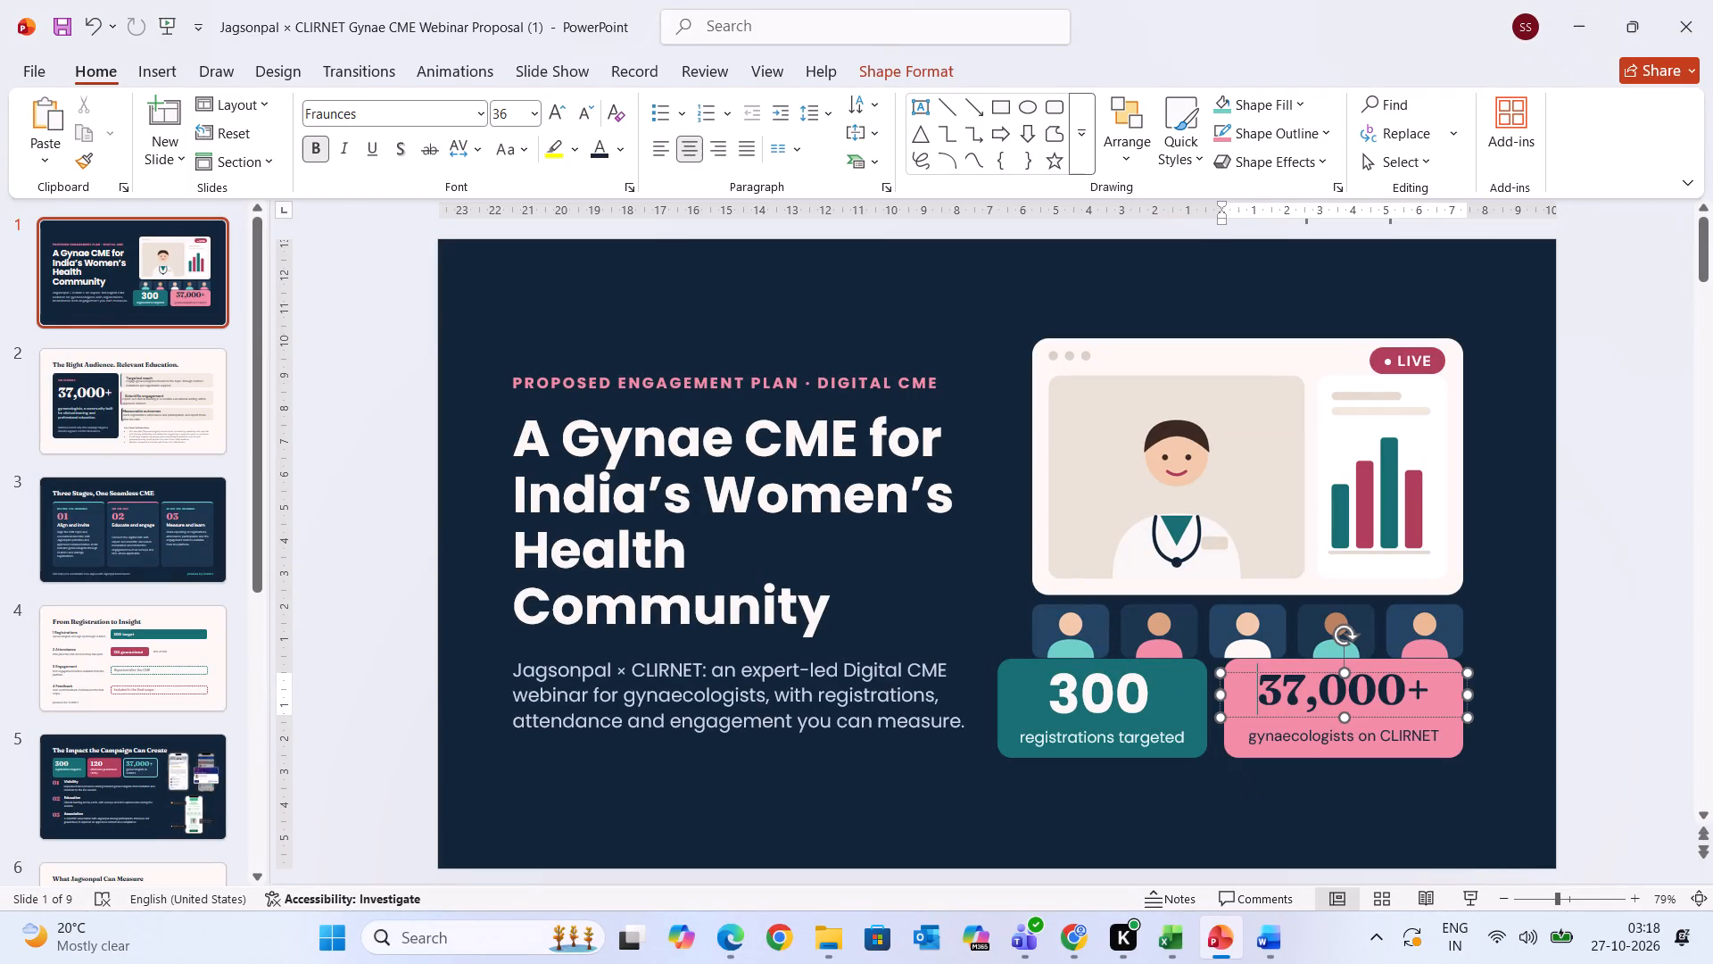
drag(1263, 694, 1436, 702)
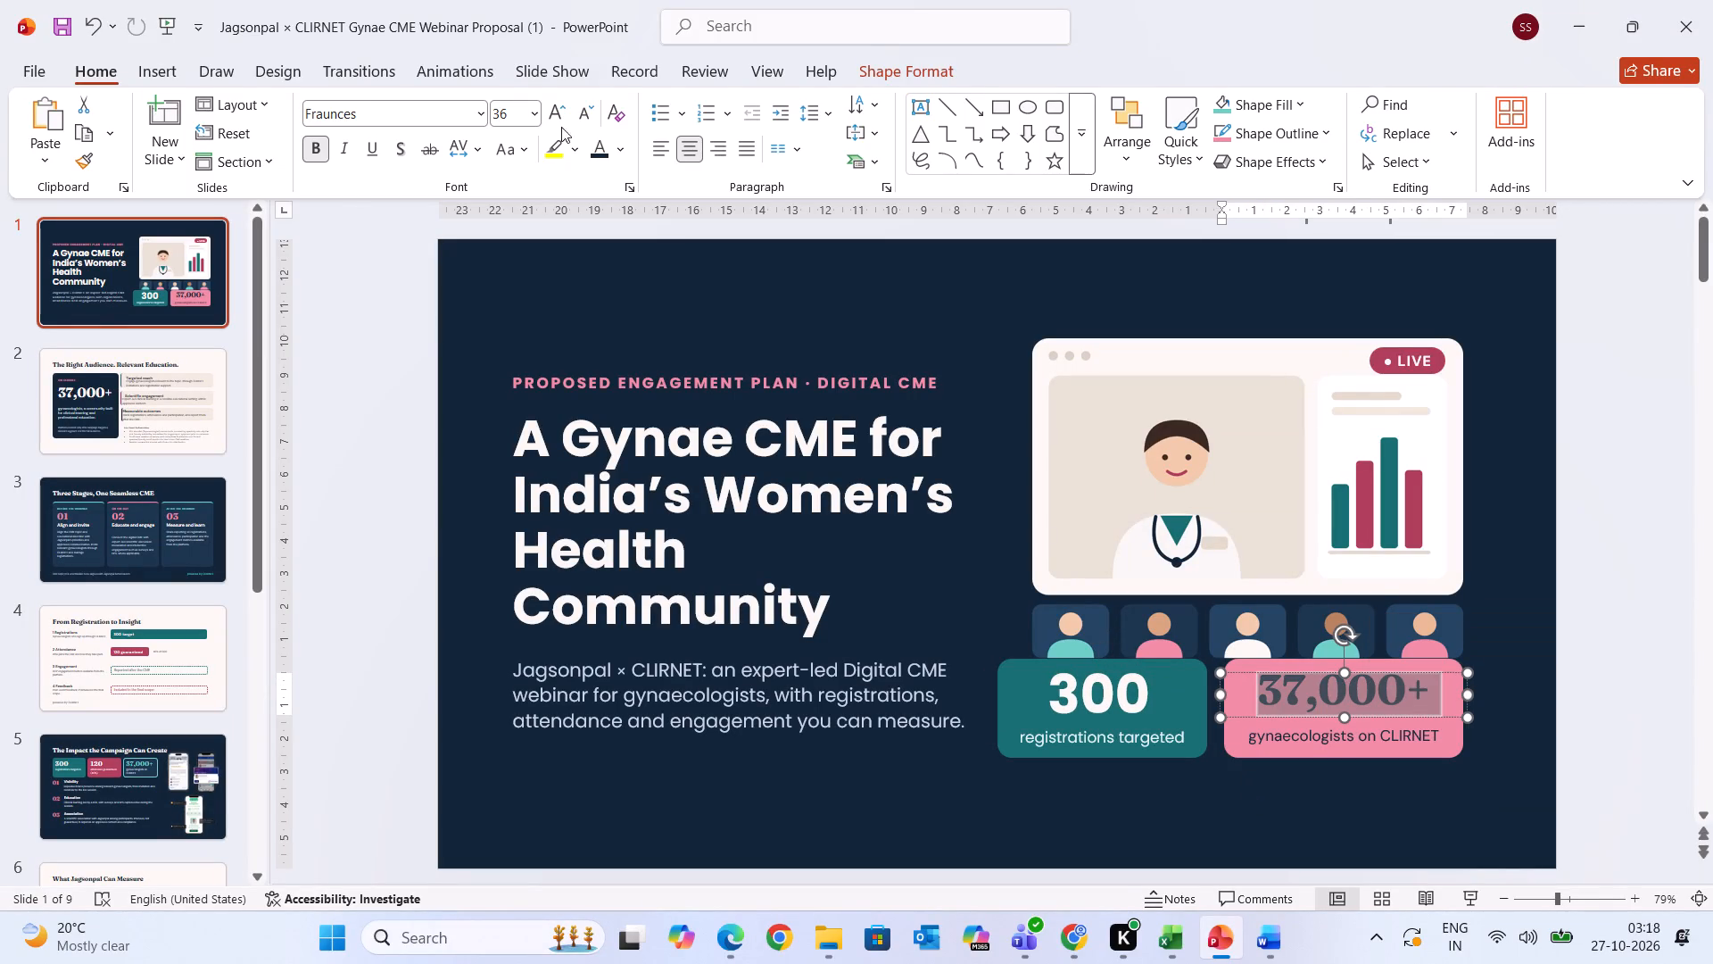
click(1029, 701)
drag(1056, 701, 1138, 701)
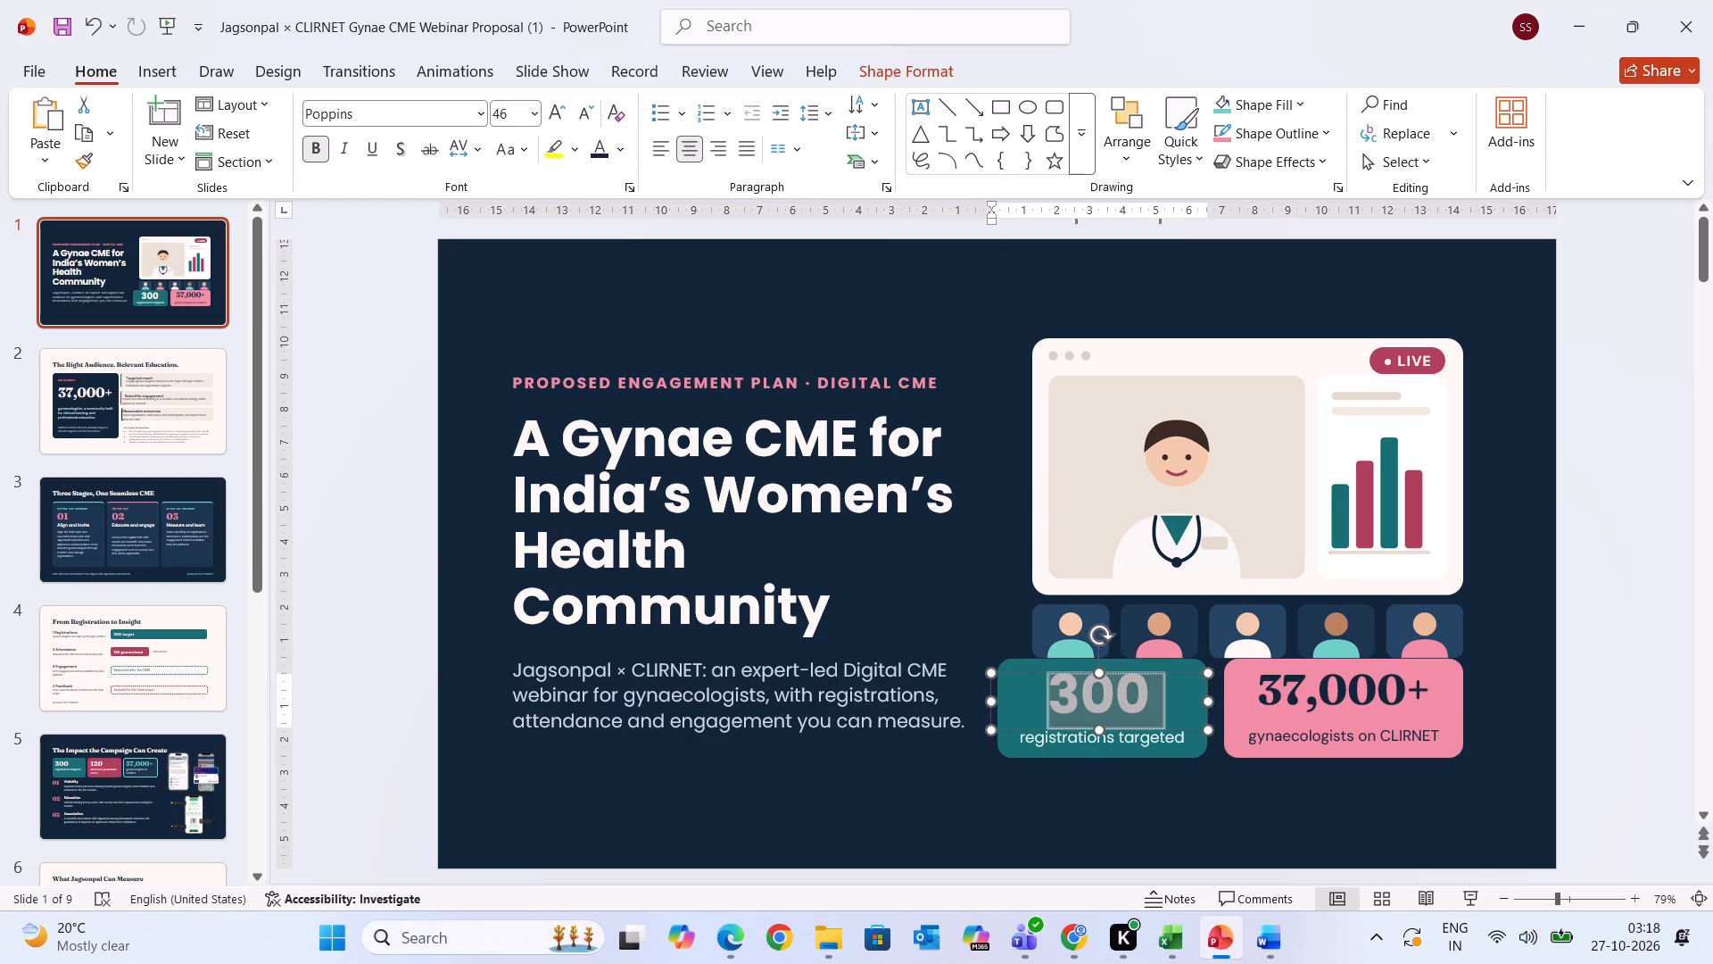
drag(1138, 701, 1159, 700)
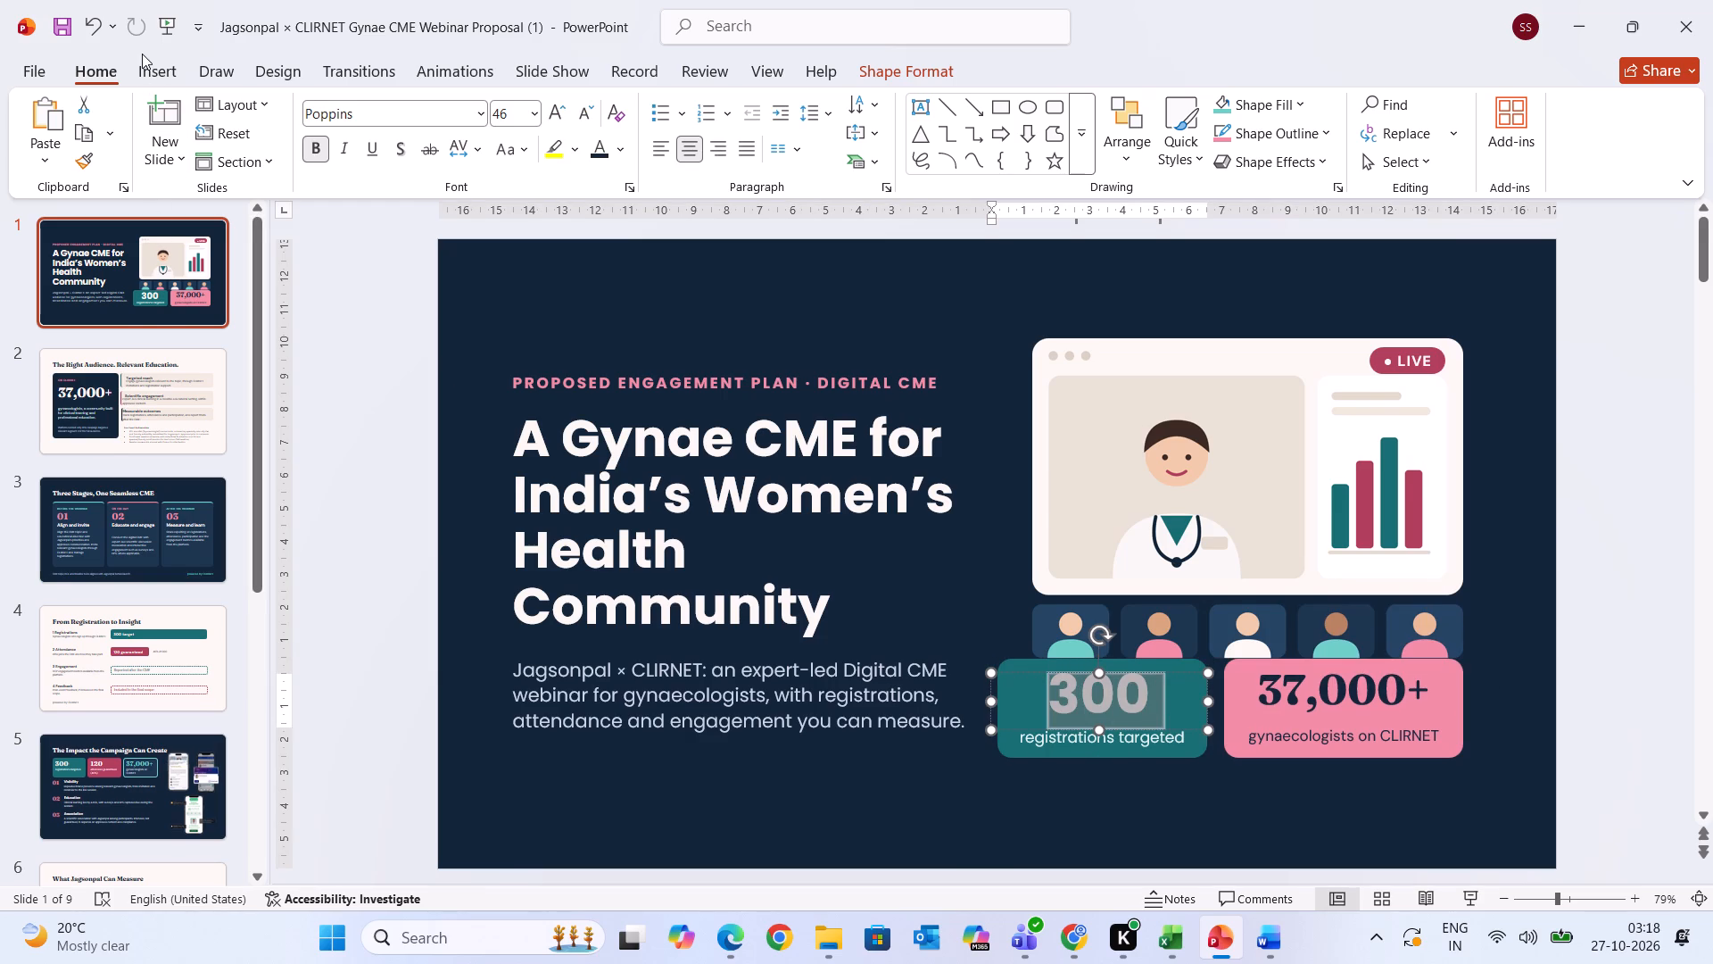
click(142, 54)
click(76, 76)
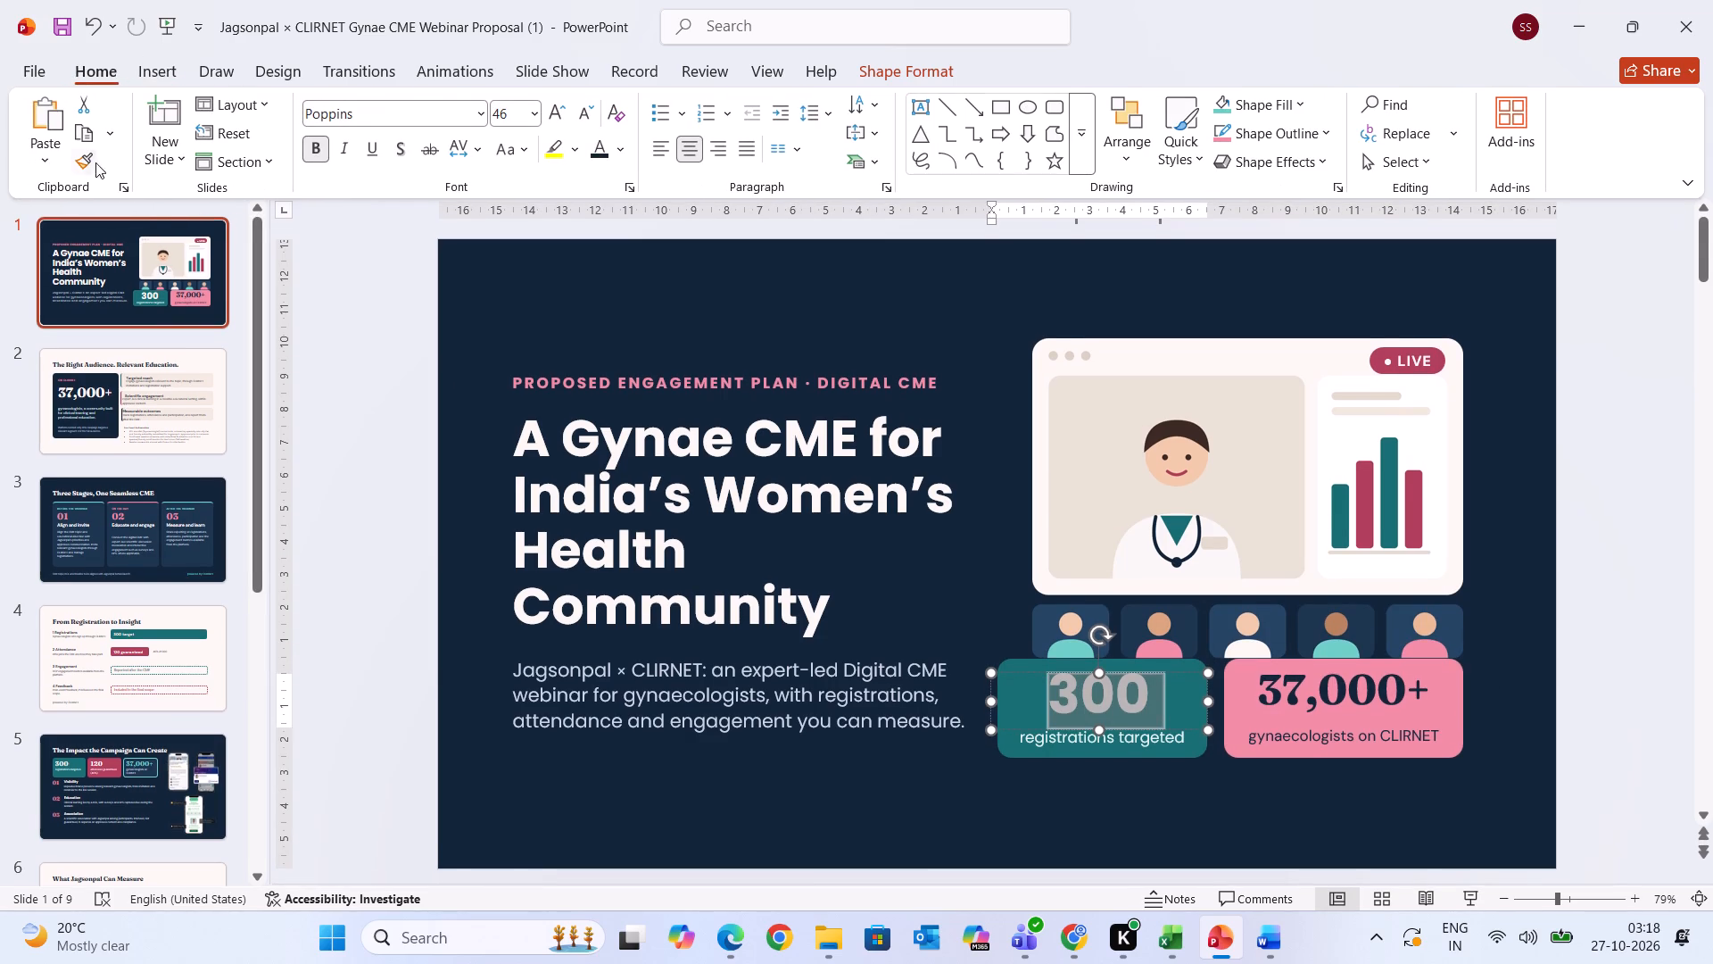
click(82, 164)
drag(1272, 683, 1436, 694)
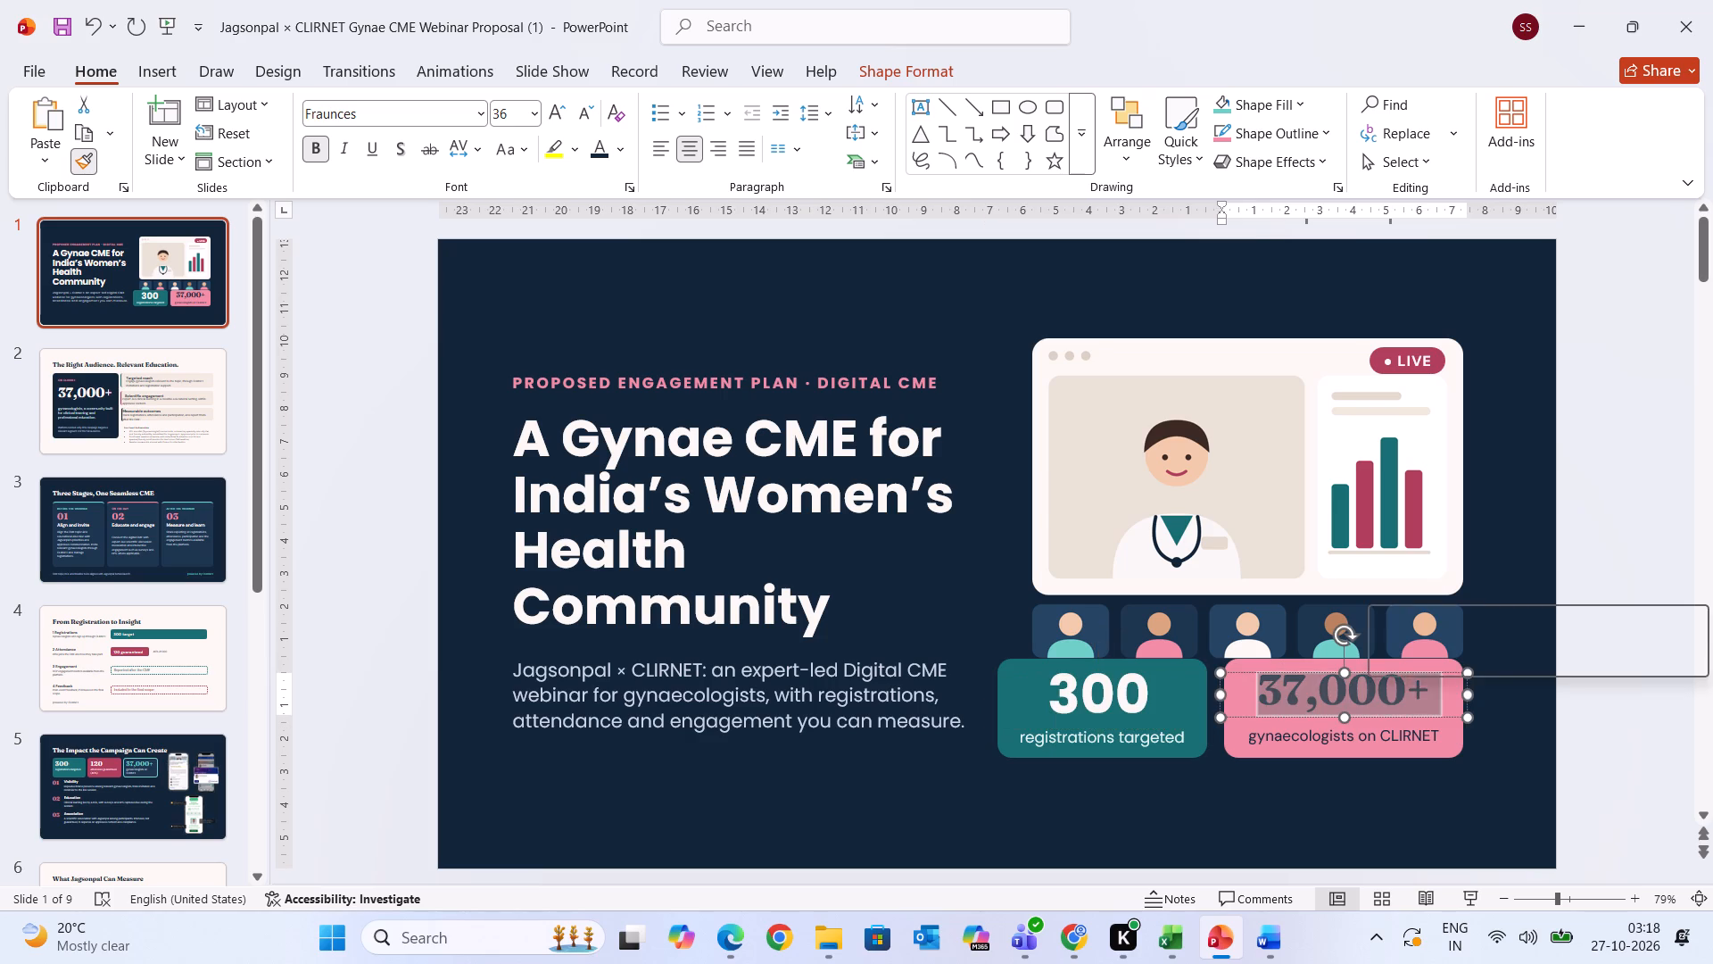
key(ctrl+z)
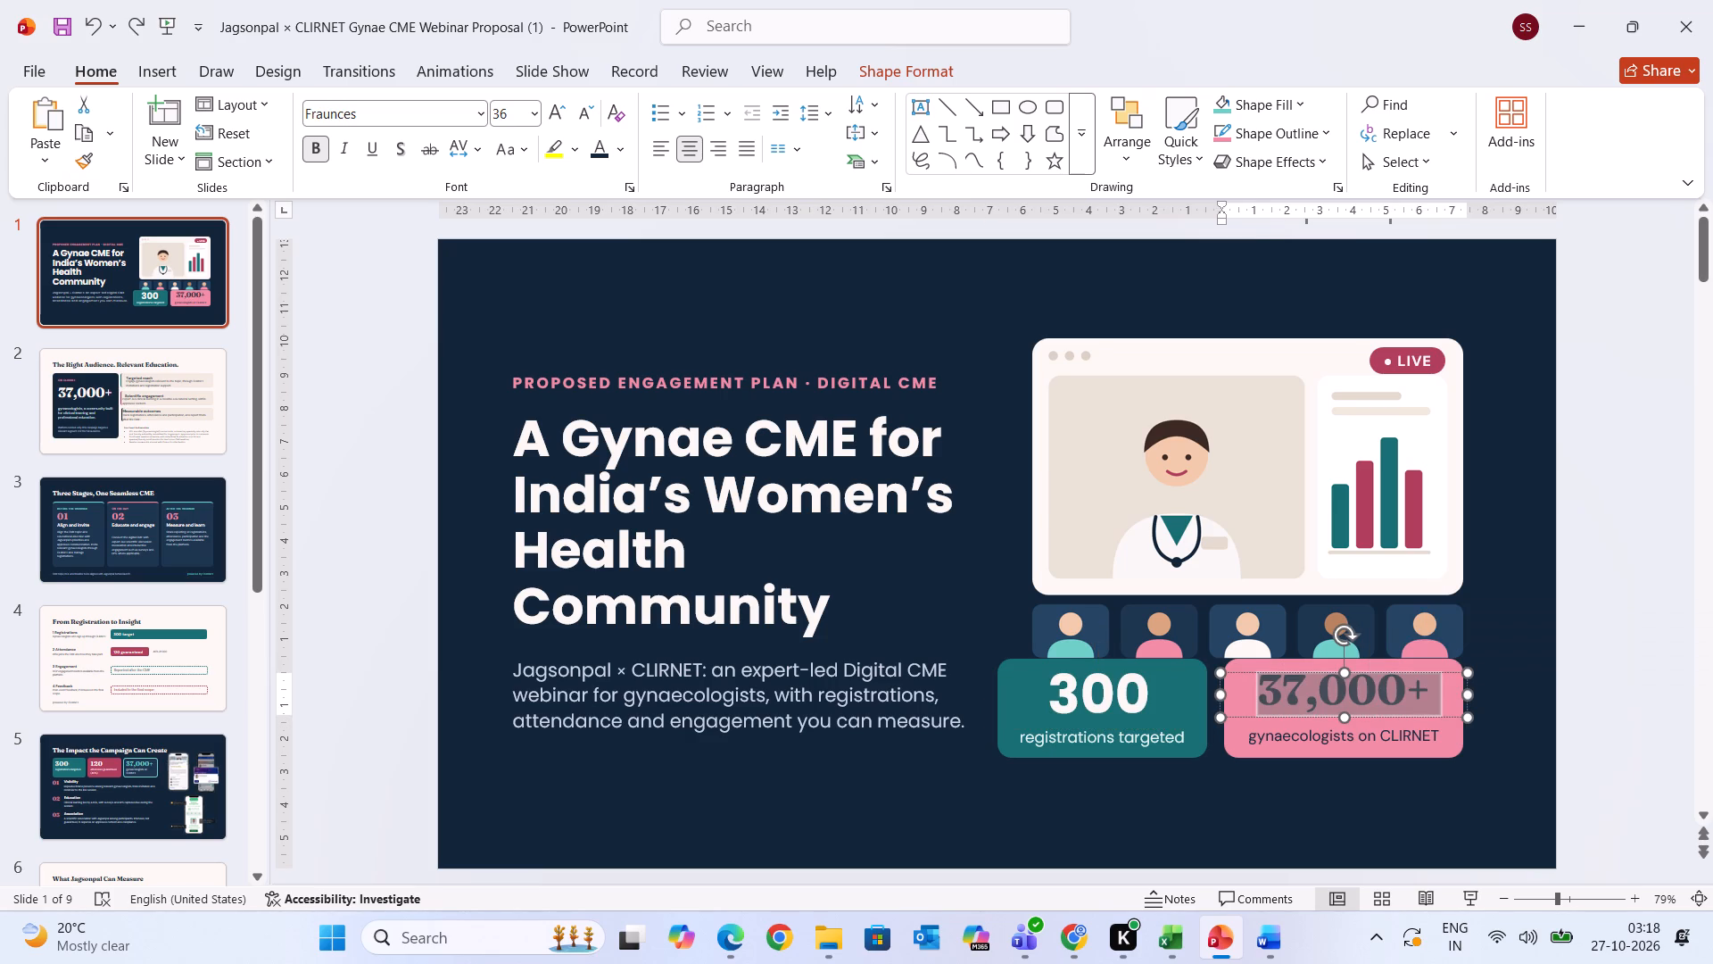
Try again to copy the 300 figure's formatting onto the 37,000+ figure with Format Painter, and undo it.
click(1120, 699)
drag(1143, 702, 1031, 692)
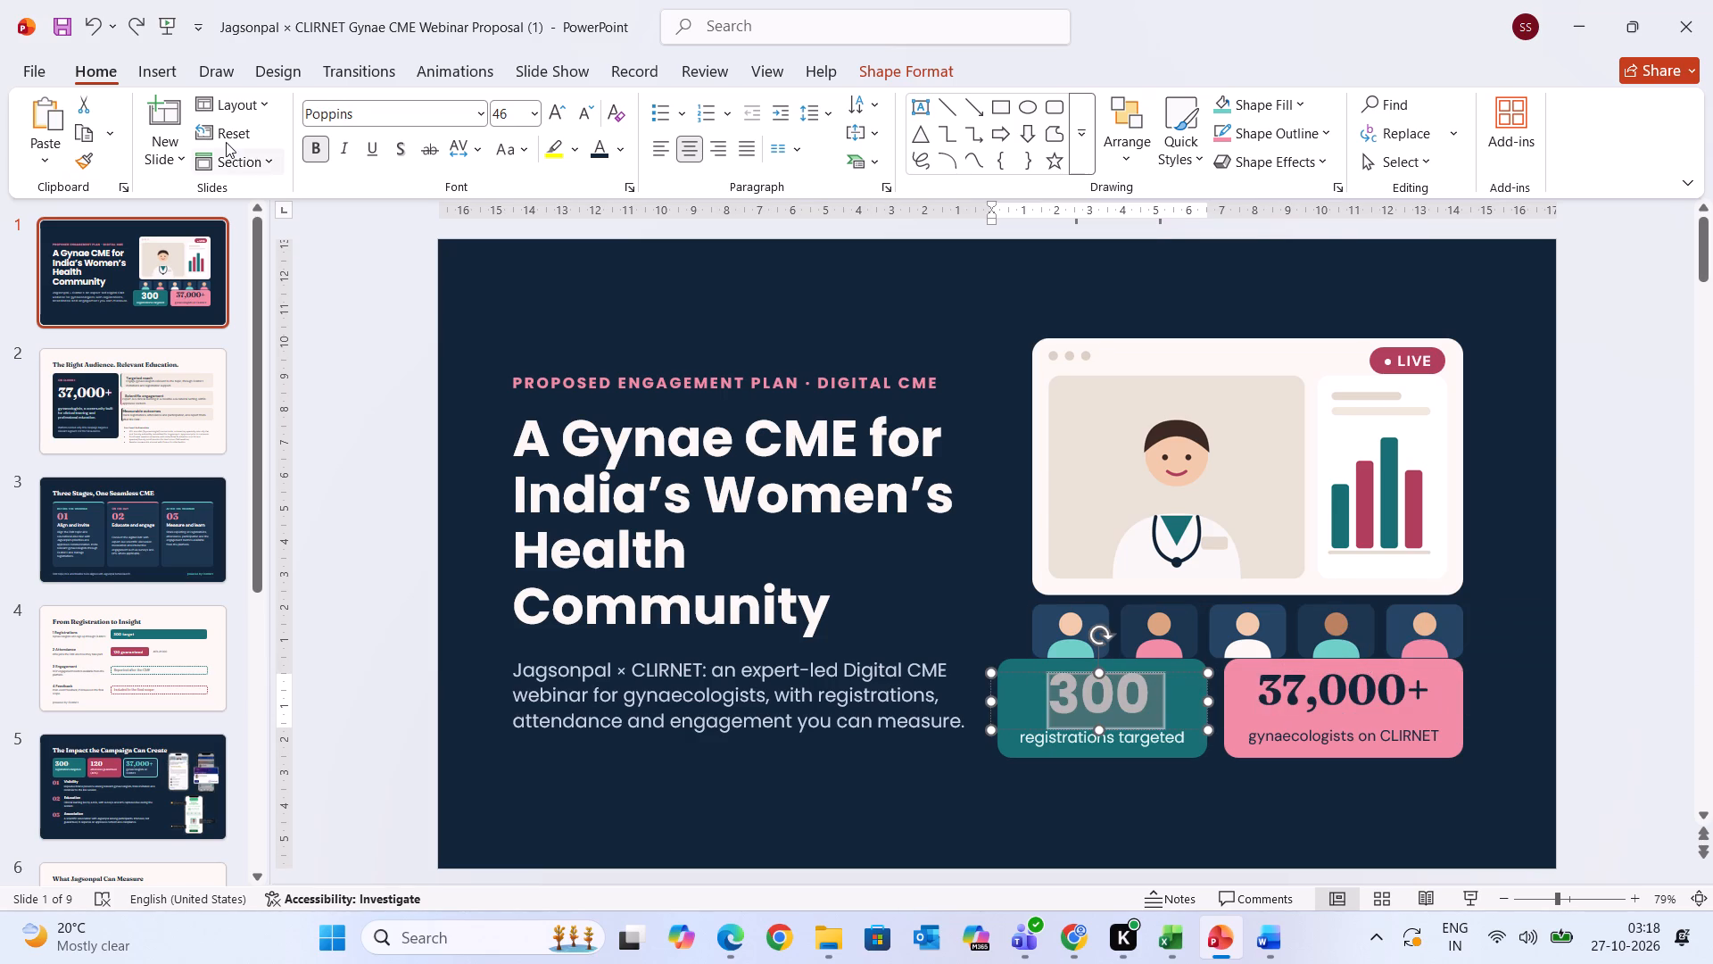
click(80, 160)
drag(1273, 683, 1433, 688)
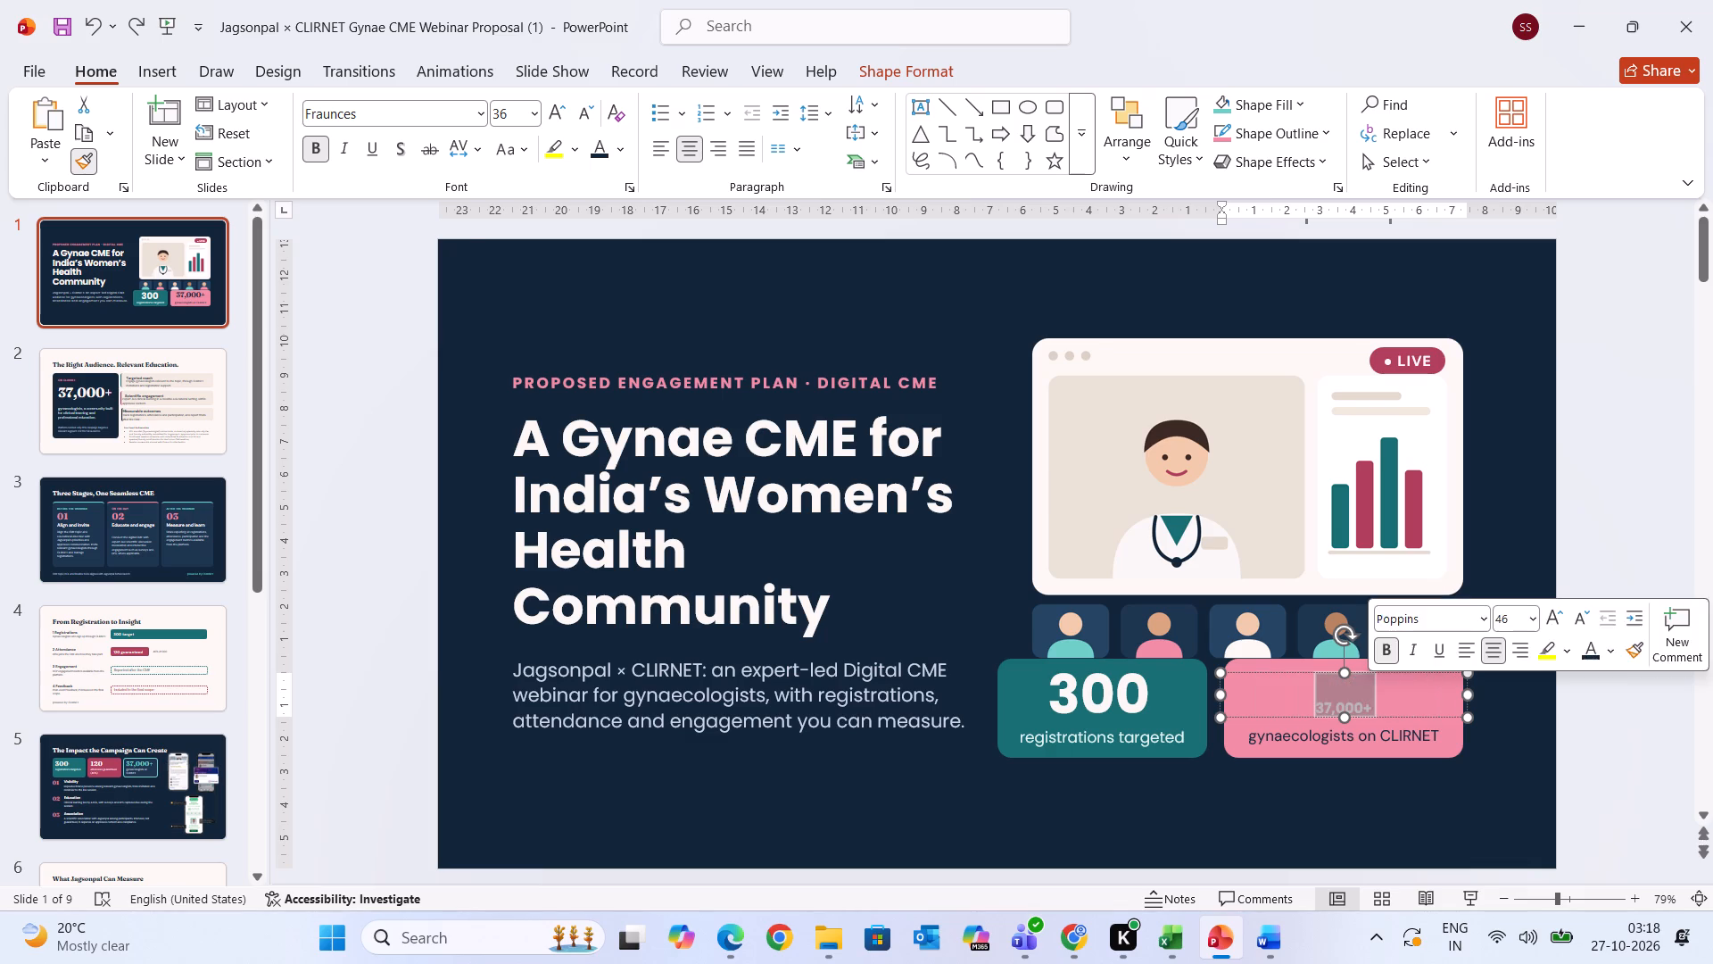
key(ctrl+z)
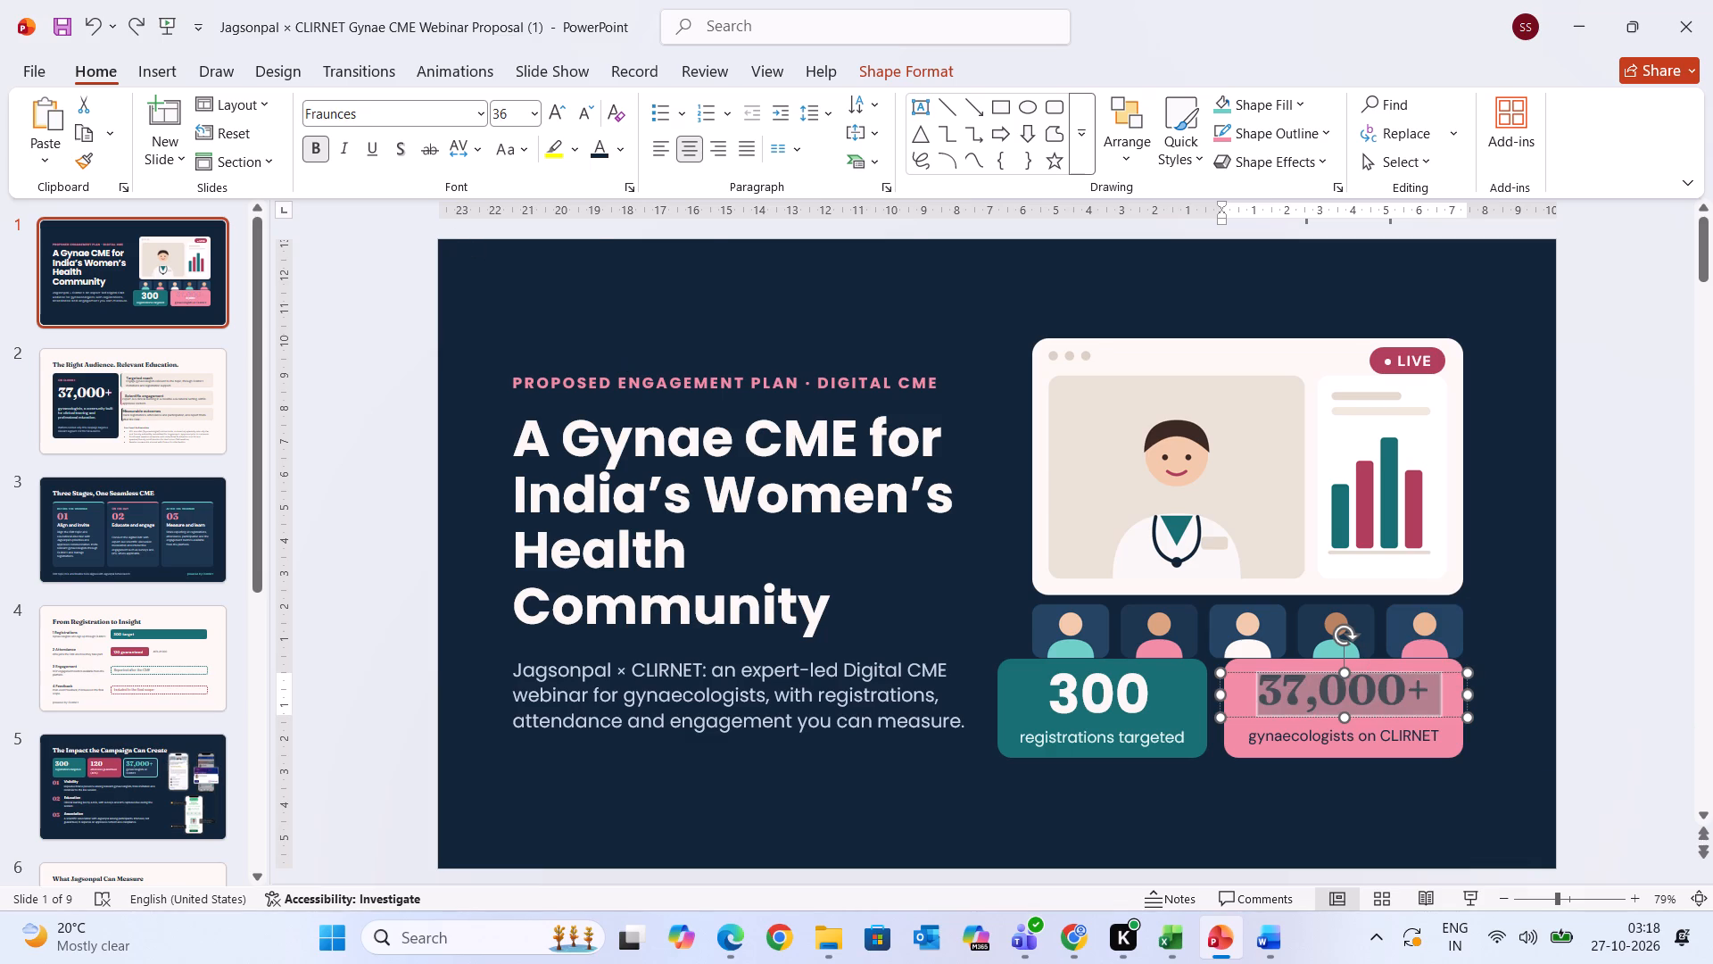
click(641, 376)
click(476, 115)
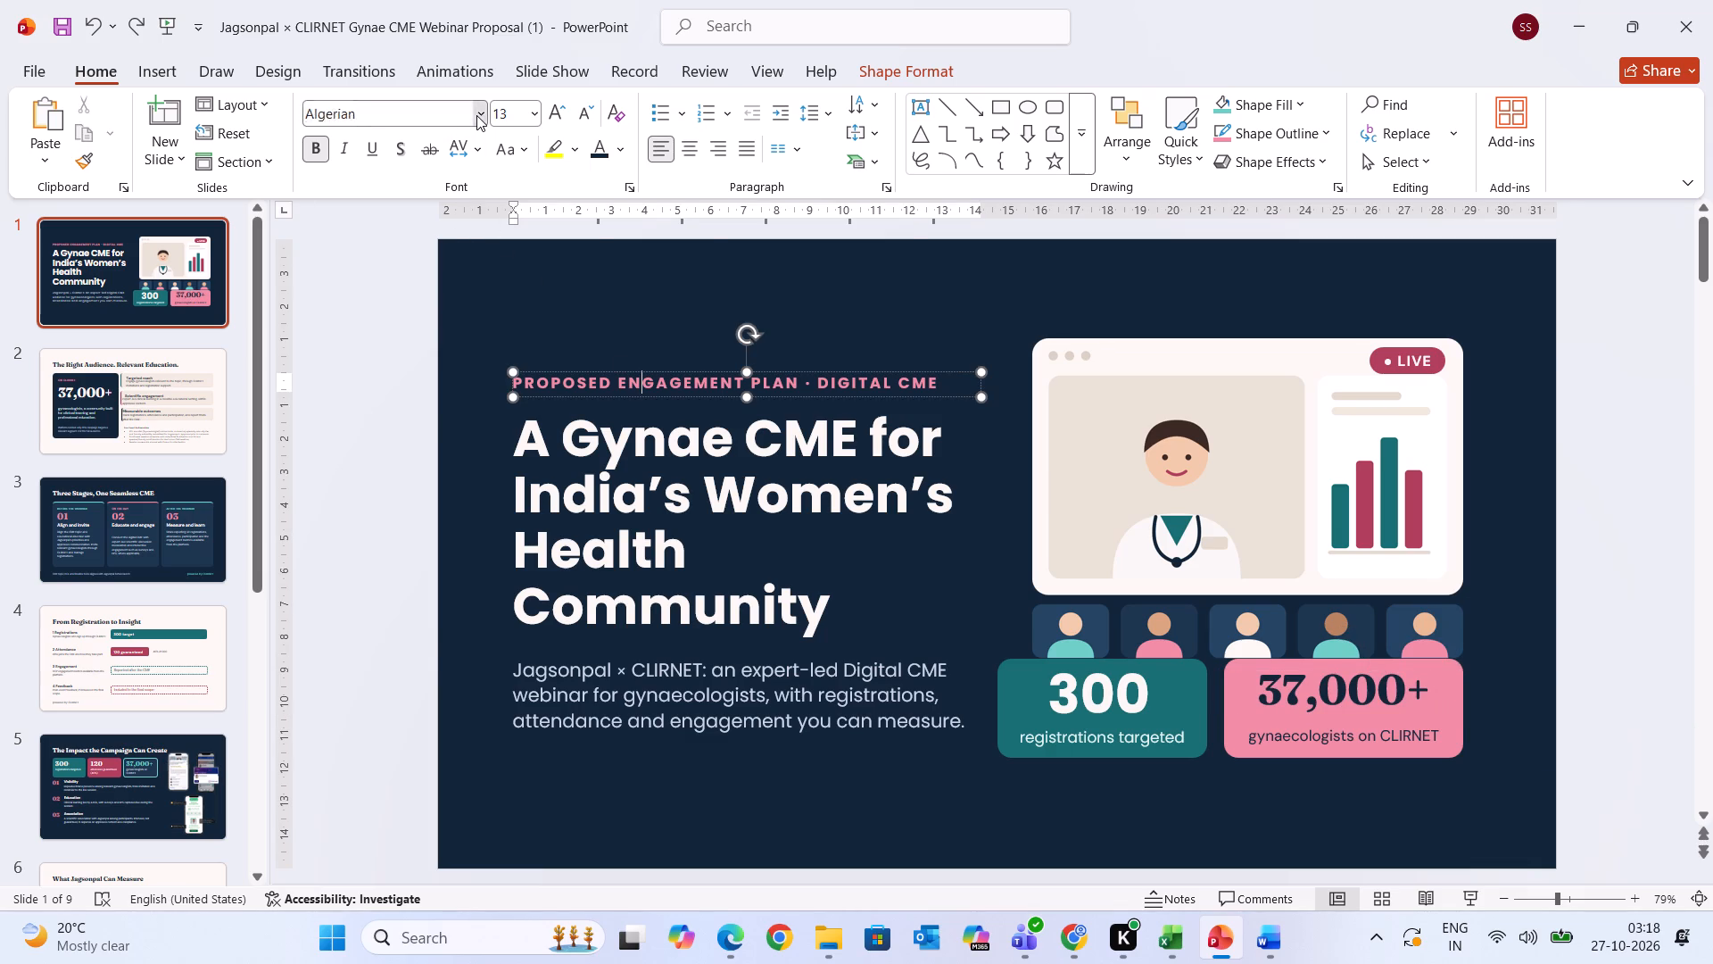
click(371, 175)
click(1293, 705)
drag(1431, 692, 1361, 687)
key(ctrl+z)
Change the 37,000+ figure and its "gynaecologists on CLIRNET" label in slide 1's pink card to Poppins.
click(1295, 692)
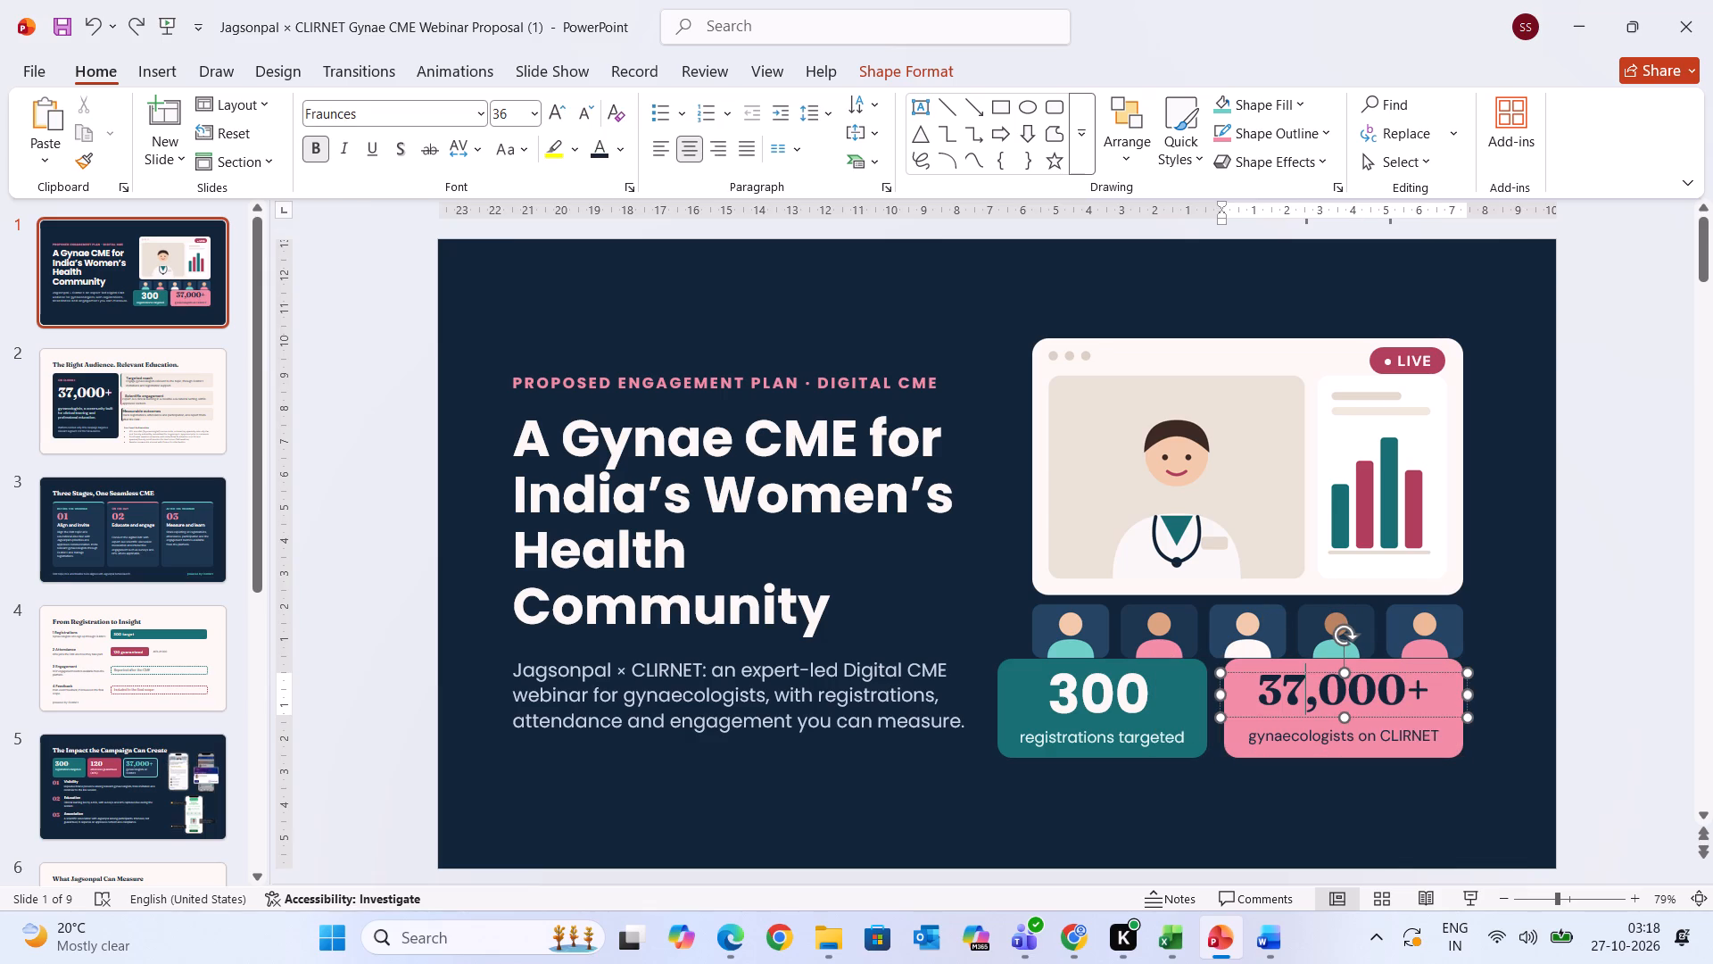
drag(1261, 689, 1485, 712)
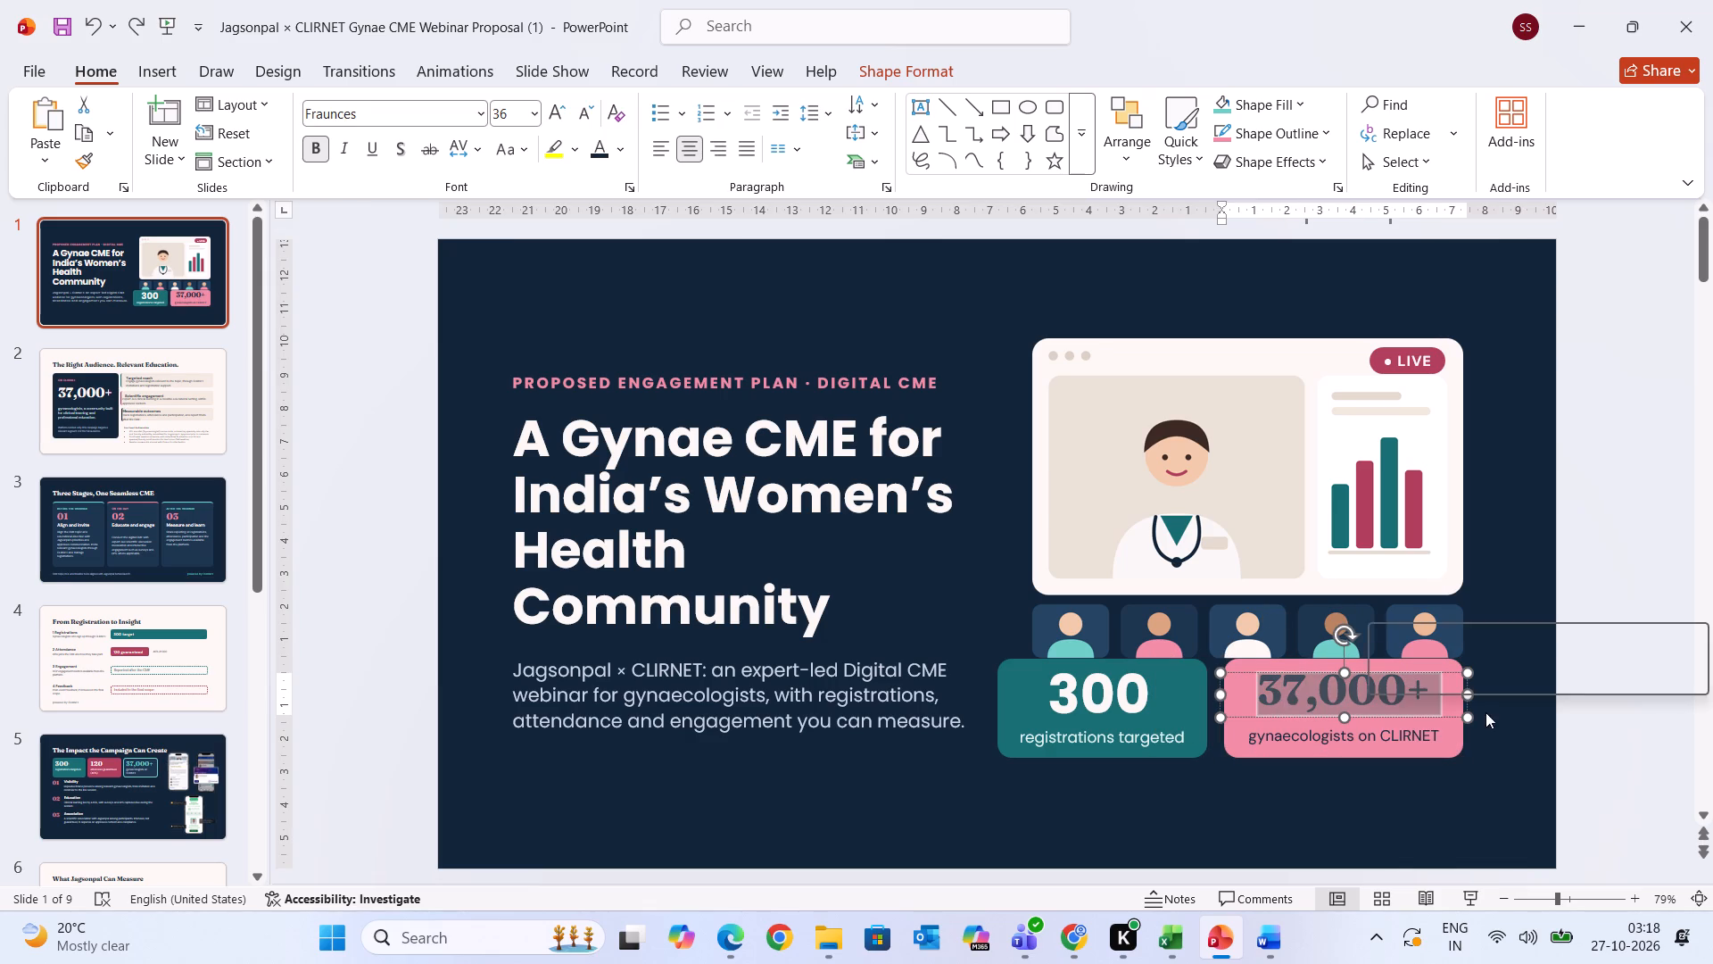
click(483, 110)
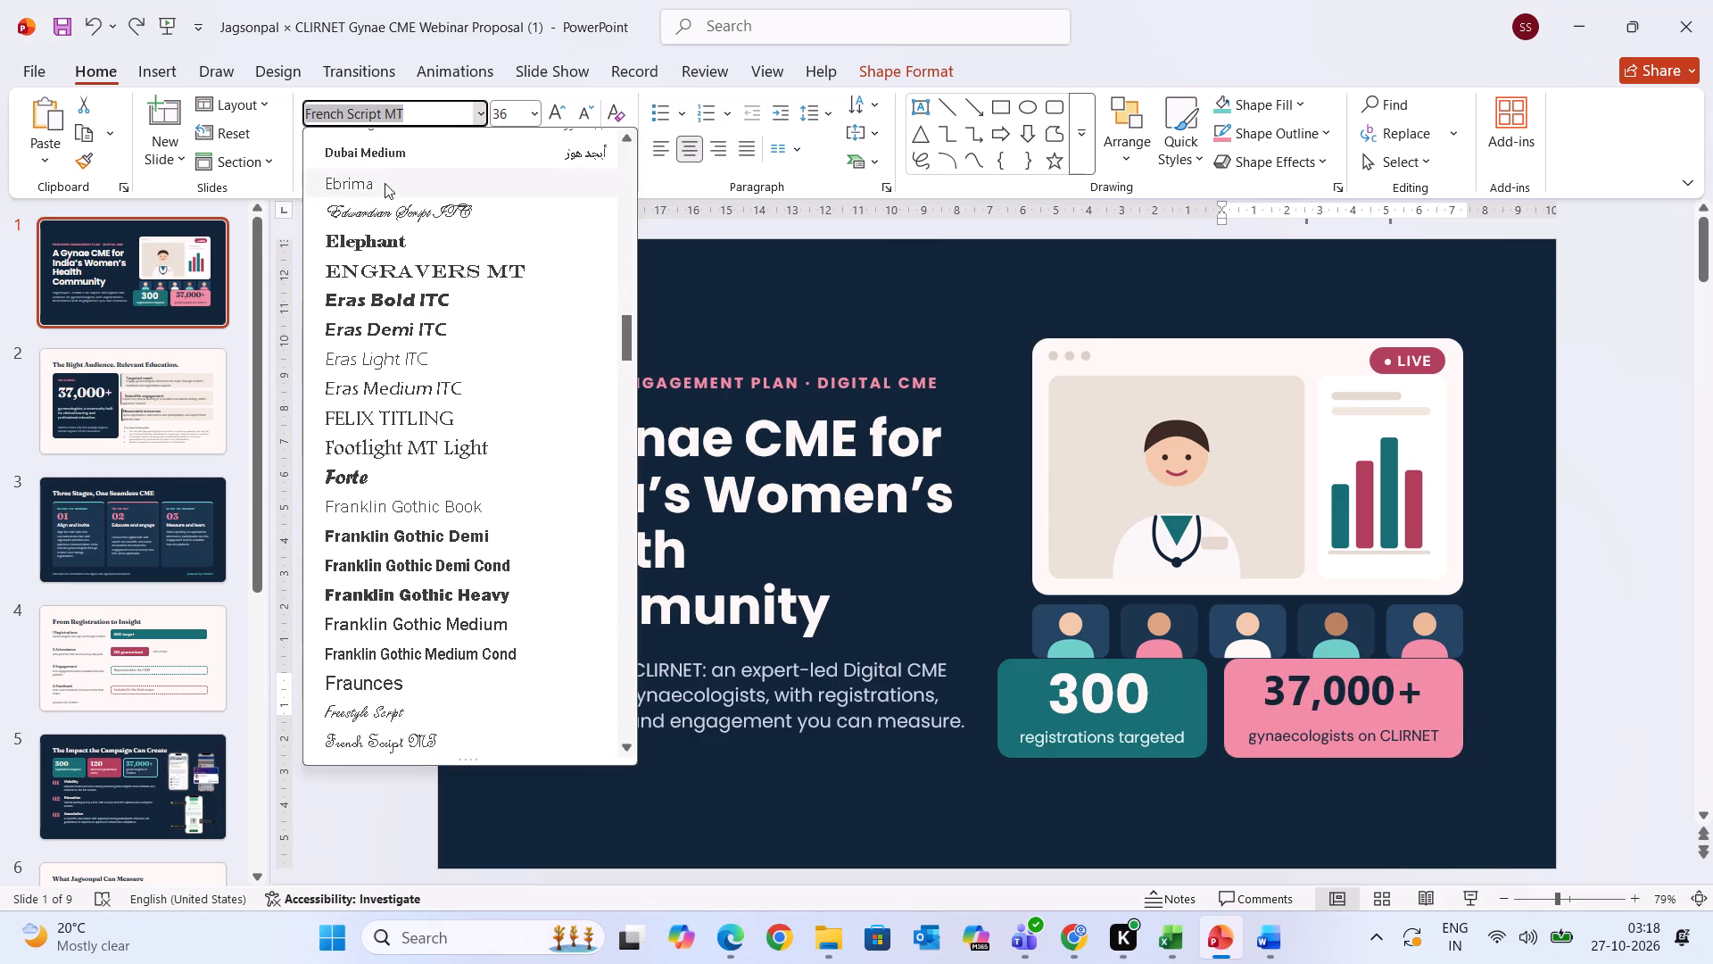
text(pop)
key(Return)
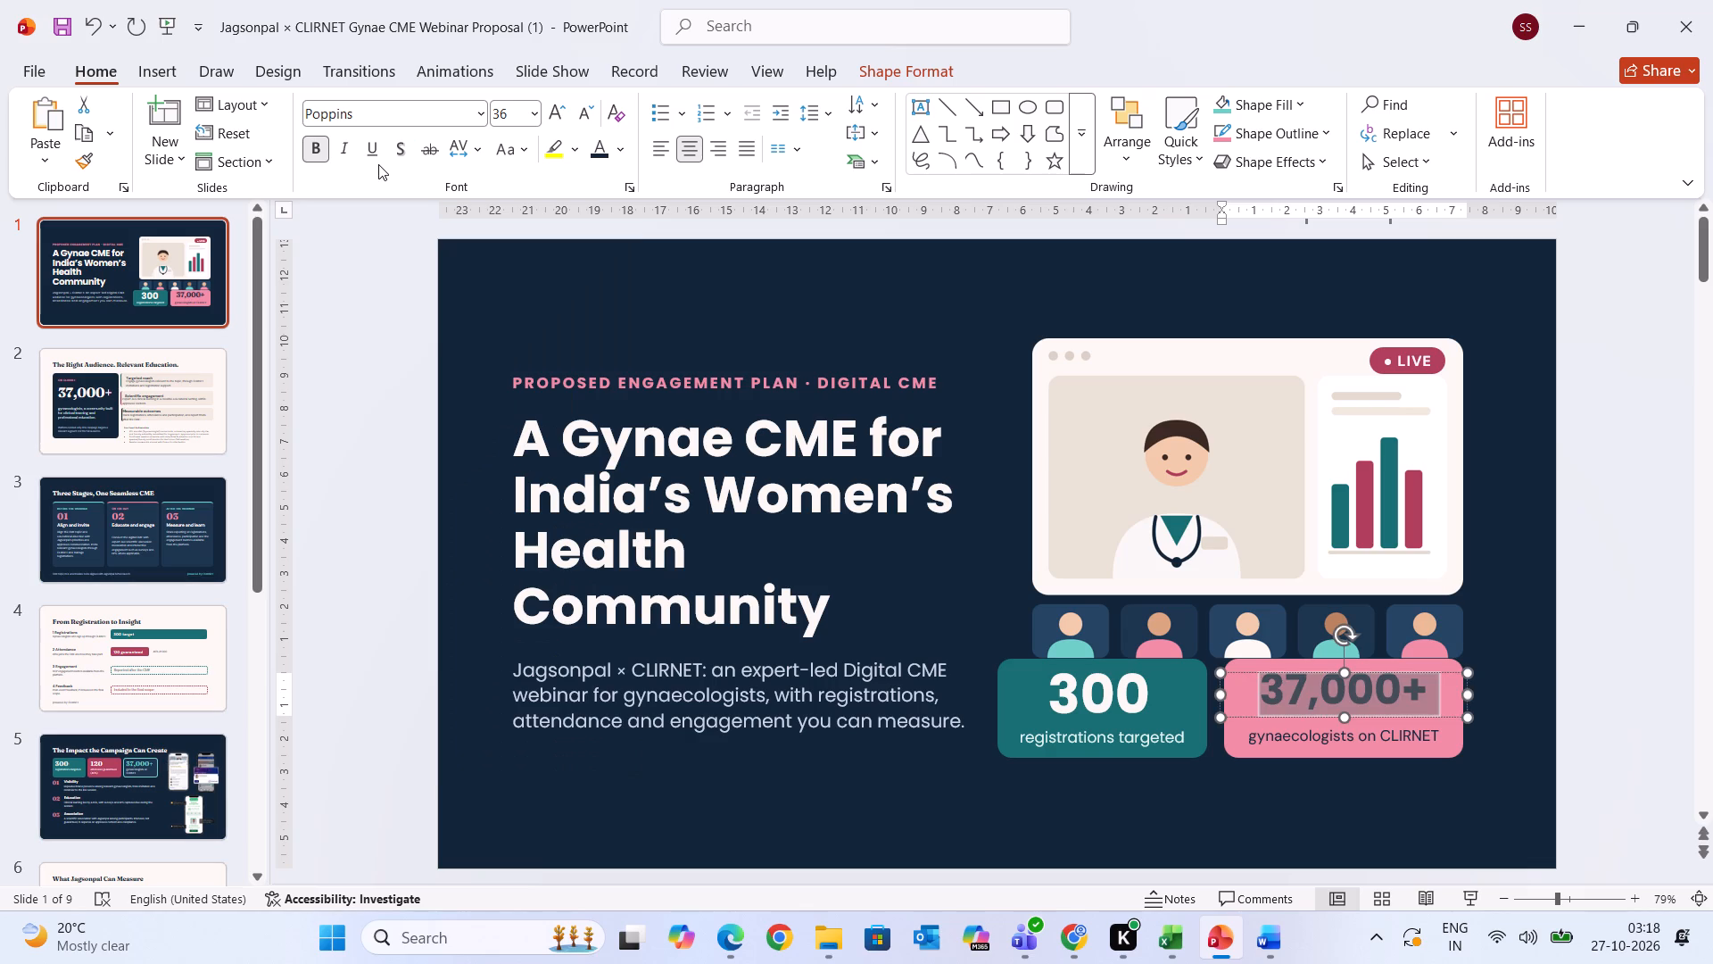
click(1312, 730)
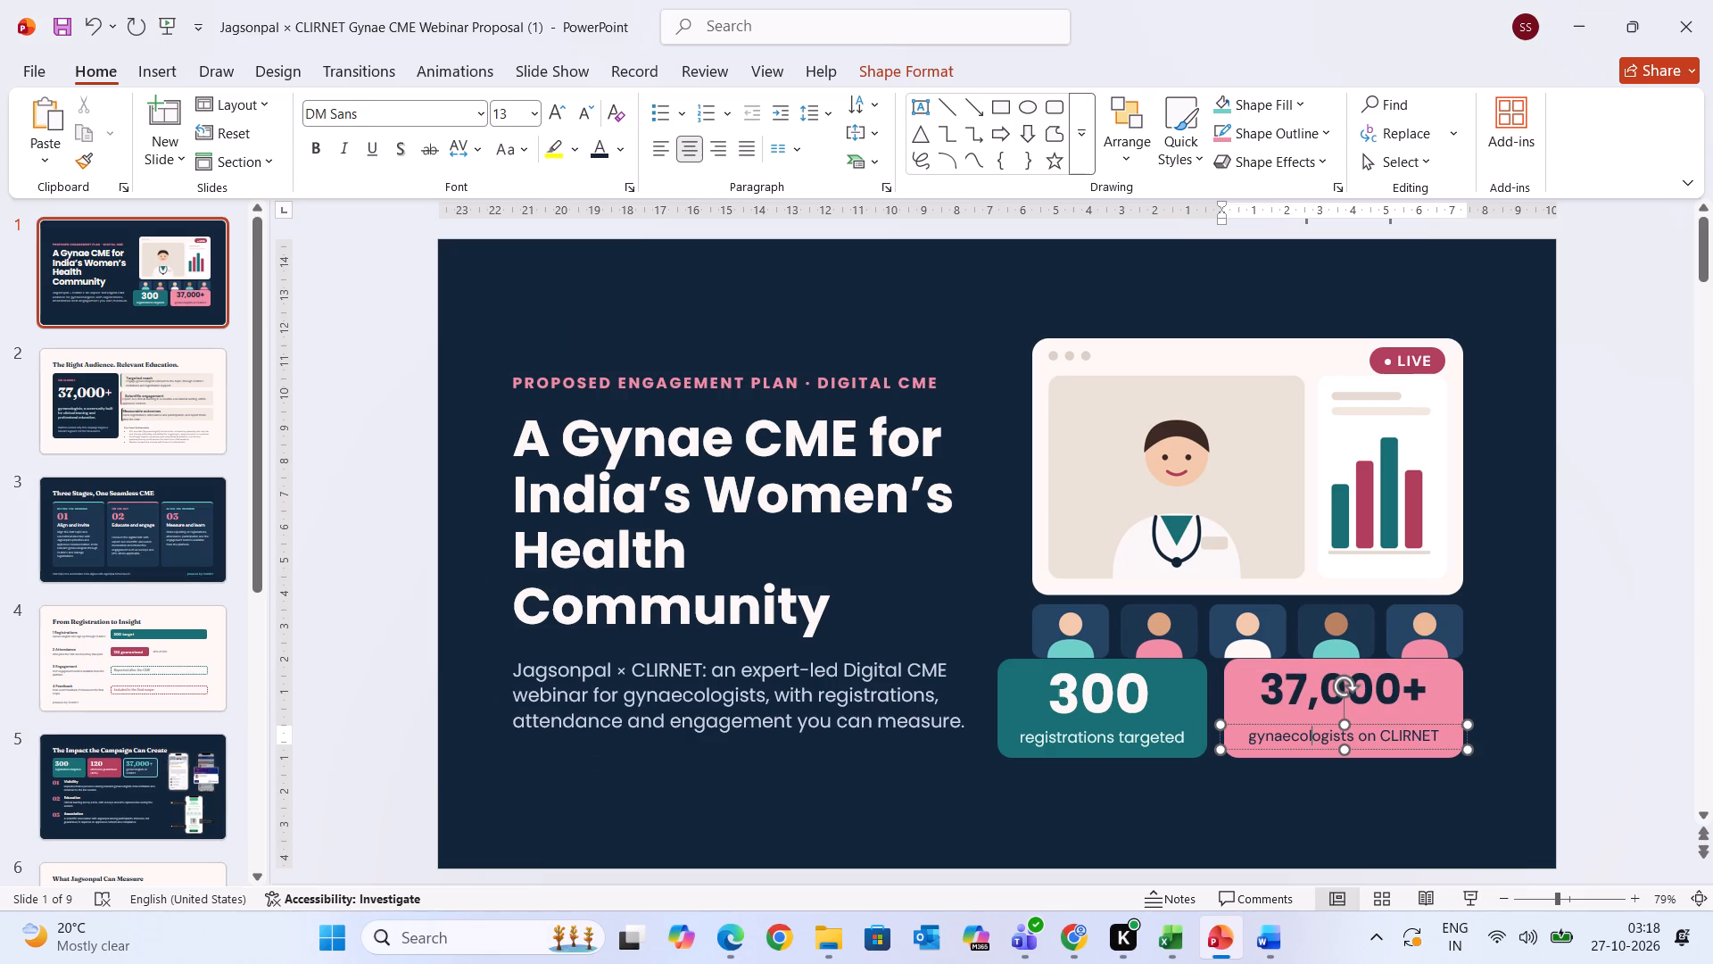
drag(1436, 733, 1220, 736)
click(482, 114)
text(po)
key(Return)
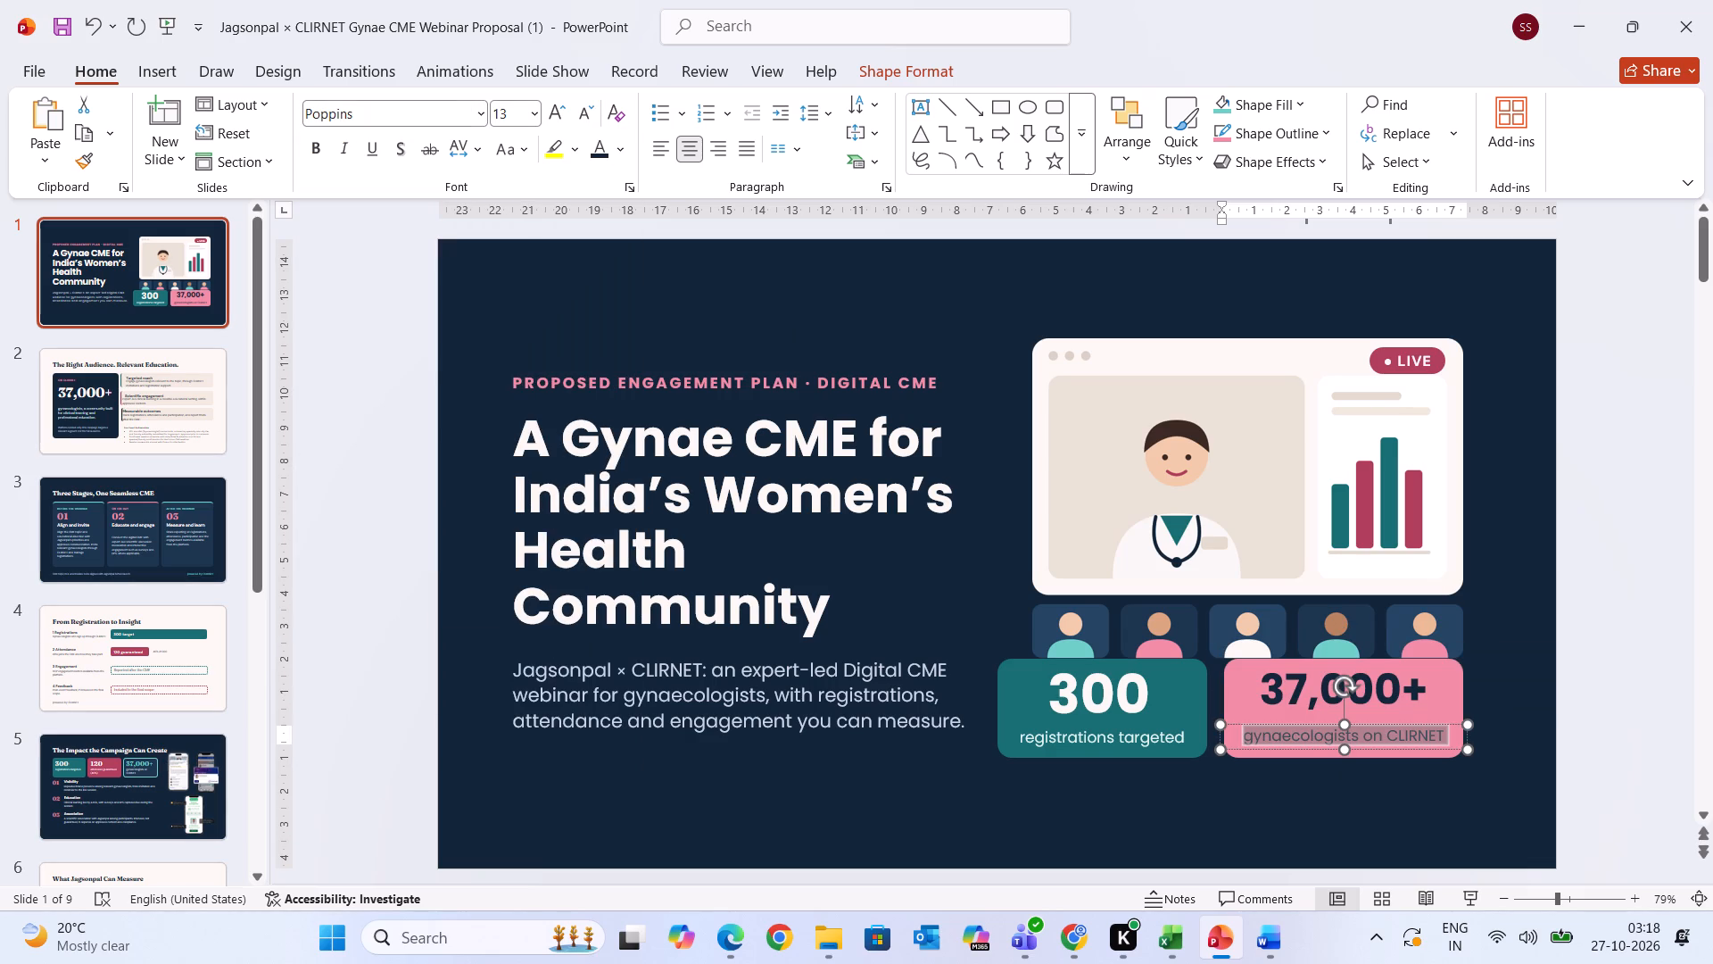
click(425, 706)
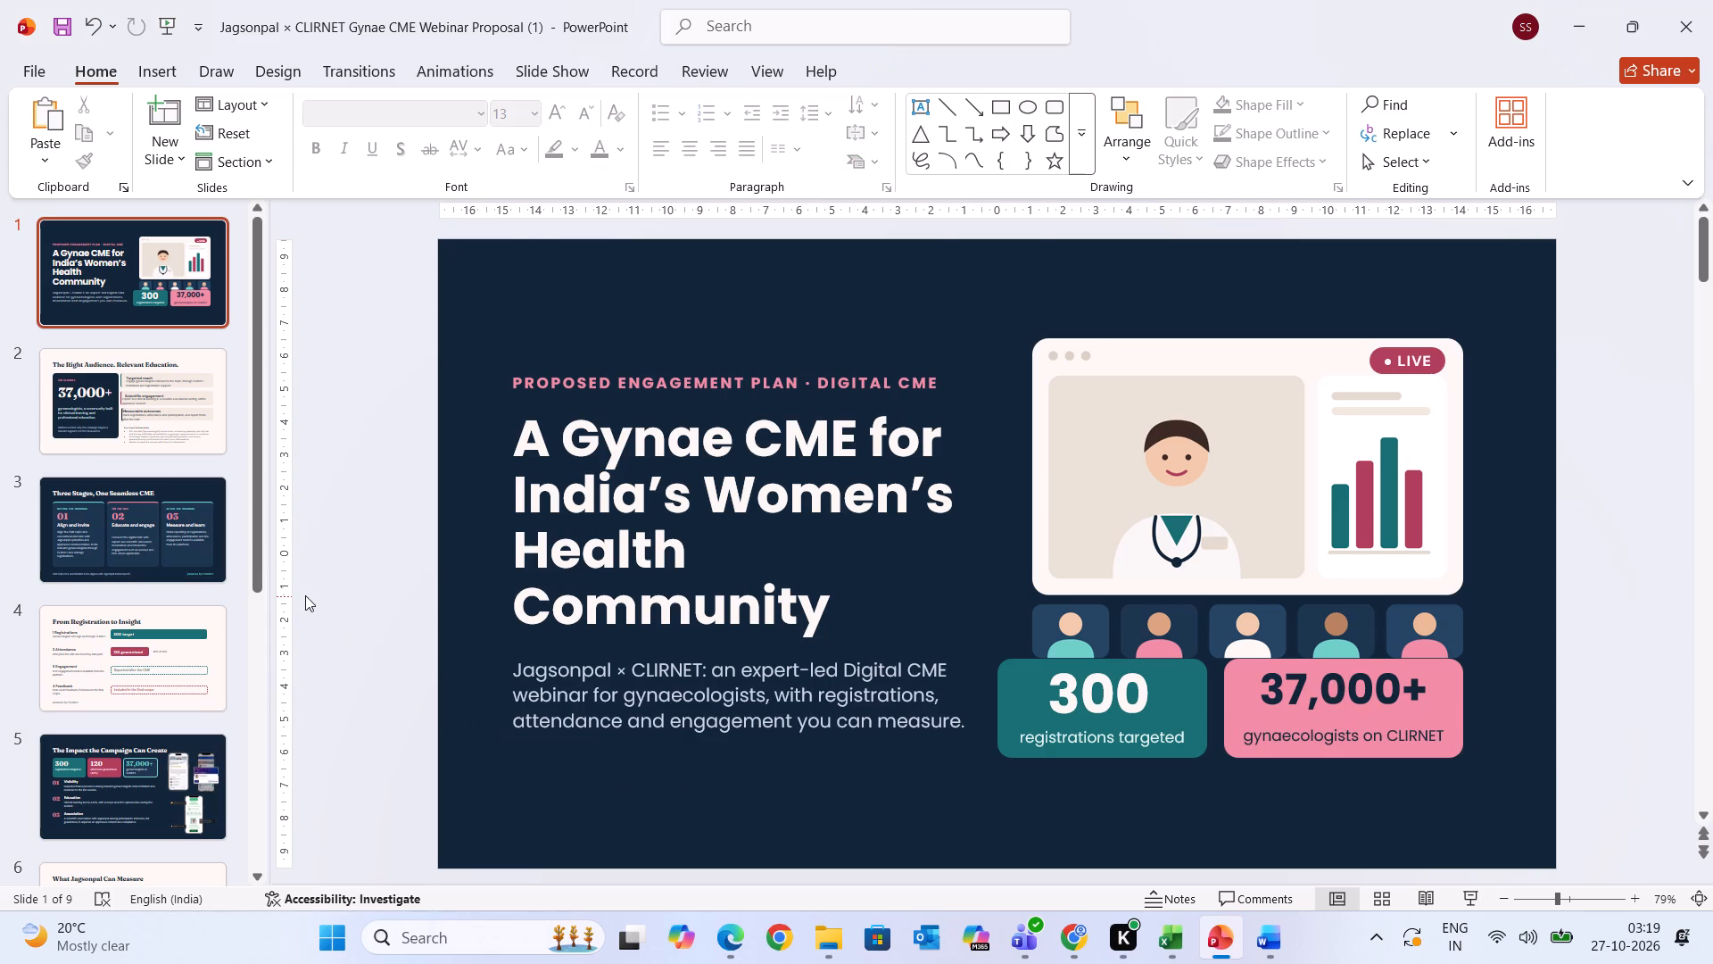
Change slide 2's title "The Right Audience. Relevant Education." to Poppins.
click(94, 303)
click(124, 420)
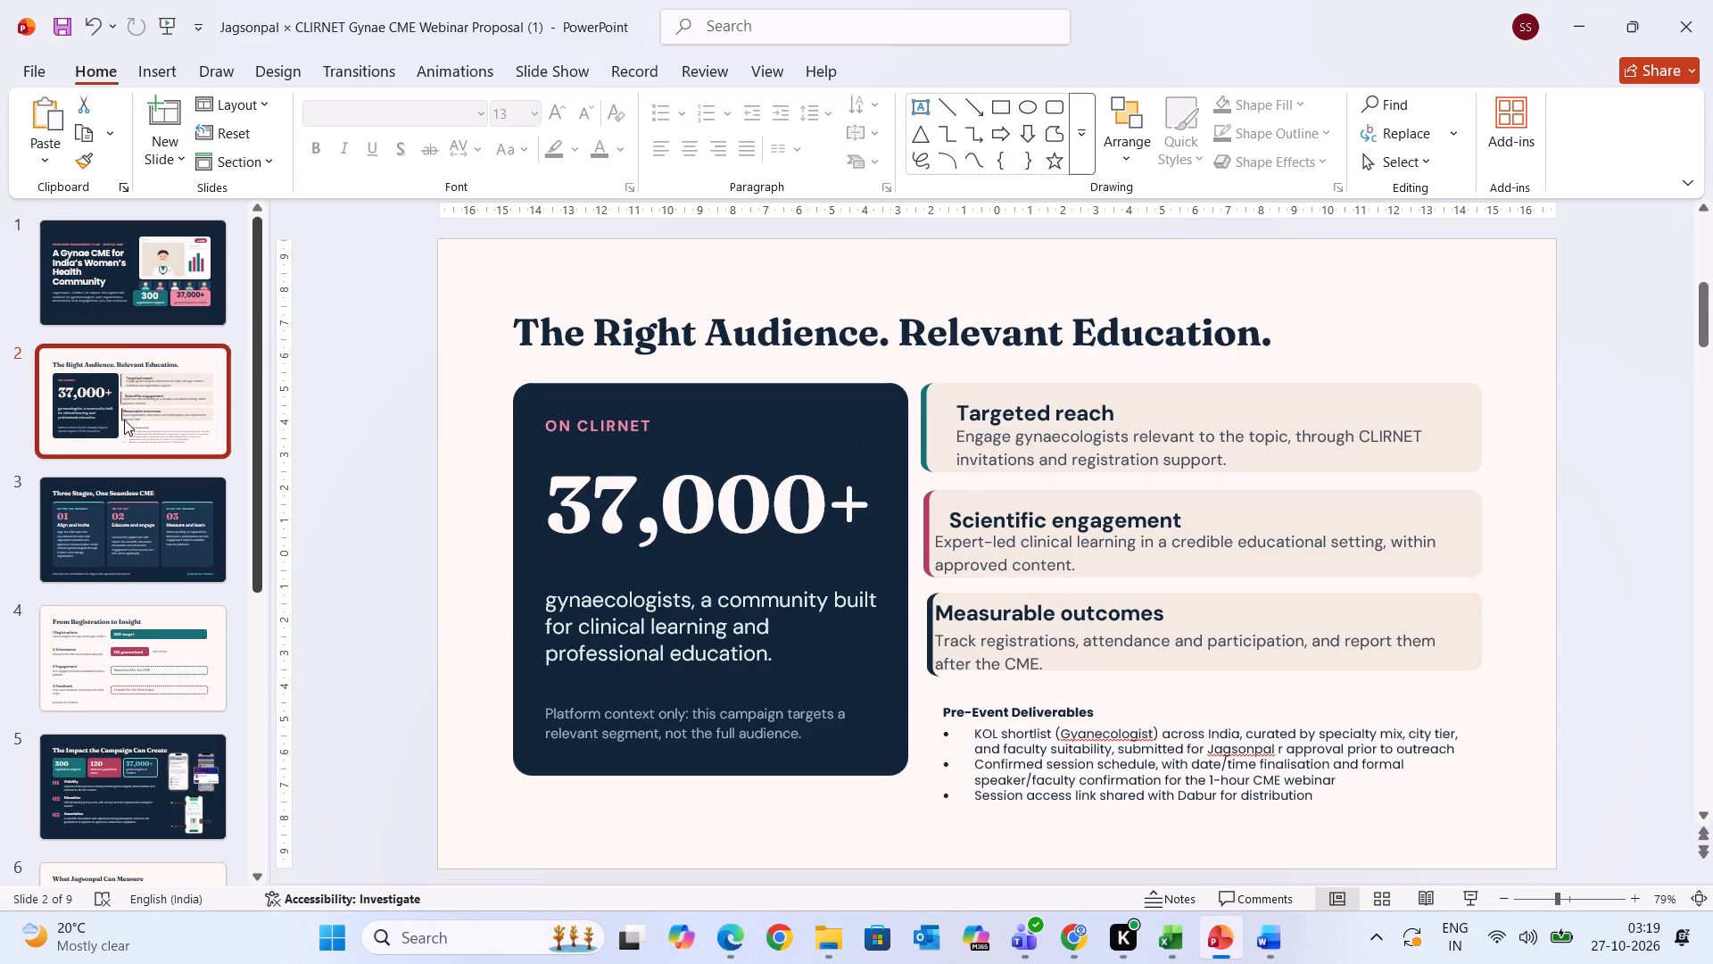
click(119, 337)
click(145, 416)
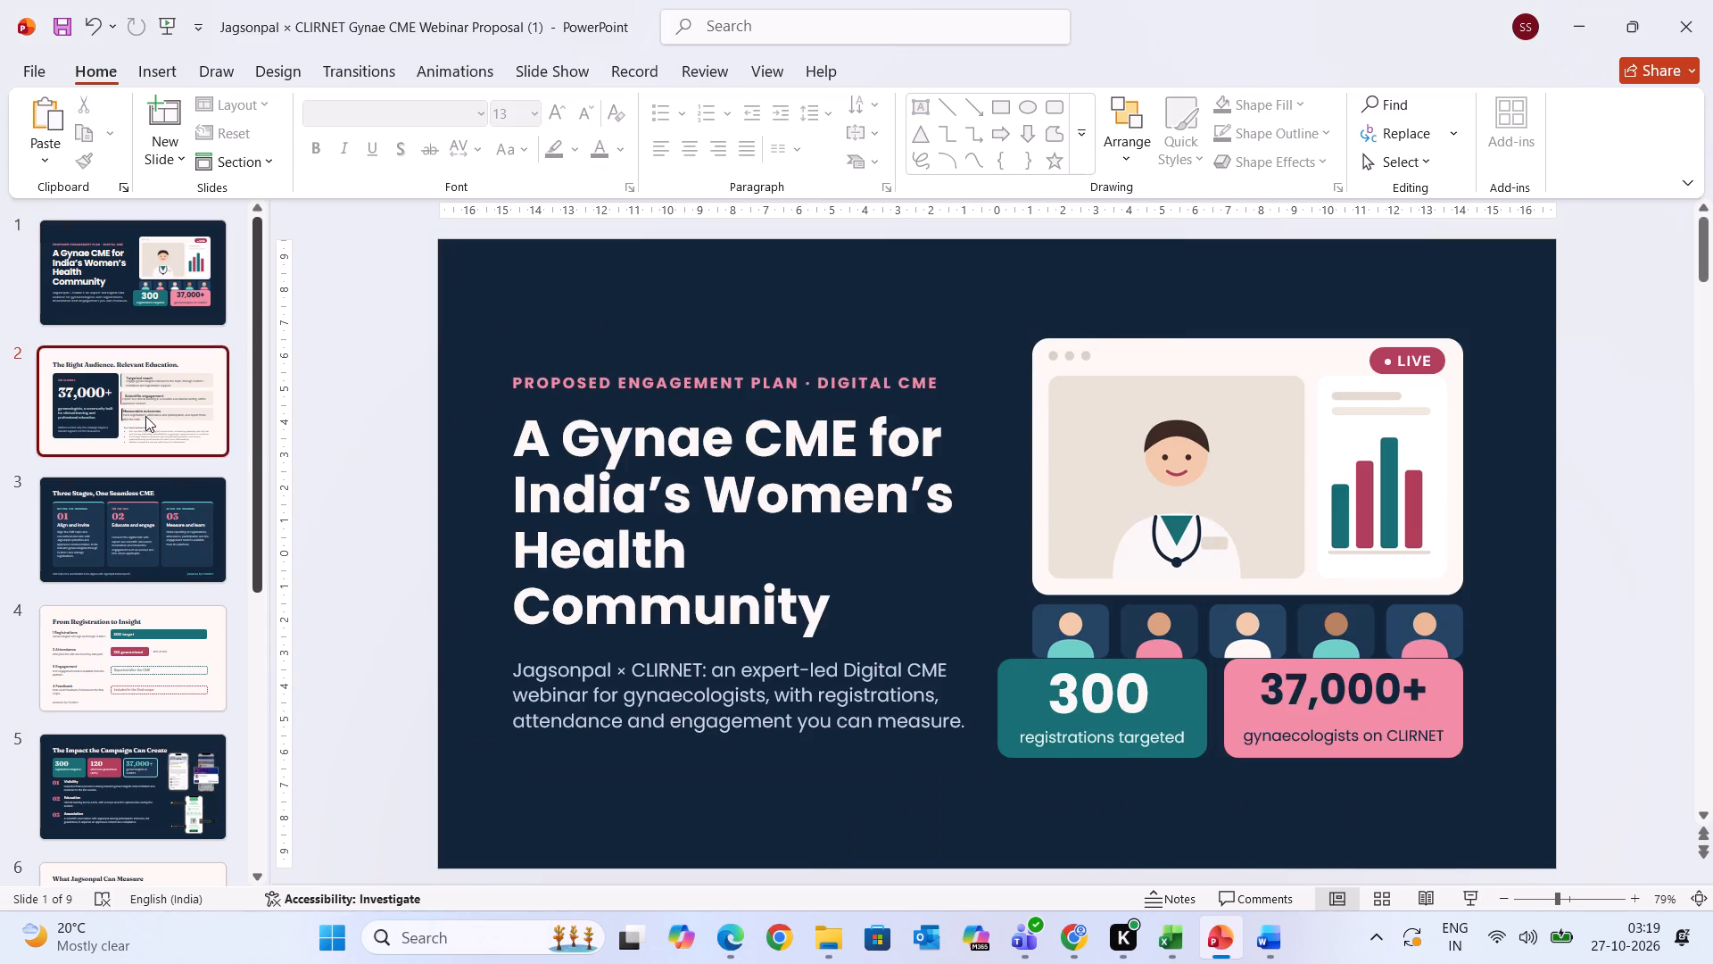
click(523, 329)
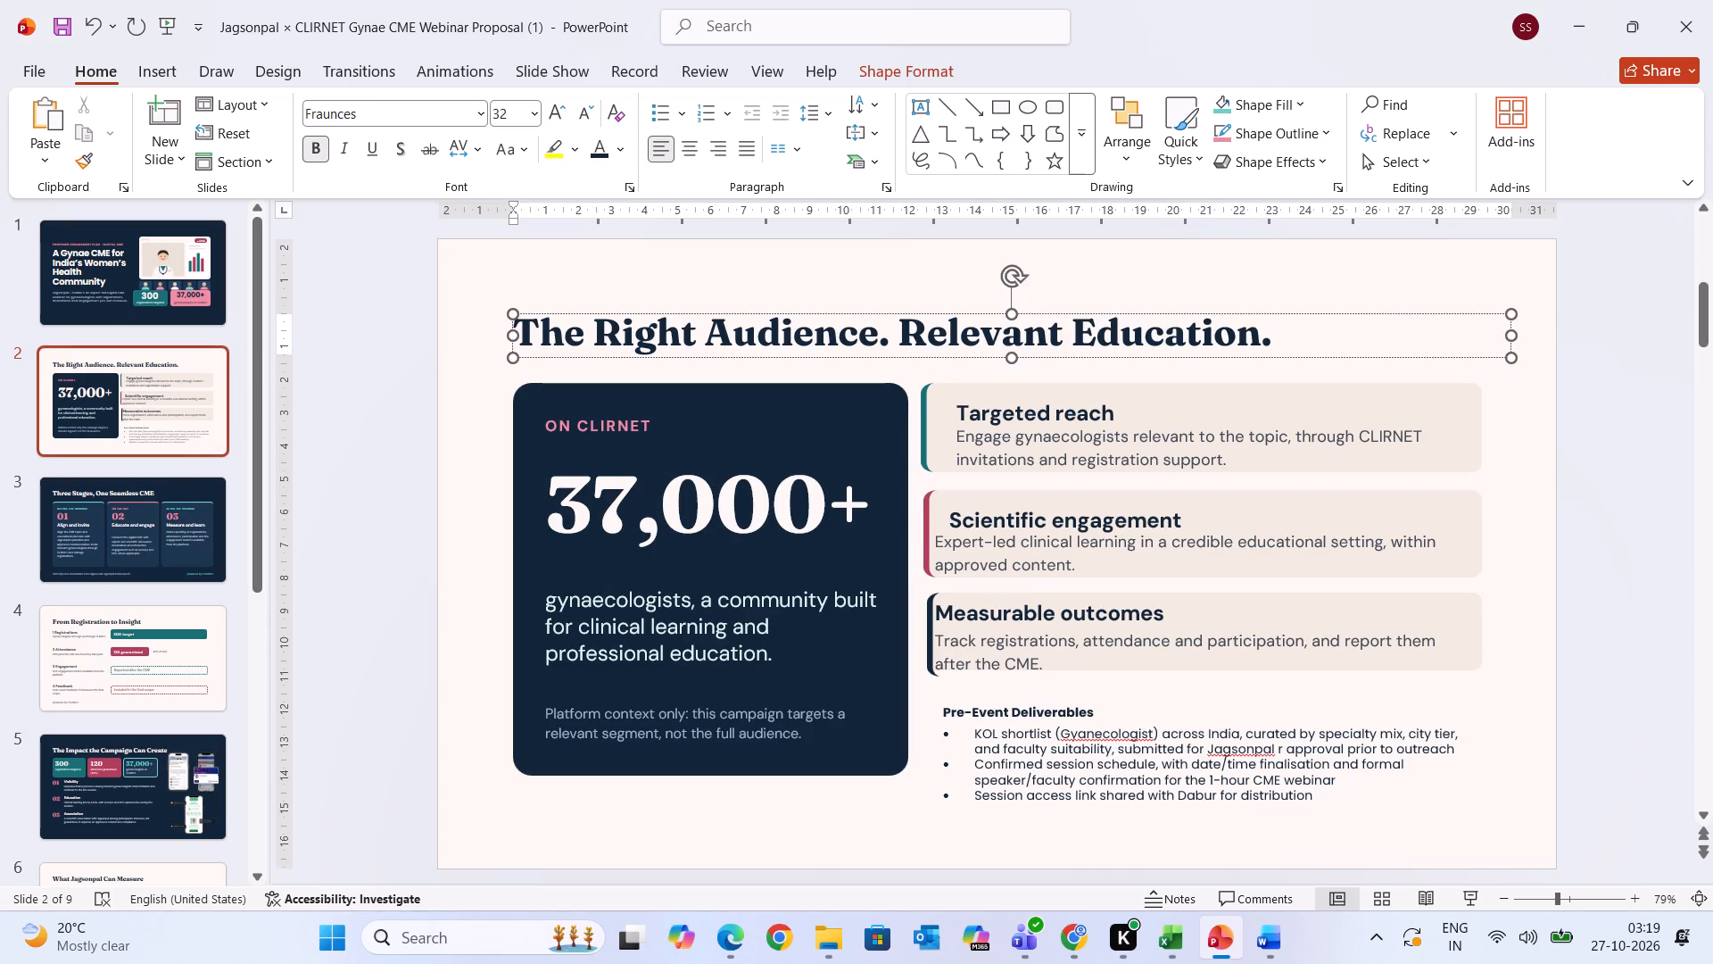
drag(1274, 338, 434, 306)
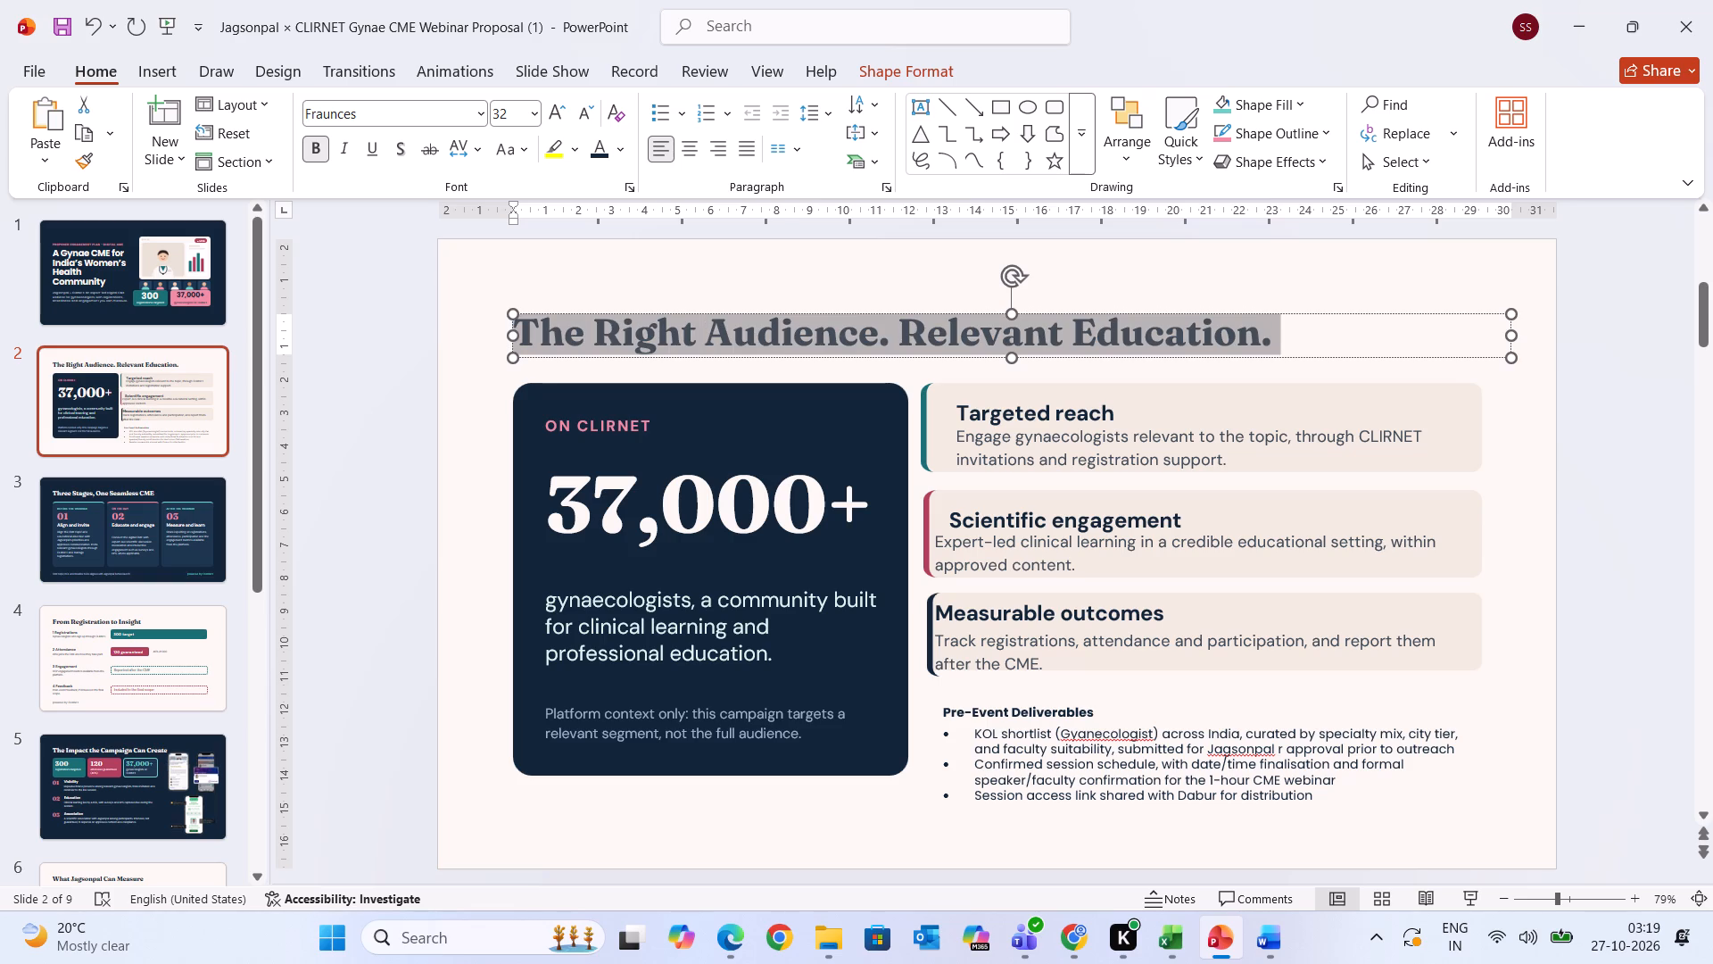
drag(434, 306, 432, 306)
click(438, 116)
text(pop)
key(Return)
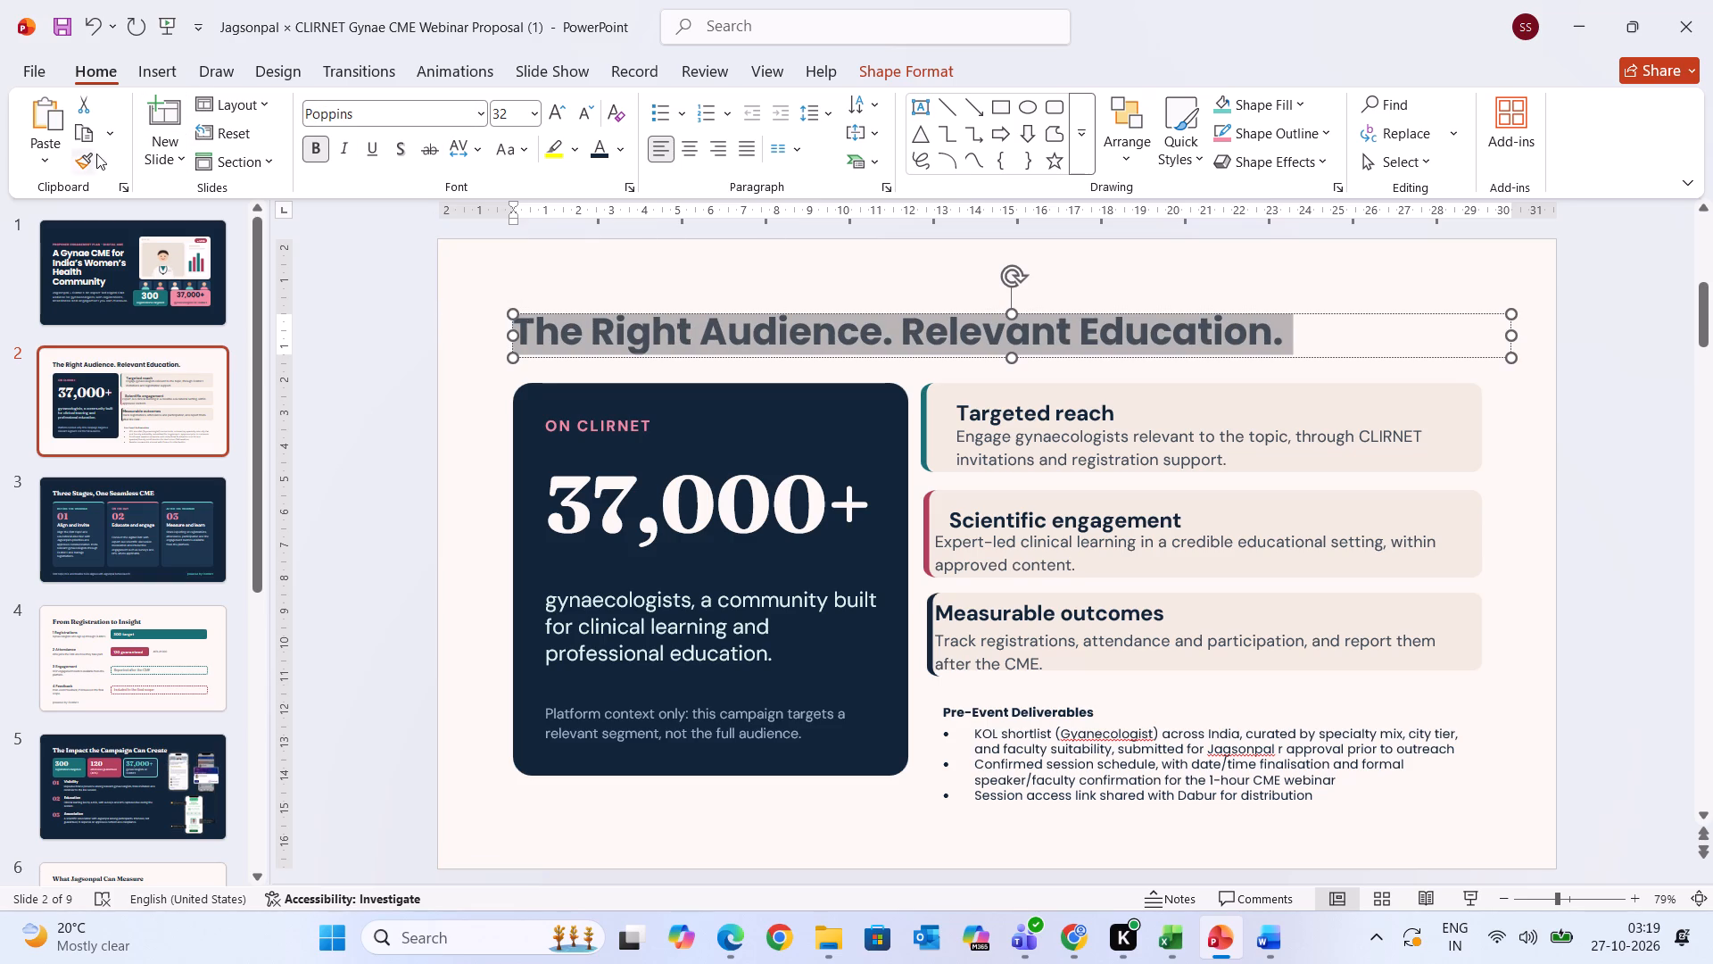
Copy slide 2's title formatting onto slide 3's title "Three Stages, One Seamless CME" and set its font colour to white.
click(95, 155)
click(159, 488)
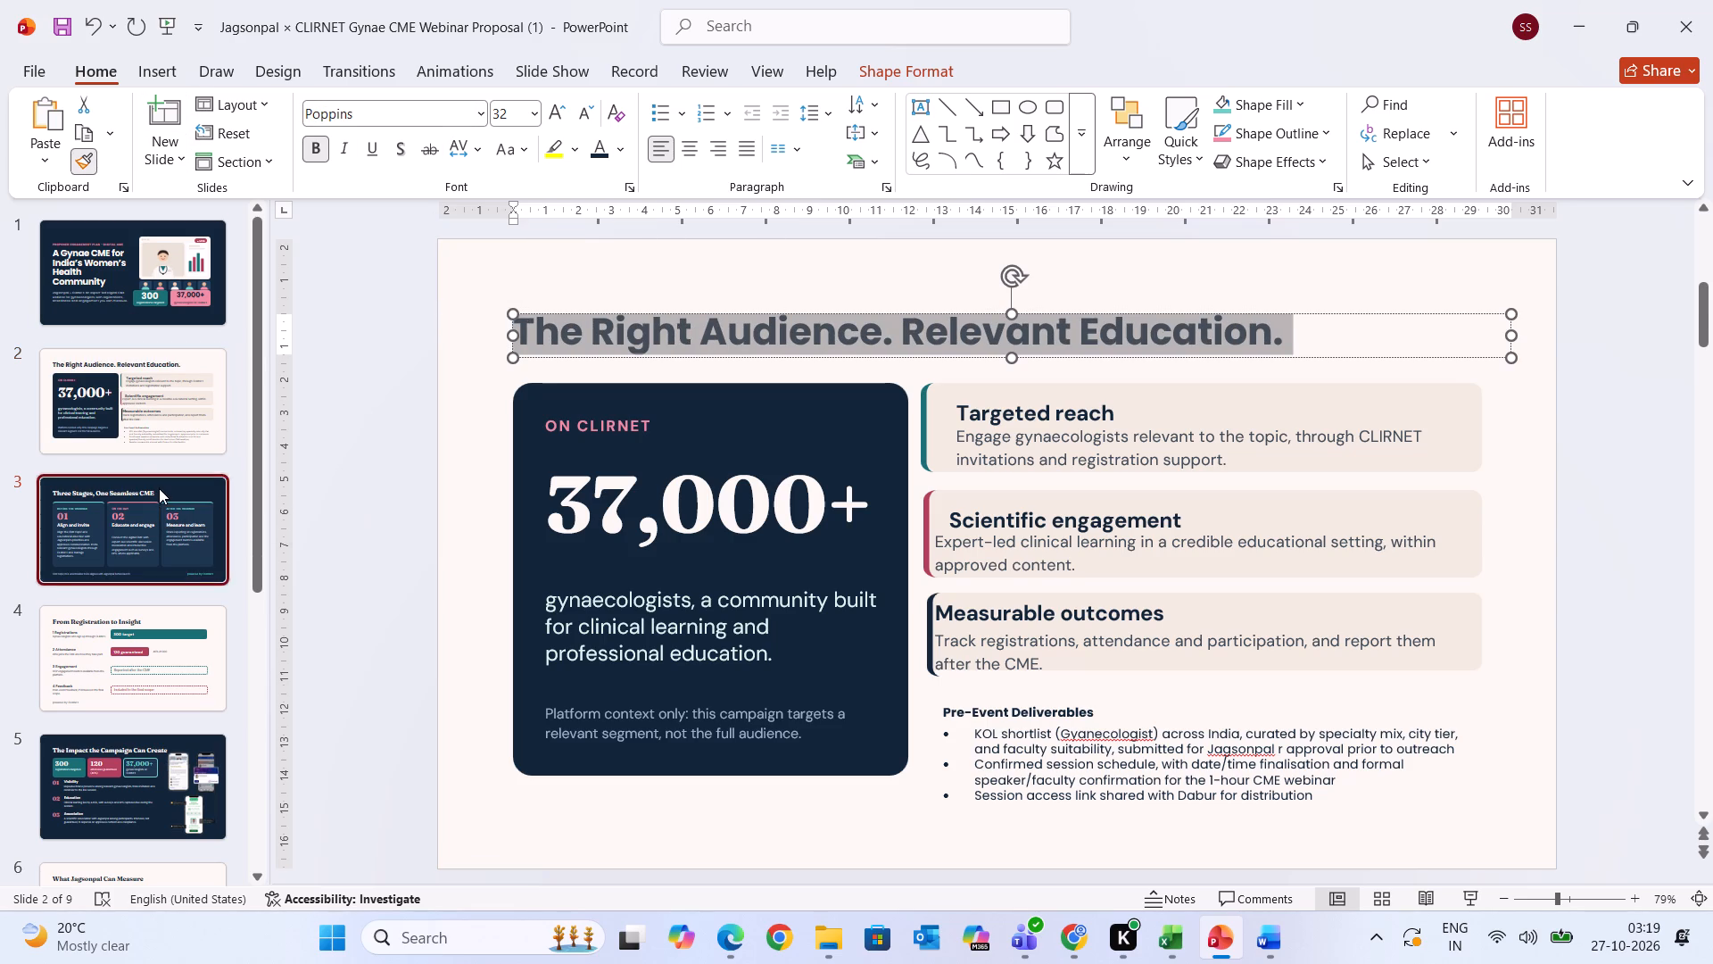
drag(524, 314, 790, 327)
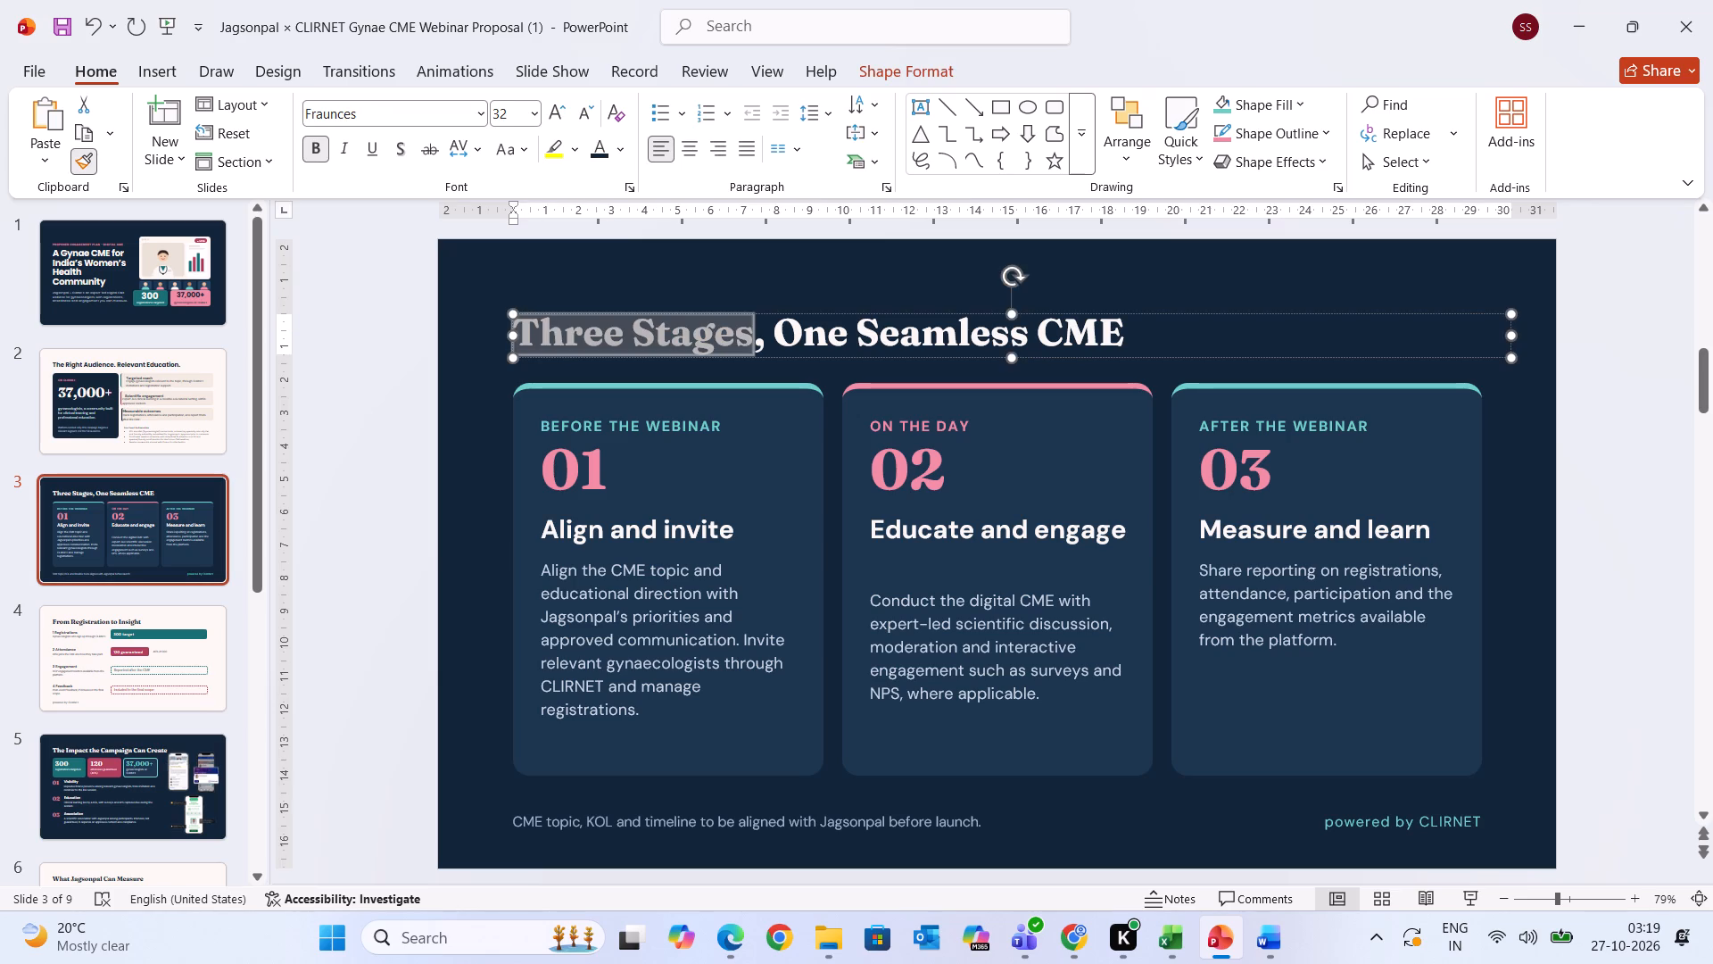
drag(790, 327, 1121, 320)
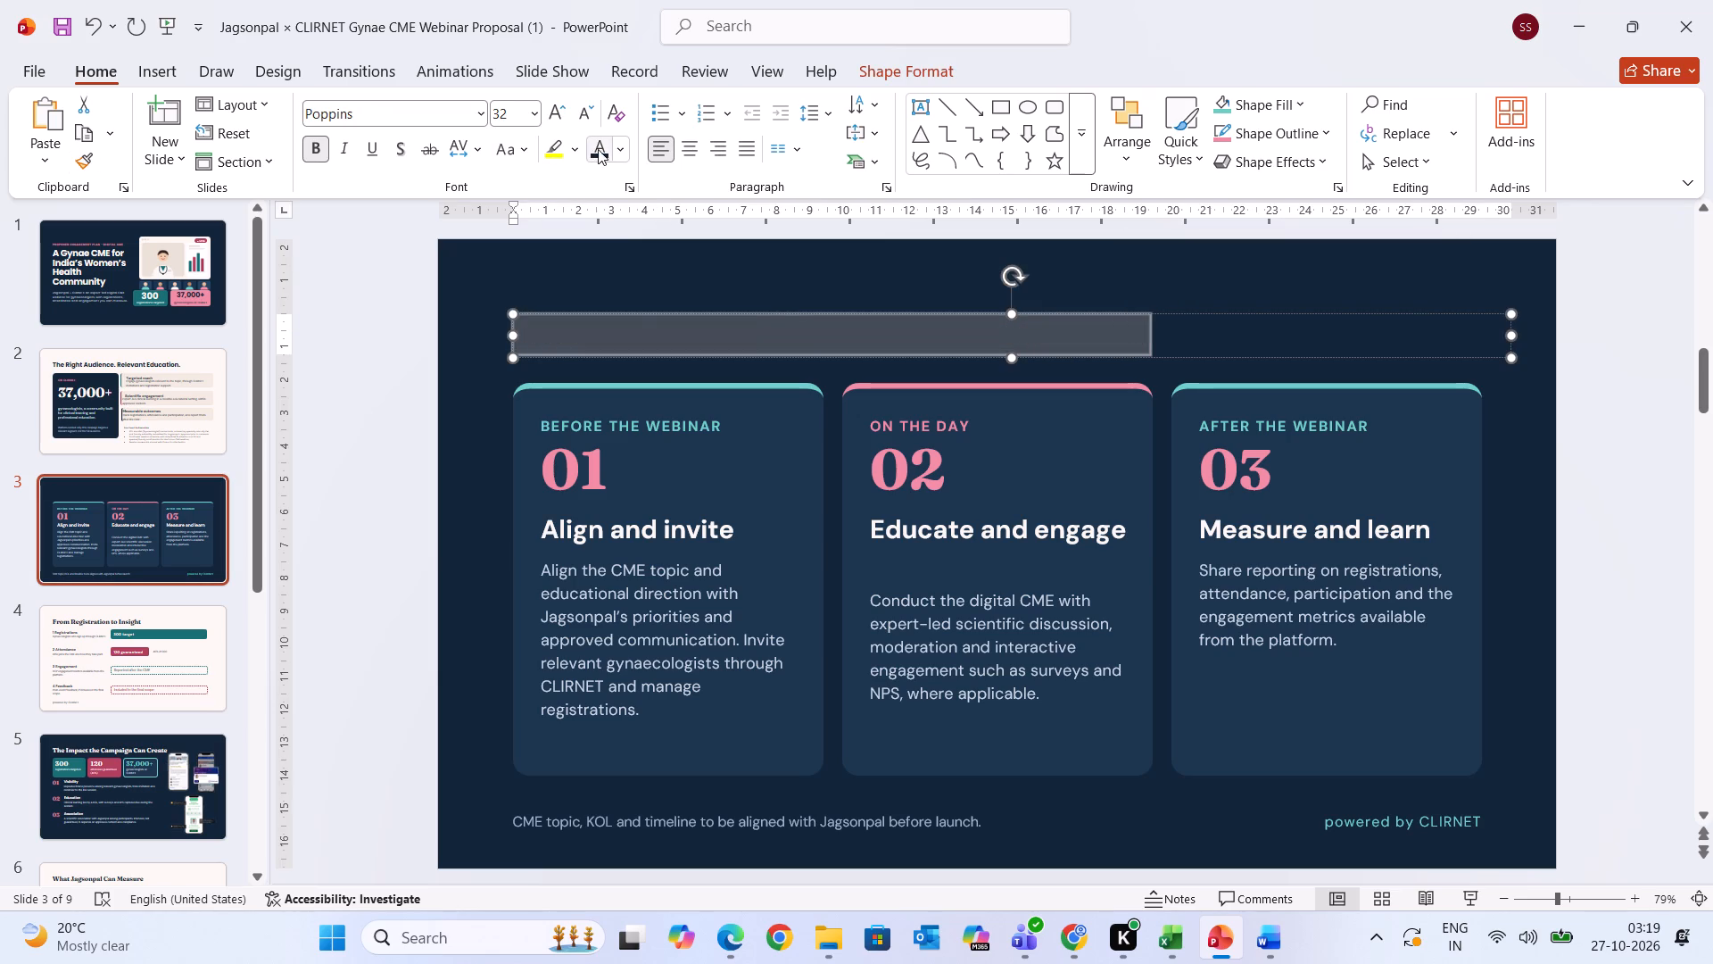
click(623, 149)
click(625, 268)
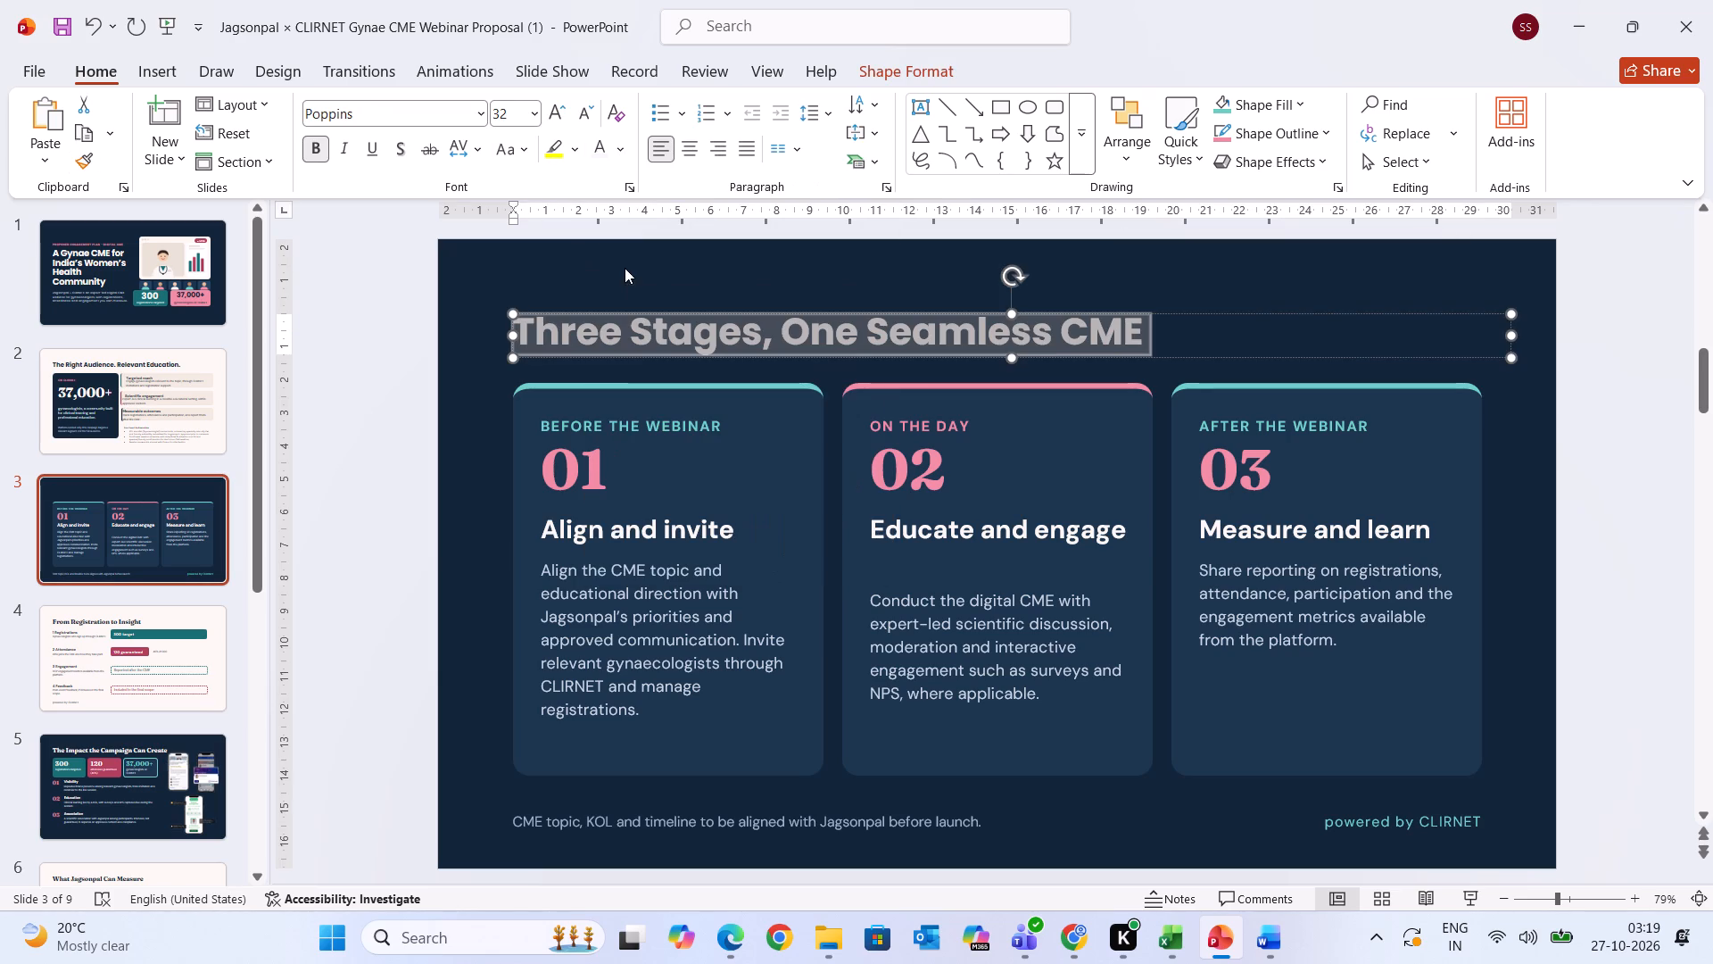
Copy slide 2's title formatting onto slide 4's title "From Registration to Insight" with Format Painter.
click(171, 643)
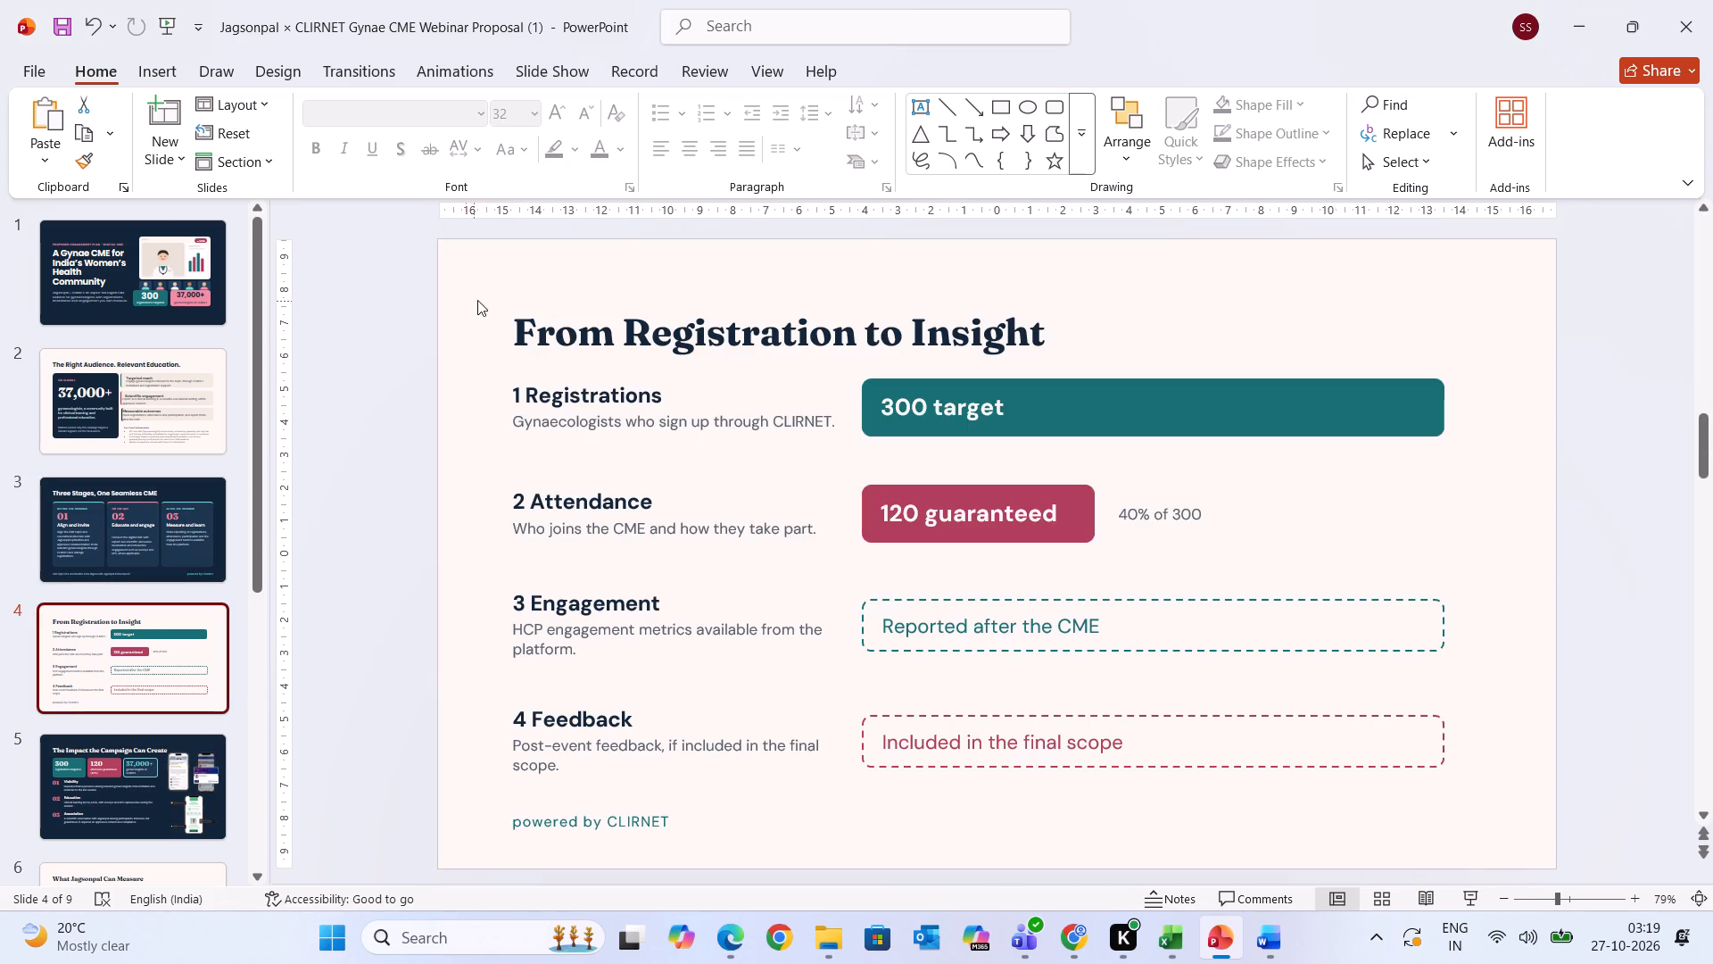
click(159, 442)
click(561, 326)
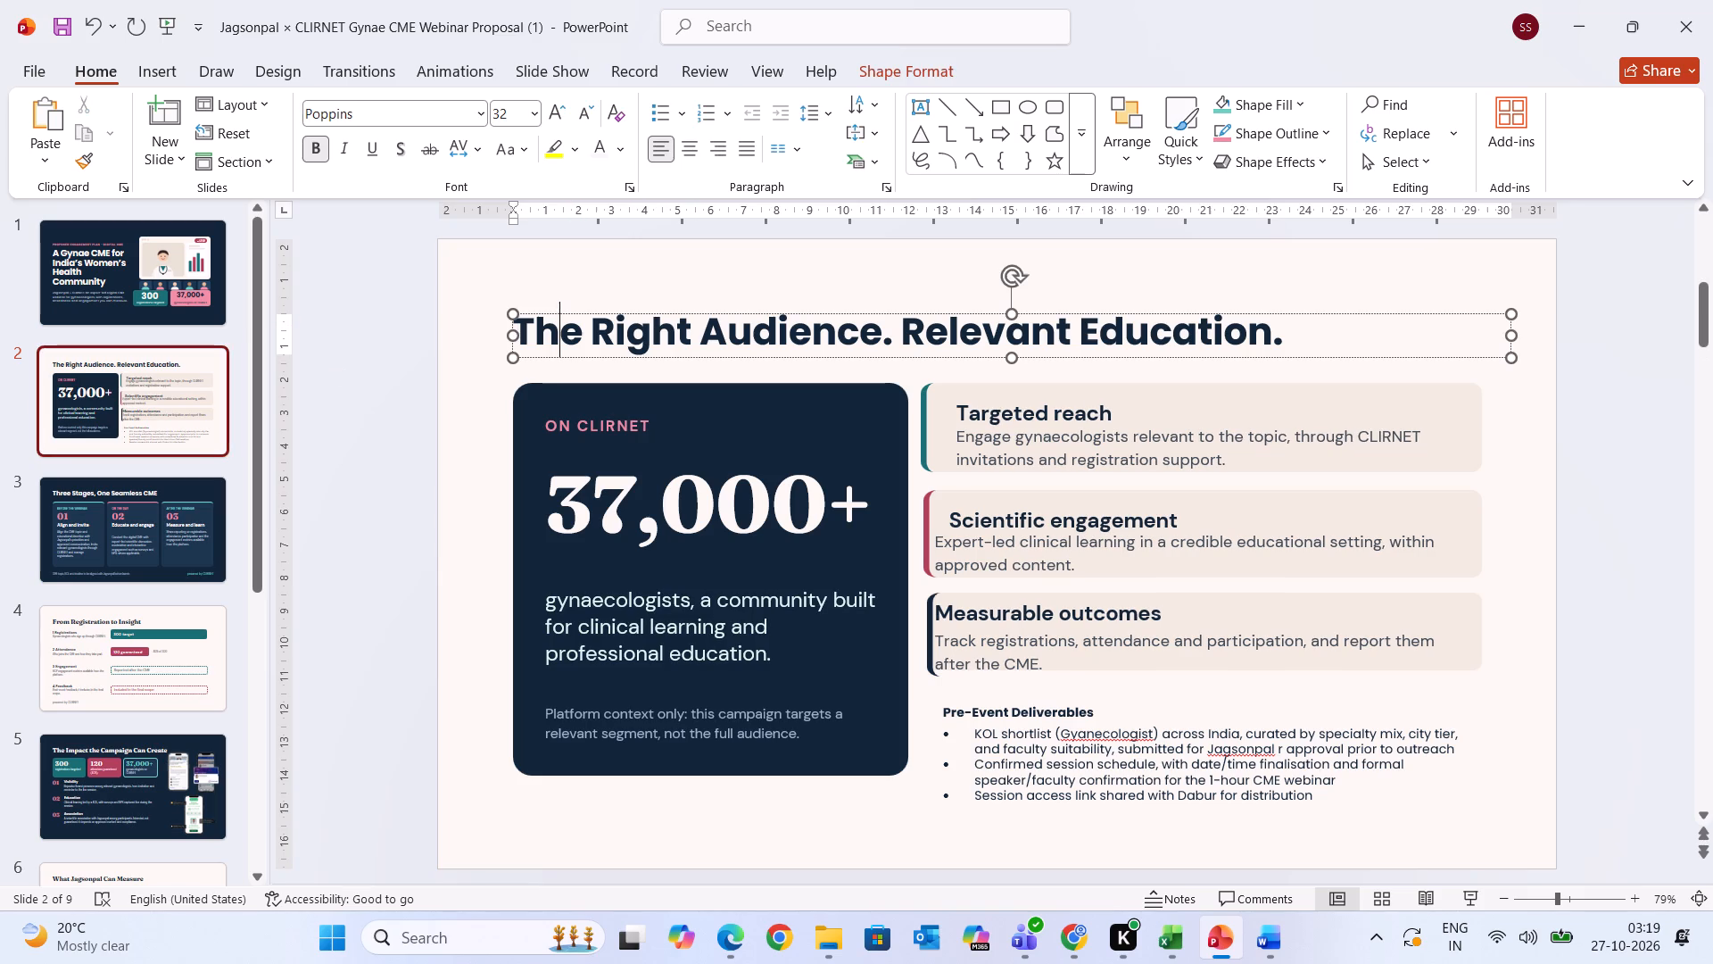
drag(1281, 337, 703, 309)
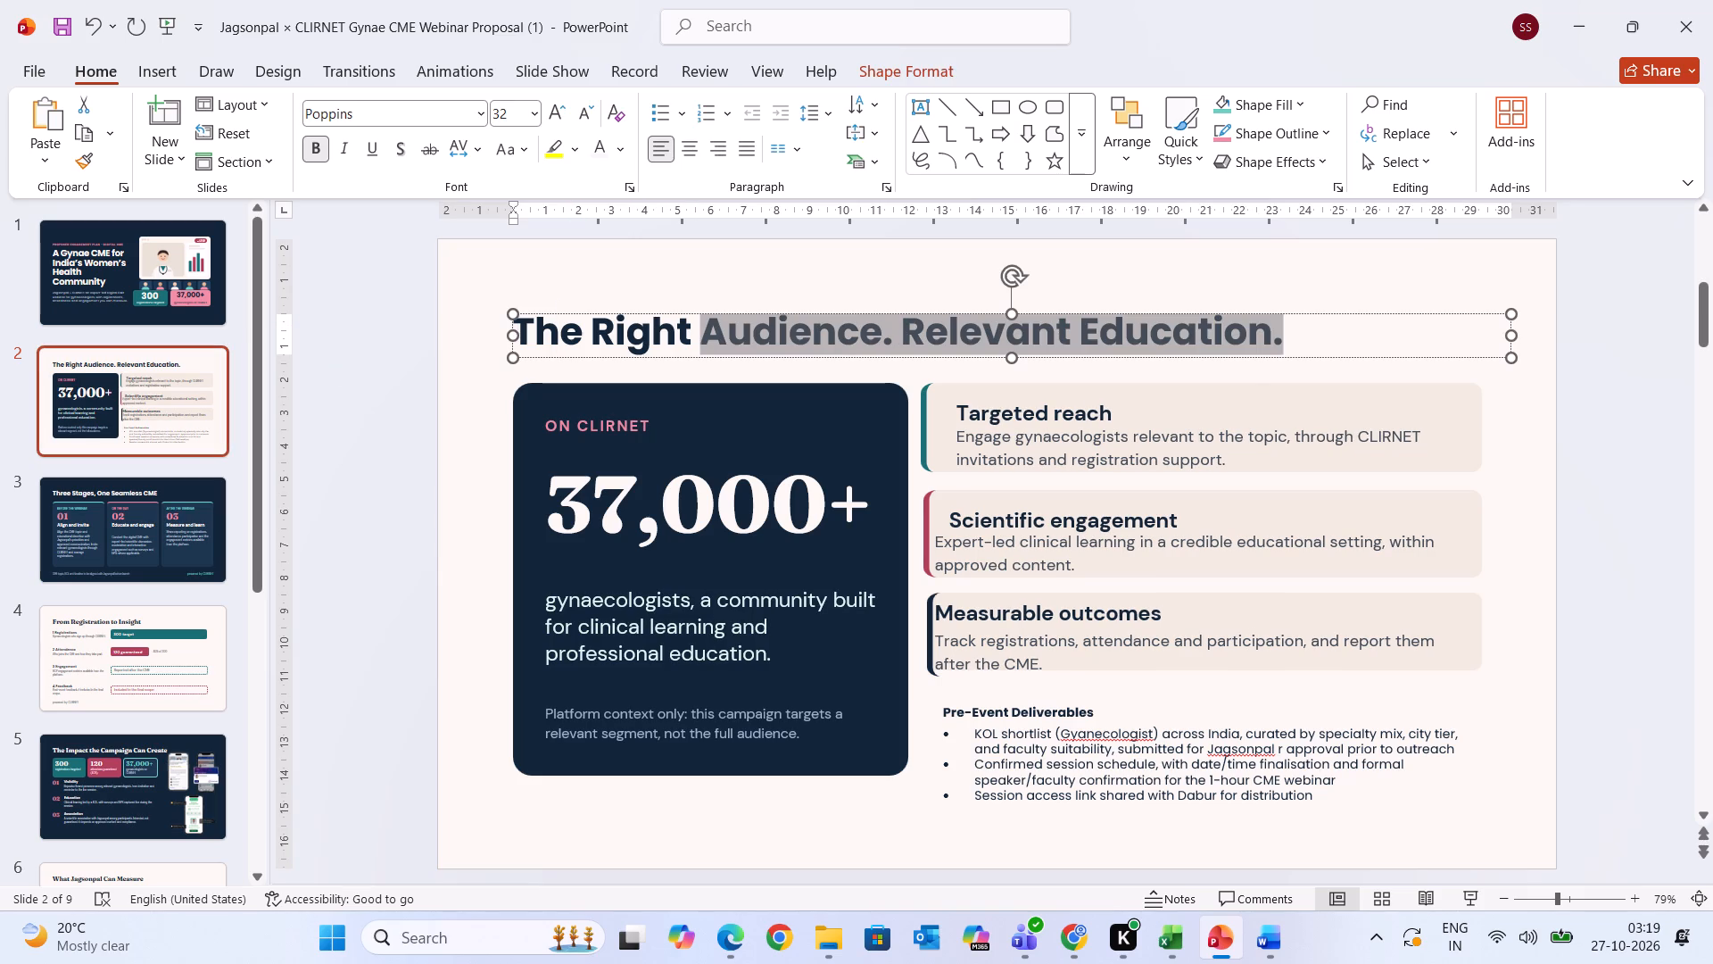
drag(703, 309, 456, 319)
click(75, 155)
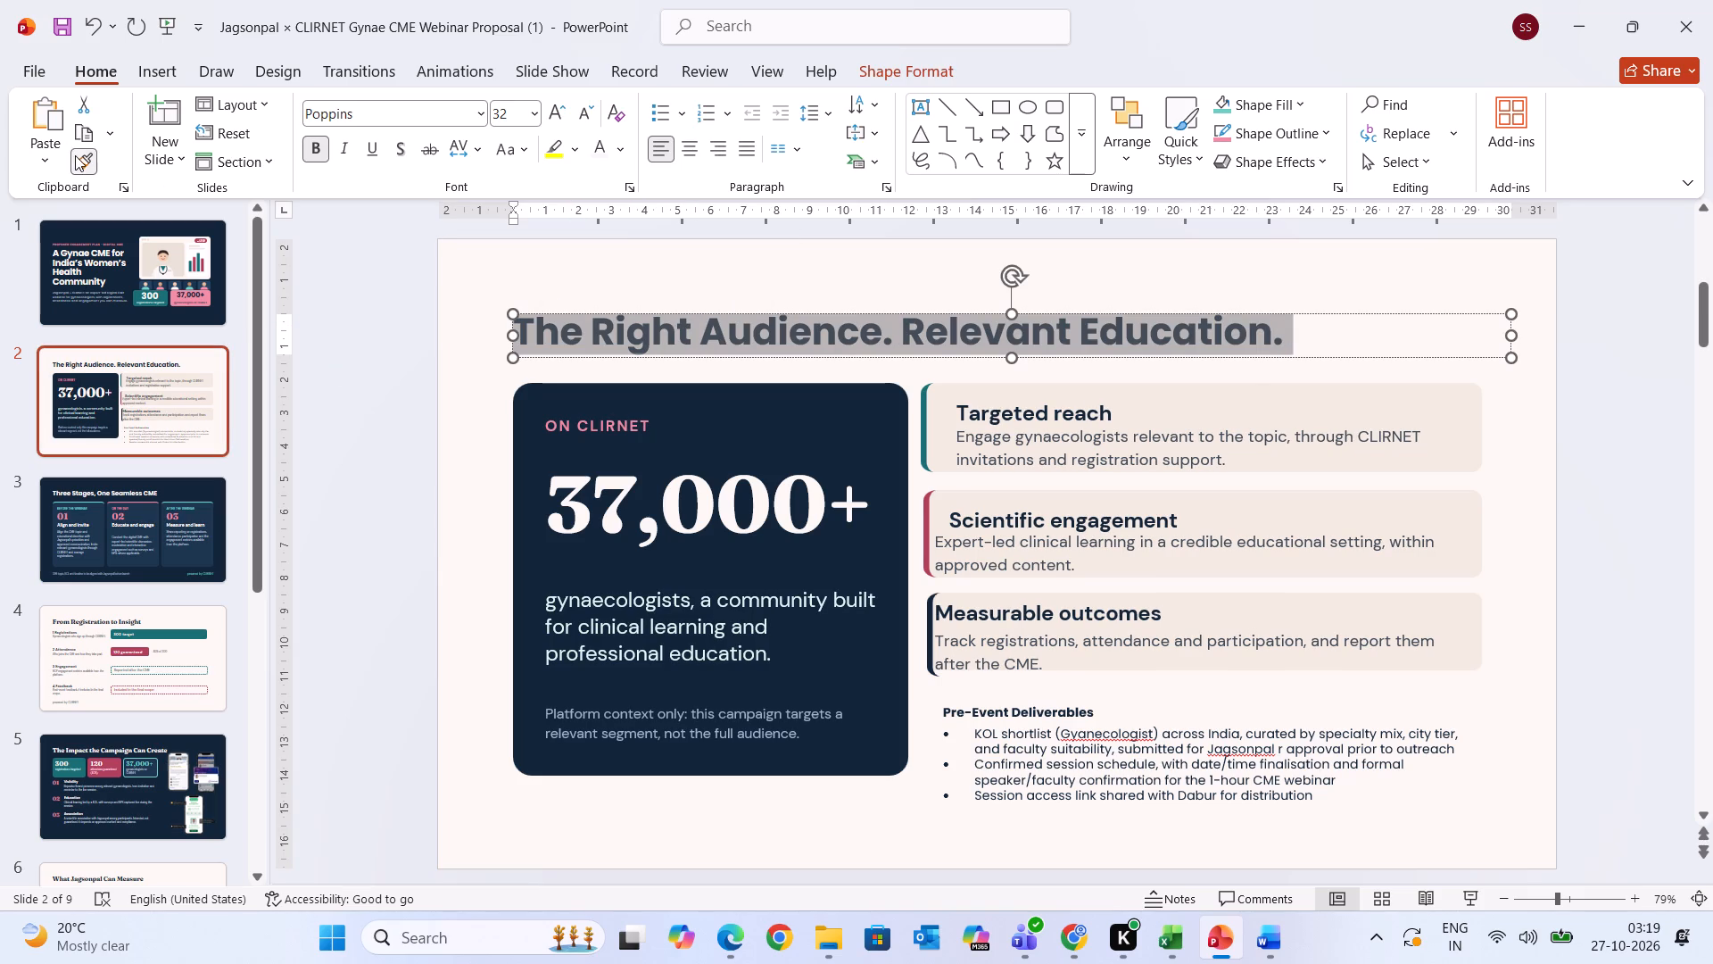
click(133, 508)
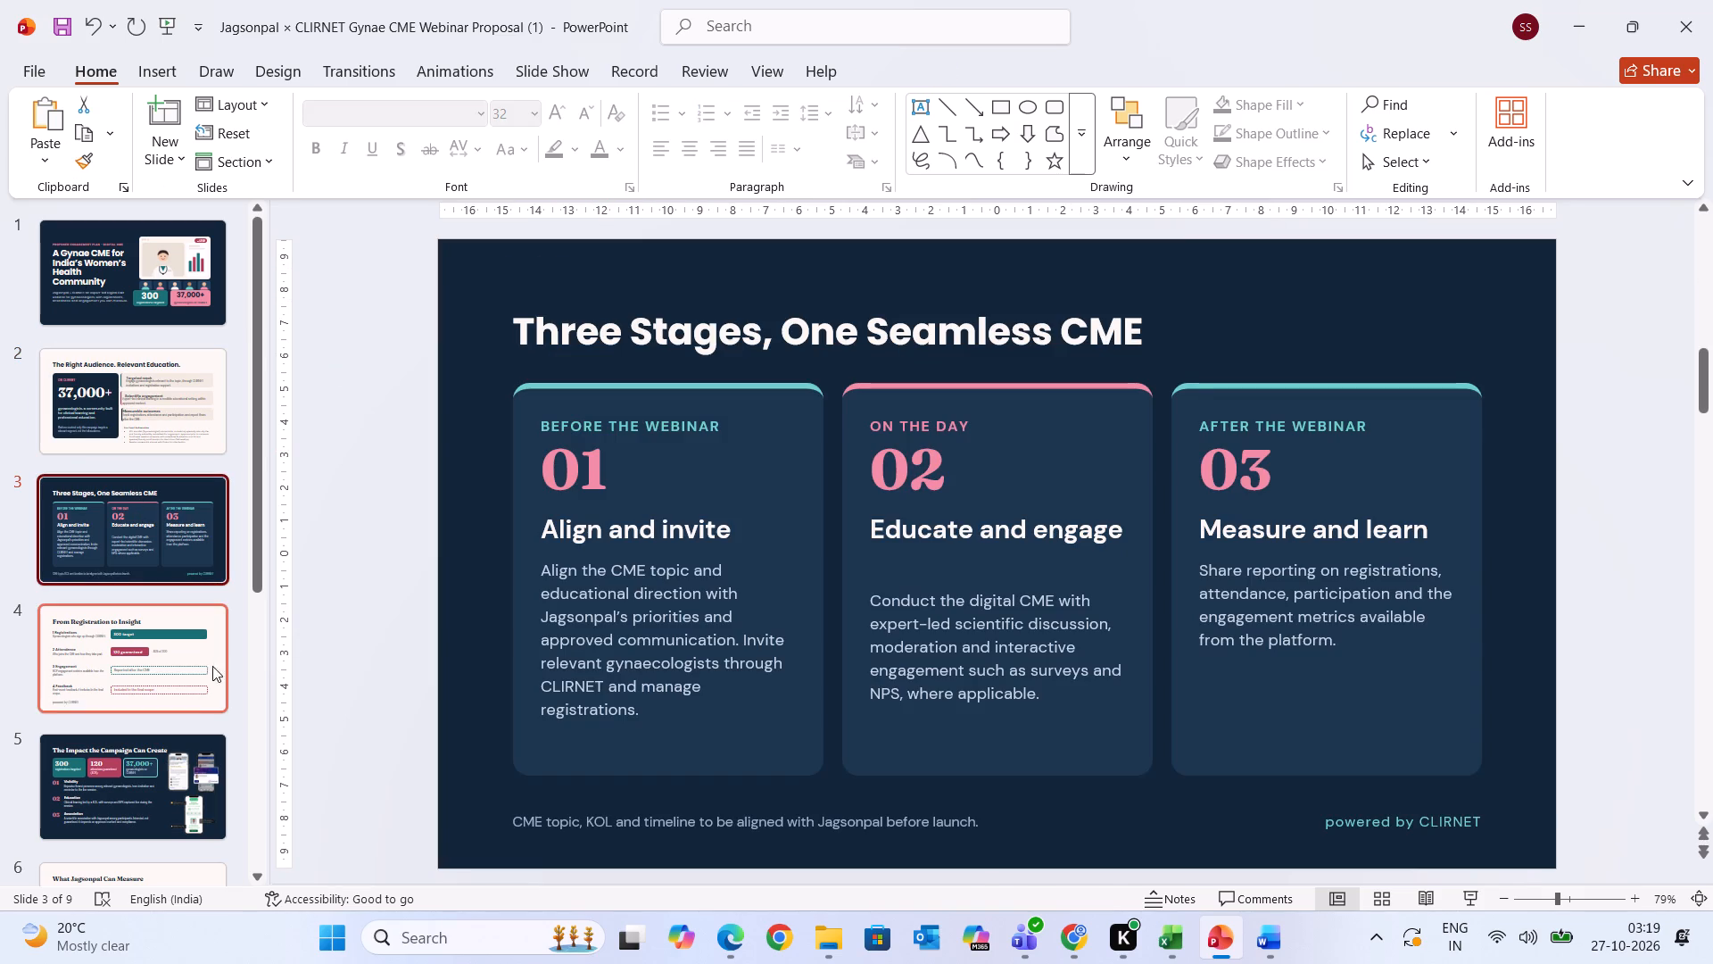
click(212, 666)
drag(521, 320, 1023, 327)
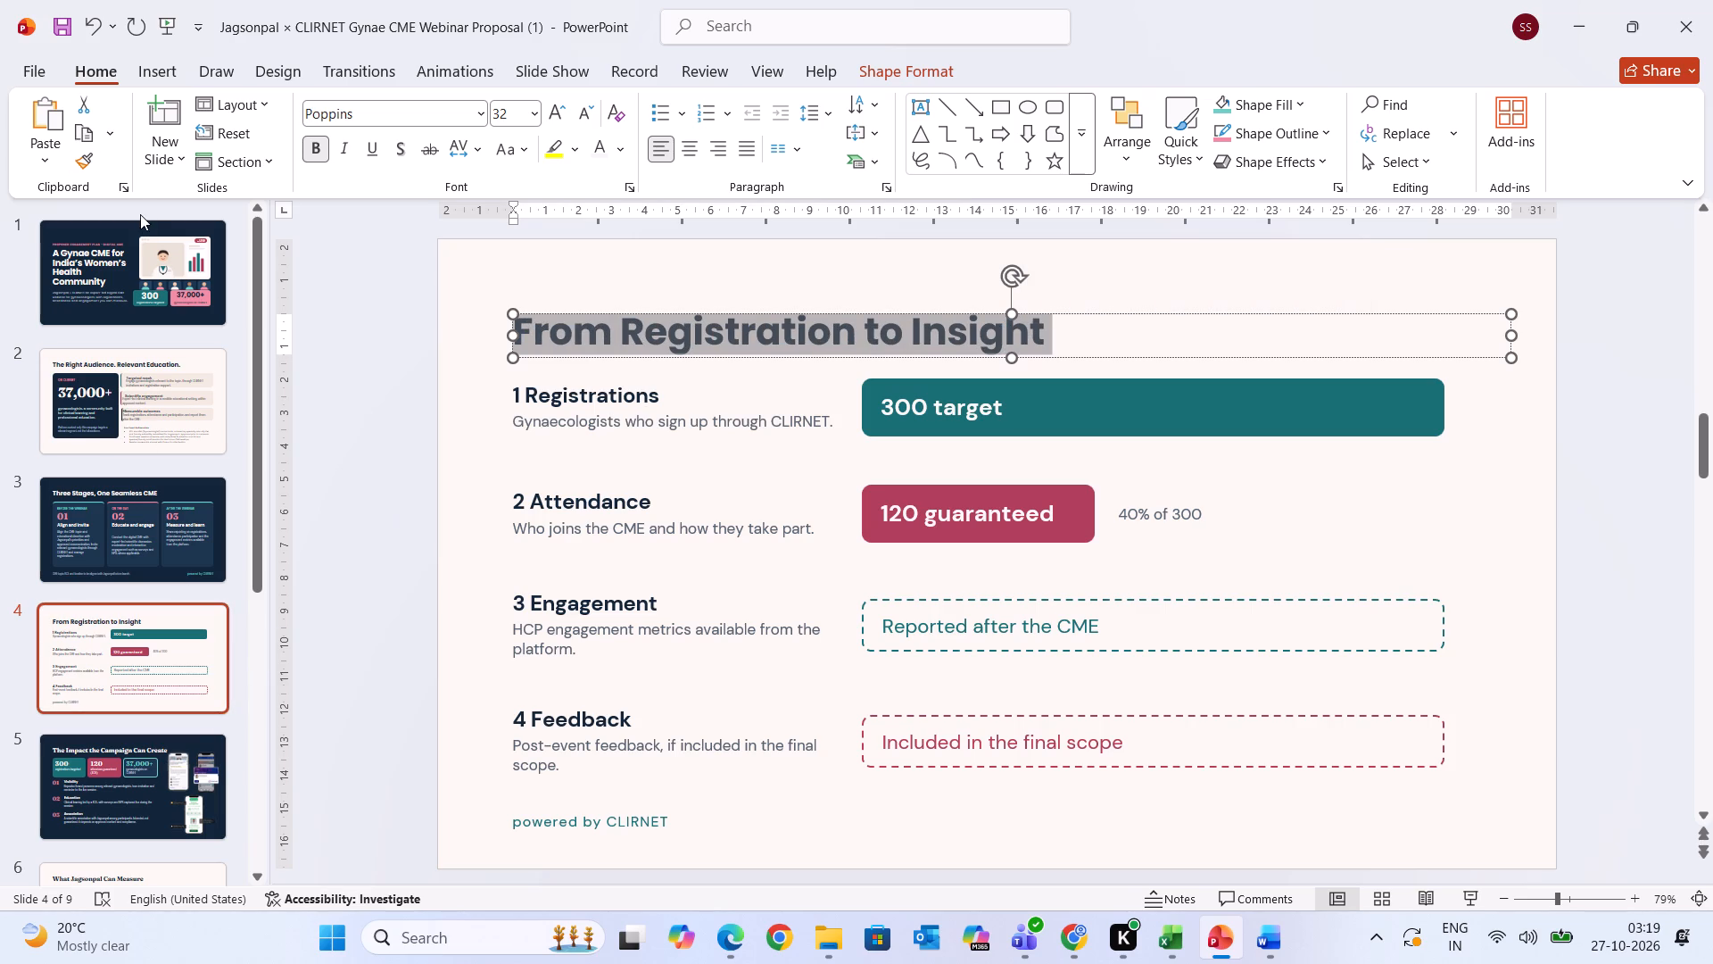
Copy slide 4's title formatting onto slide 5's title "The Impact the Campaign Can Create" and set its font colour to white.
click(88, 156)
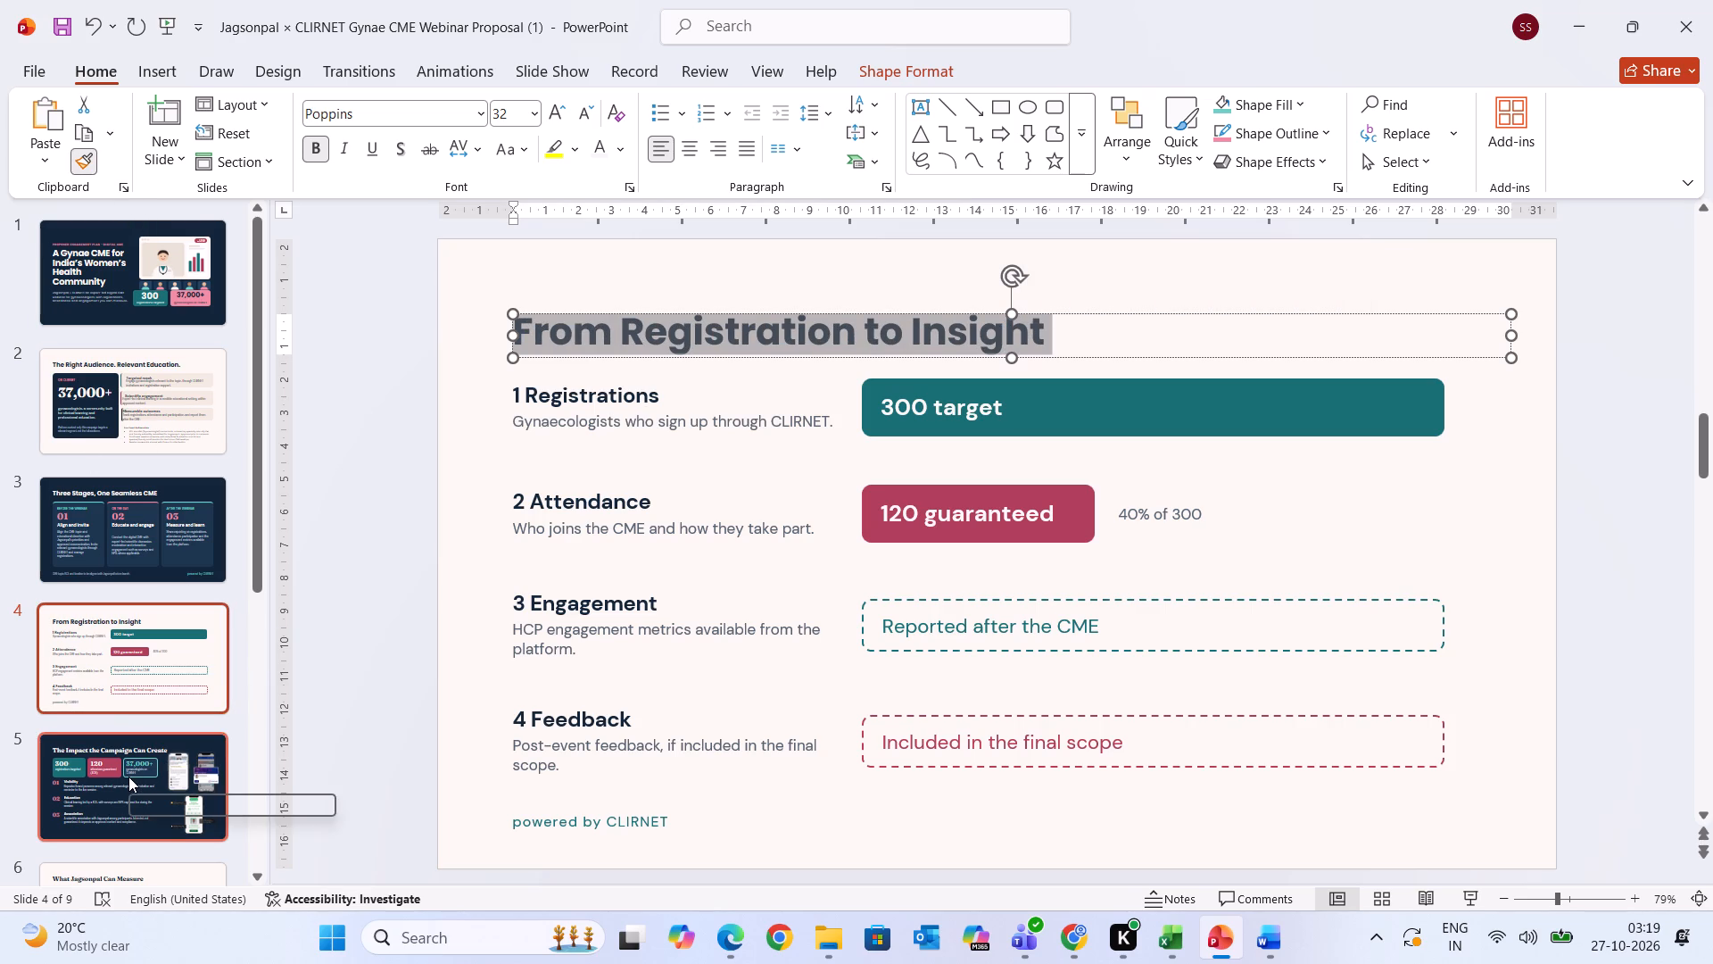
click(128, 777)
drag(534, 321, 986, 321)
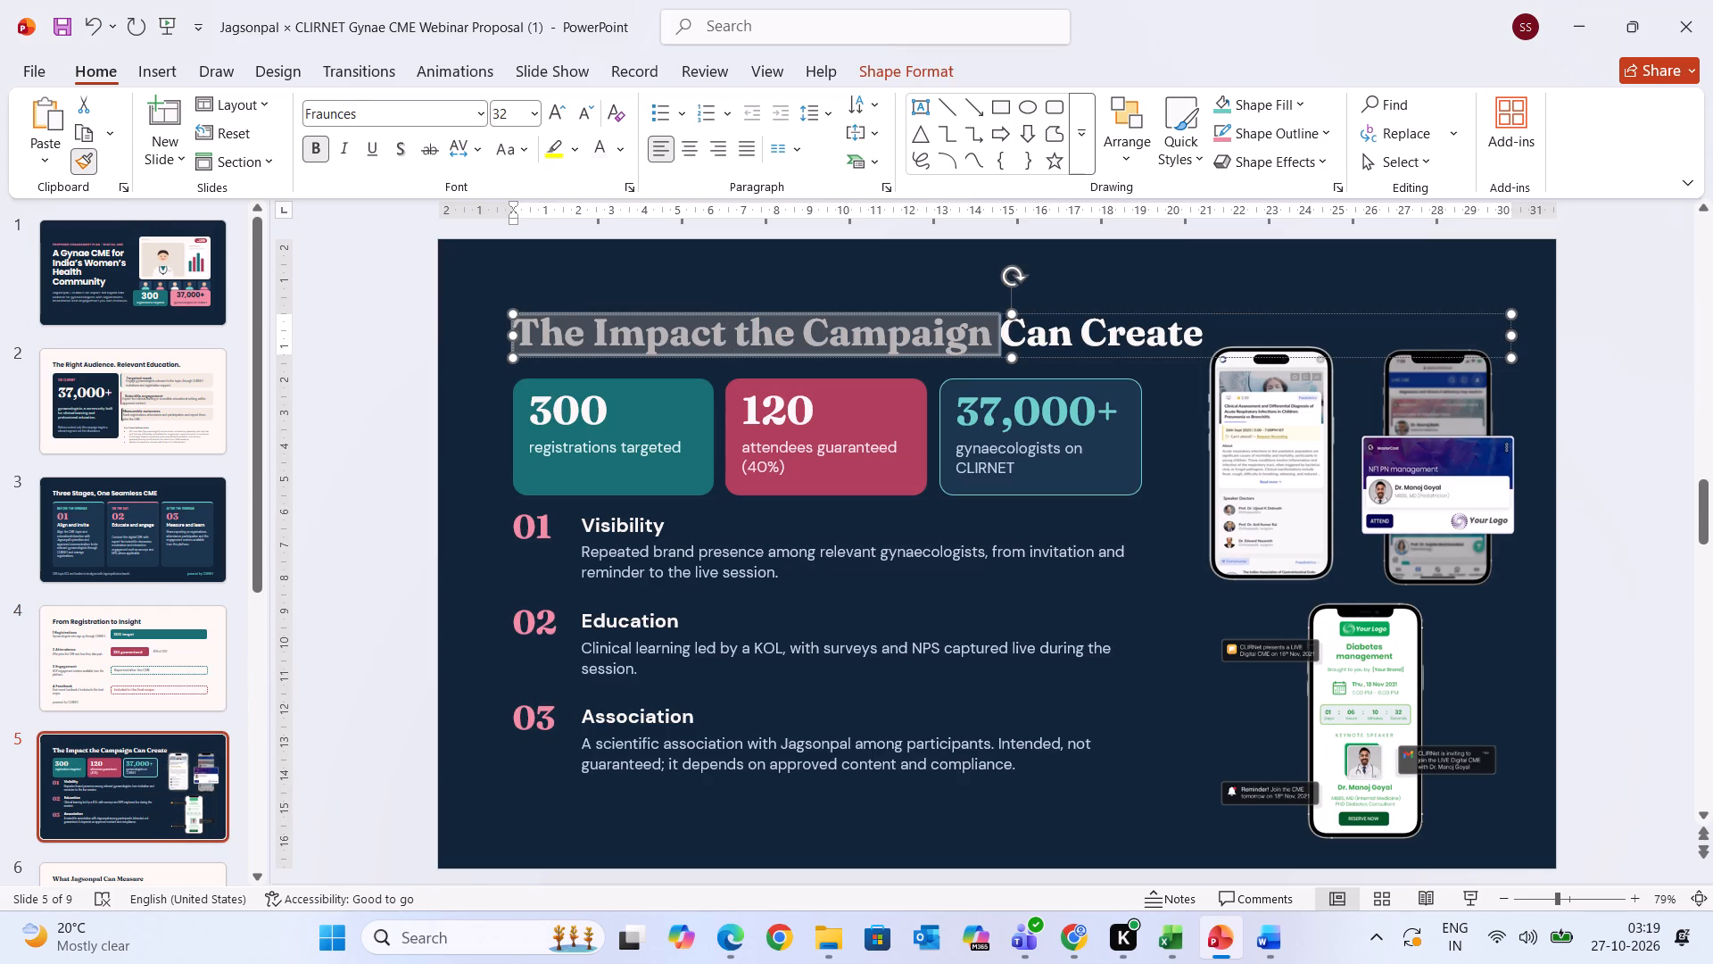
drag(986, 321, 1224, 334)
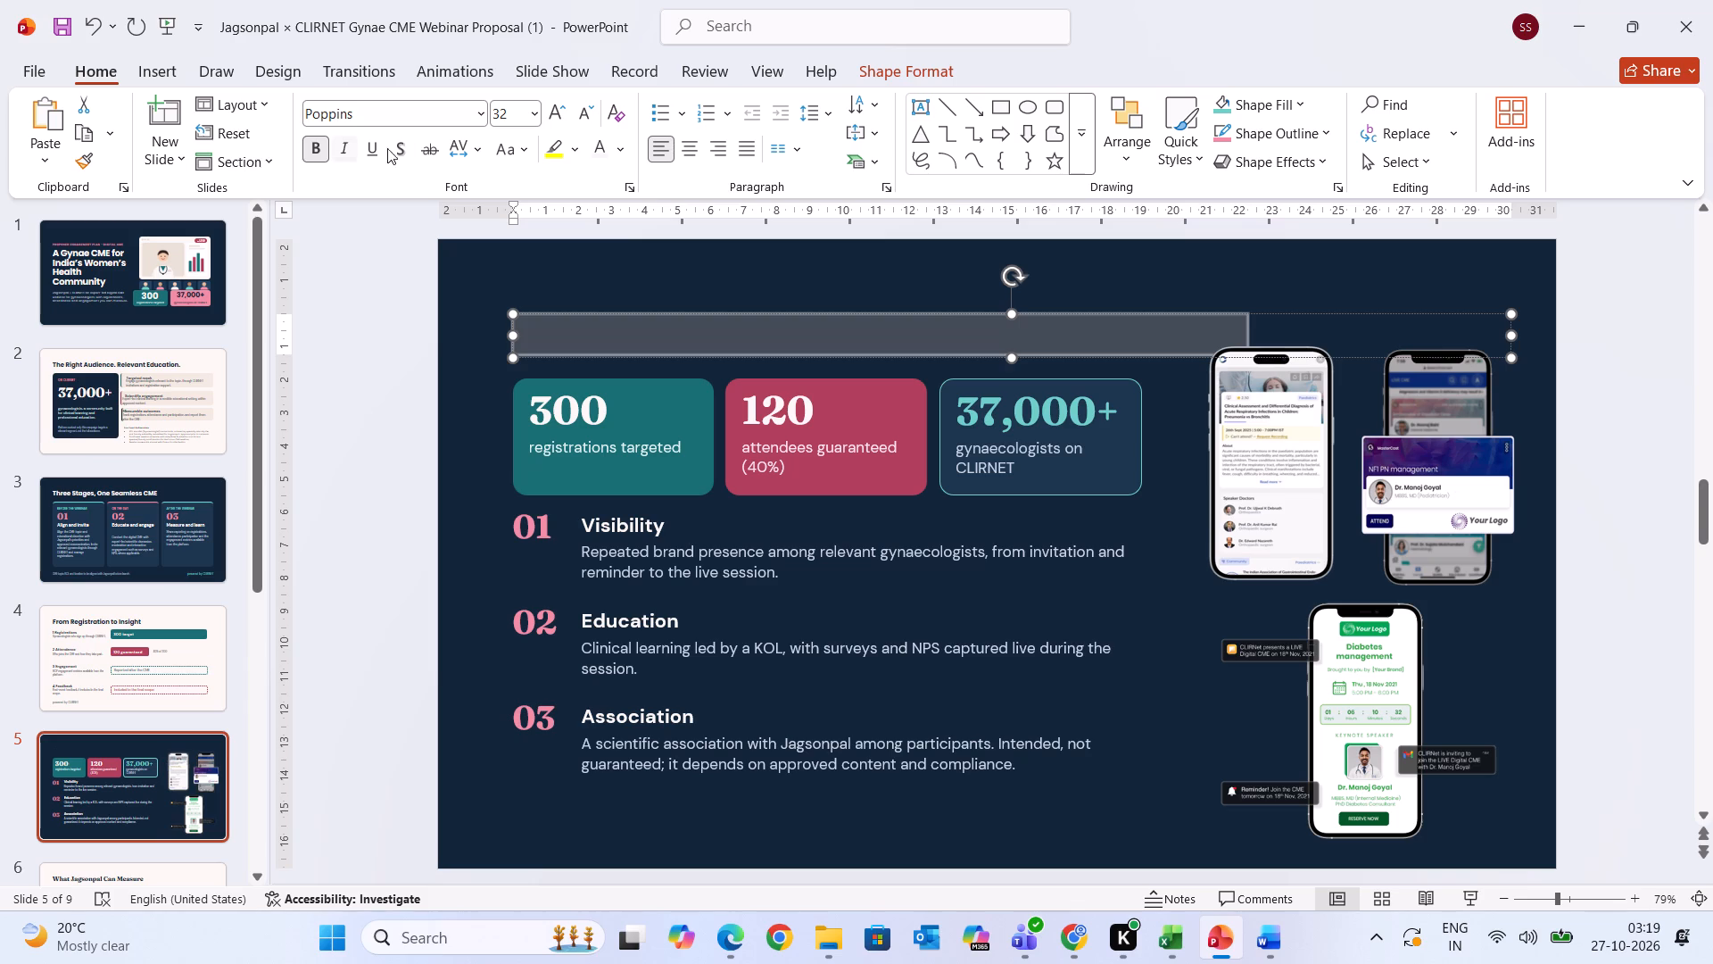
click(600, 148)
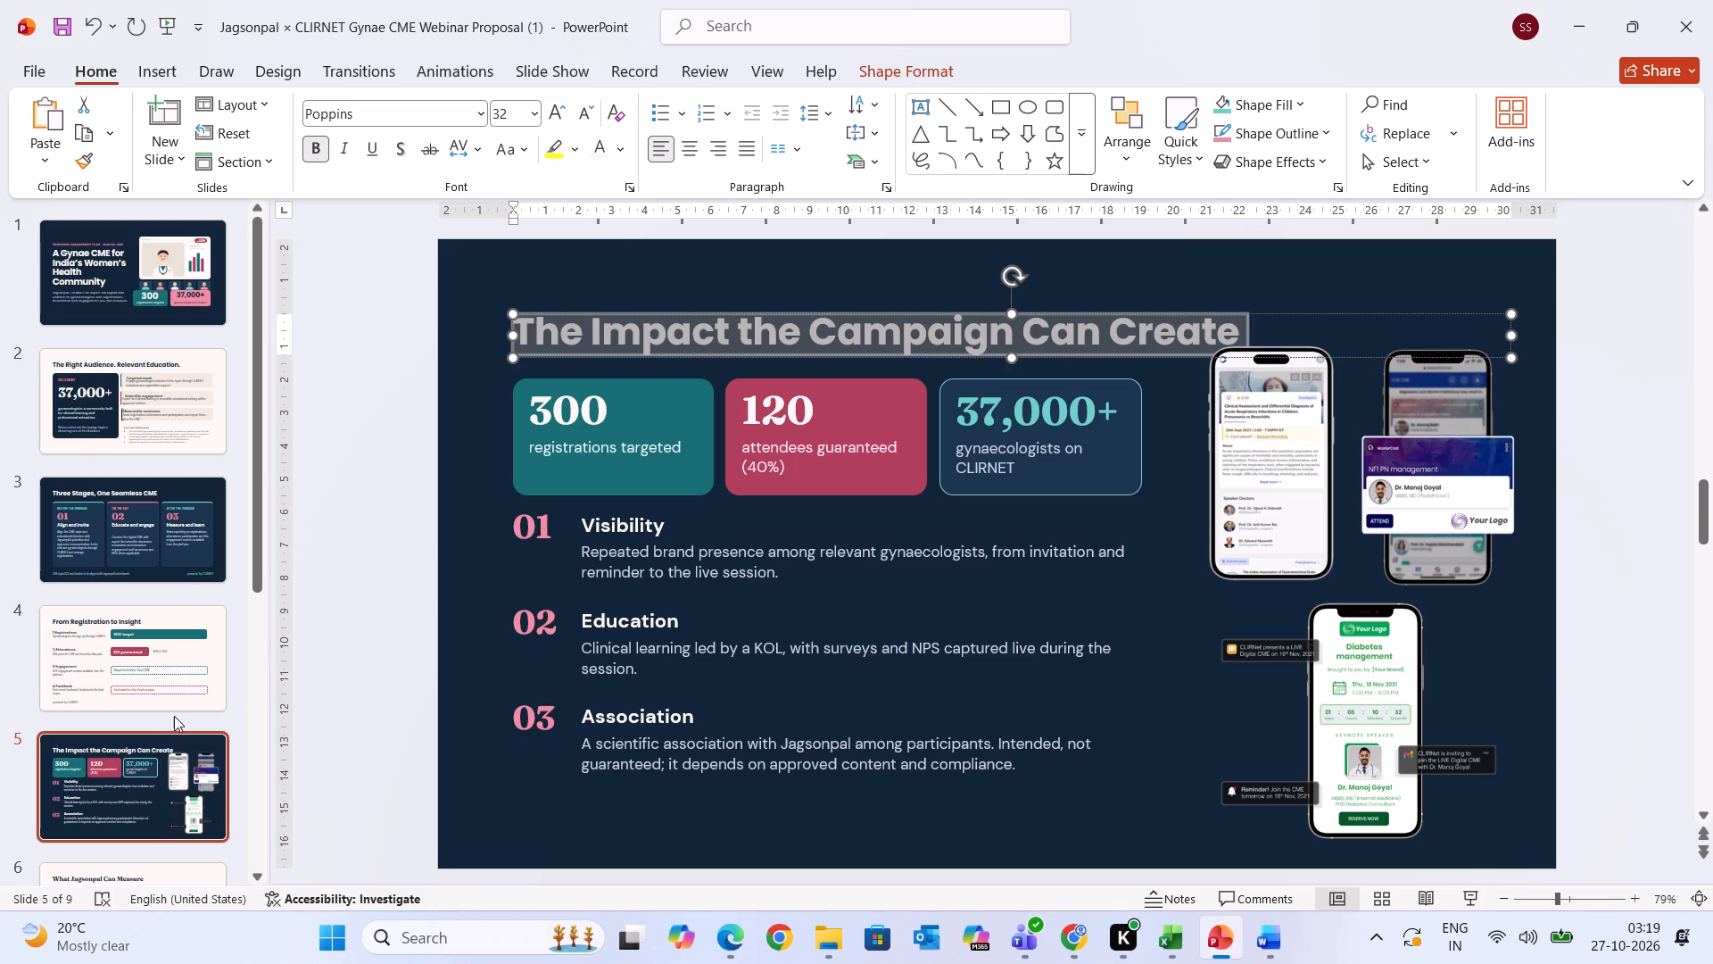
Copy slide 5's white title formatting onto slide 7's title "What Your Investment Covers" with Format Painter.
click(83, 163)
scroll(161, 796, down, 1)
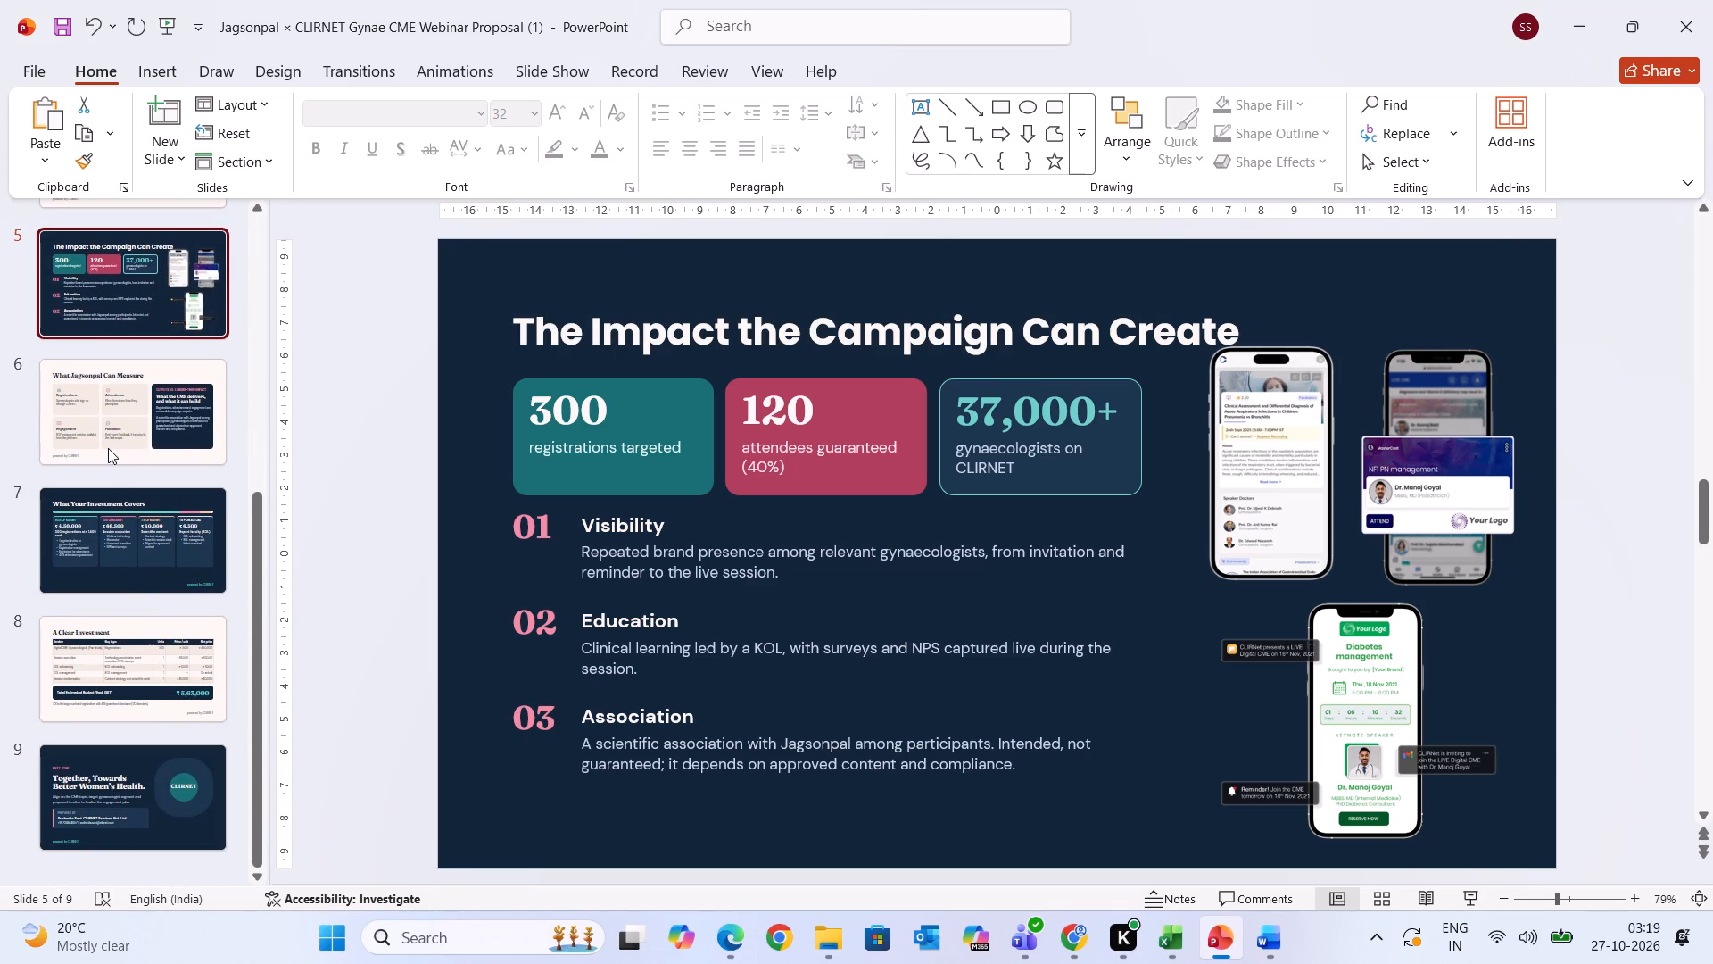
click(115, 526)
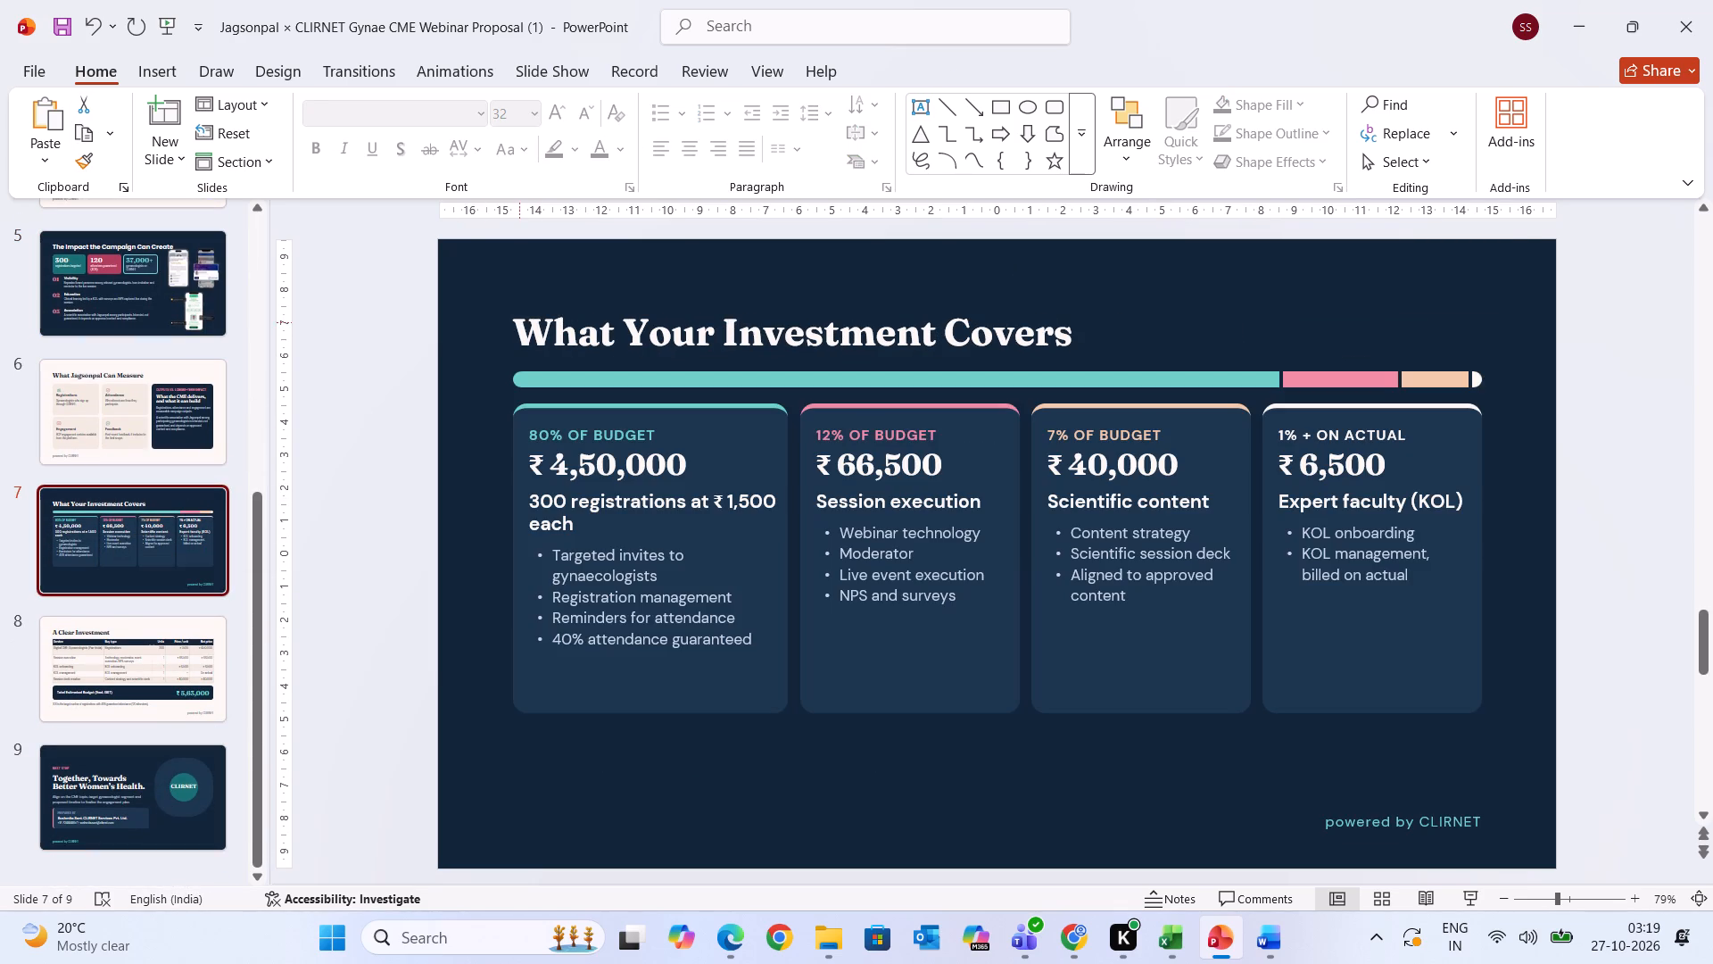
drag(520, 321, 1056, 325)
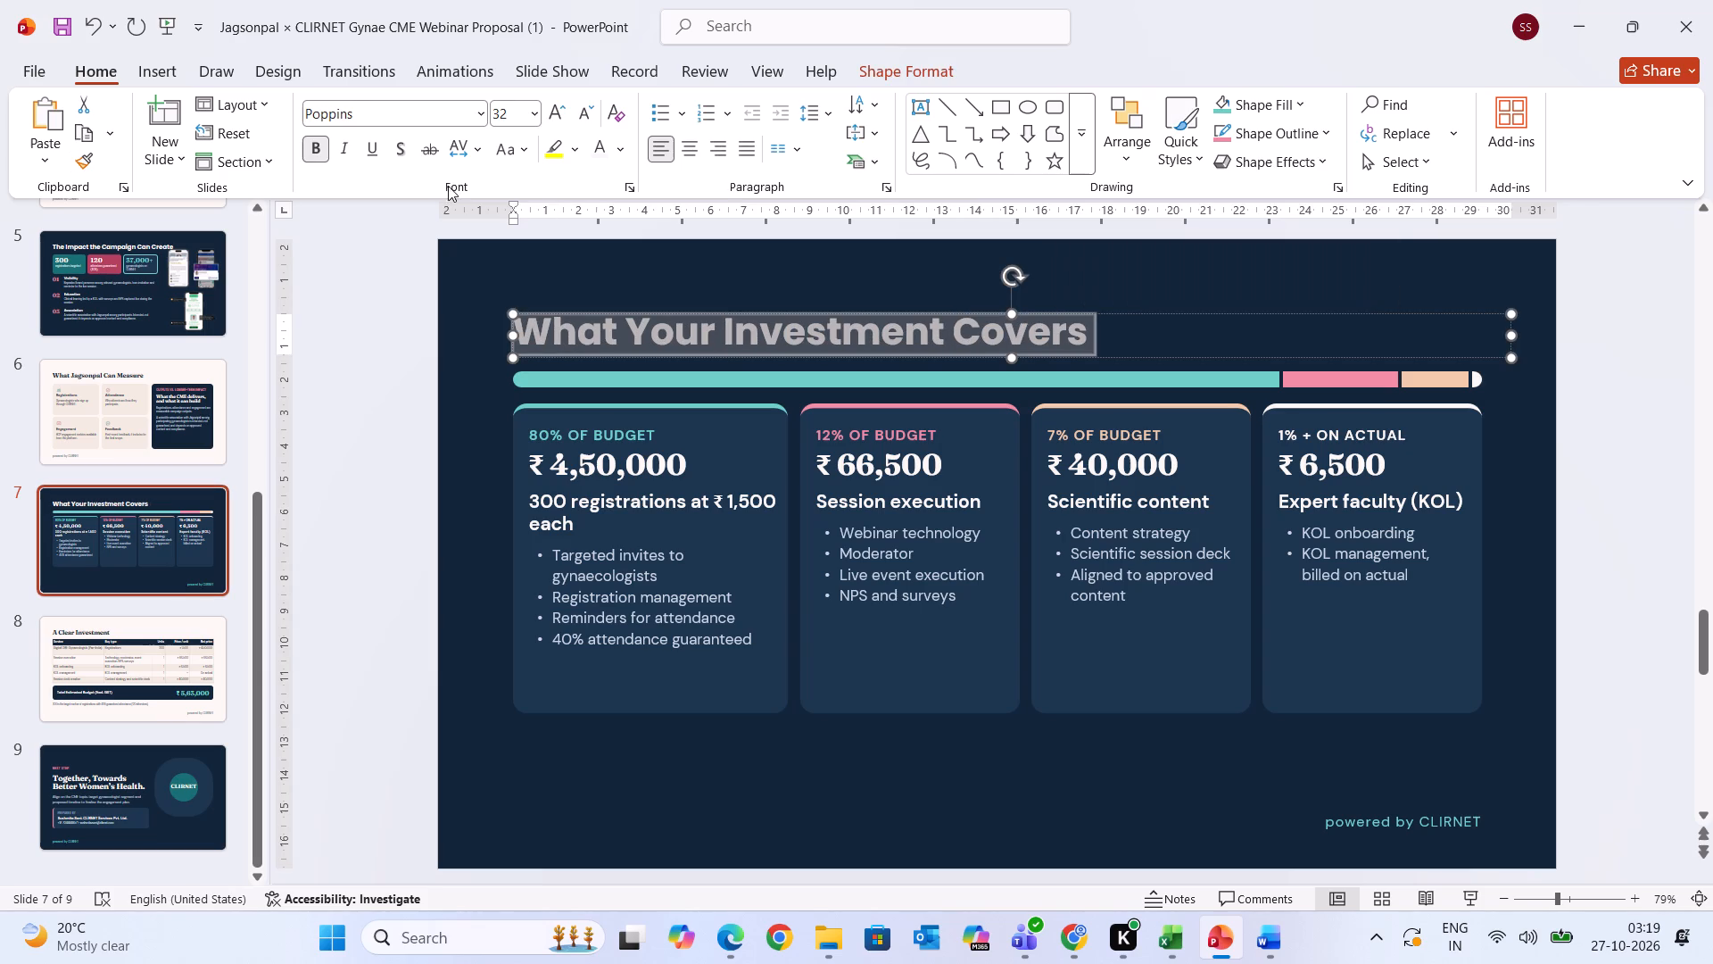
Copy slide 7's title formatting onto slide 9's heading "Together, Towards Better Women's Health." and enlarge it to 40 pt.
click(97, 154)
click(85, 159)
click(145, 765)
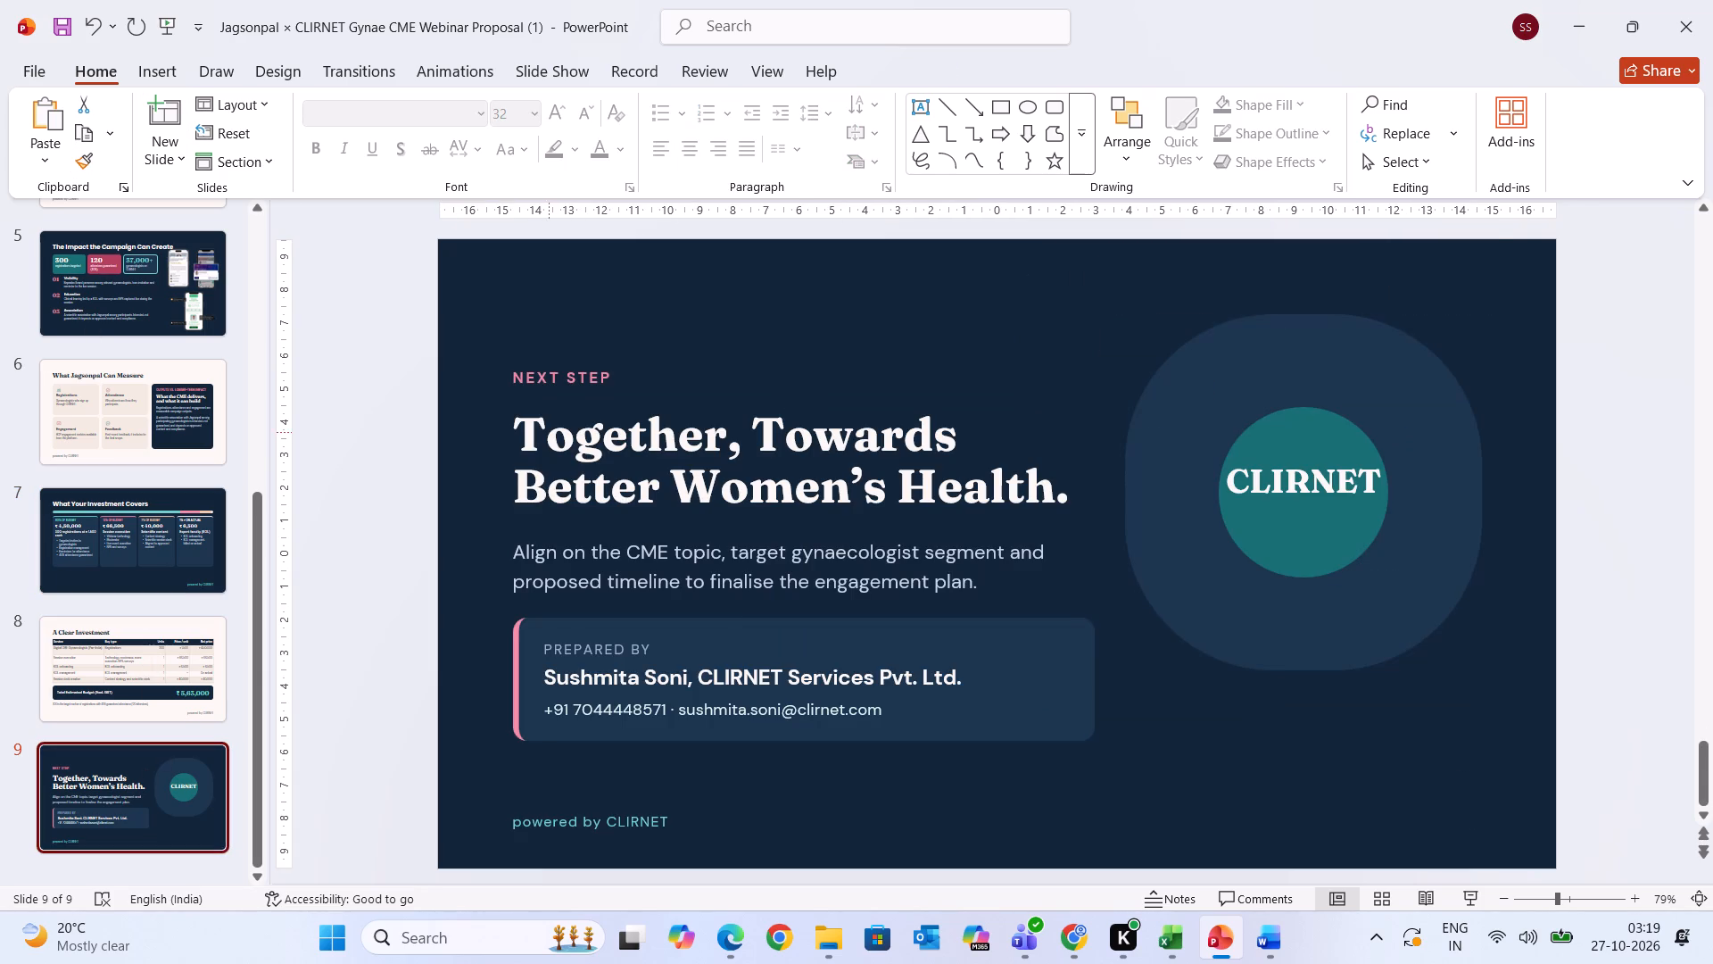
drag(532, 425, 1102, 484)
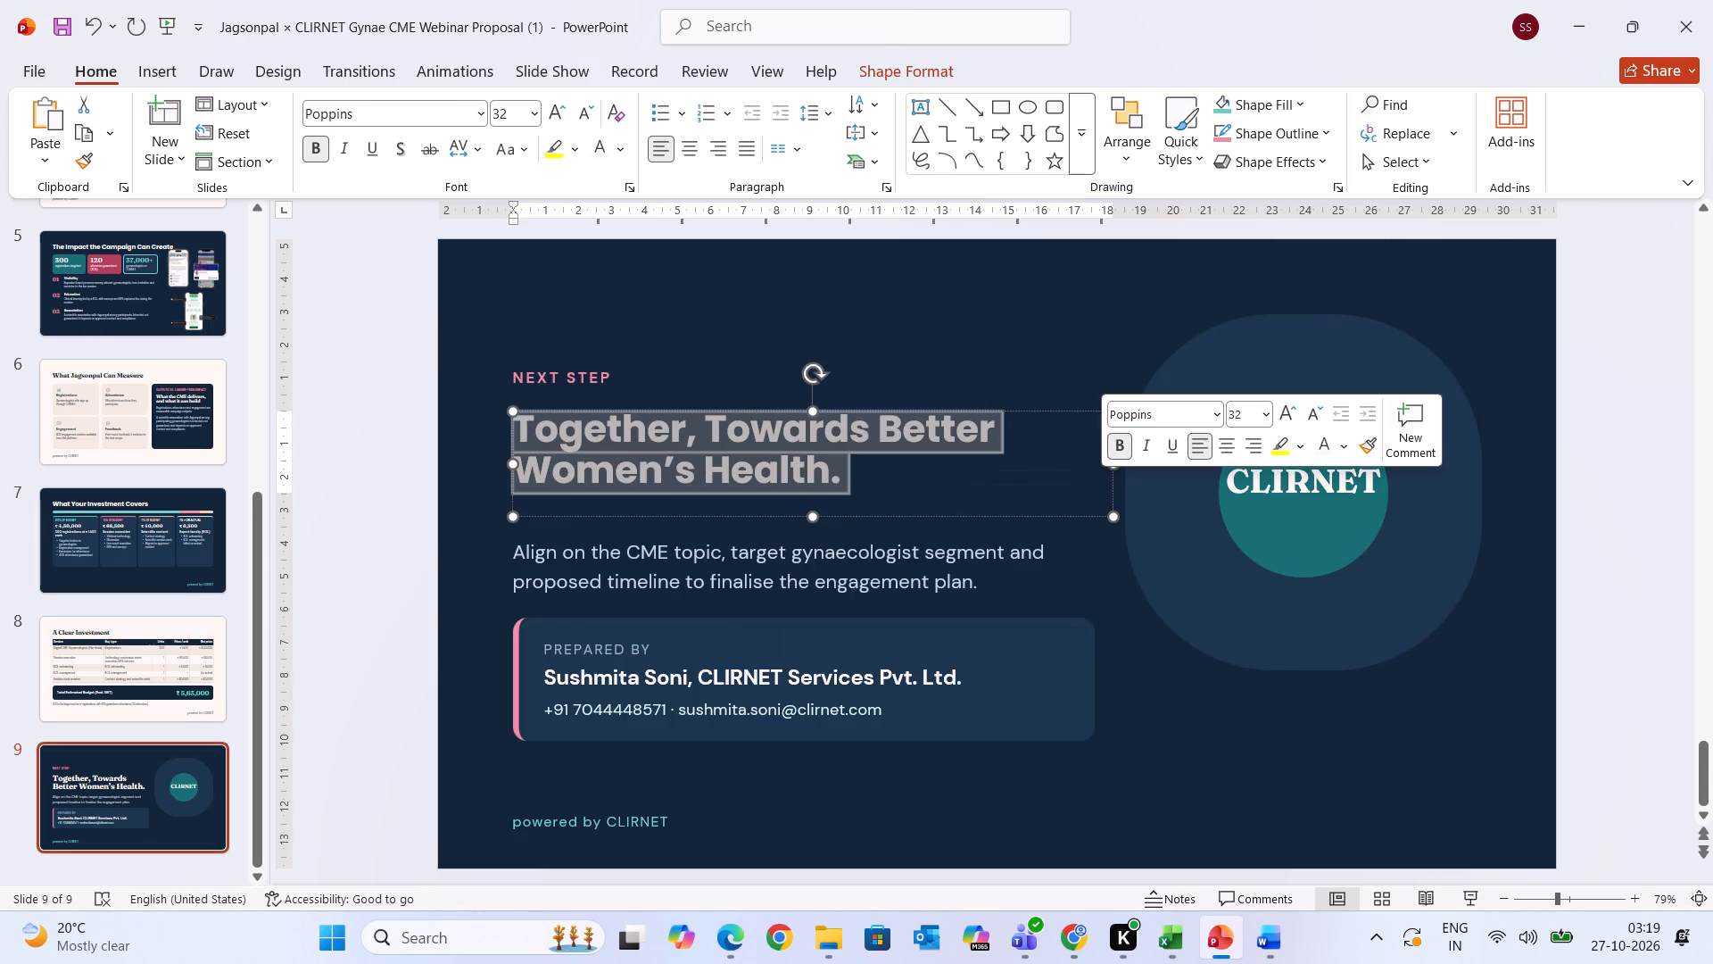
click(559, 116)
click(559, 116)
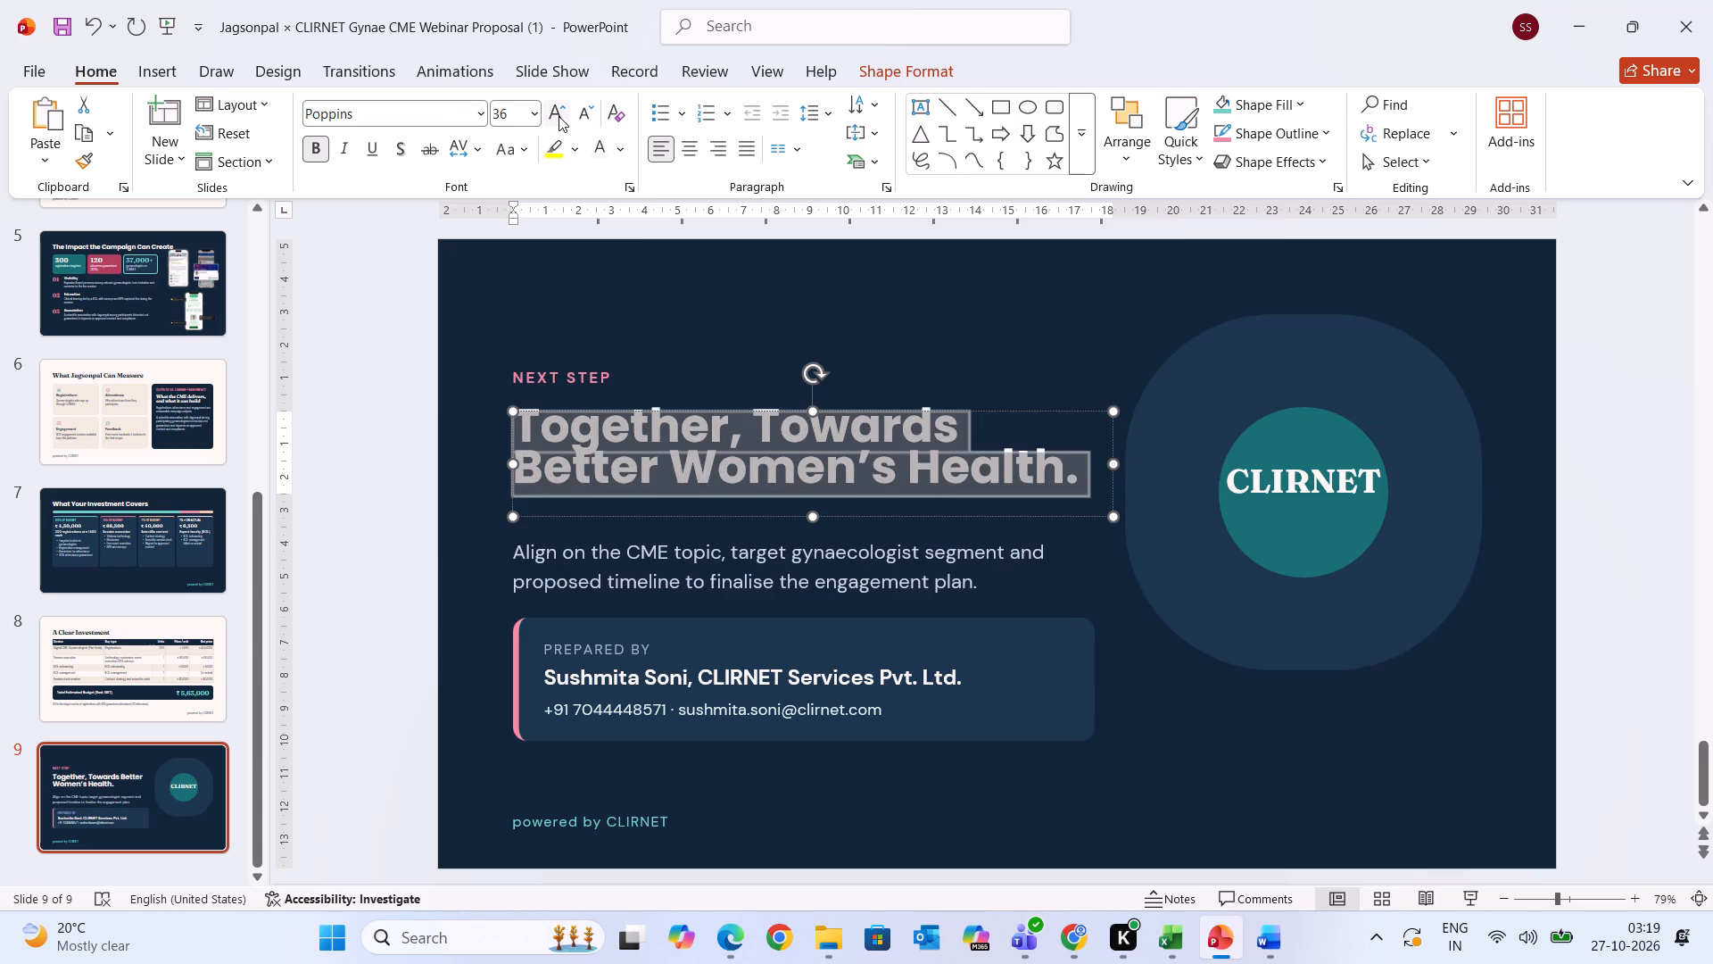
click(855, 234)
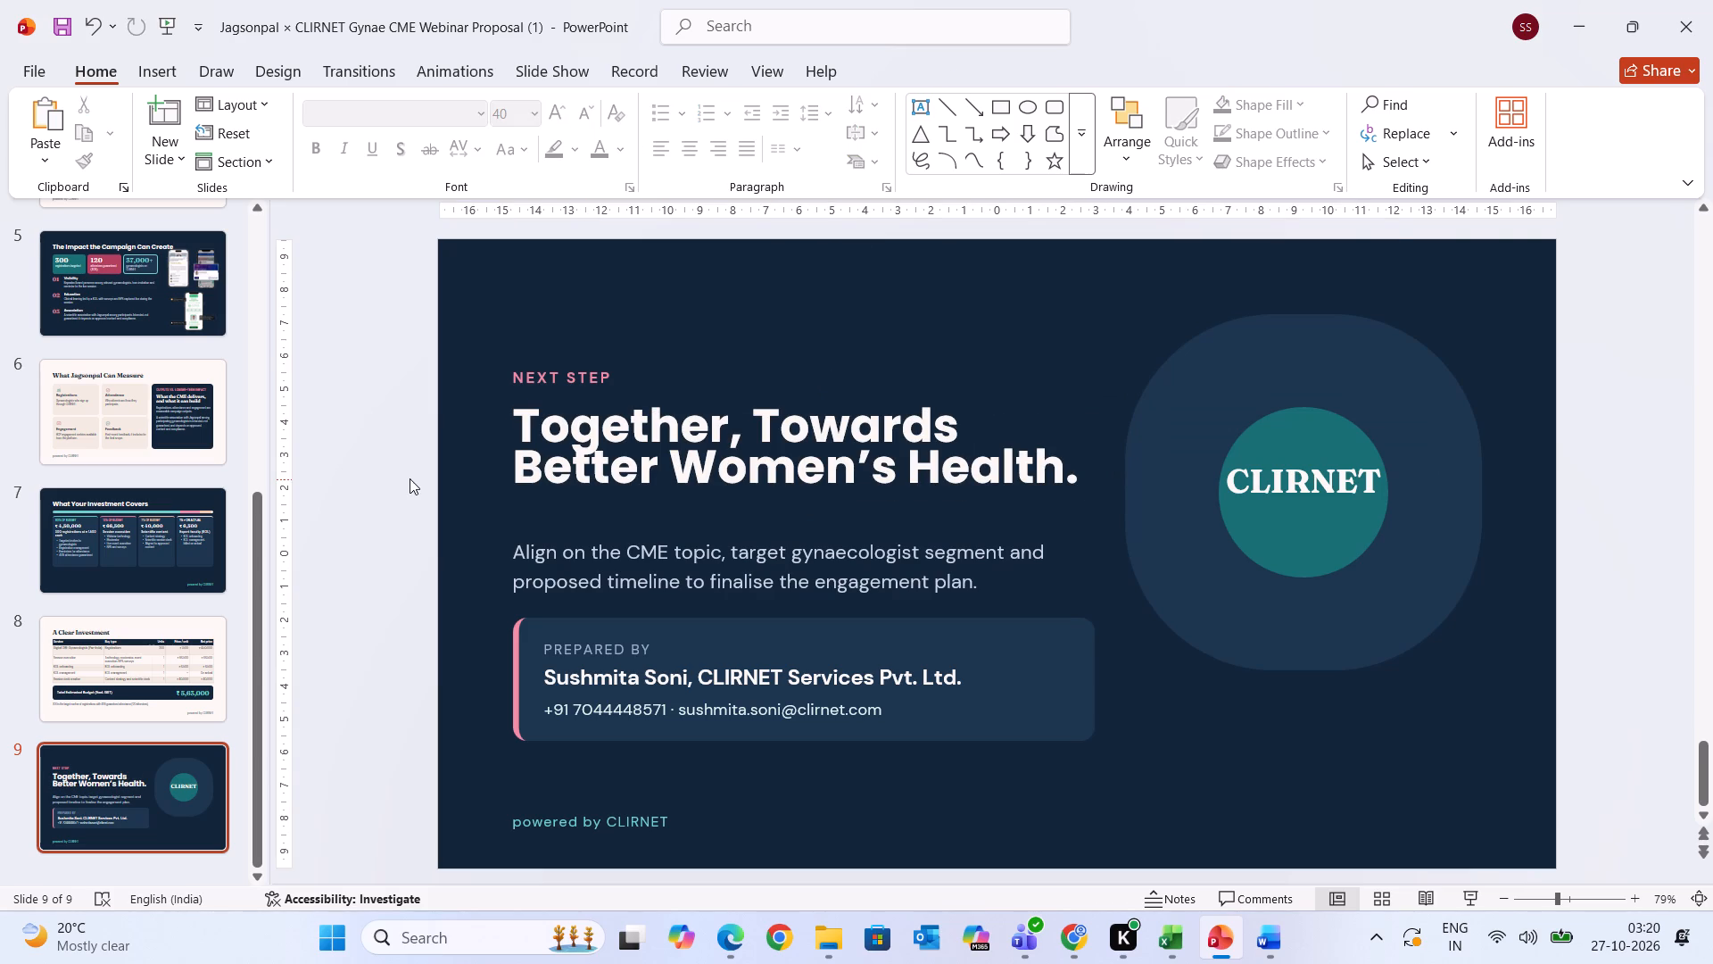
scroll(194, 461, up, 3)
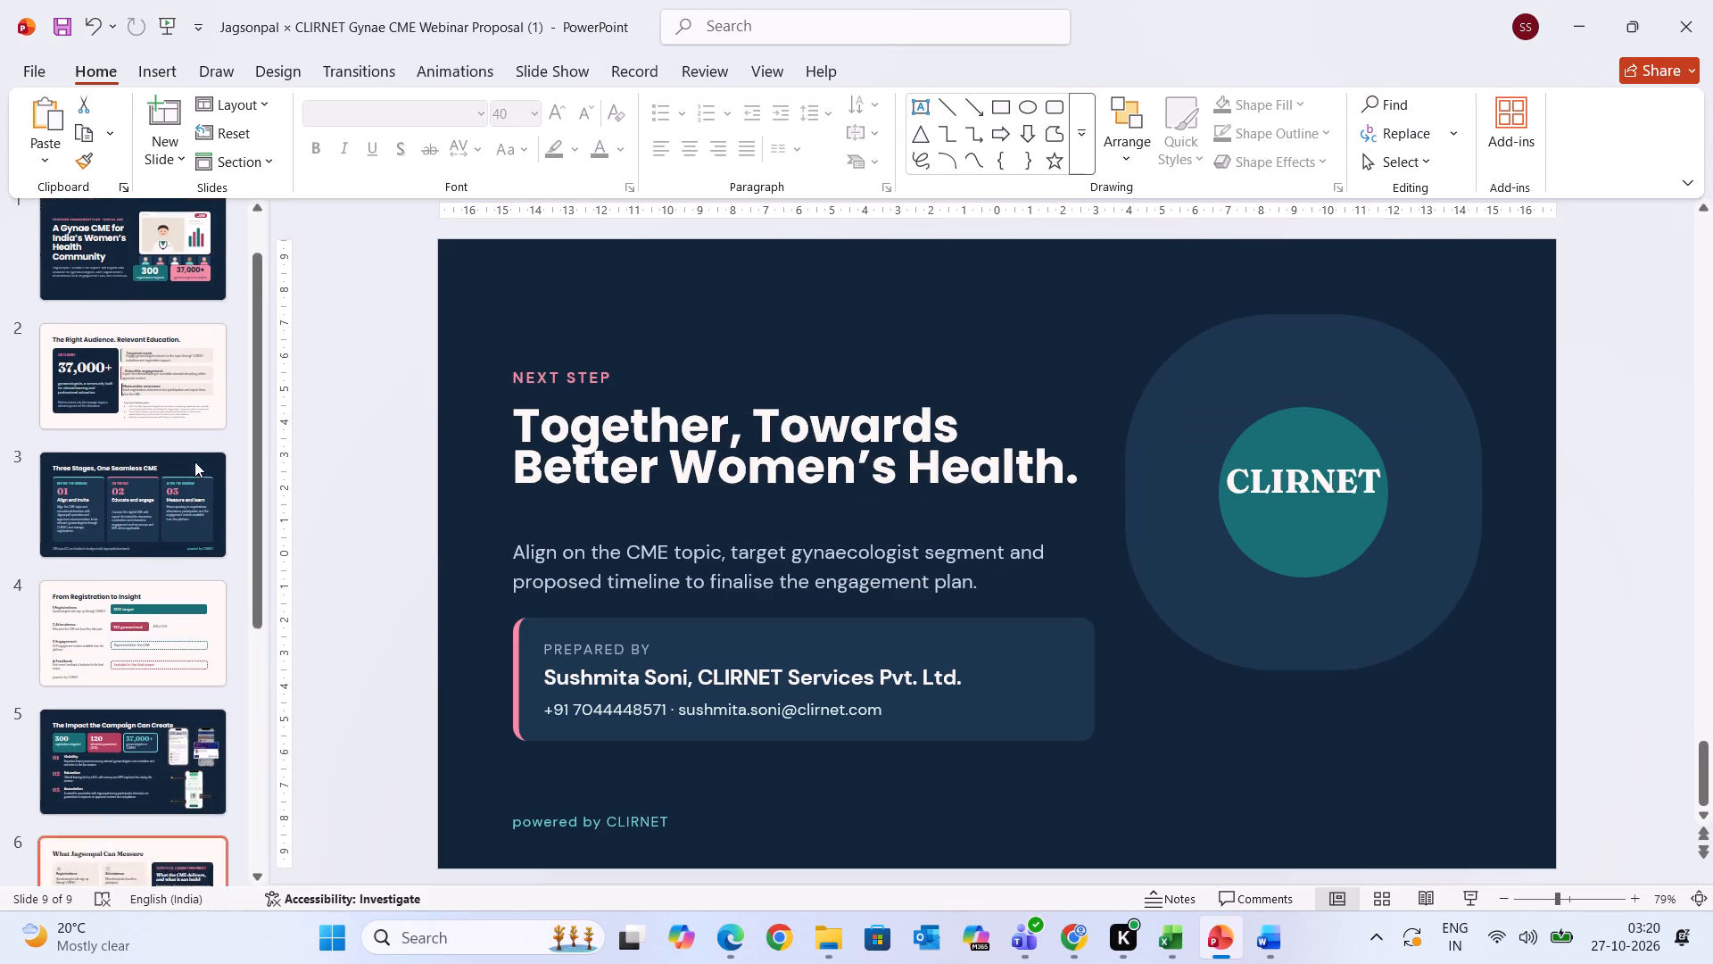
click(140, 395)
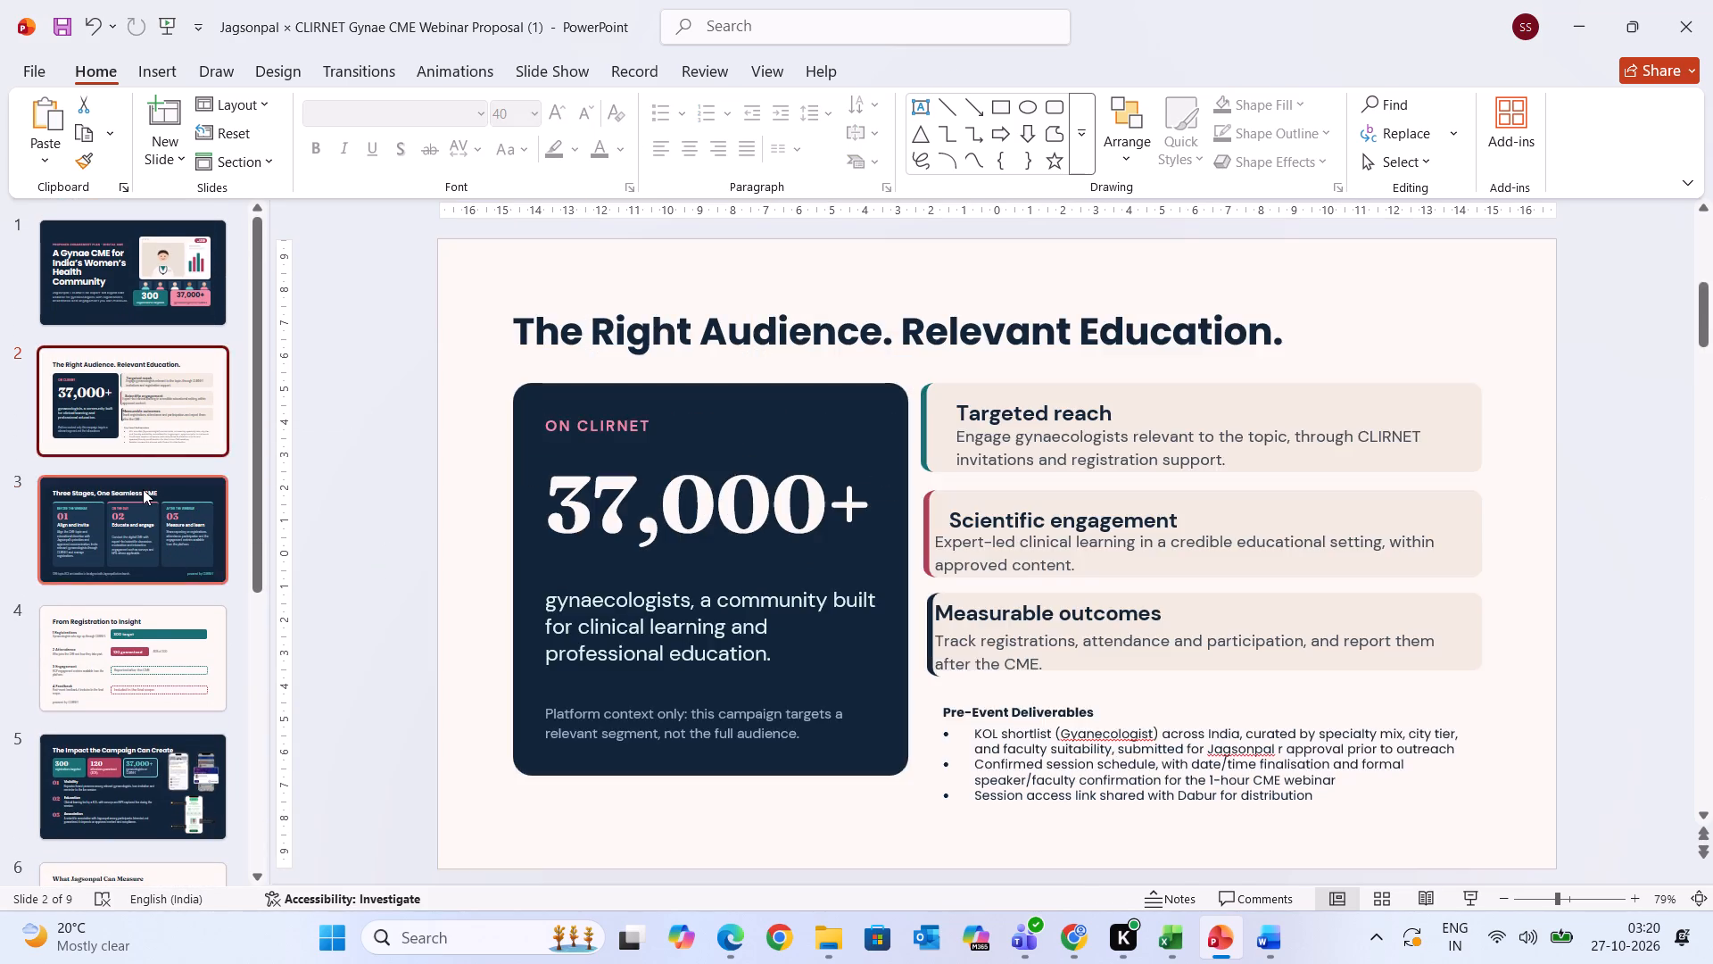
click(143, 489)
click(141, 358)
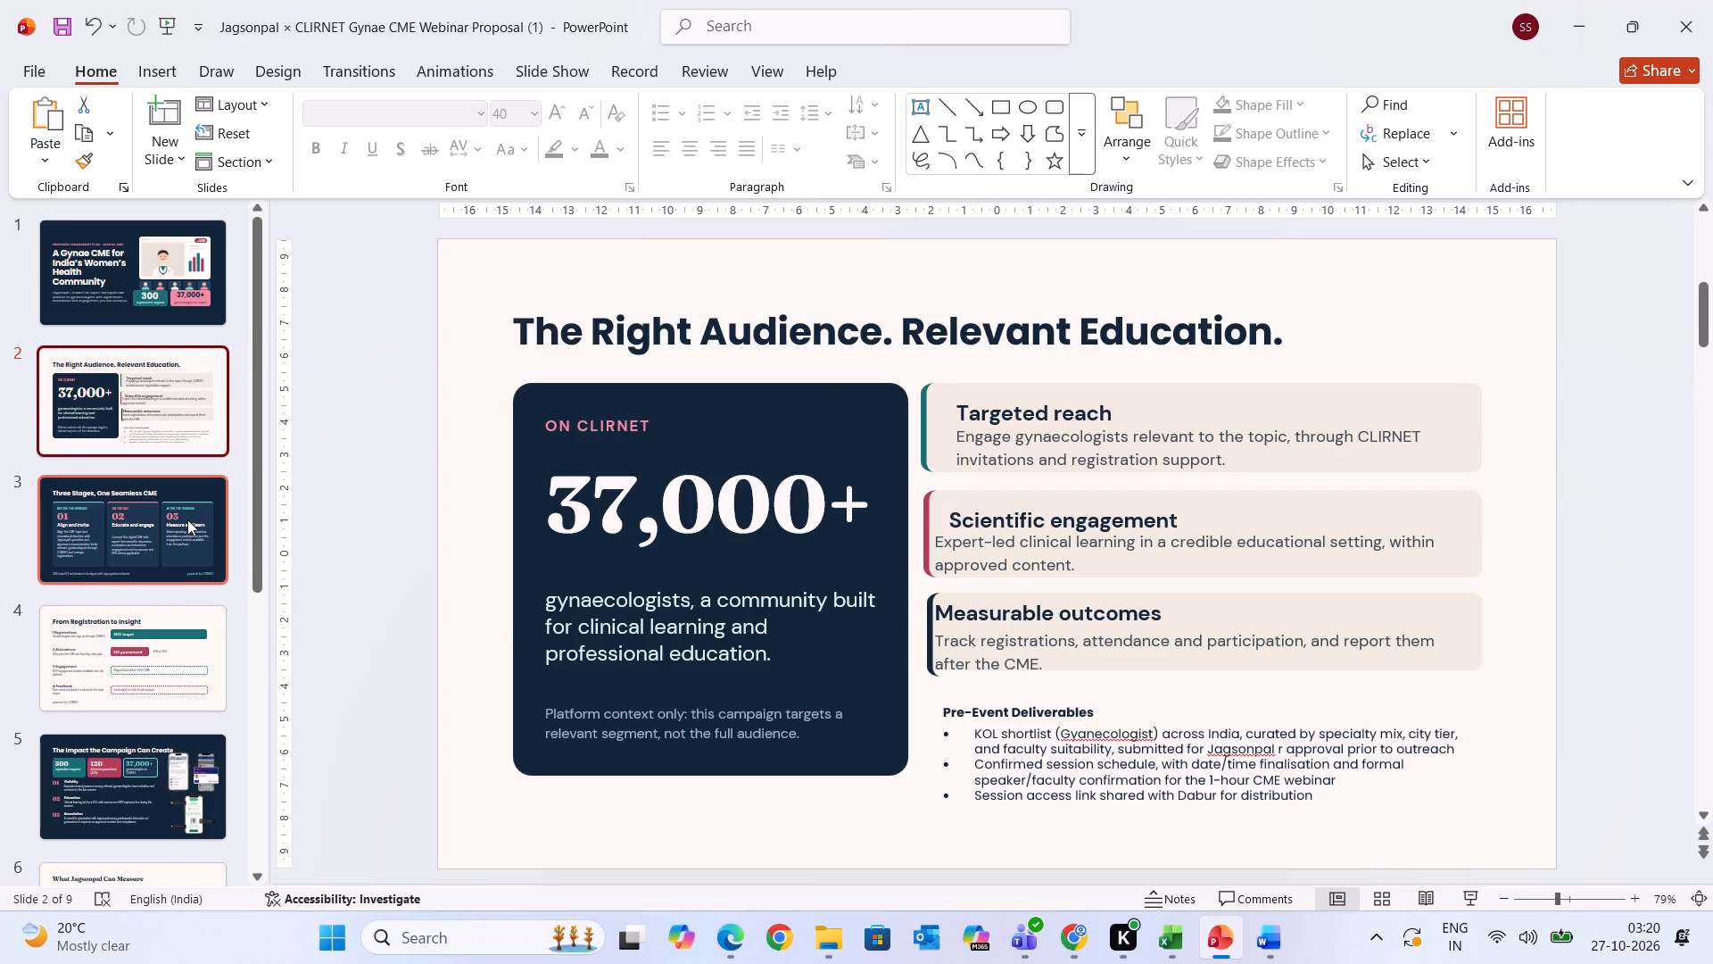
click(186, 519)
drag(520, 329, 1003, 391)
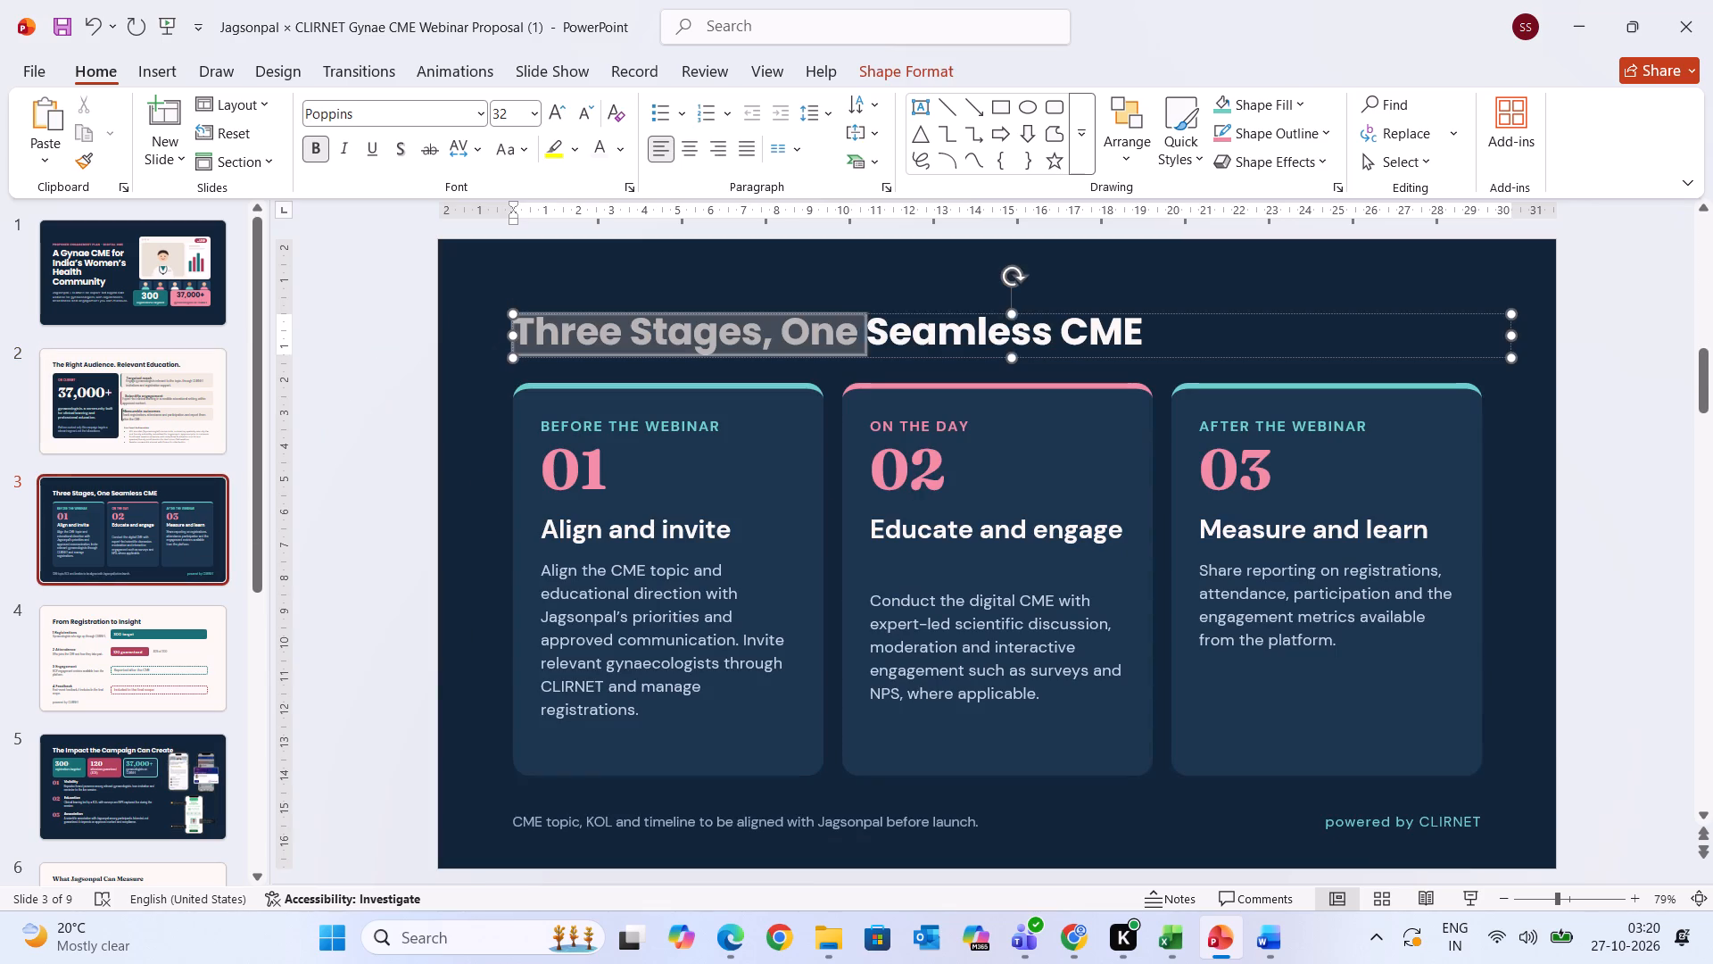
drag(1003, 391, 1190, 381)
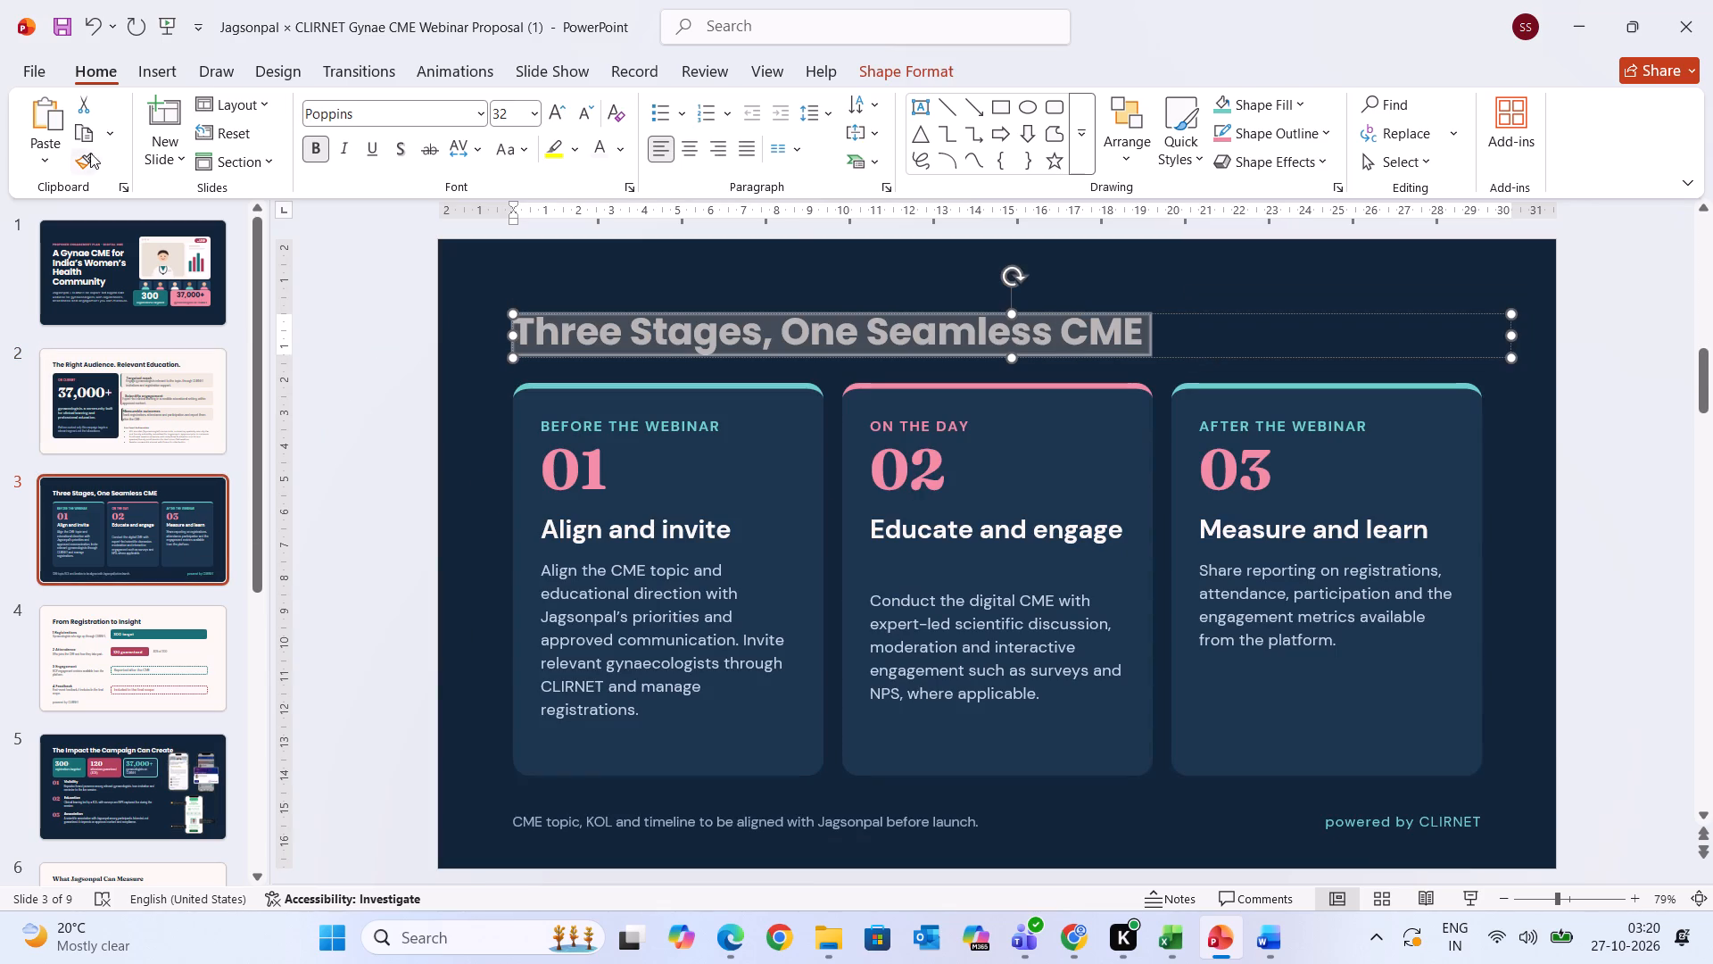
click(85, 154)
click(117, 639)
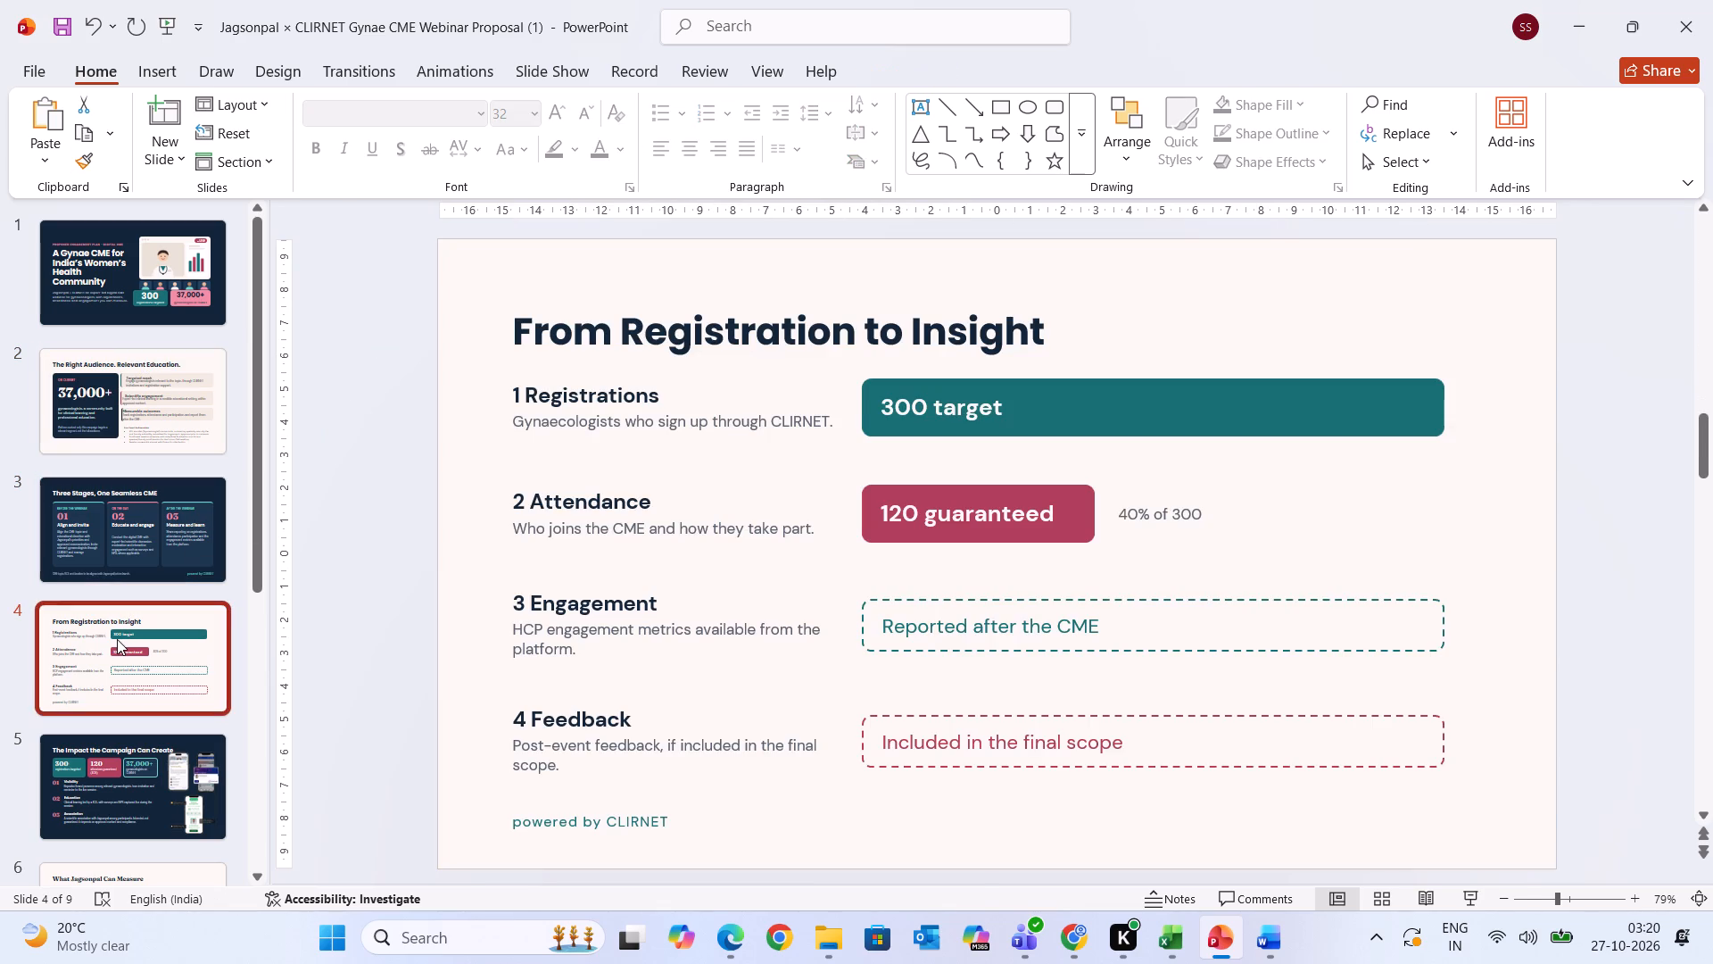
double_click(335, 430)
Copy slide 4's dark title formatting onto slide 6's title "What Jagsonpal Can Measure" with Format Painter.
click(612, 312)
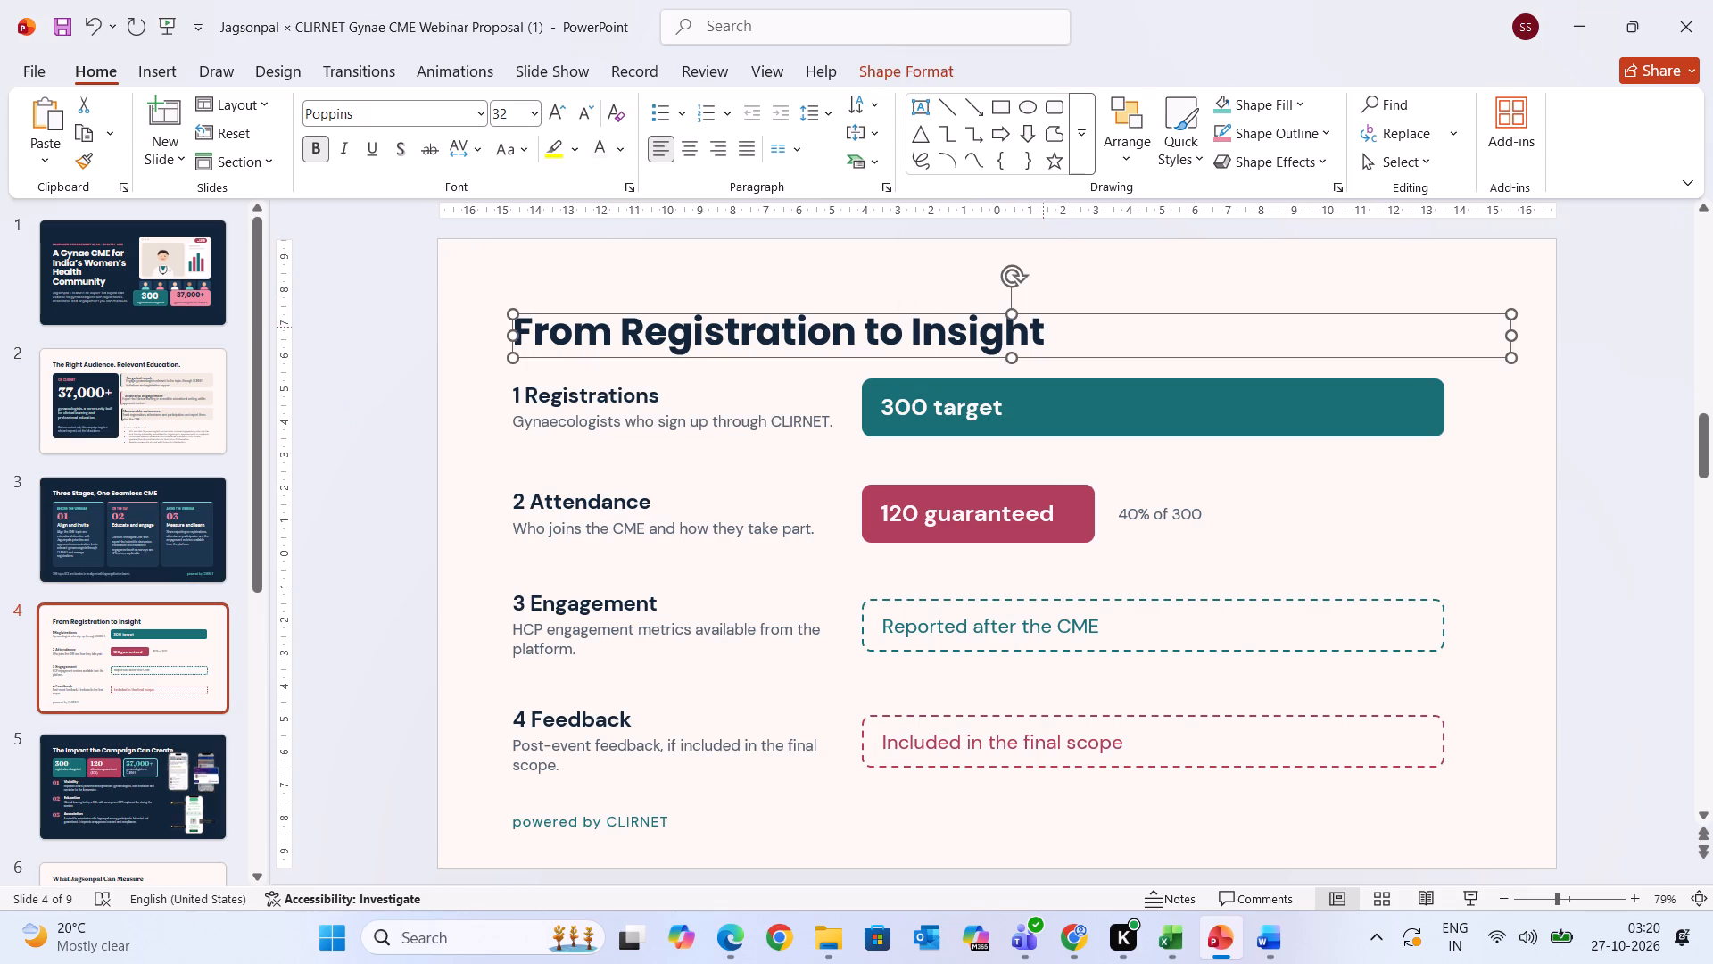
click(1051, 330)
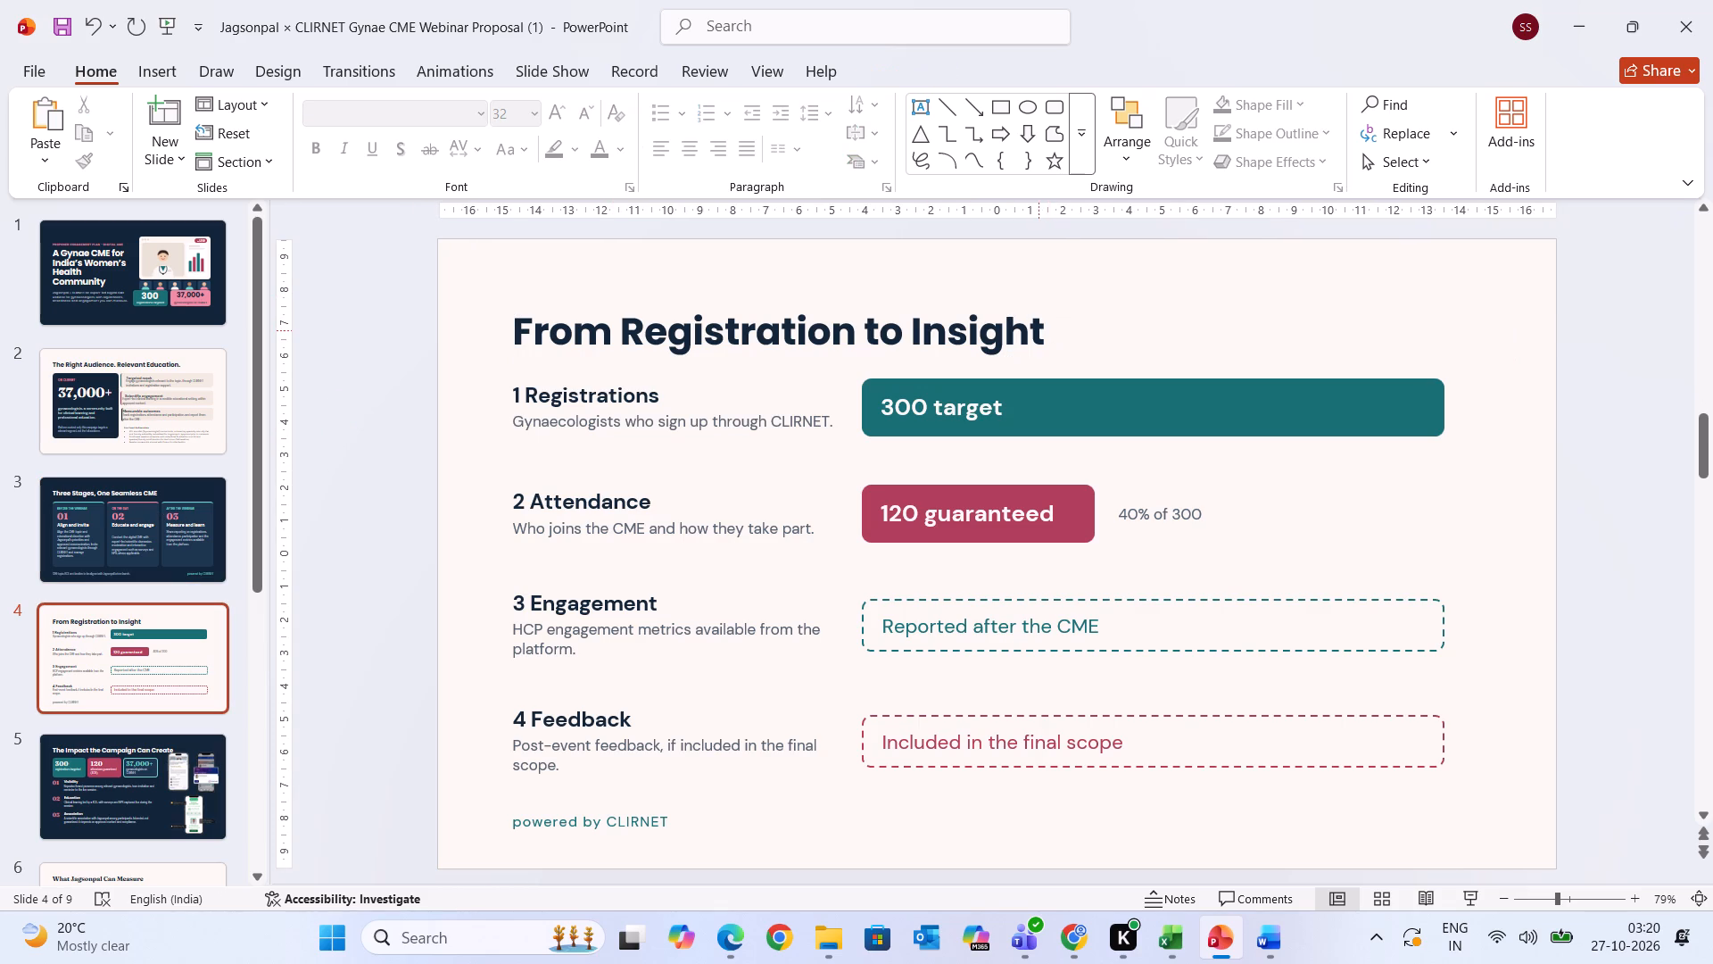
drag(1039, 330, 404, 334)
click(88, 168)
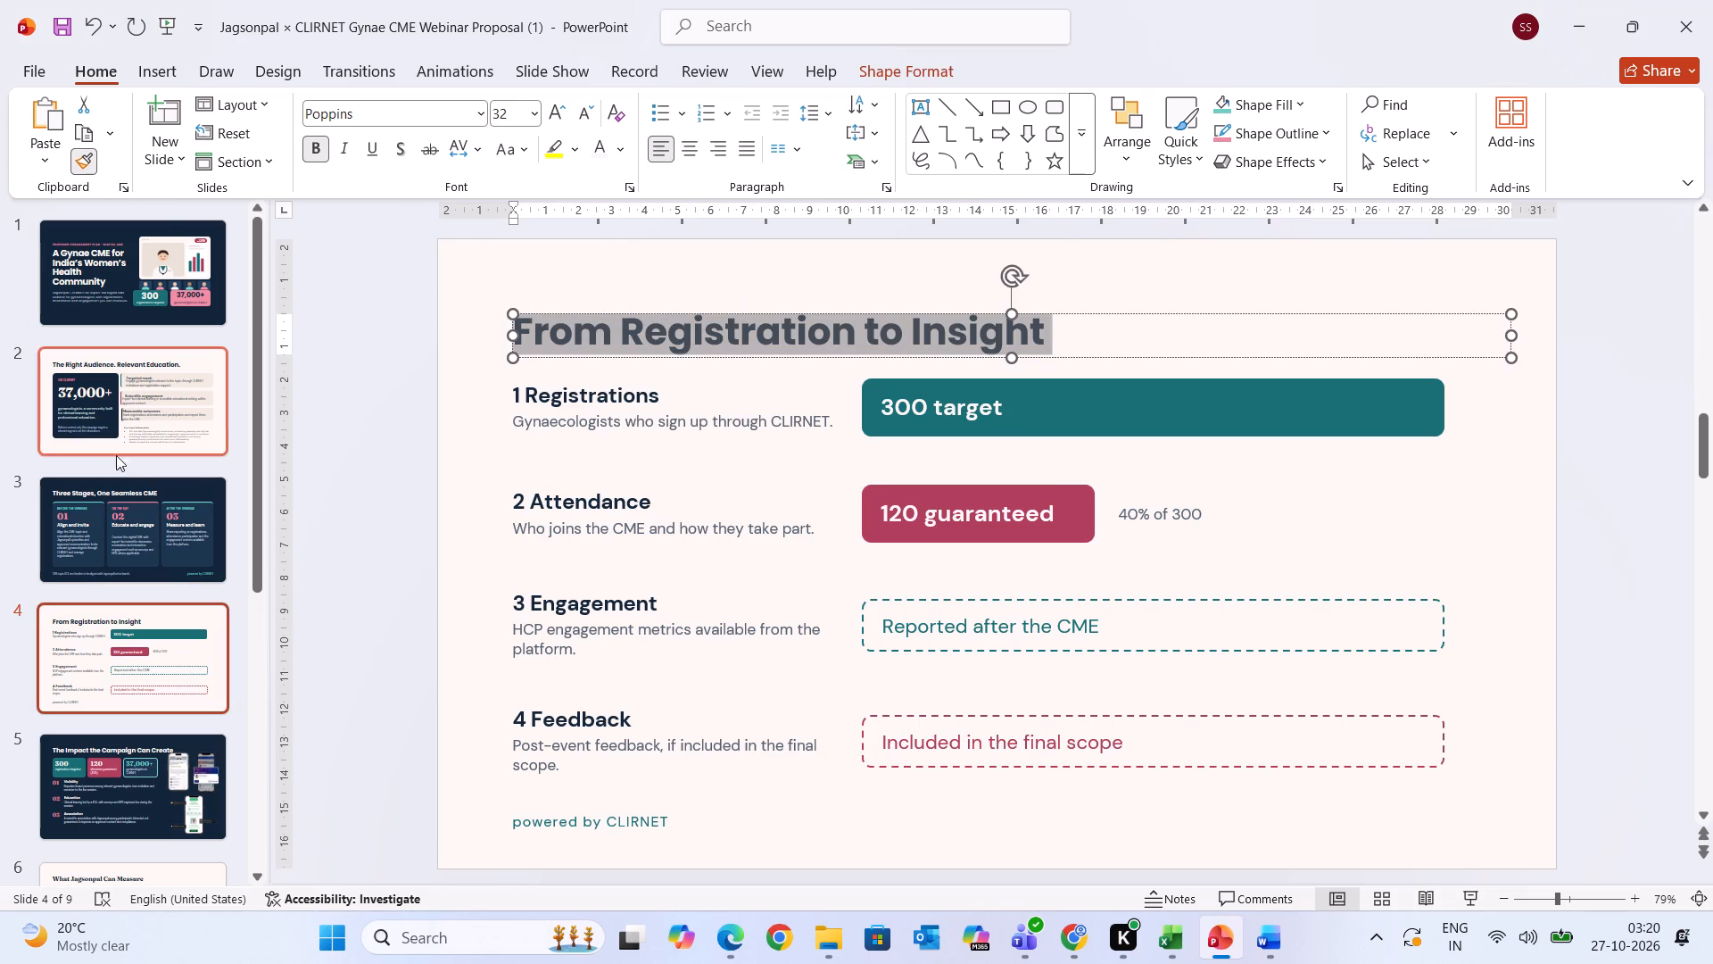
click(129, 638)
click(141, 758)
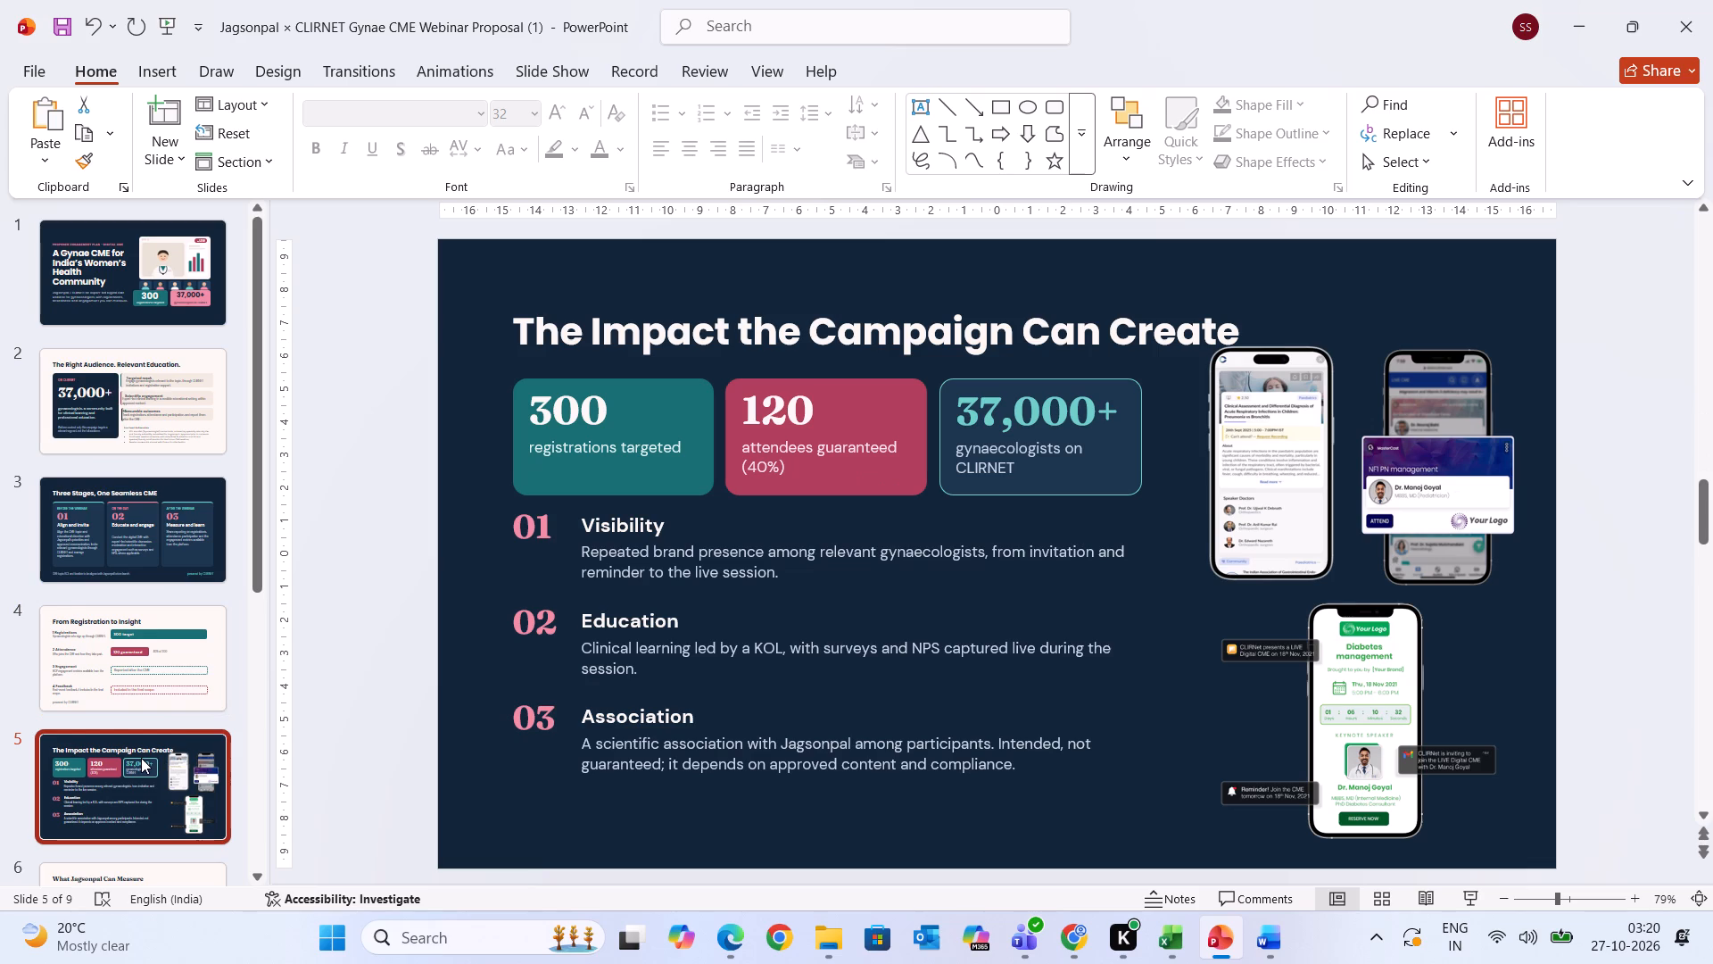
scroll(141, 758, down, 1)
click(114, 607)
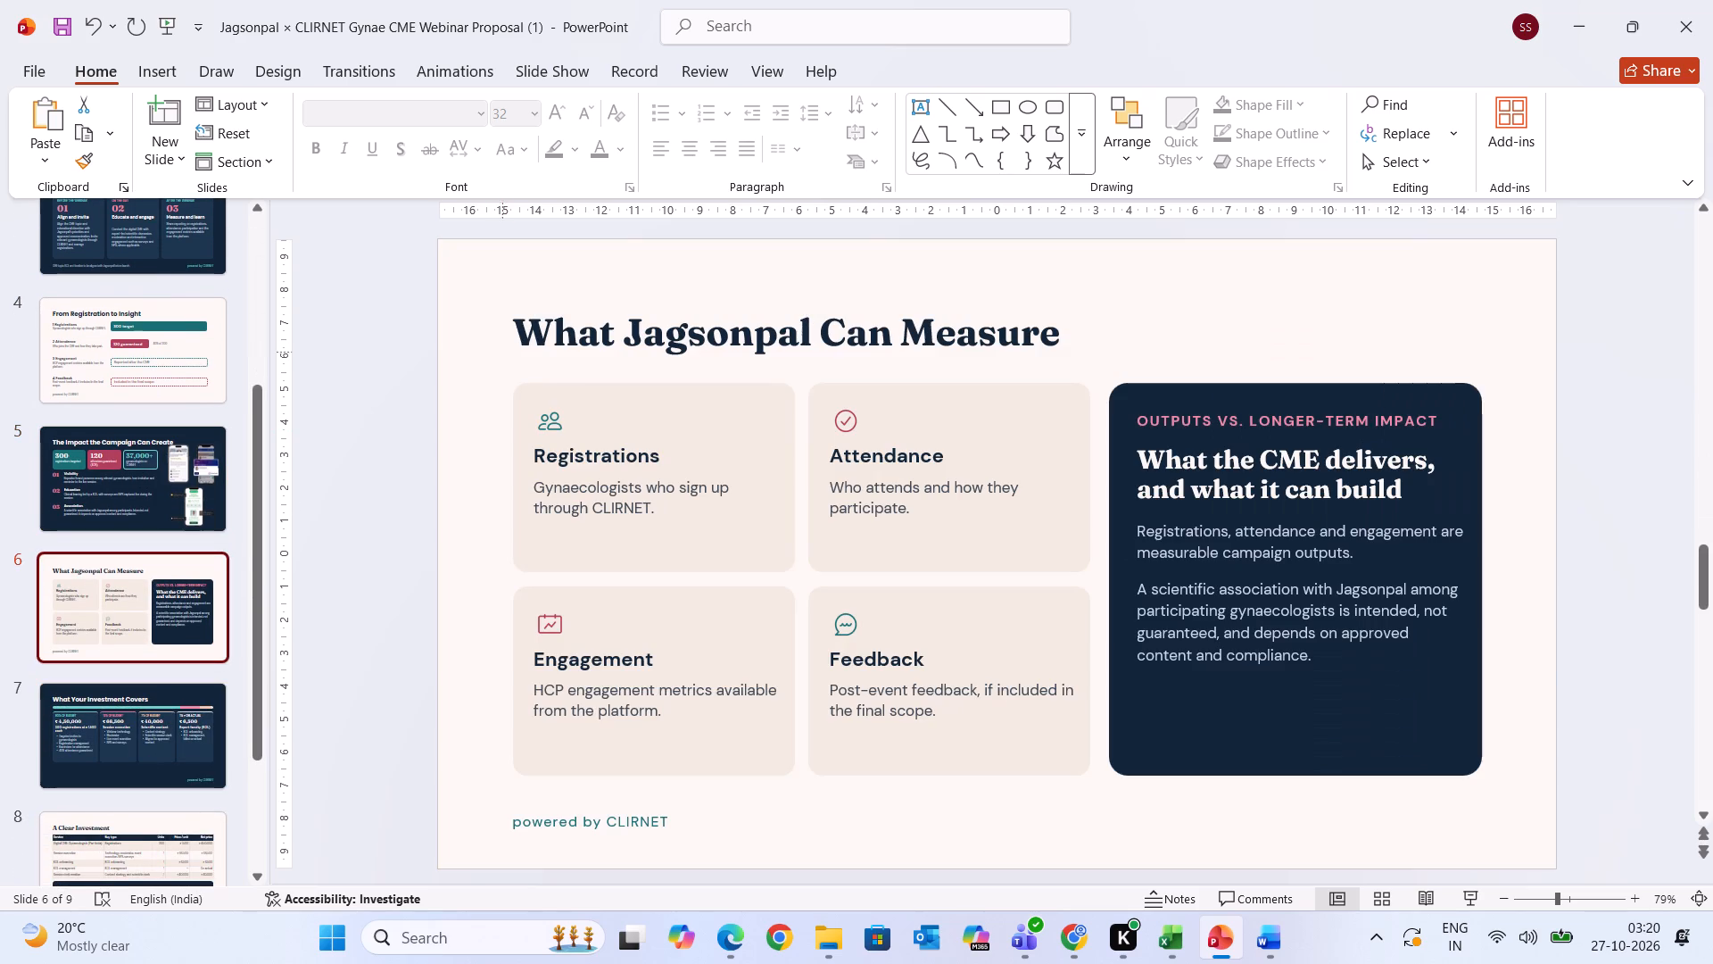
drag(527, 337, 1059, 328)
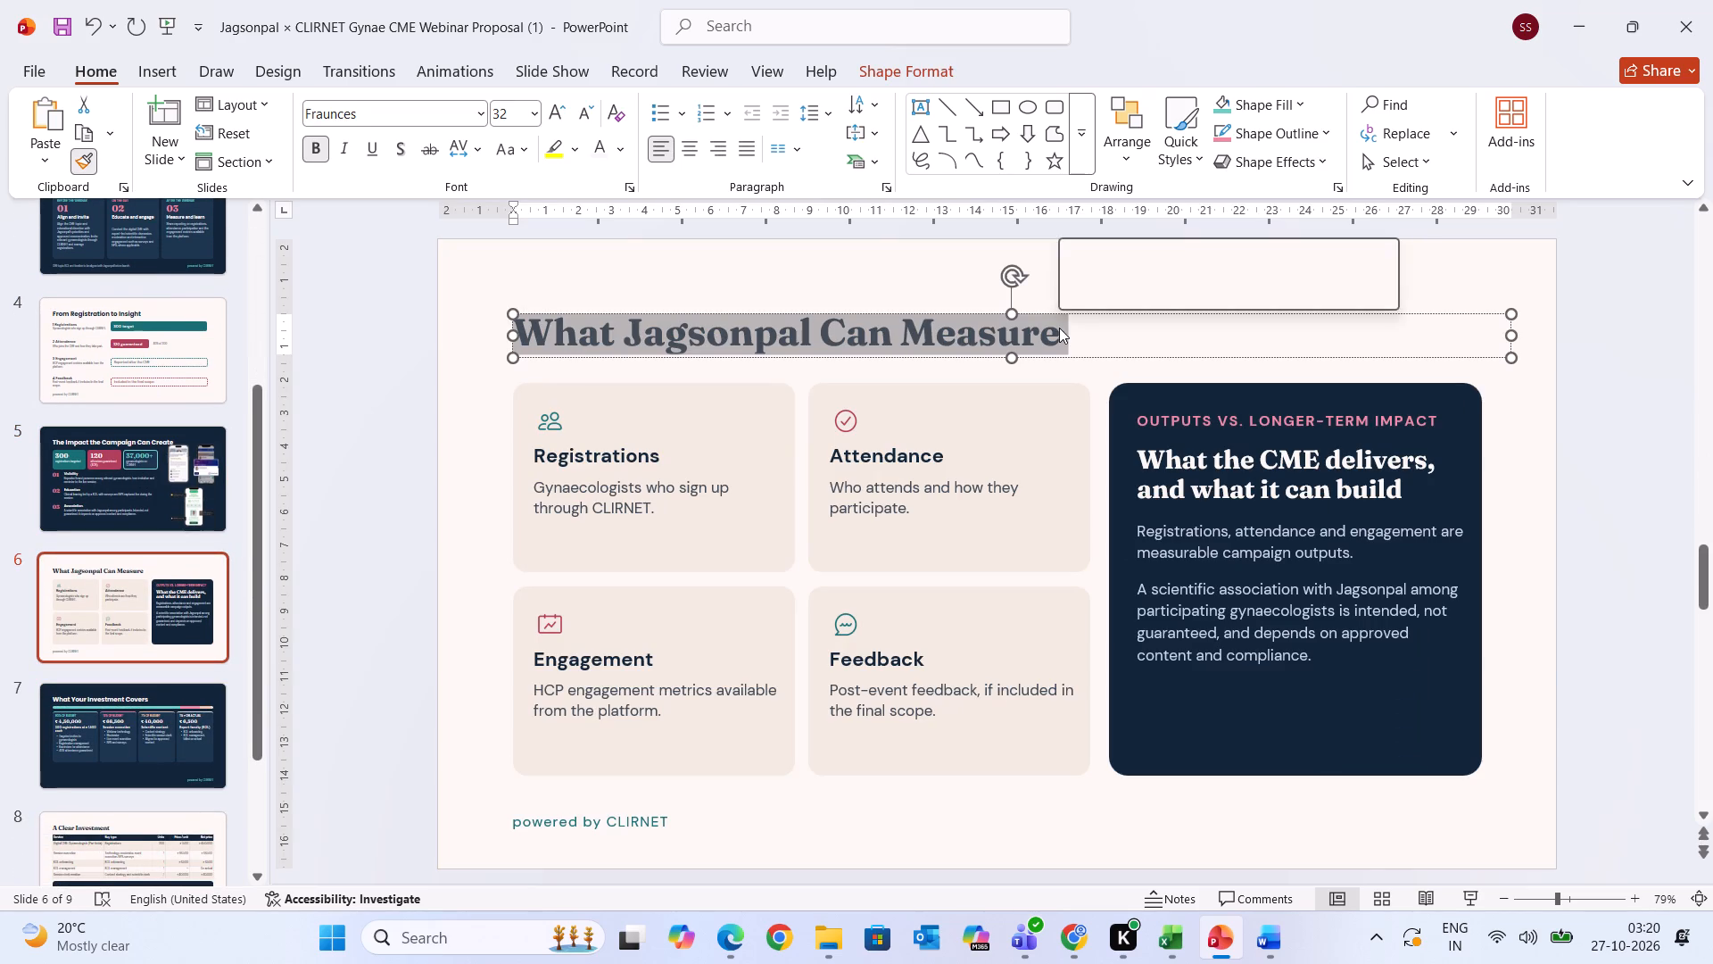
Copy slide 6's title formatting onto slide 8's title "A Clear Investment" with Format Painter.
click(93, 160)
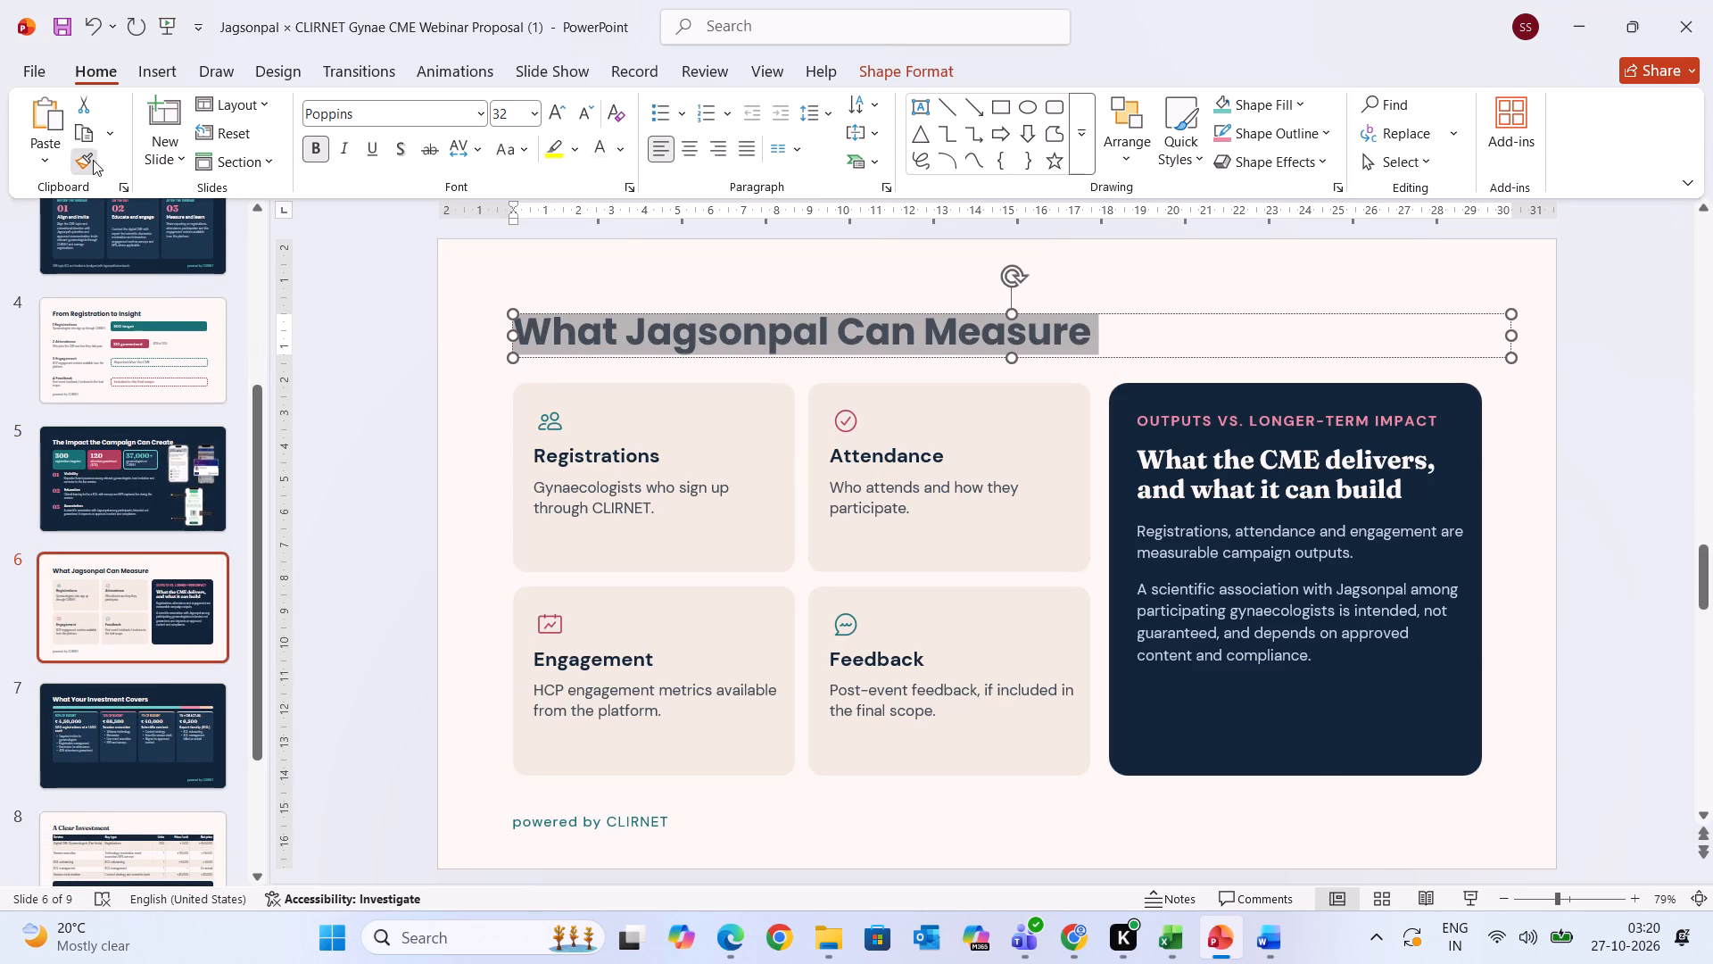
click(153, 824)
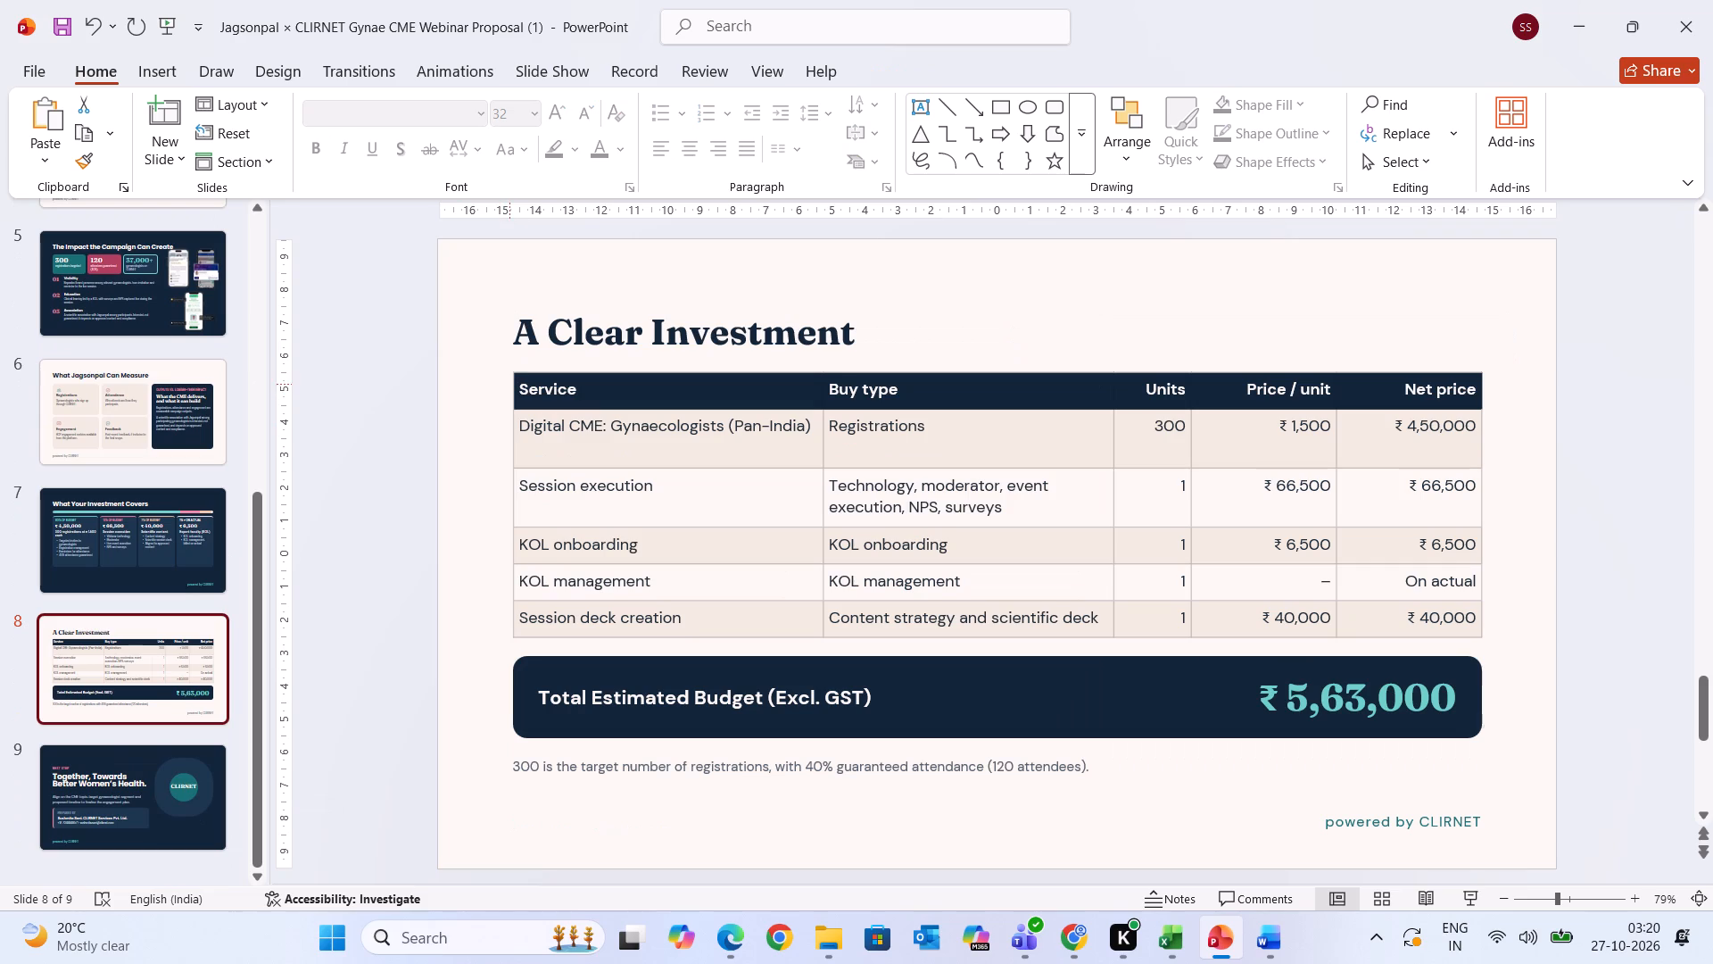
drag(523, 325, 869, 316)
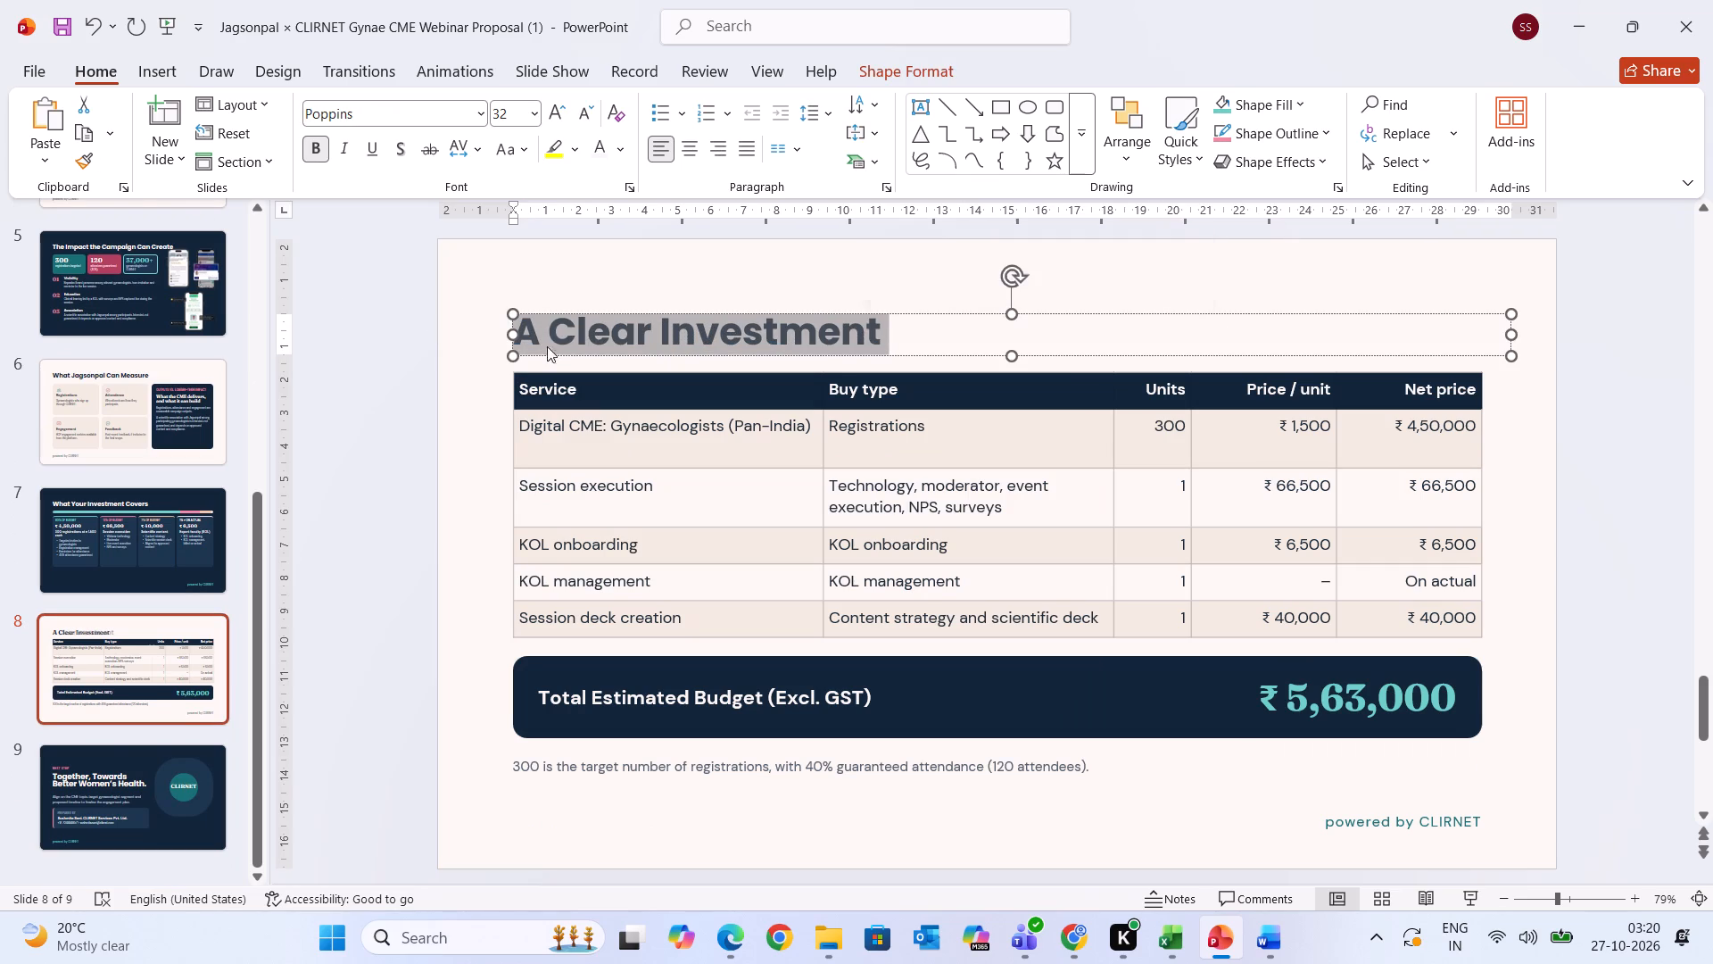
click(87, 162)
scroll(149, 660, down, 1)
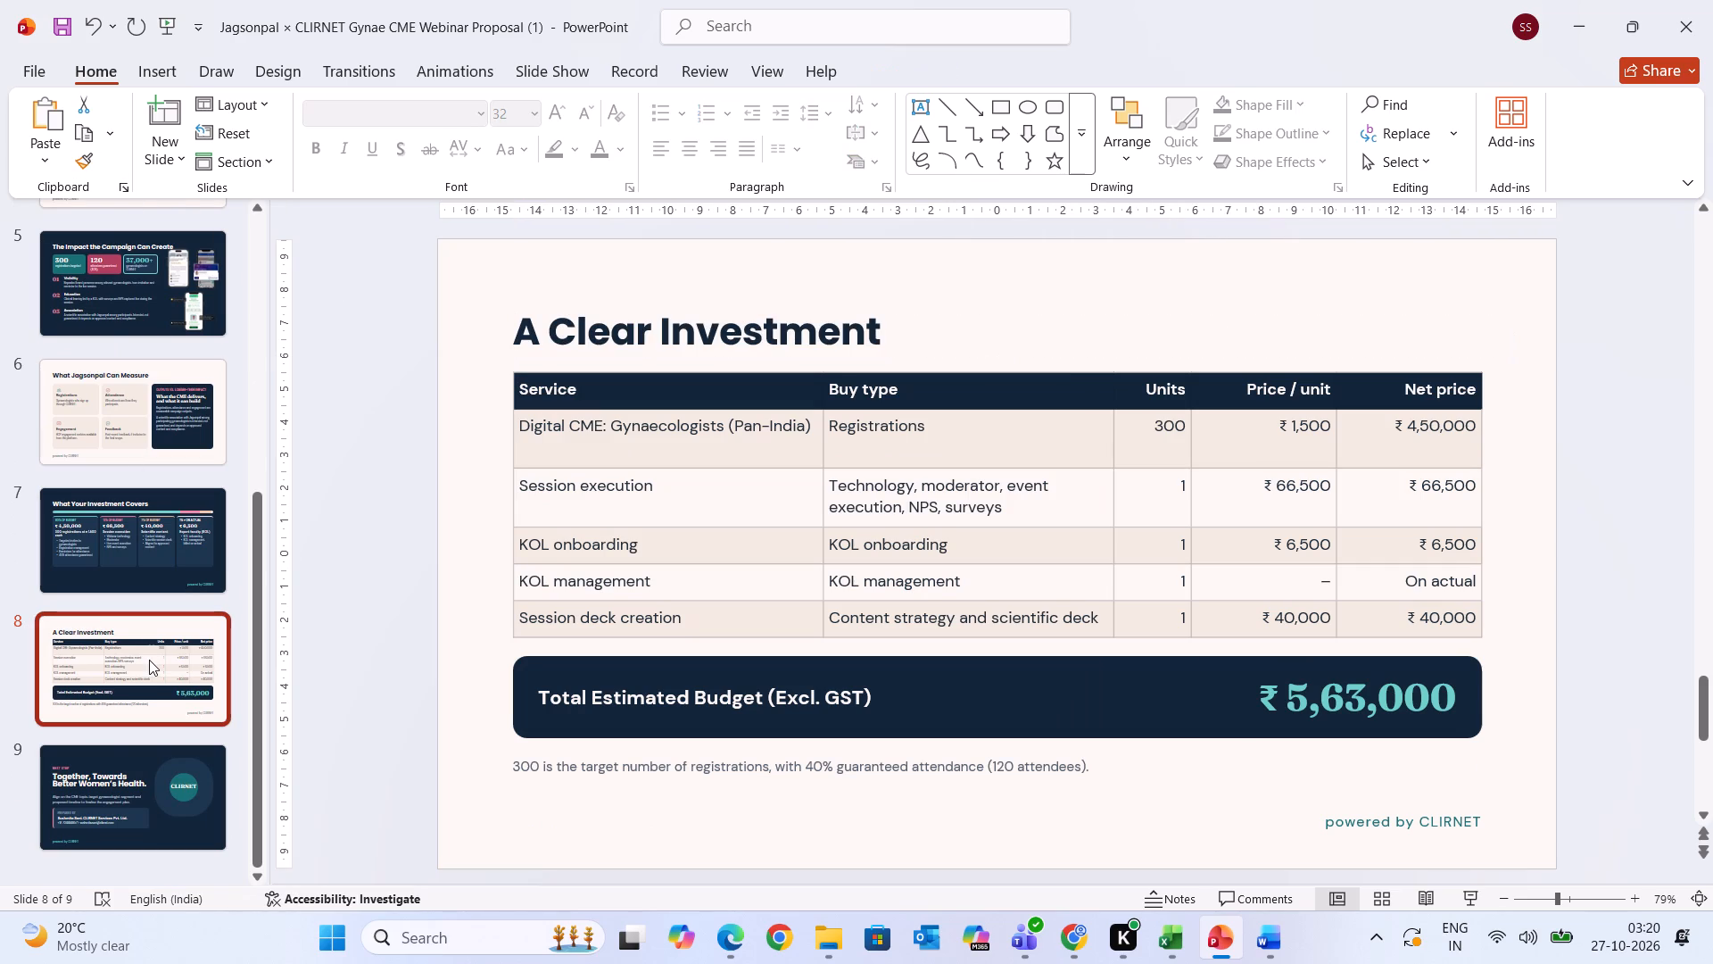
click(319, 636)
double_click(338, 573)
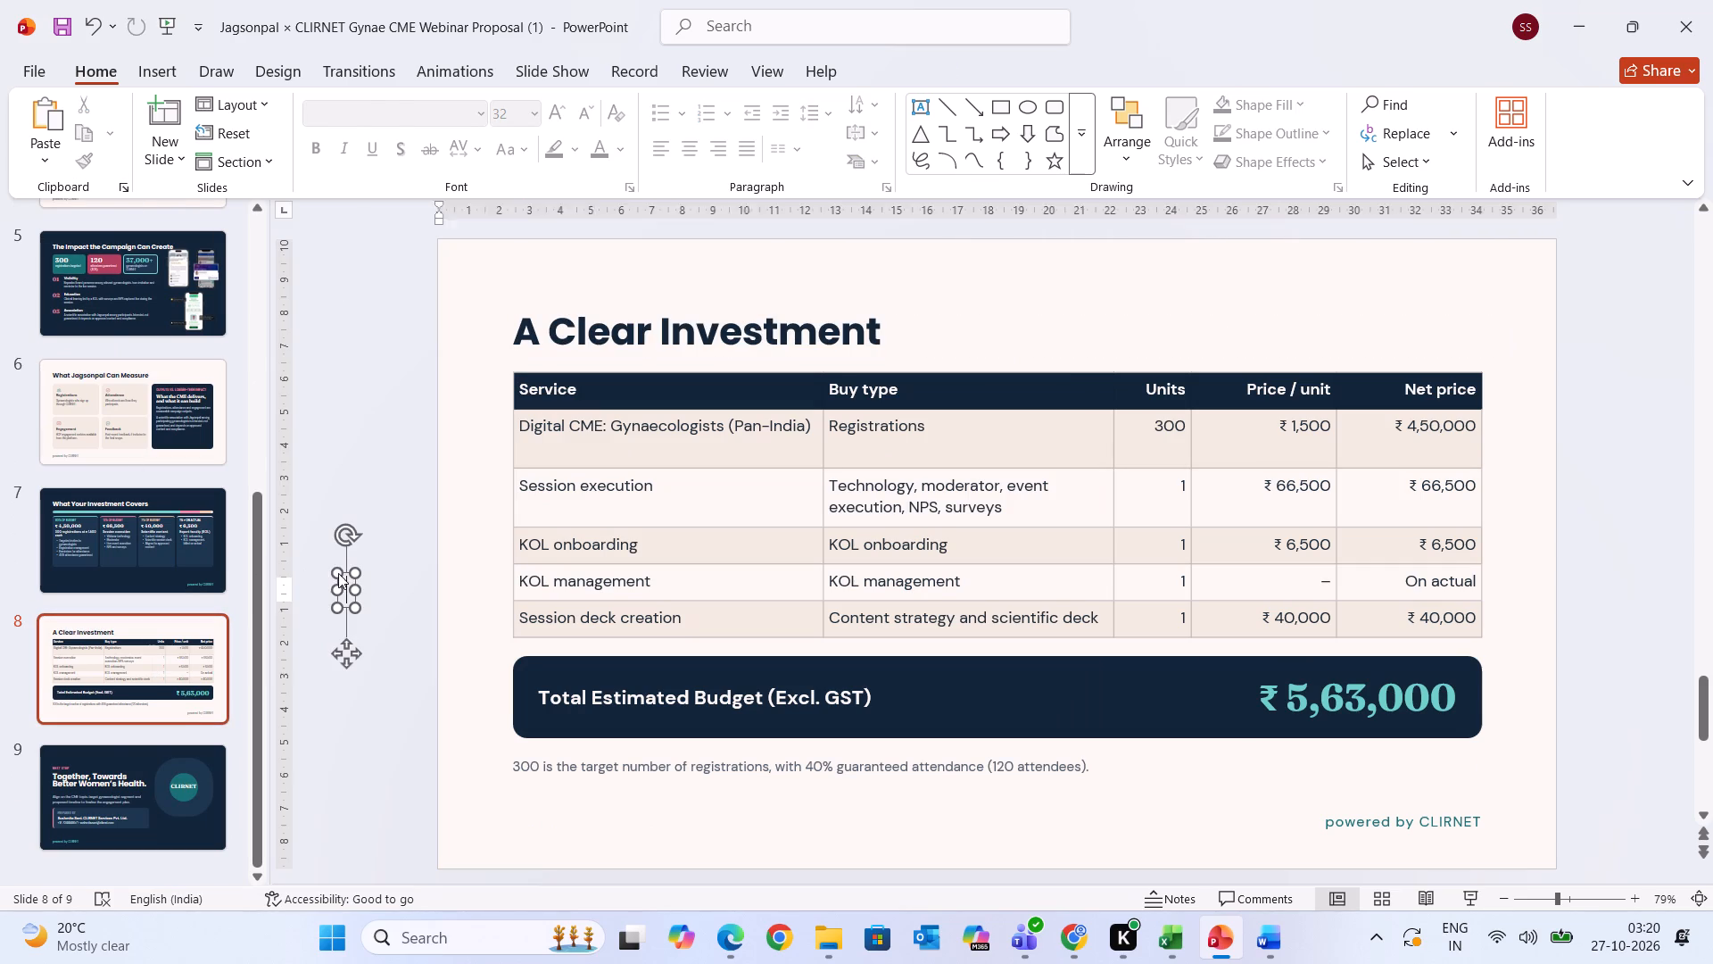
Delete the "powered by CLIRNET" footer from slide 8, "A Clear Investment".
scroll(153, 451, up, 3)
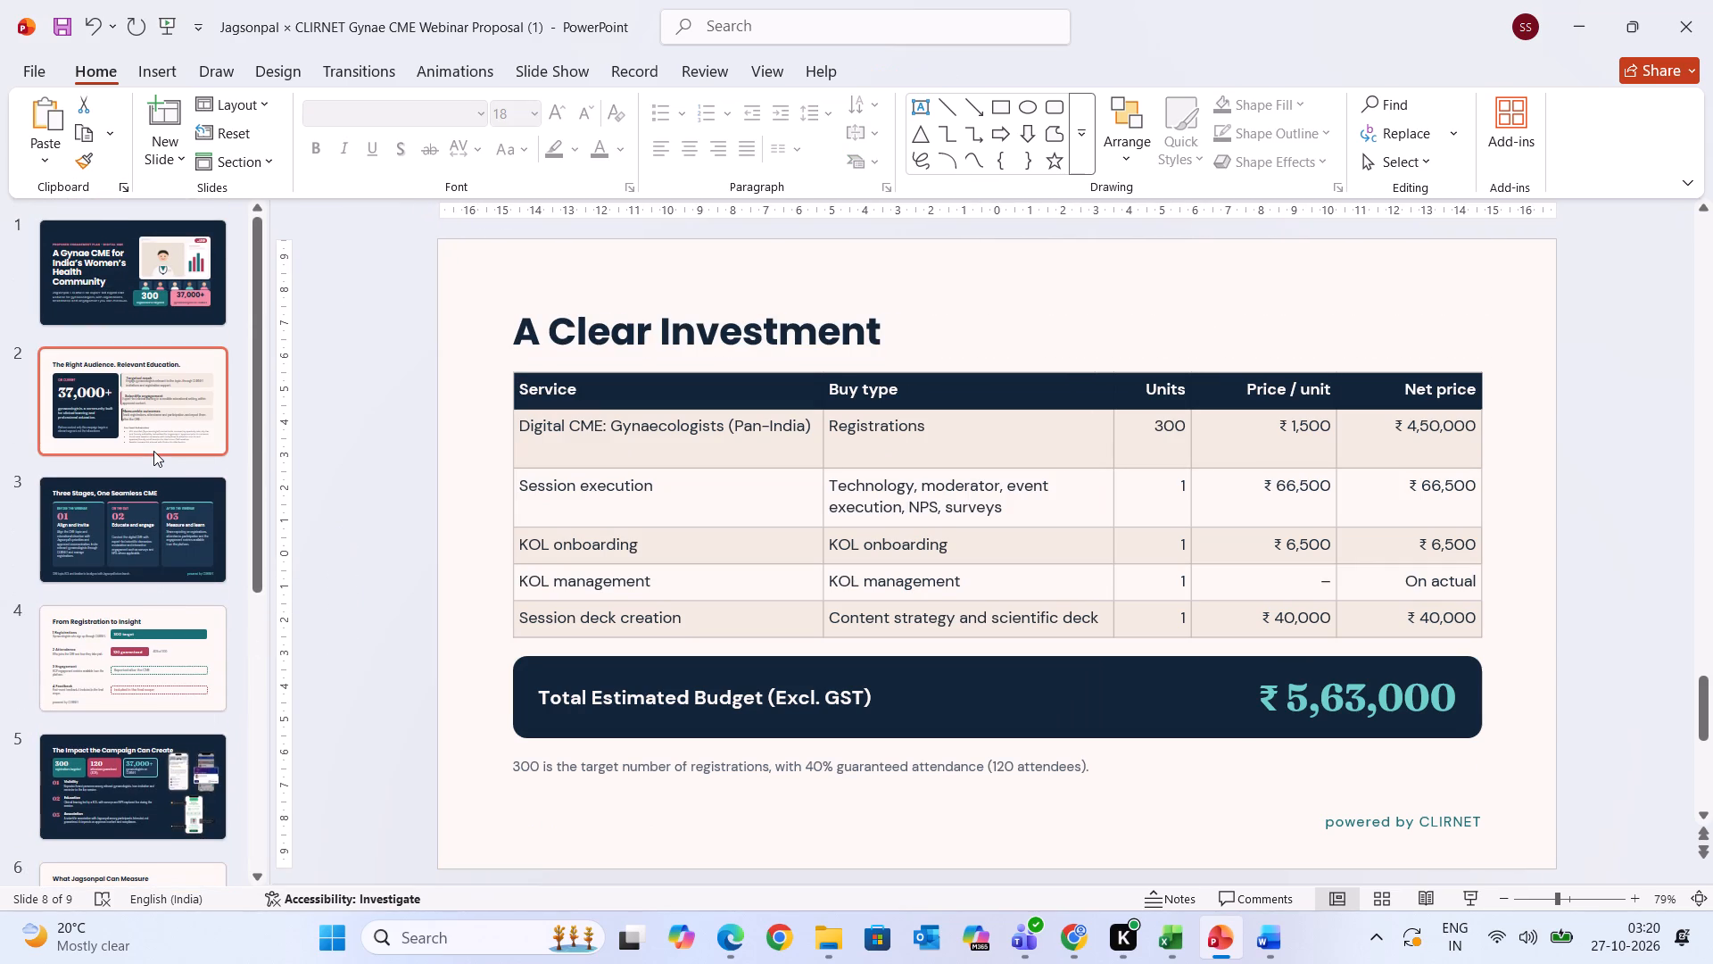
click(1348, 814)
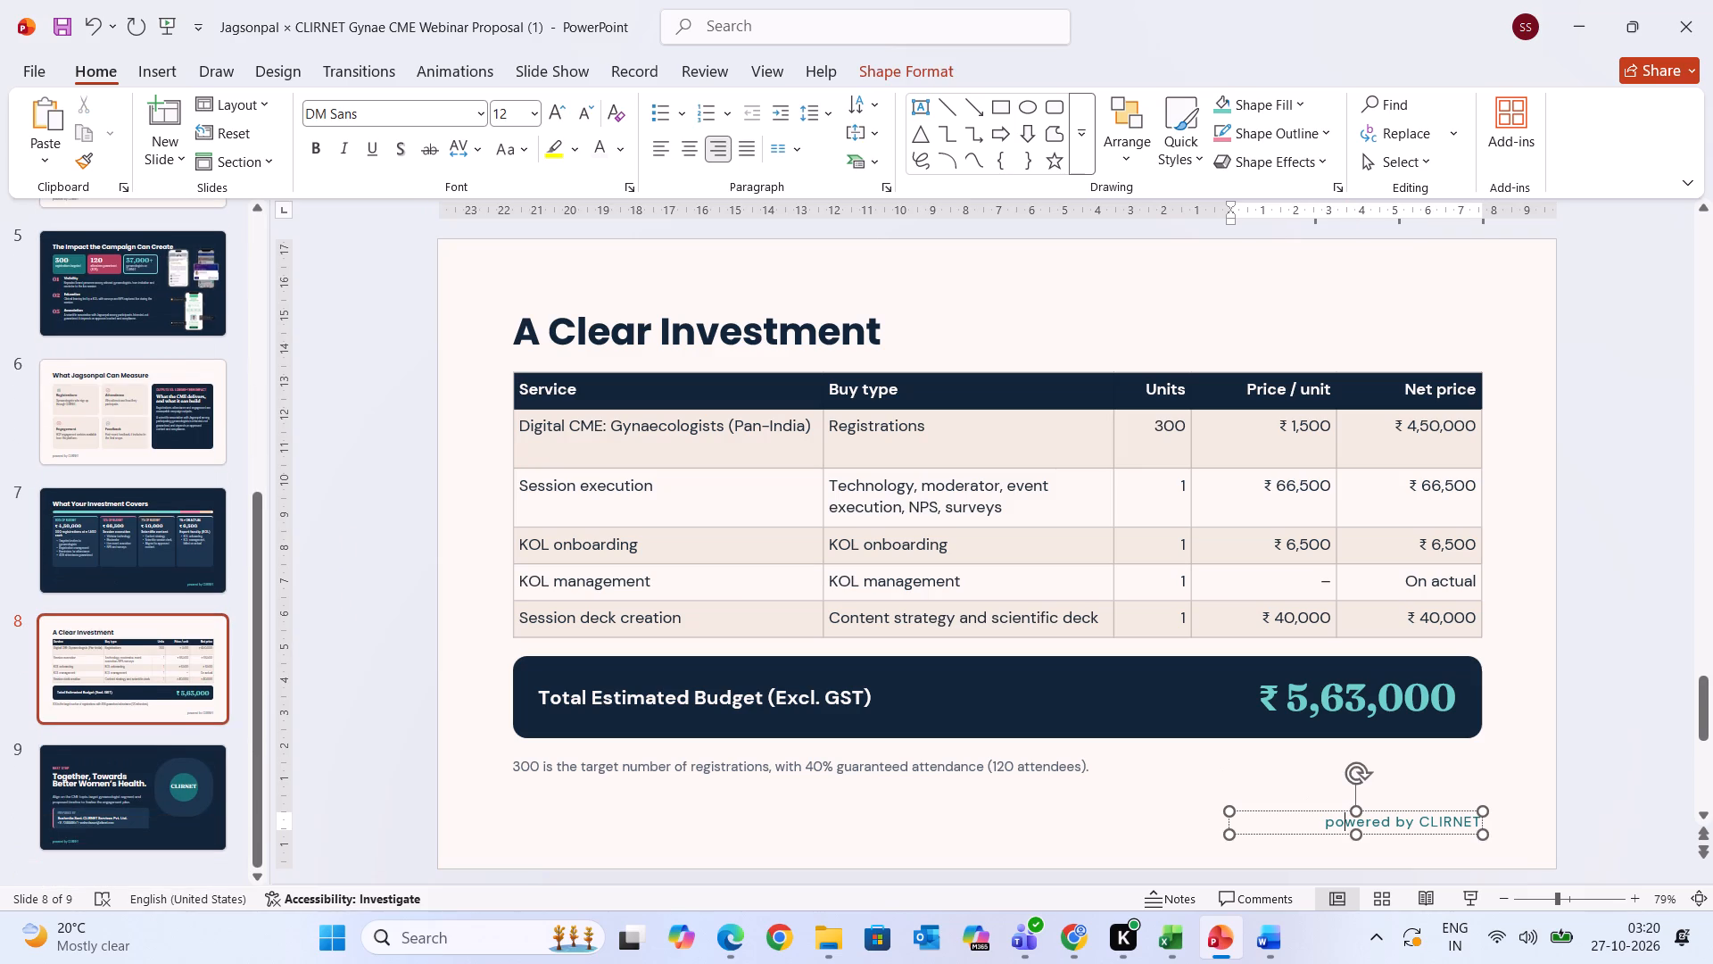
key(Delete)
click(1328, 813)
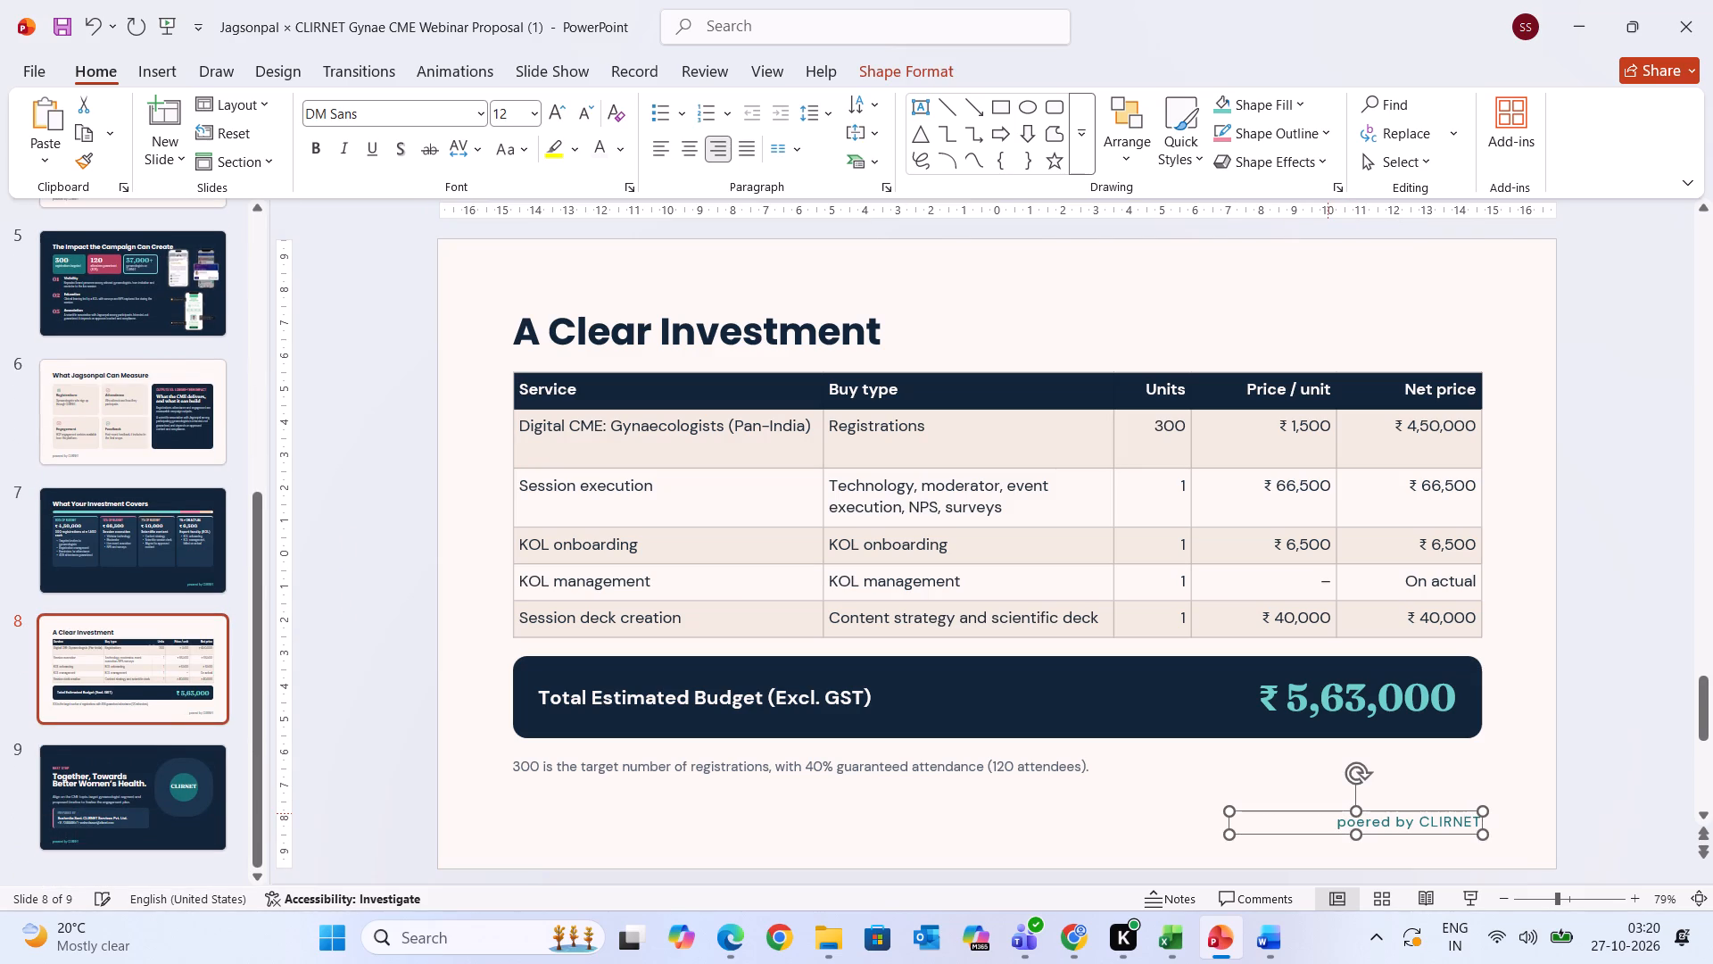
key(Delete)
Switch to Word and look through the New Keratone Oil Dabur scope-of-work document for a reusable CLIRNET logo.
click(1231, 936)
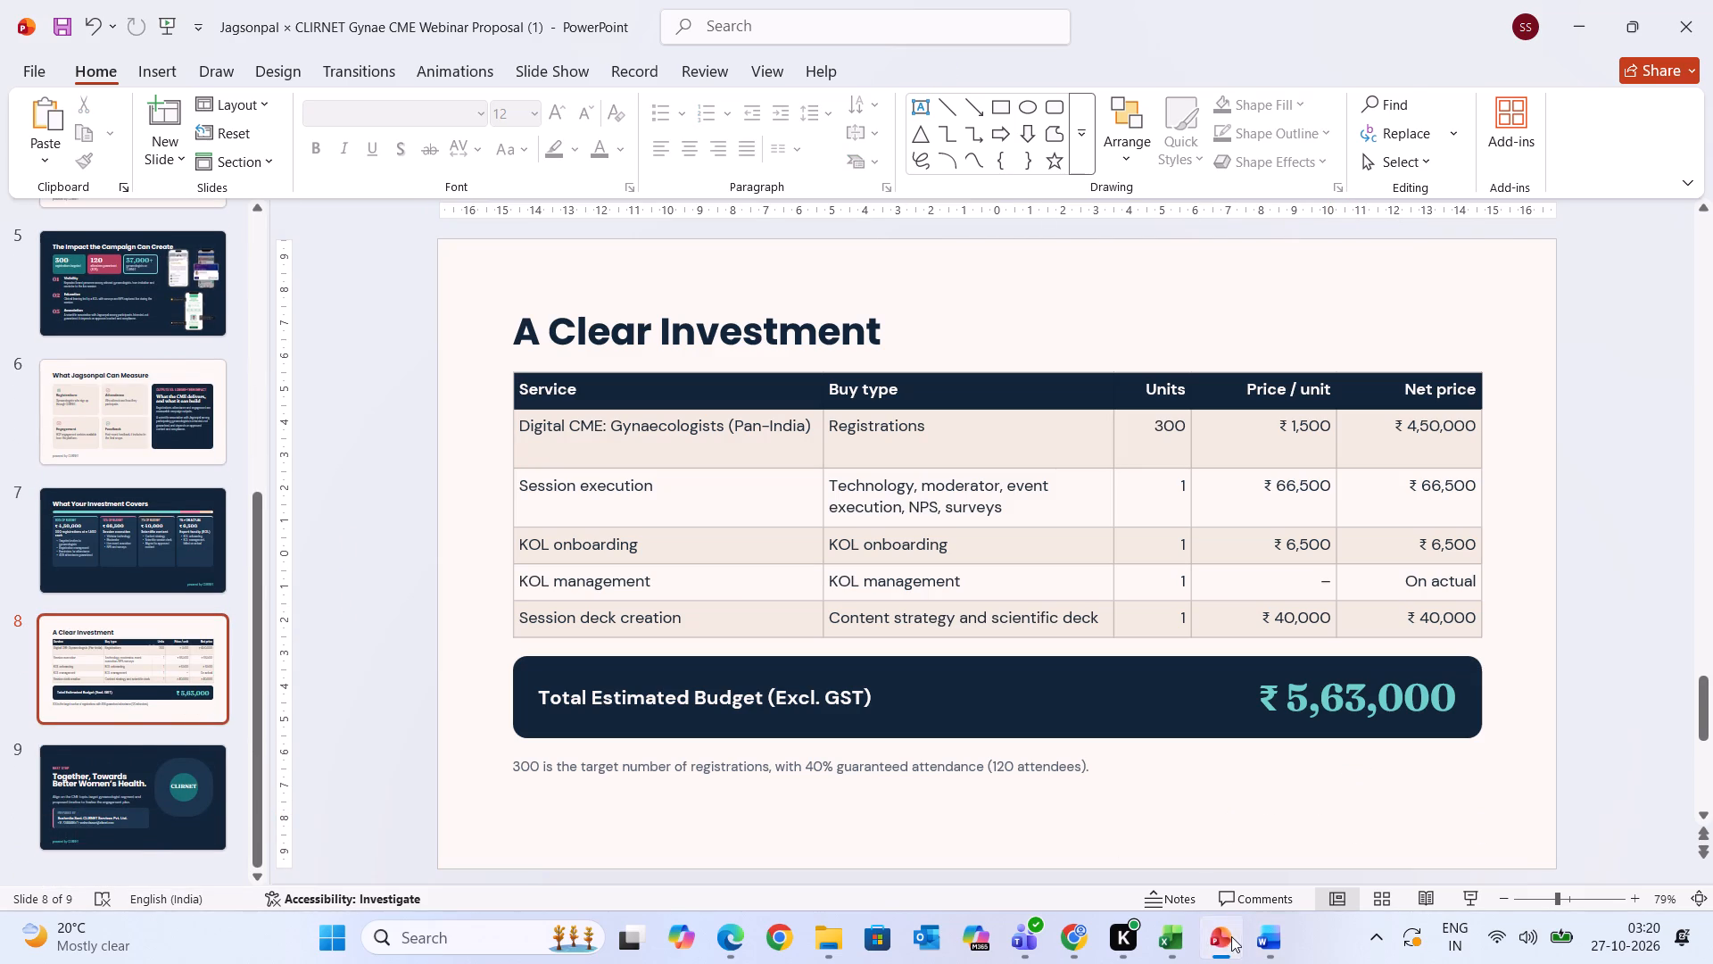
click(1122, 636)
scroll(1122, 636, up, 4)
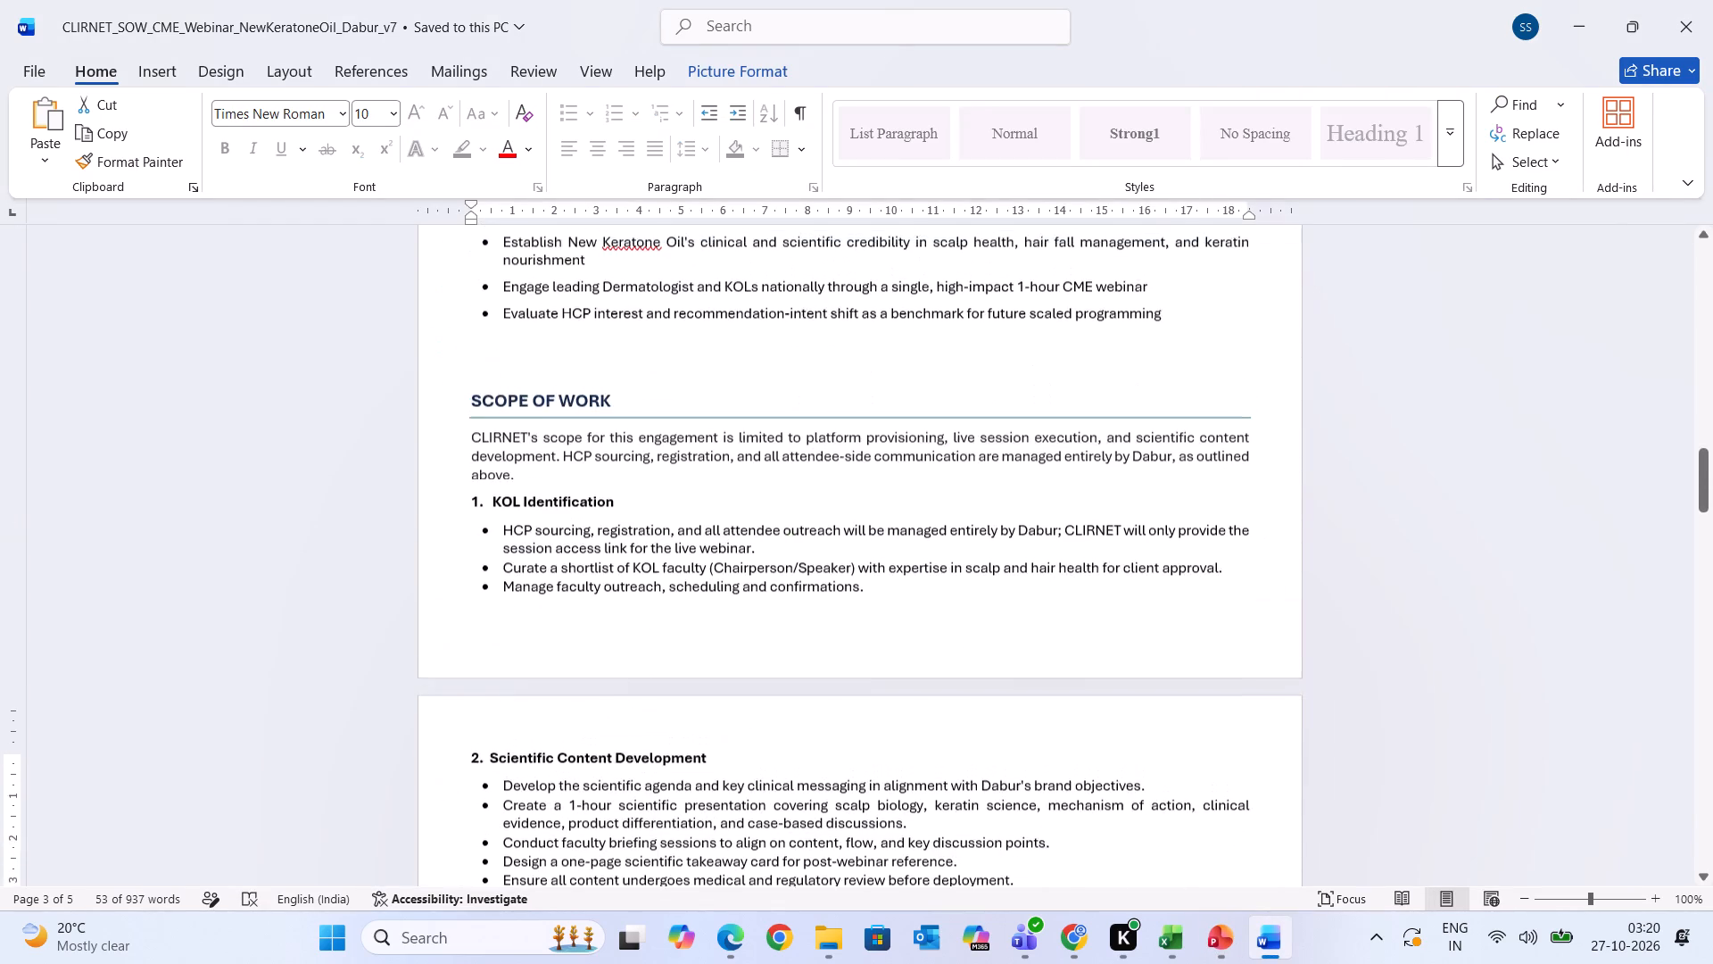
scroll(1122, 636, up, 11)
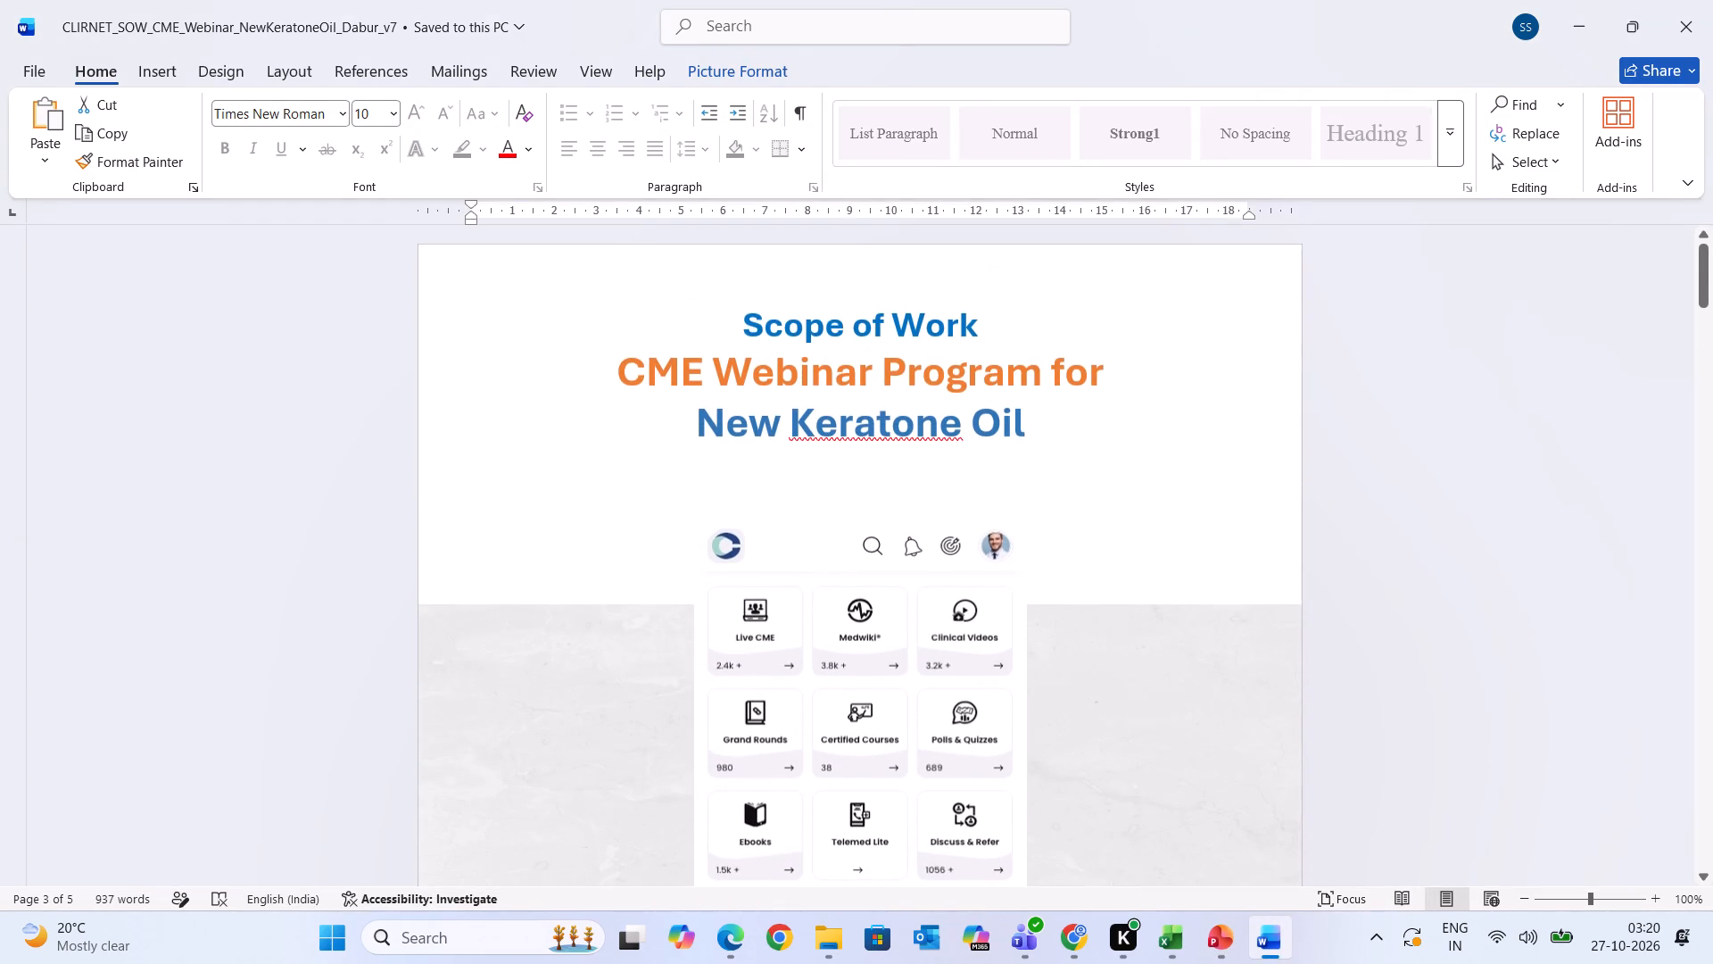
scroll(1122, 636, down, 6)
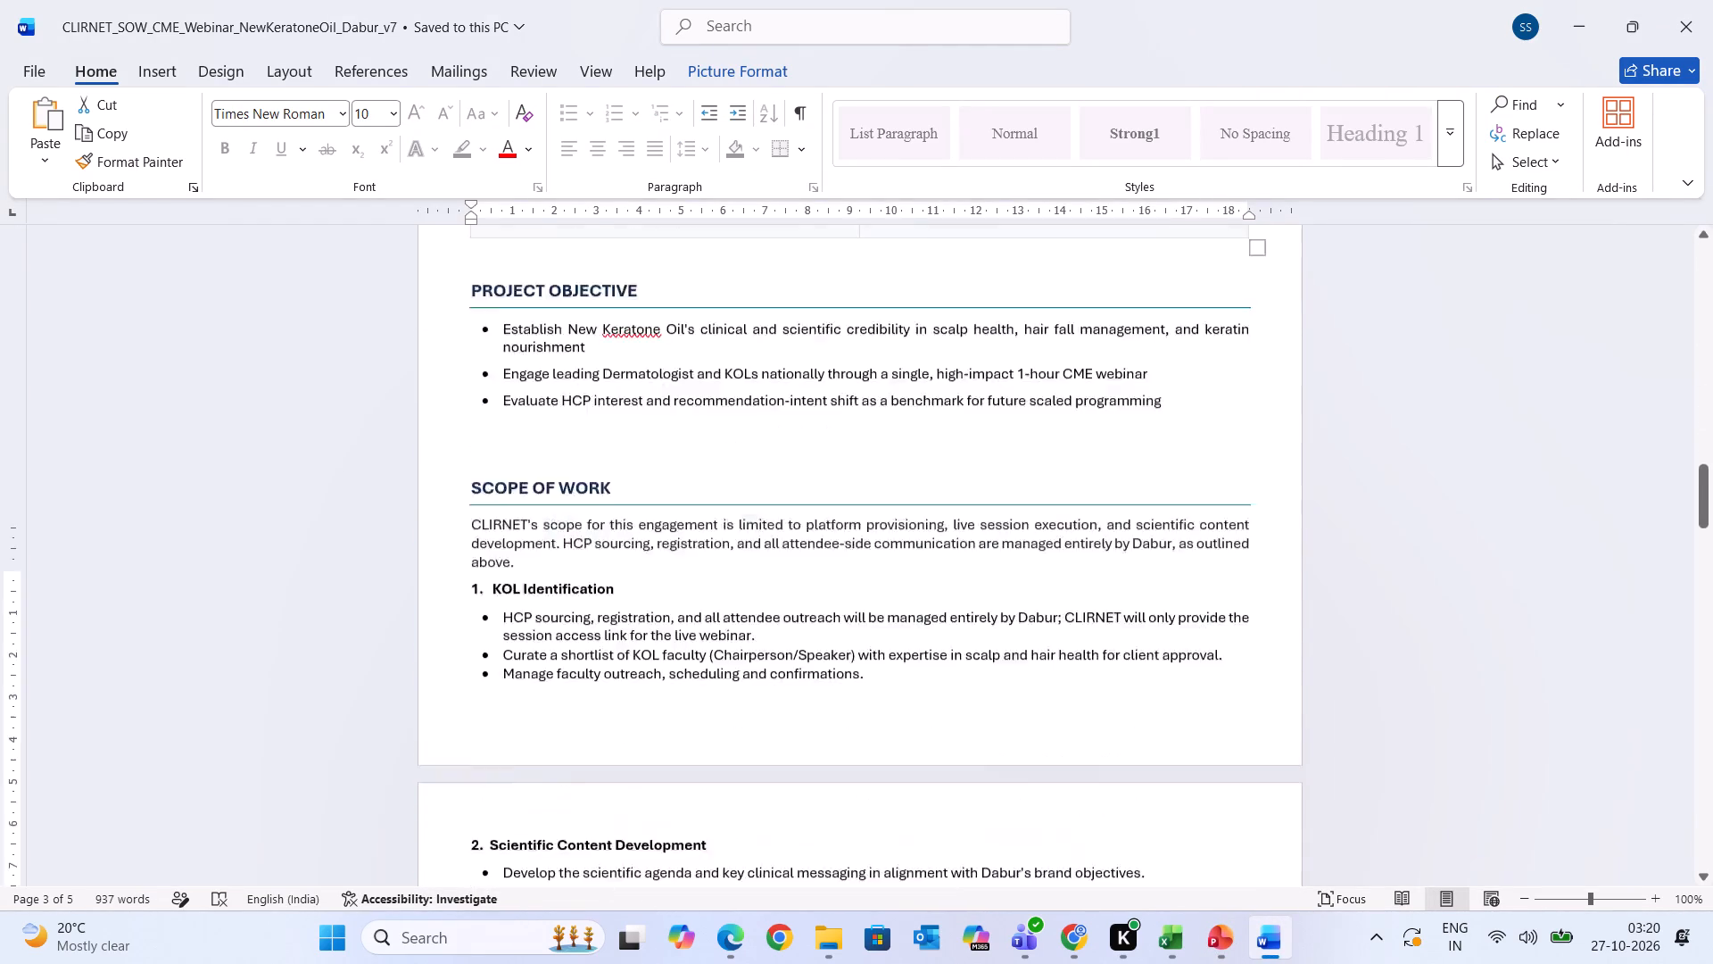
scroll(1122, 636, down, 9)
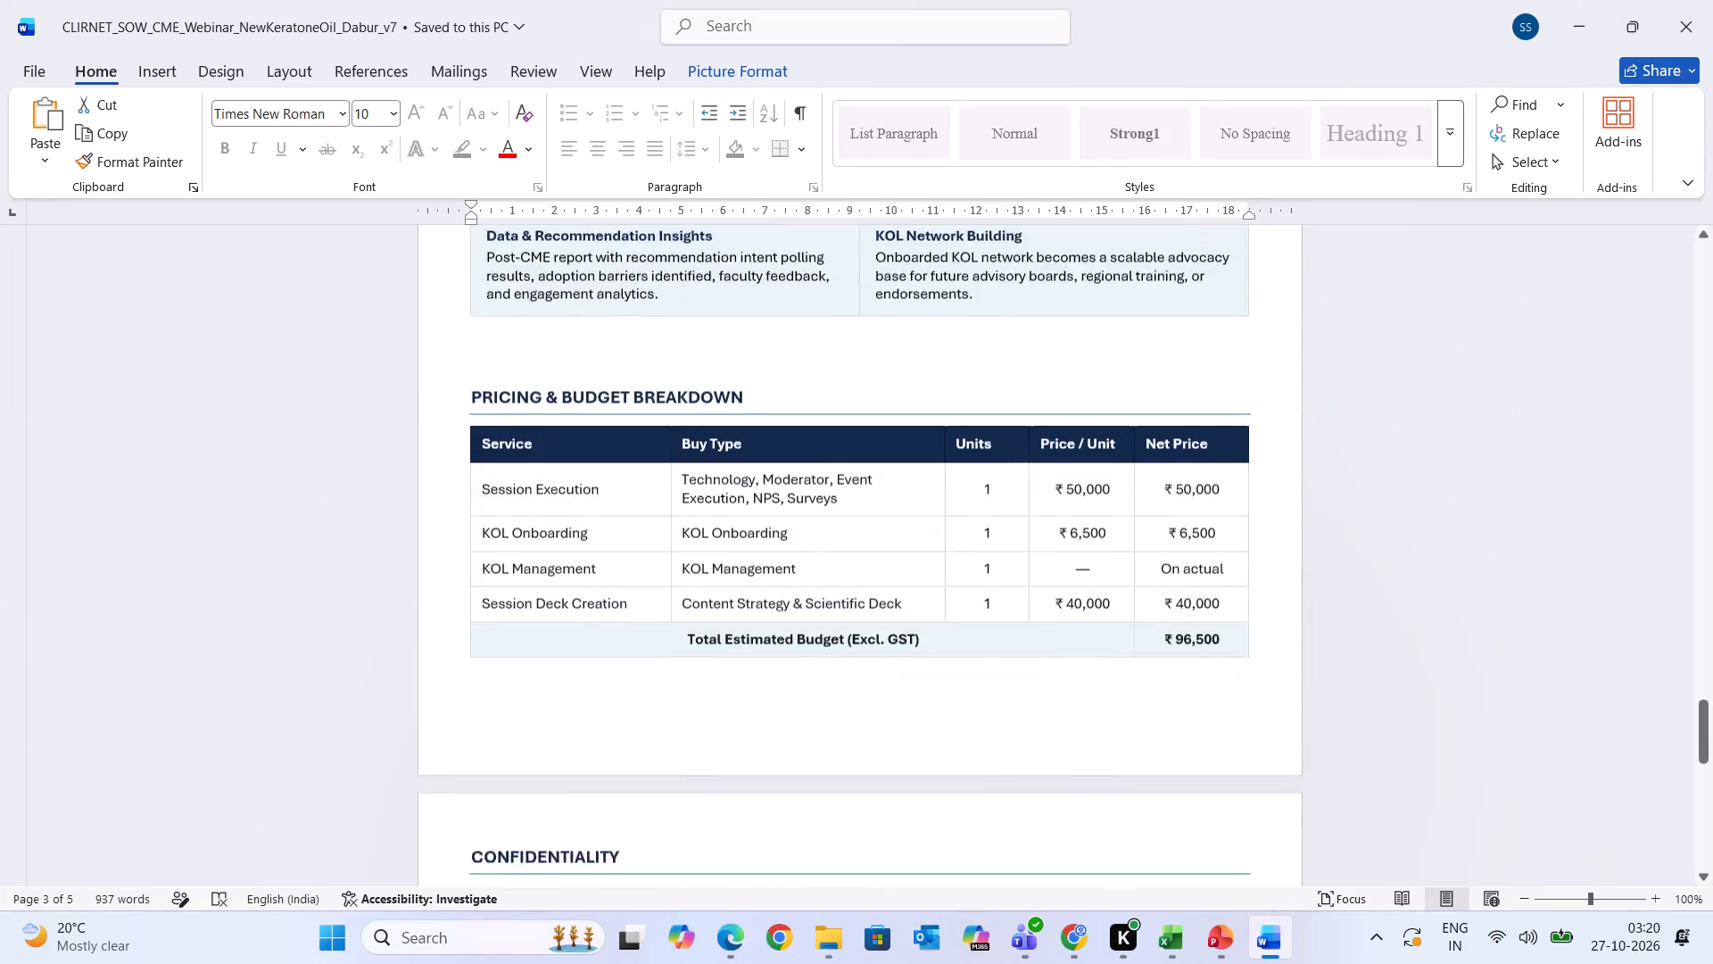
scroll(1122, 636, down, 1)
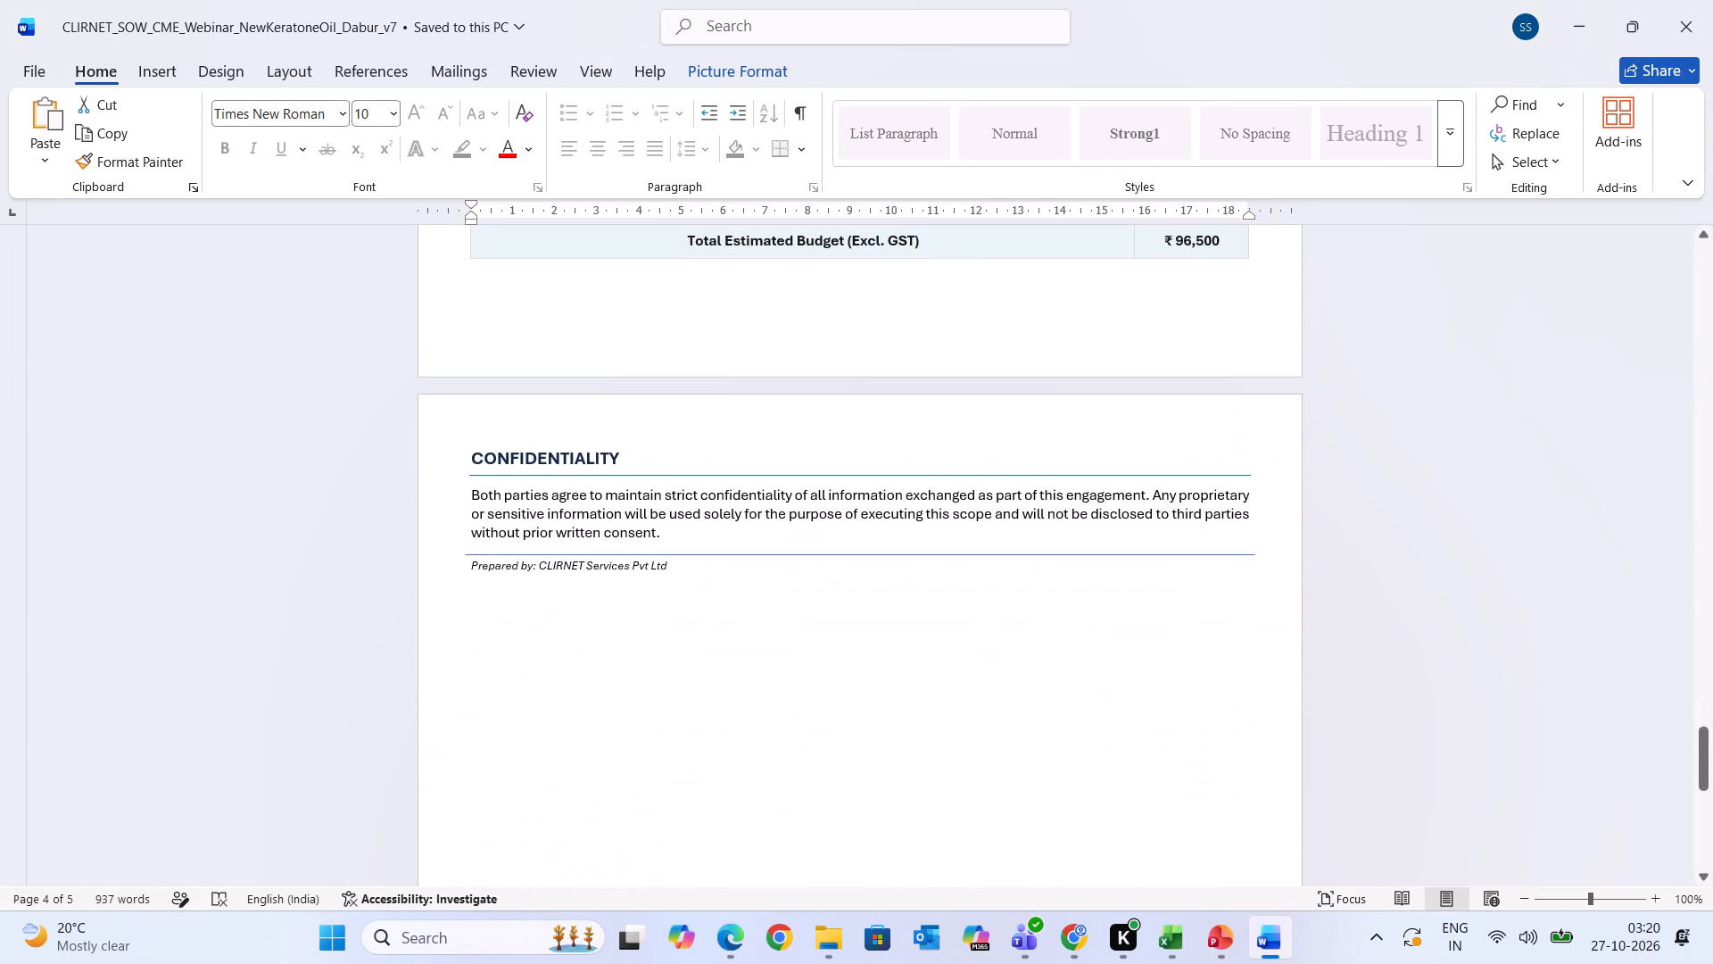
Search the computer for "clirn" and open the CLIRNET_SOW_N-Acetylcysteine_Mankind presentation.
click(517, 943)
text(clirn)
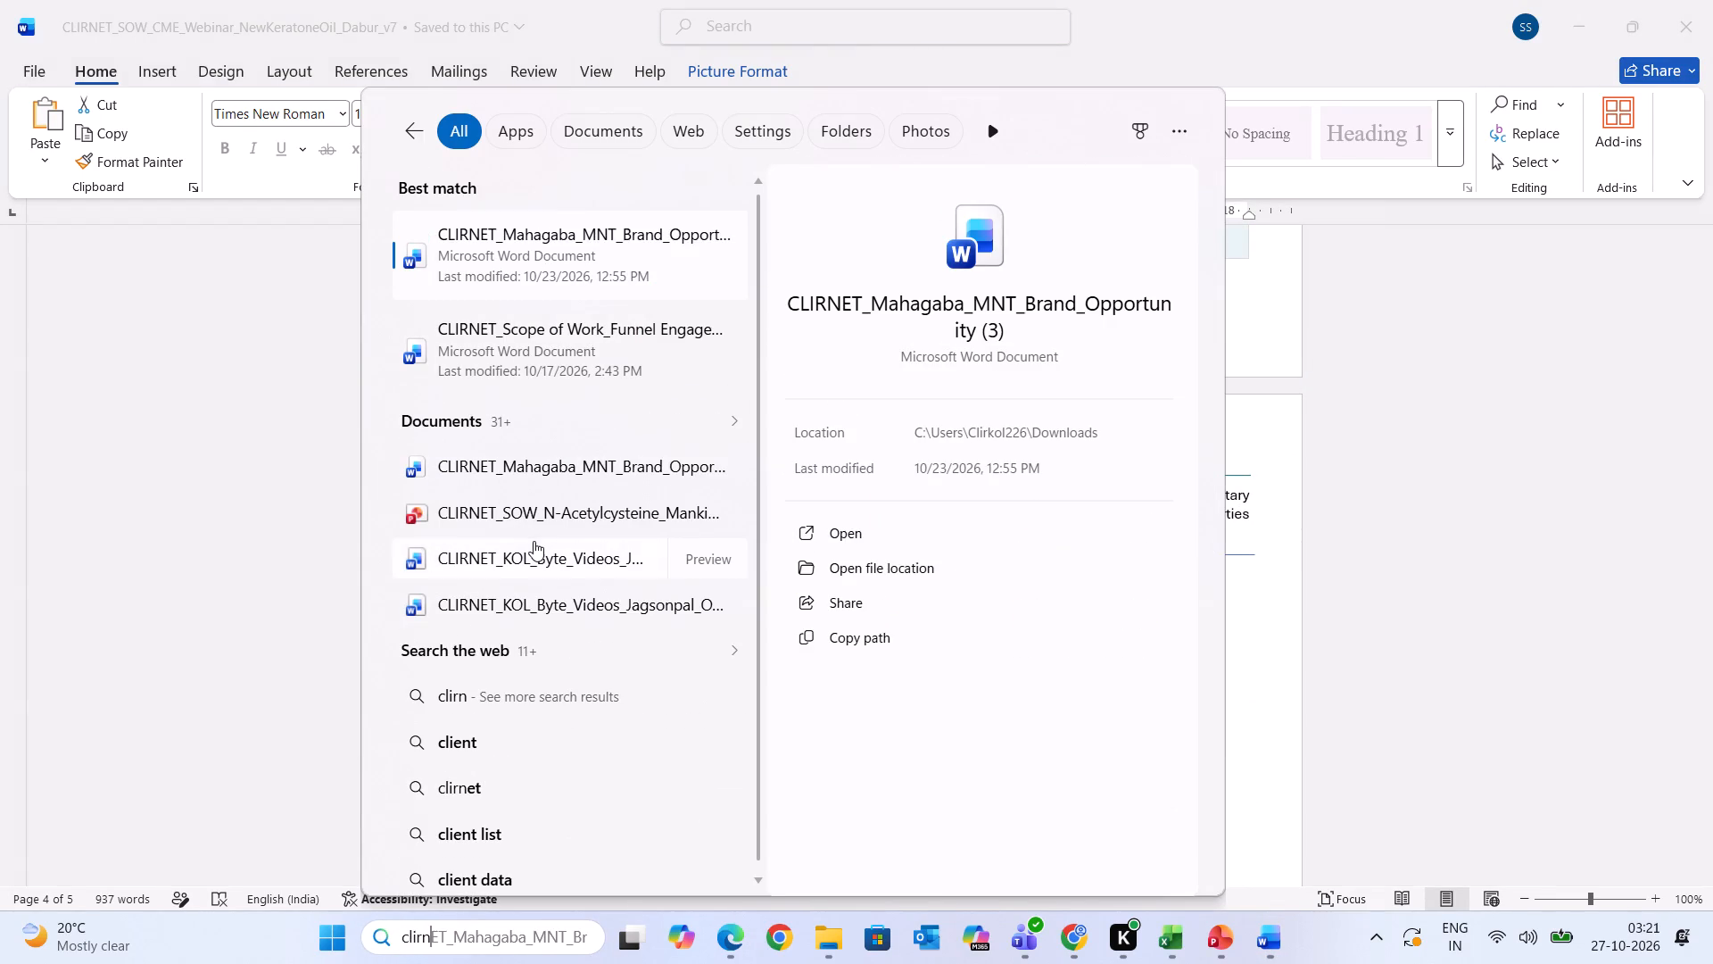
click(540, 507)
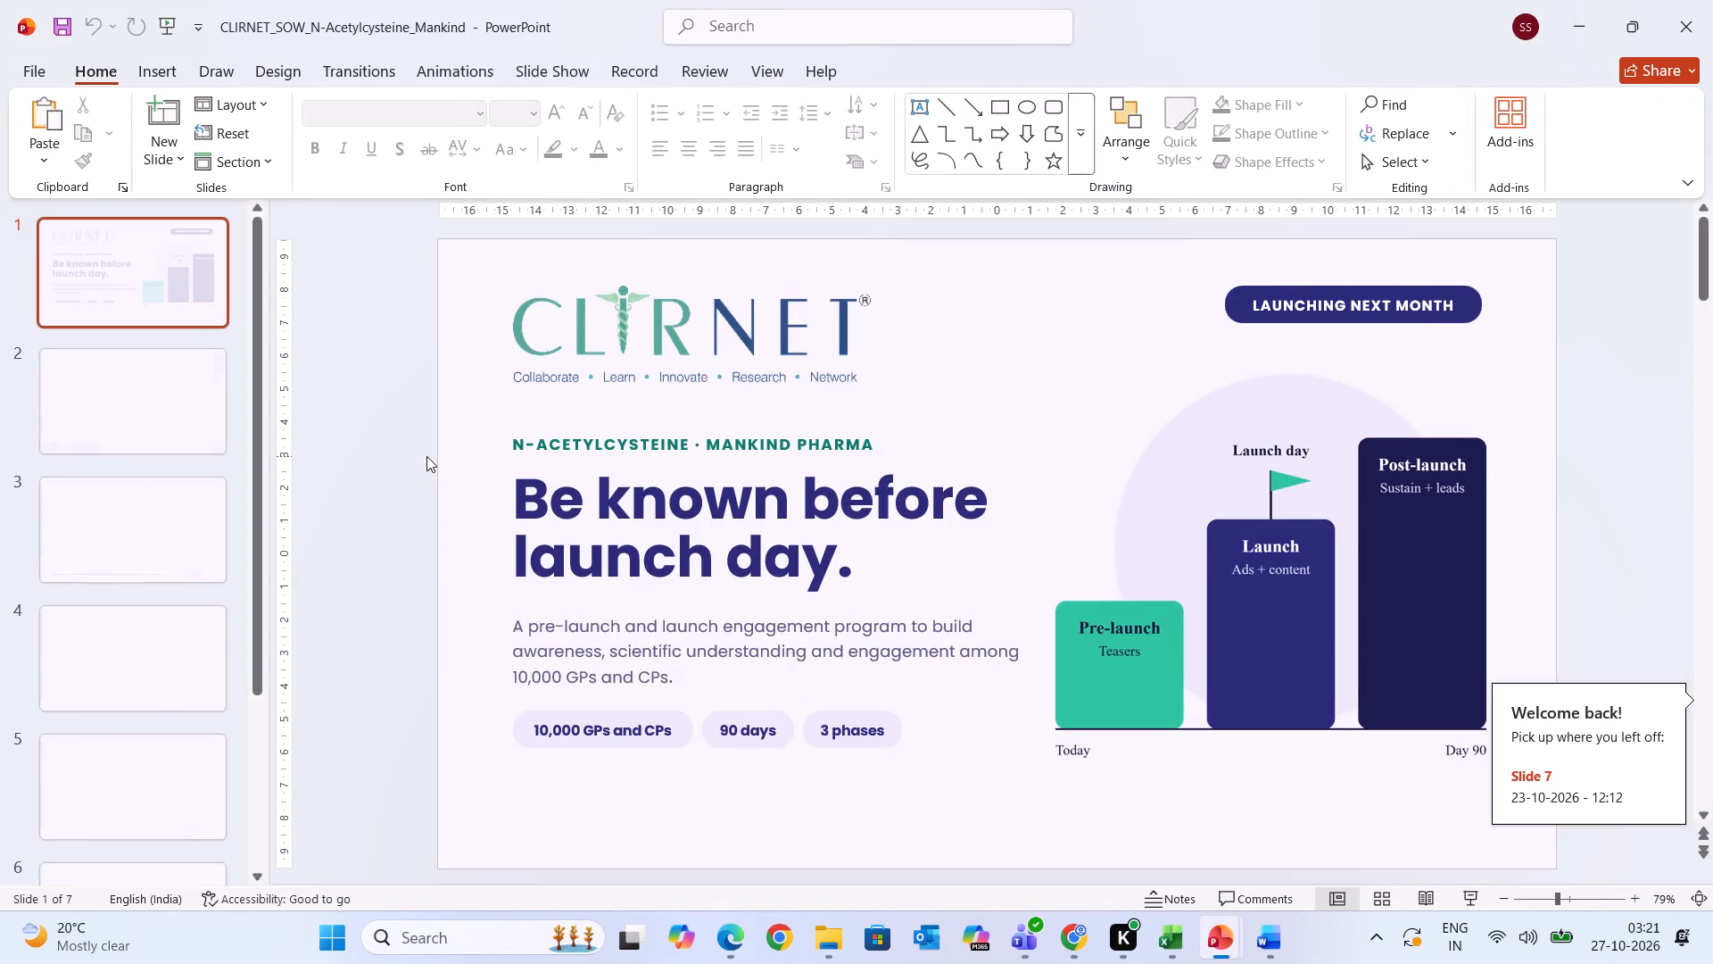
Copy the colour CLIRNET logo from slide 1 of the Mankind deck onto slide 8 of the Jagsonpal deck.
click(719, 326)
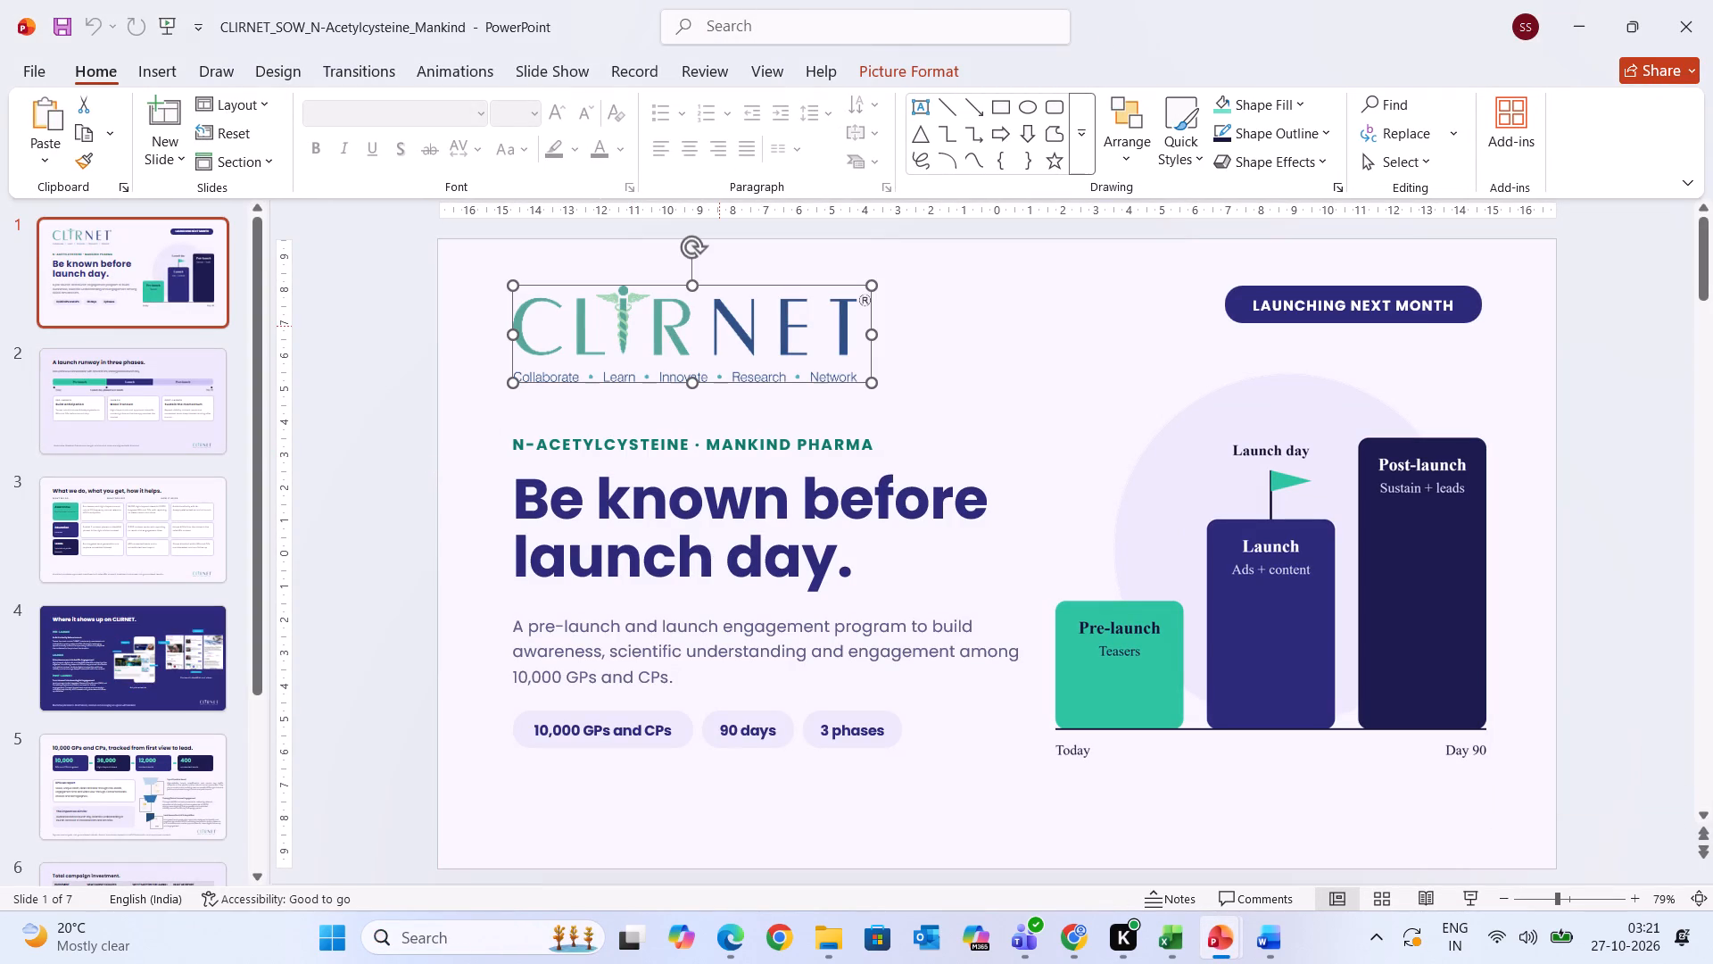
key(ctrl+c)
click(1221, 963)
click(1178, 827)
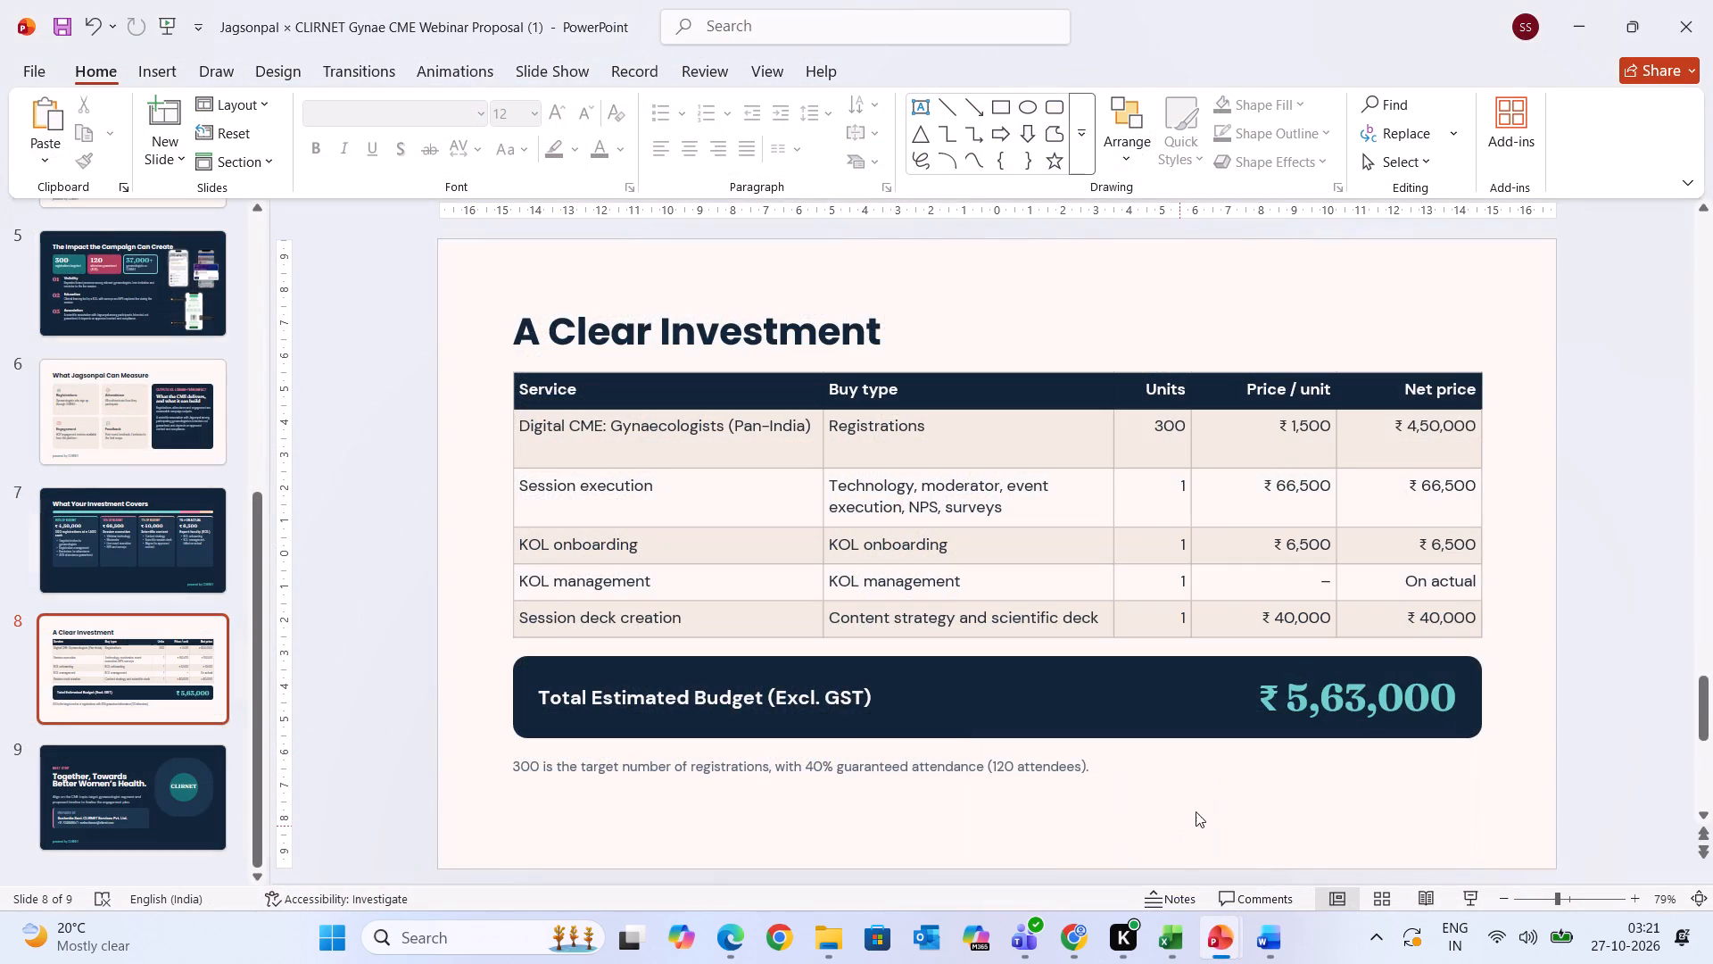
key(ctrl+v)
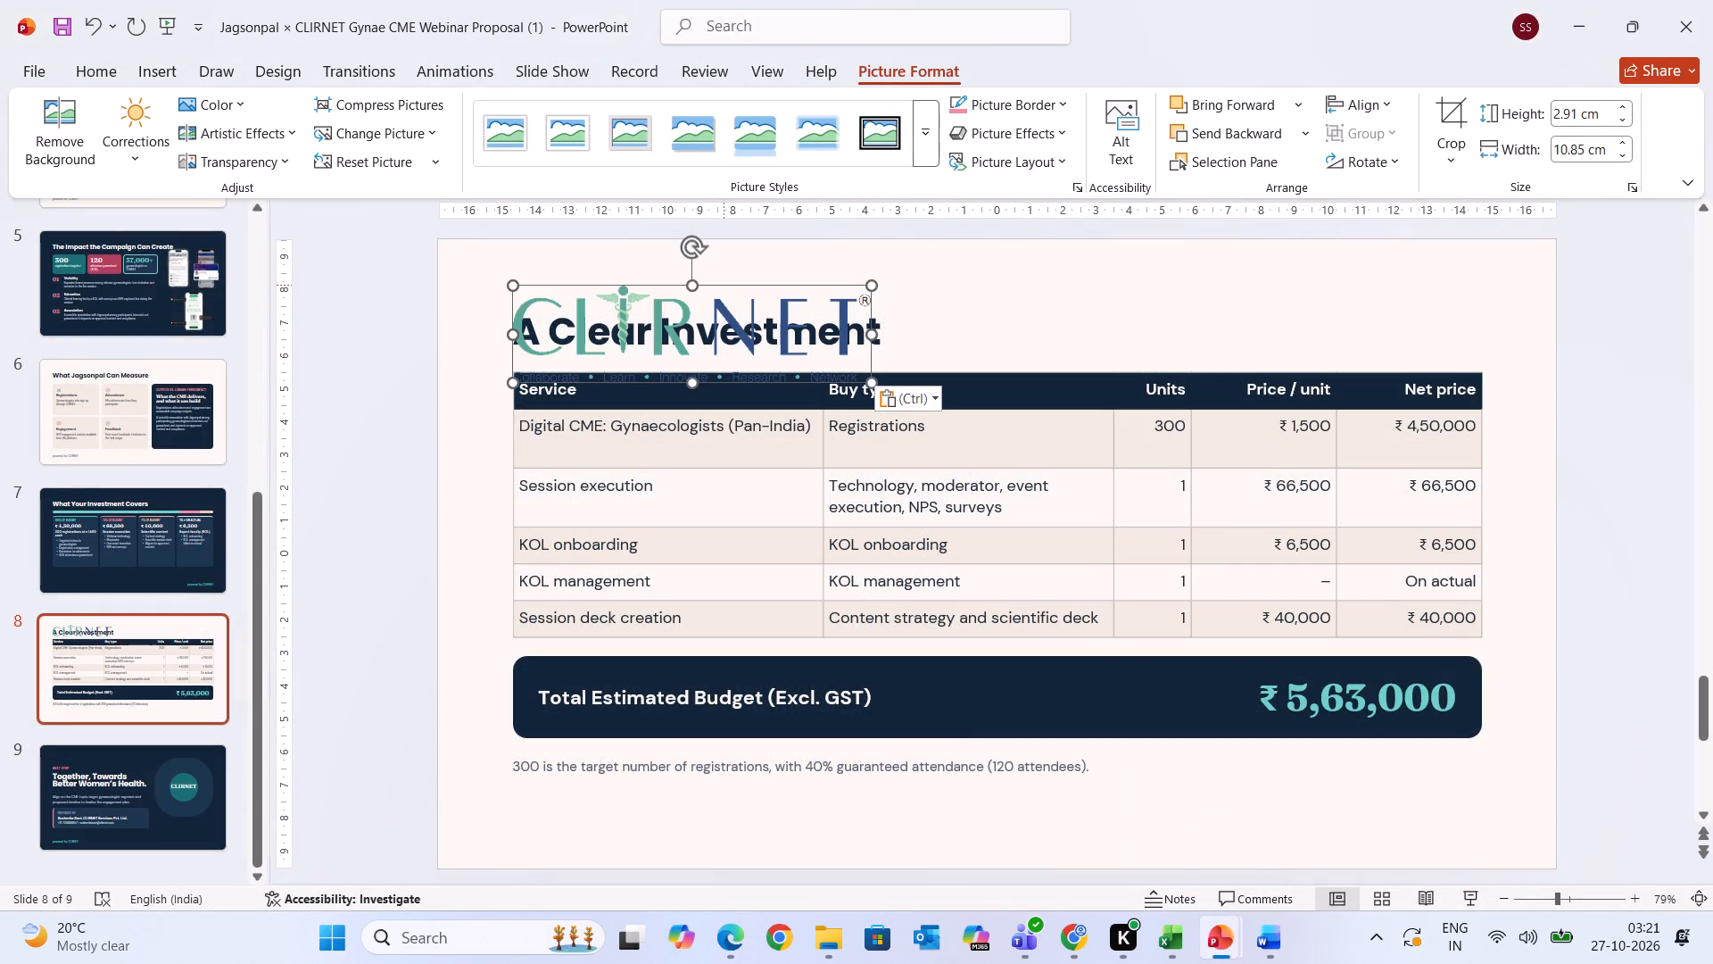
Move slide 8's CLIRNET logo below the registrations footnote at the slide's lower-left corner and shrink it to about 4.2 cm wide.
drag(734, 282, 1367, 752)
drag(1146, 754, 1256, 794)
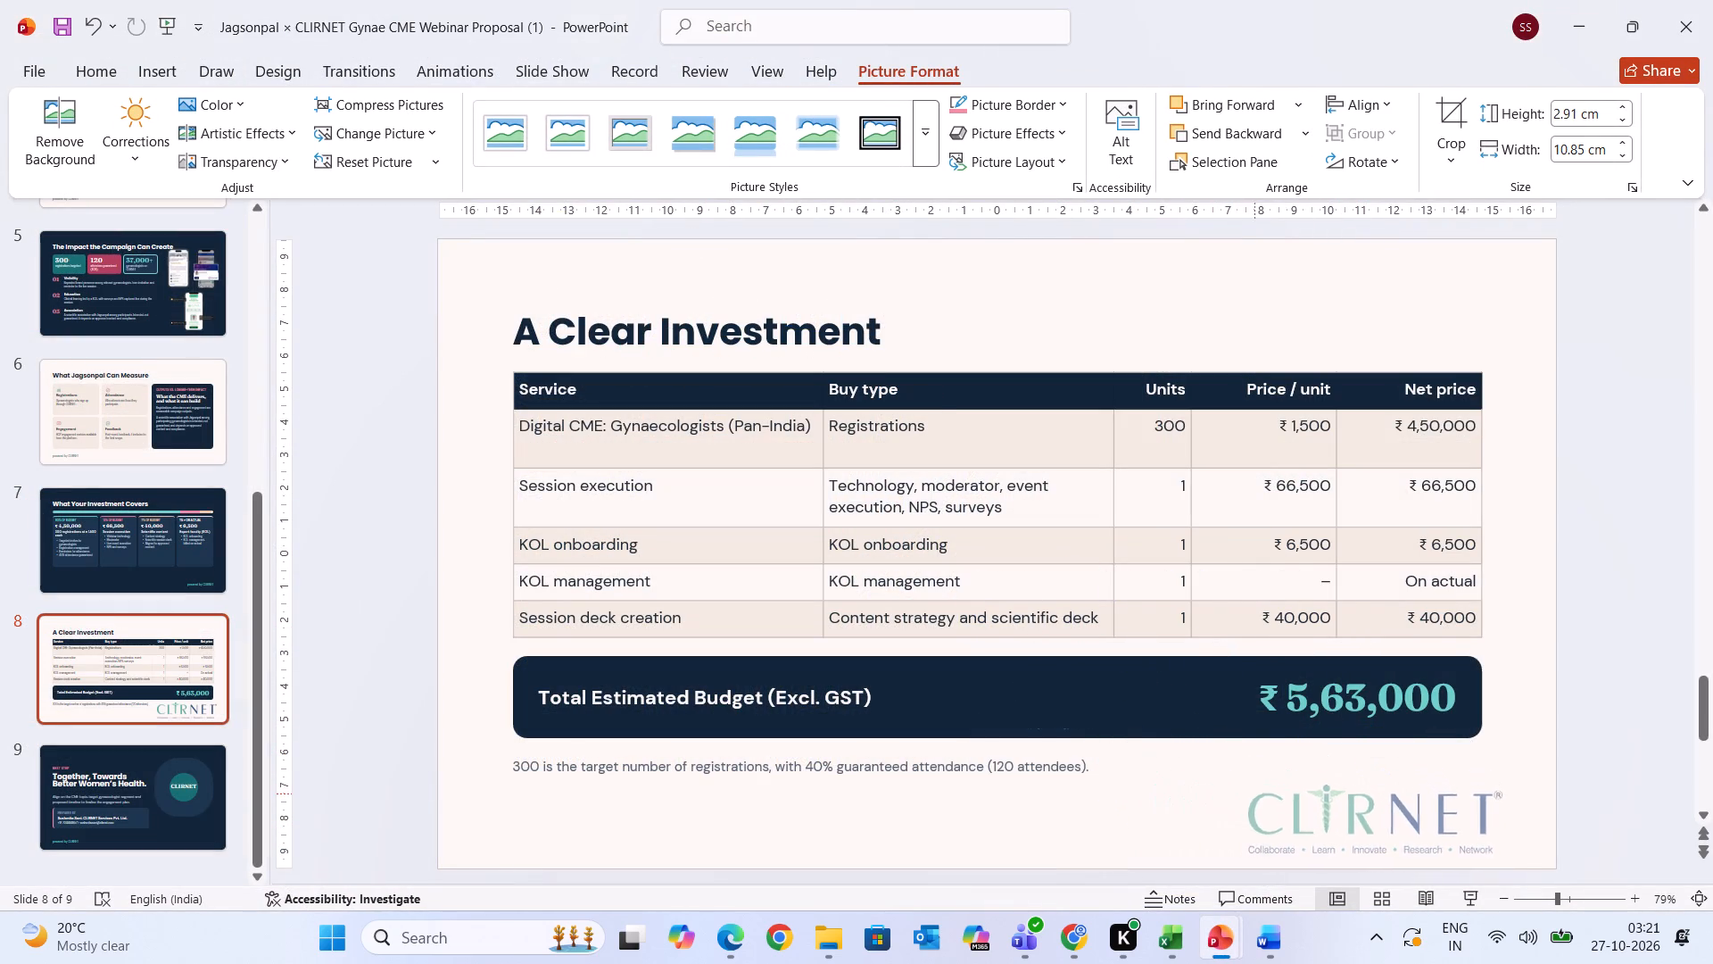
drag(1256, 794, 1333, 822)
drag(1422, 820, 596, 819)
click(726, 838)
click(650, 837)
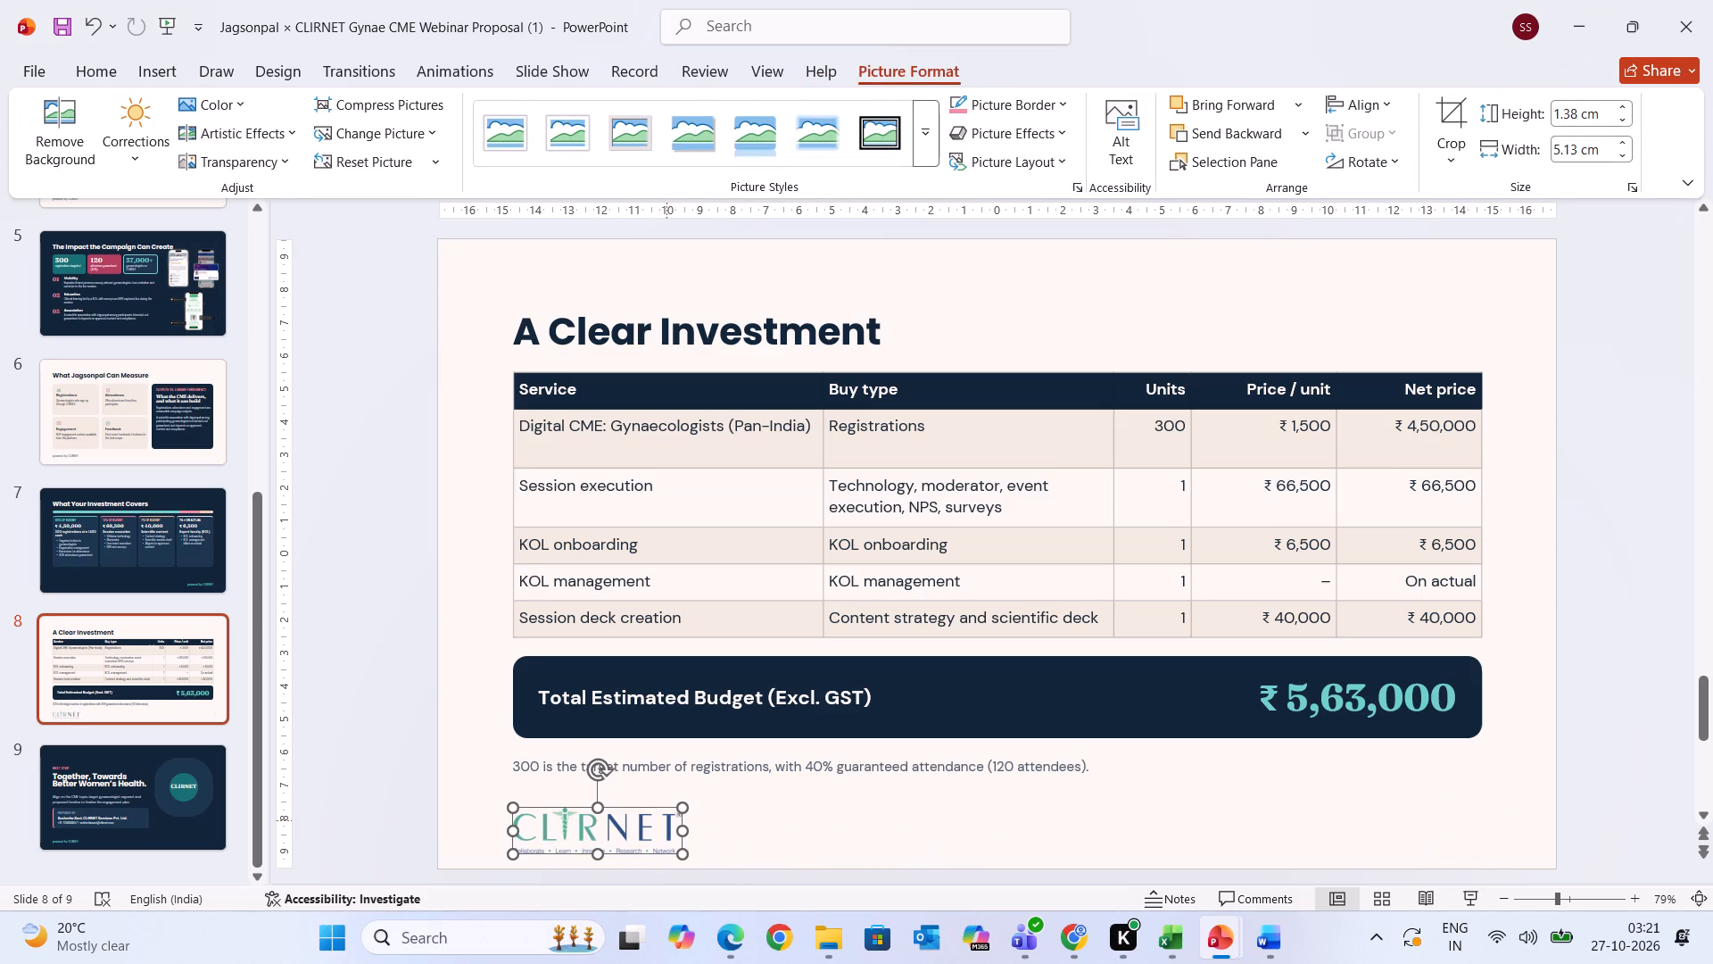
drag(690, 808, 651, 841)
click(700, 835)
click(584, 820)
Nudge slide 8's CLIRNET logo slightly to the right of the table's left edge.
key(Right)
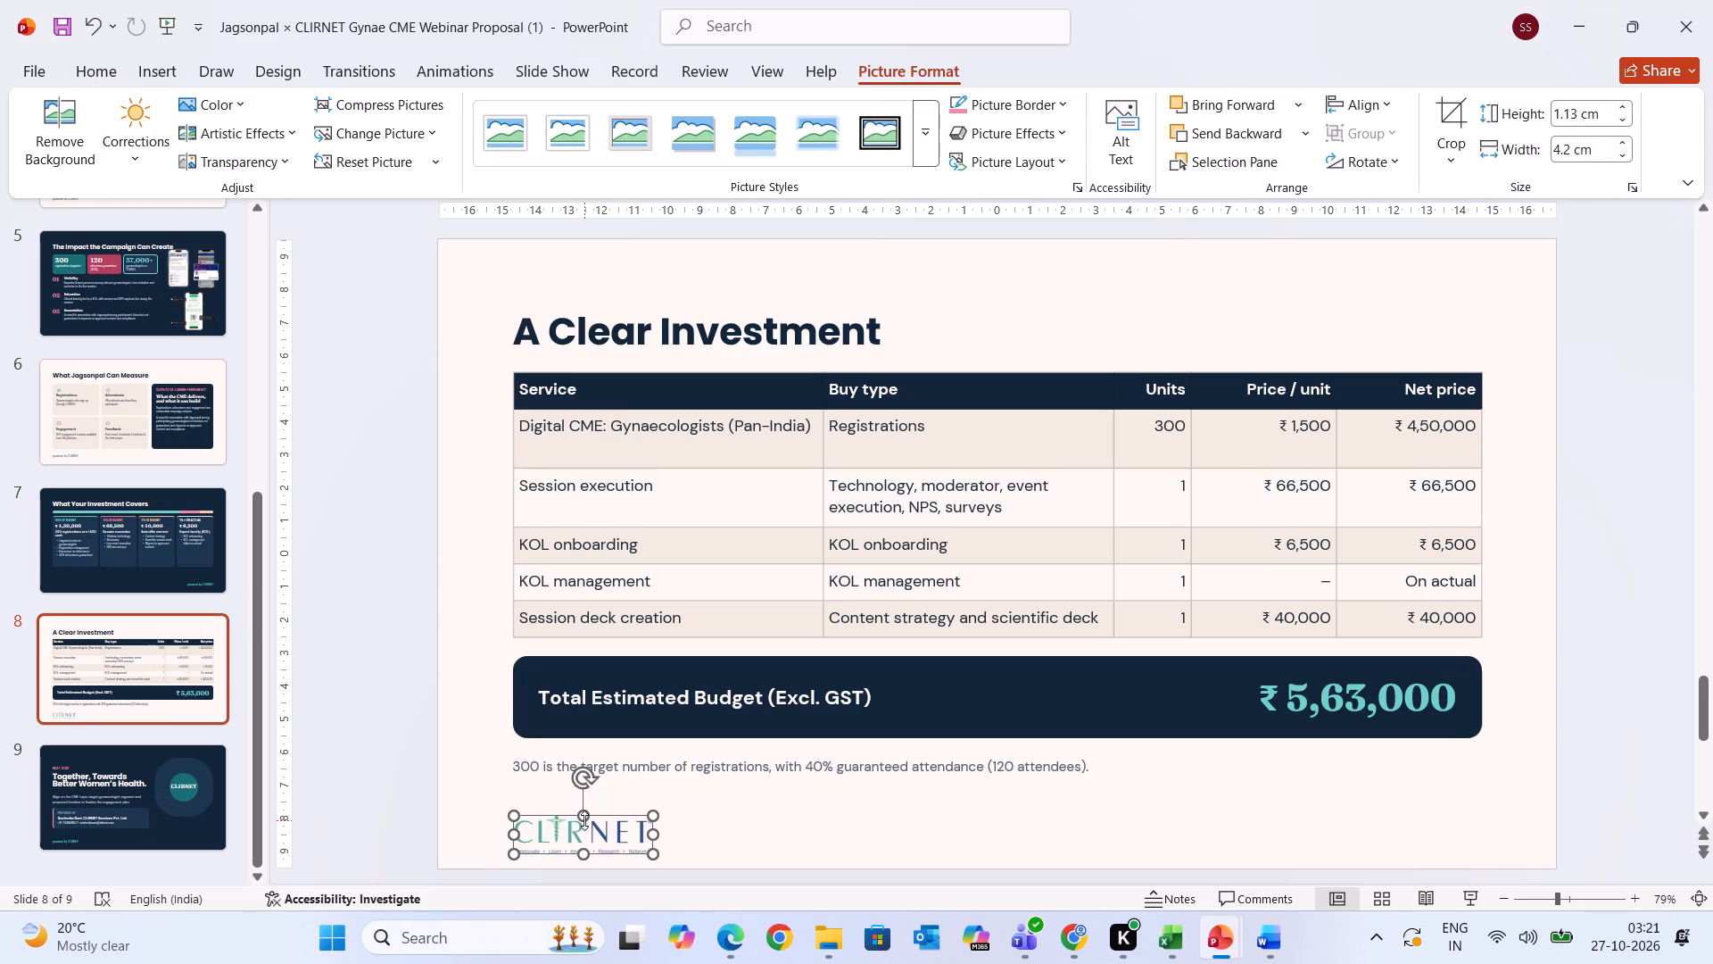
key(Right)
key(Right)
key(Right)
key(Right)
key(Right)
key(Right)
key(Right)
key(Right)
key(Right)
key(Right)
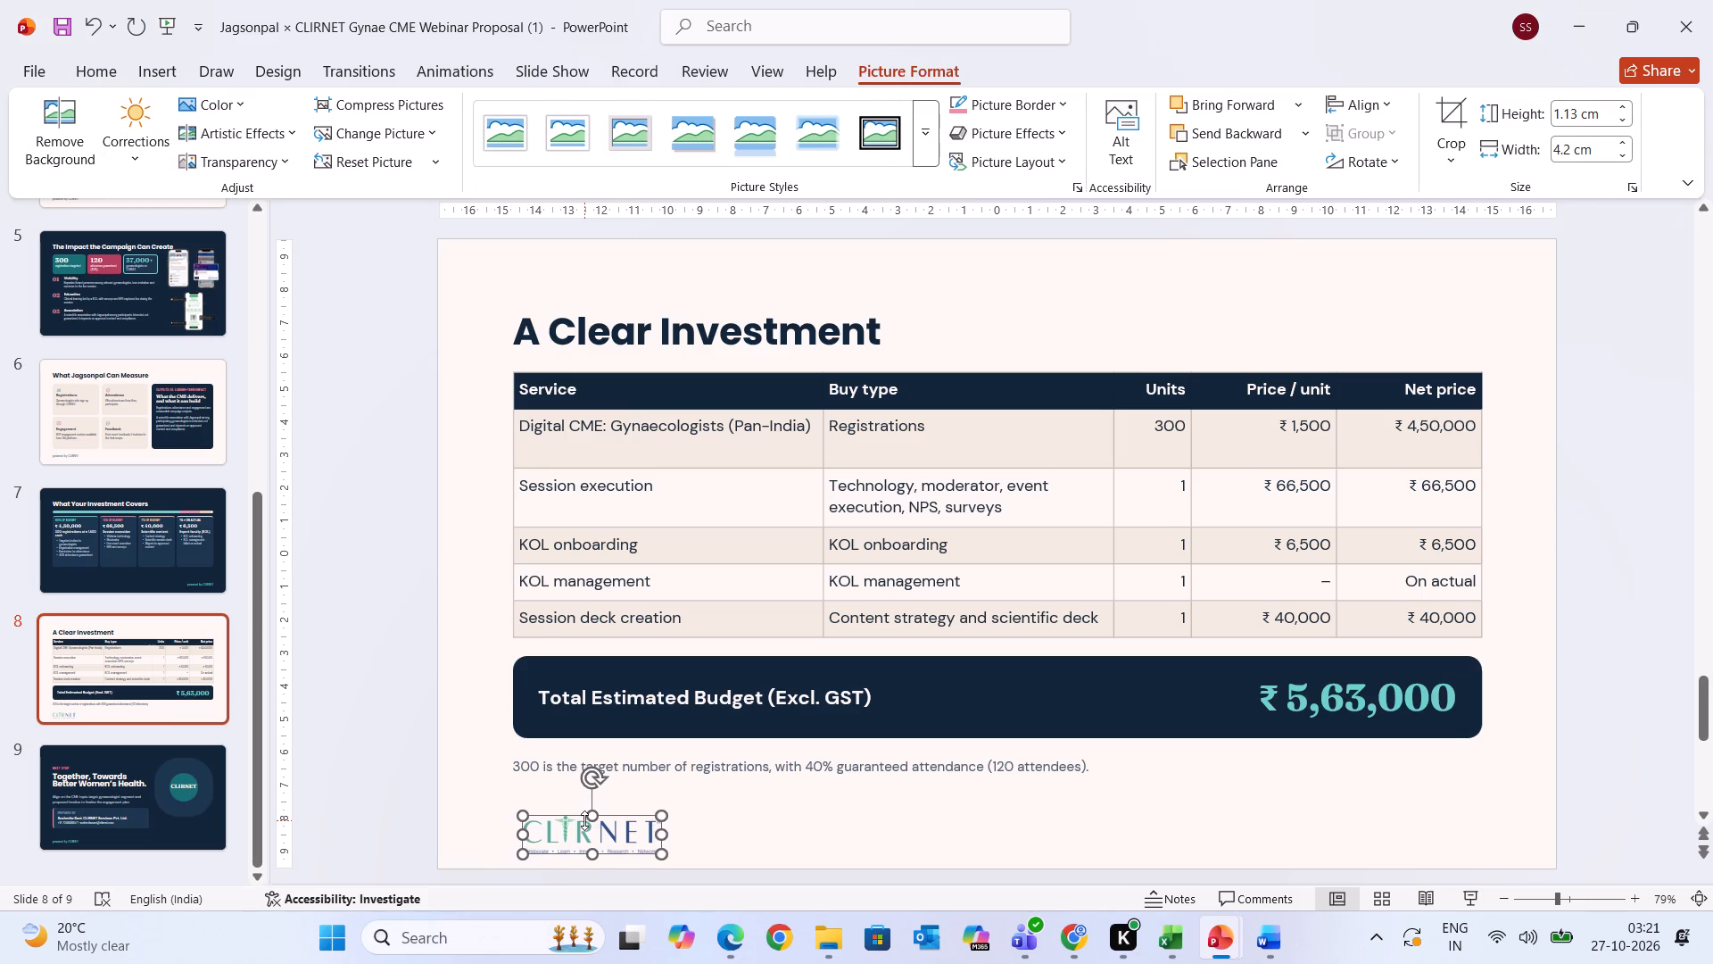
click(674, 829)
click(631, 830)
Shrink slide 8's CLIRNET logo to about 1 × 3.72 cm and align its left edge with the table's left edge.
drag(525, 811, 531, 818)
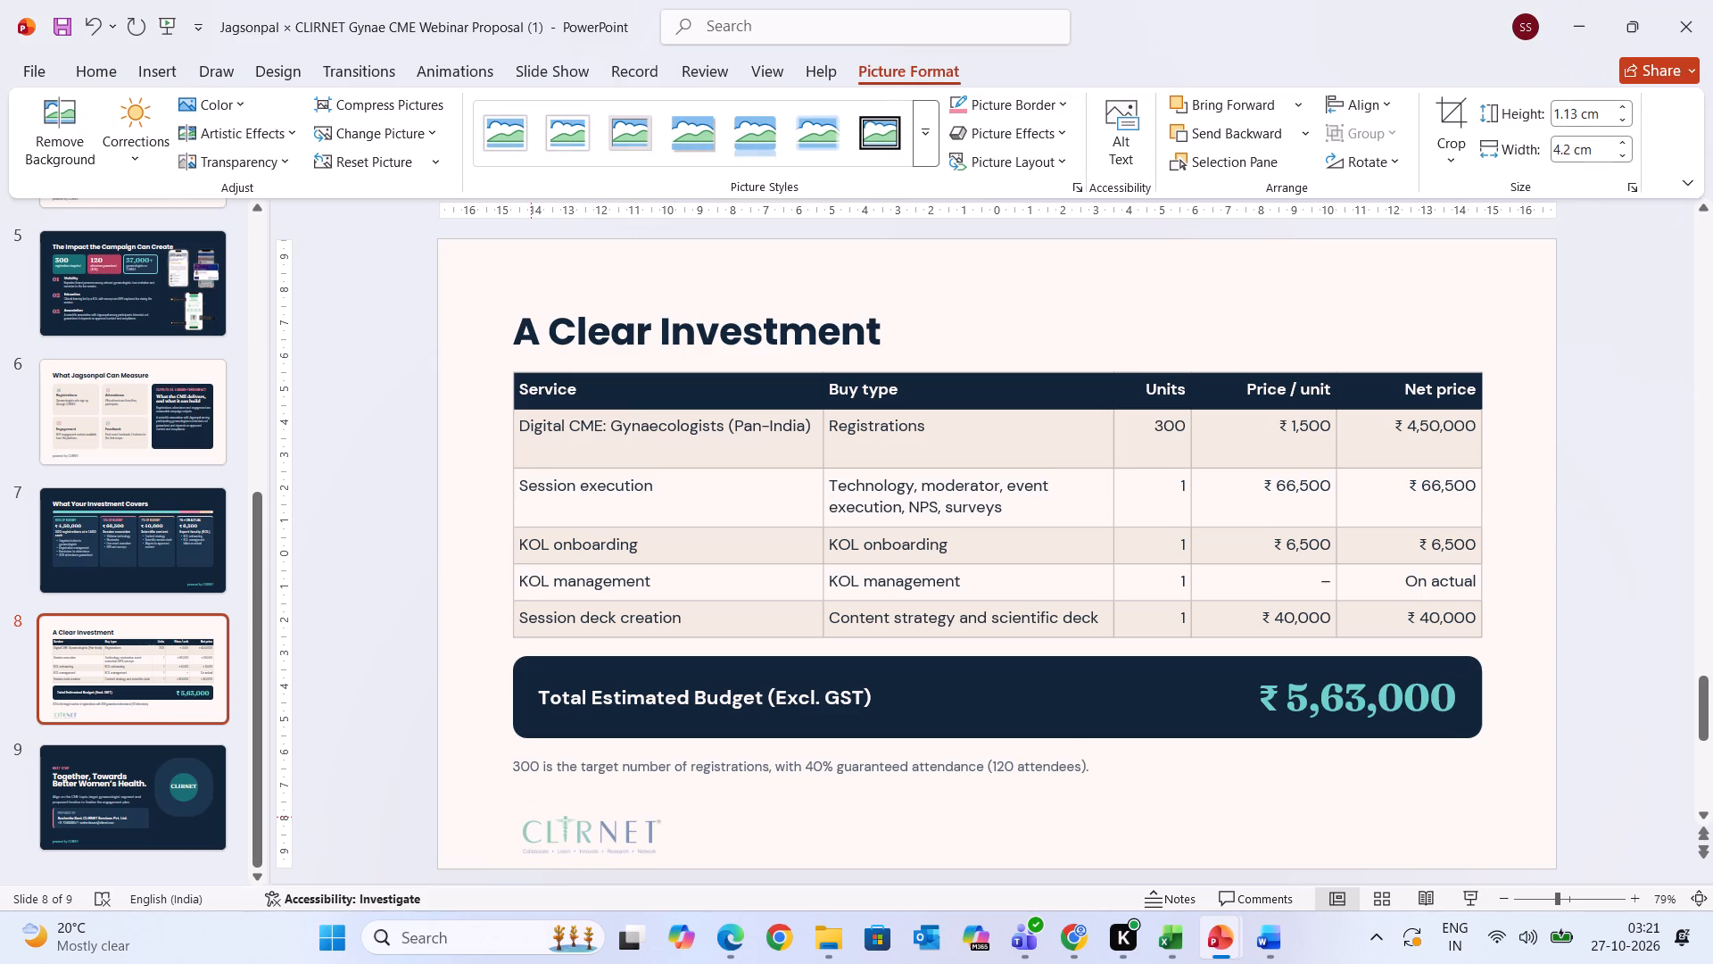
drag(531, 818, 537, 821)
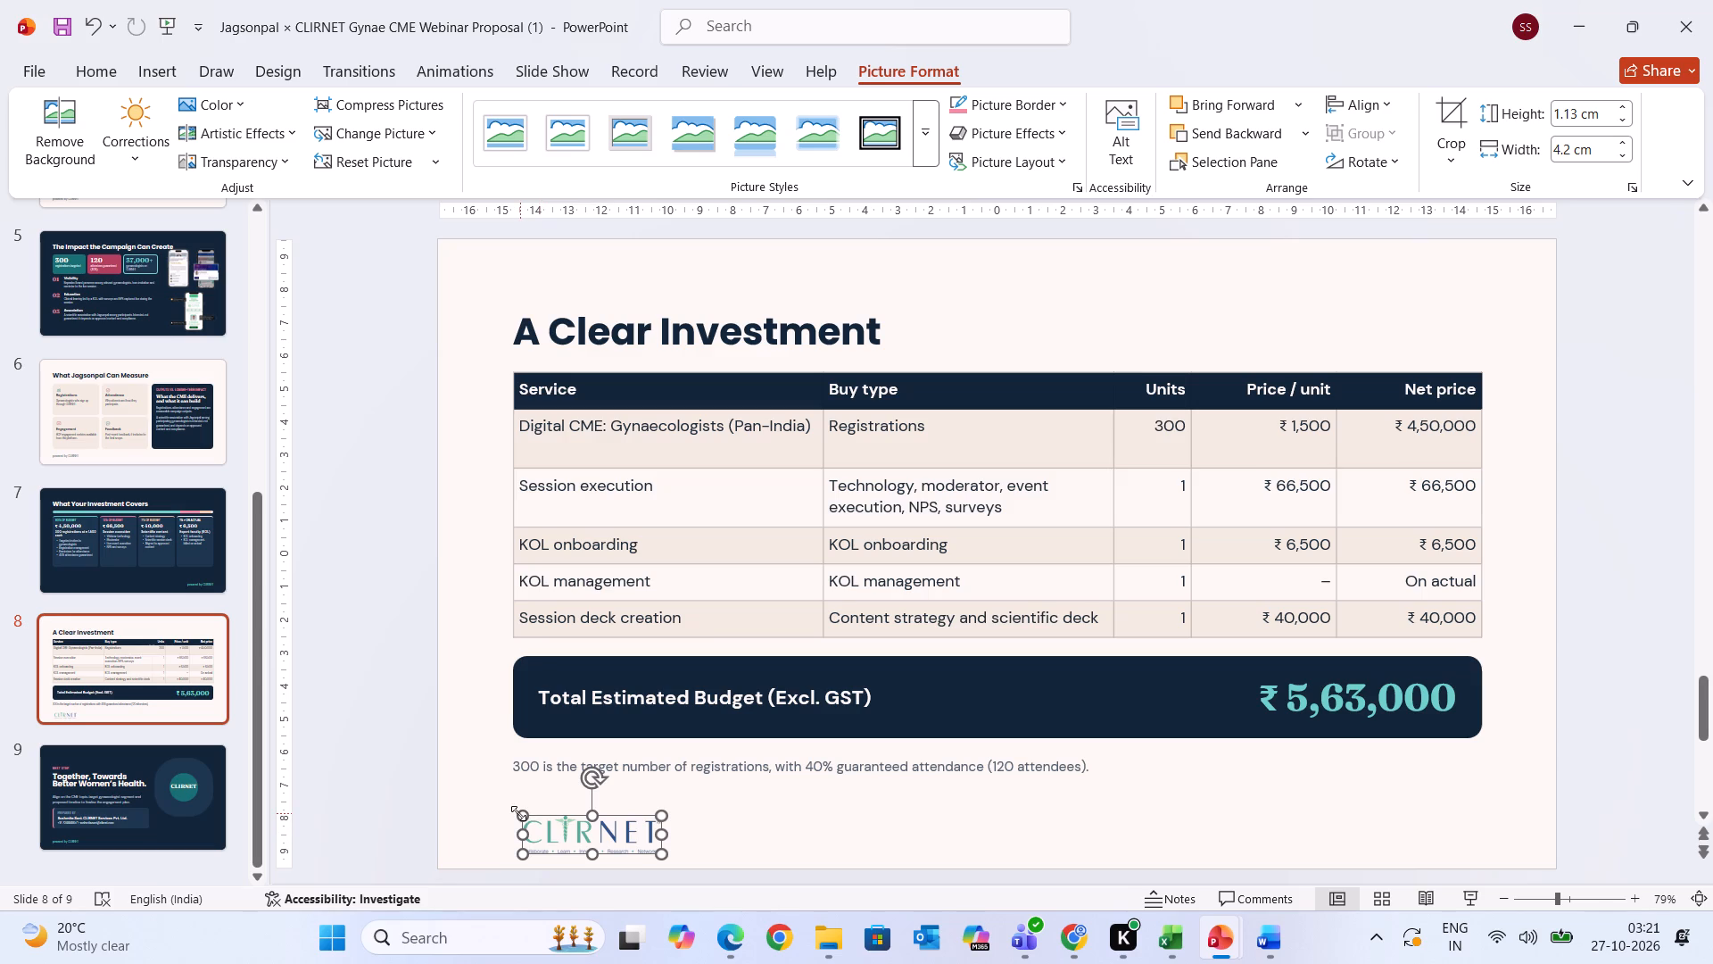
drag(518, 813, 535, 823)
click(732, 827)
click(632, 827)
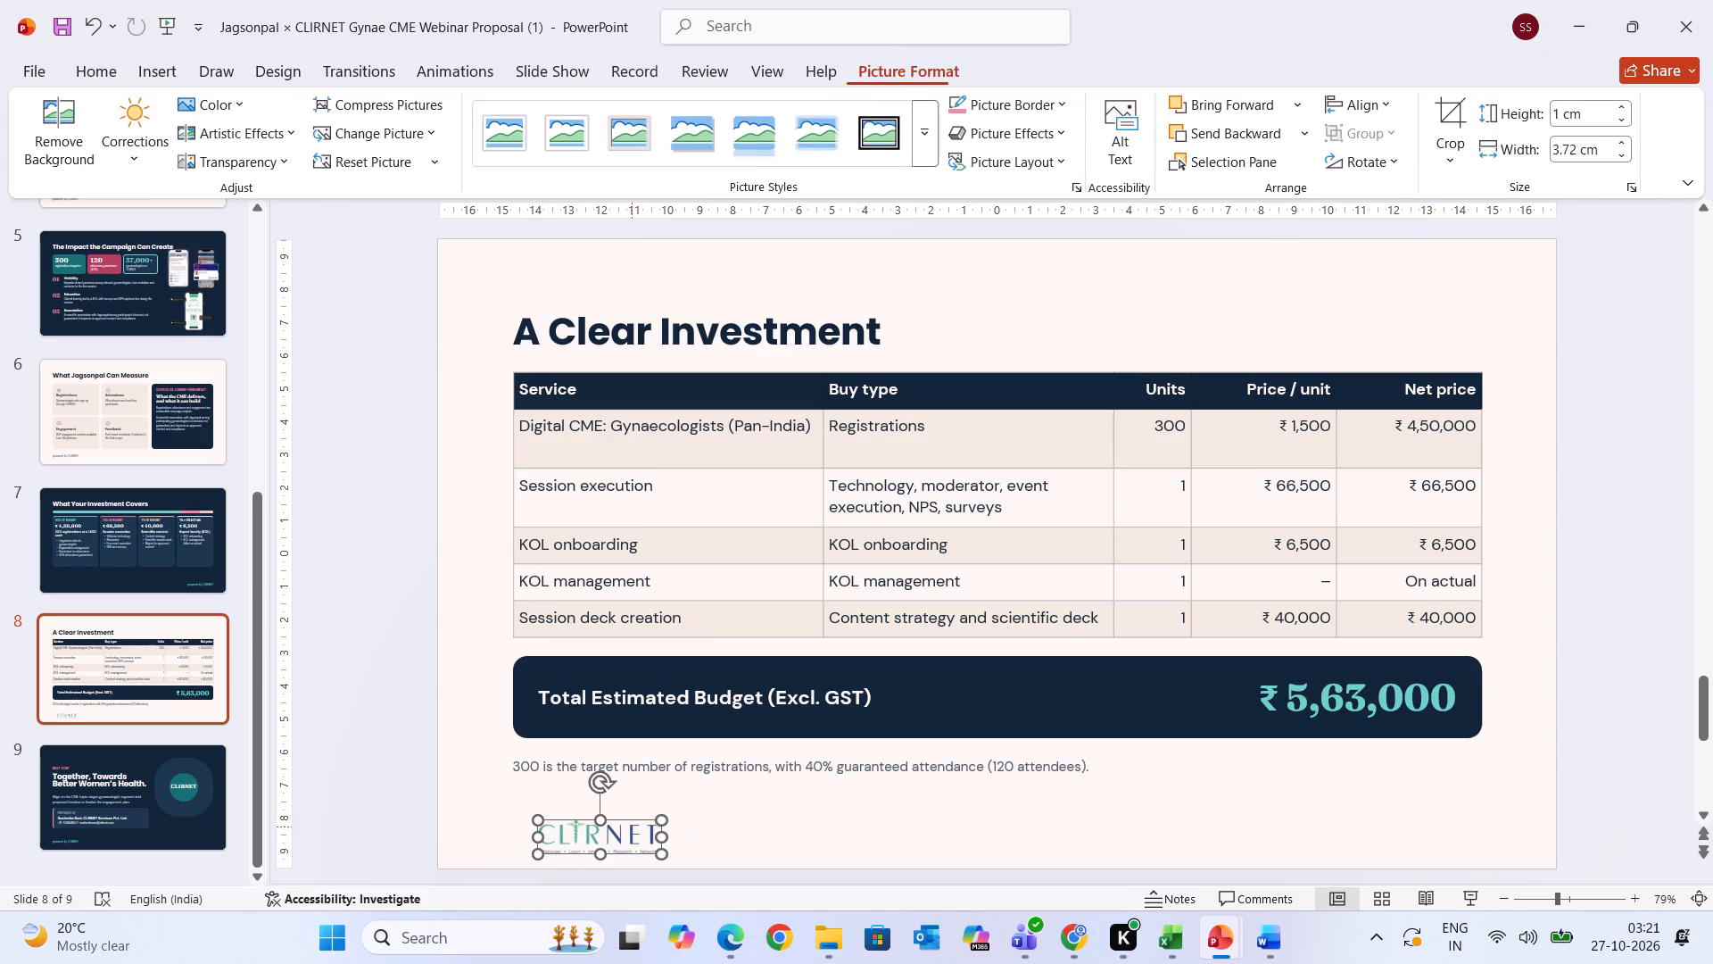
key(Left)
key(Left)
key(Left)
key(Left)
key(Left)
key(Left)
key(Left)
key(Left)
key(Left)
key(Left)
key(Left)
key(Left)
key(Left)
key(Left)
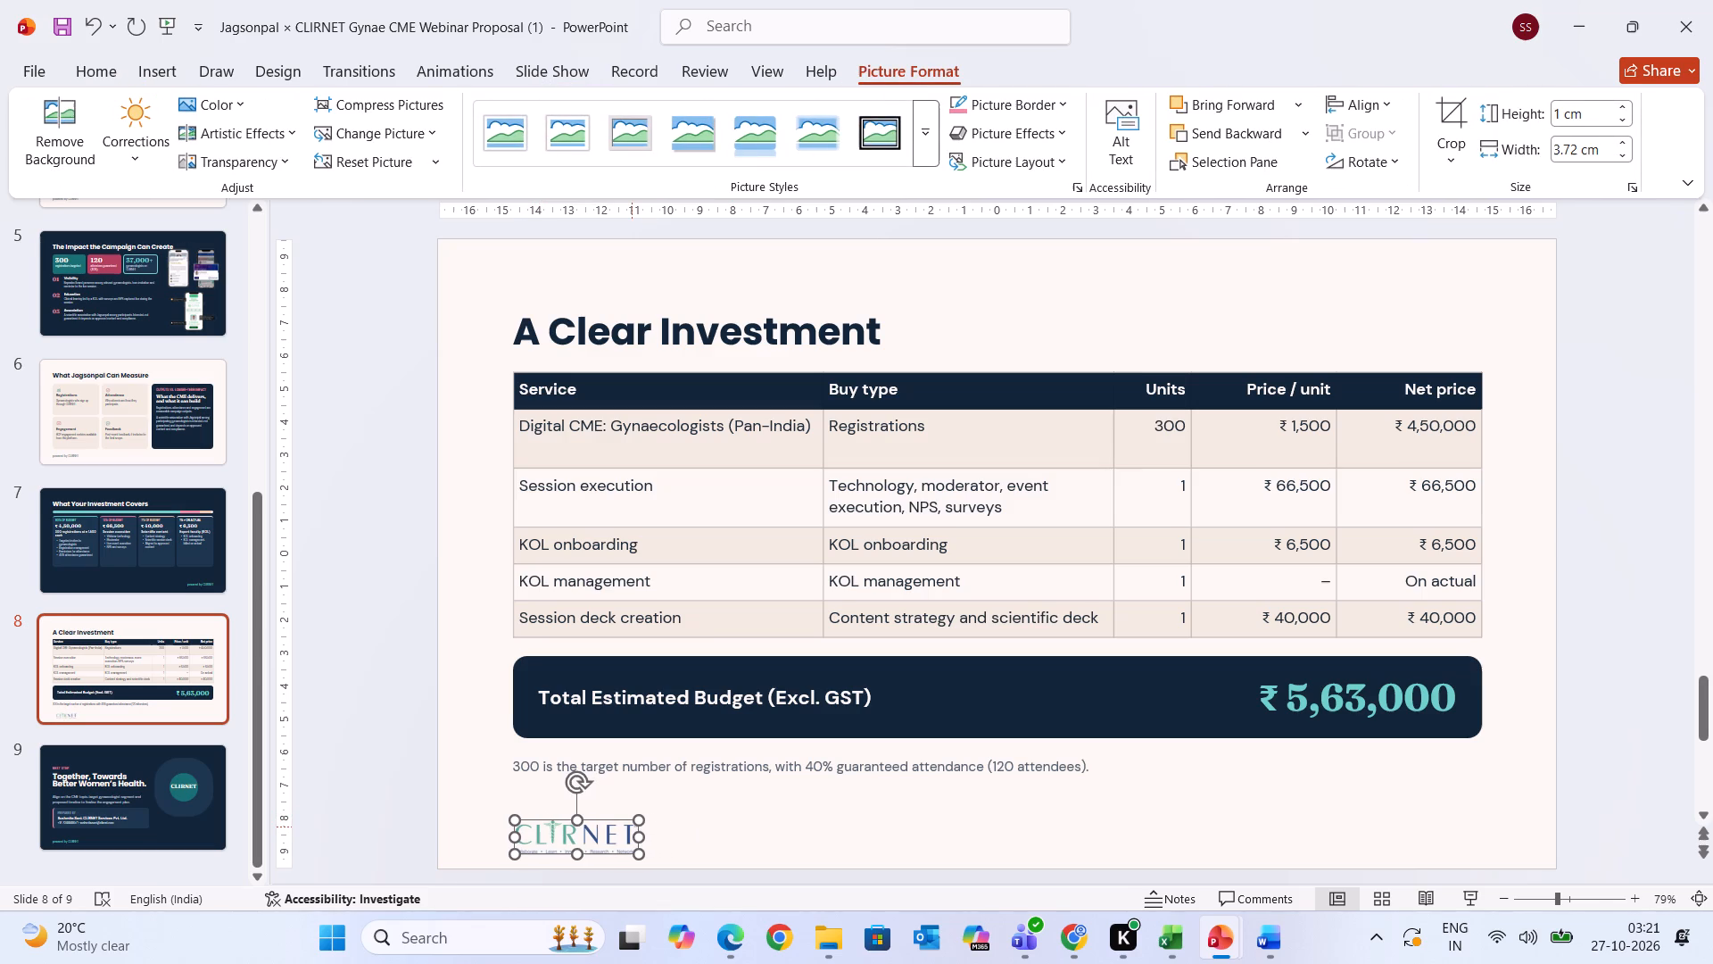
click(691, 827)
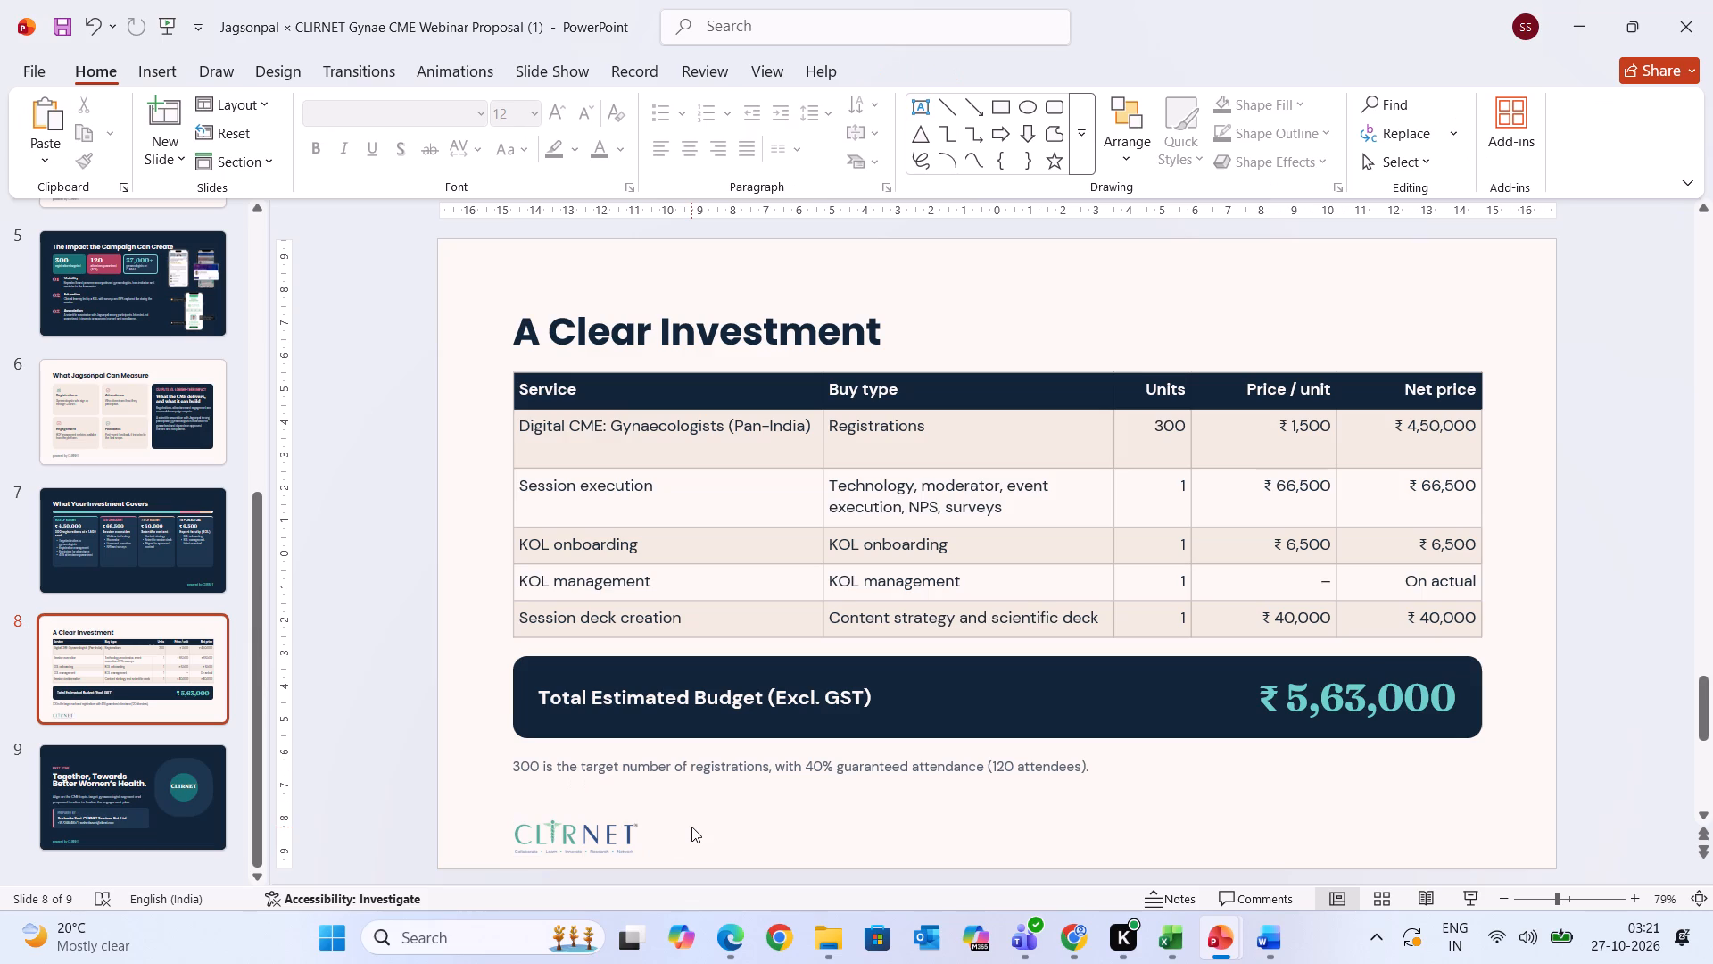
Copy slide 8's CLIRNET logo onto slide 7, "What Your Investment Covers", and shift it slightly right and up.
click(593, 846)
key(ctrl+c)
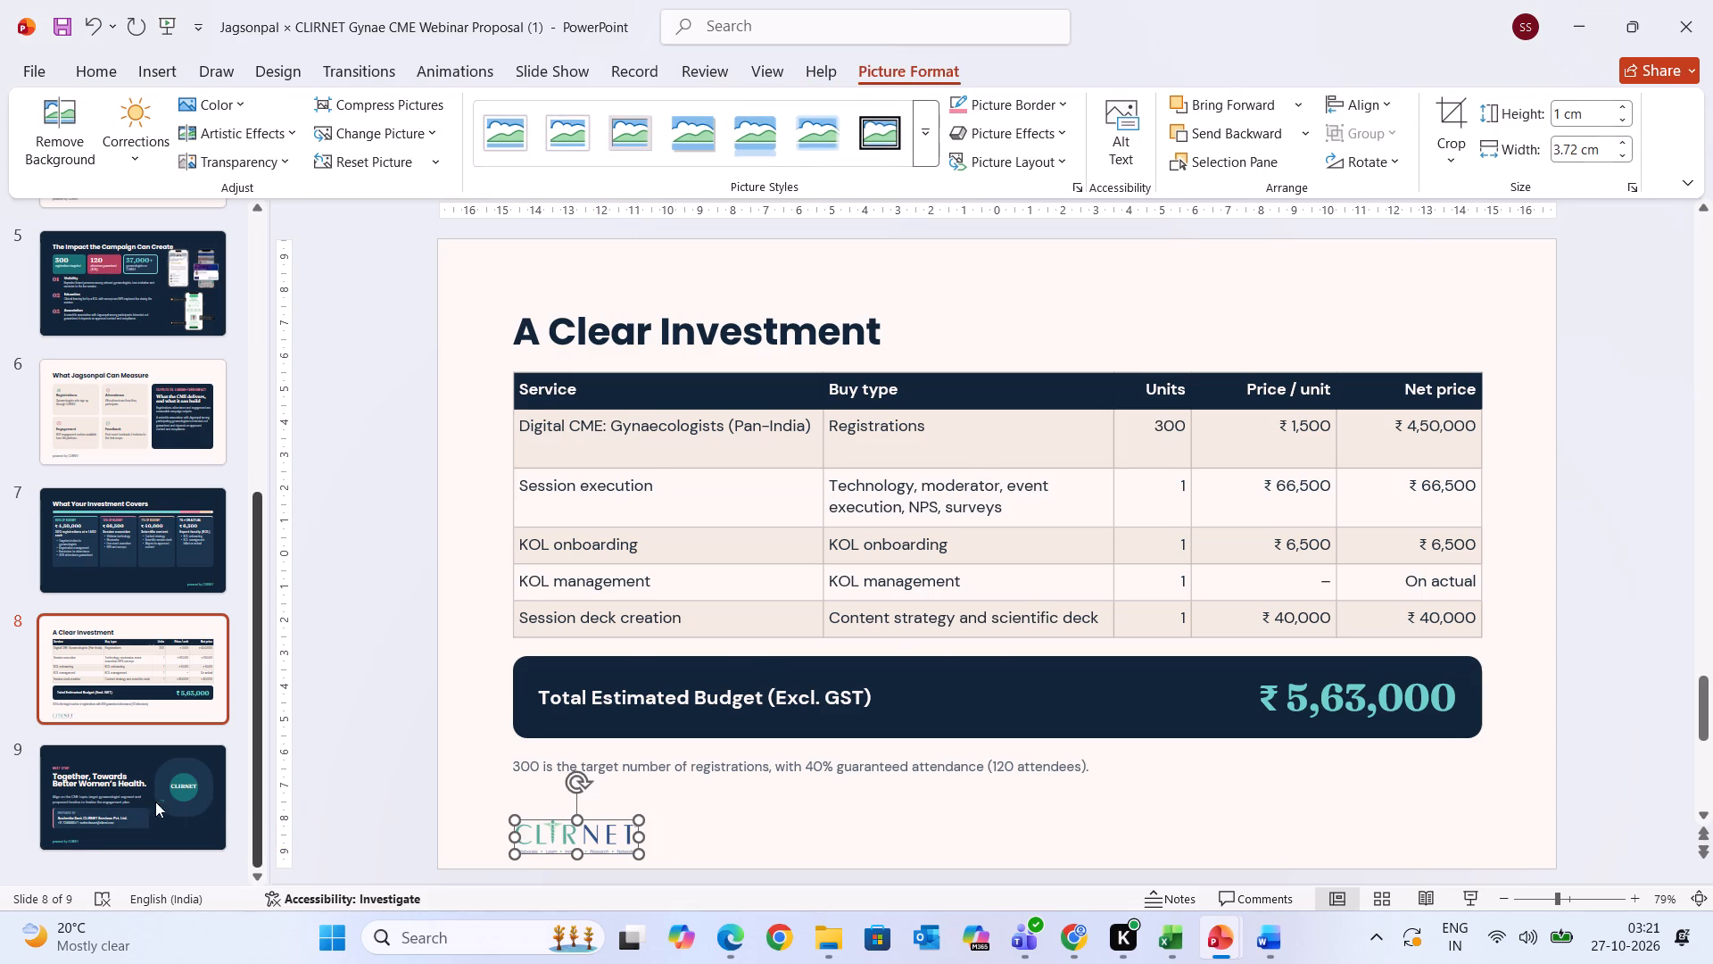
click(129, 802)
click(130, 631)
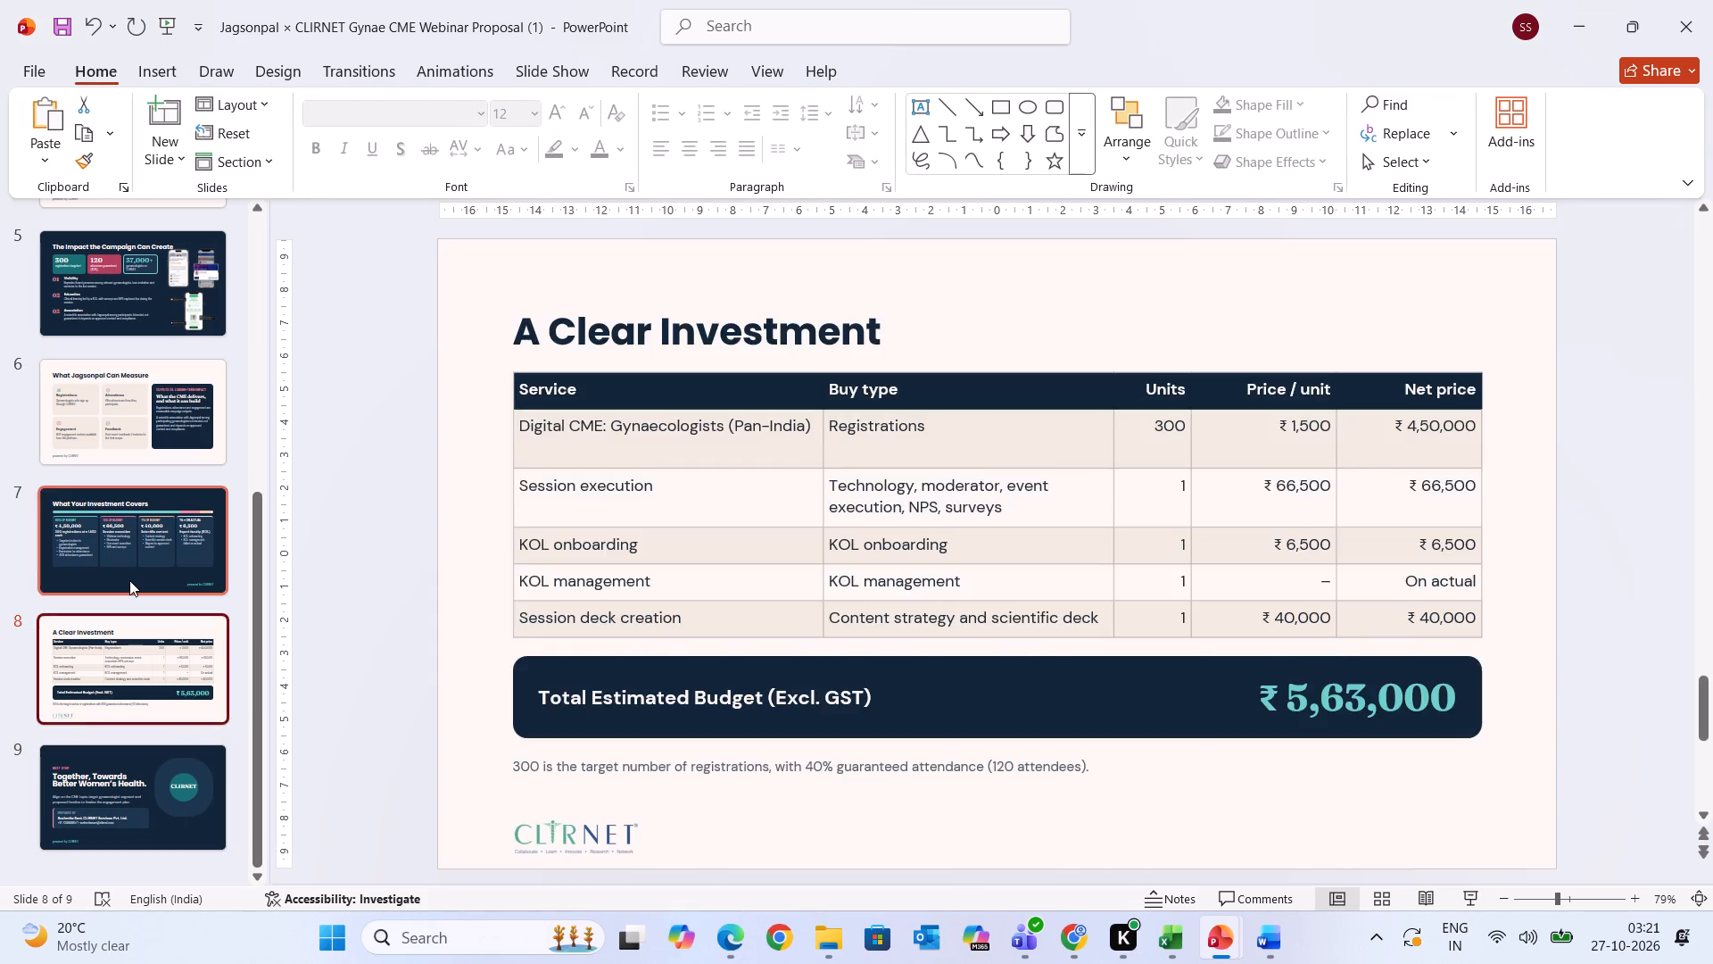
click(129, 580)
key(ctrl+v)
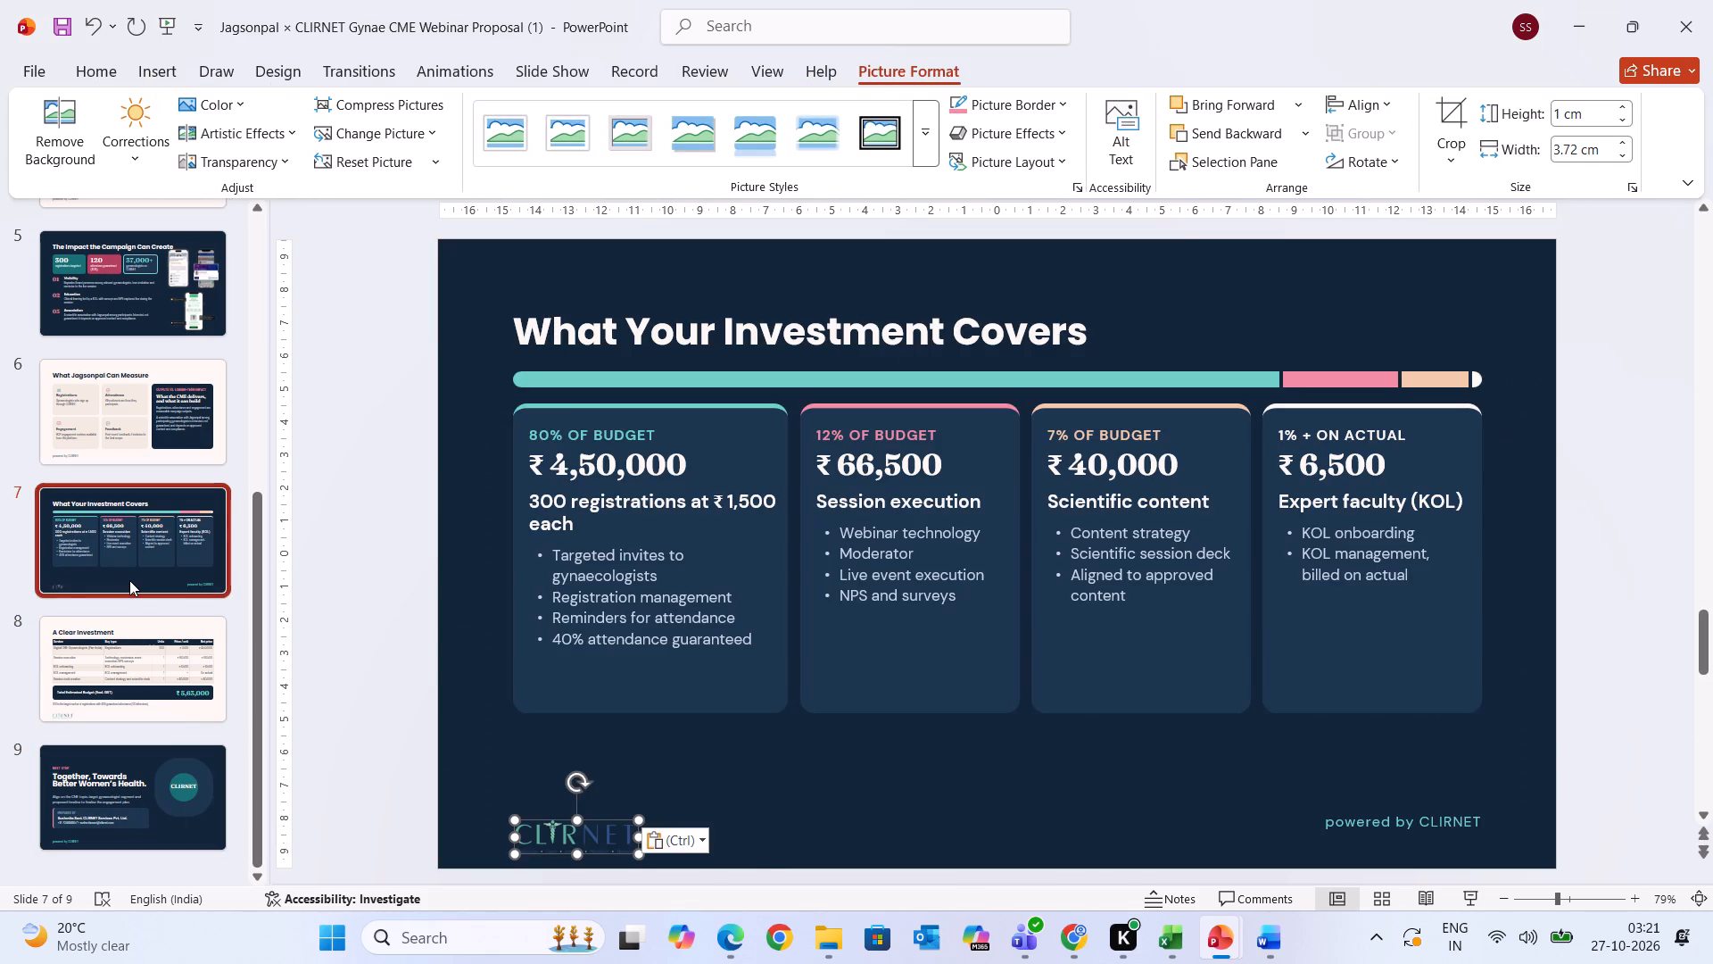
click(761, 853)
click(570, 816)
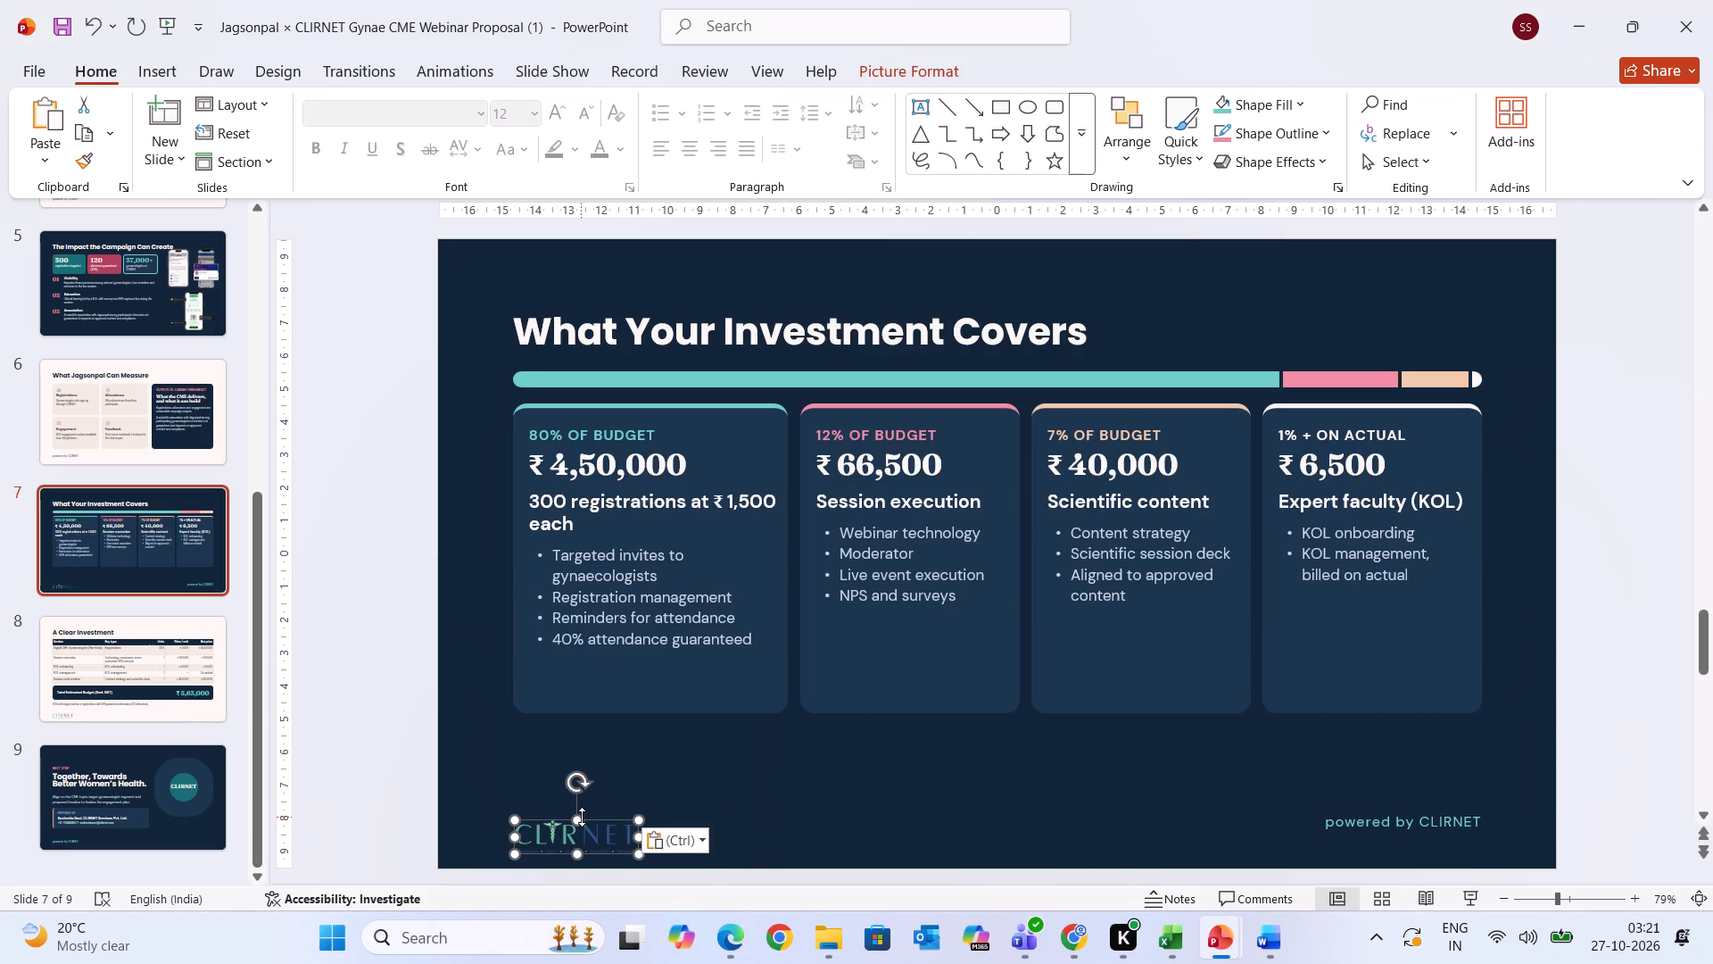
drag(603, 819, 617, 814)
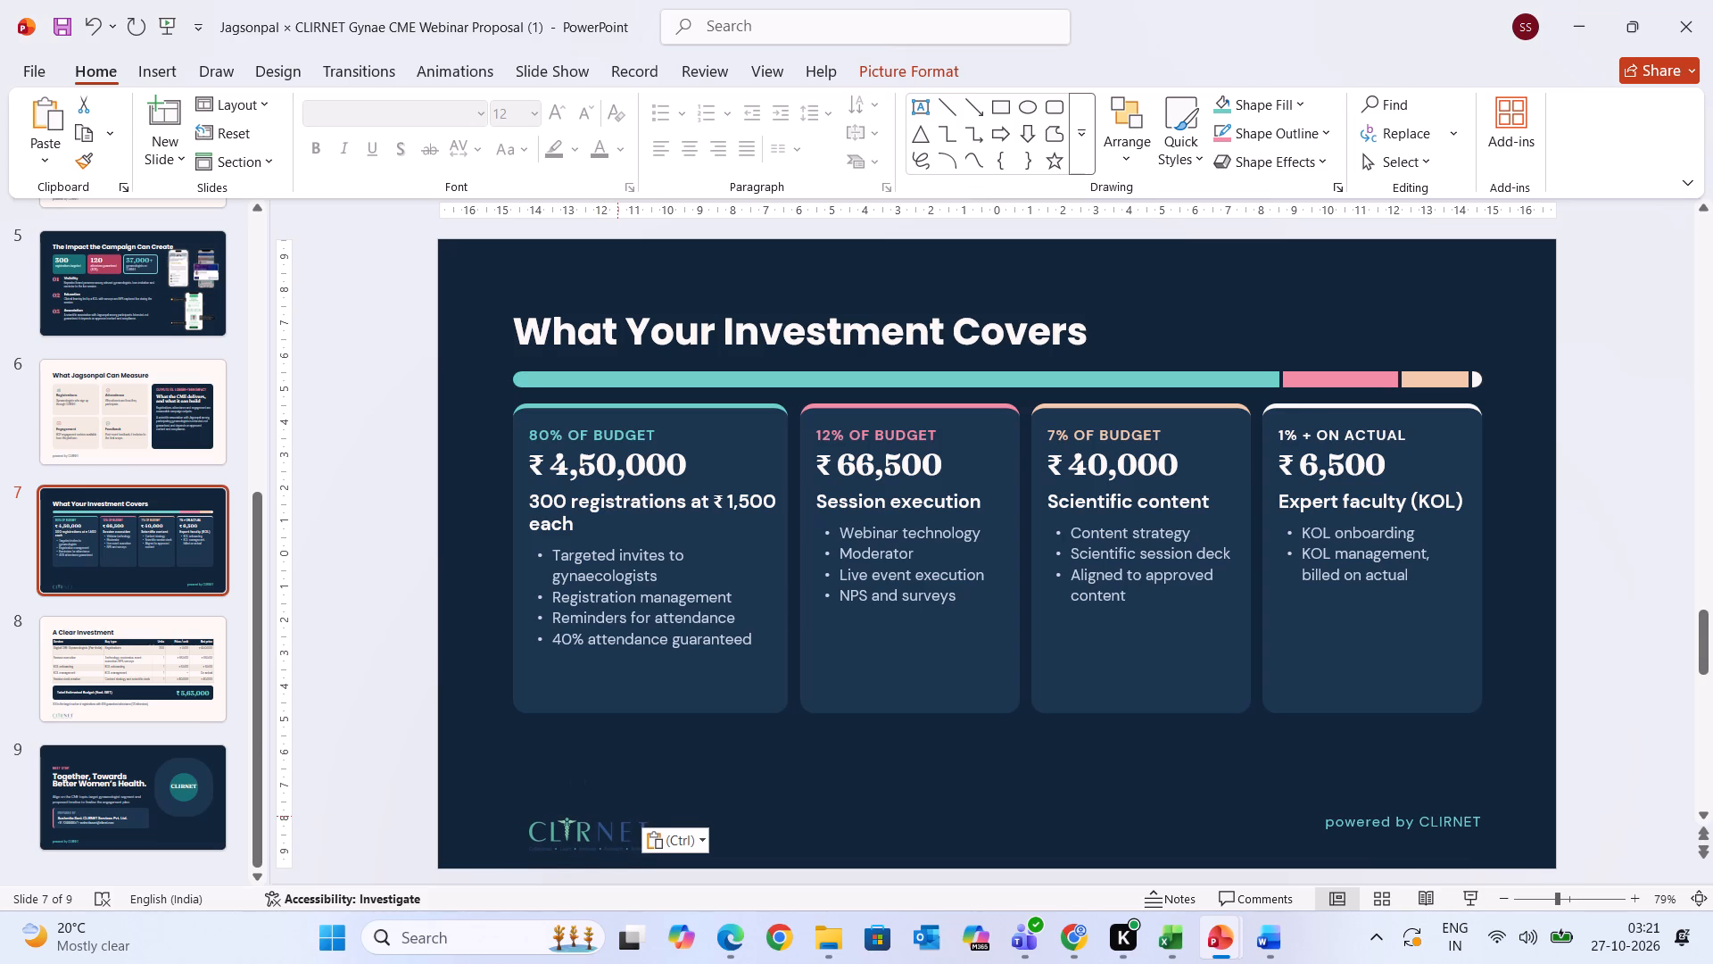
drag(617, 814, 617, 815)
click(612, 821)
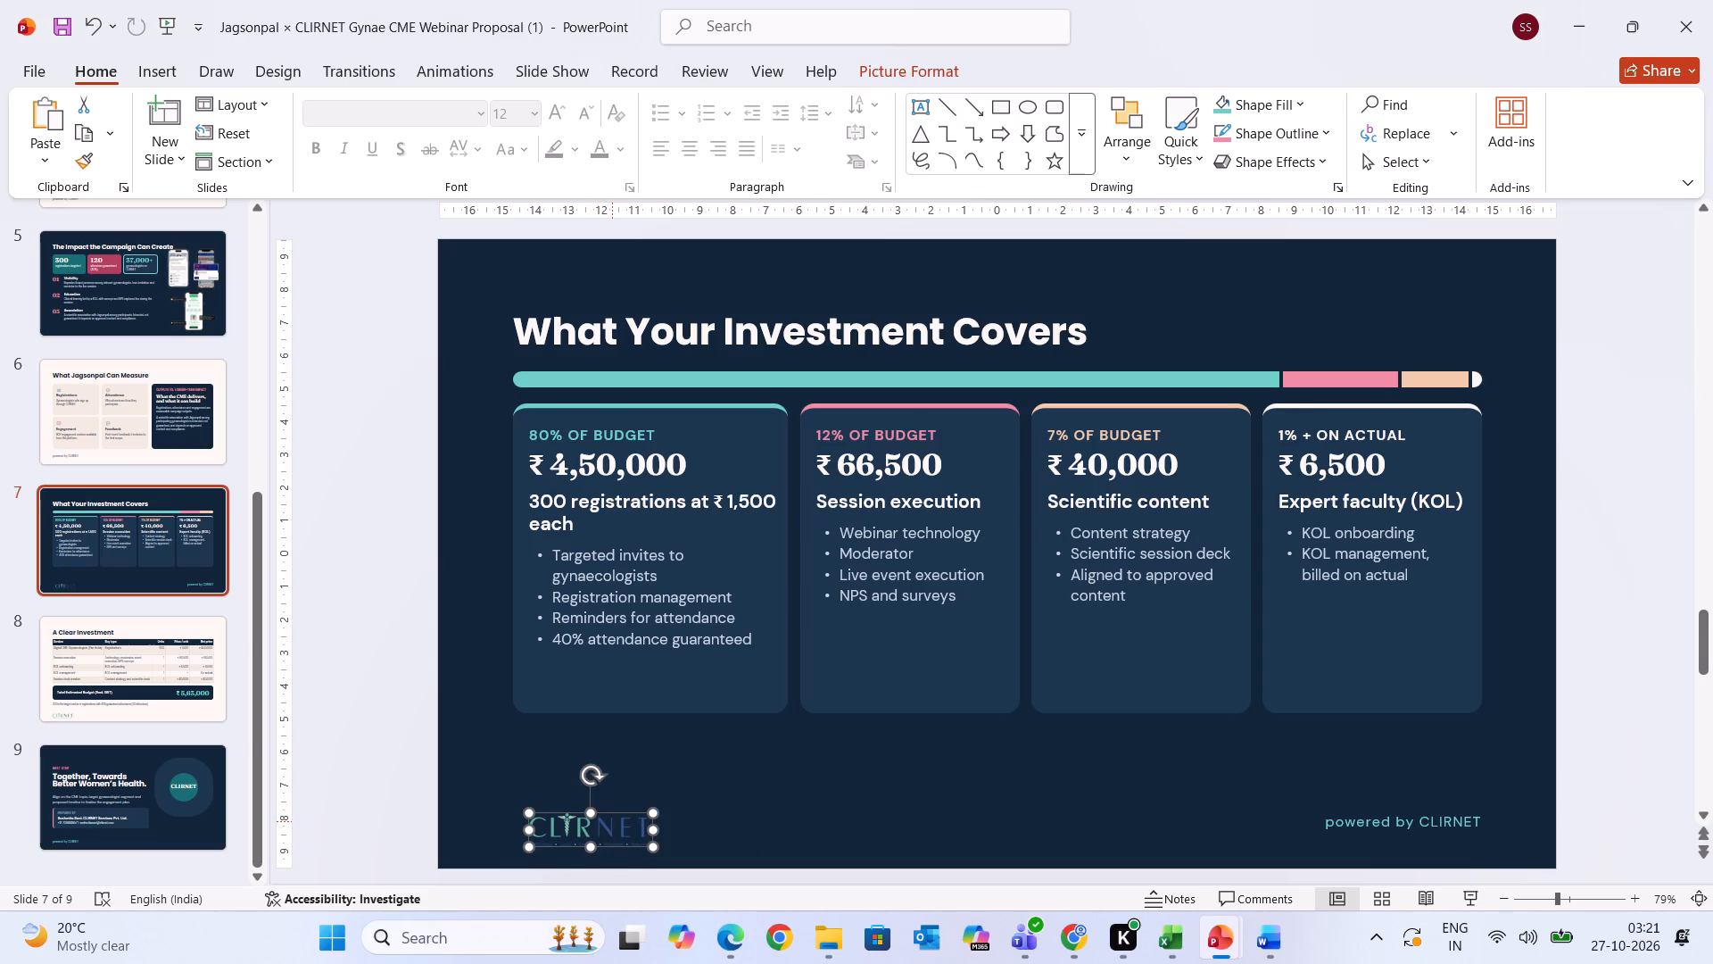
Replace slide 7's coloured CLIRNET logo with the white one from slide 4 of CLIRNET_SOW_N-Acetylcysteine_Mankind, placed in the slide's lower-left corner.
click(1220, 930)
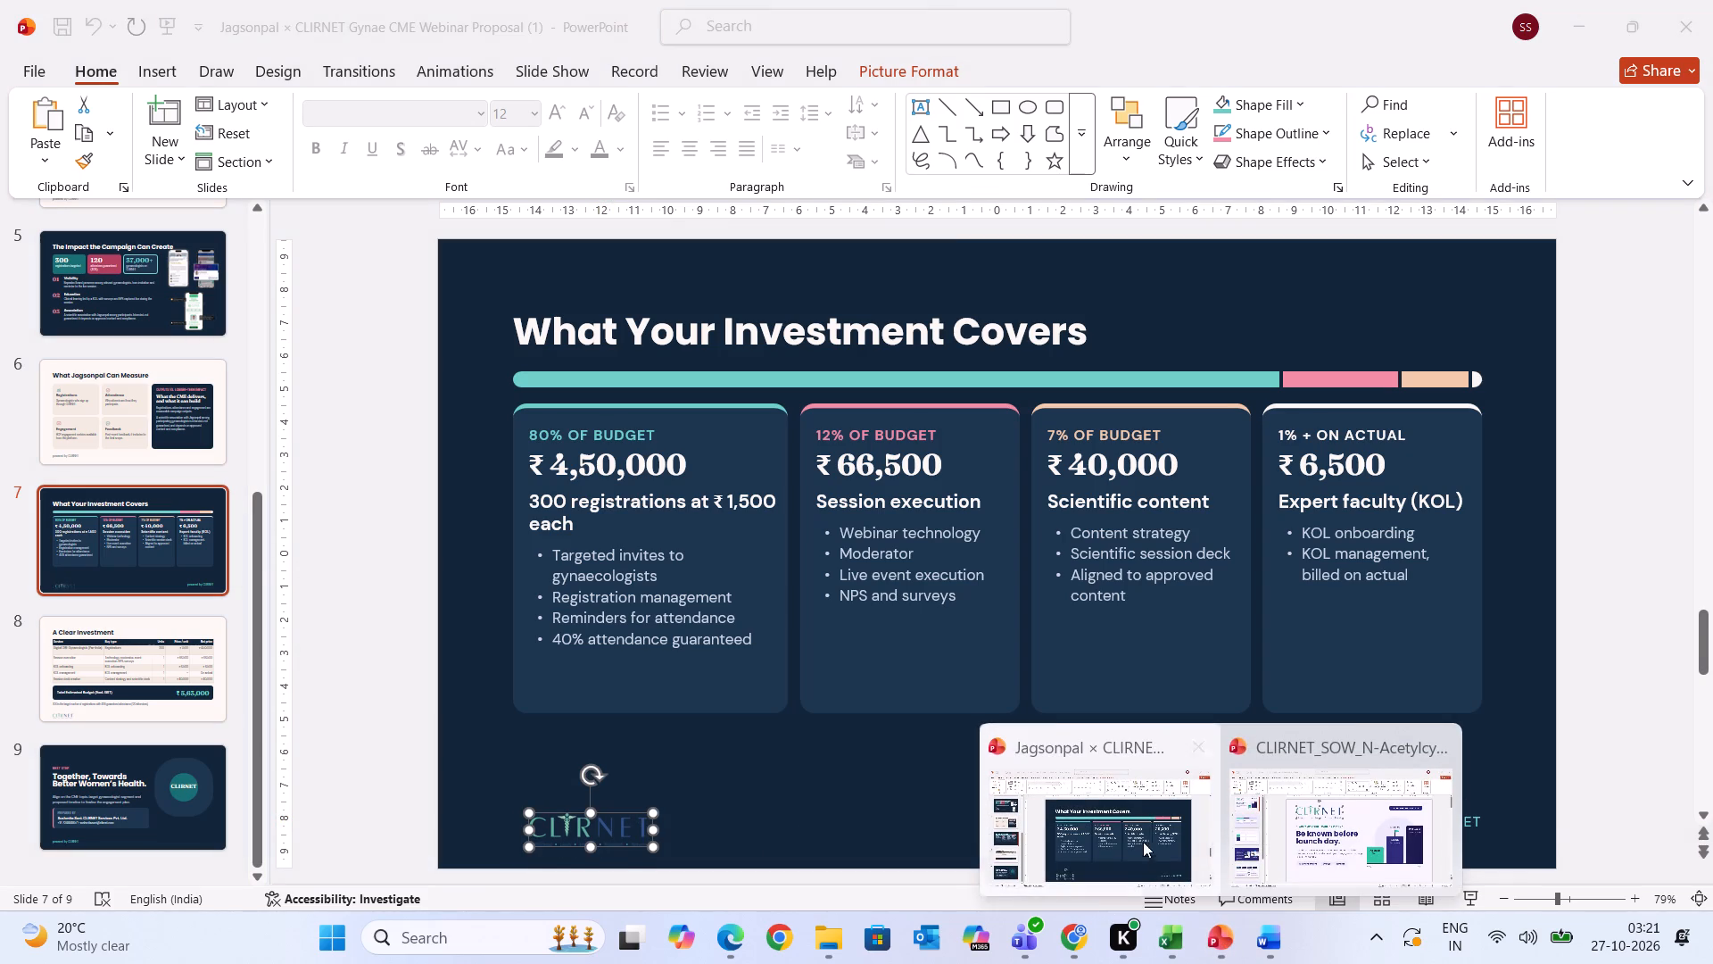
click(1327, 840)
click(161, 692)
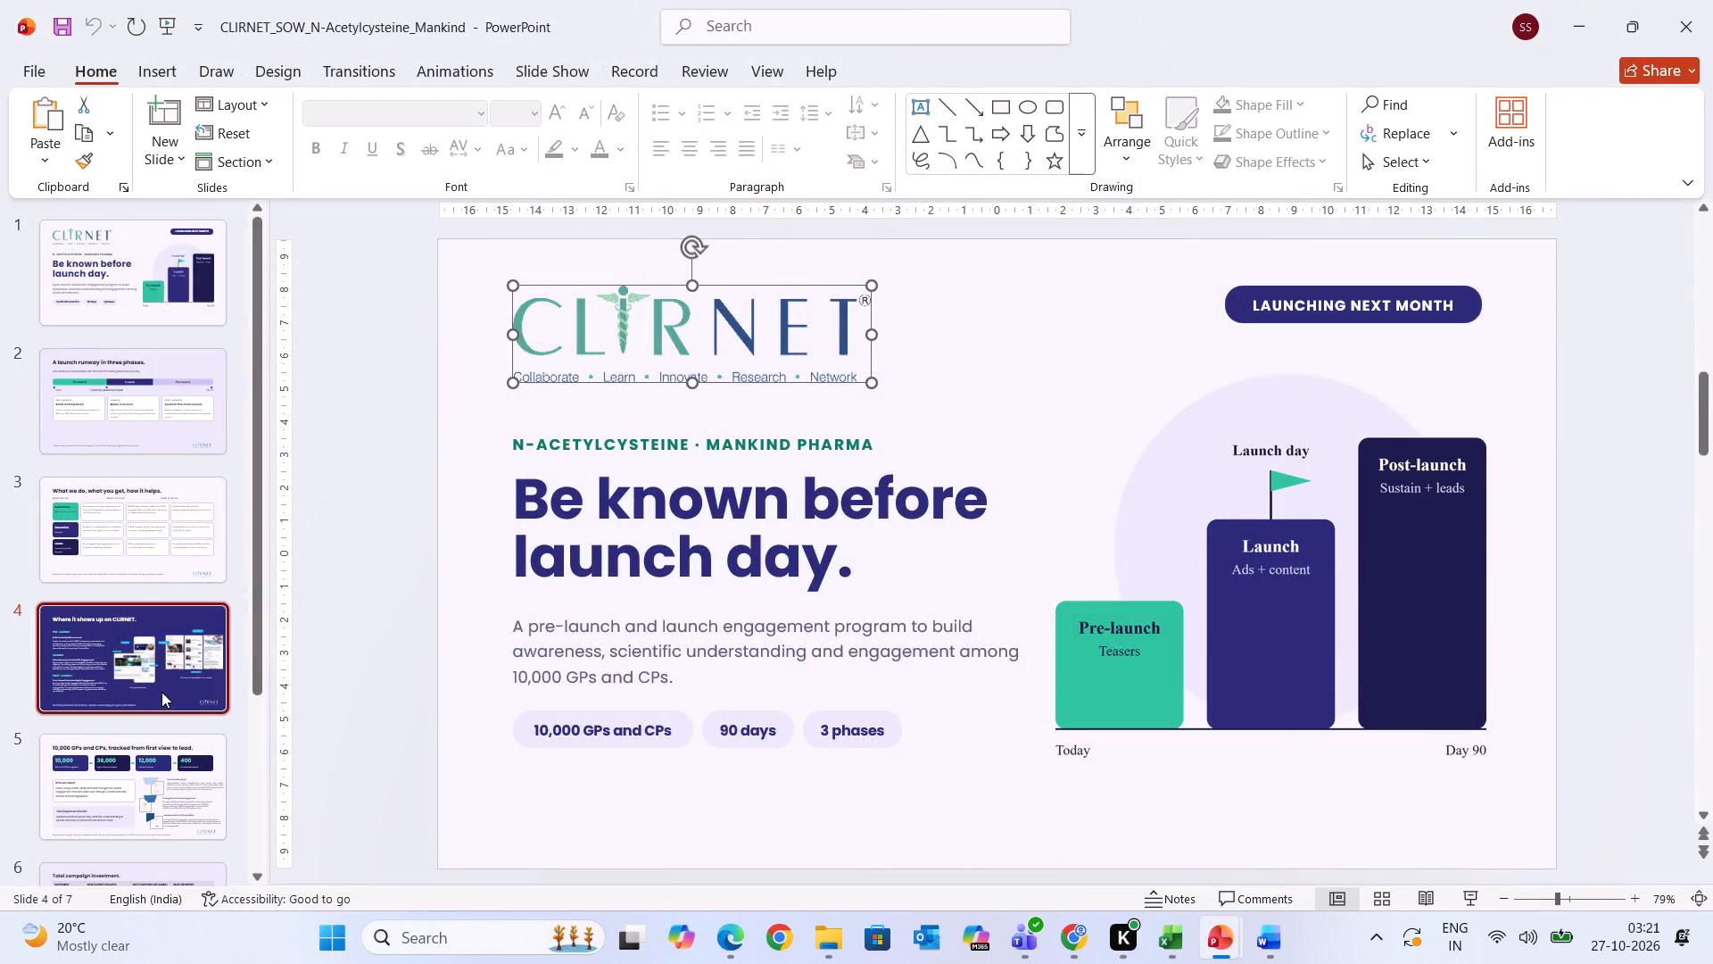
click(1436, 817)
key(ctrl+c)
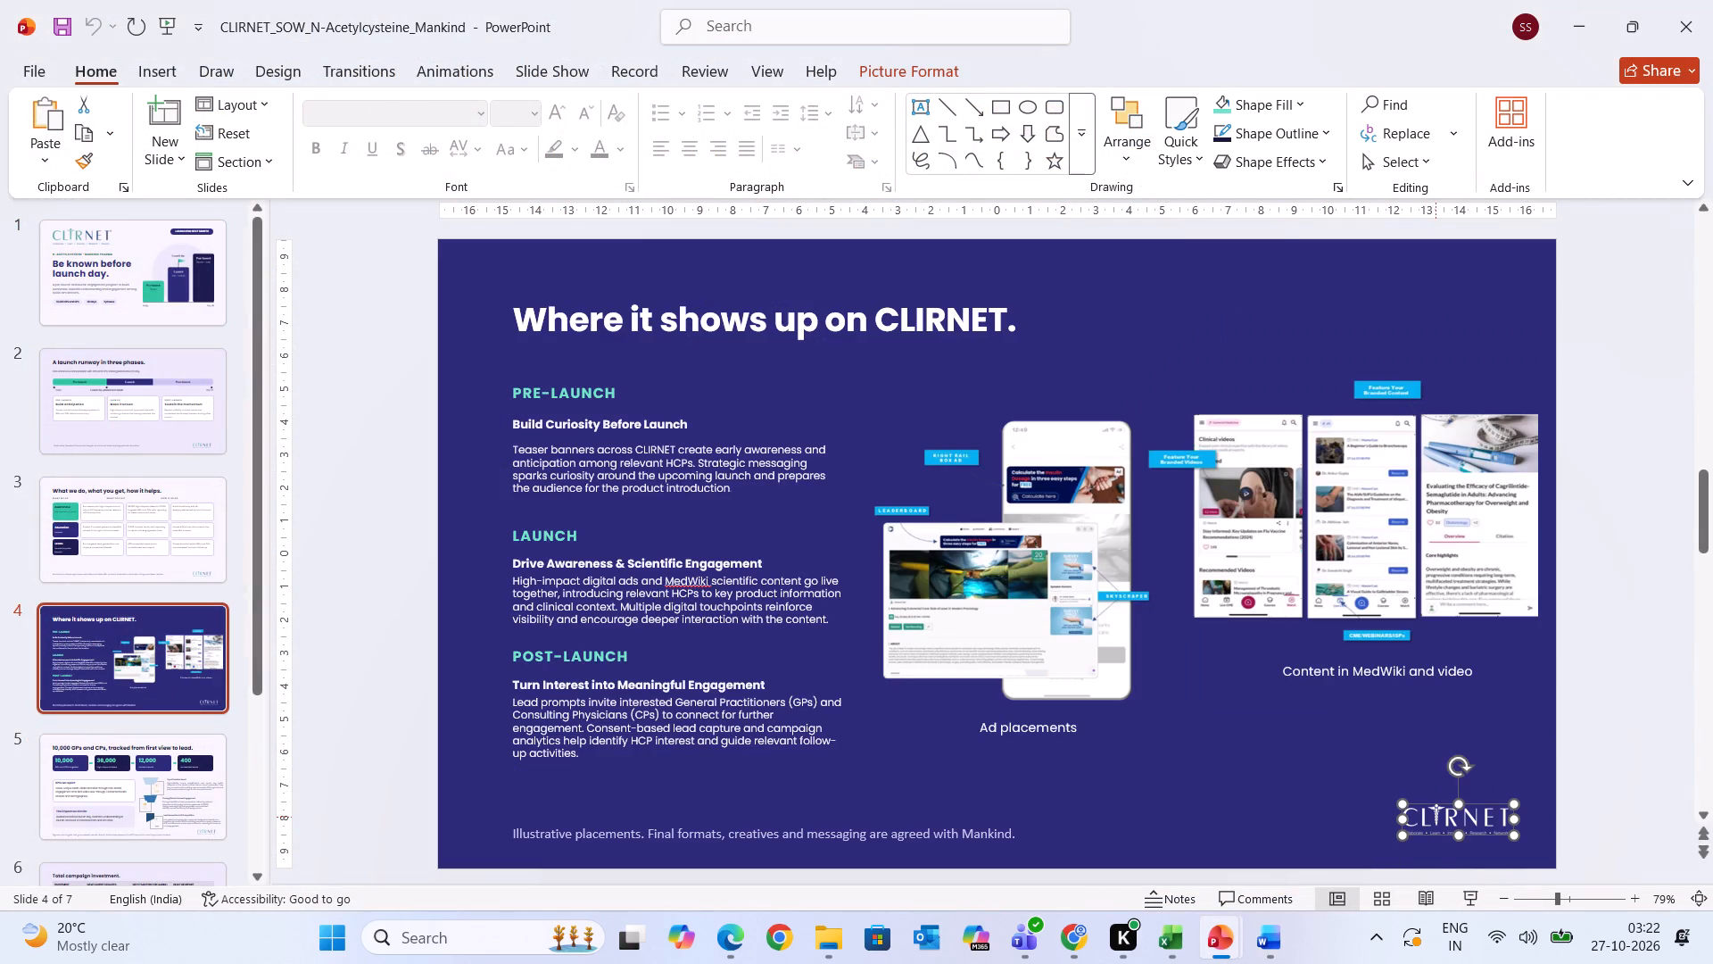
click(1261, 920)
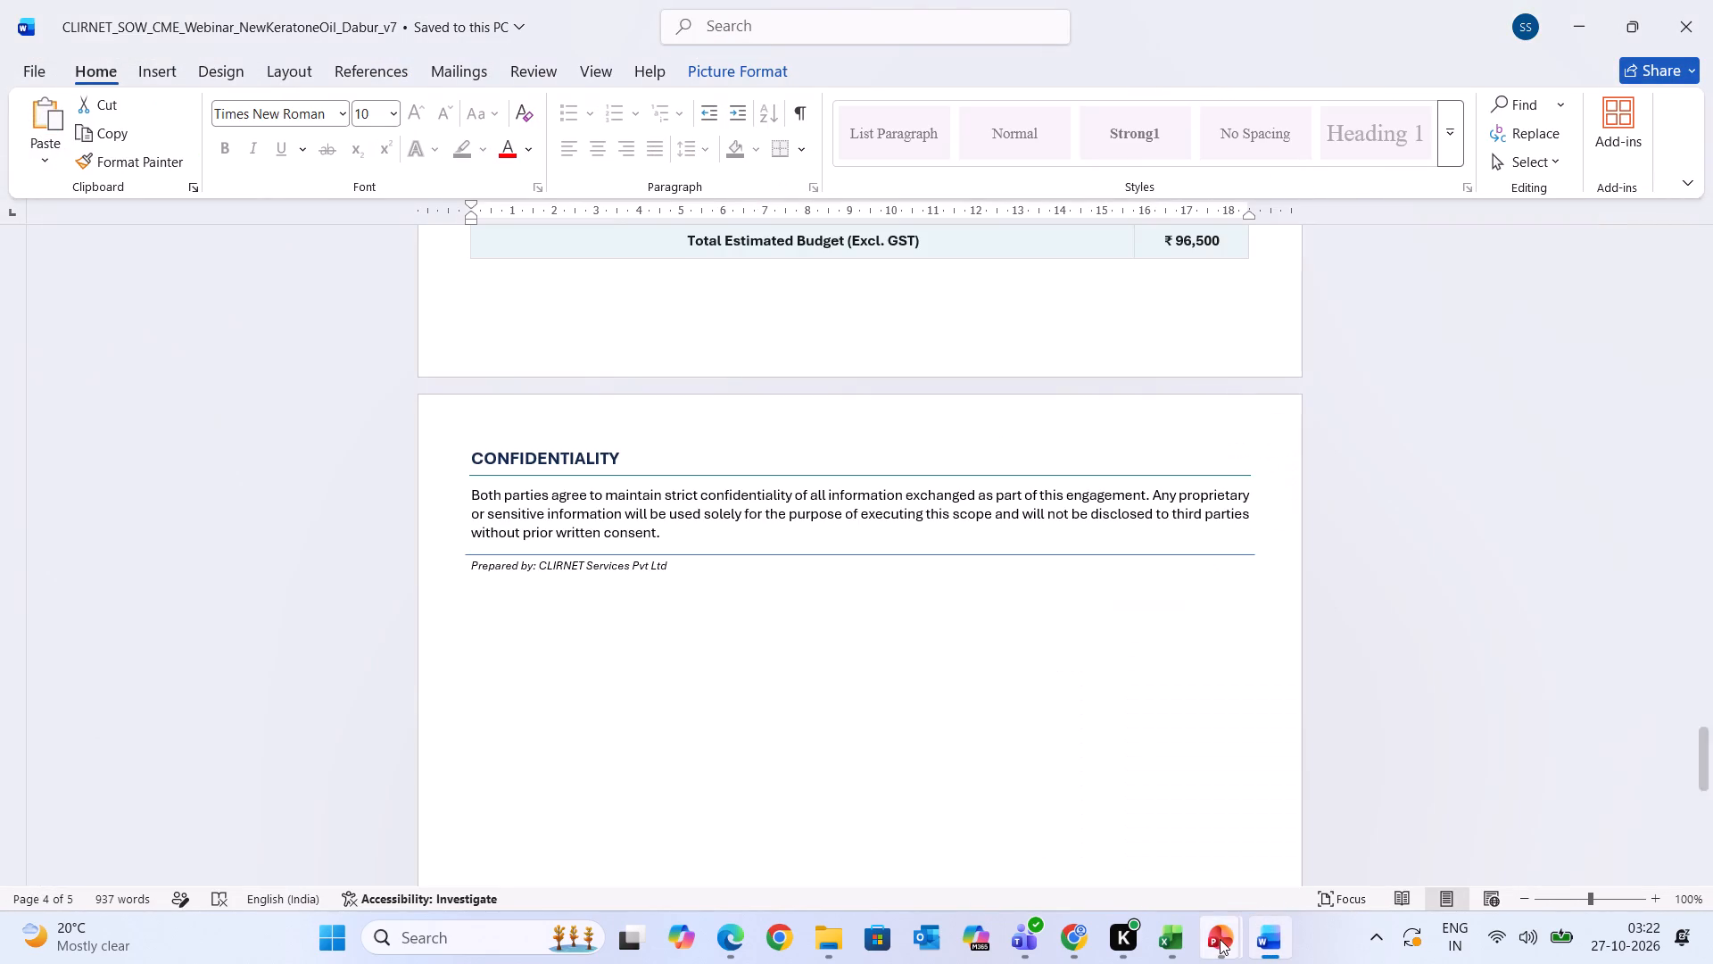
click(1220, 940)
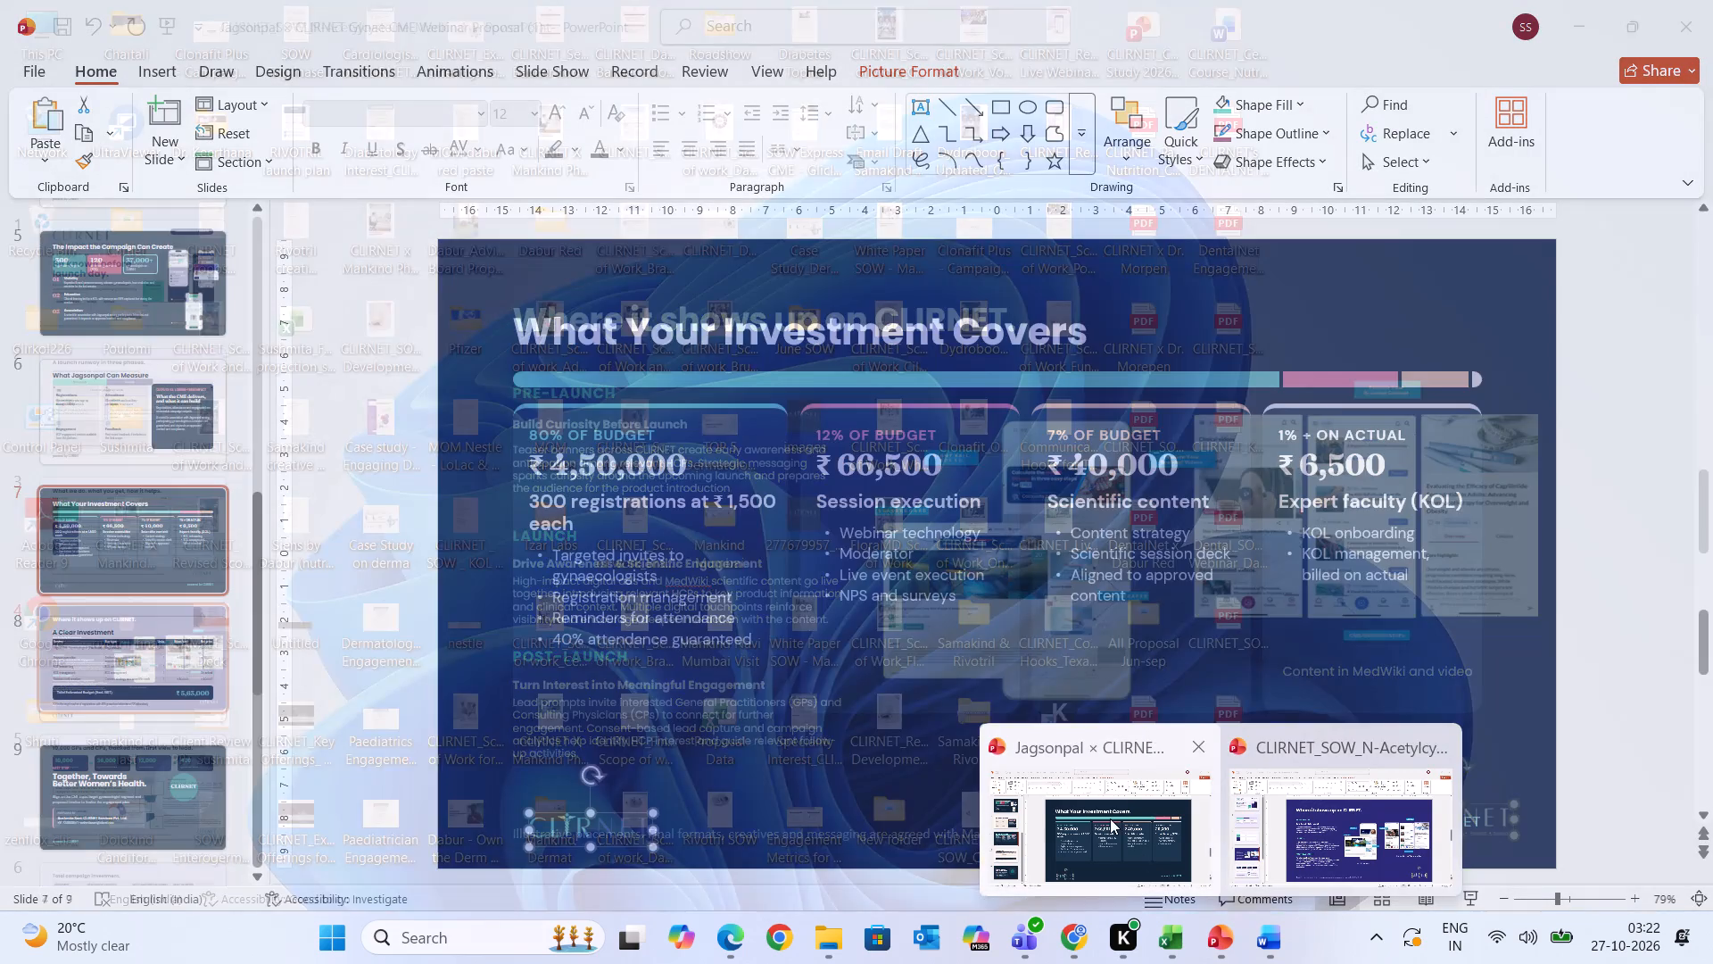
click(1110, 819)
key(Delete)
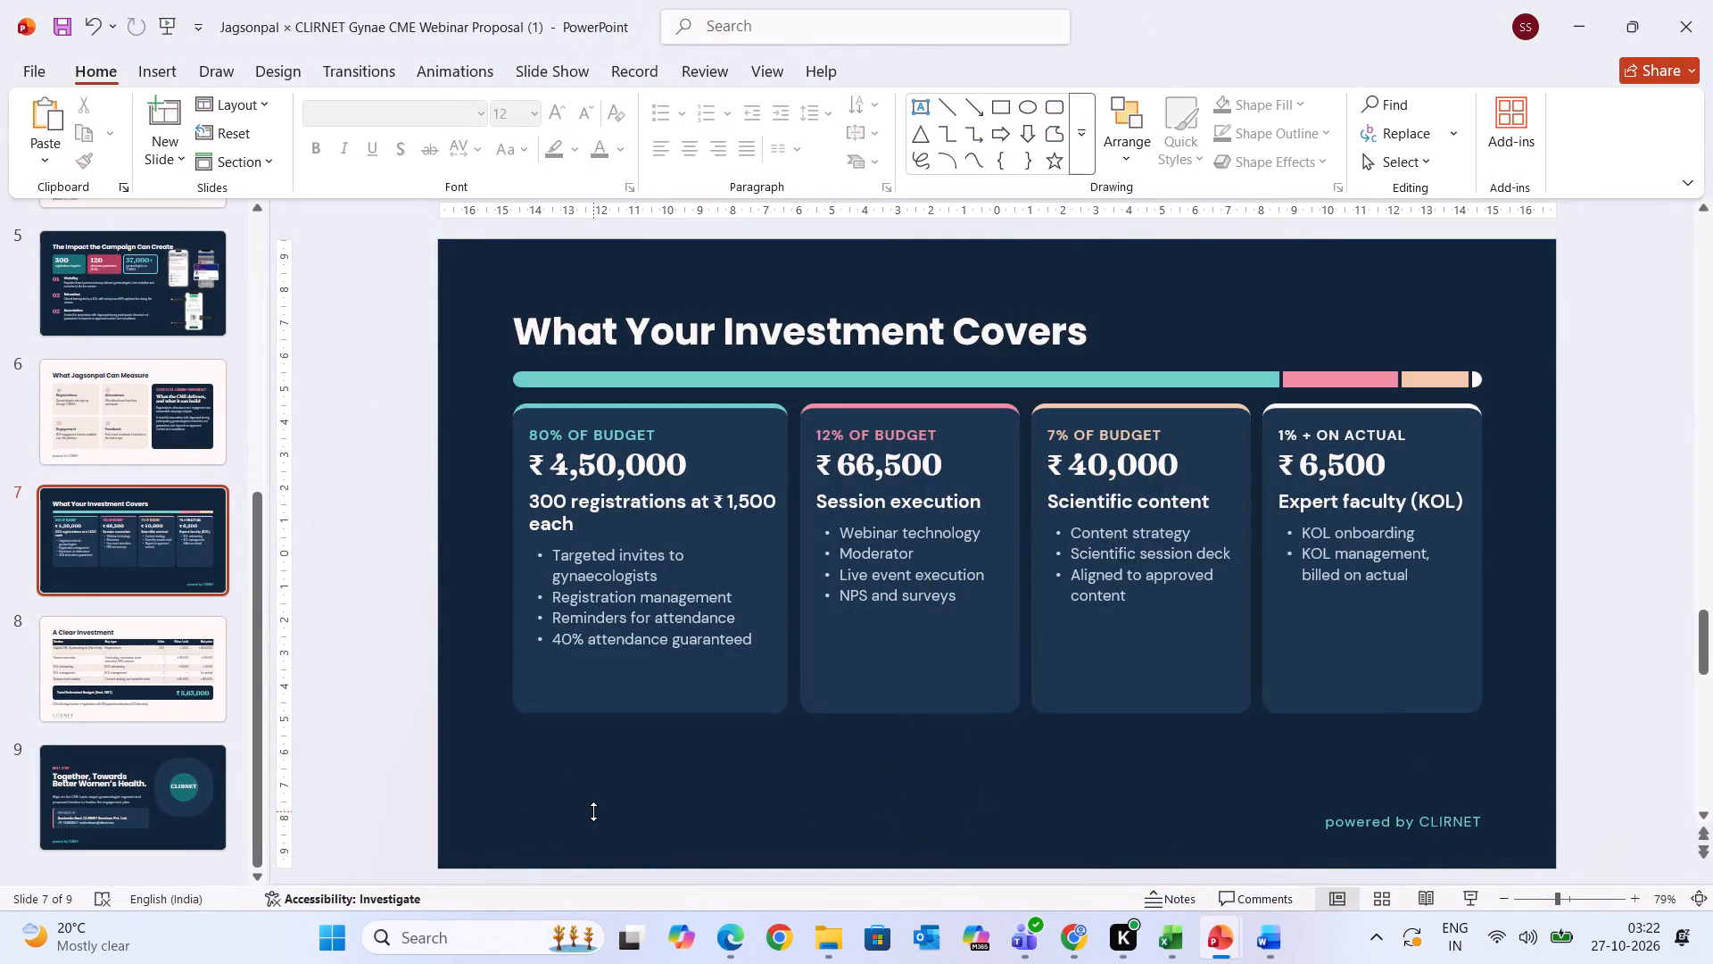
key(ctrl+v)
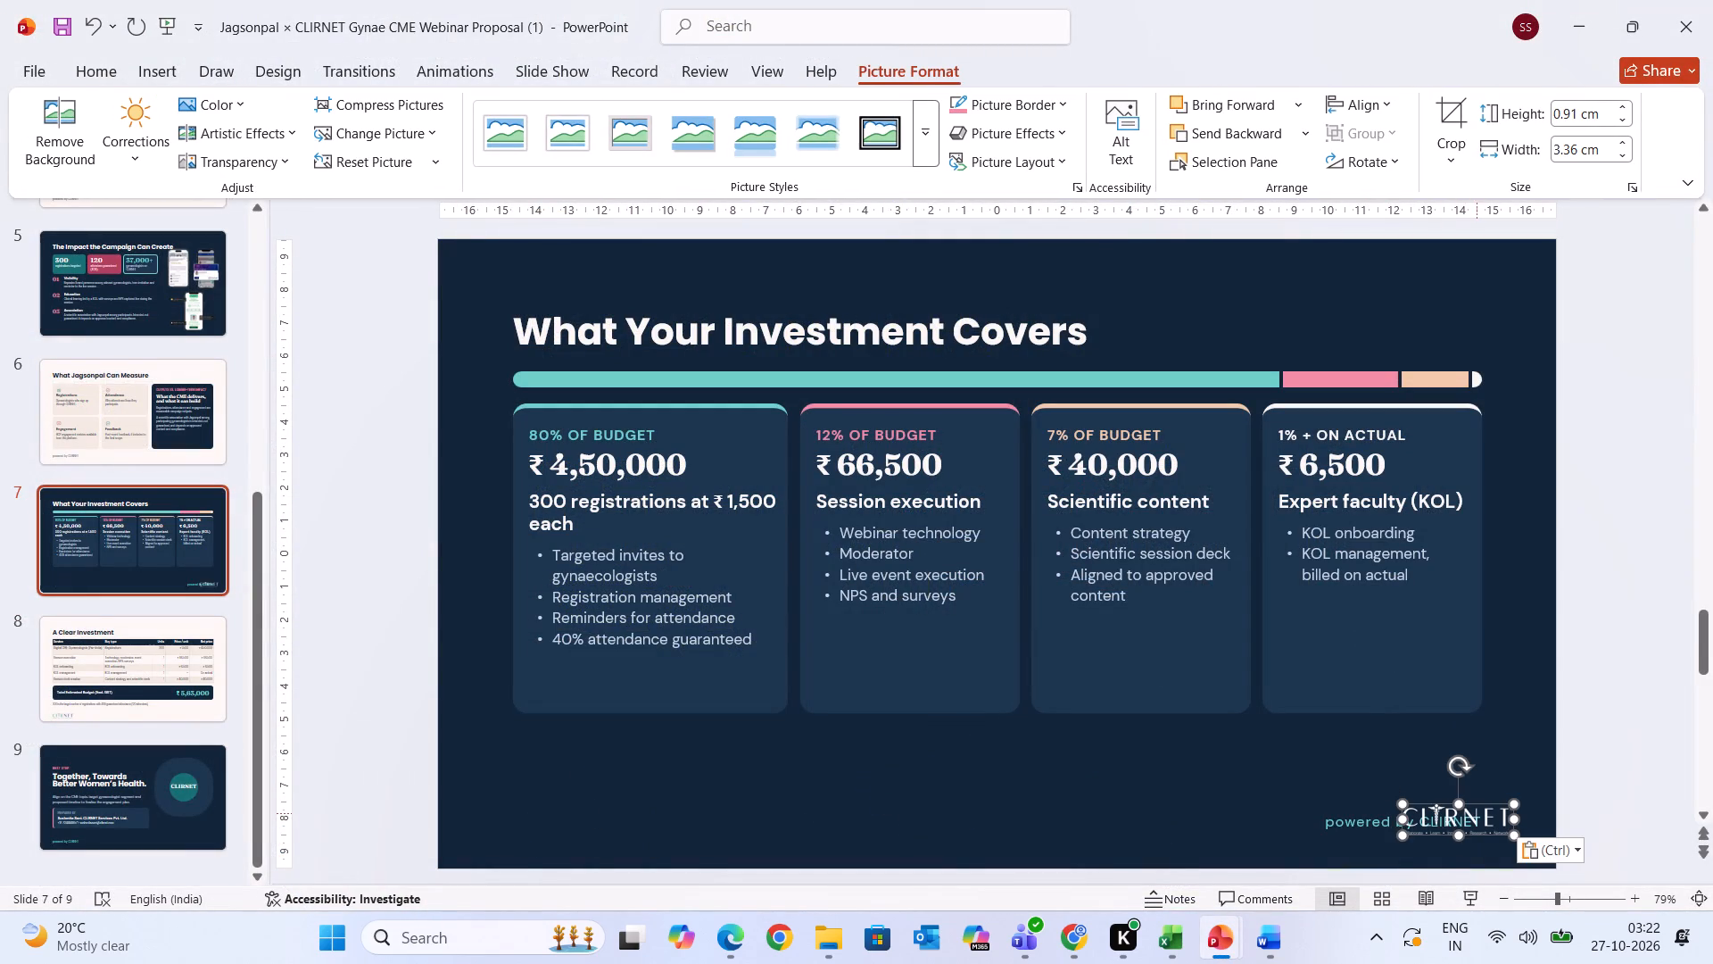
drag(1481, 814, 633, 819)
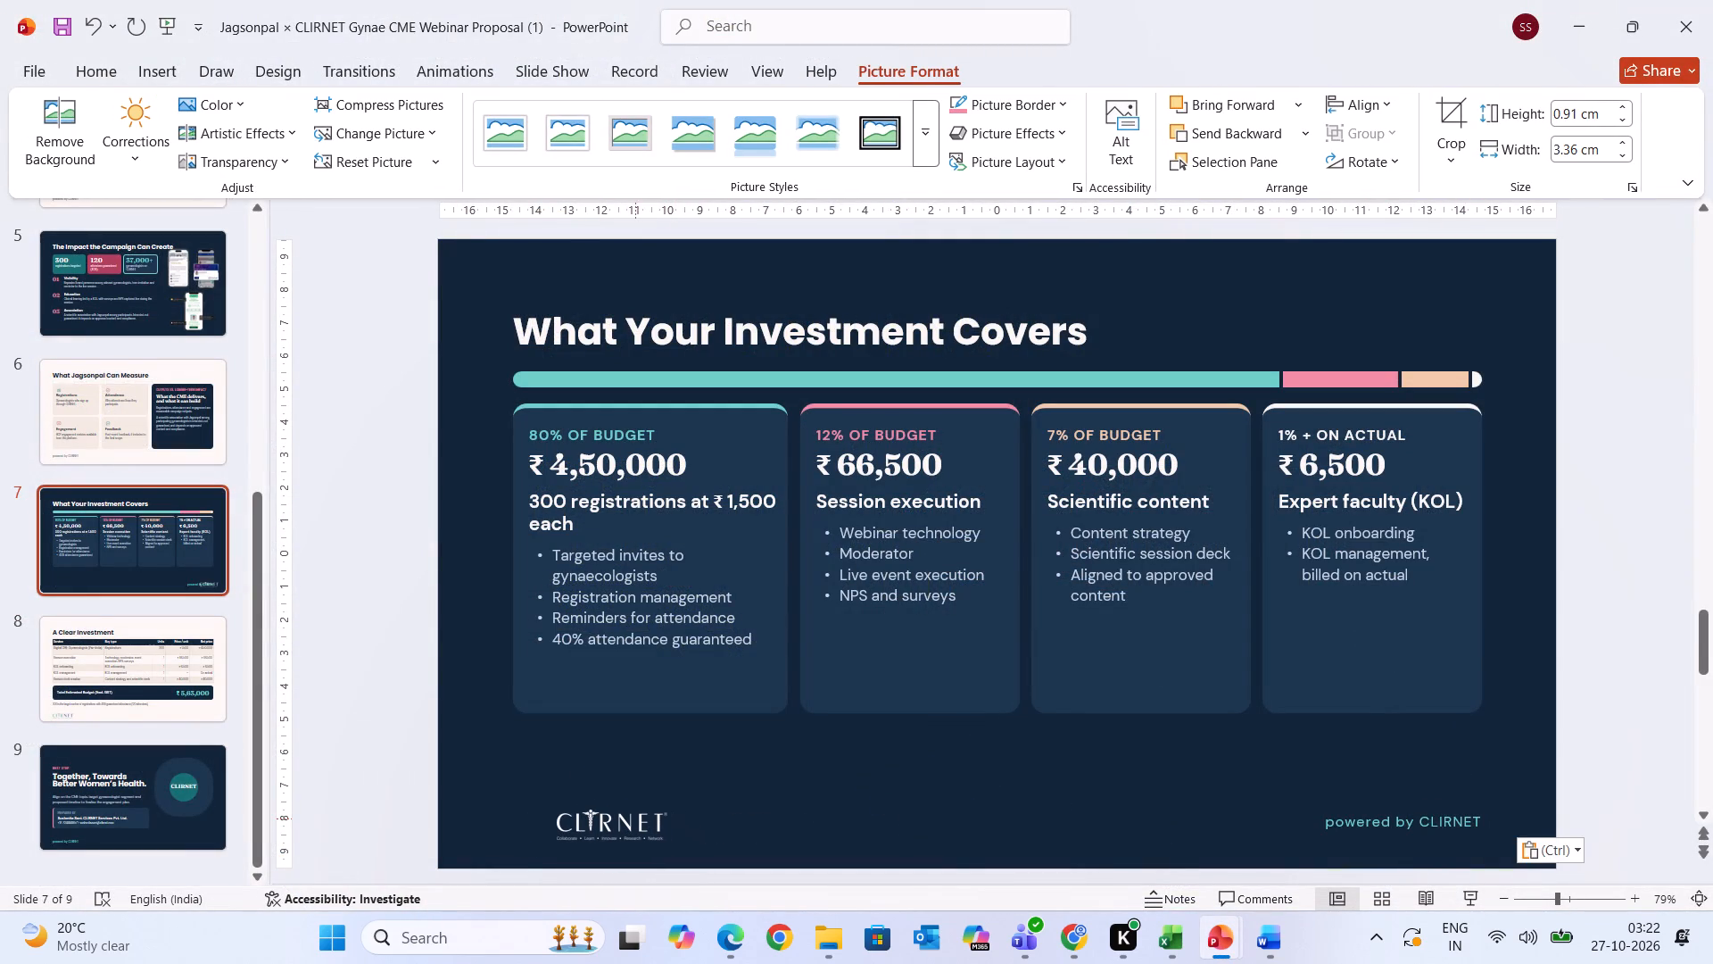
drag(633, 819, 622, 820)
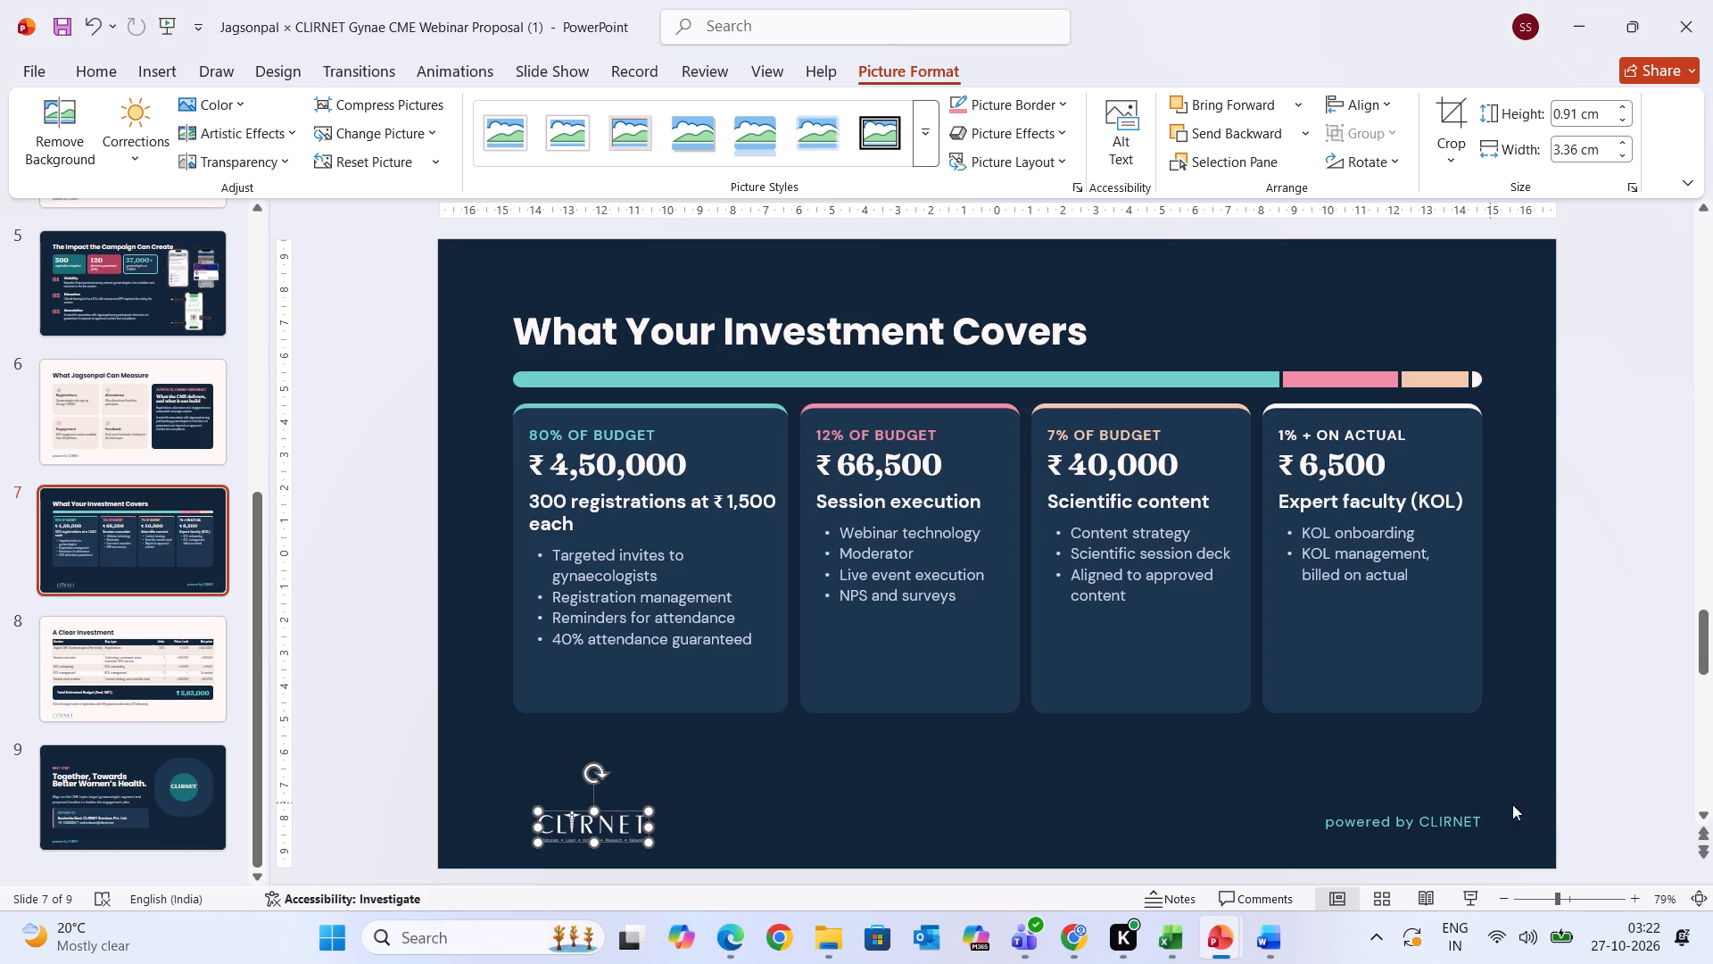
Delete the "powered by CLIRNET" footer text from slide 7, "What Your Investment Covers".
click(1461, 814)
click(1436, 808)
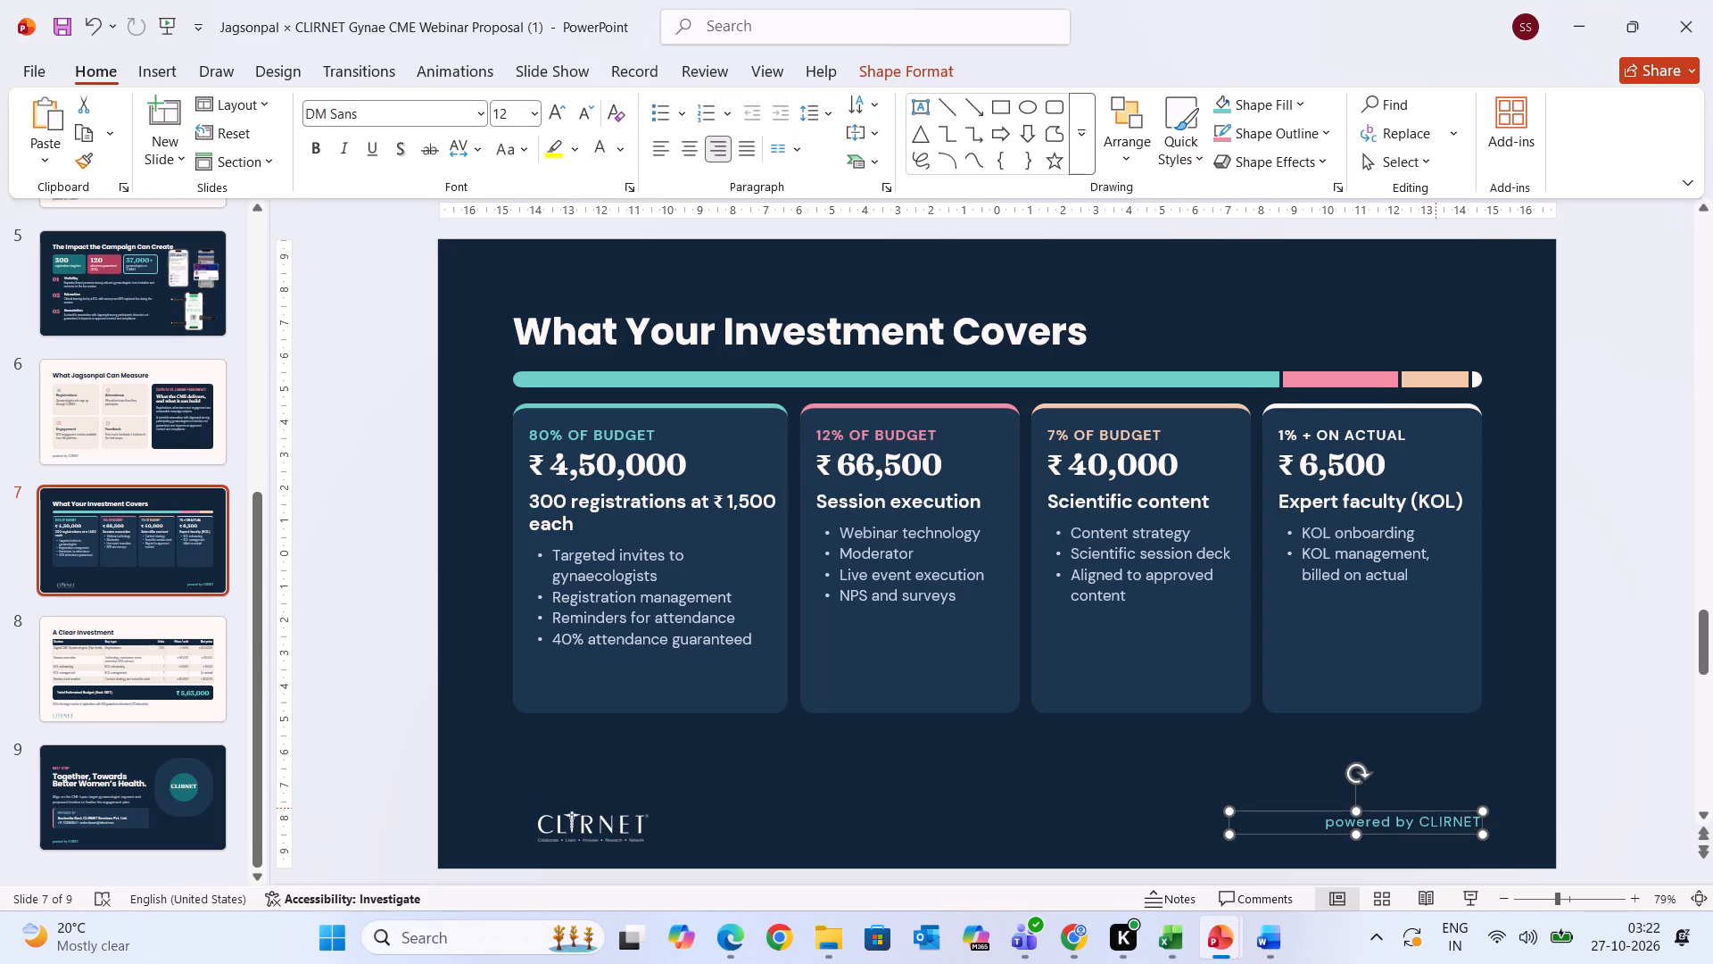
key(Delete)
click(590, 831)
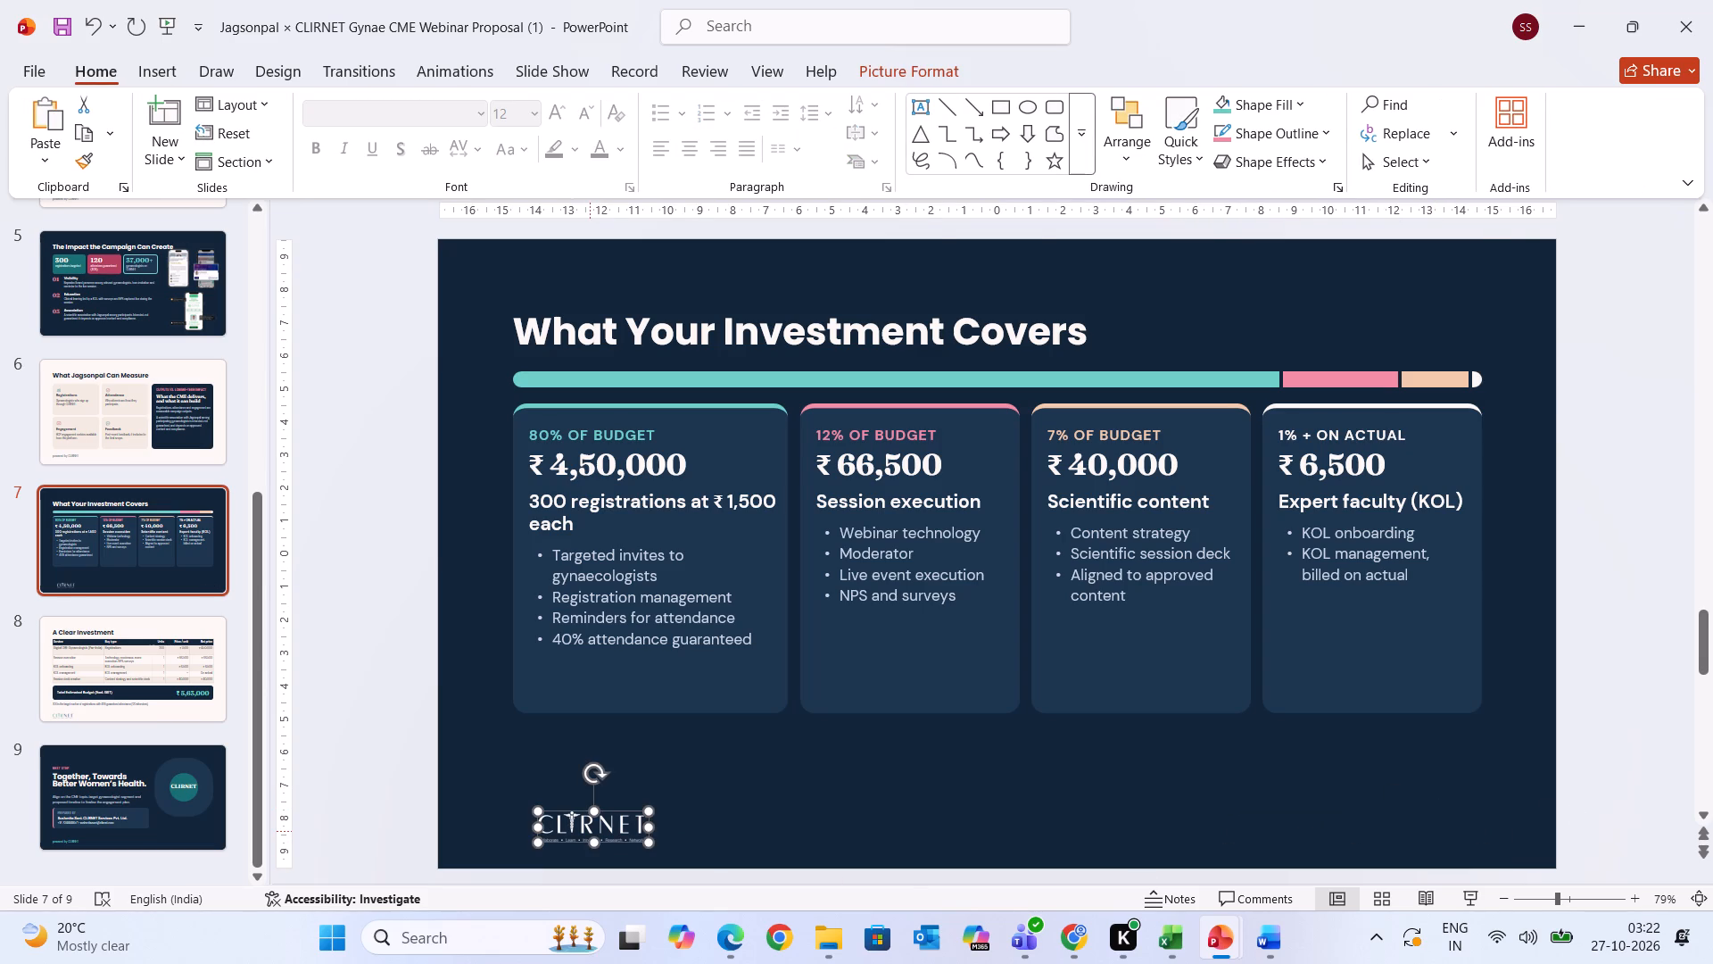
Shrink the CLIRNET logo on slide 8, "A Clear Investment", slightly from its upper-left corner.
click(140, 654)
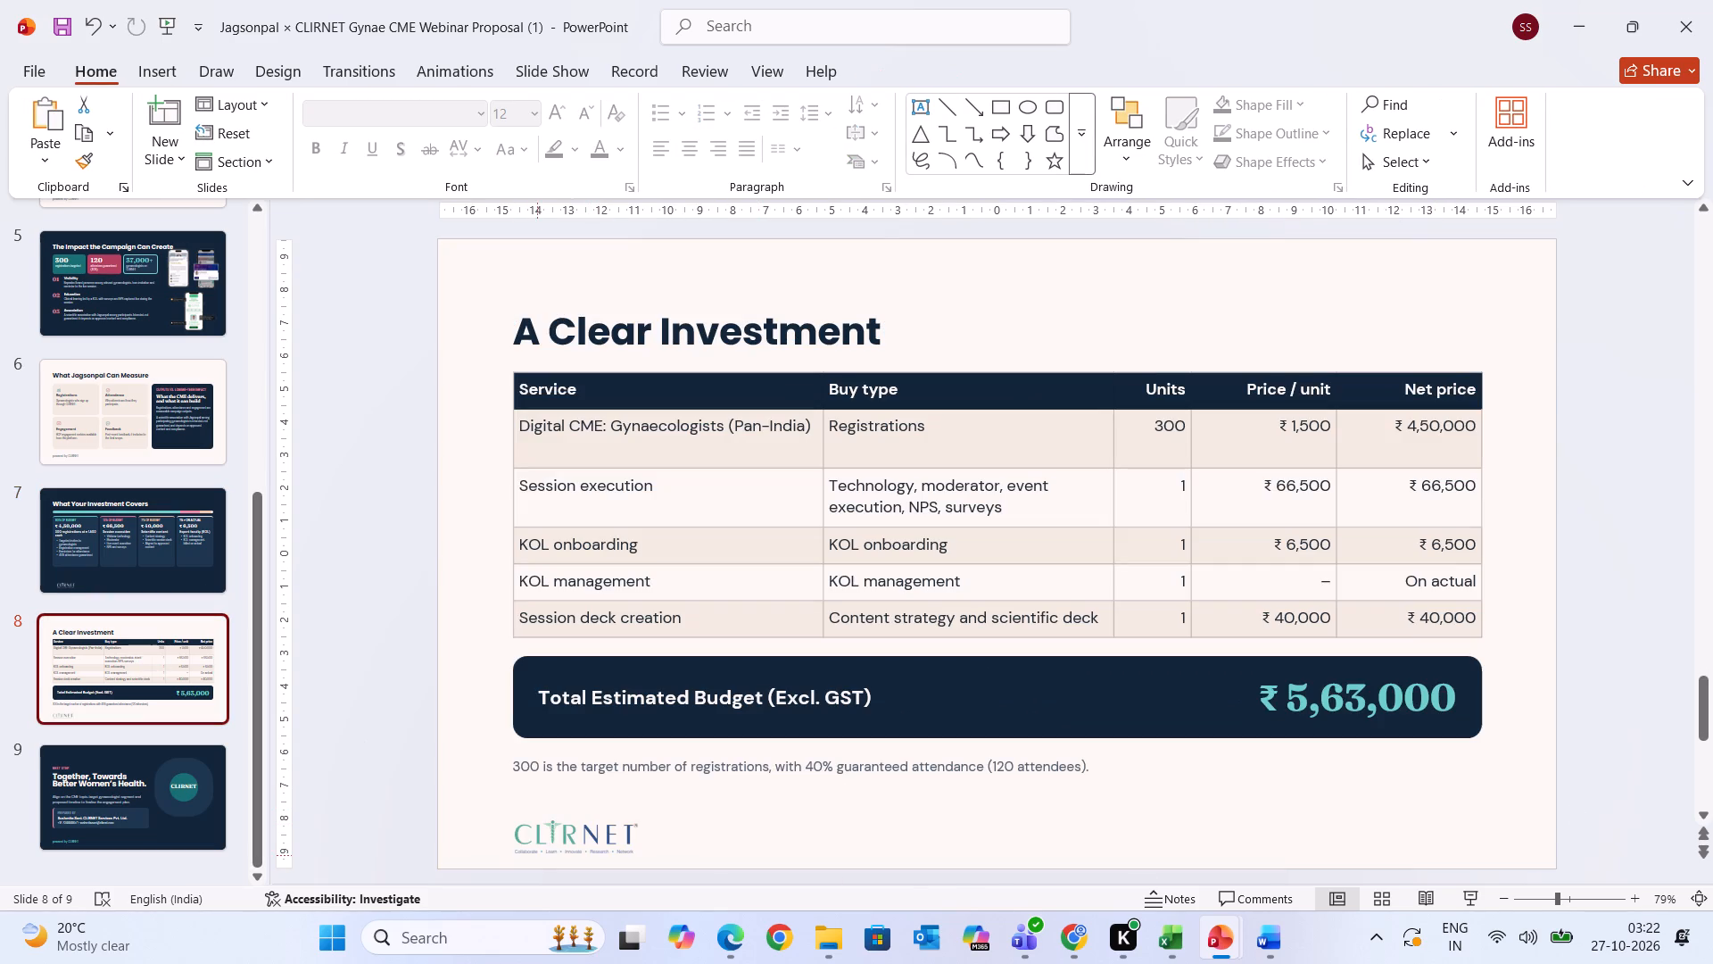
click(549, 836)
drag(513, 815, 527, 821)
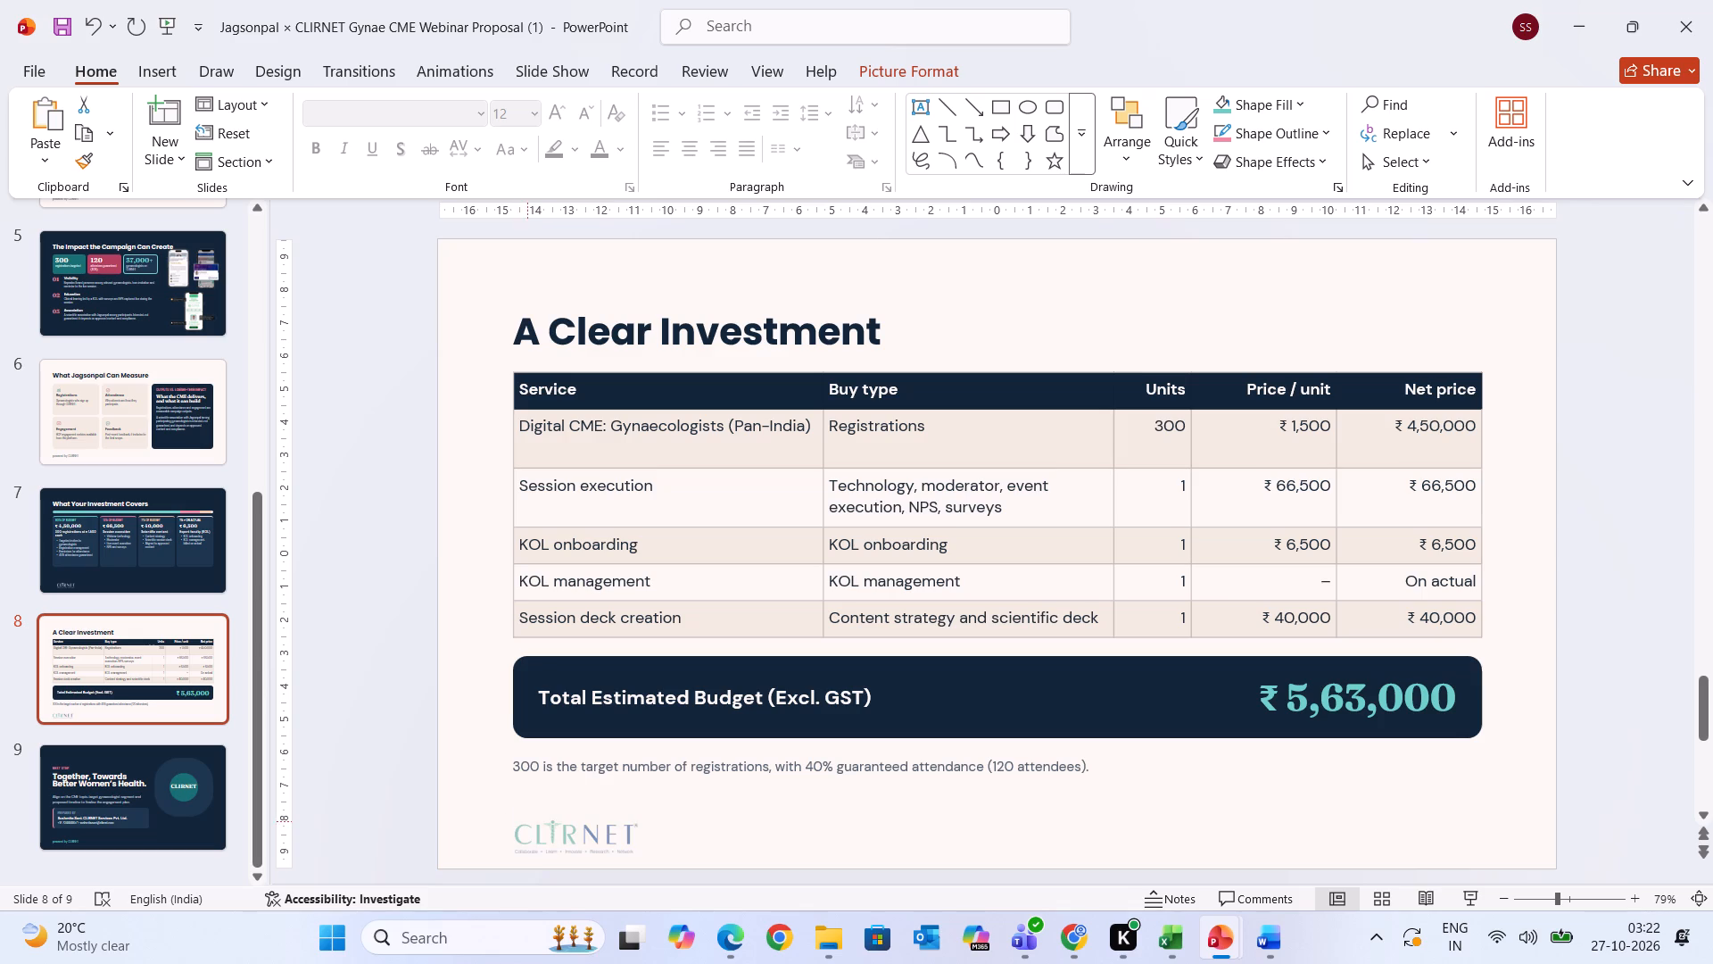
drag(527, 821, 544, 829)
click(769, 836)
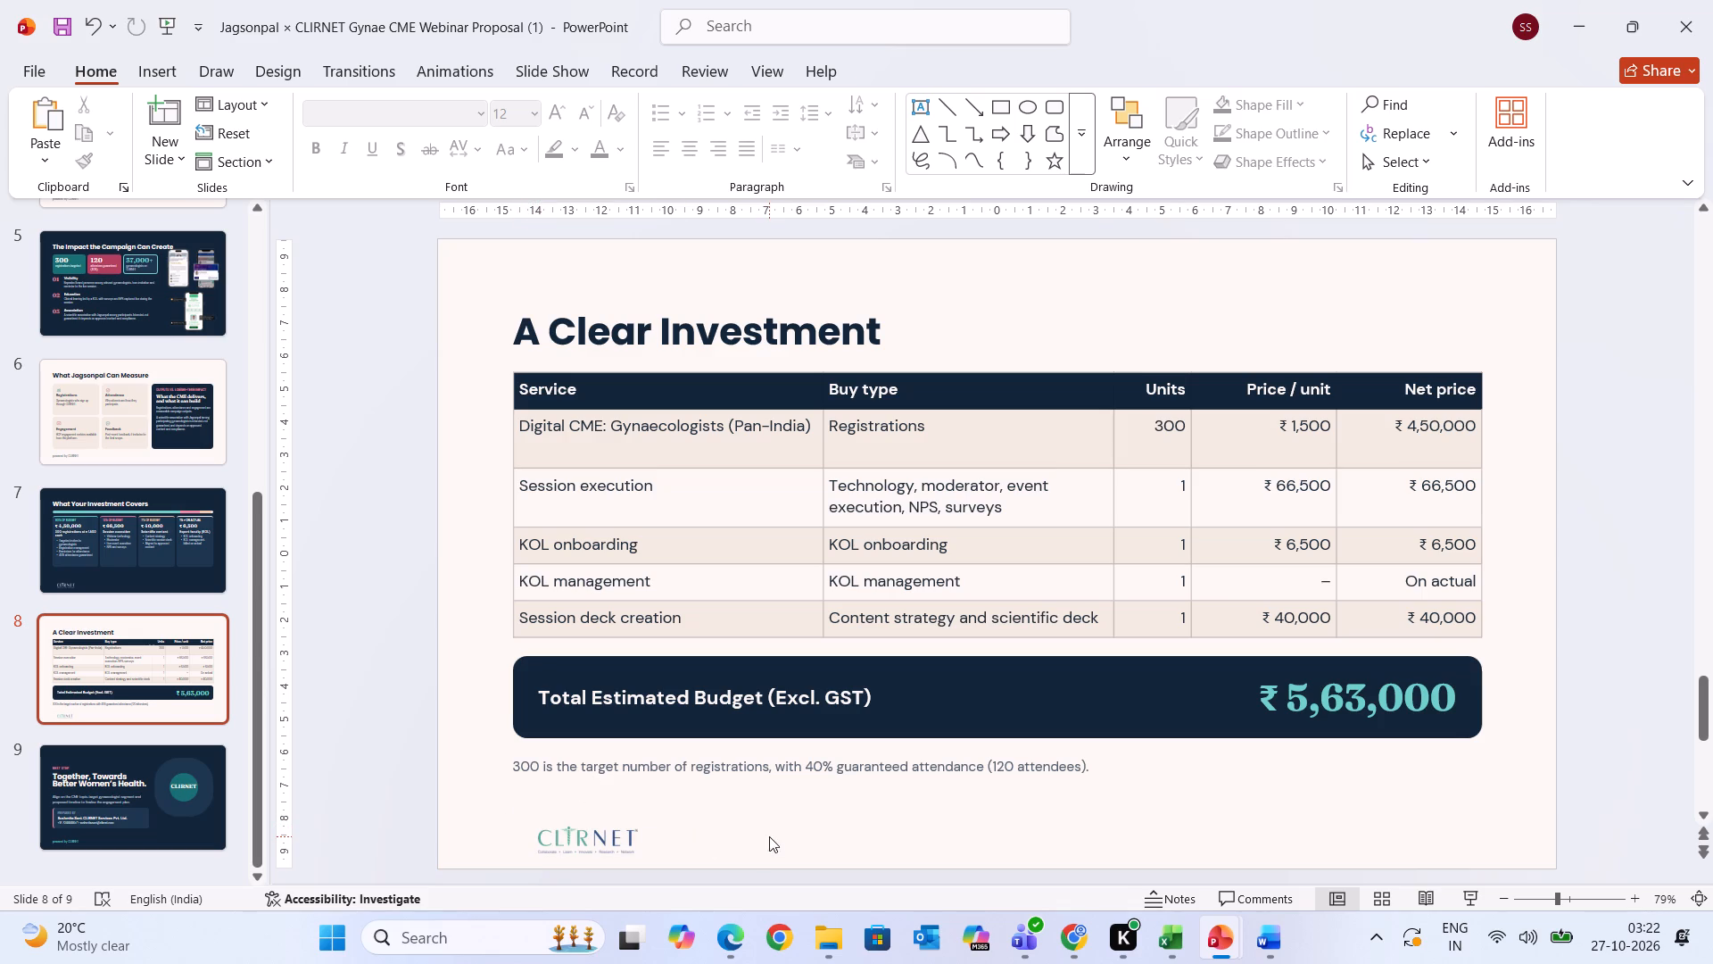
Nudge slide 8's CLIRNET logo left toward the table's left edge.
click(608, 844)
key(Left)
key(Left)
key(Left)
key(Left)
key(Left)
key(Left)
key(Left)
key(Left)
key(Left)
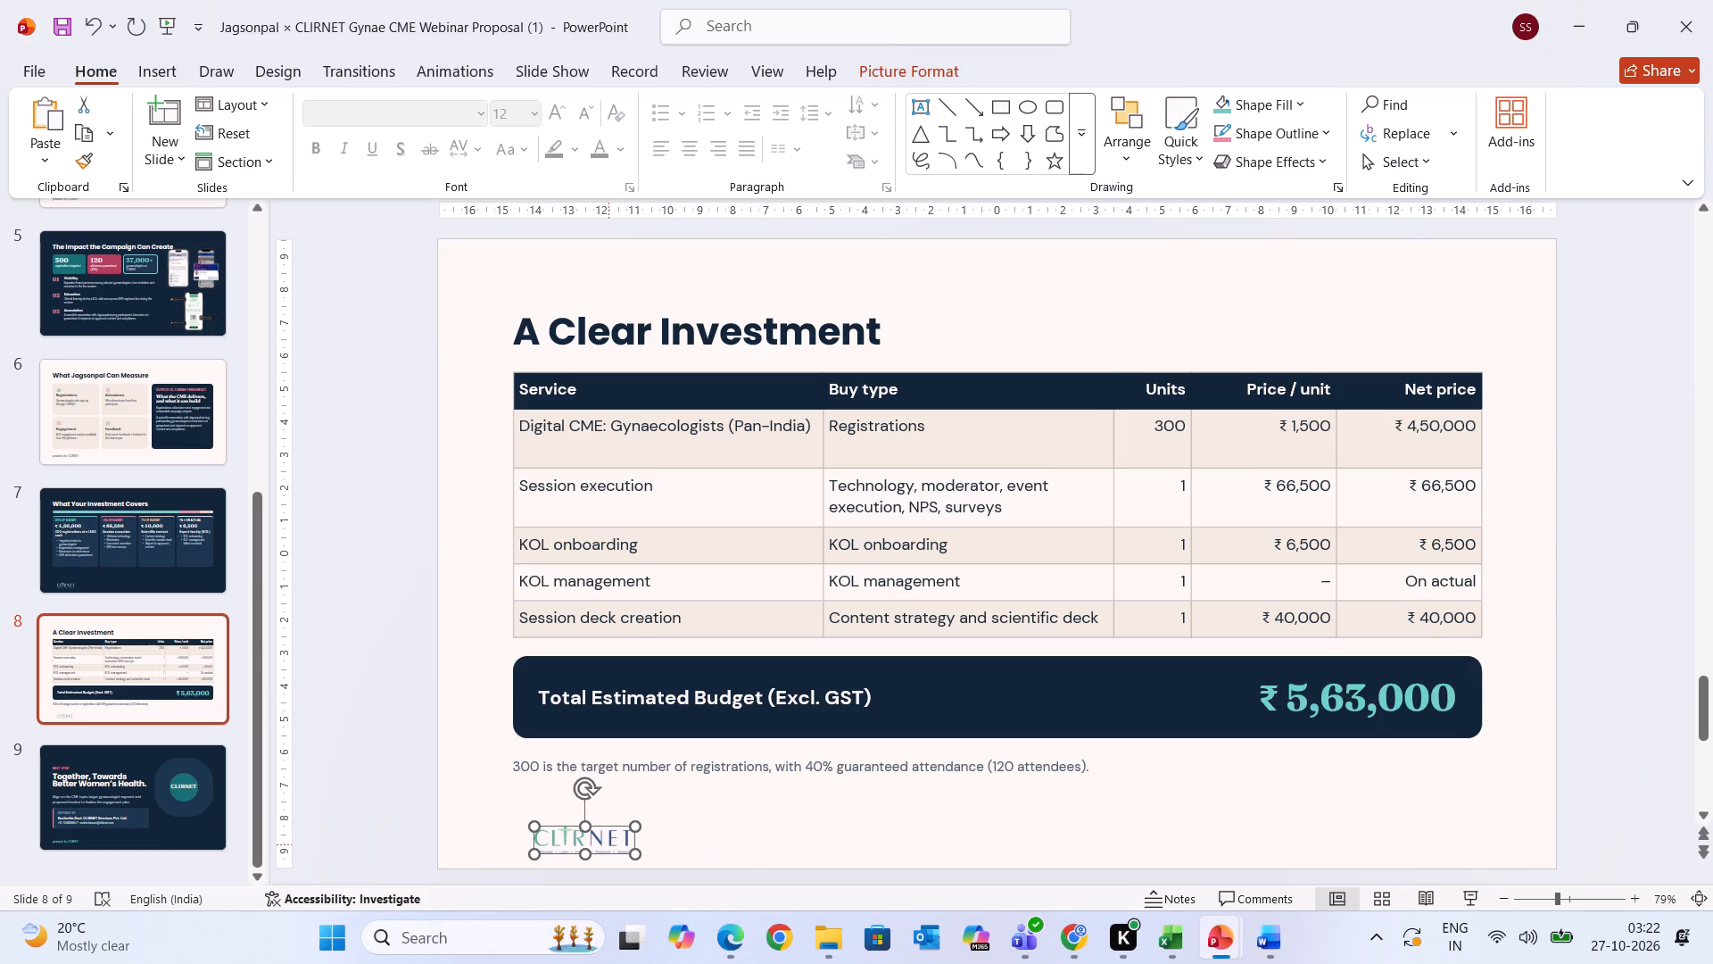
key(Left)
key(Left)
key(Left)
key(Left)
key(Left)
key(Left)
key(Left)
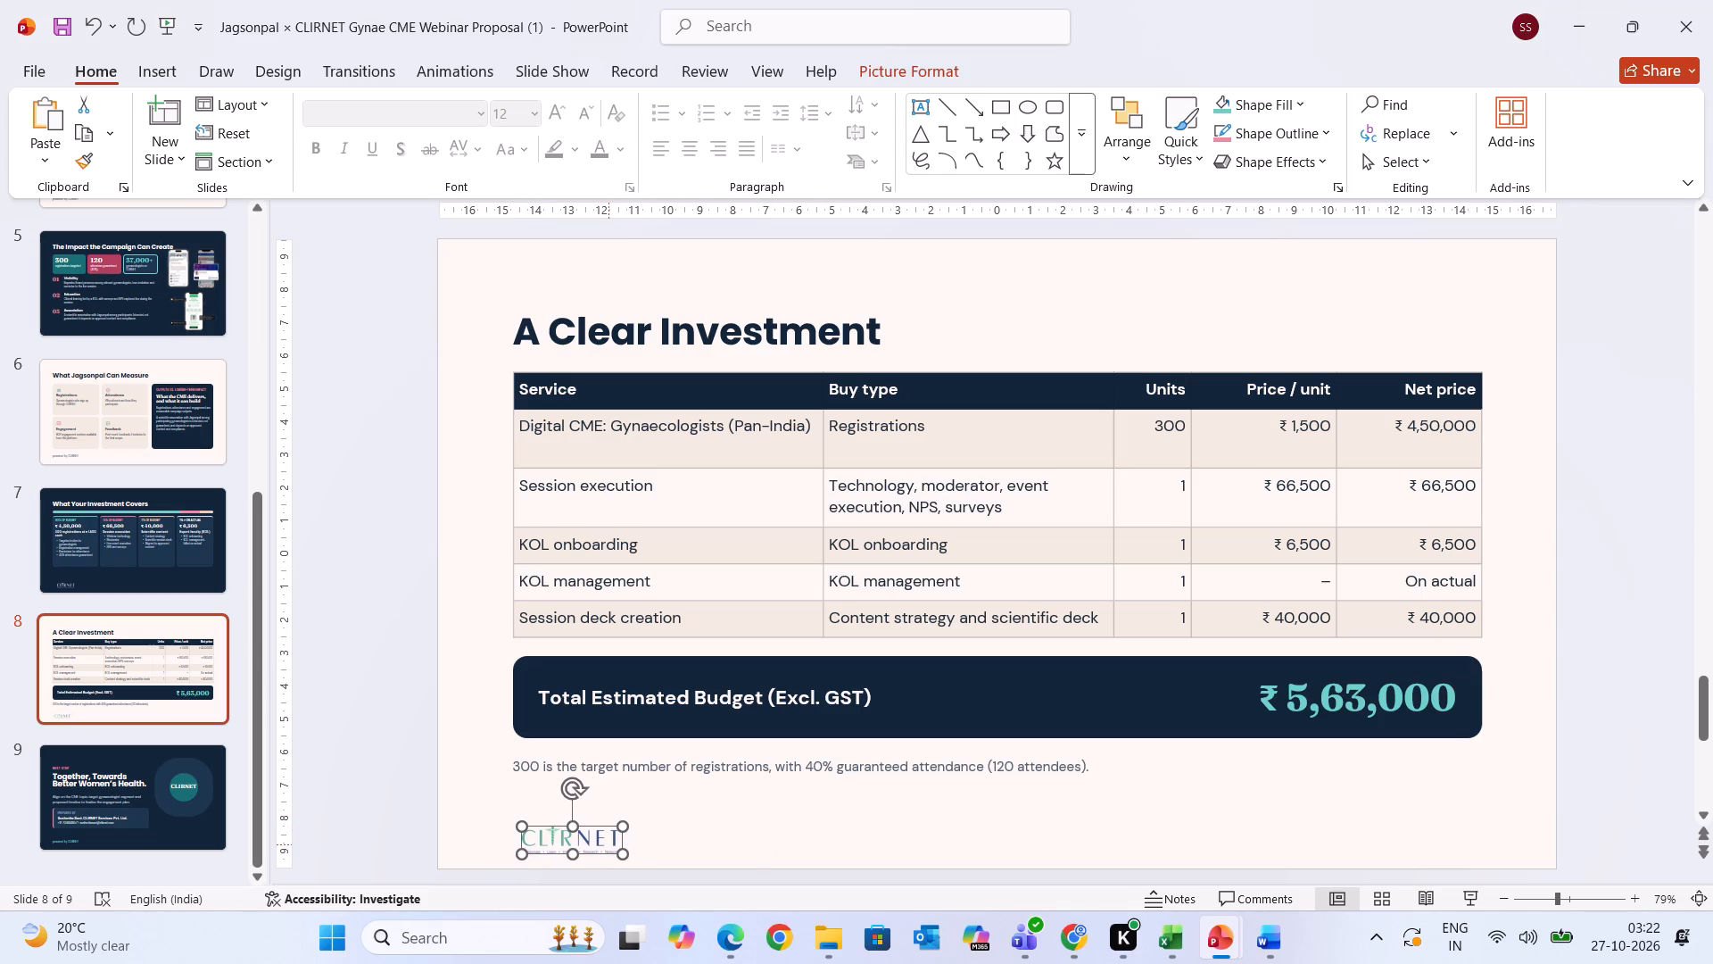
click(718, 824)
Compare slide 8's CLIRNET logo with slide 7's and enlarge it slightly from its upper-right corner.
key(Up)
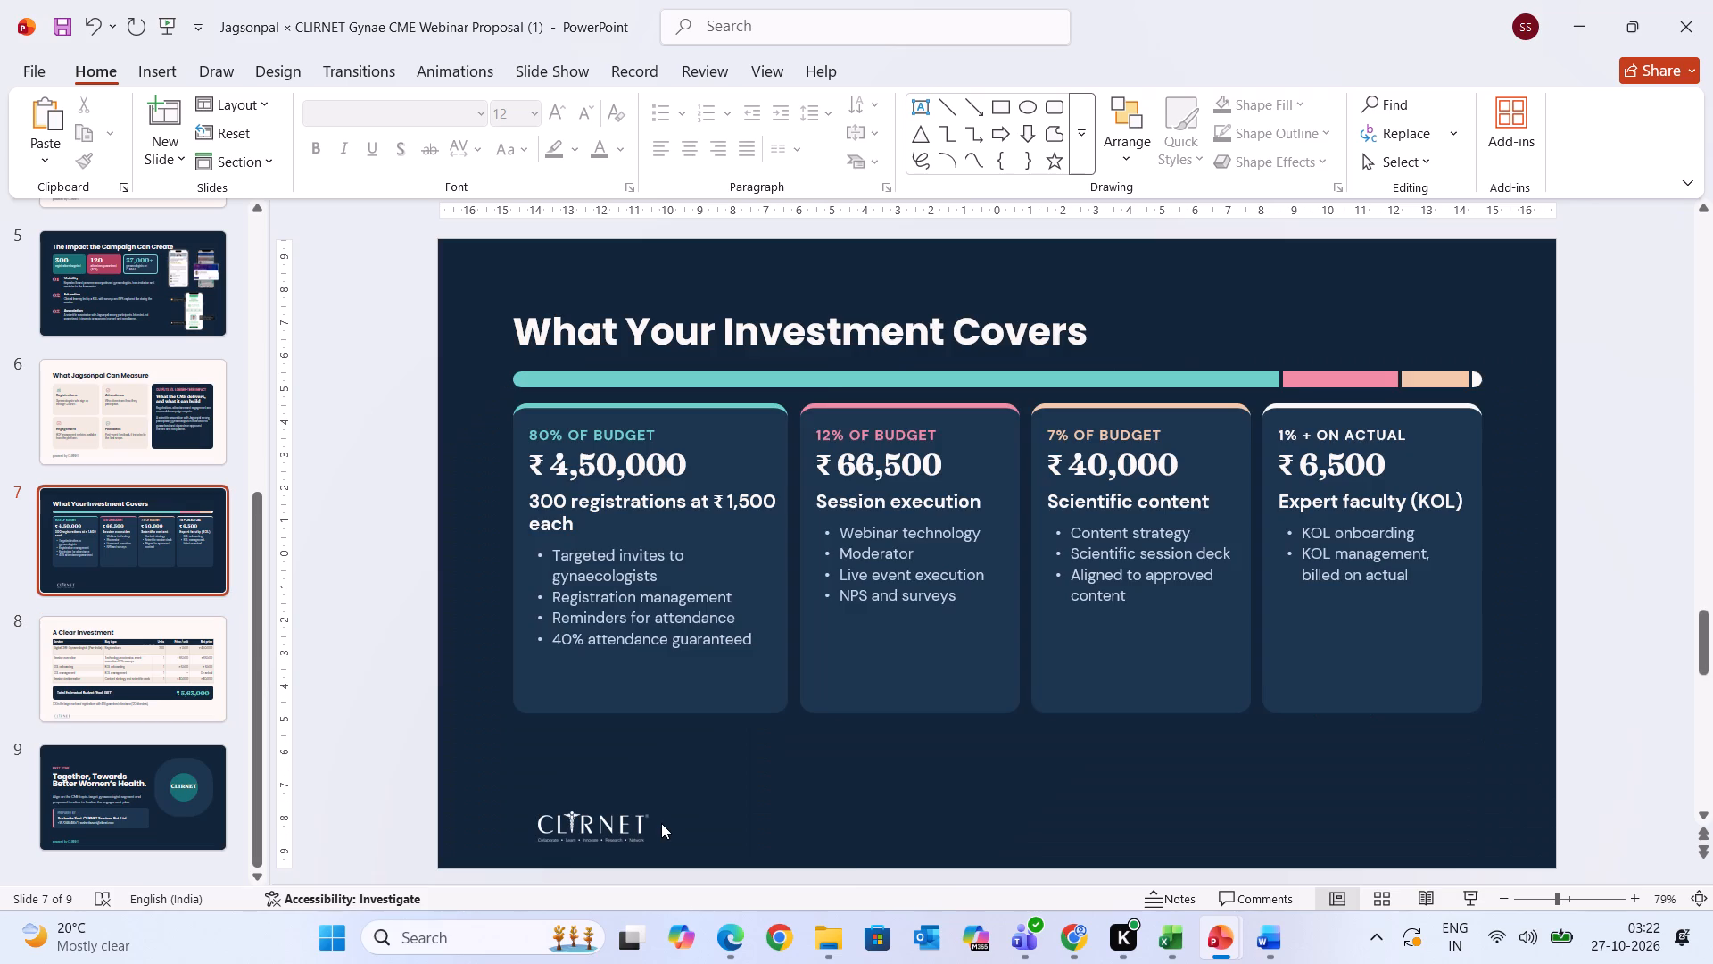
key(Down)
click(575, 827)
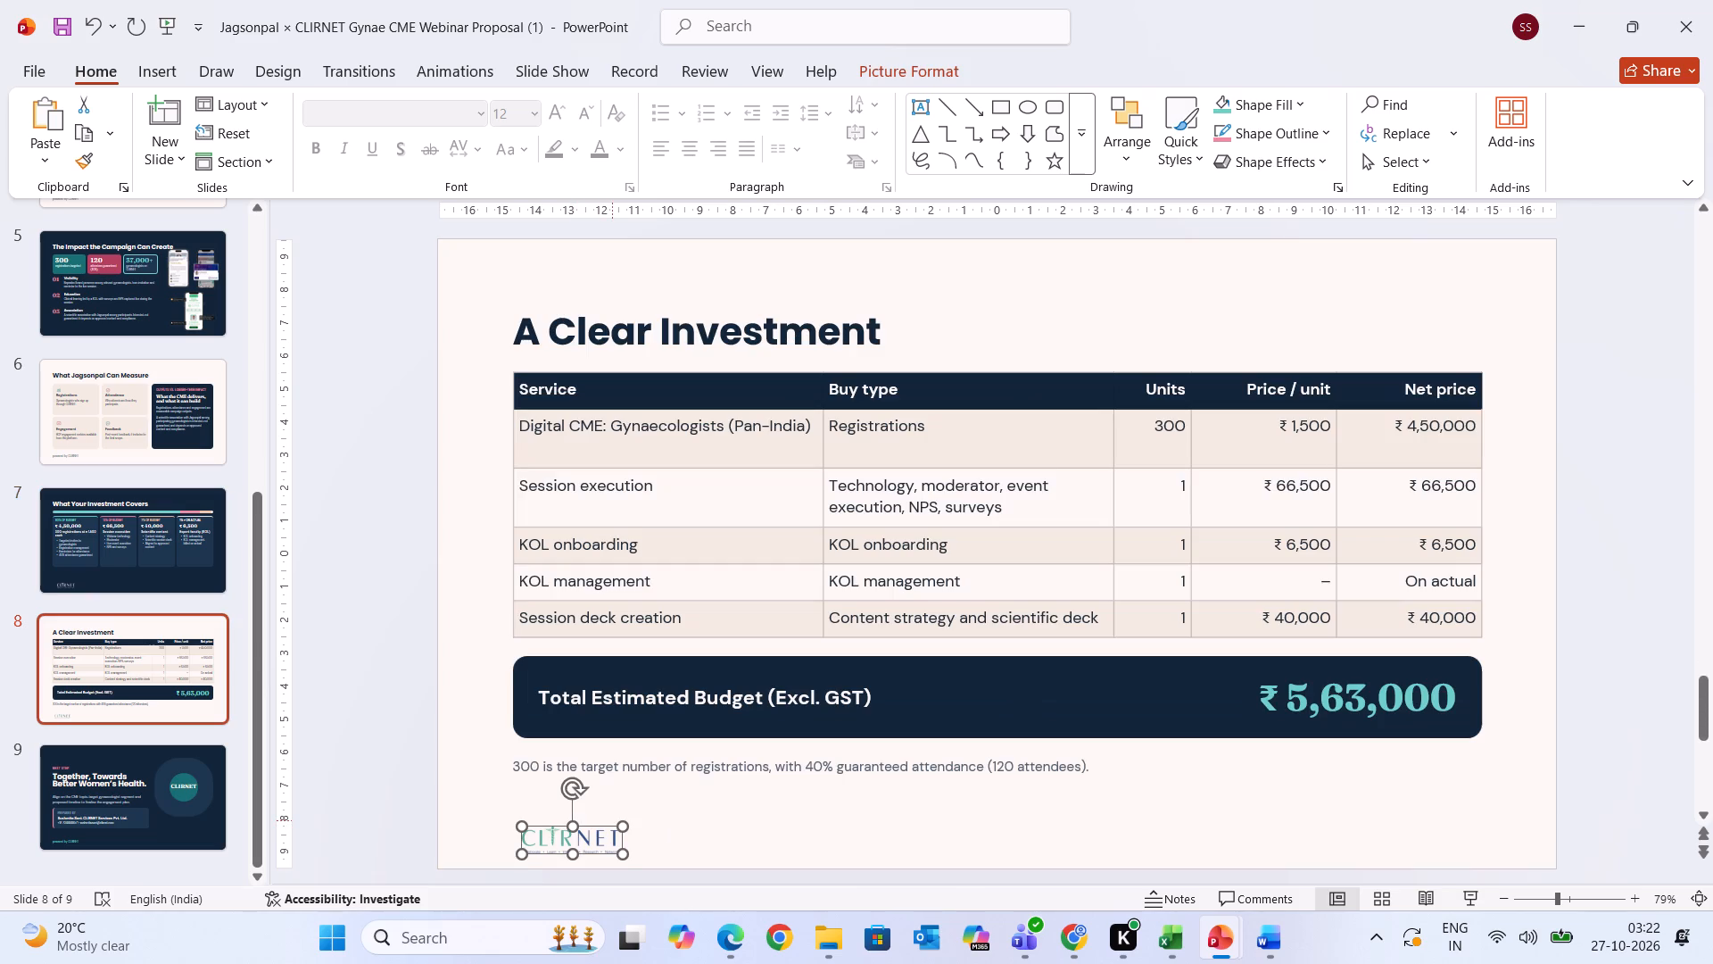
click(624, 827)
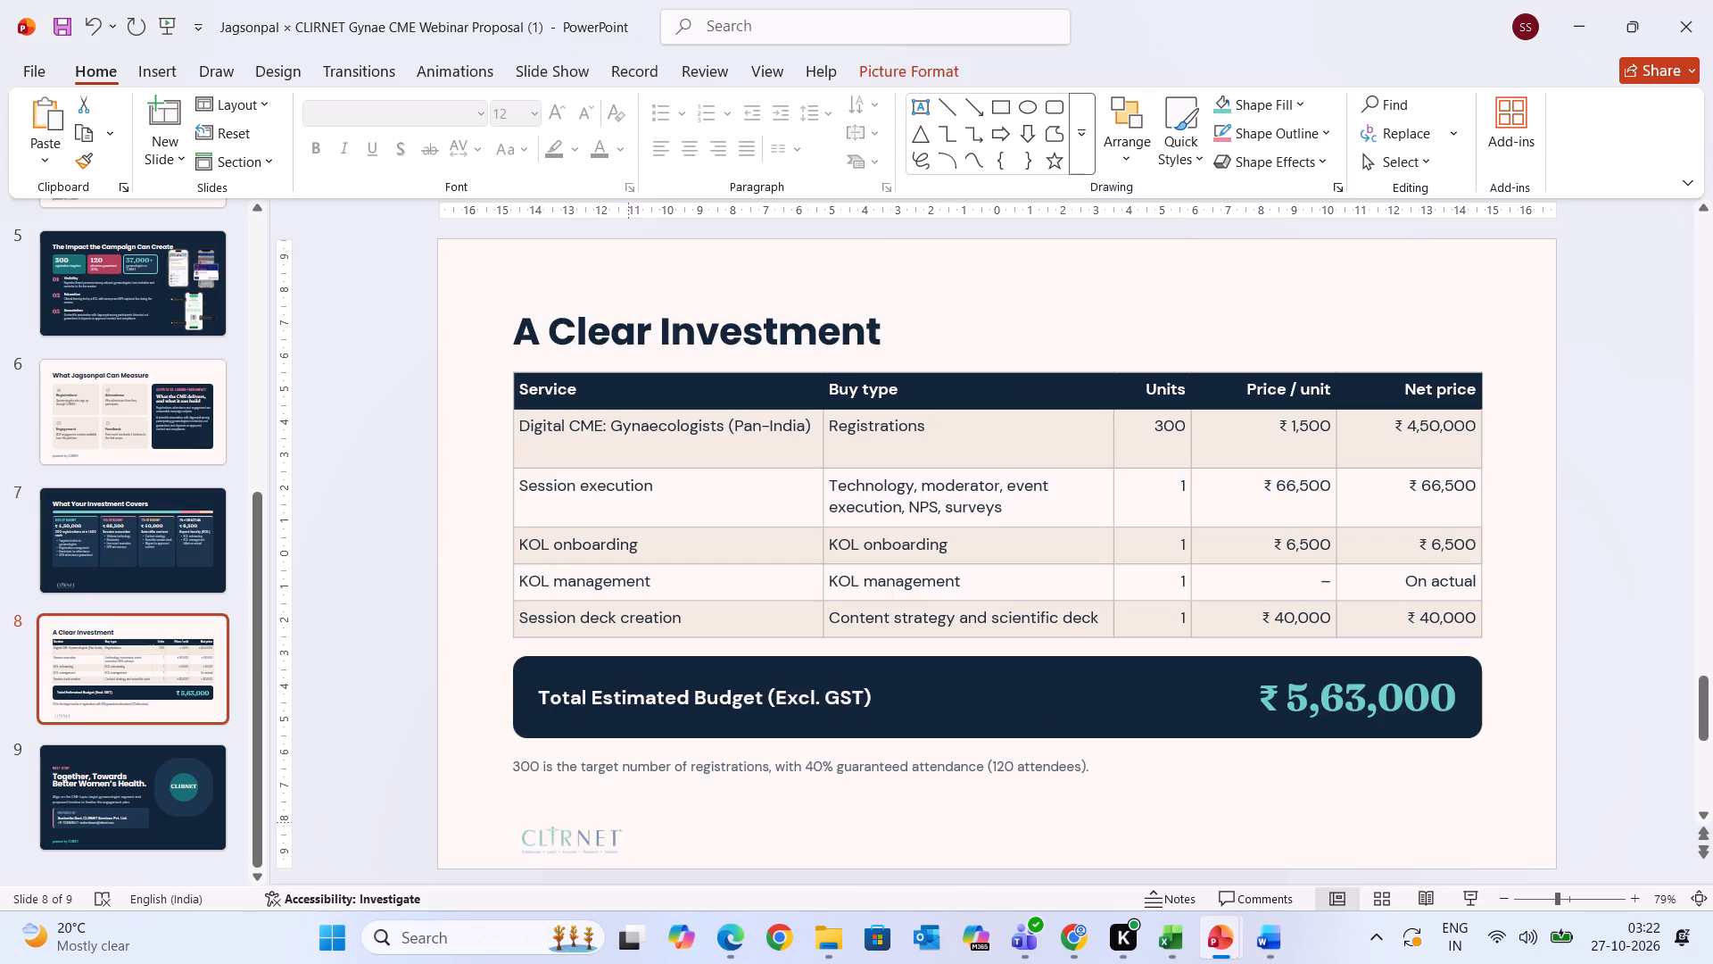
click(694, 837)
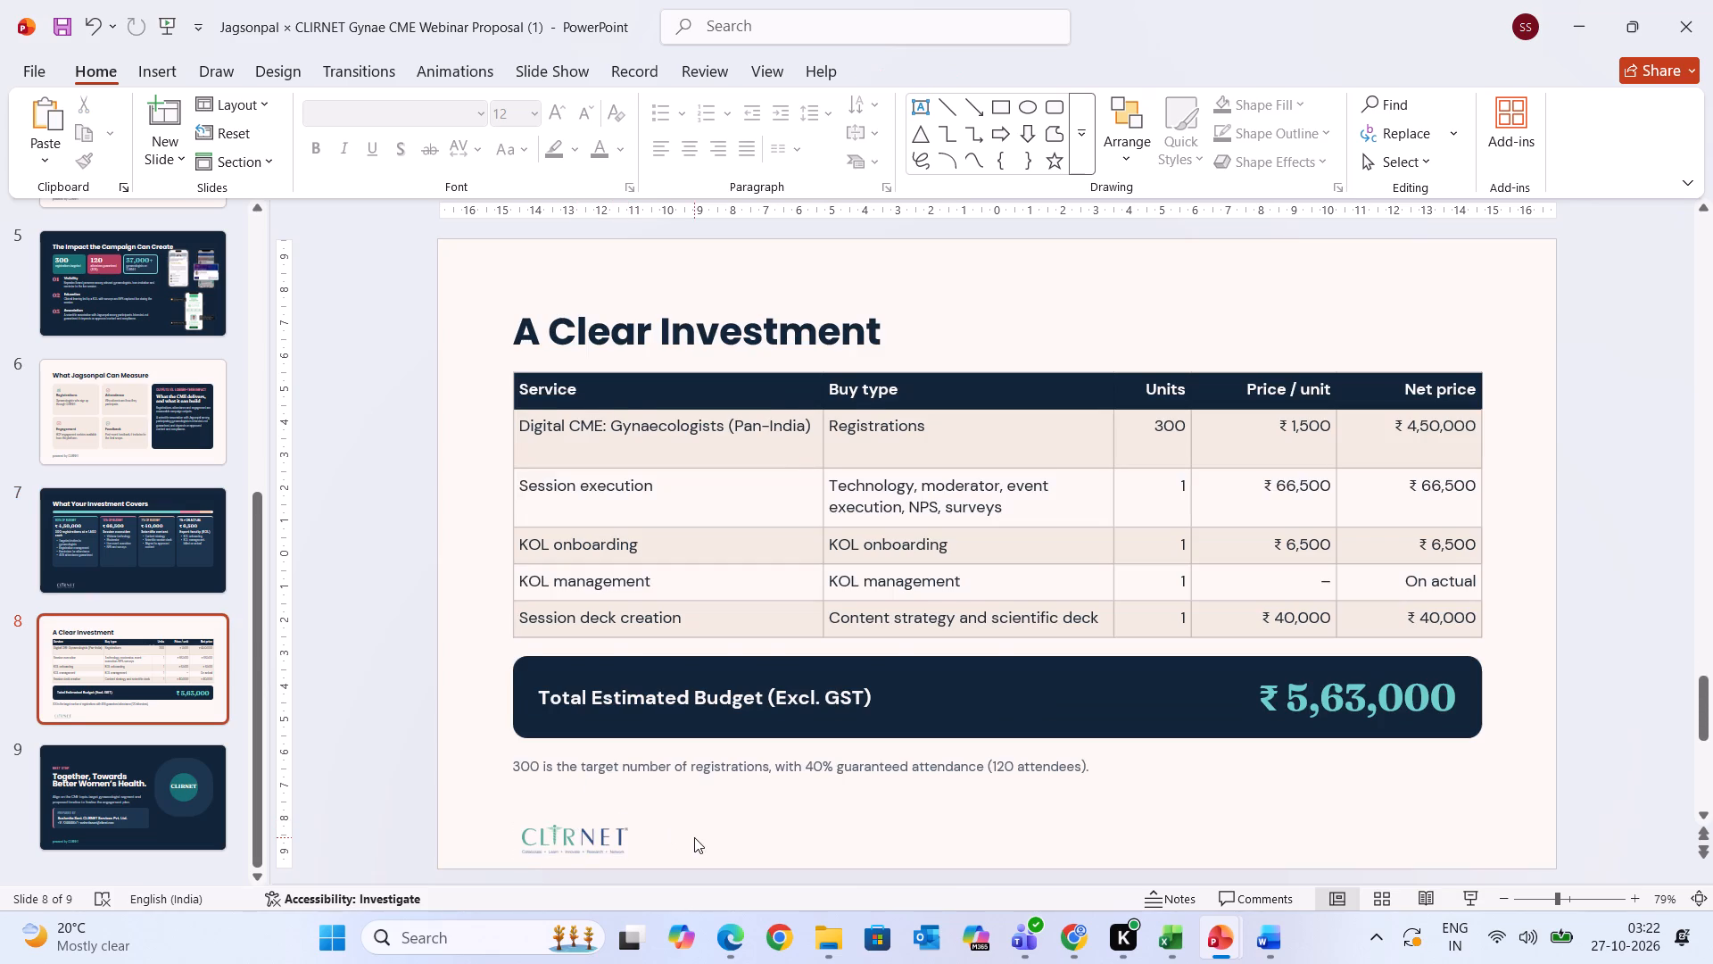
Review the slides back and forth, comparing the CLIRNET logo's size and placement on slides 7 and 8 with the other footers.
key(Down)
key(Up)
key(Up)
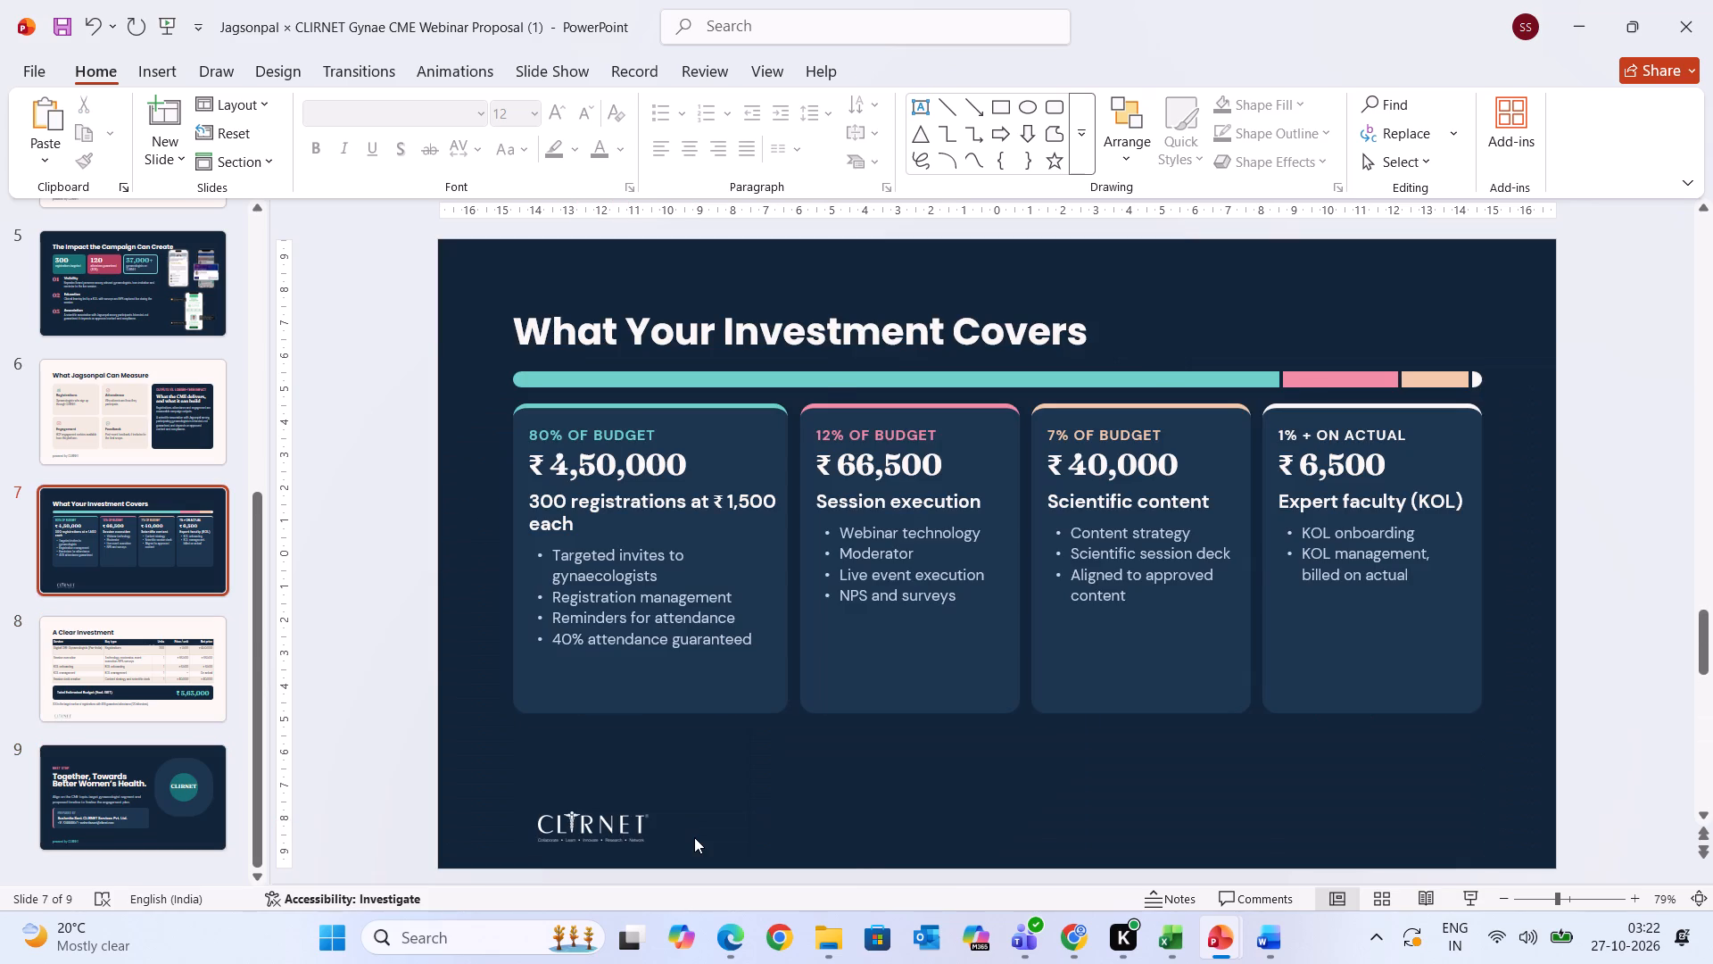
key(Down)
key(Up)
key(Down)
key(Down)
key(Up)
key(Up)
key(Down)
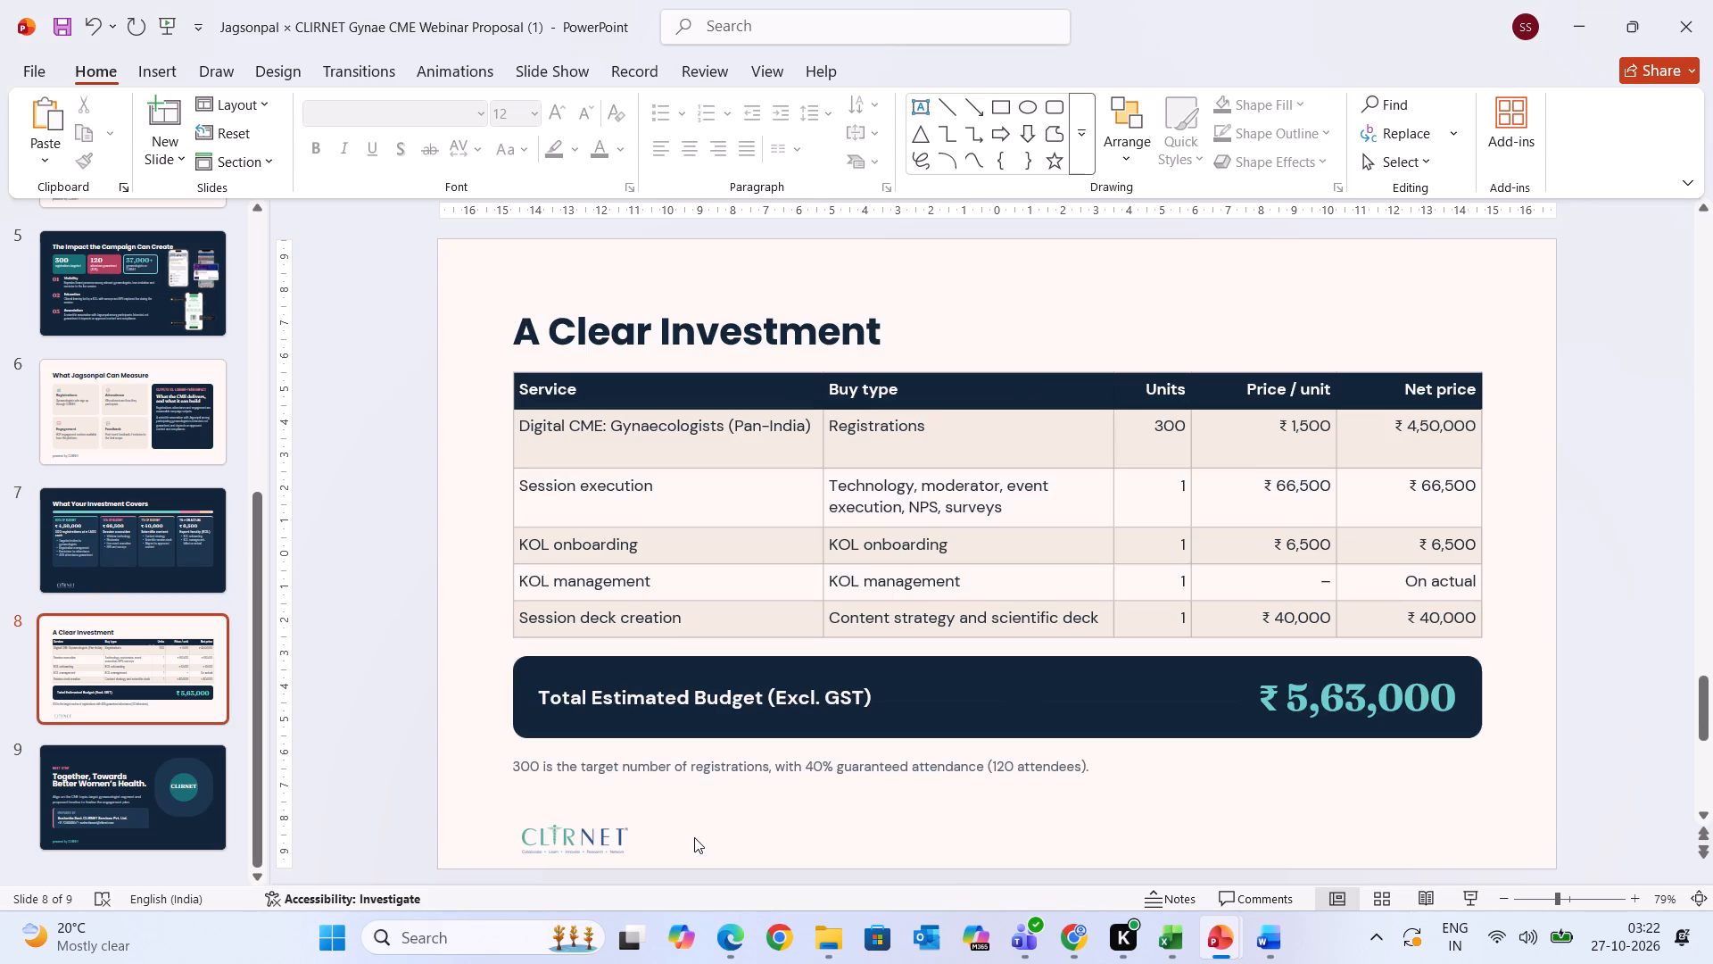
key(Up)
key(Up)
key(Up)
key(Up)
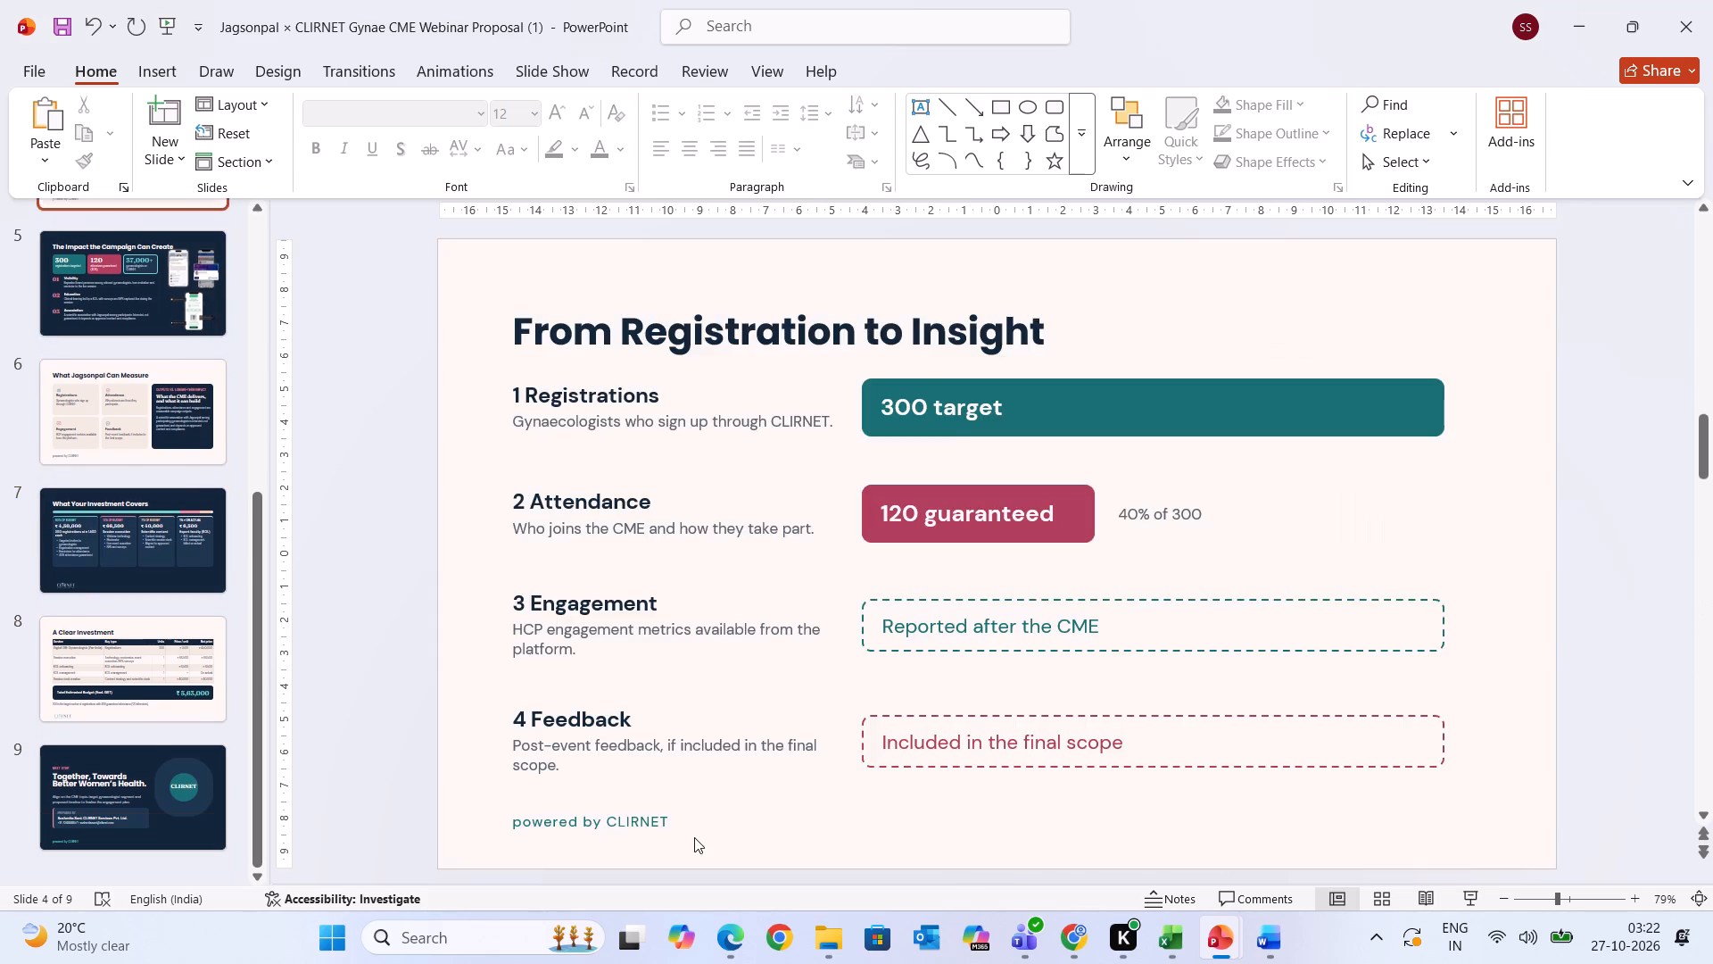
key(Down)
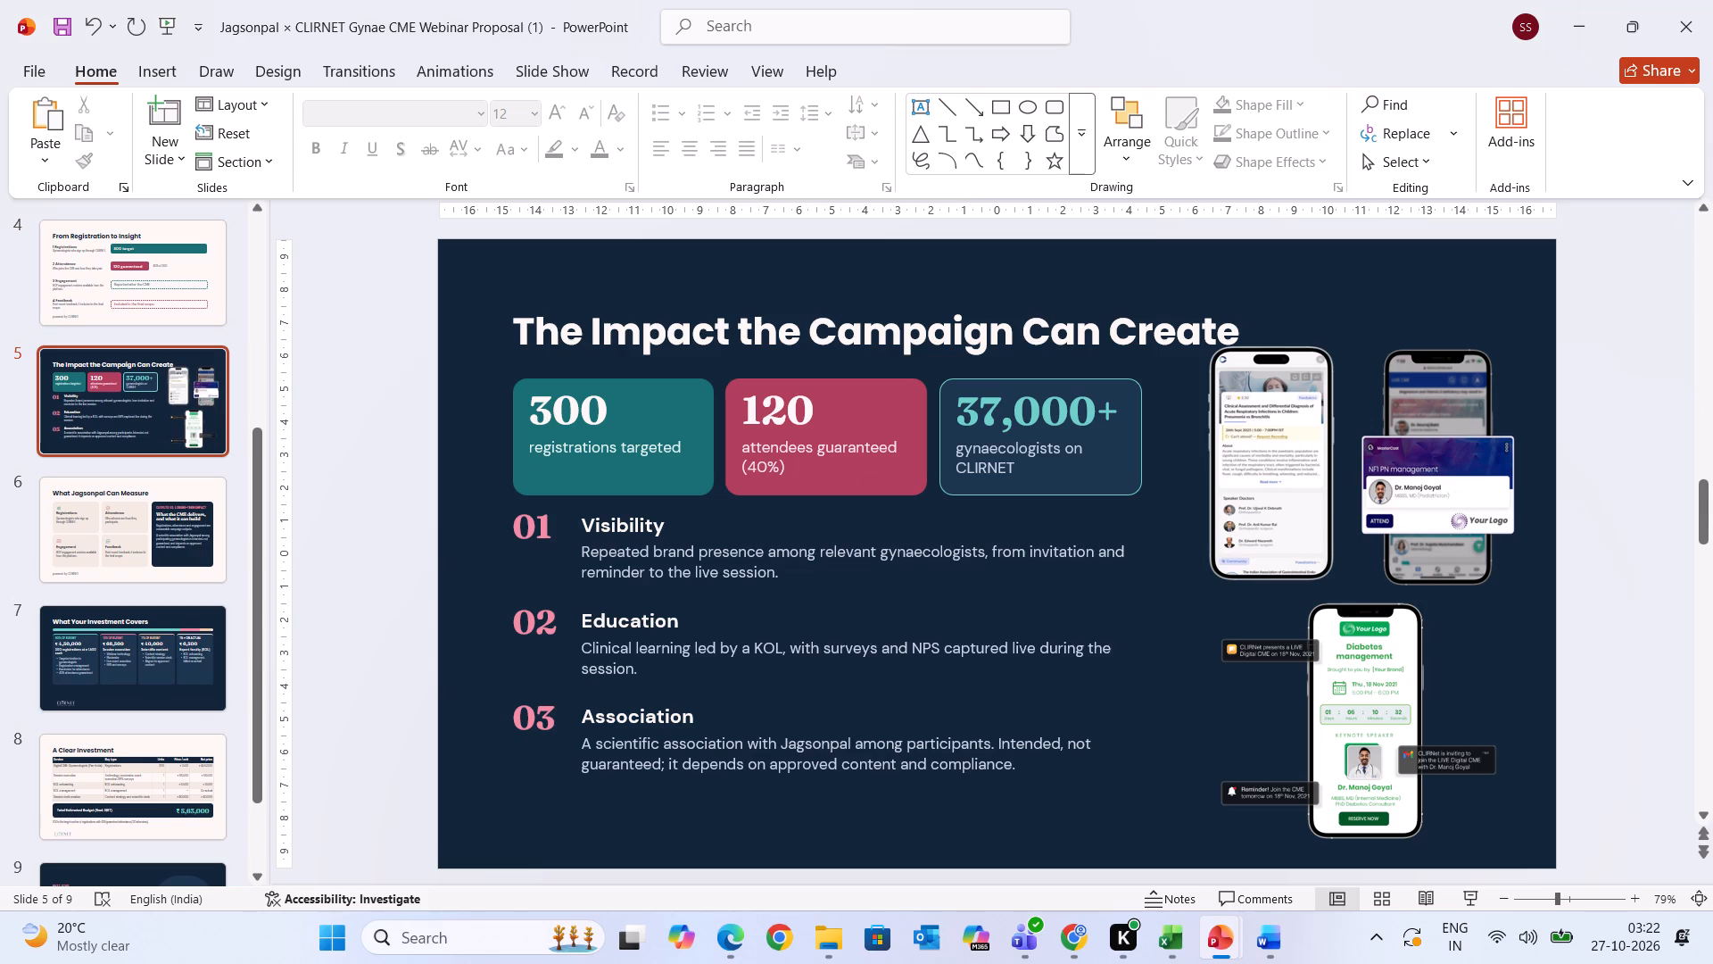
key(Down)
key(Down)
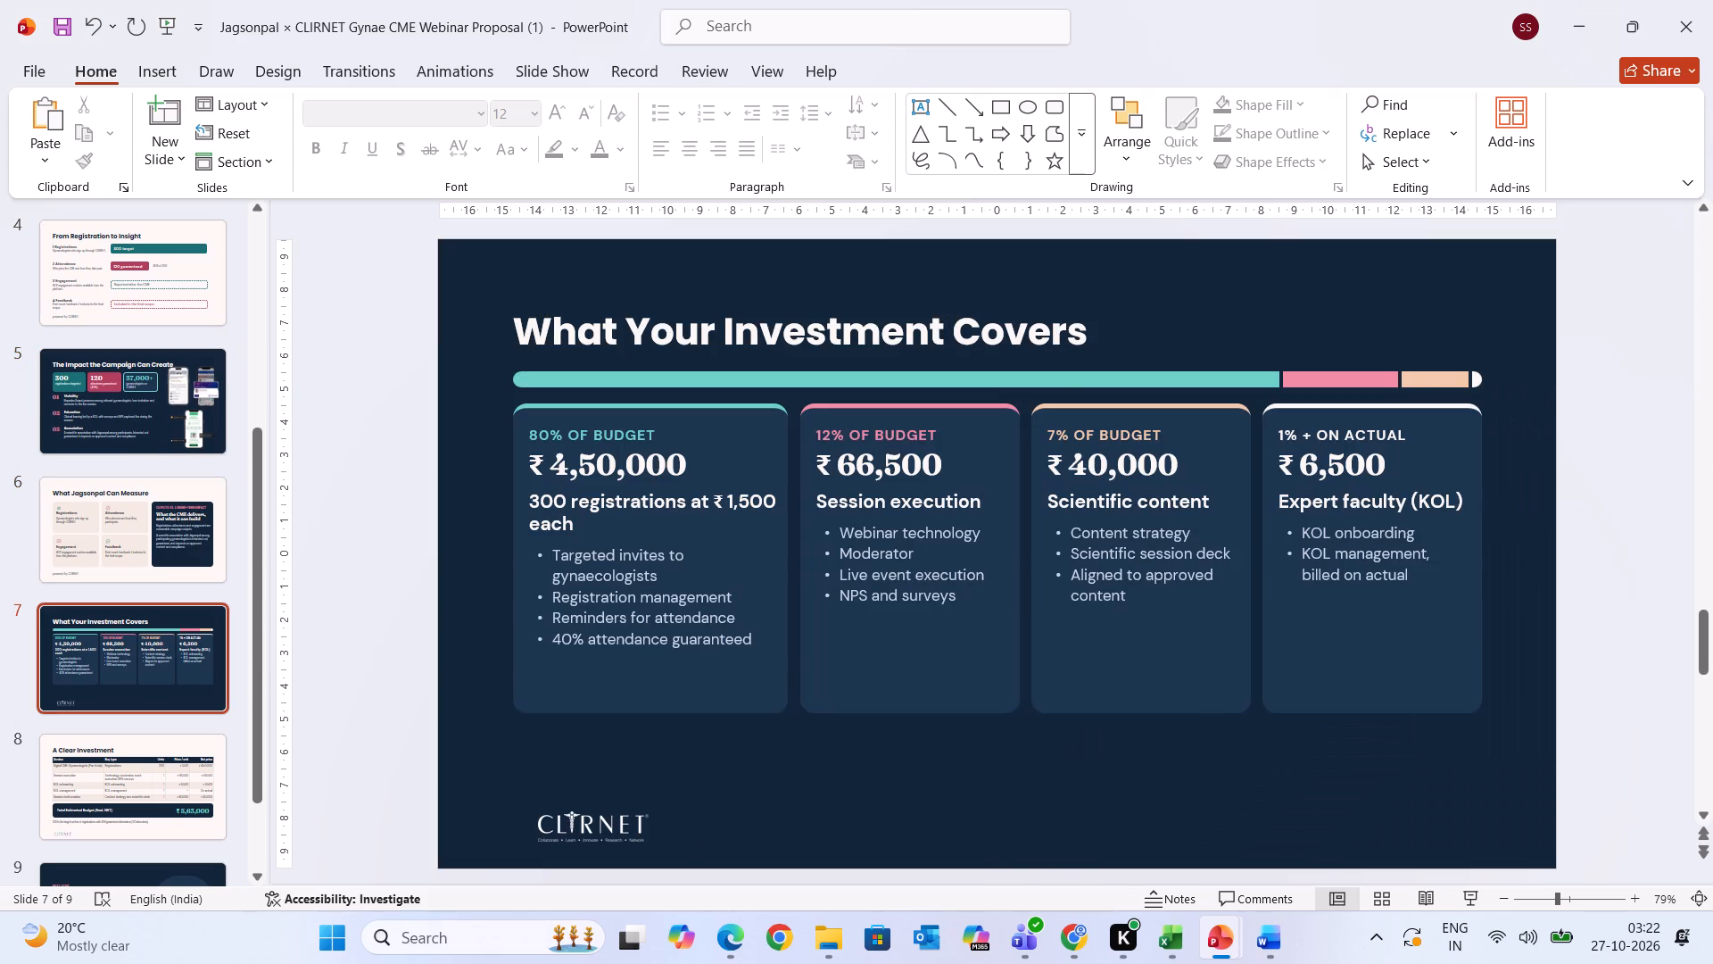
key(Up)
key(Up)
key(Up)
key(Up)
key(Up)
key(Up)
key(Down)
key(Down)
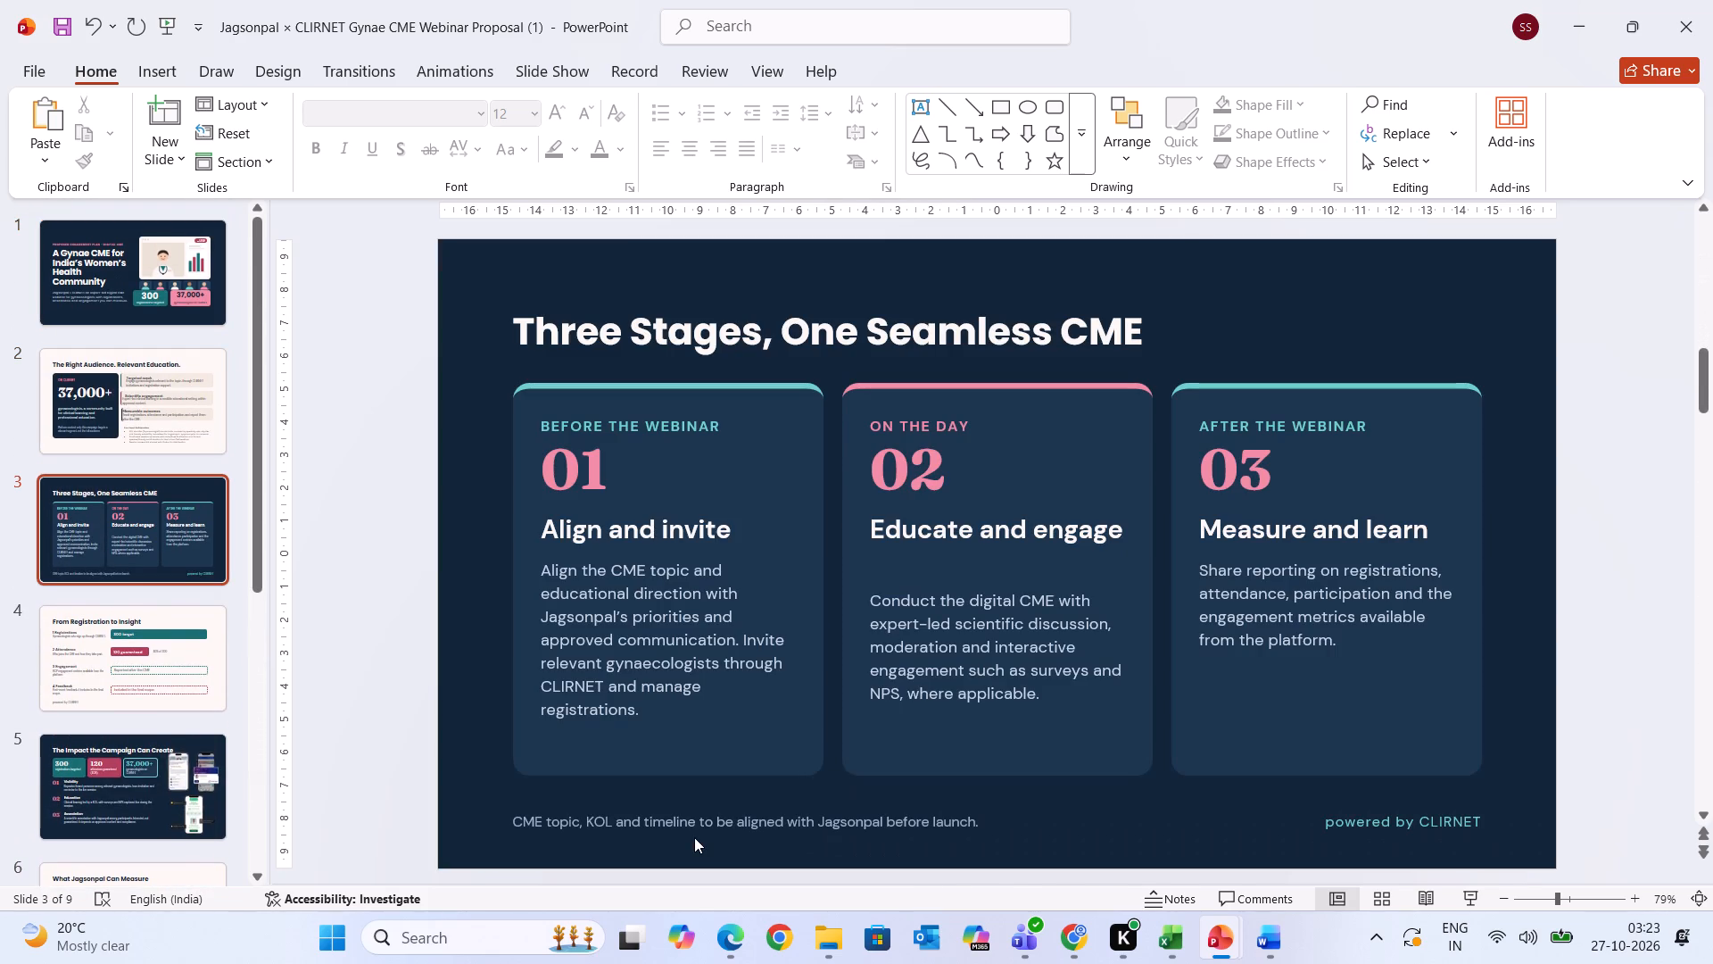
key(Down)
key(Down)
key(Down)
key(Down)
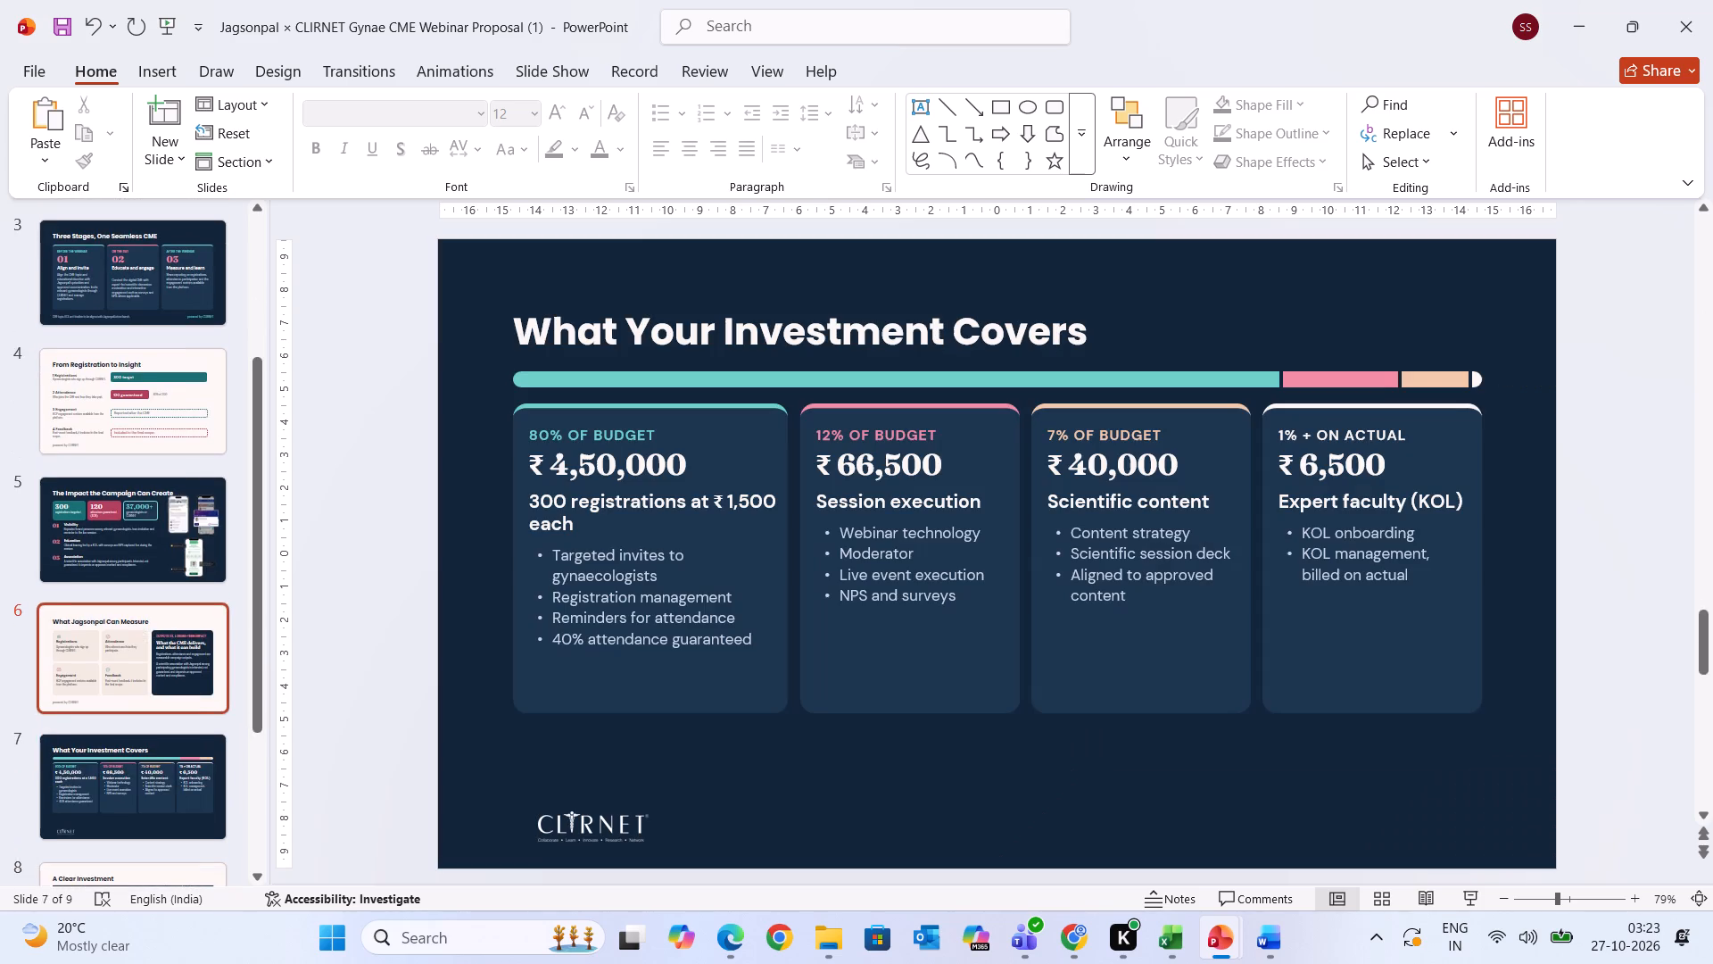
key(Down)
key(Down)
key(Up)
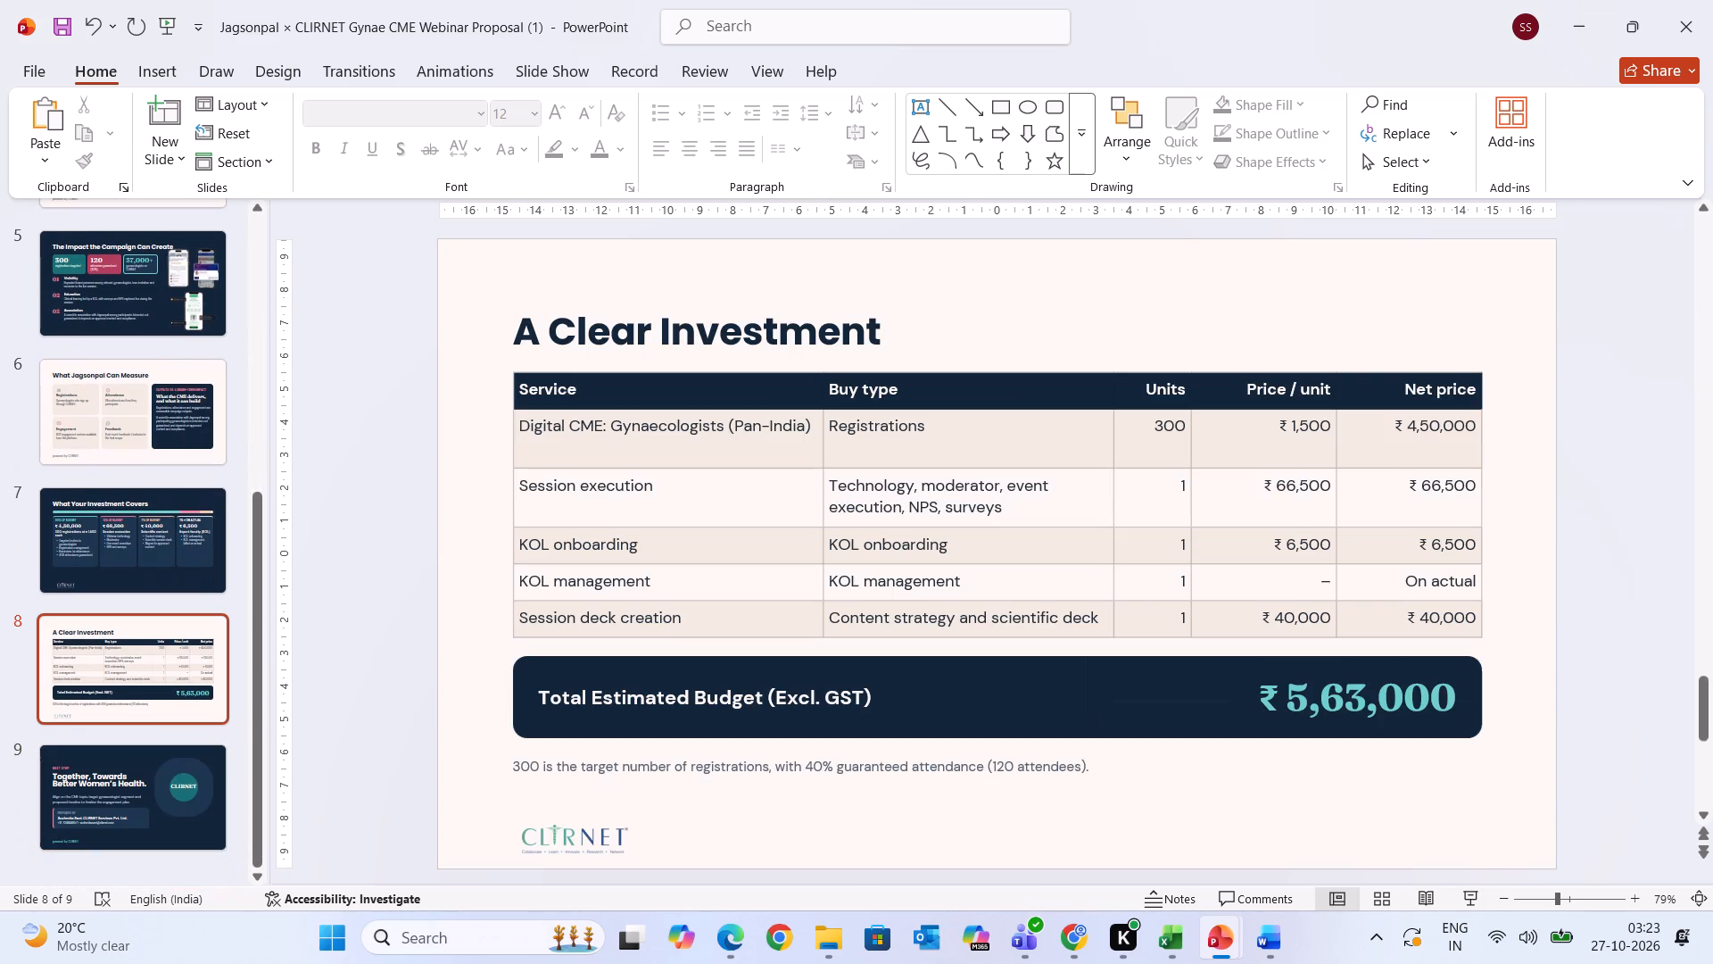
Move slide 8's CLIRNET logo to the slide's lower-right corner, below the total budget bar and just inside its right edge.
click(573, 843)
drag(574, 840, 1128, 786)
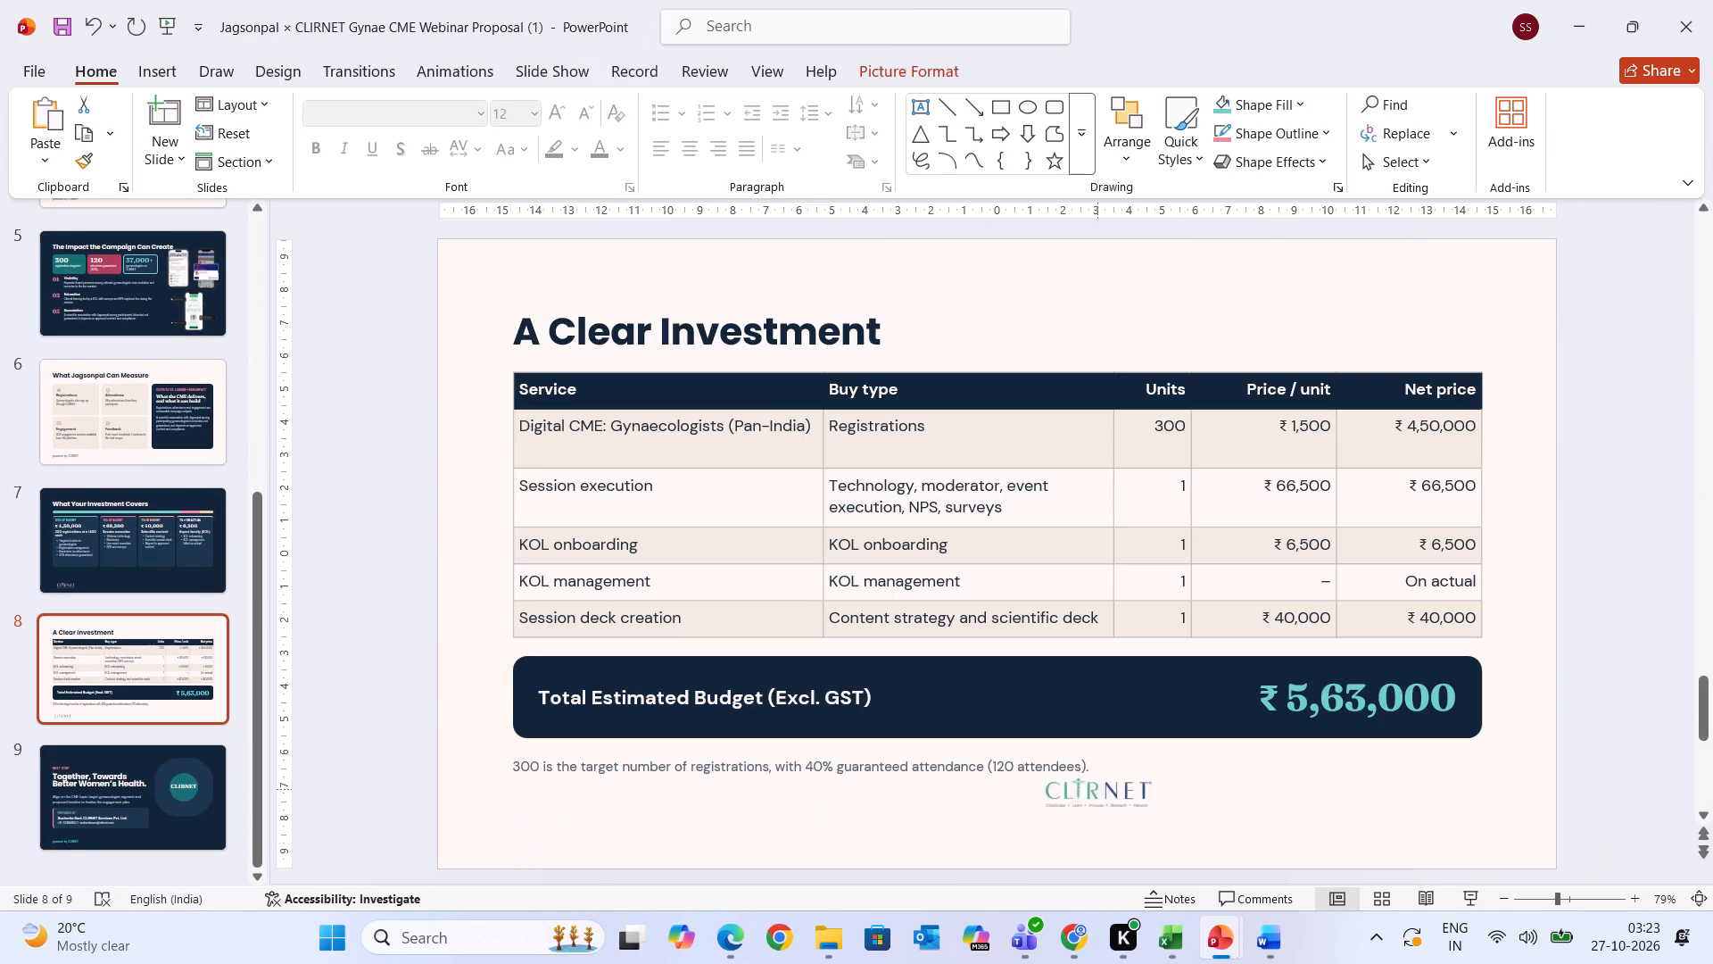
drag(1128, 786, 1416, 825)
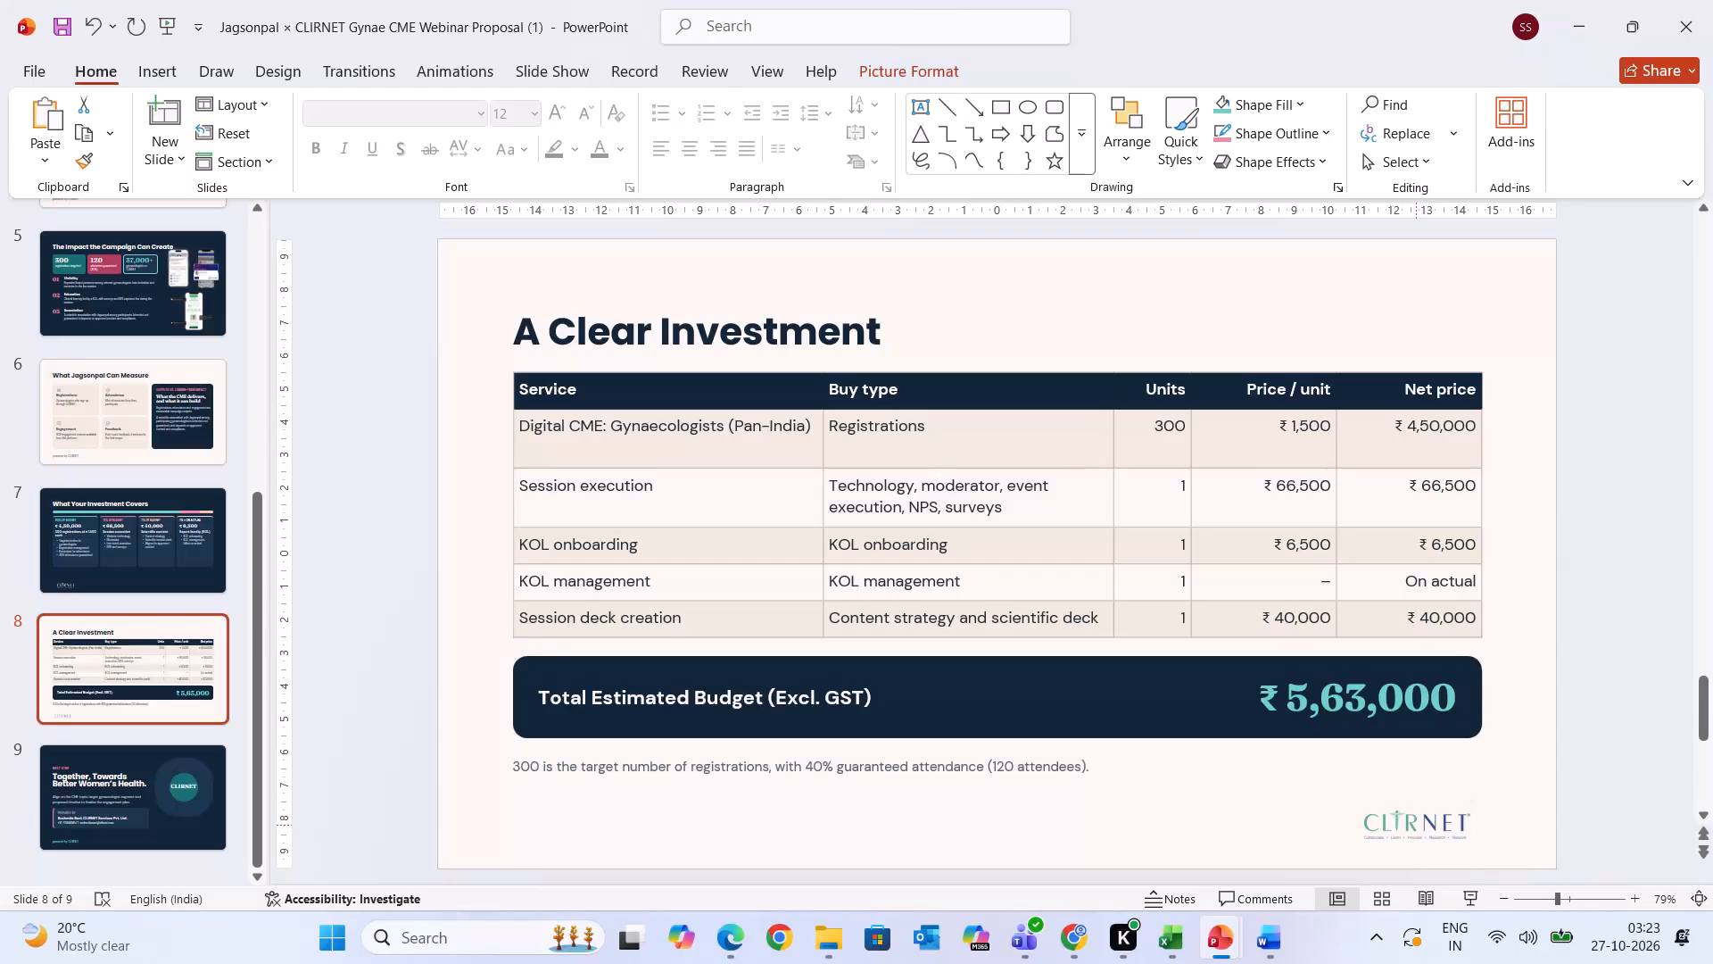
drag(1416, 825, 1417, 829)
click(1585, 815)
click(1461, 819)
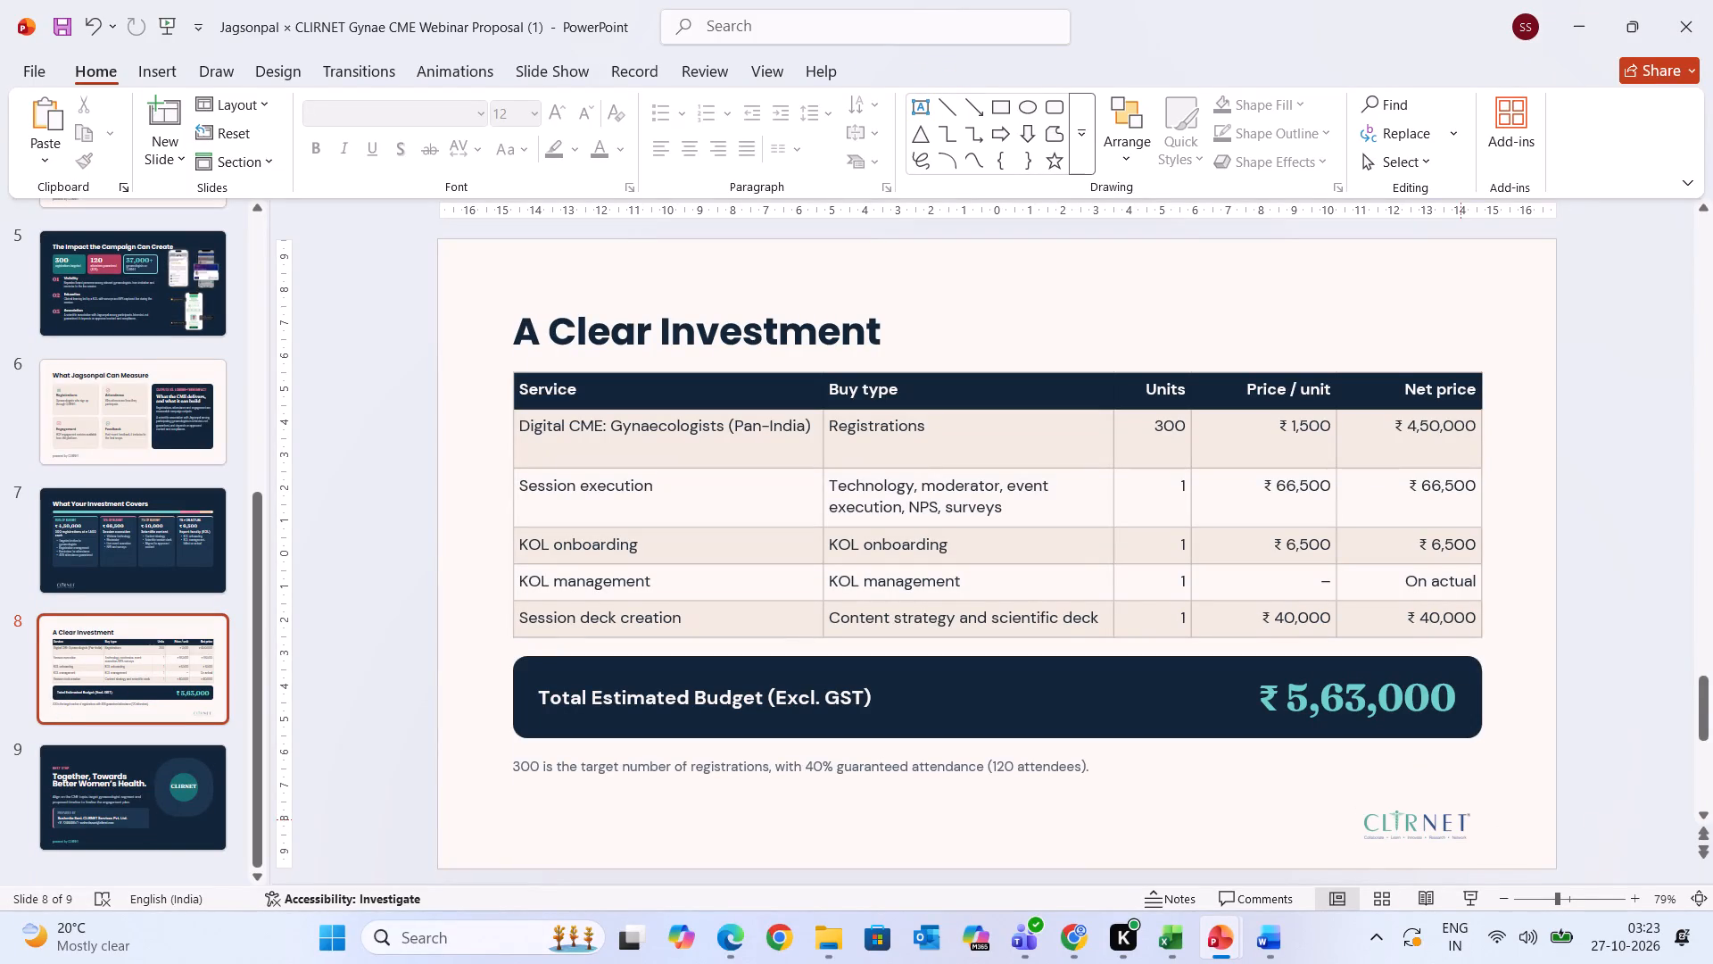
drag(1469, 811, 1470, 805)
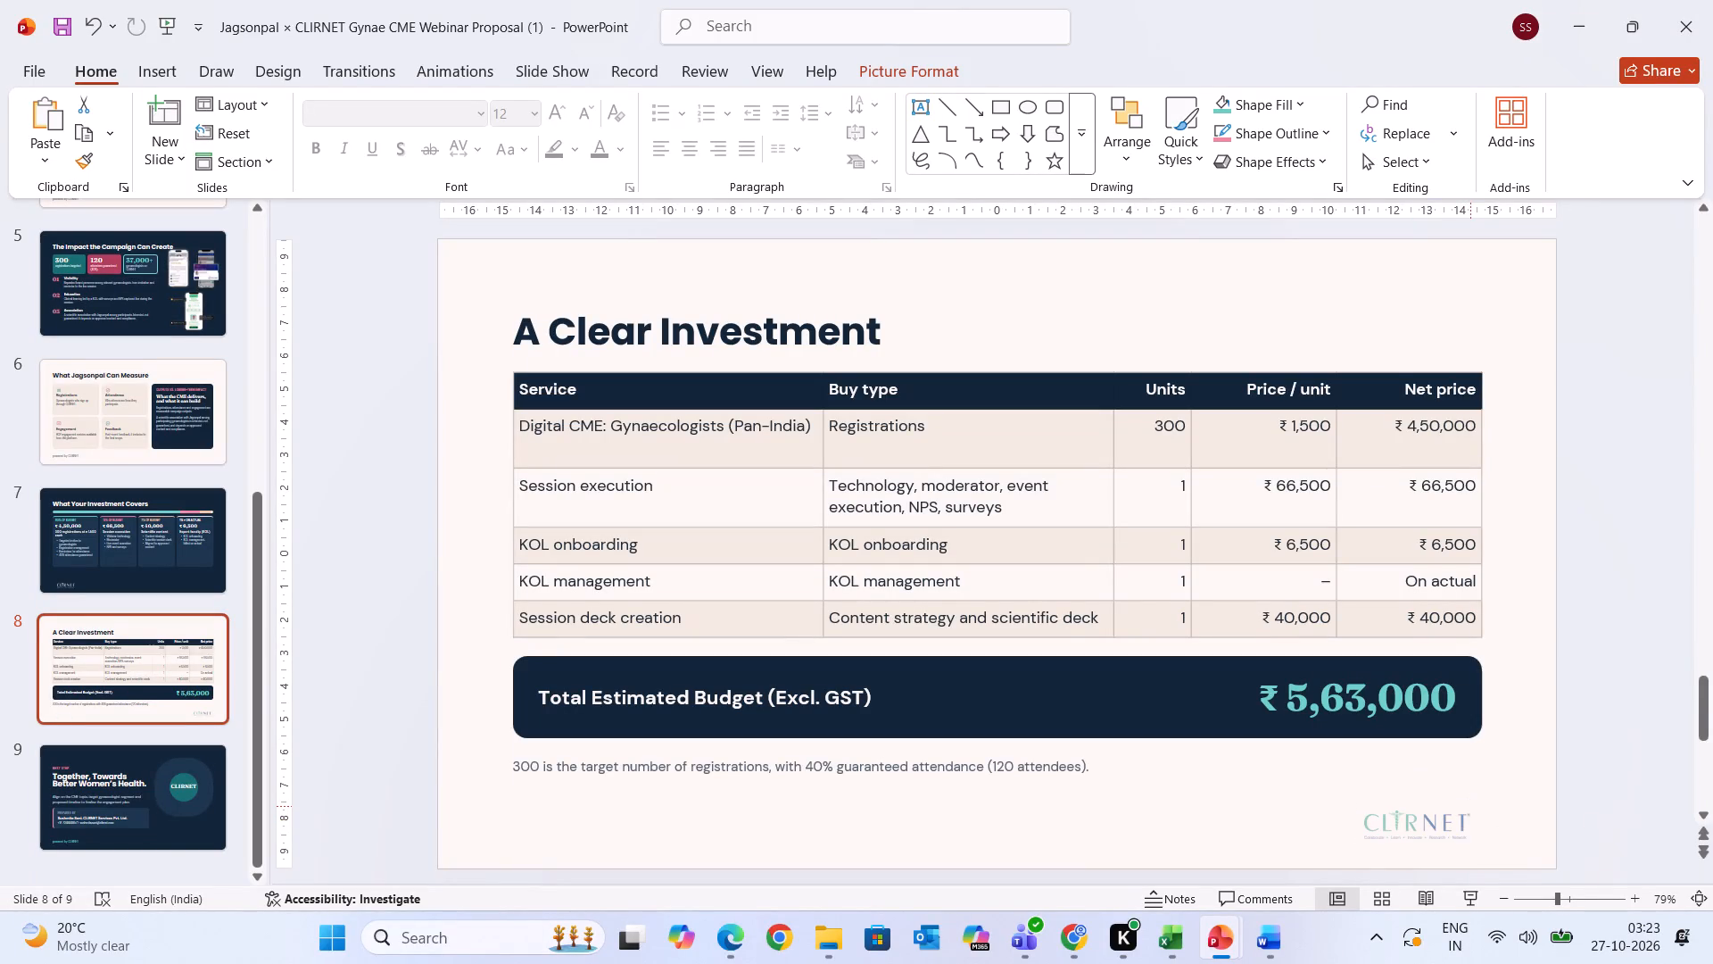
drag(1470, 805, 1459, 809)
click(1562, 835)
Copy slide 8's CLIRNET logo to slide 6's lower-right corner and delete that slide's "powered by CLIRNET" footer text.
click(1454, 828)
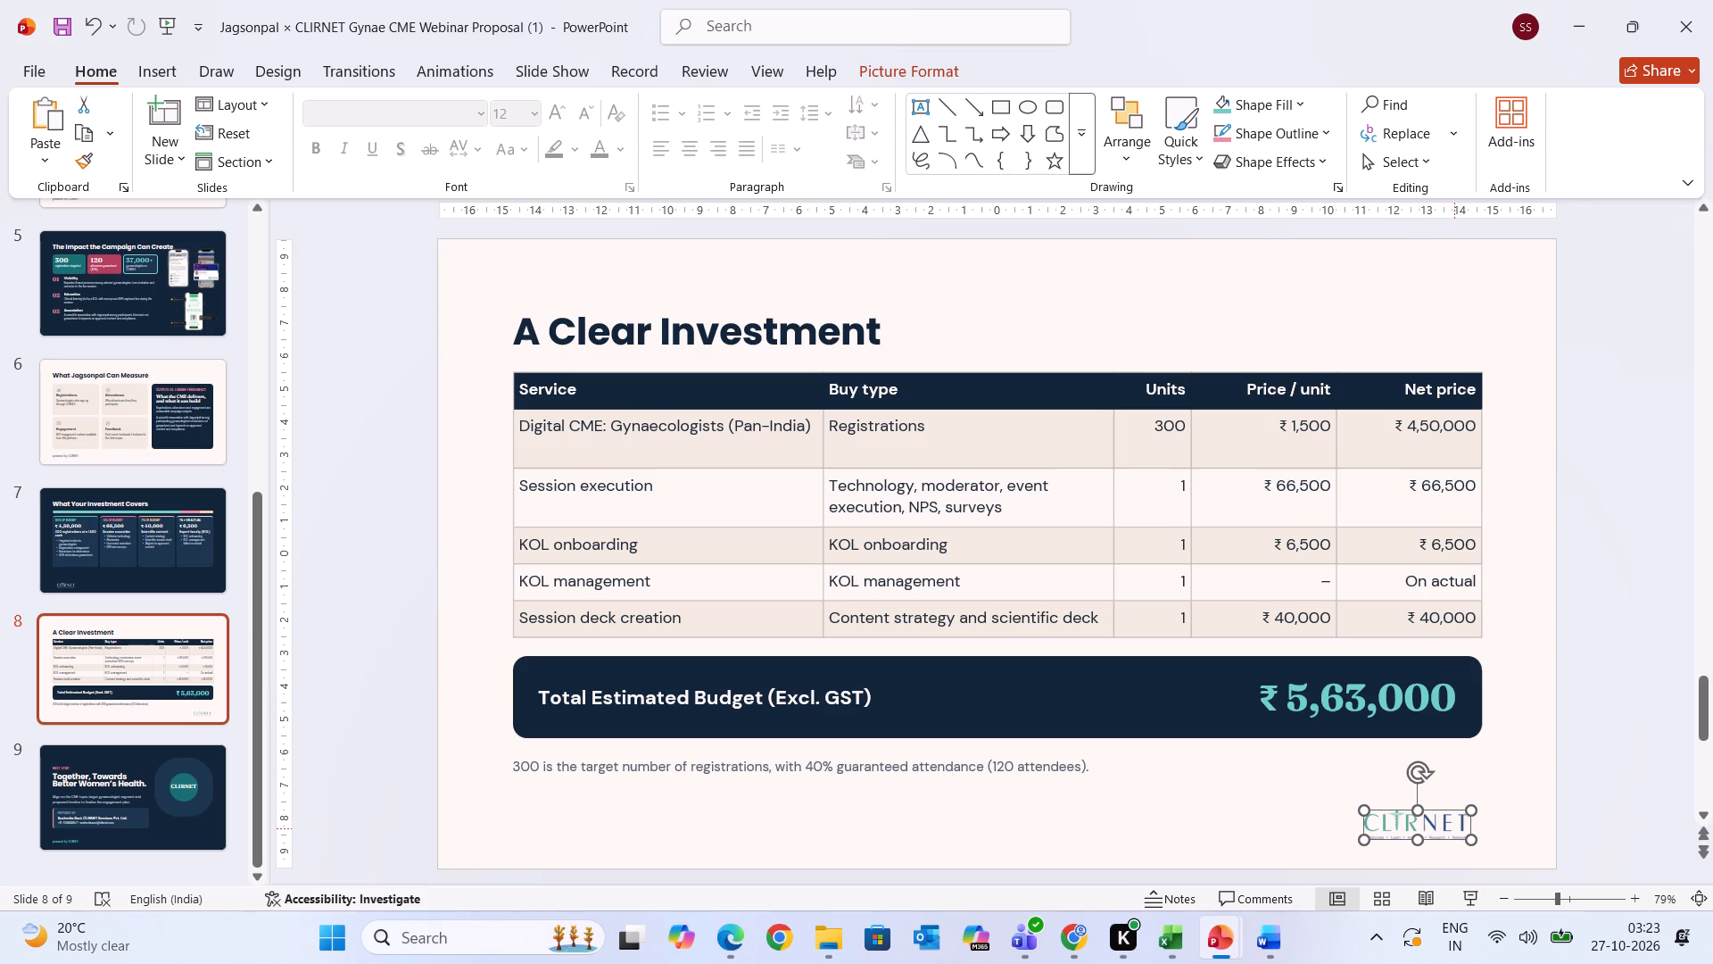
key(ctrl+c)
click(194, 562)
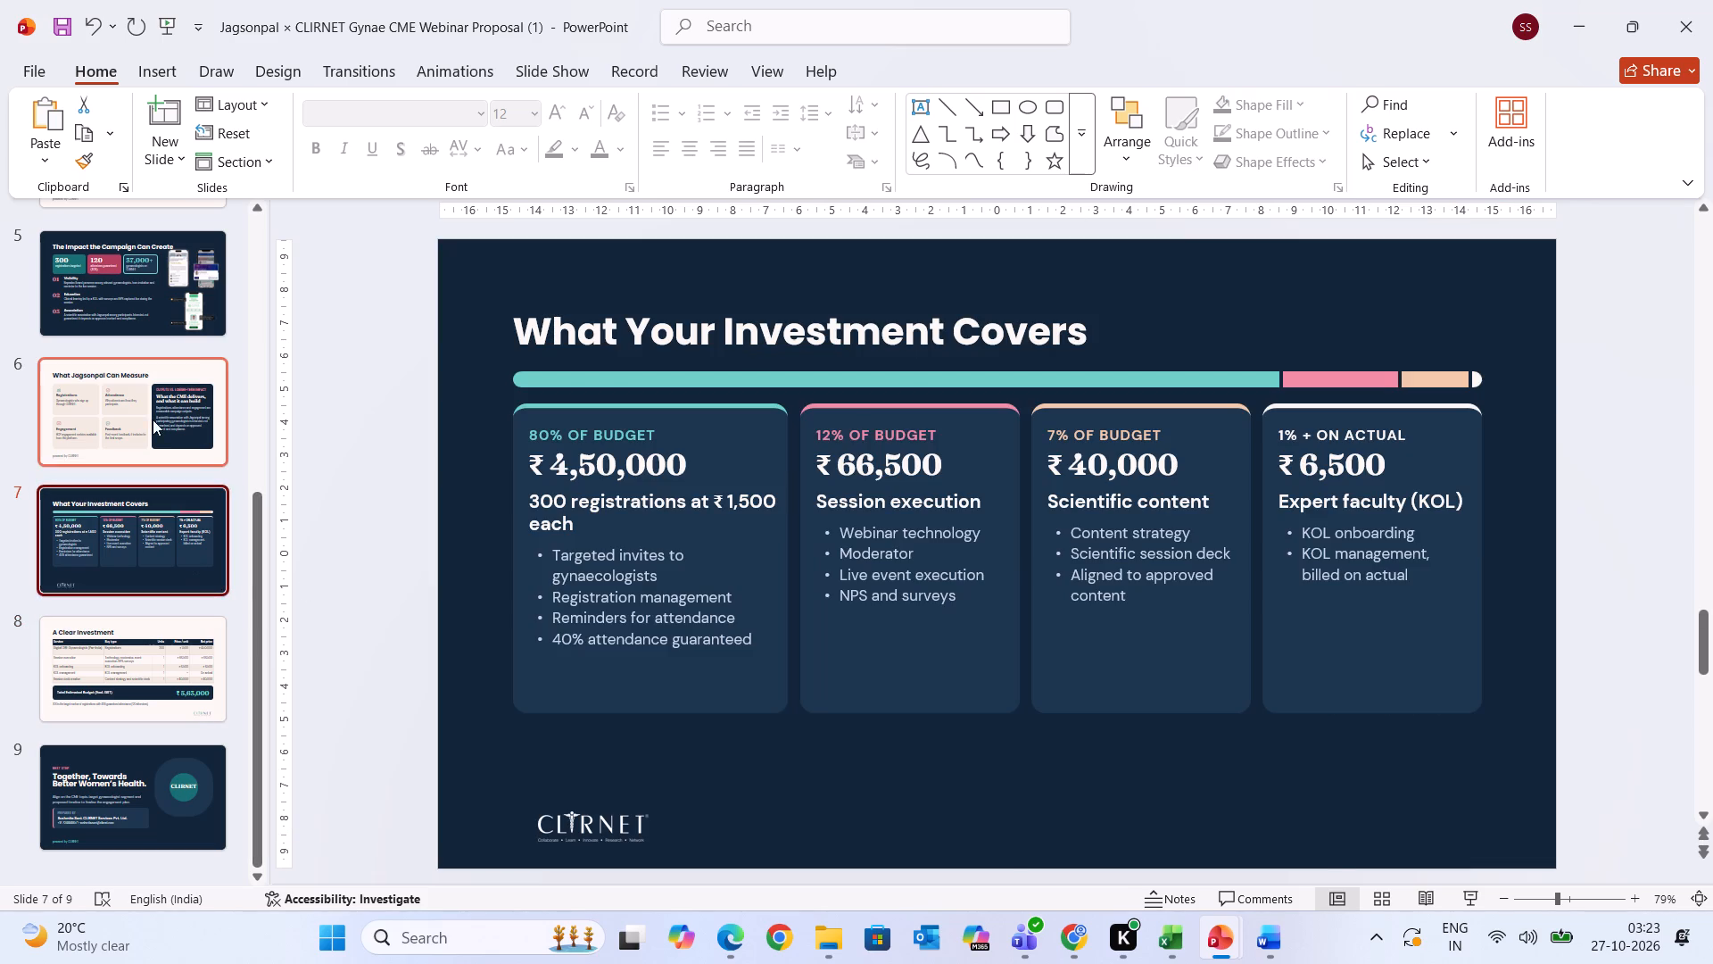
click(151, 418)
key(ctrl+v)
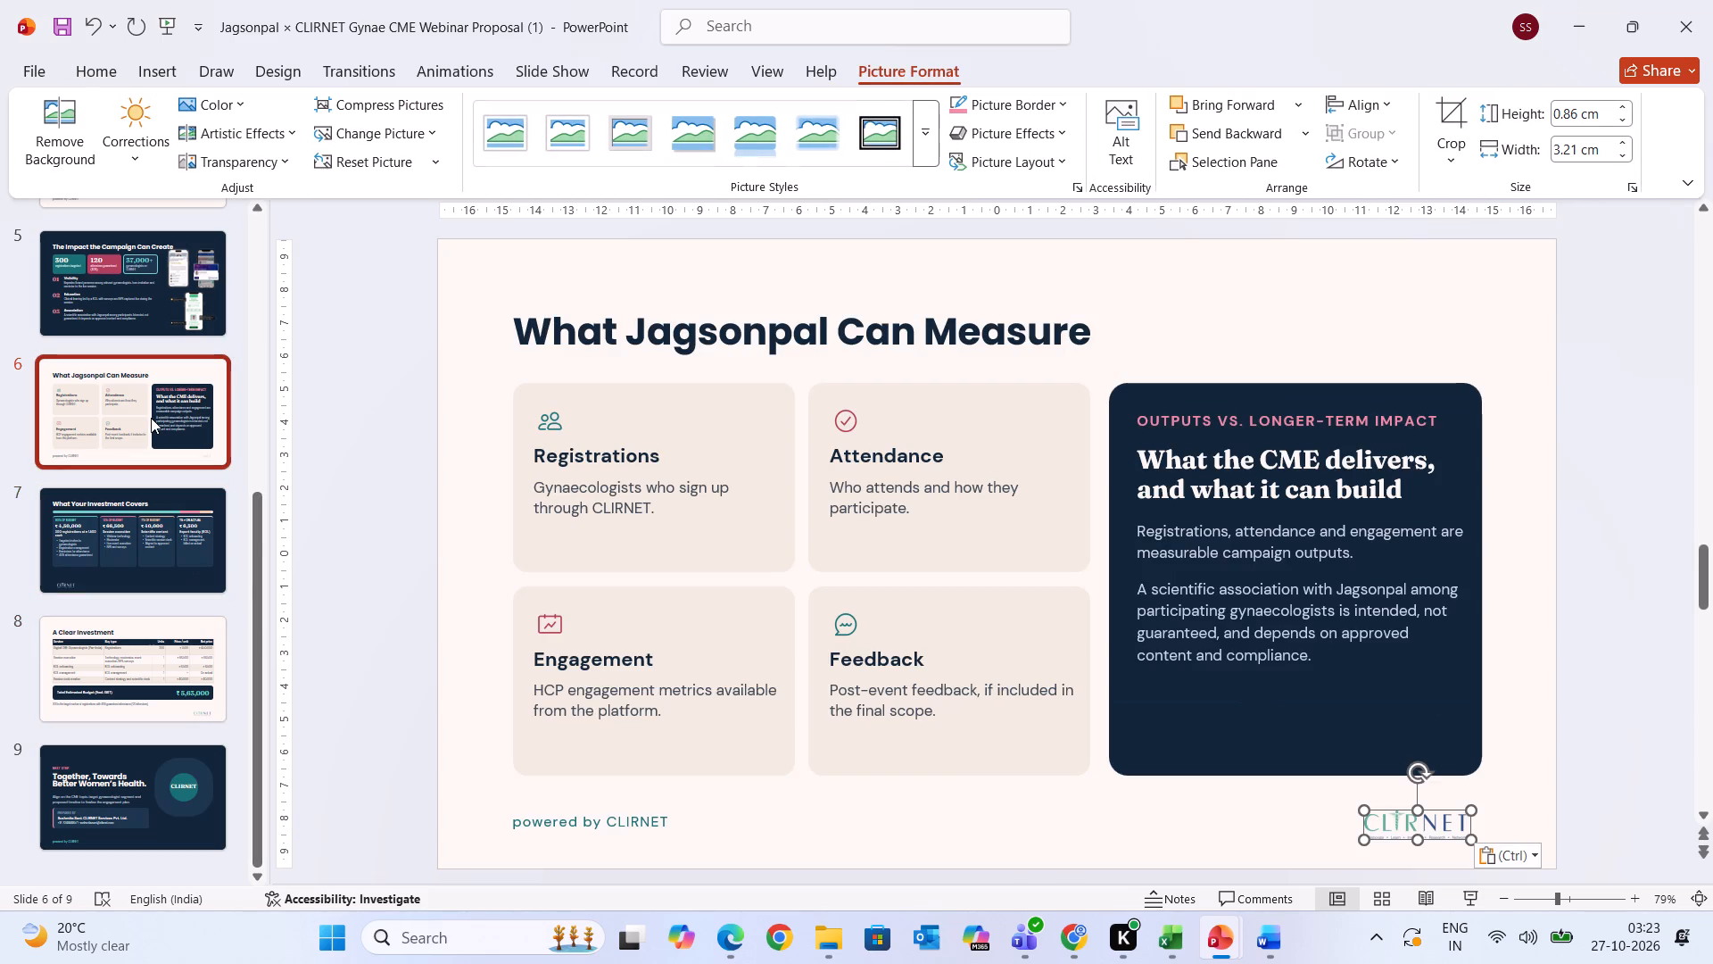
click(545, 821)
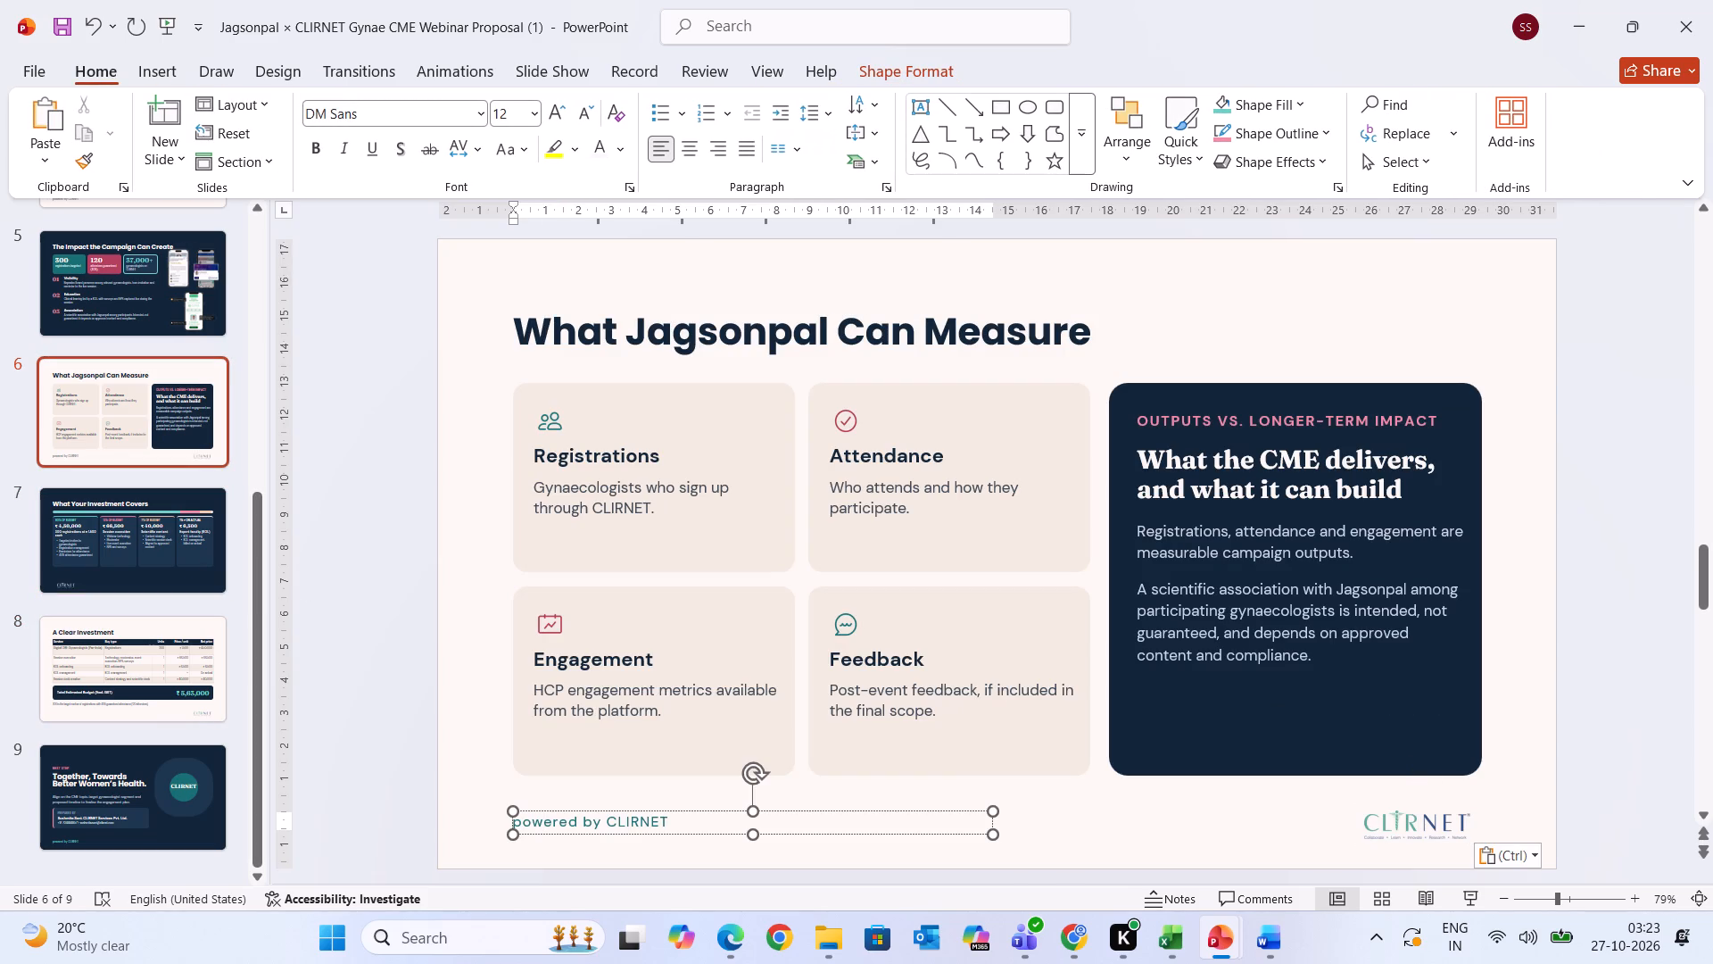
click(592, 812)
key(Delete)
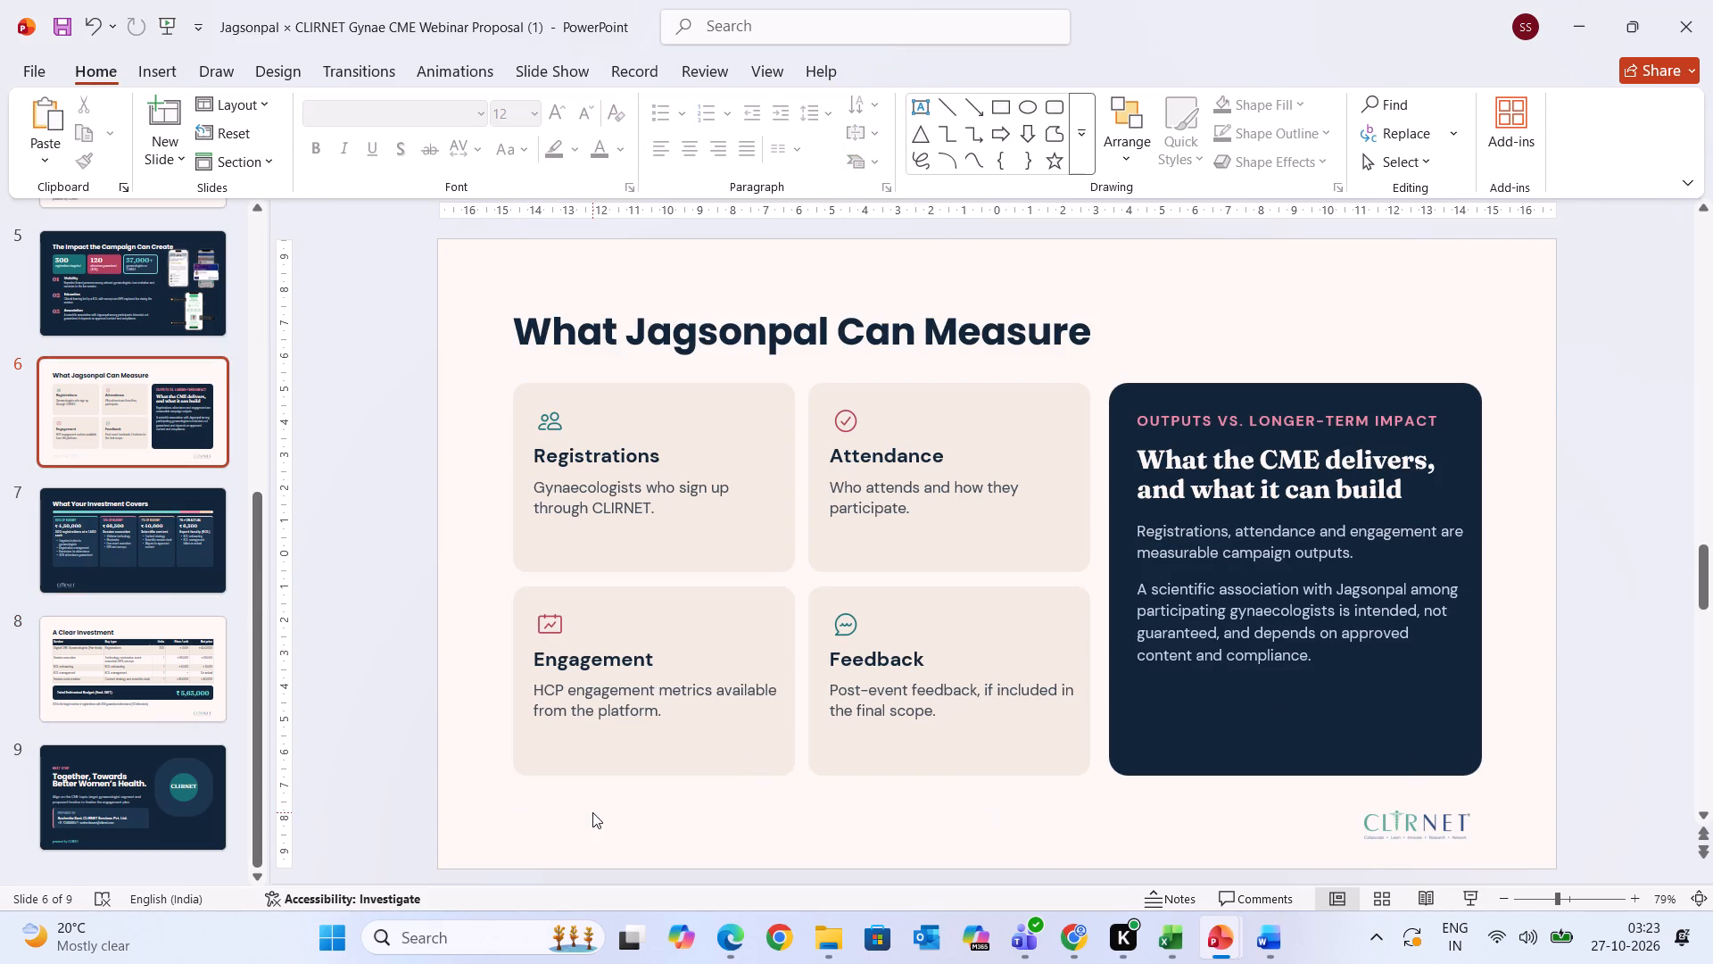
Paste the same CLIRNET logo in slide 4's lower-right corner and delete its "powered by CLIRNET" footer text.
click(105, 316)
scroll(105, 316, up, 1)
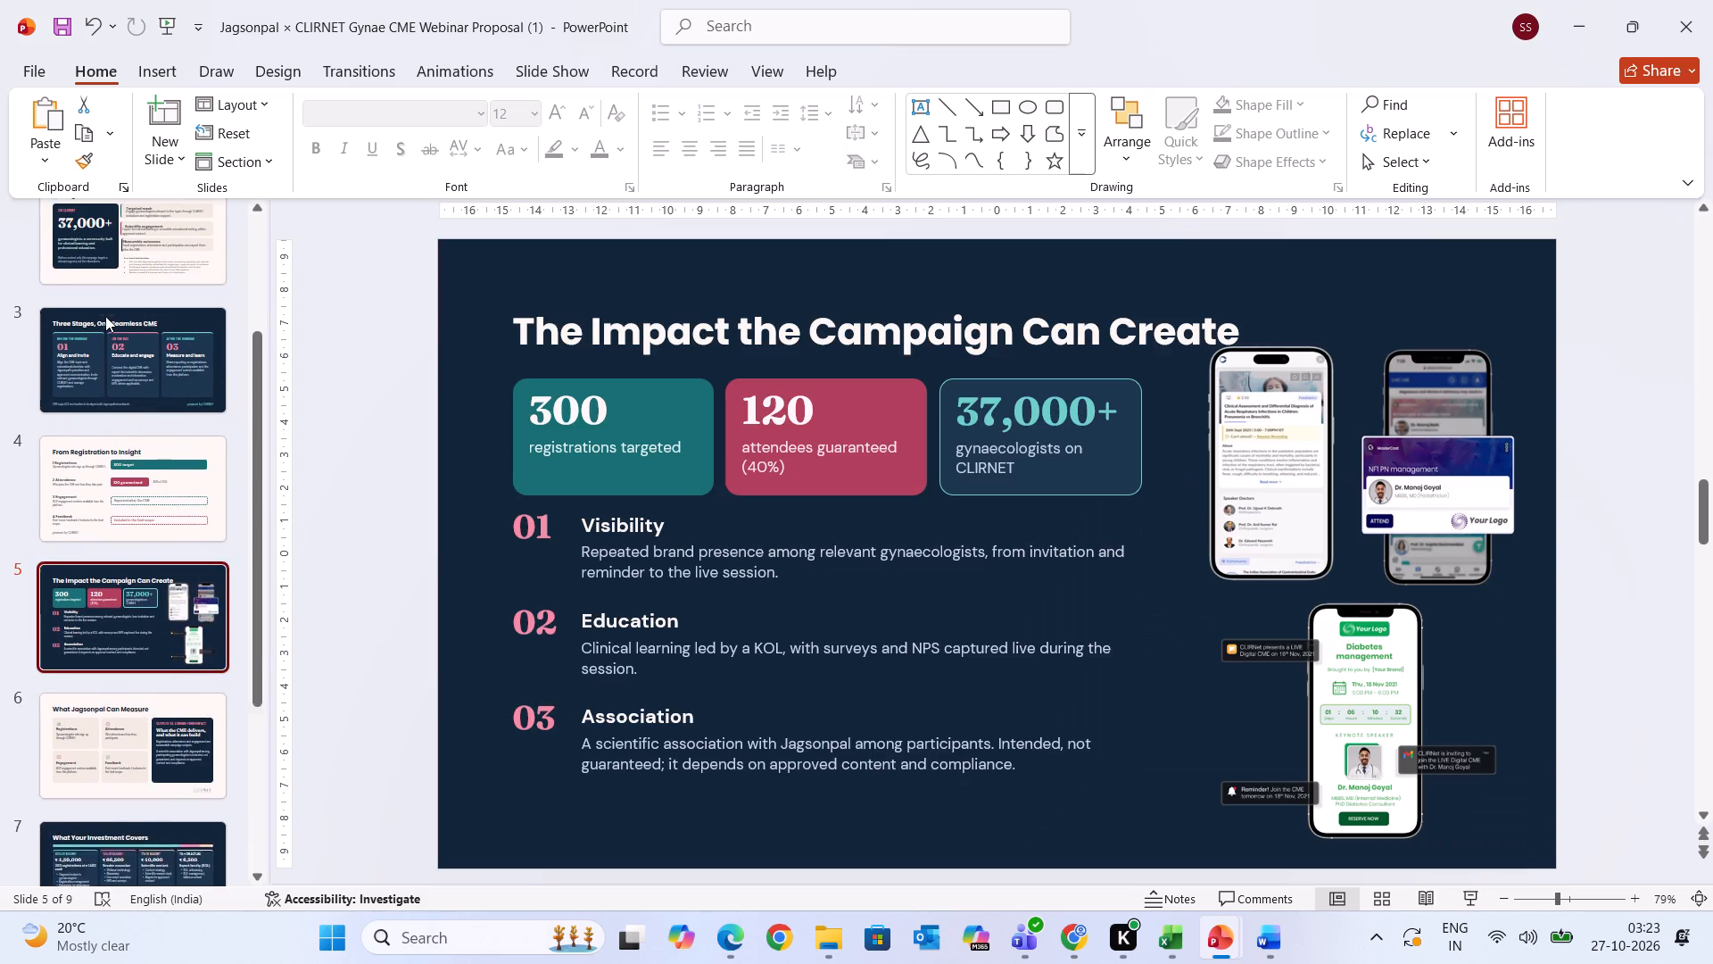
scroll(105, 316, up, 1)
click(132, 485)
key(ctrl+v)
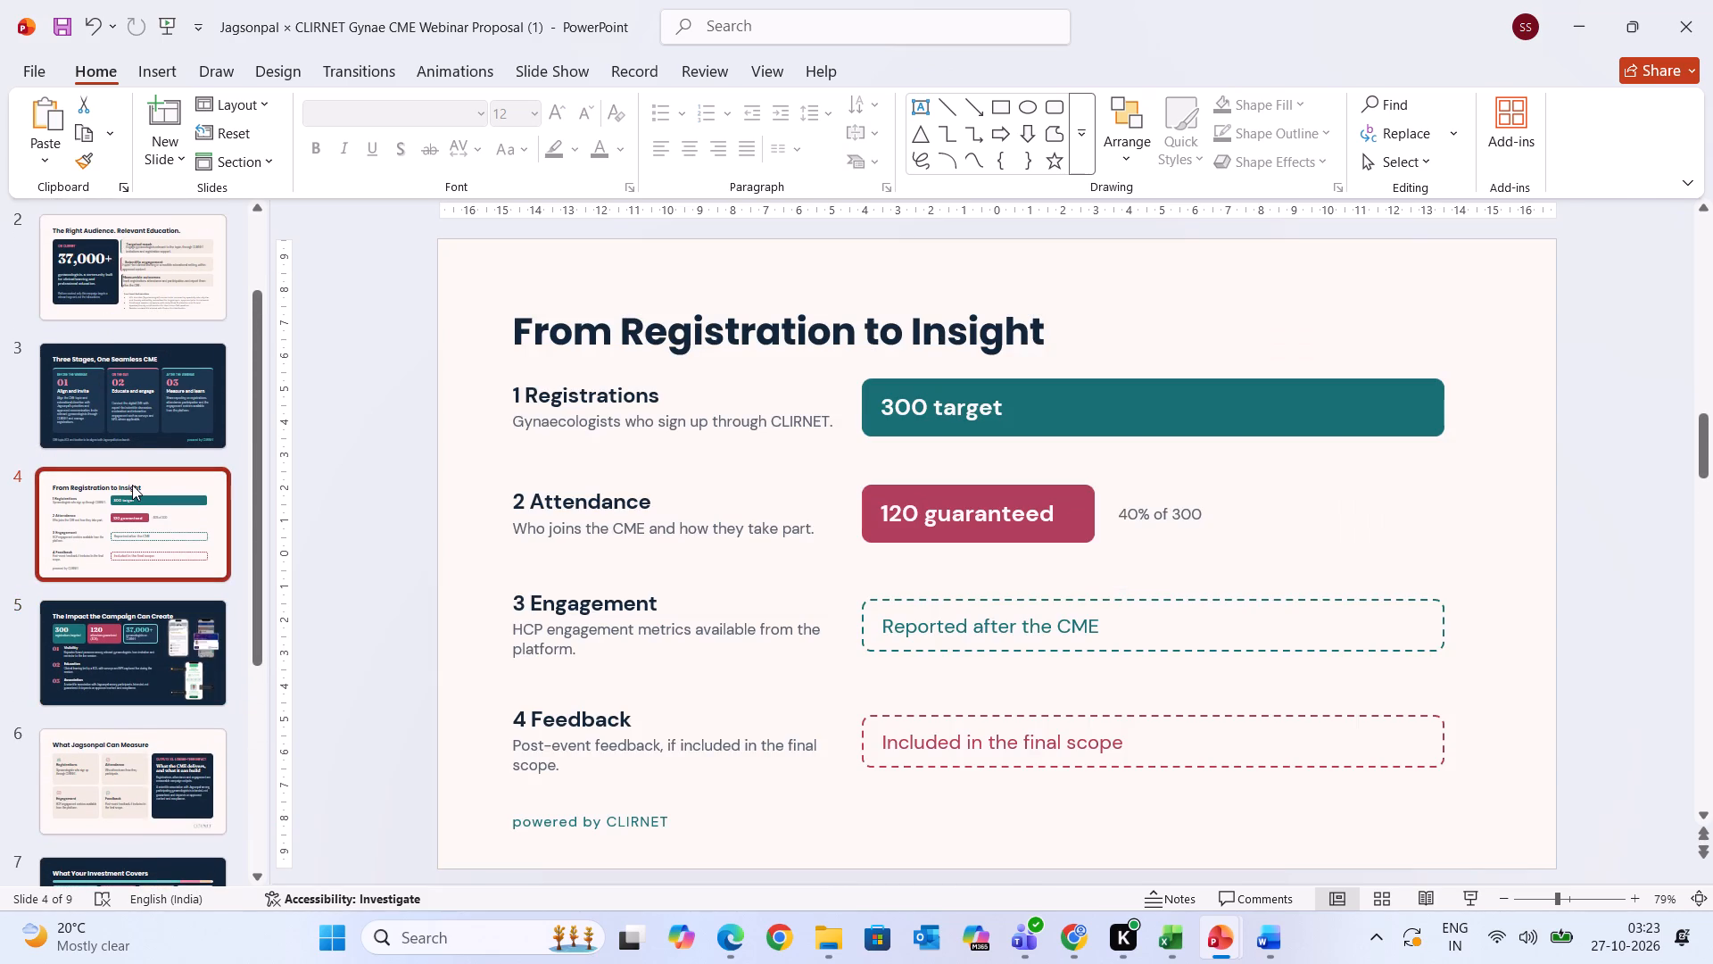
click(614, 827)
click(625, 811)
key(Delete)
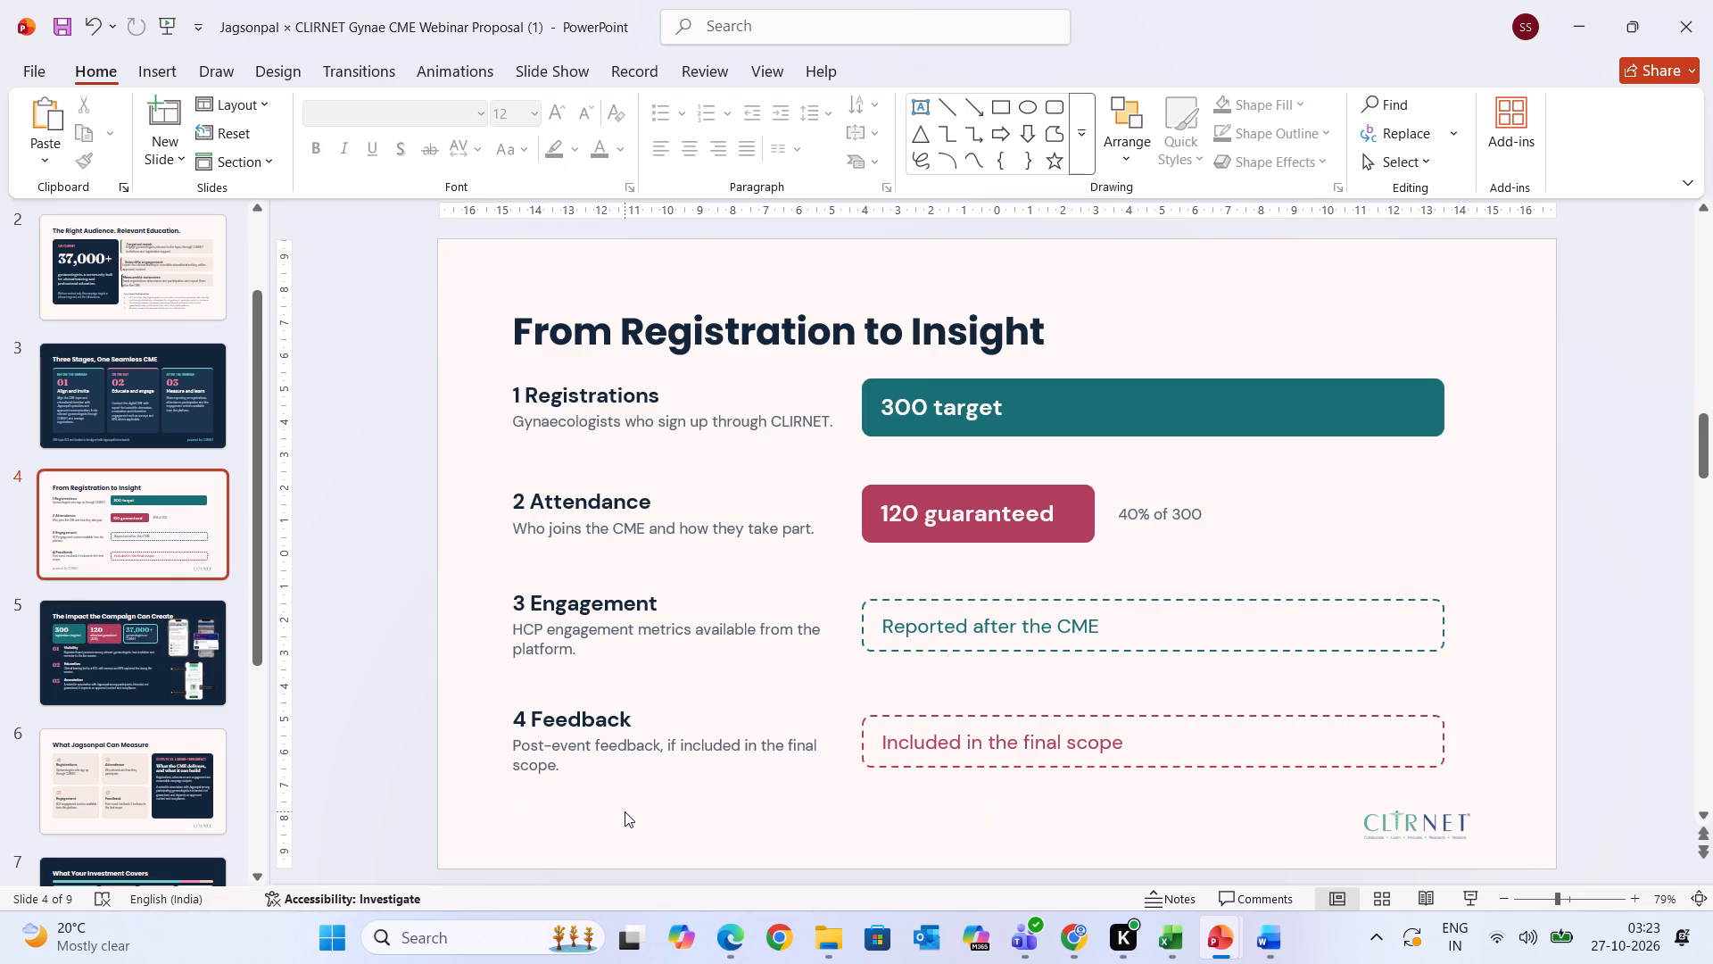
Paste the CLIRNET logo onto slide 2 and move it to the slide's lower left, below the dark 37,000+ card.
click(102, 405)
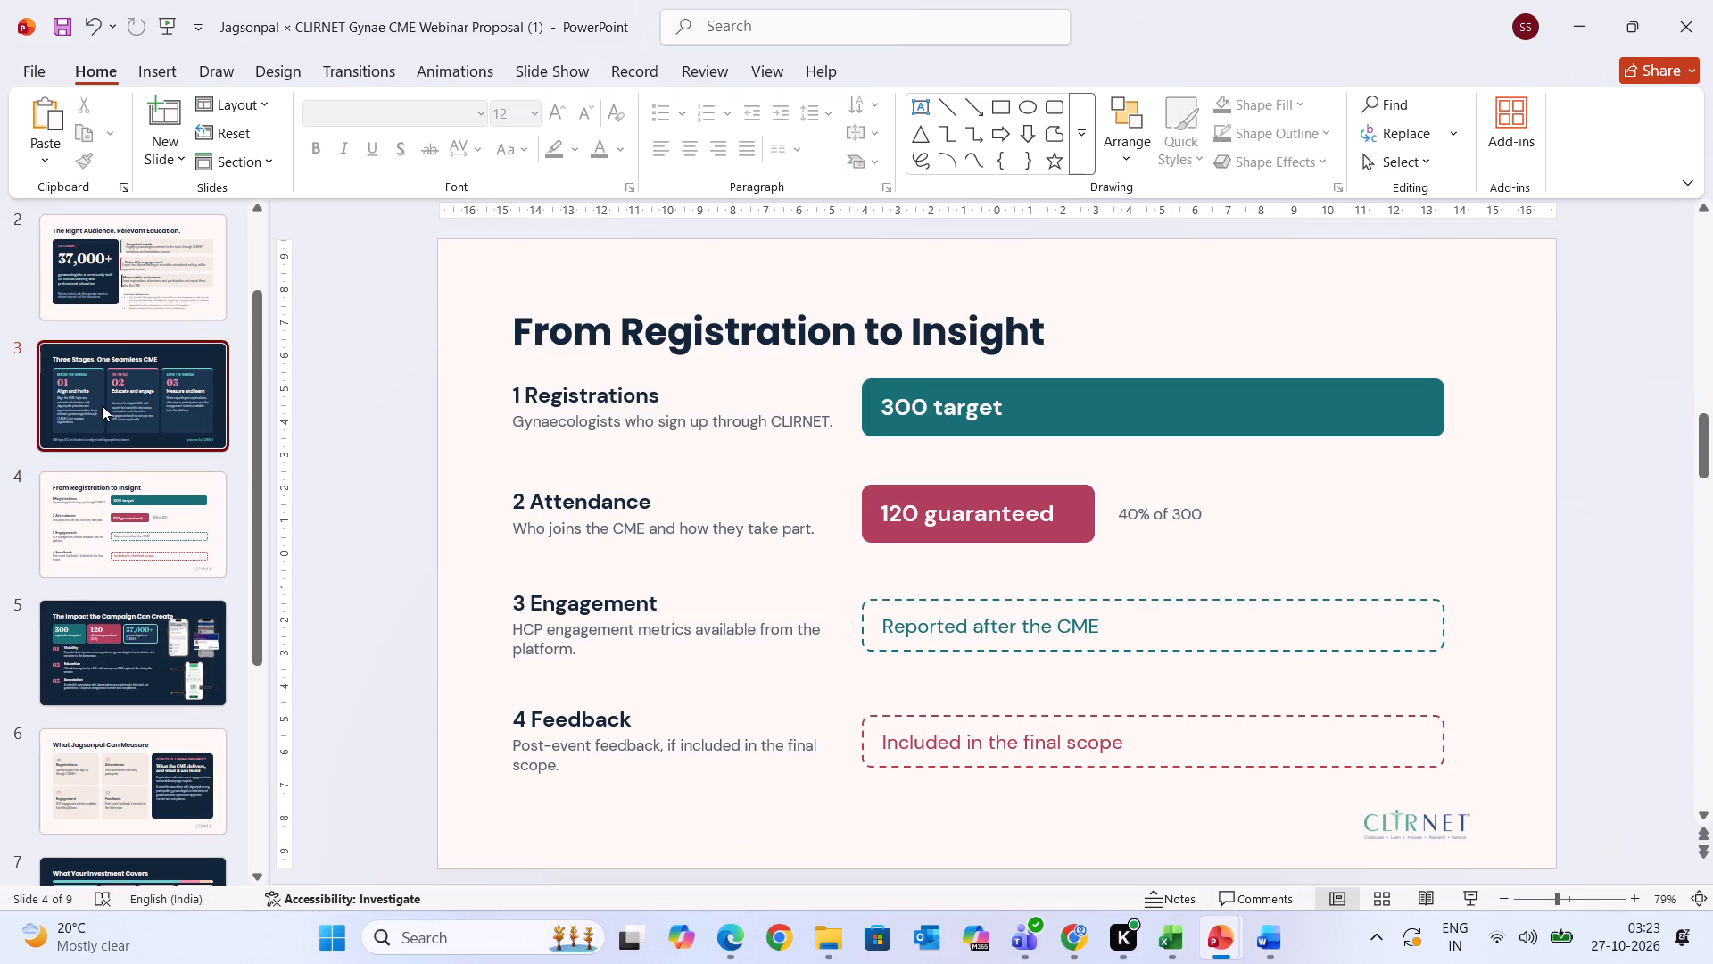
click(112, 306)
key(ctrl+v)
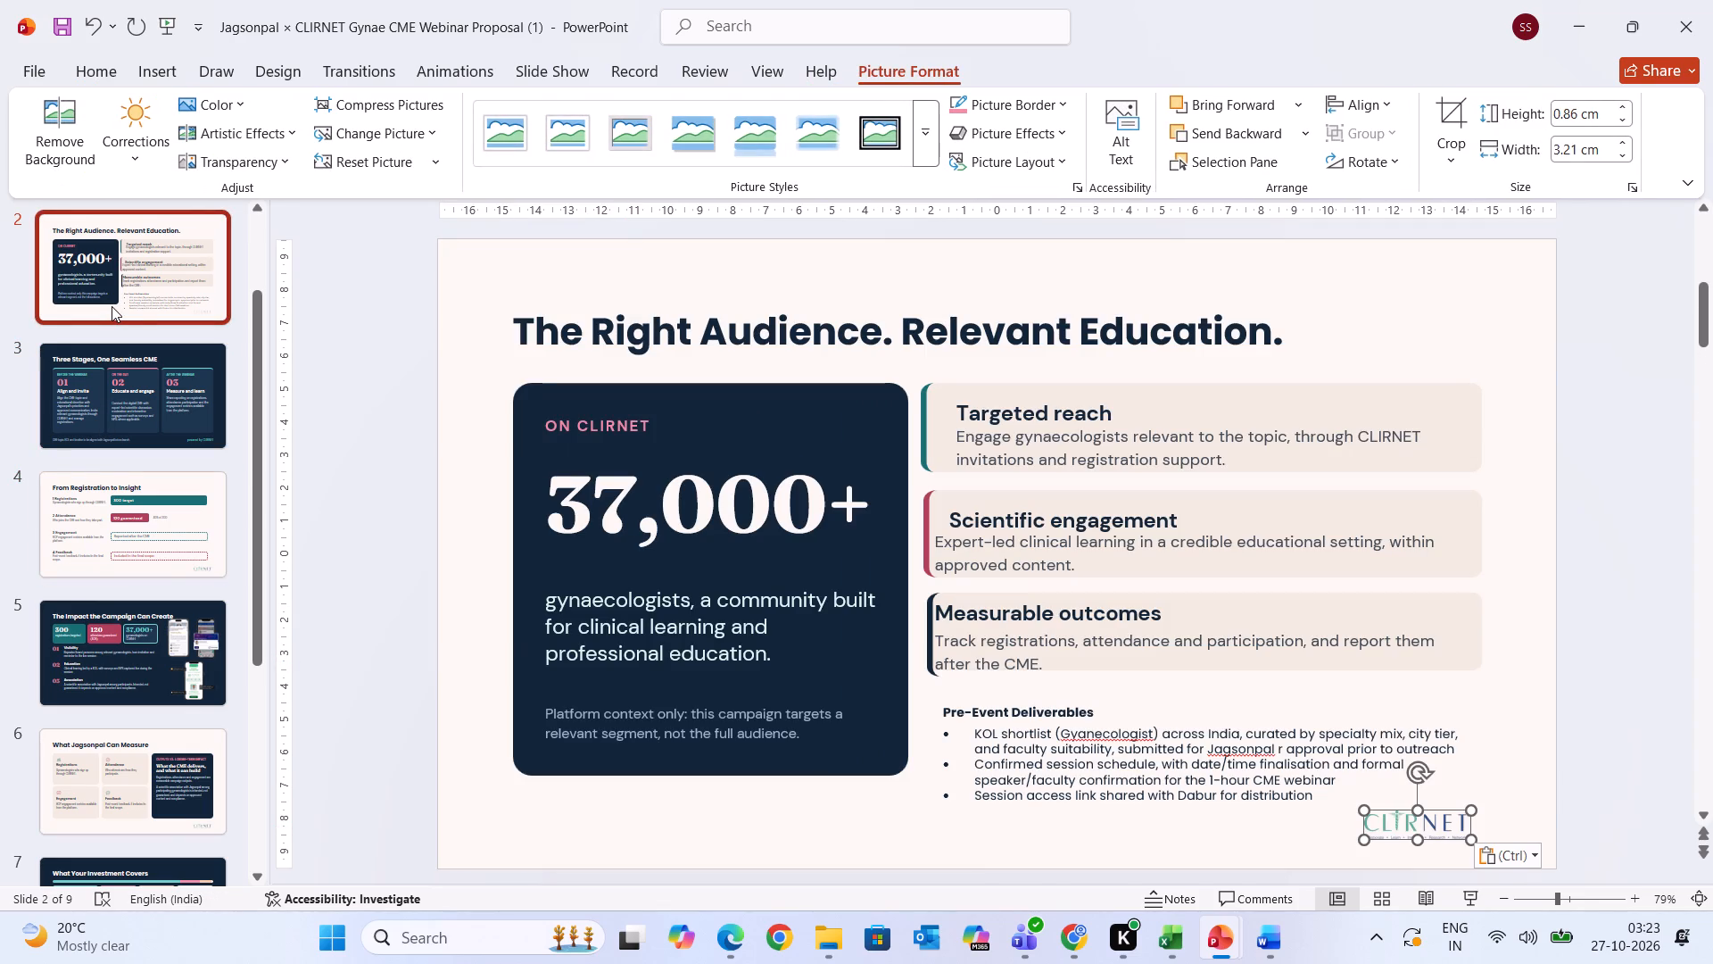
click(358, 651)
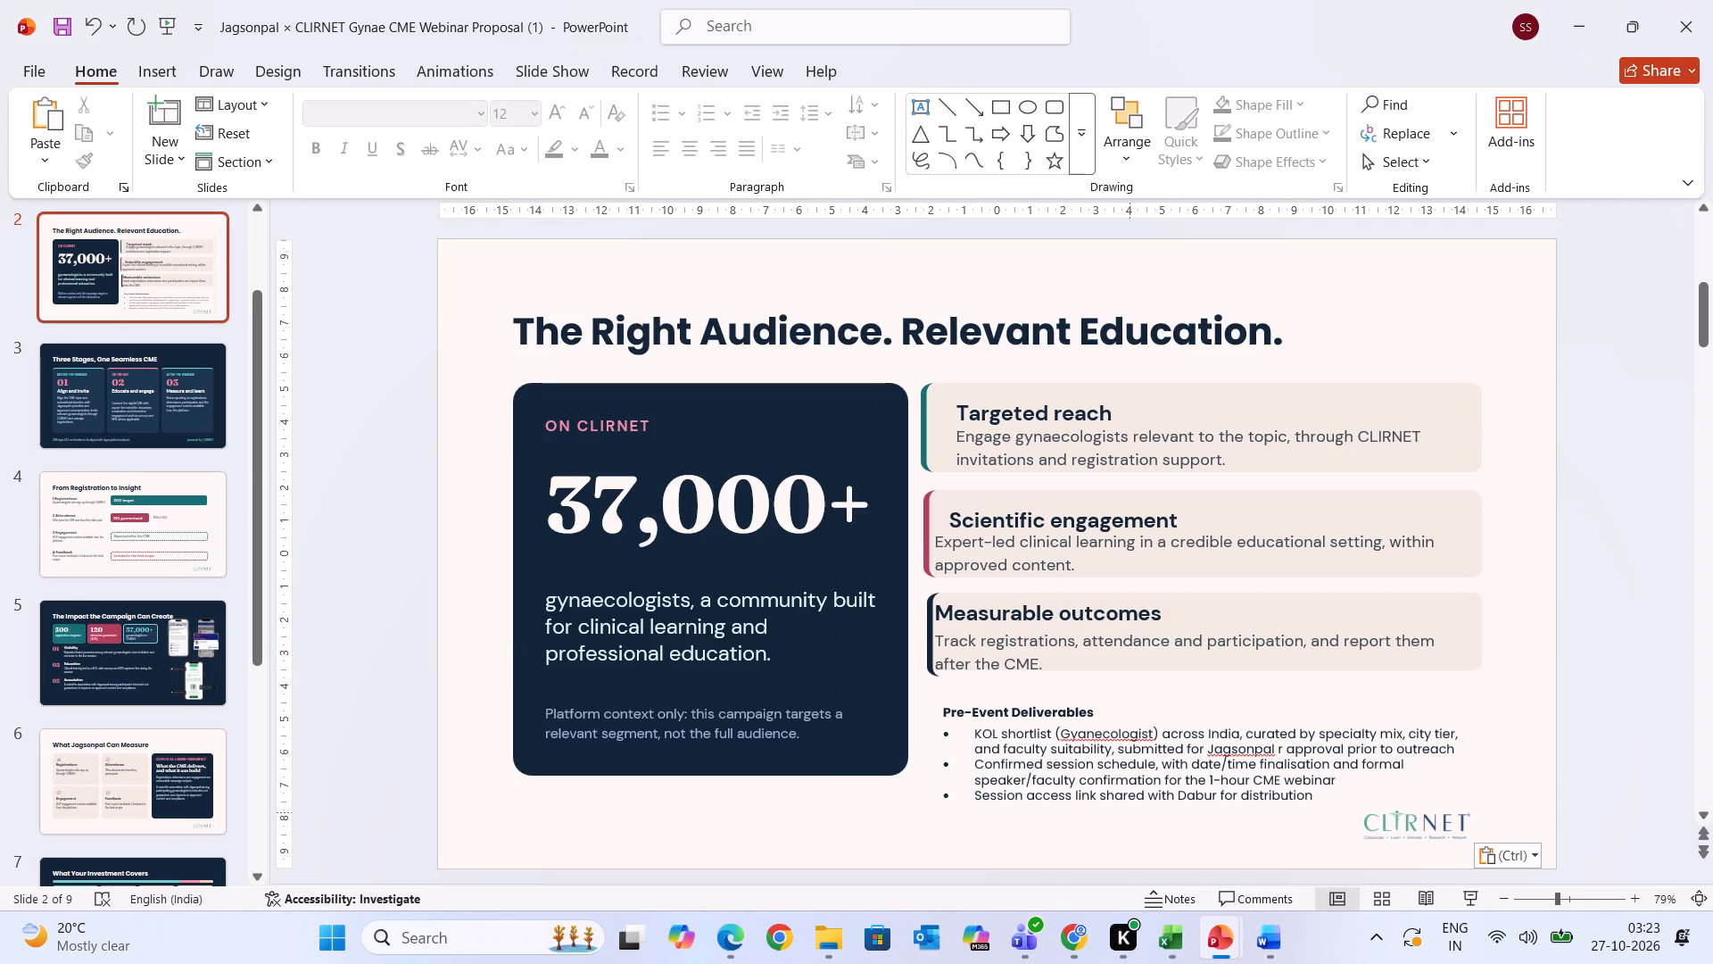
drag(1427, 829, 609, 839)
click(382, 791)
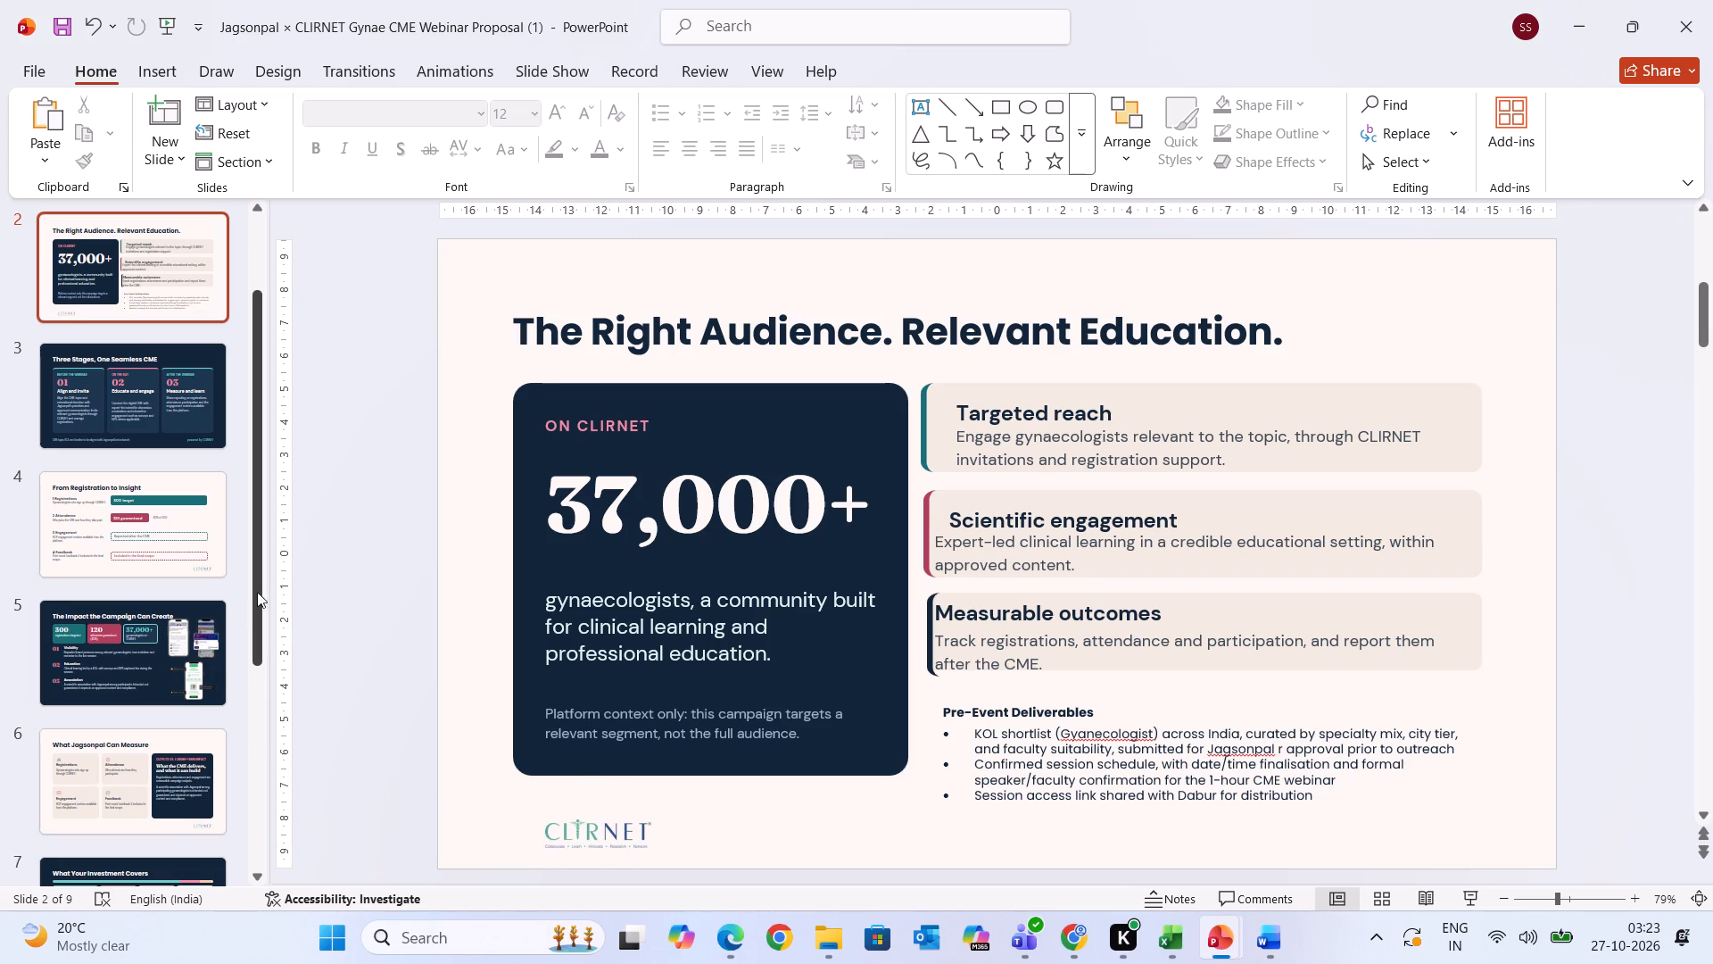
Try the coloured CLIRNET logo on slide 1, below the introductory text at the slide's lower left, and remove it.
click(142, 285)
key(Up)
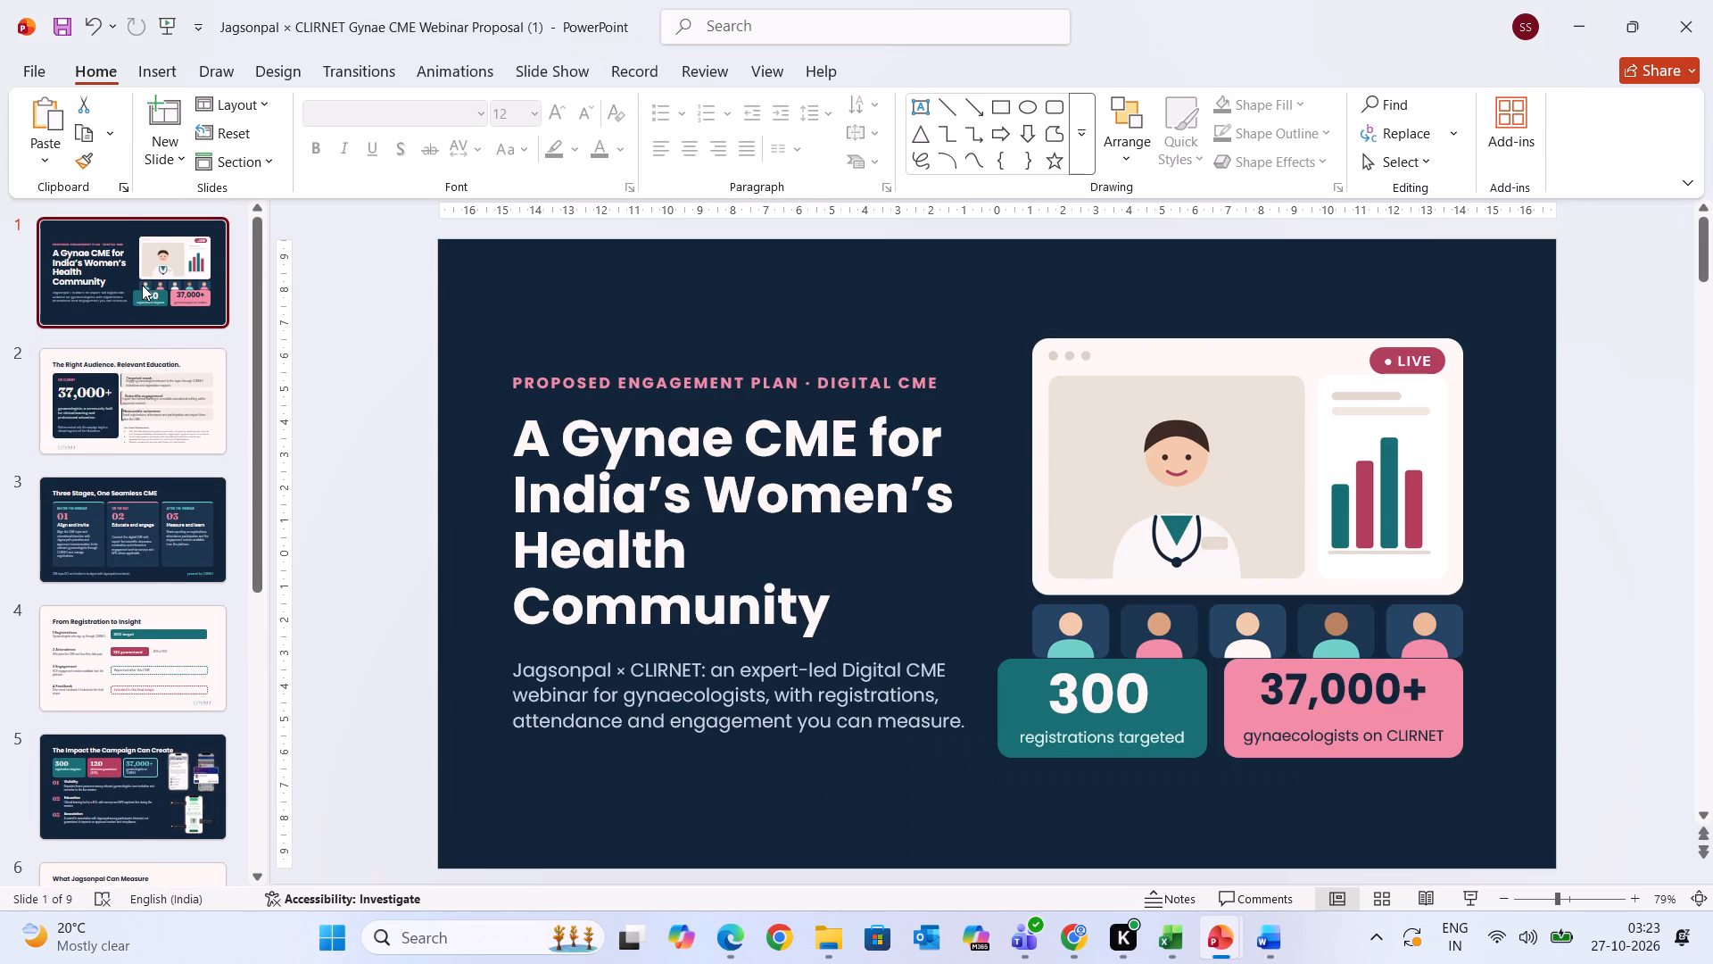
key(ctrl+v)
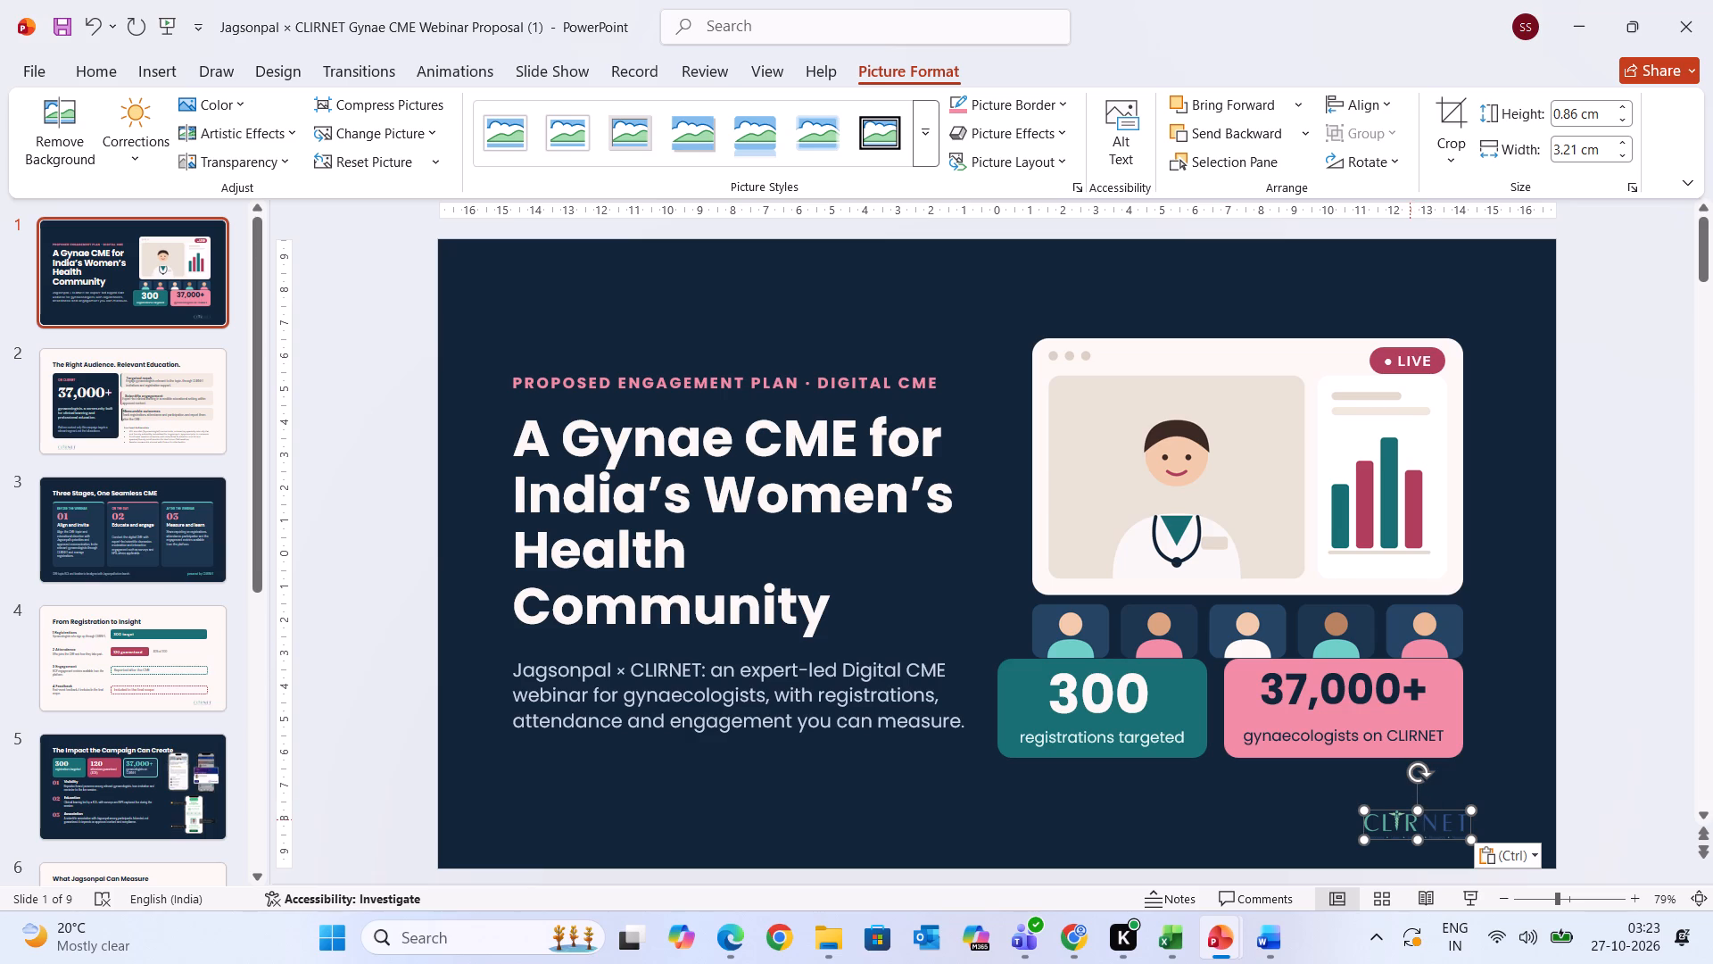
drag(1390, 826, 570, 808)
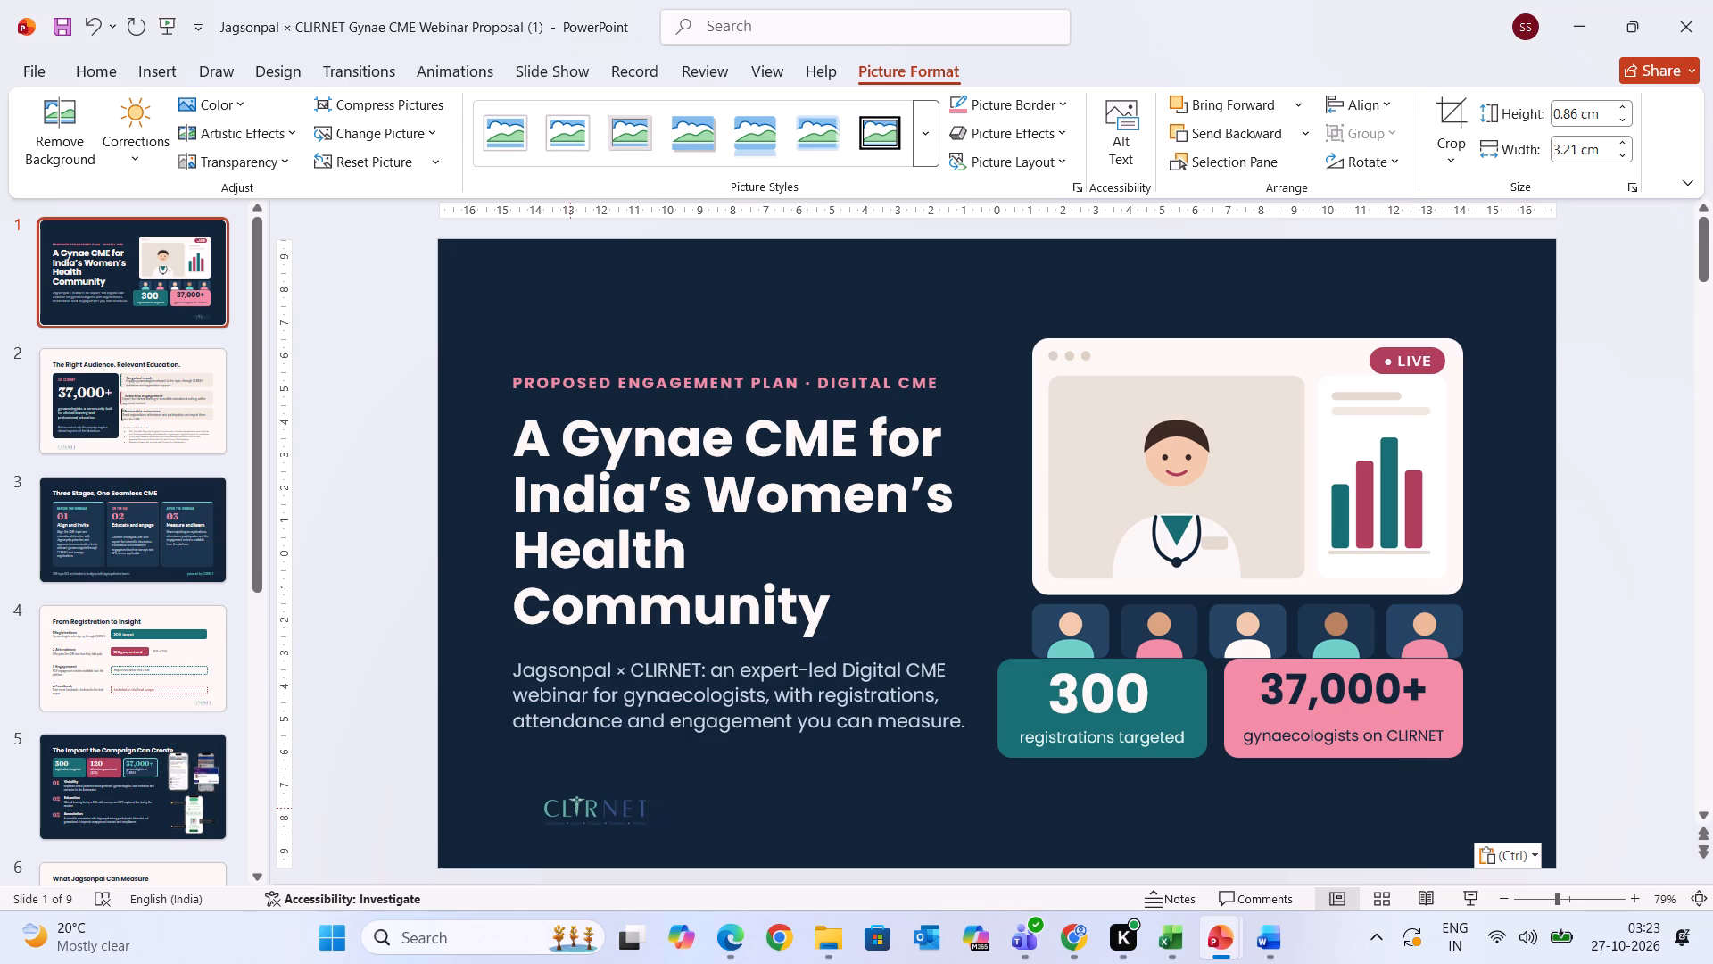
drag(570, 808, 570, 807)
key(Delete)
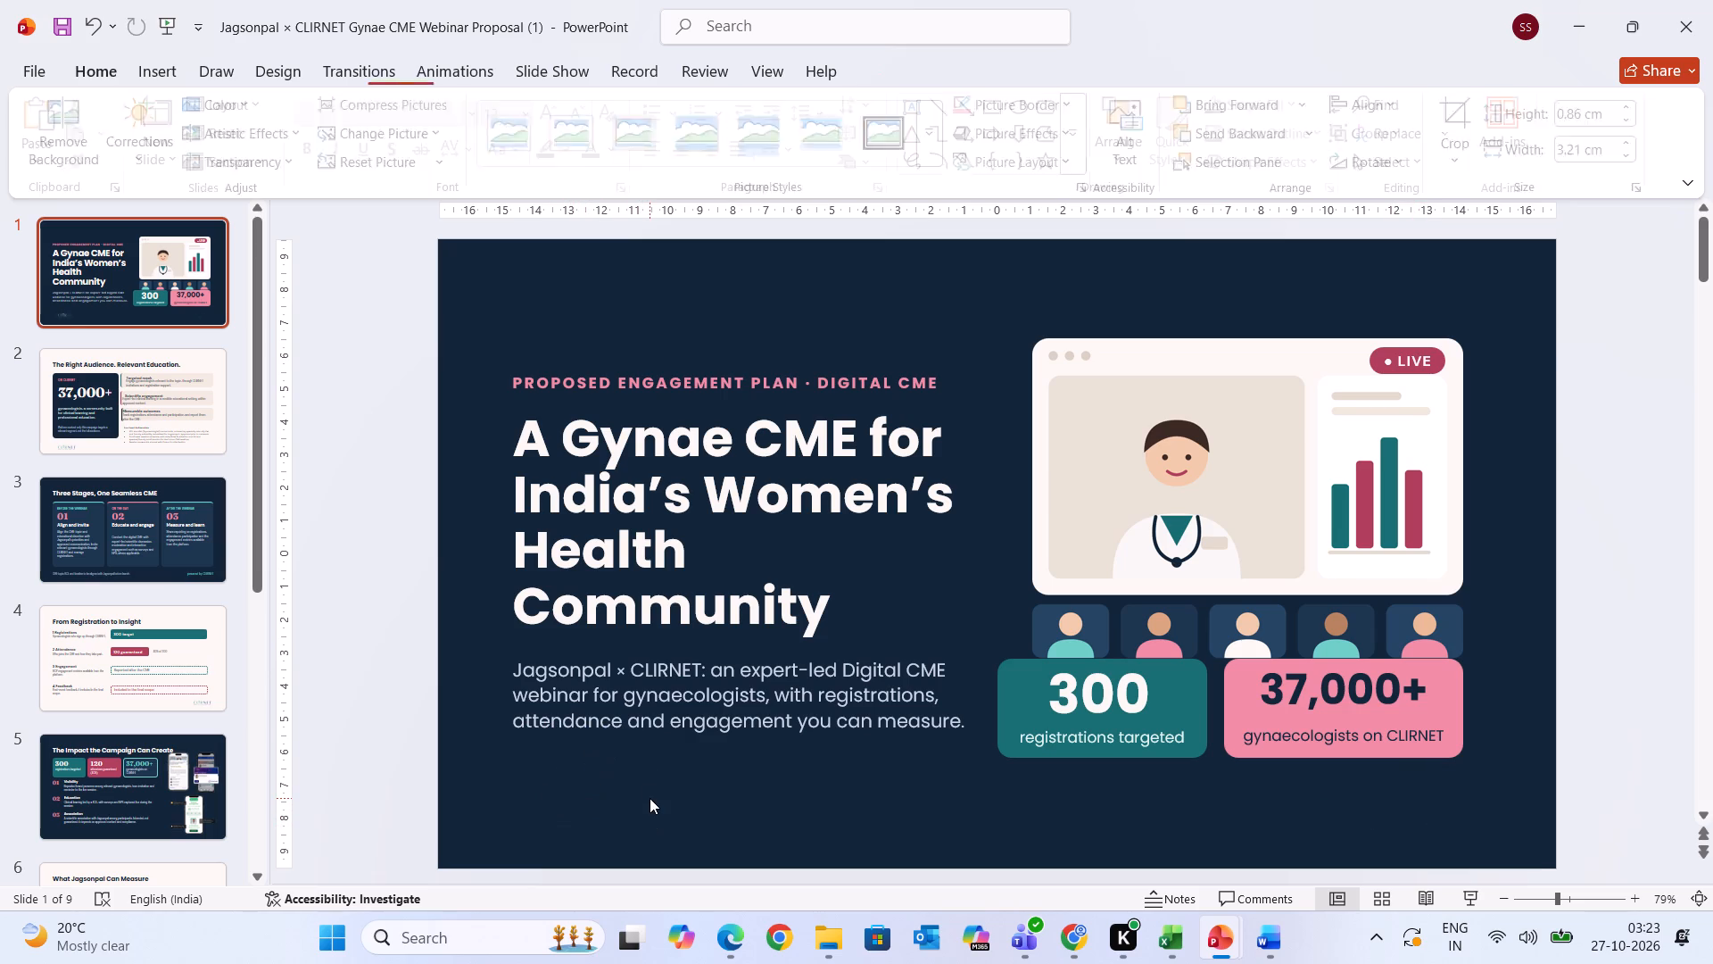
Move slide 7's white CLIRNET logo to the slide's lower-right corner, matching the logo placement on slides 4, 6 and 8.
click(81, 246)
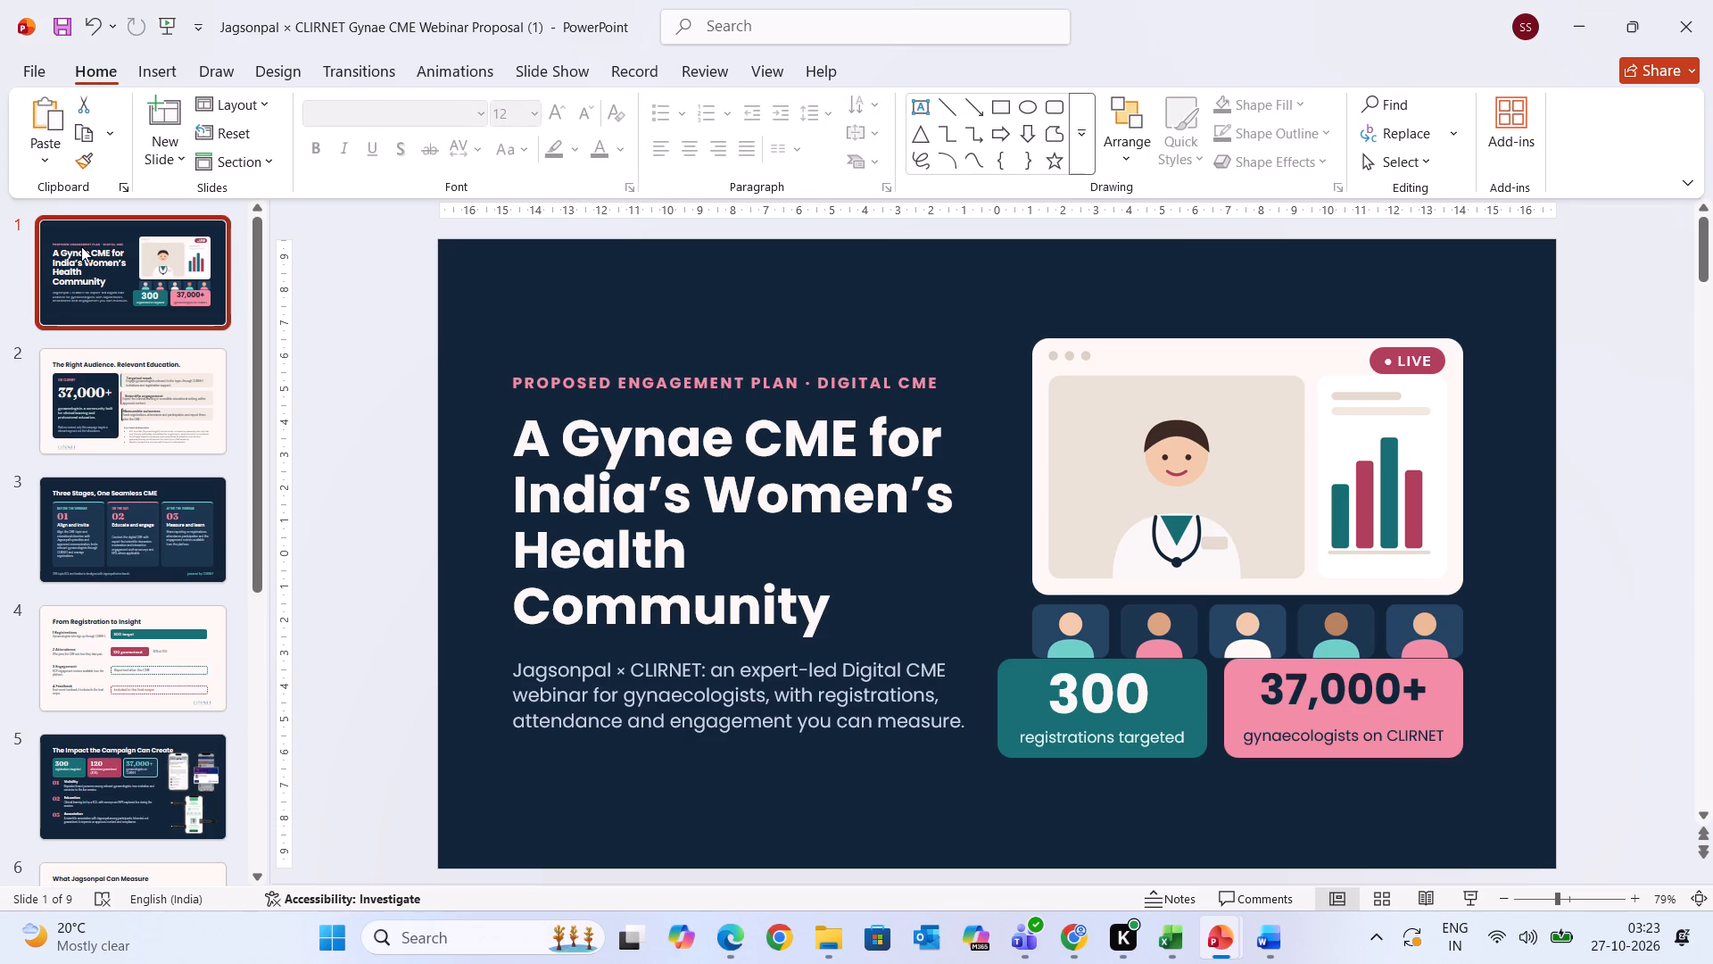
key(Down)
key(Down)
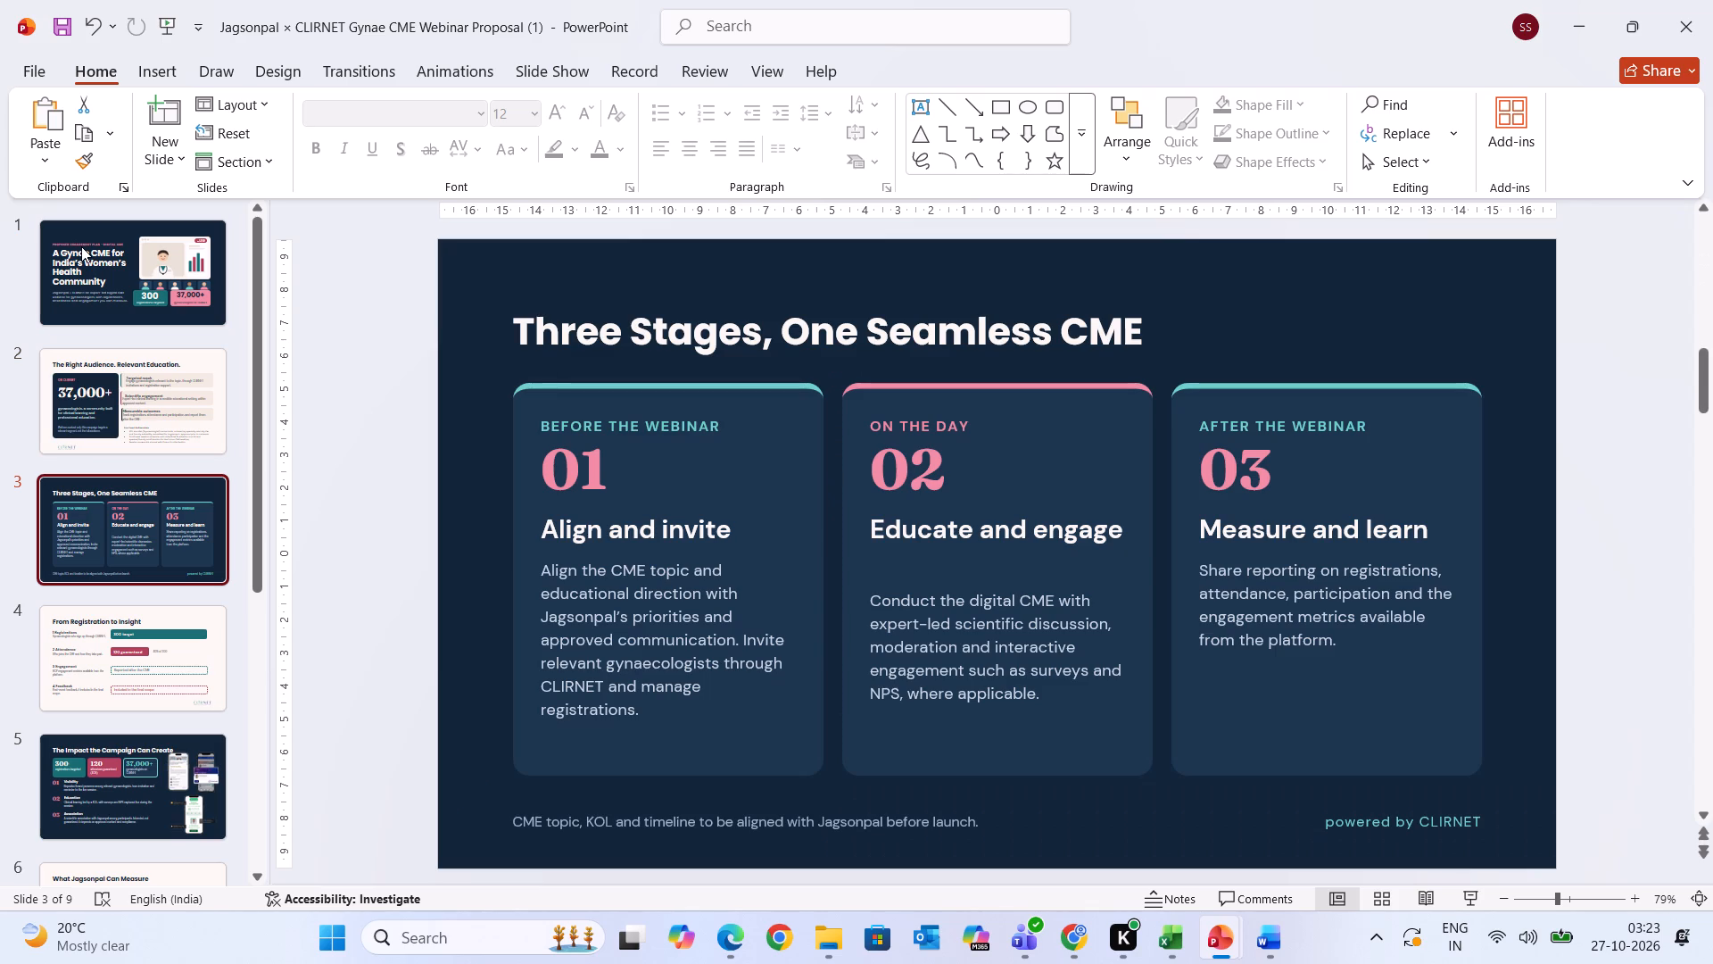
key(Down)
key(Down)
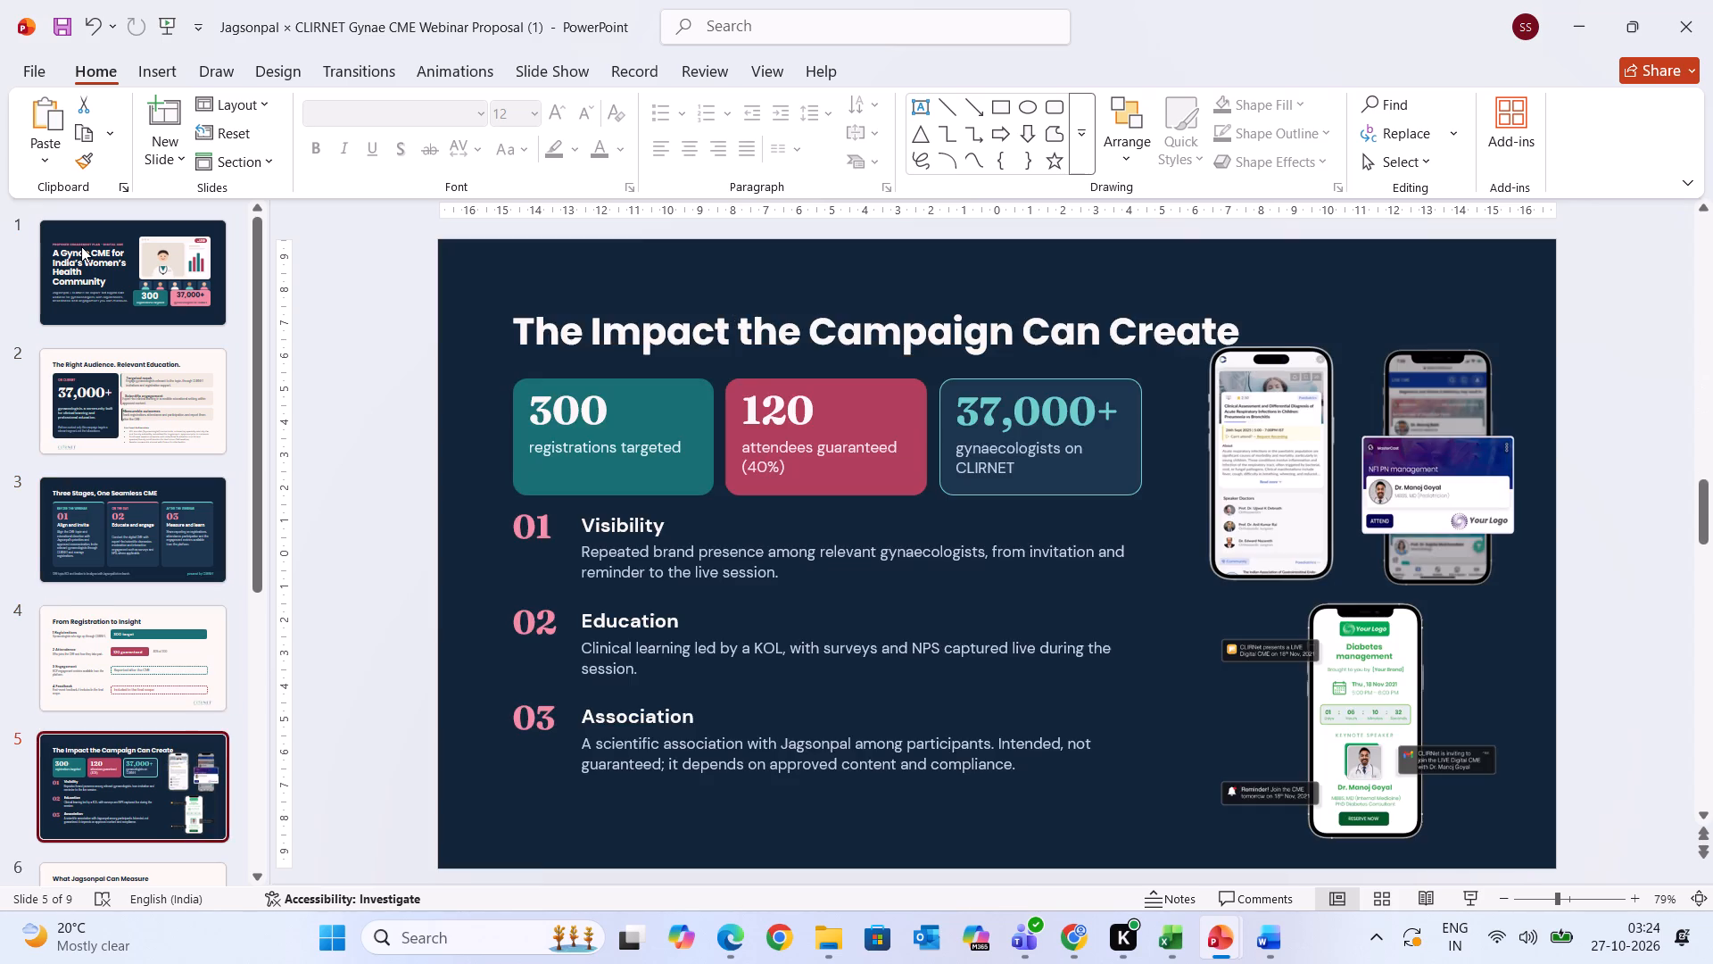
key(Down)
key(Down)
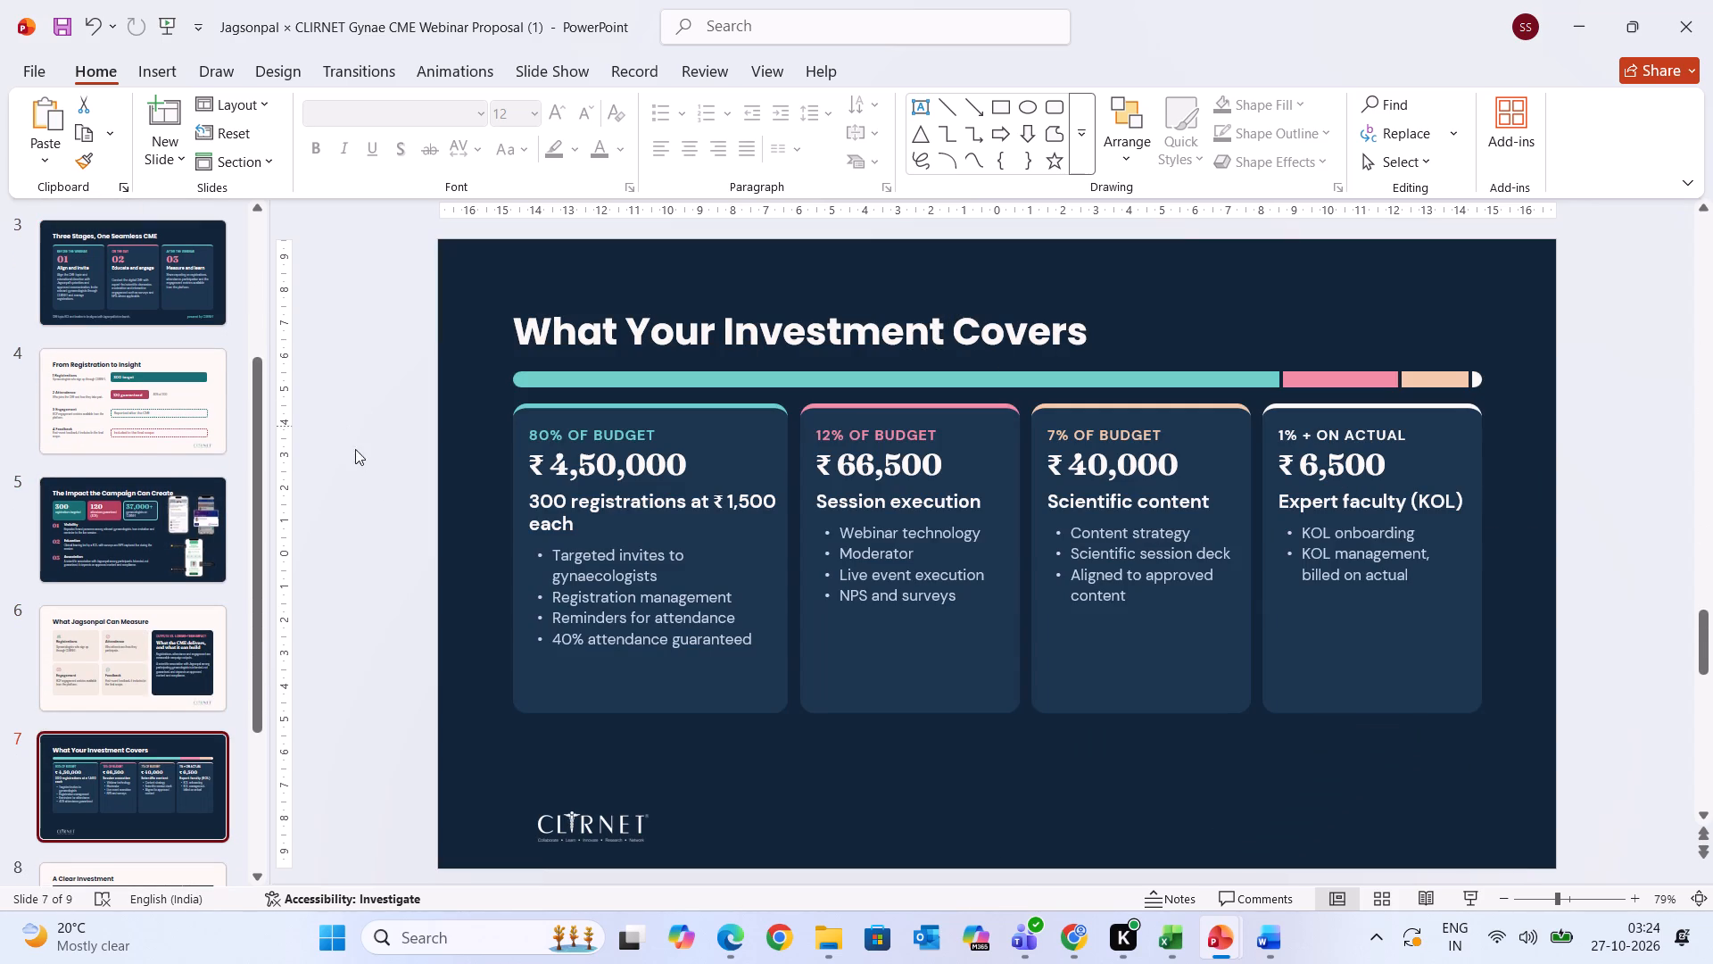
click(578, 817)
key(ctrl+c)
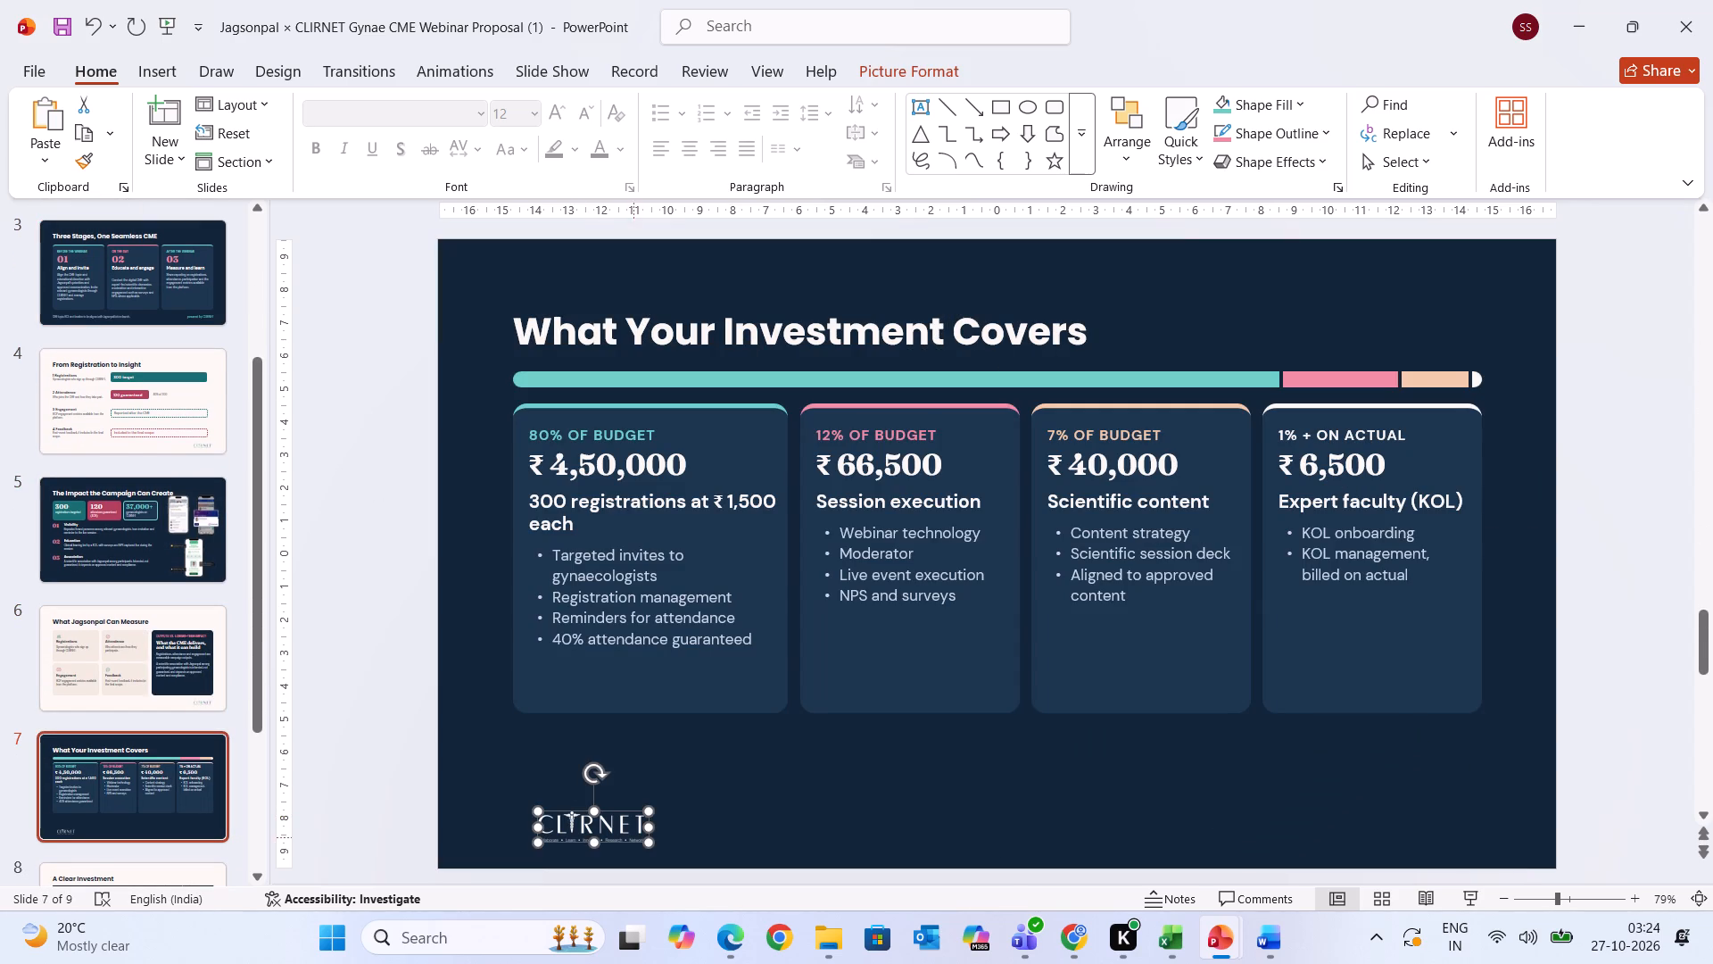
drag(619, 833, 1441, 823)
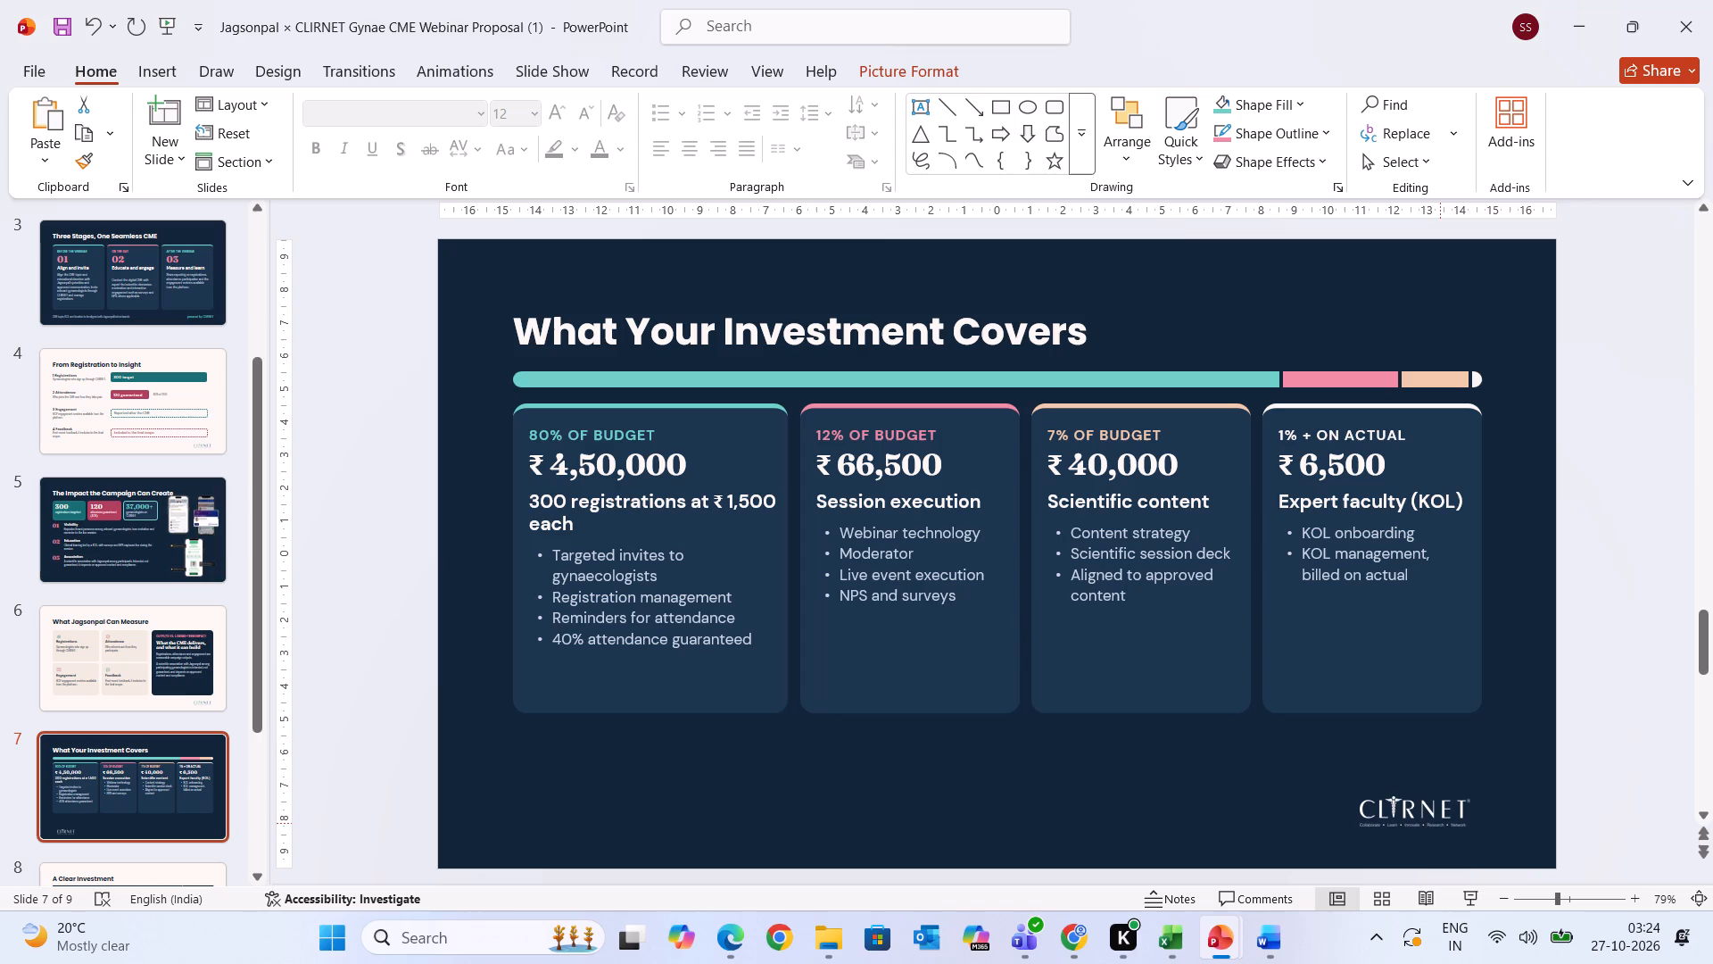
drag(1441, 823, 1444, 832)
Copy slide 7's white CLIRNET logo to slide 3's lower-right corner and delete the "powered by CLIRNET" text behind it.
click(1442, 829)
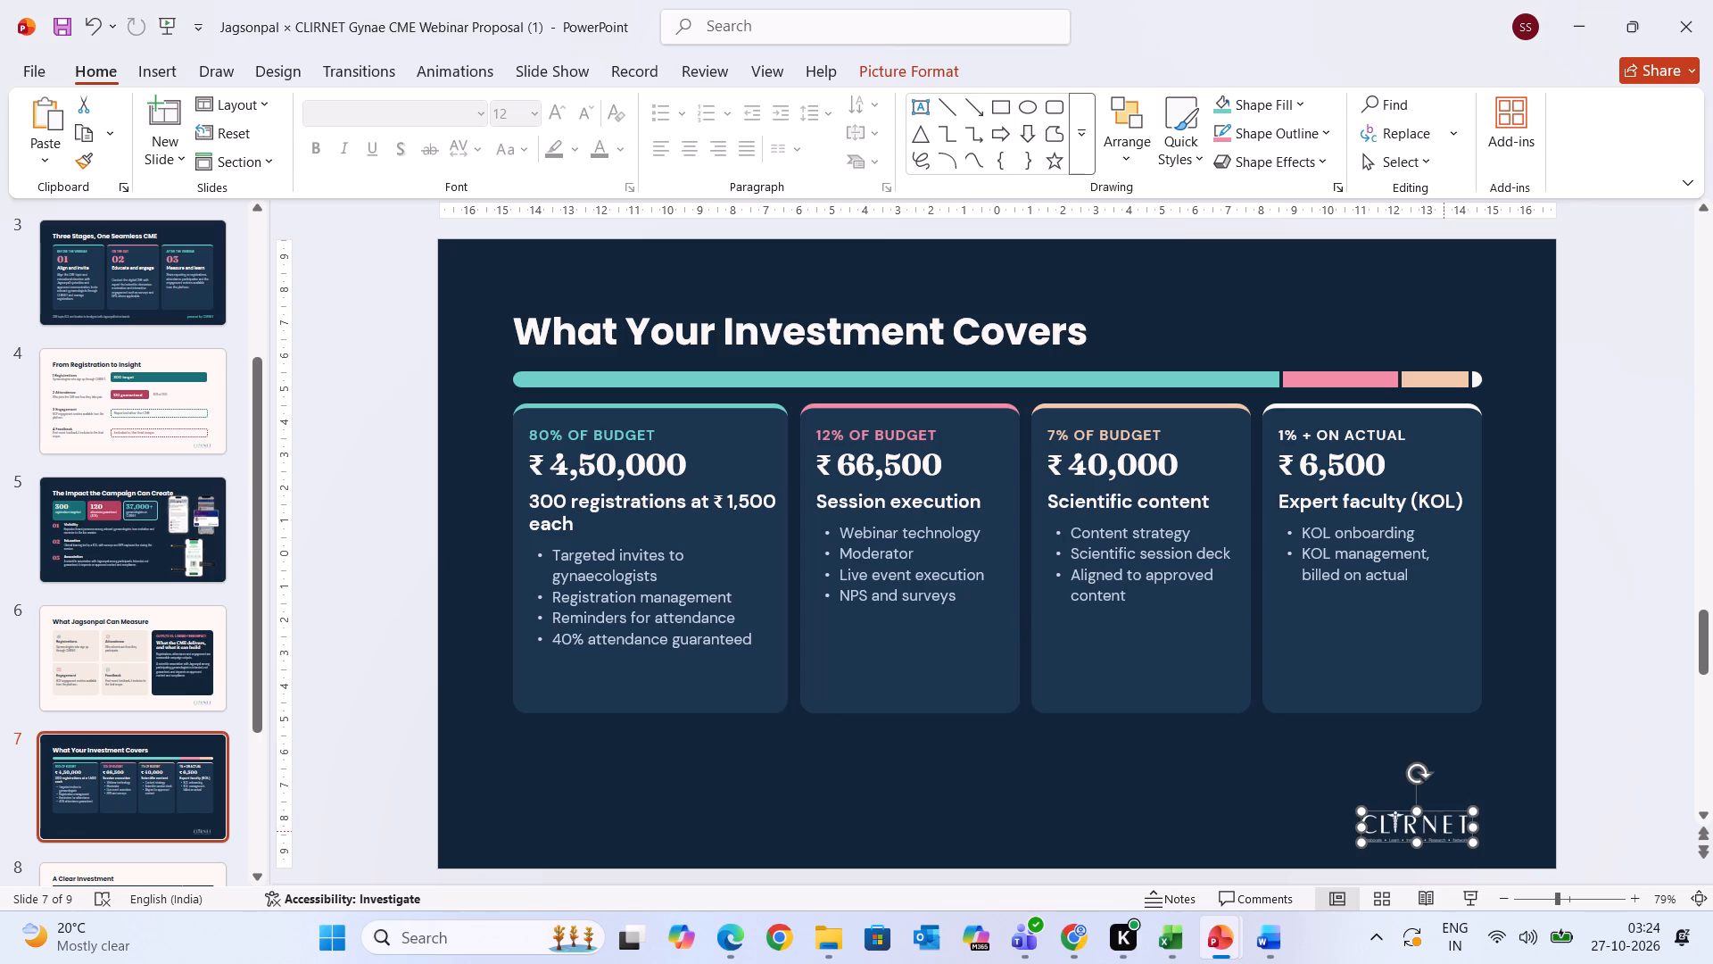
key(ctrl+c)
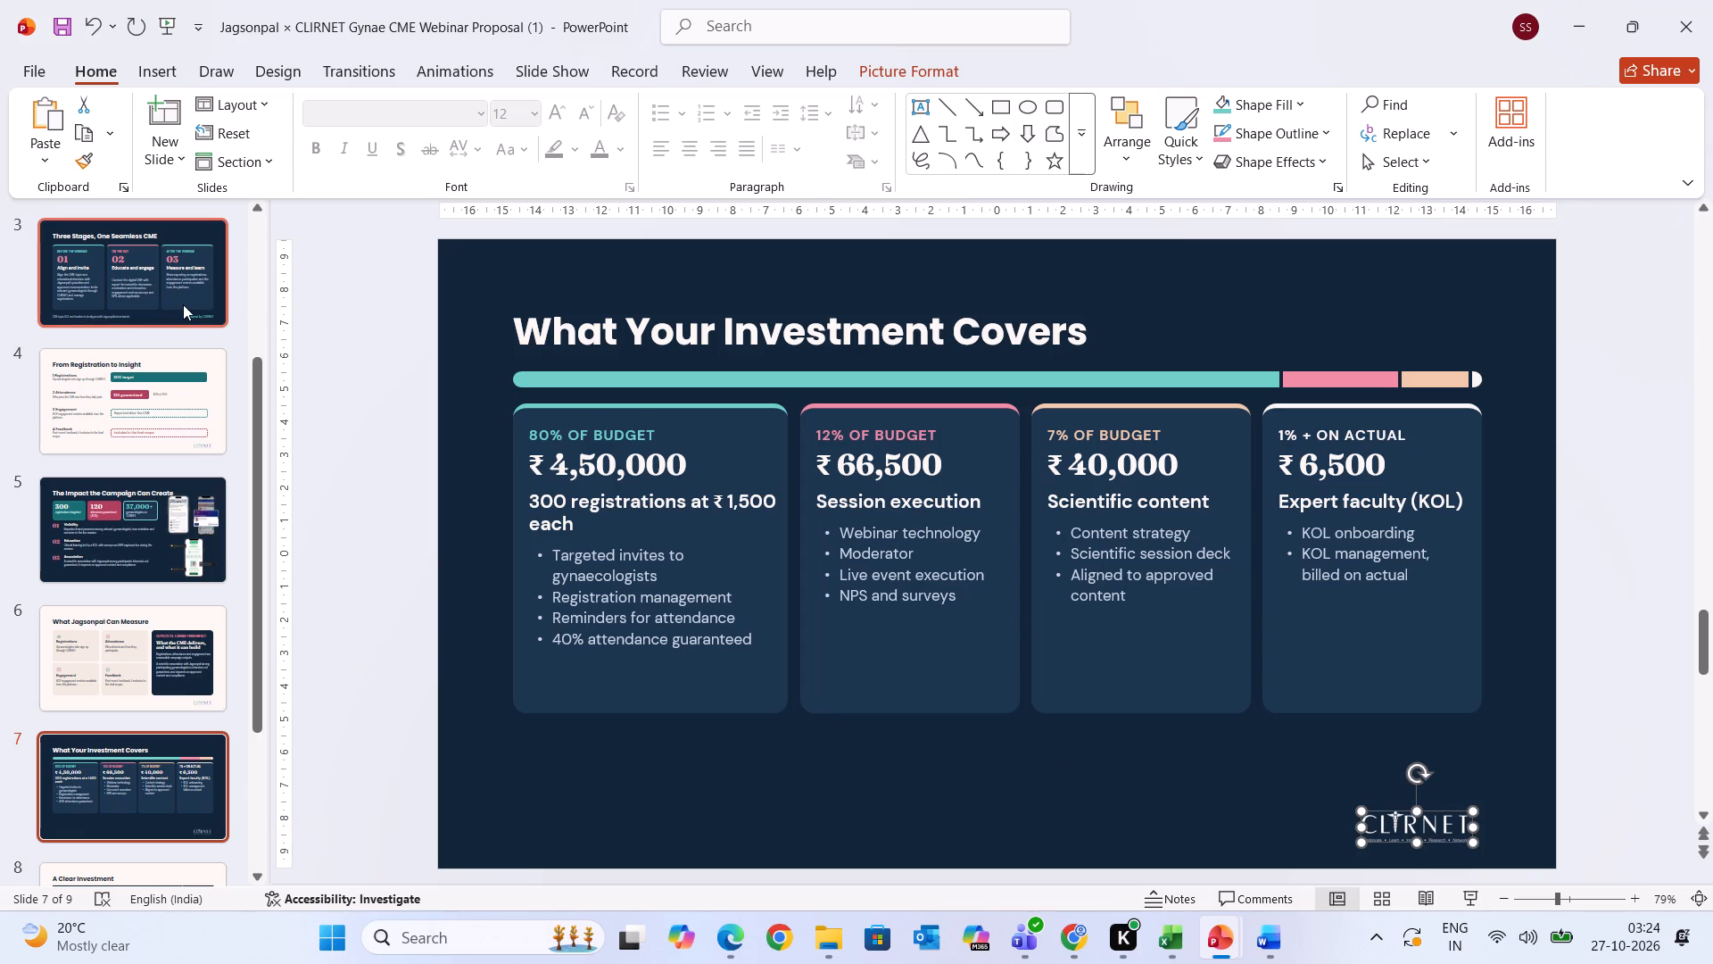
click(174, 305)
key(ctrl+v)
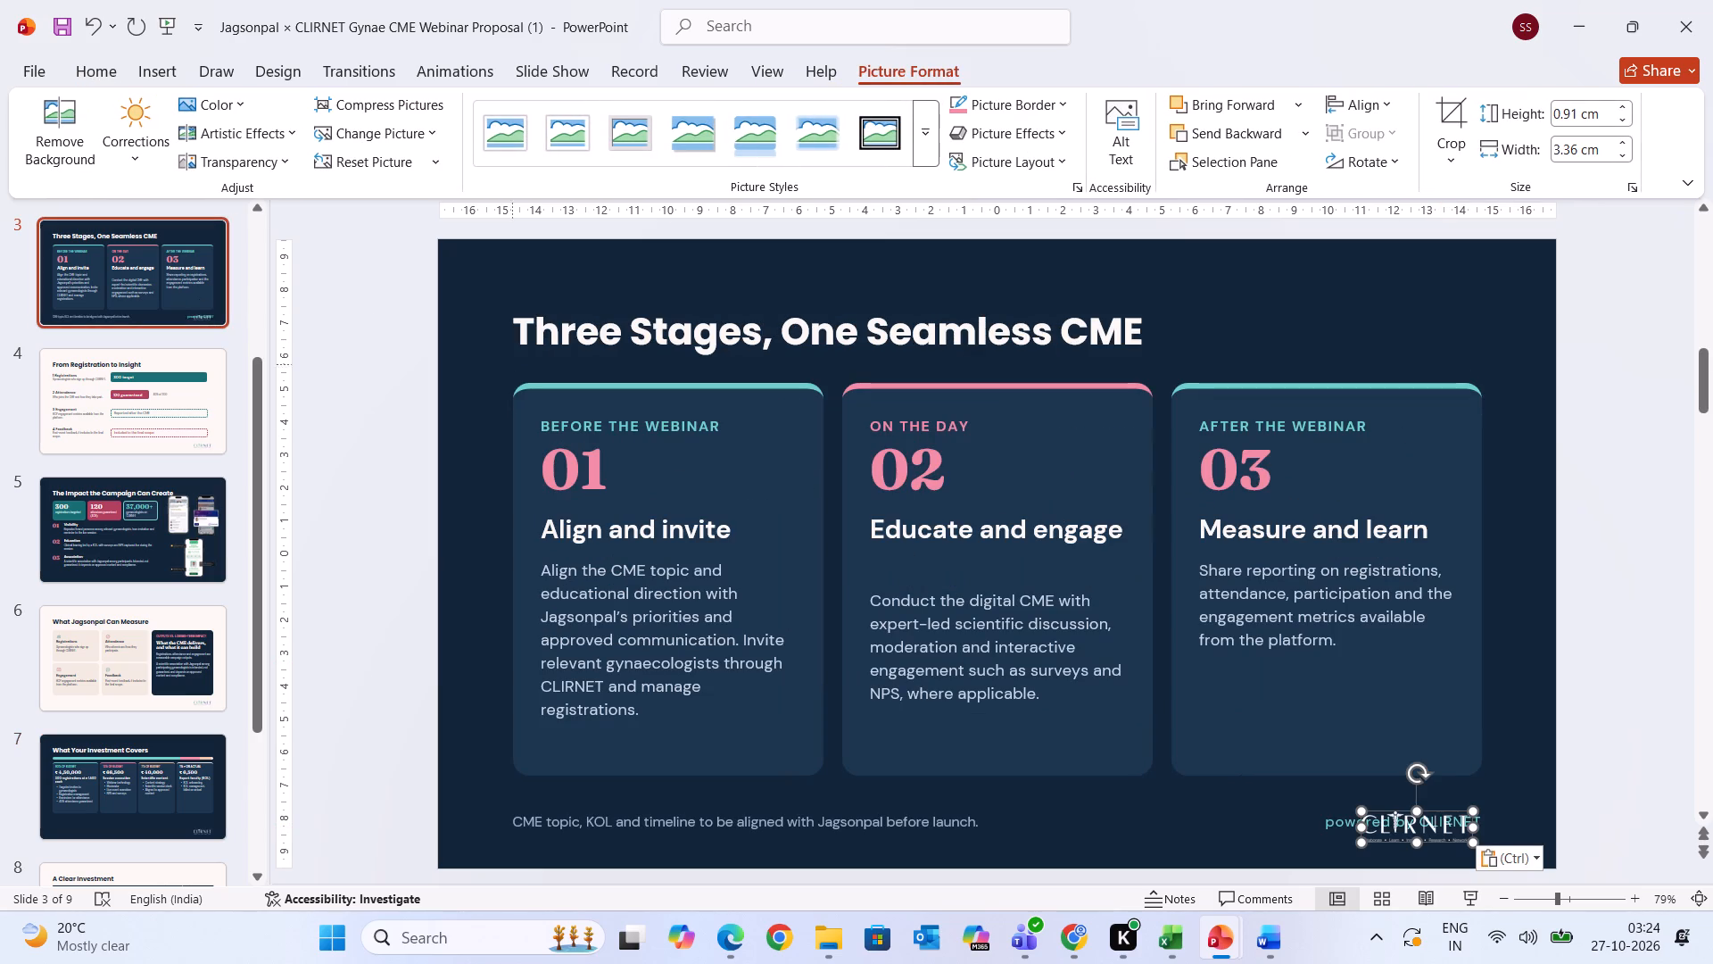
click(1335, 828)
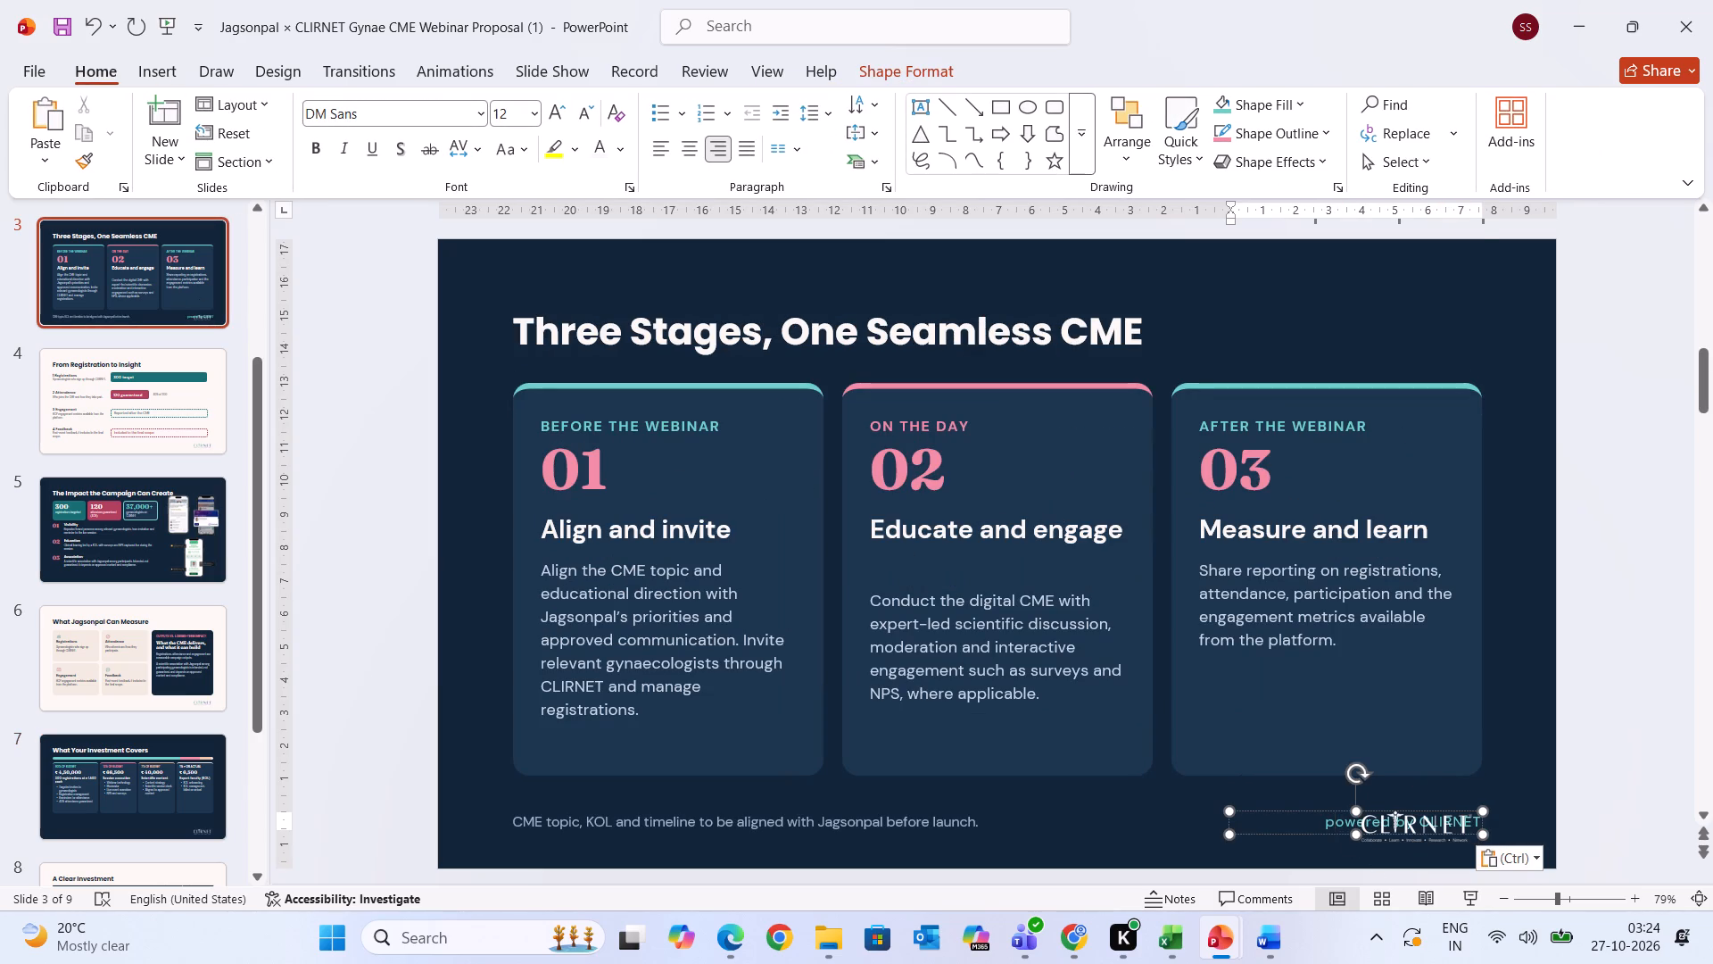
click(1330, 814)
click(1326, 809)
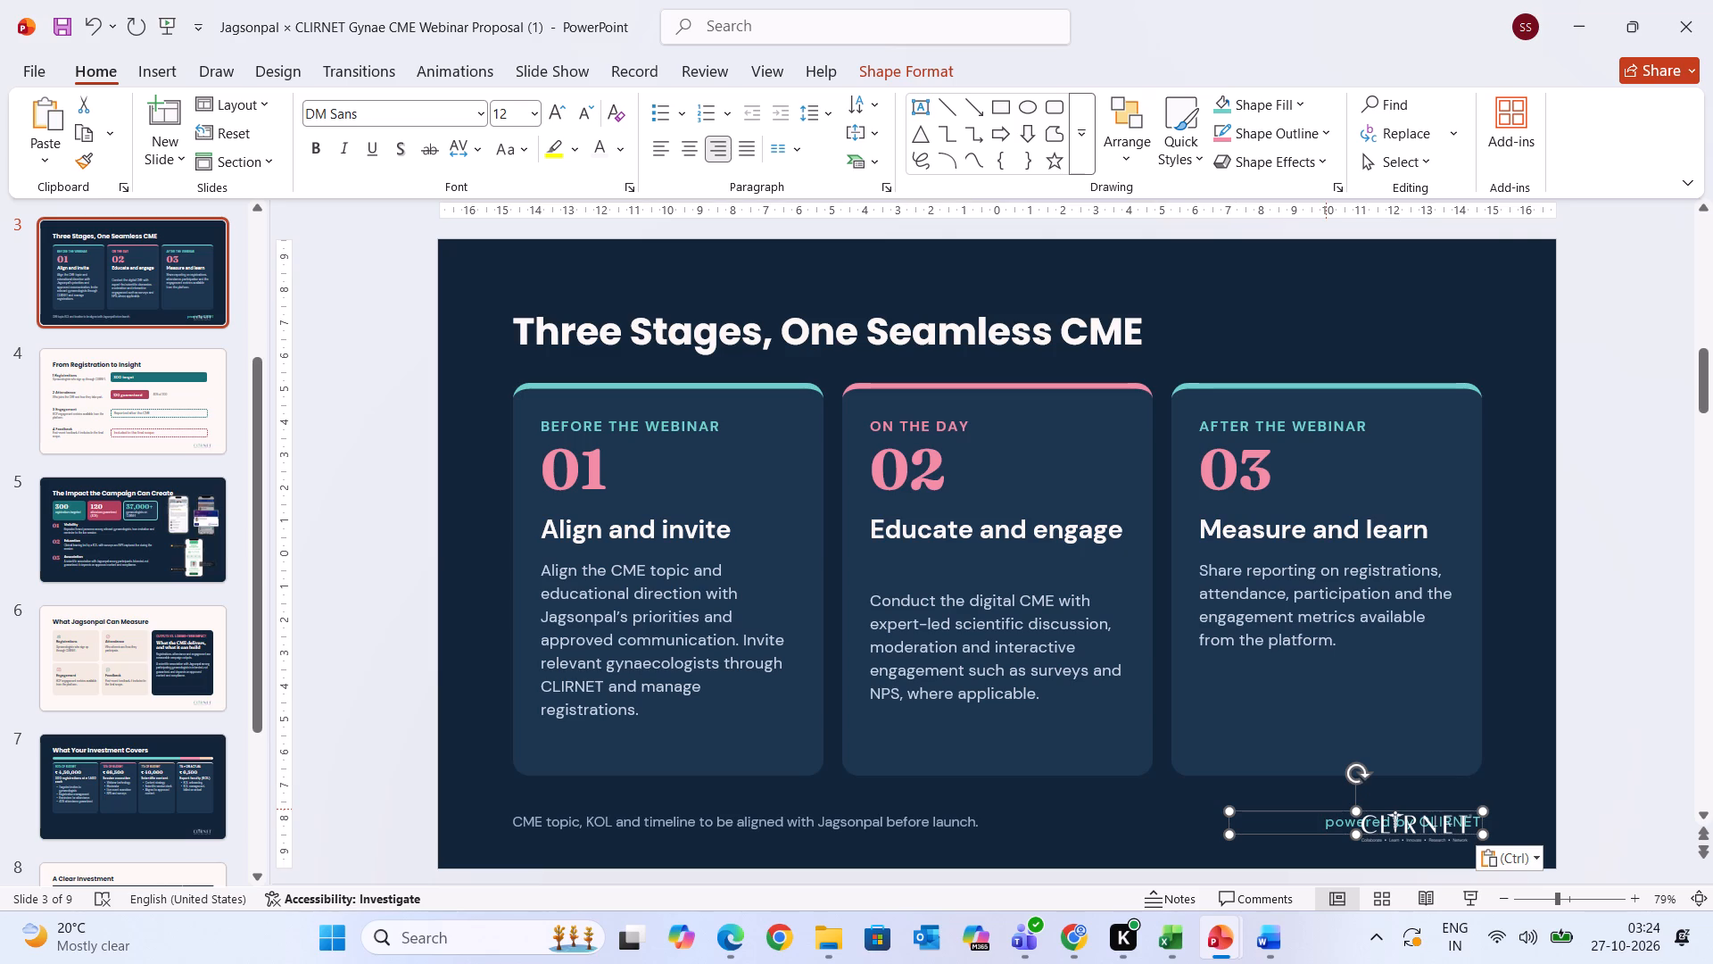
key(Delete)
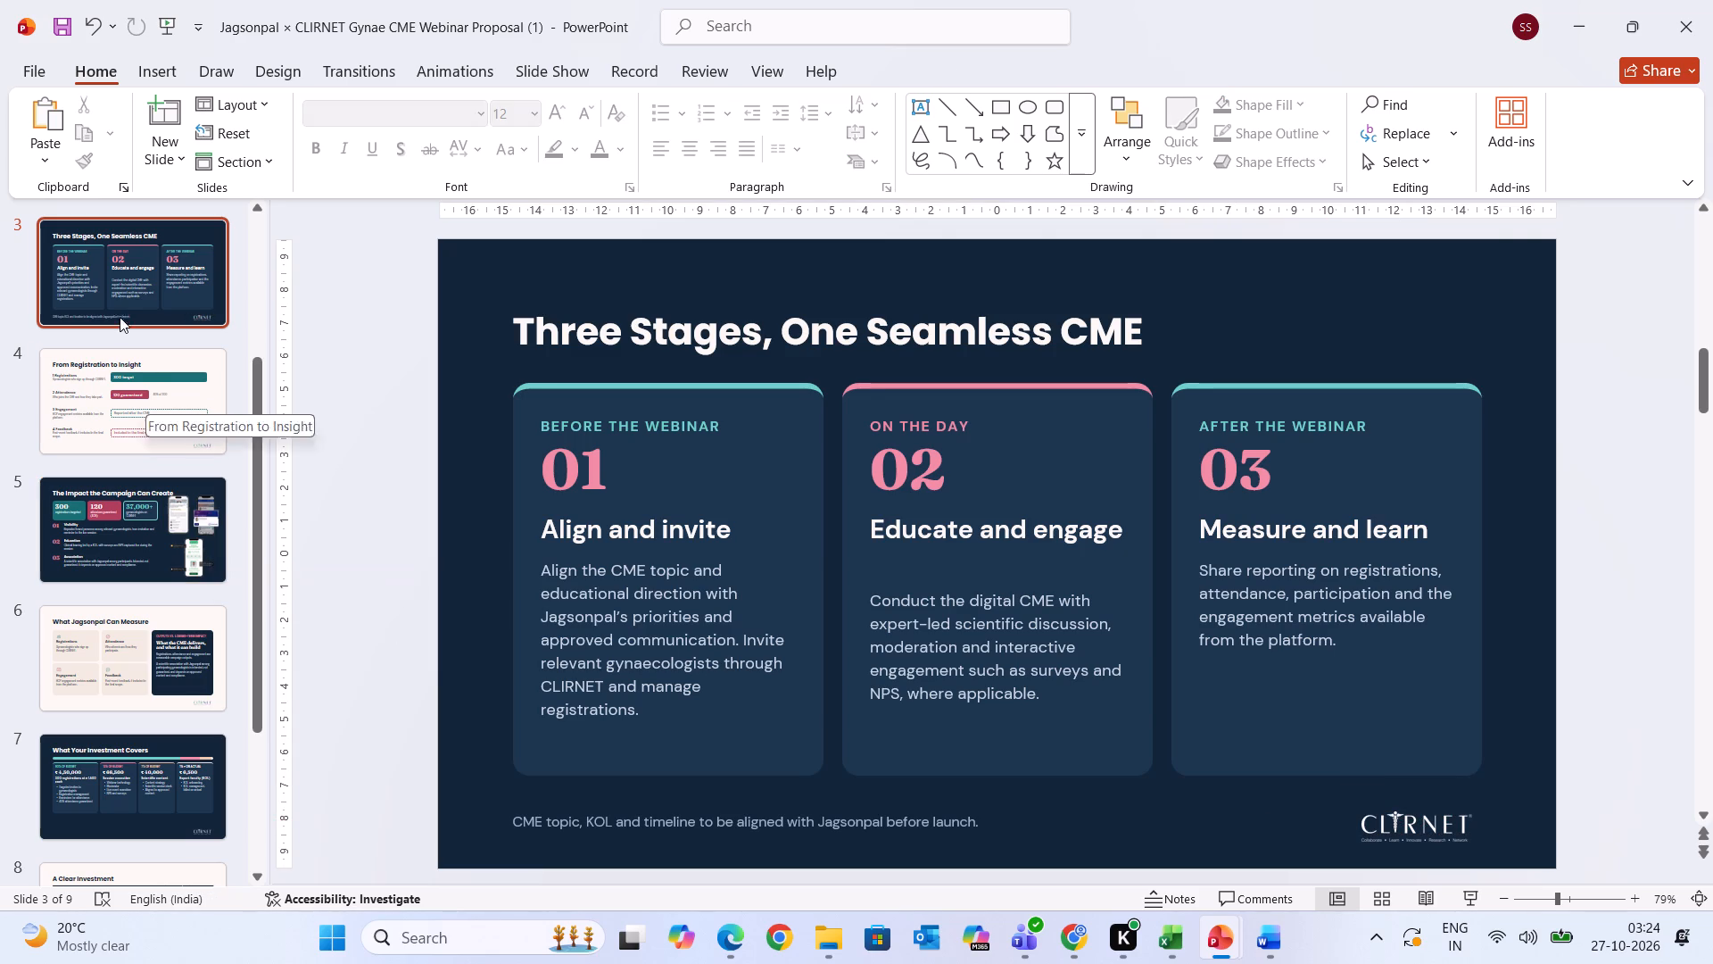
Paste the white CLIRNET logo onto slide 1, enlarge it, and align it below the introductory text with the text's left edge.
click(115, 292)
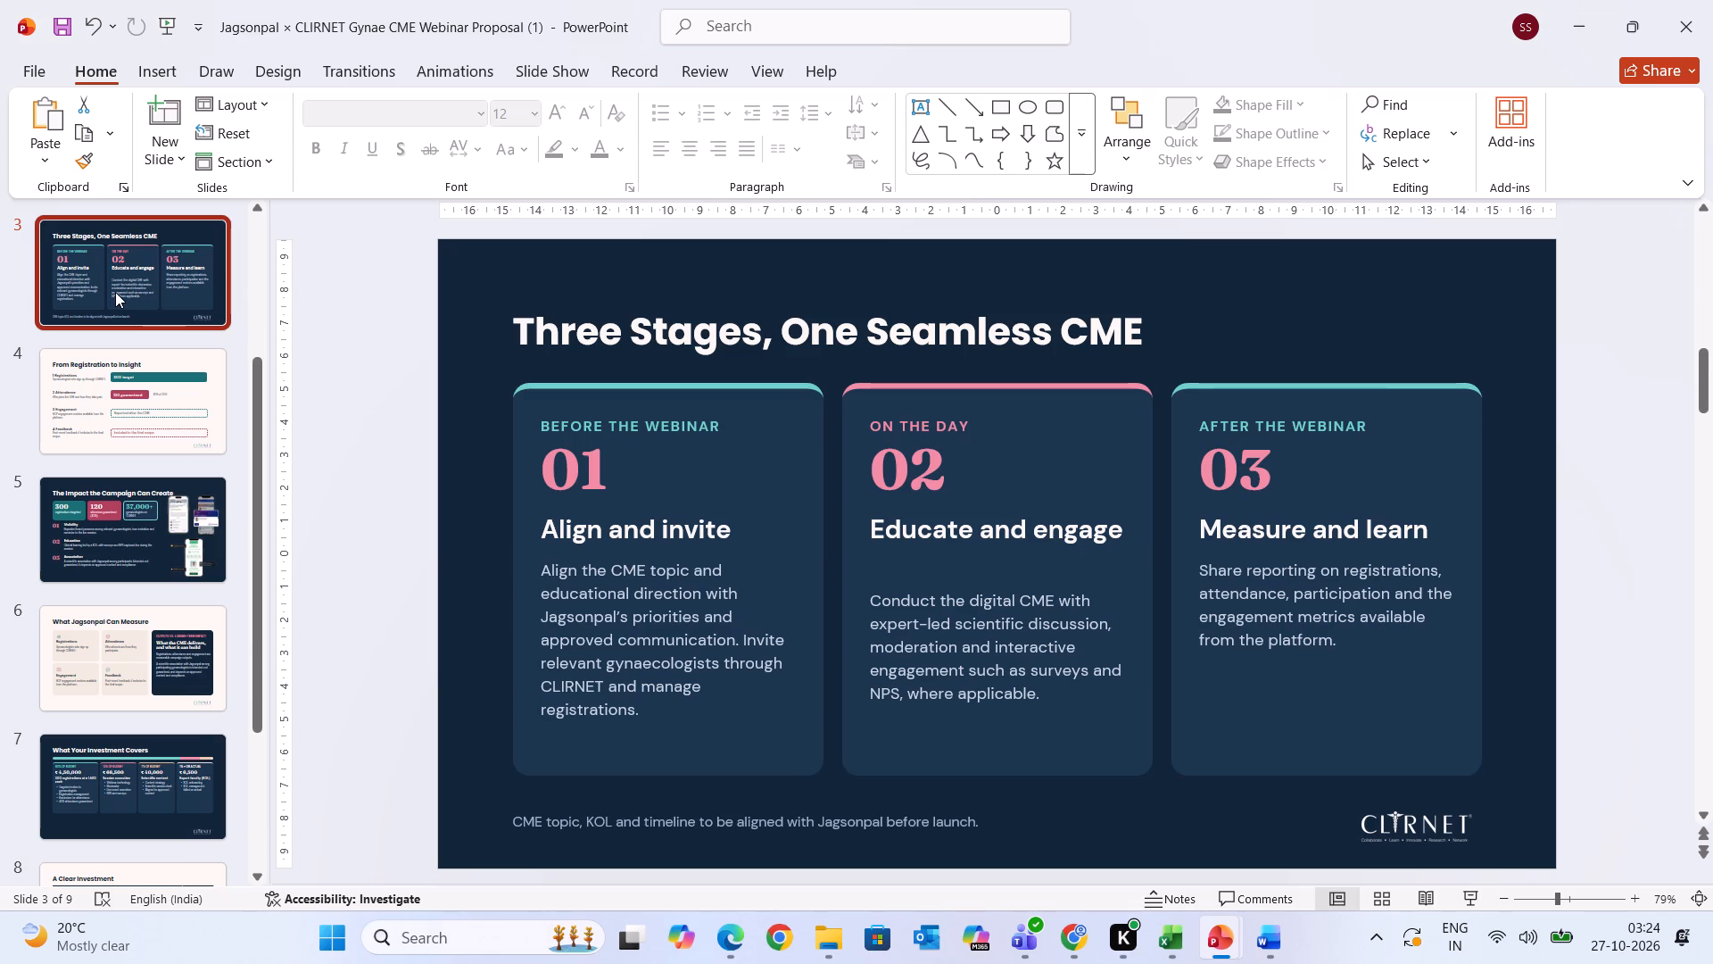
key(Up)
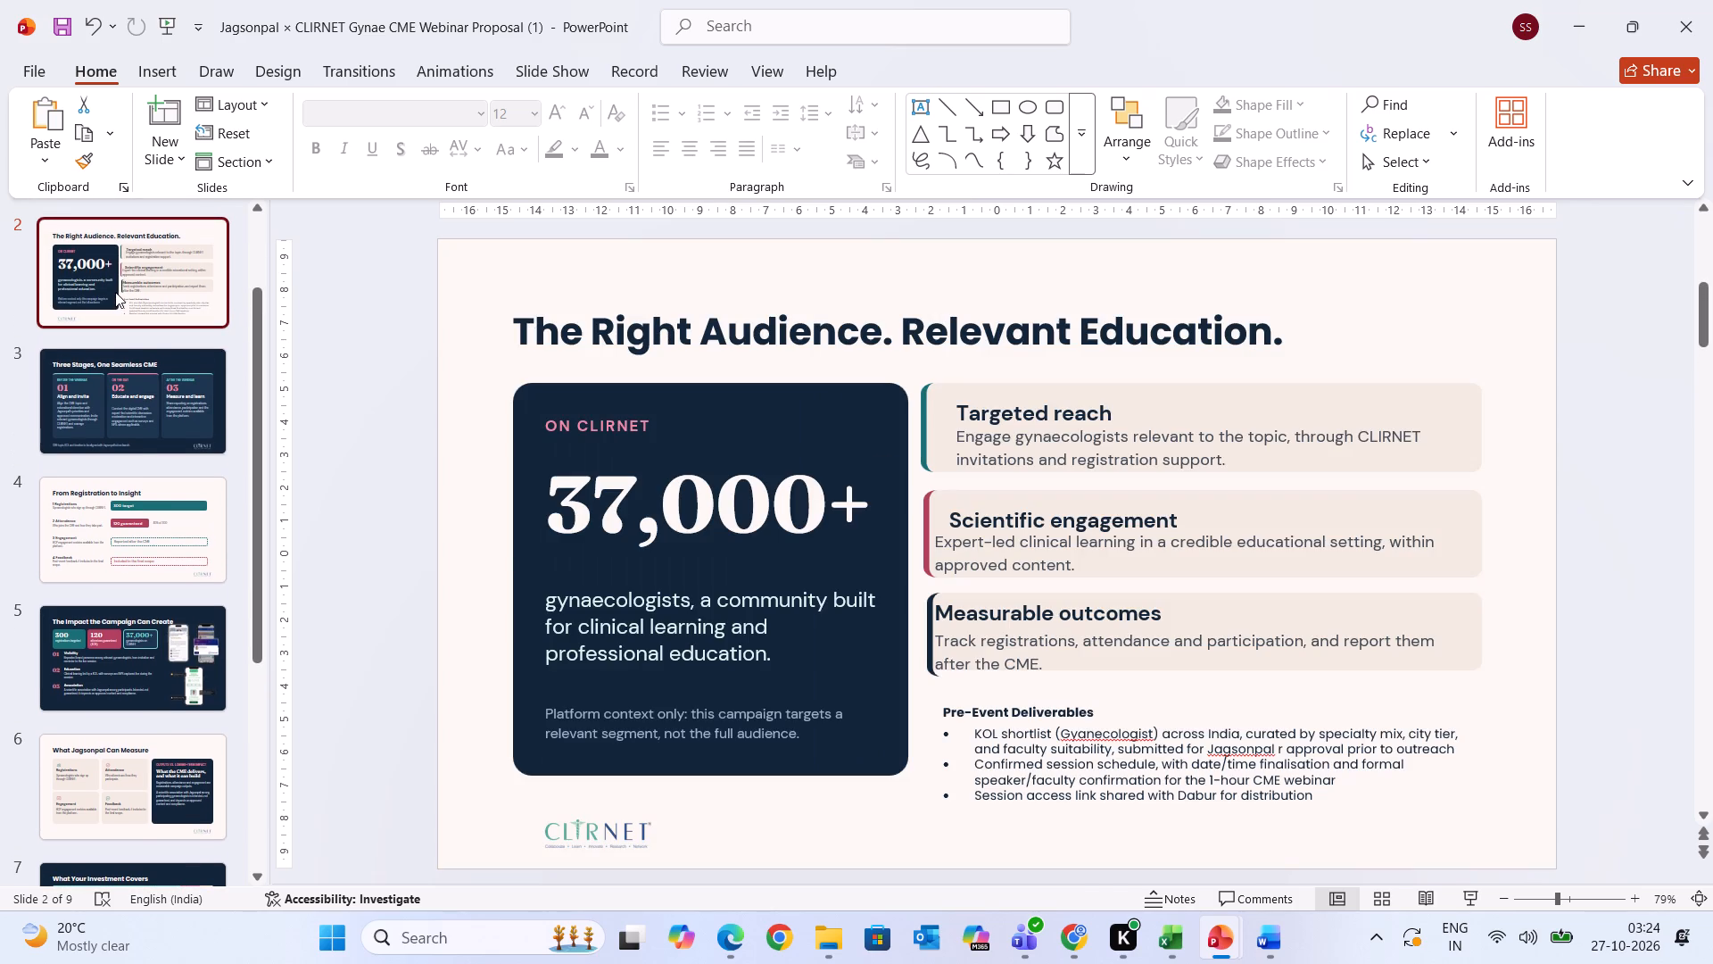
key(Up)
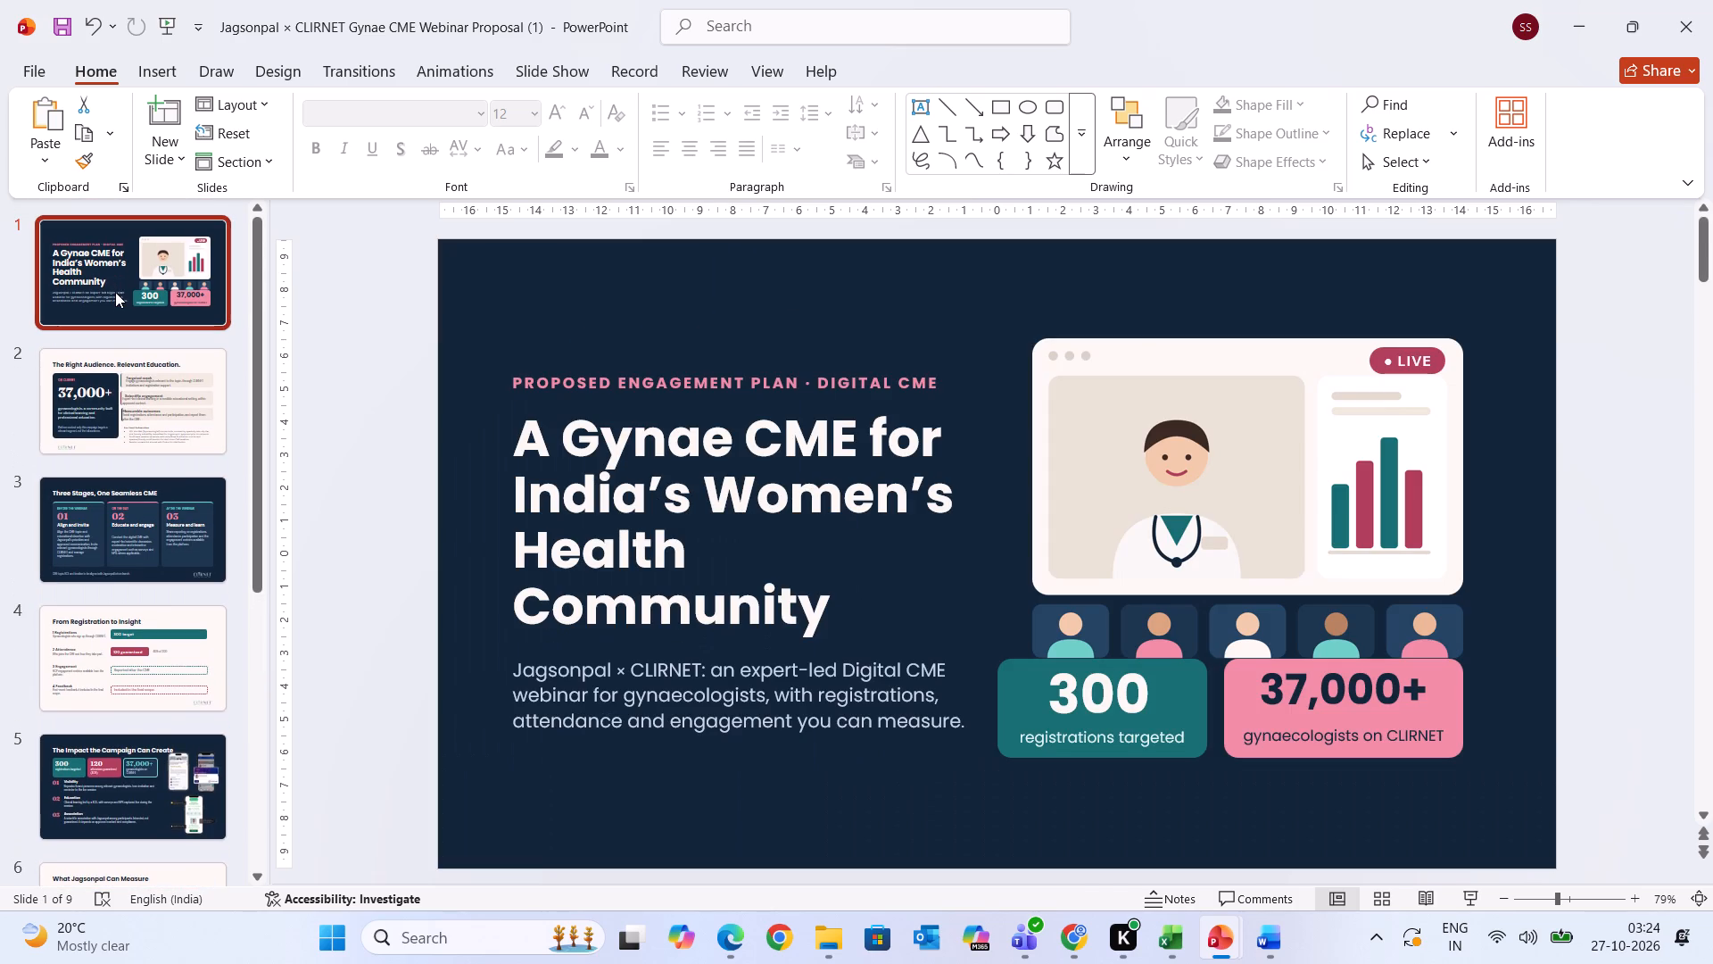
key(Up)
key(ctrl+v)
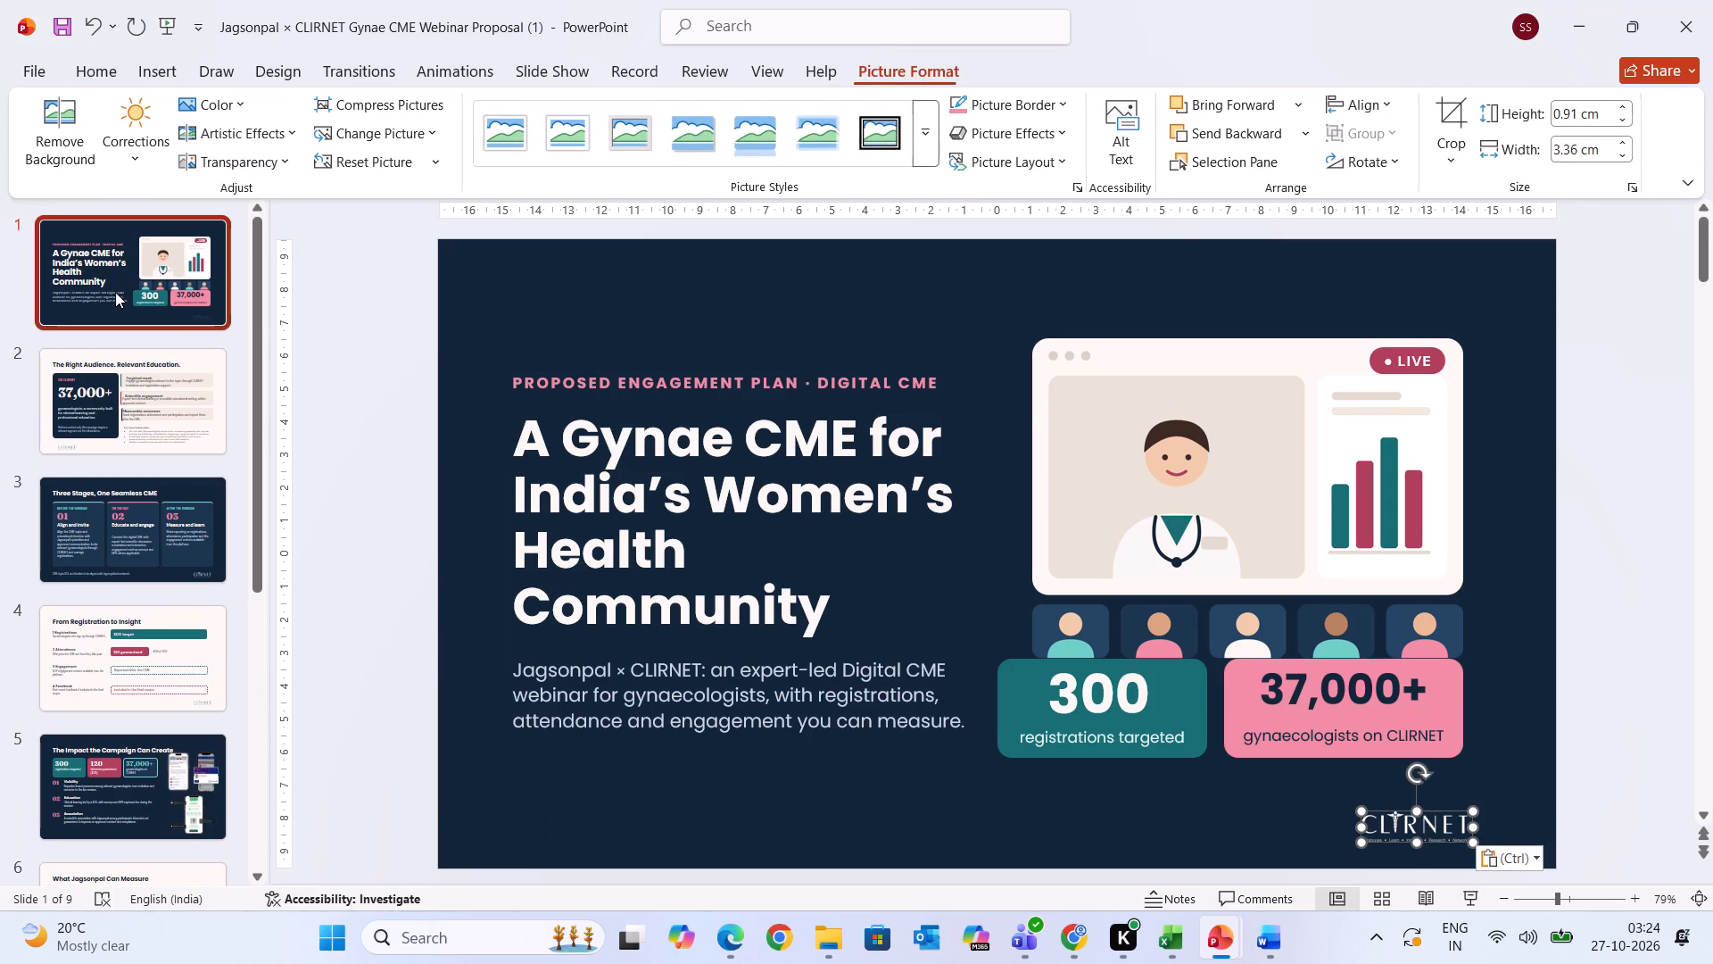
drag(1403, 824, 846, 835)
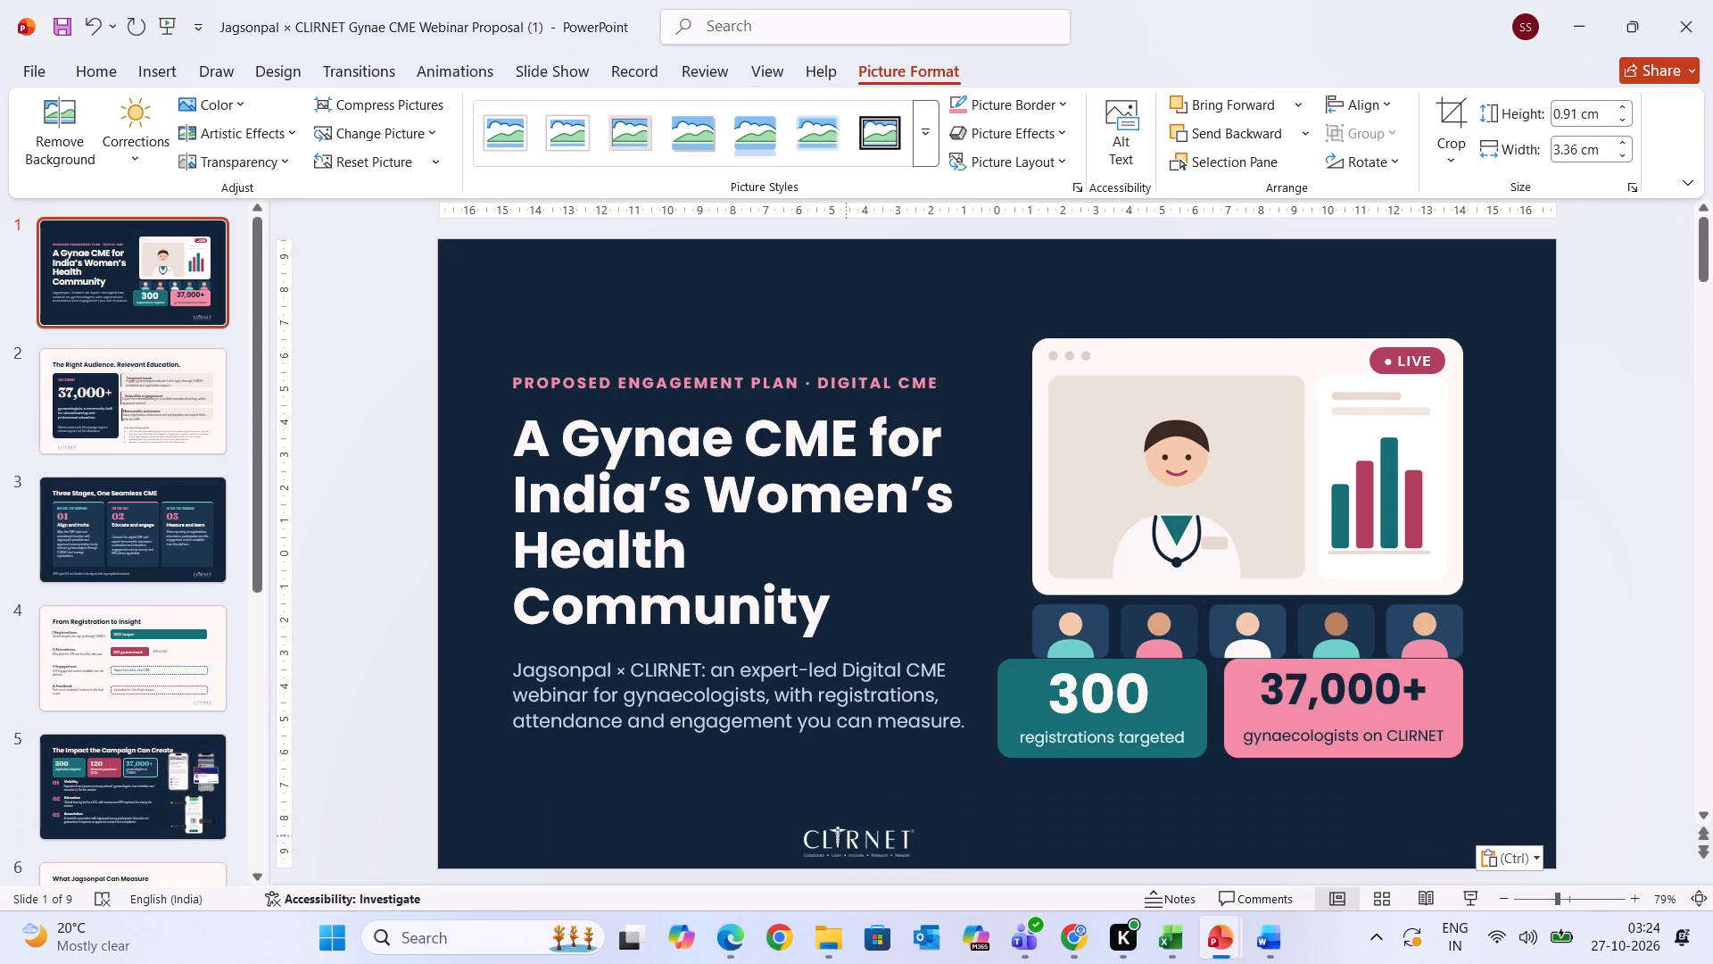
drag(846, 835, 588, 809)
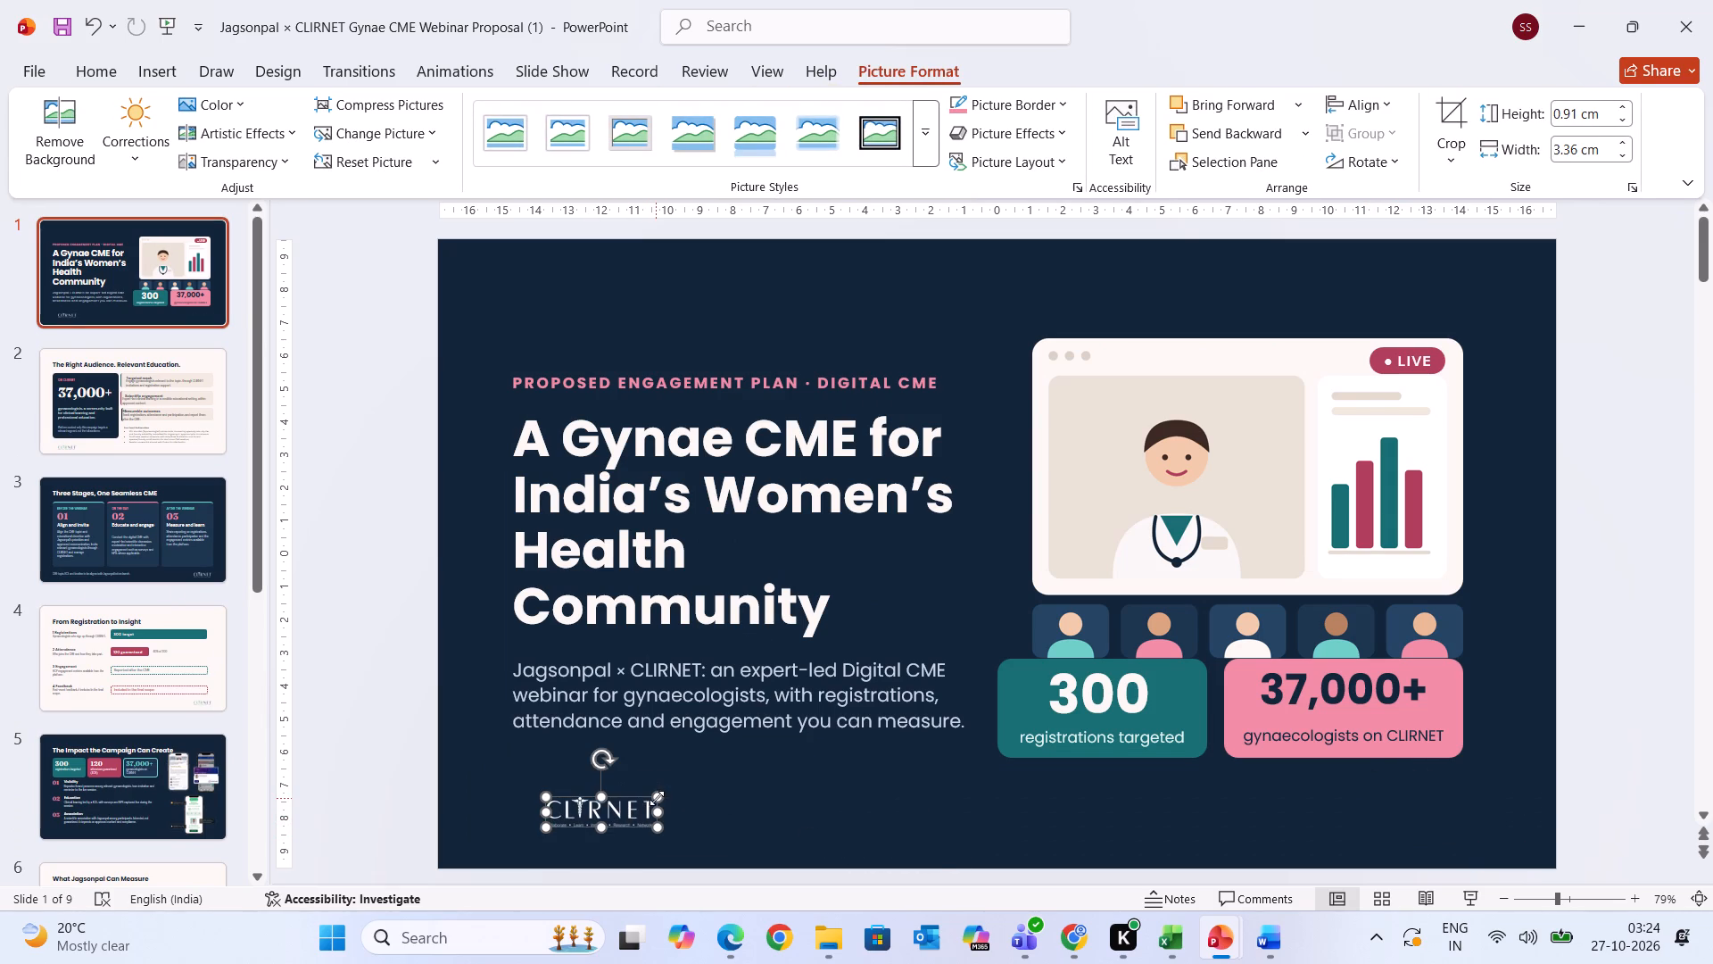
drag(657, 798, 674, 764)
click(865, 799)
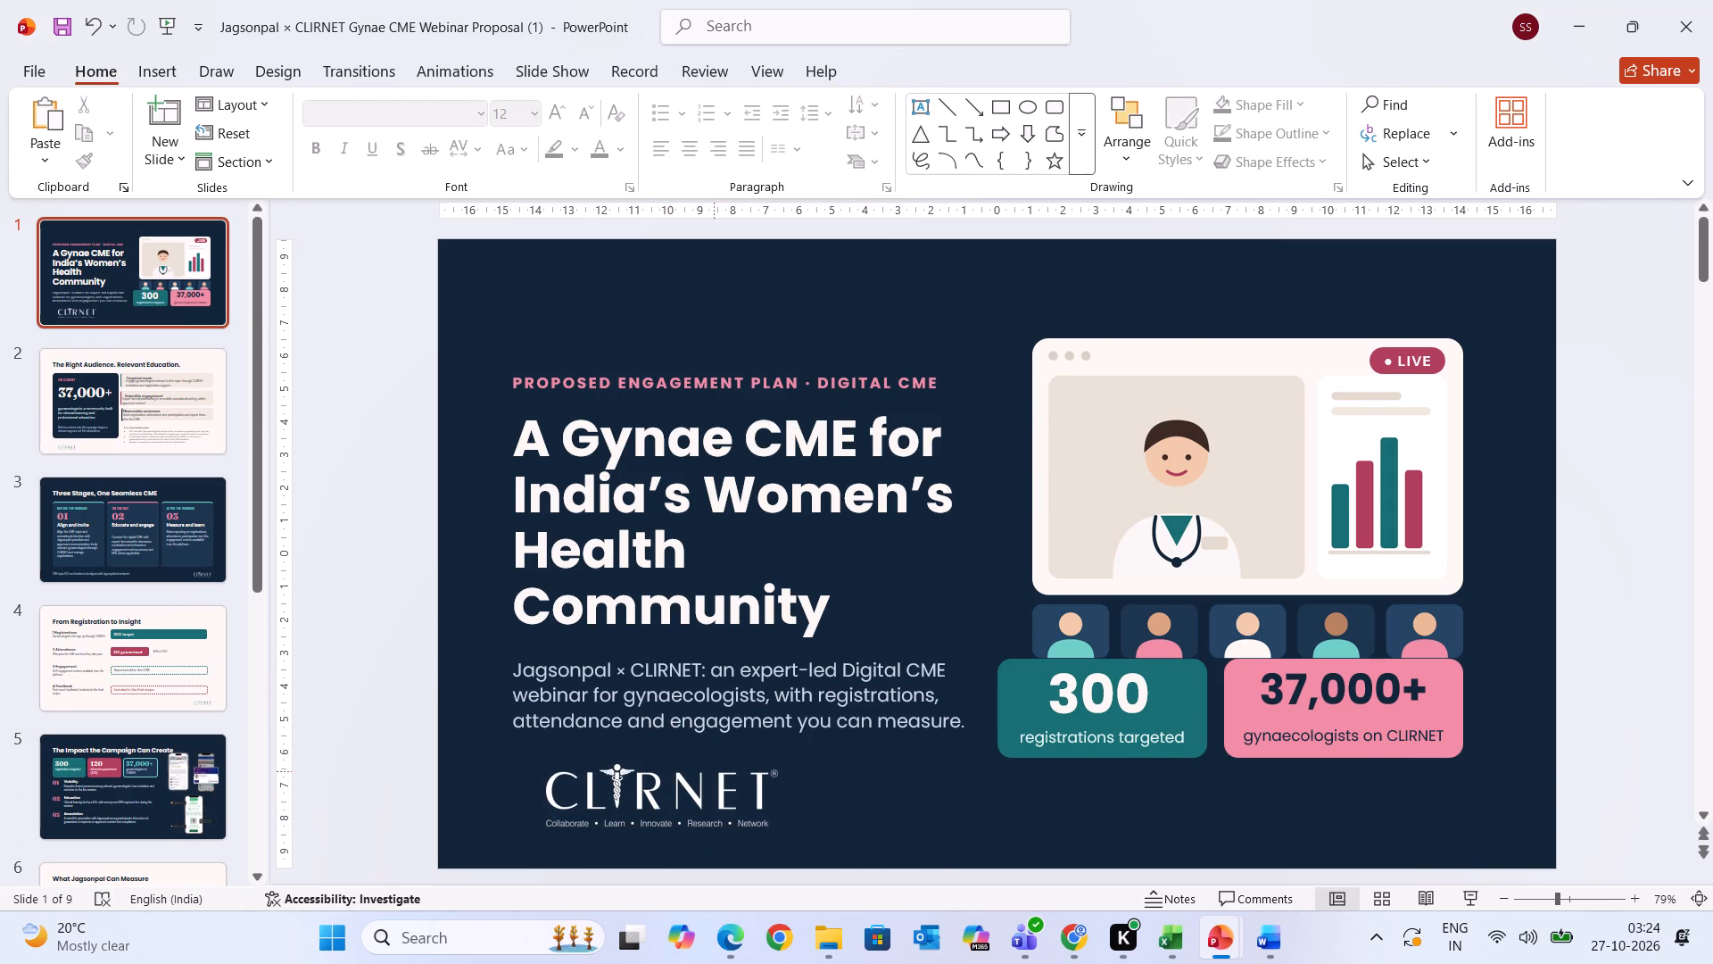
drag(684, 799, 650, 801)
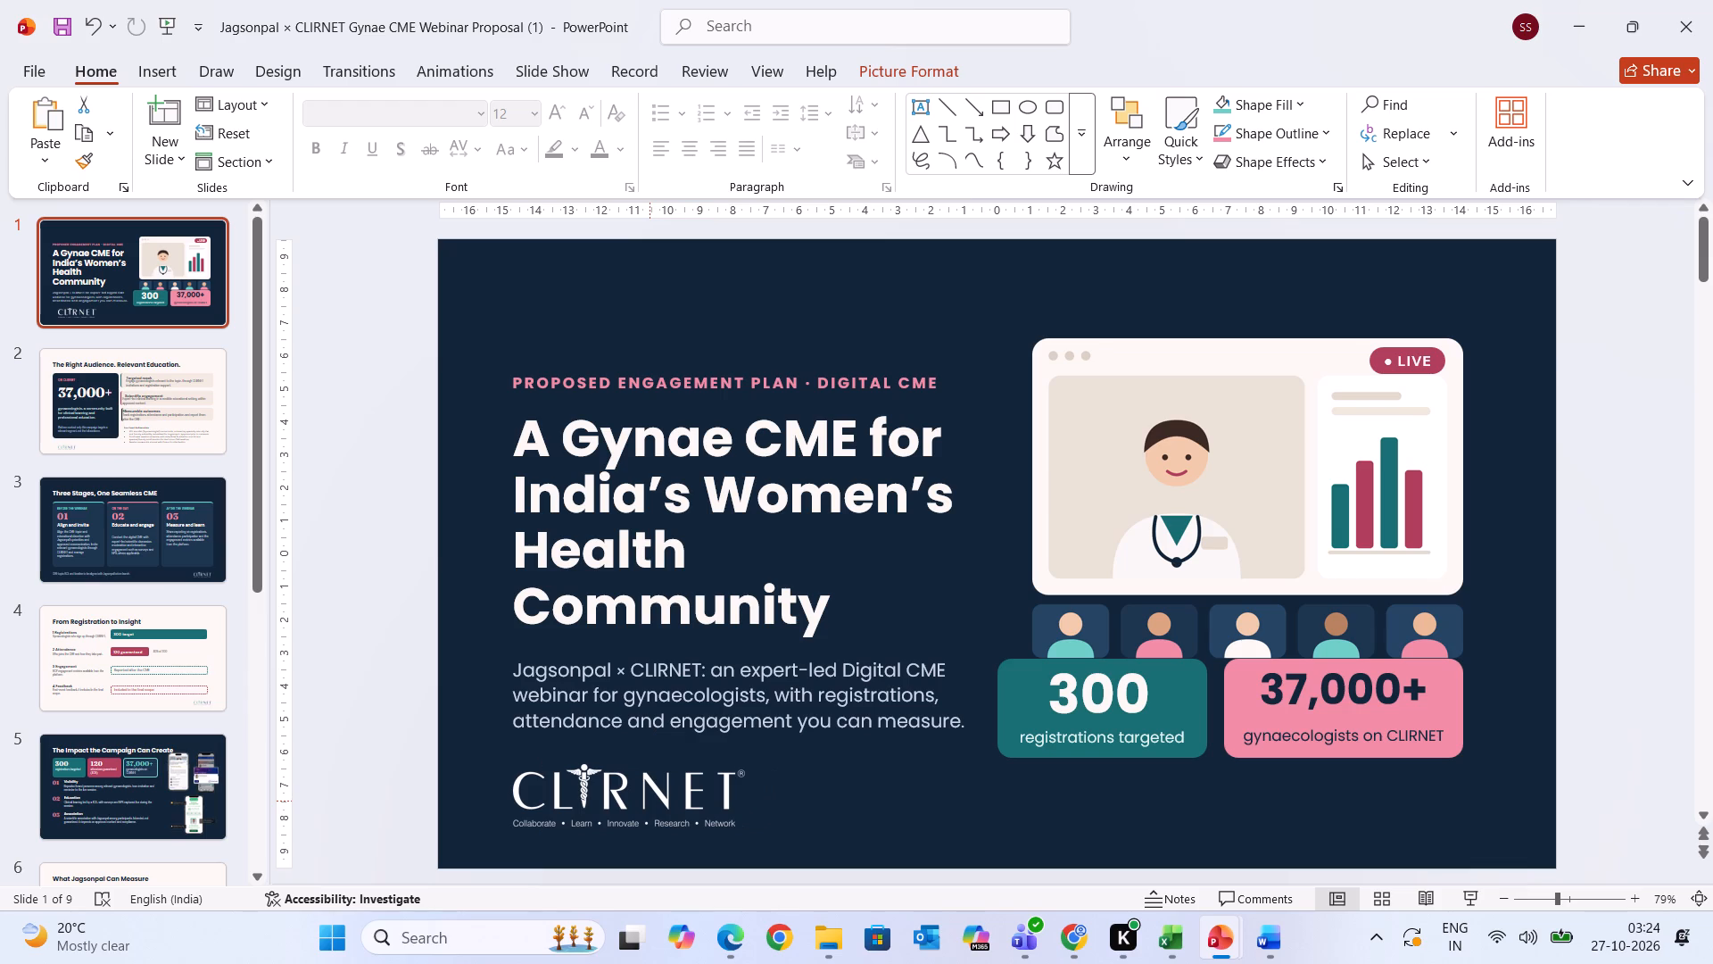
drag(650, 801, 654, 801)
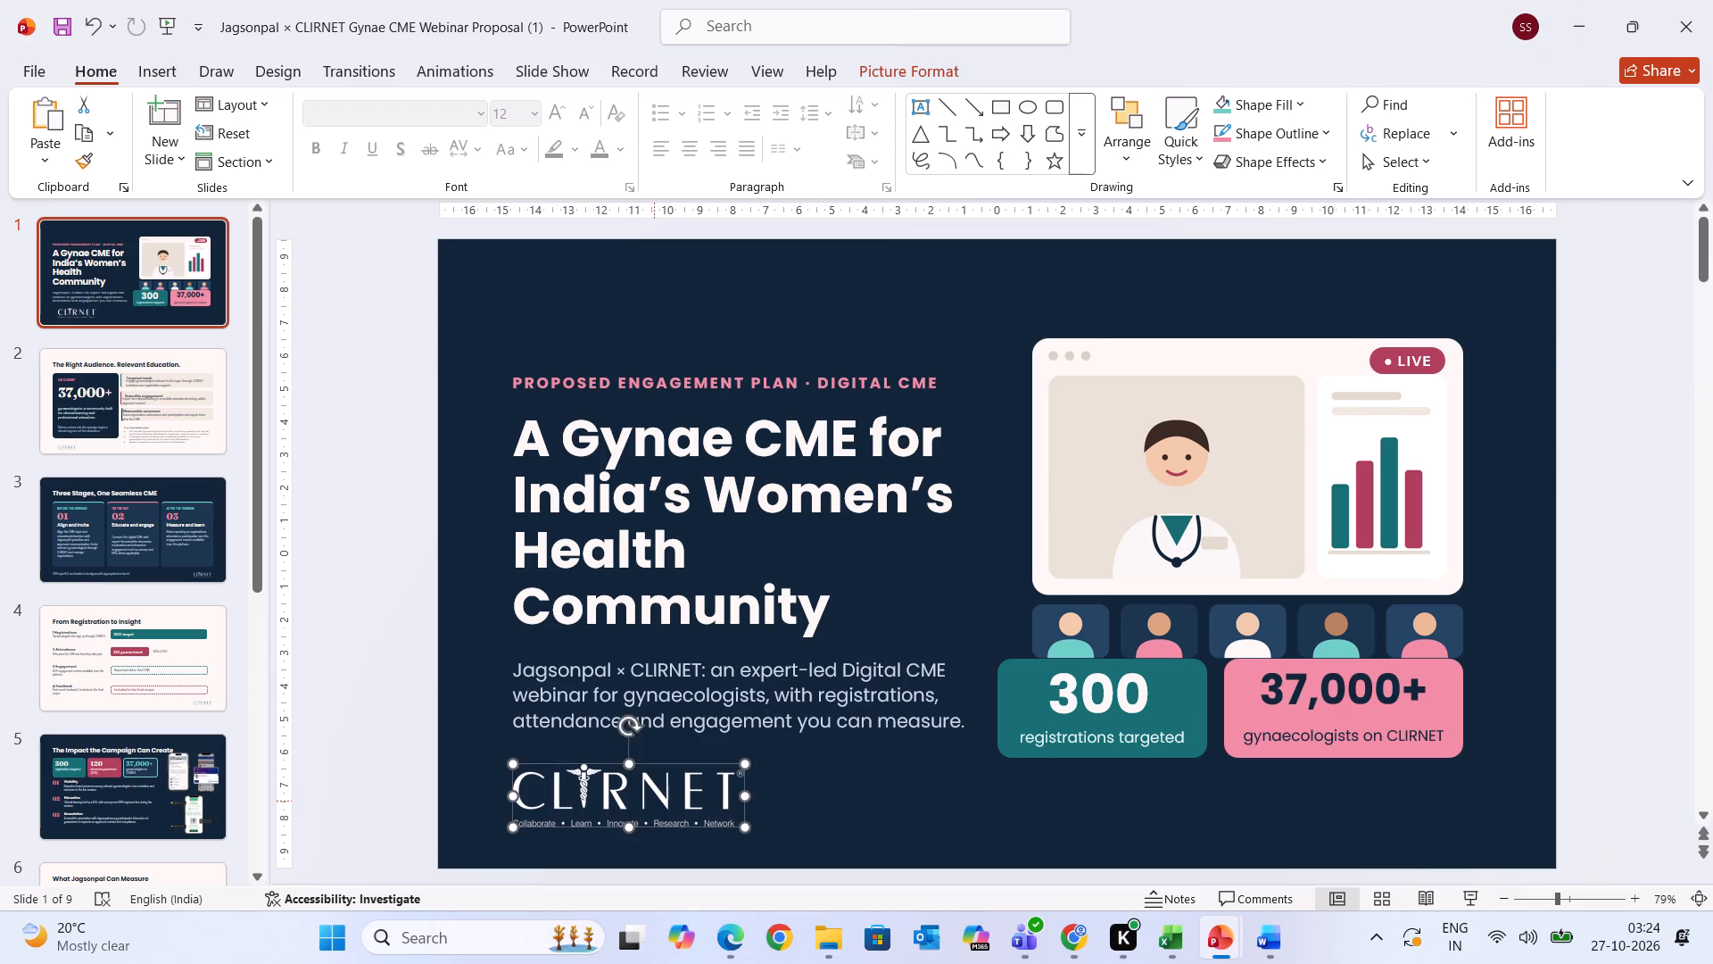
click(802, 817)
Move slide 1's CLIRNET logo above the "PROPOSED ENGAGEMENT PLAN" line, aligned with the title's left edge.
drag(653, 806, 672, 236)
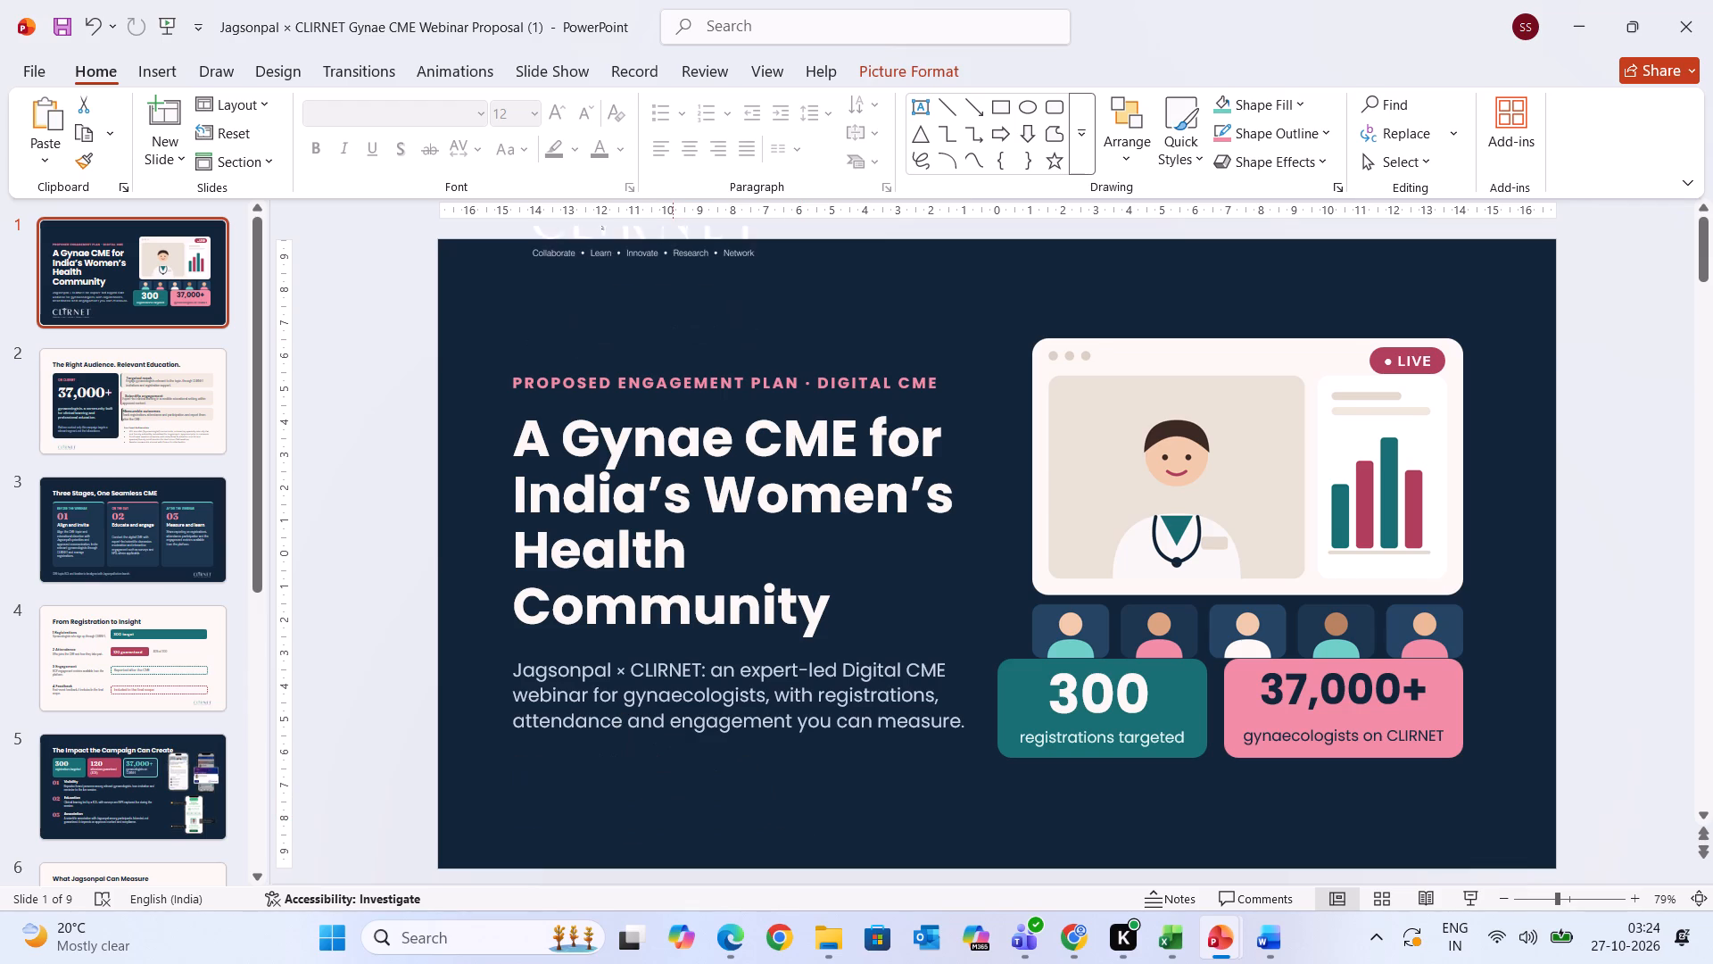
drag(672, 236, 649, 312)
click(1619, 631)
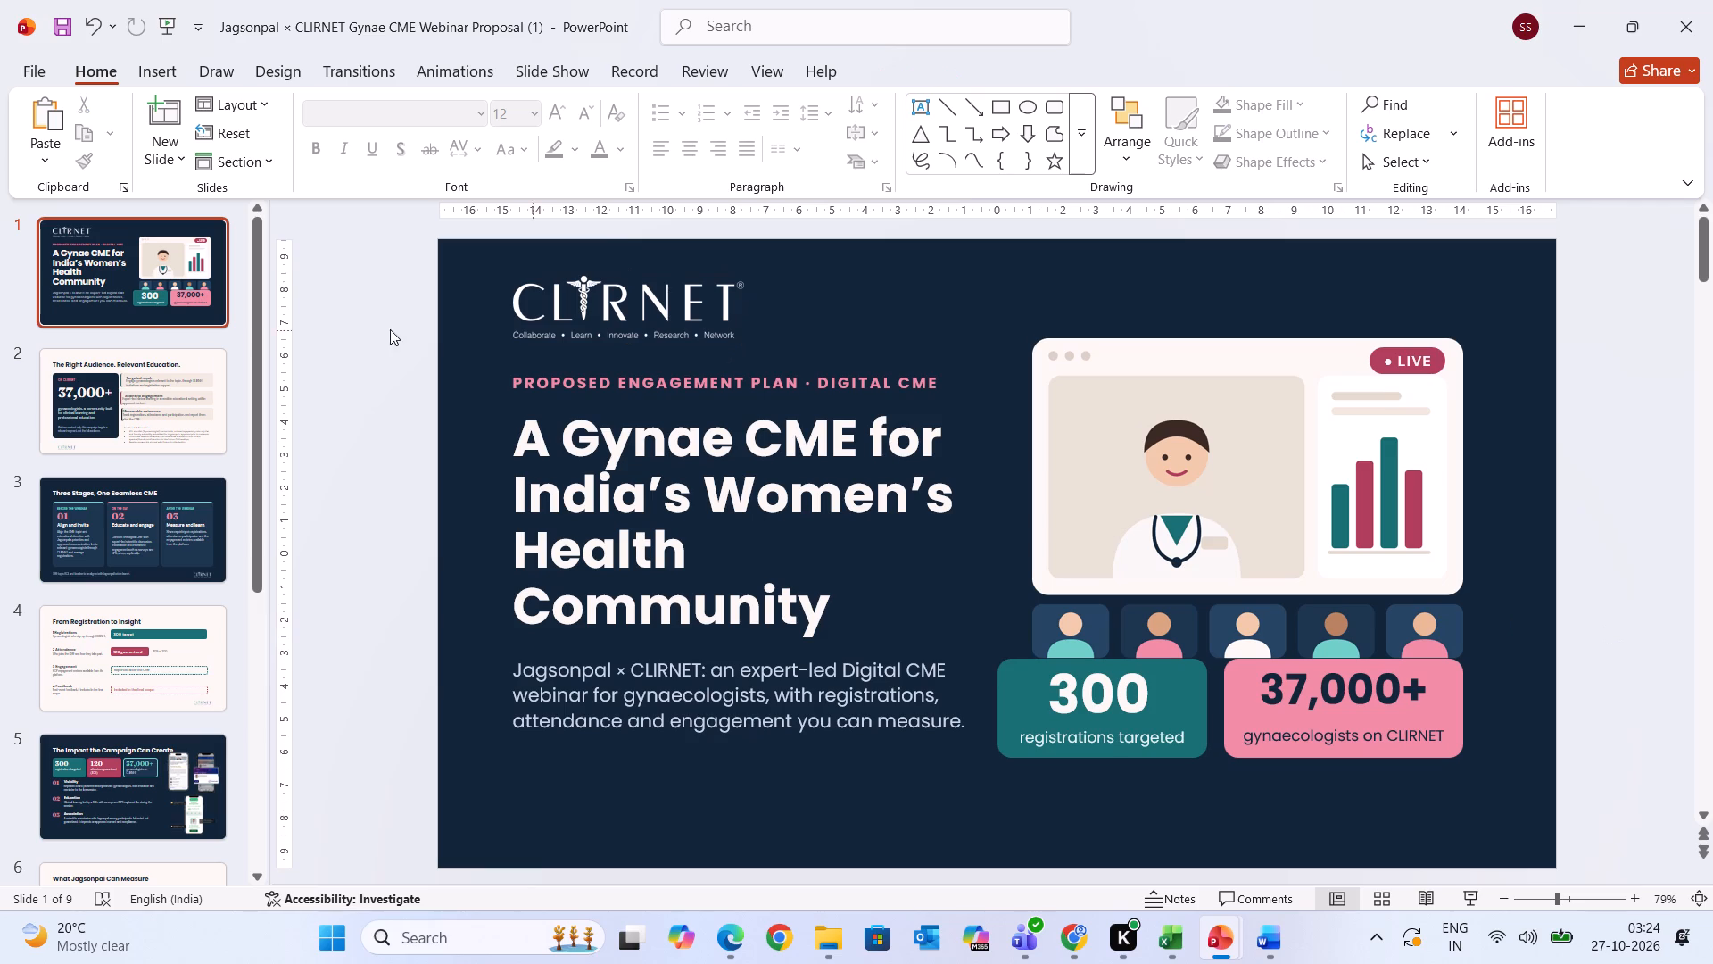
Paste the white CLIRNET logo onto slide 5 and move it to the slide's lower left, below the Association text.
click(135, 314)
key(Down)
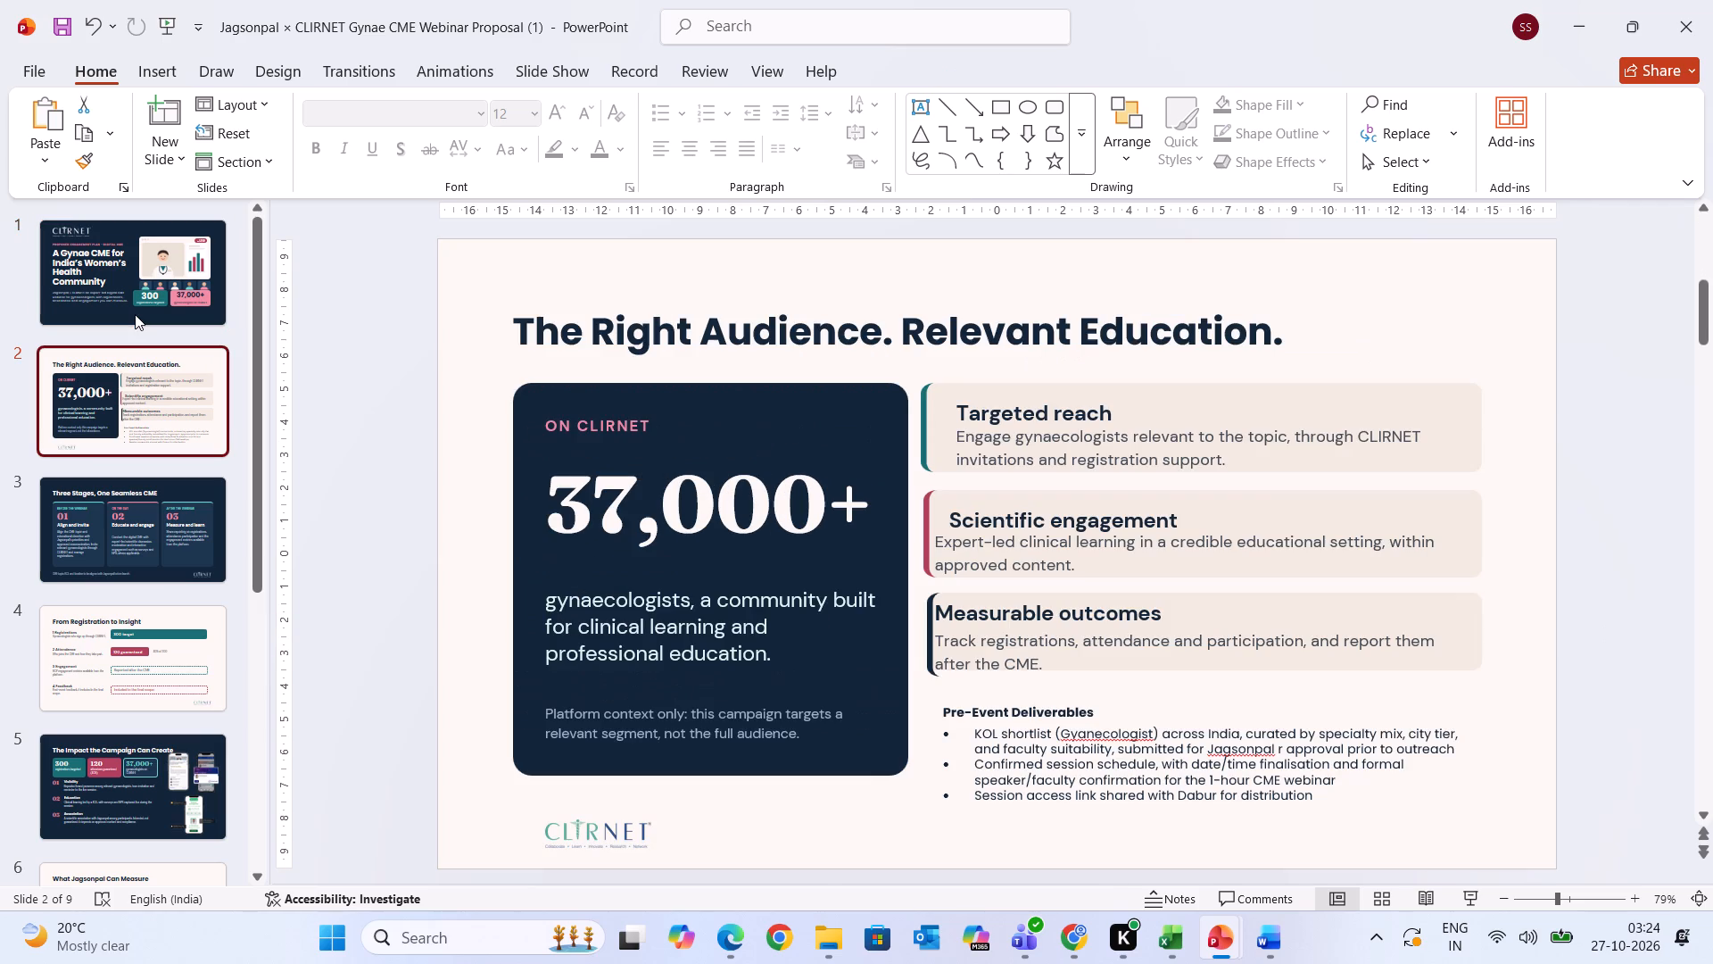
key(Down)
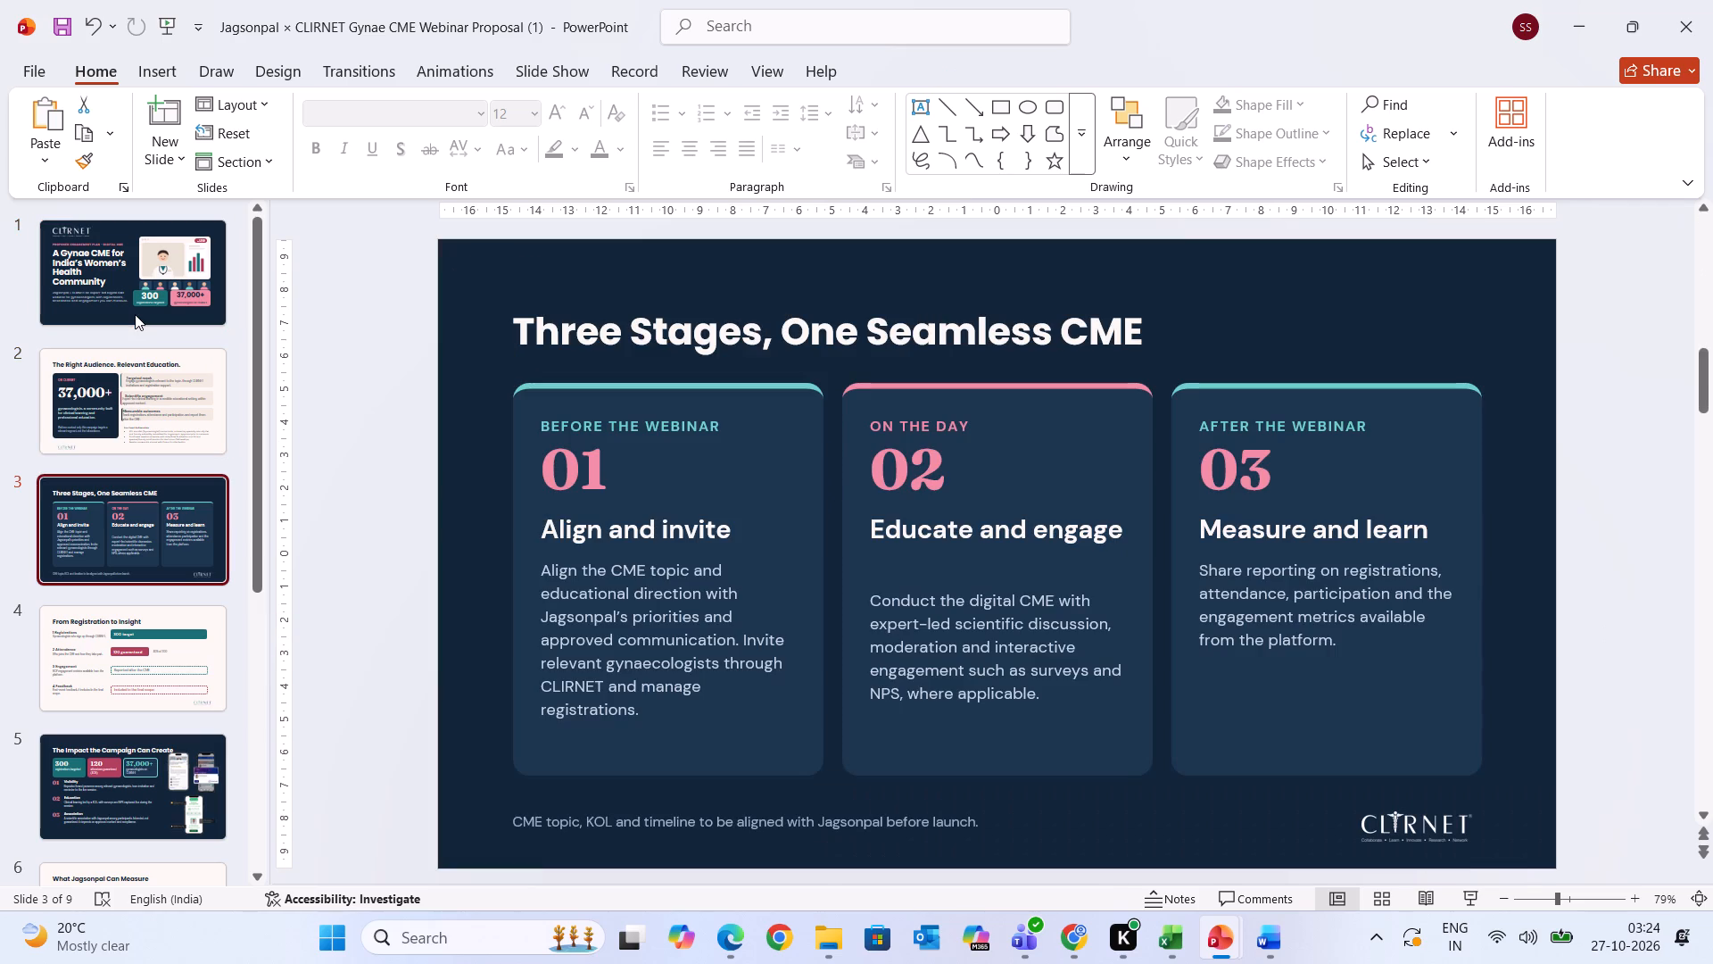
key(Down)
key(Down)
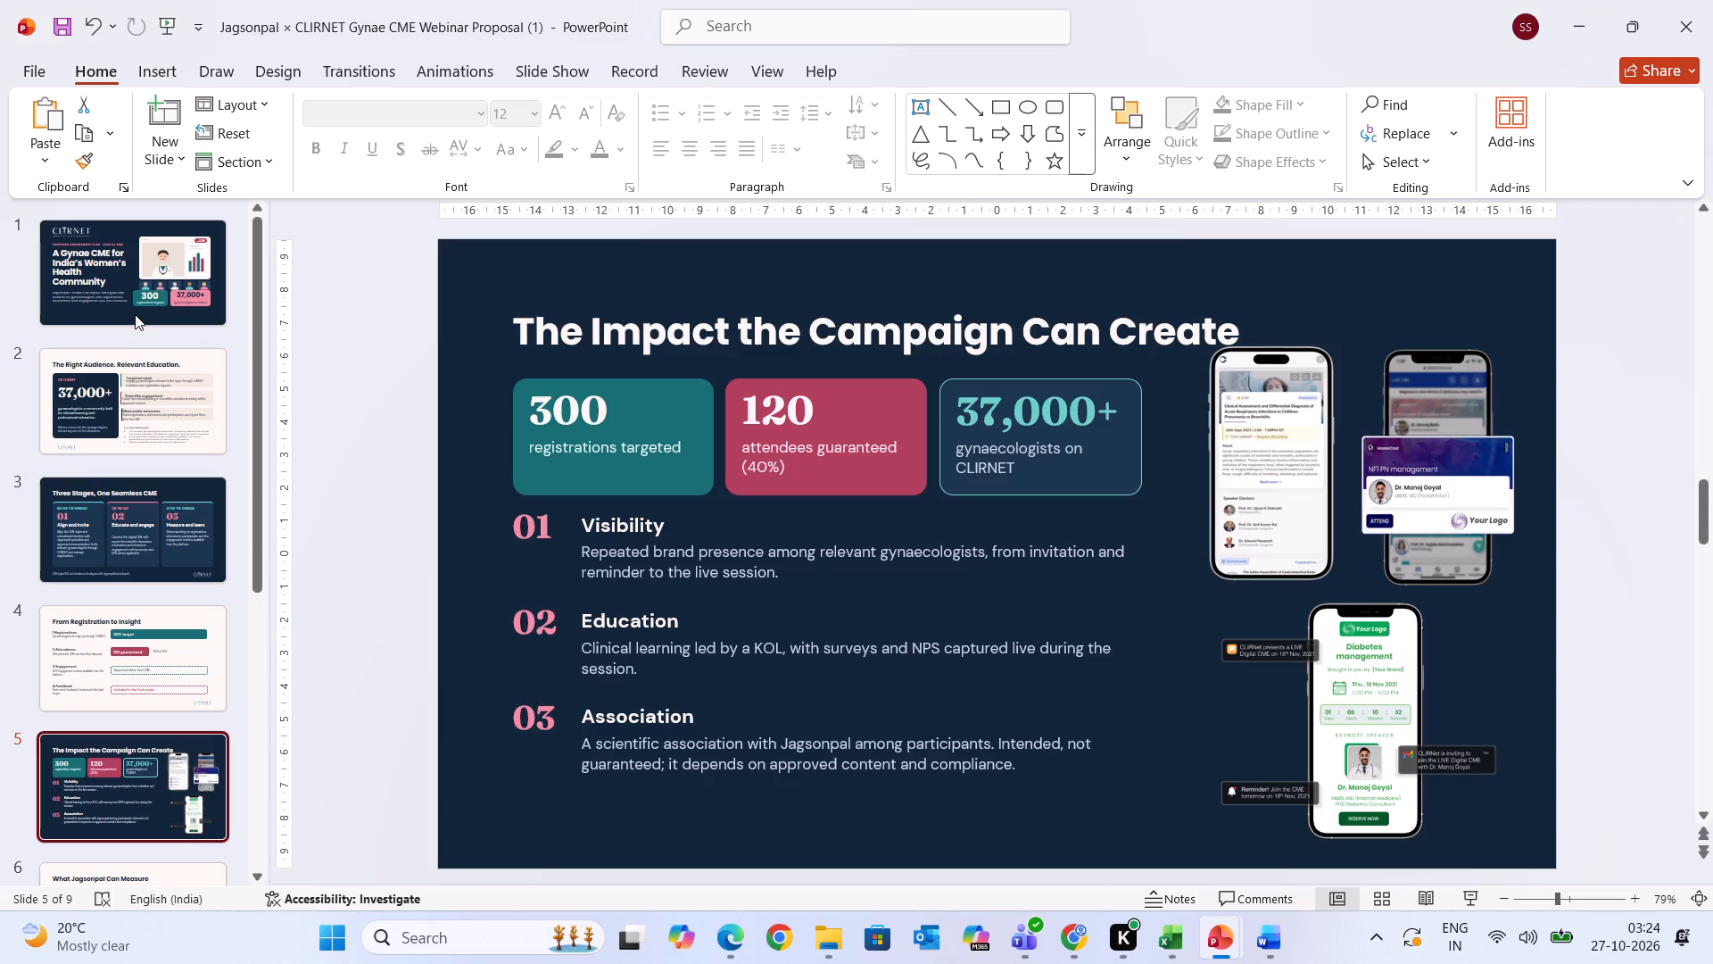
key(ctrl+v)
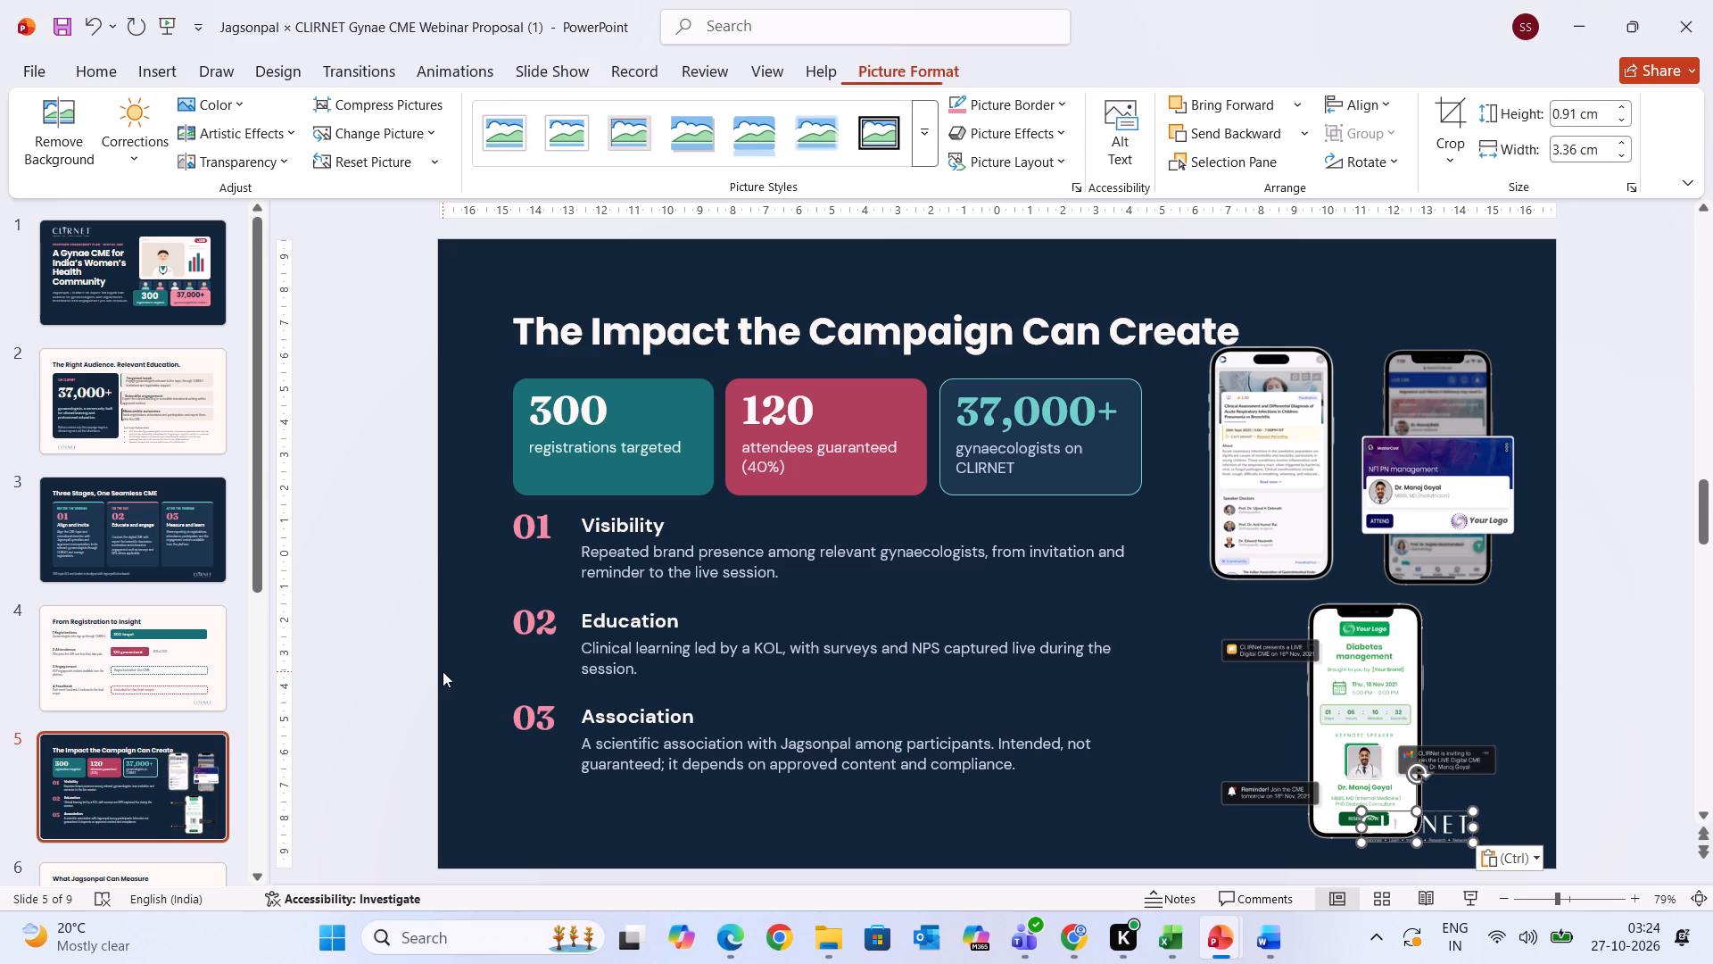
drag(1447, 826, 804, 827)
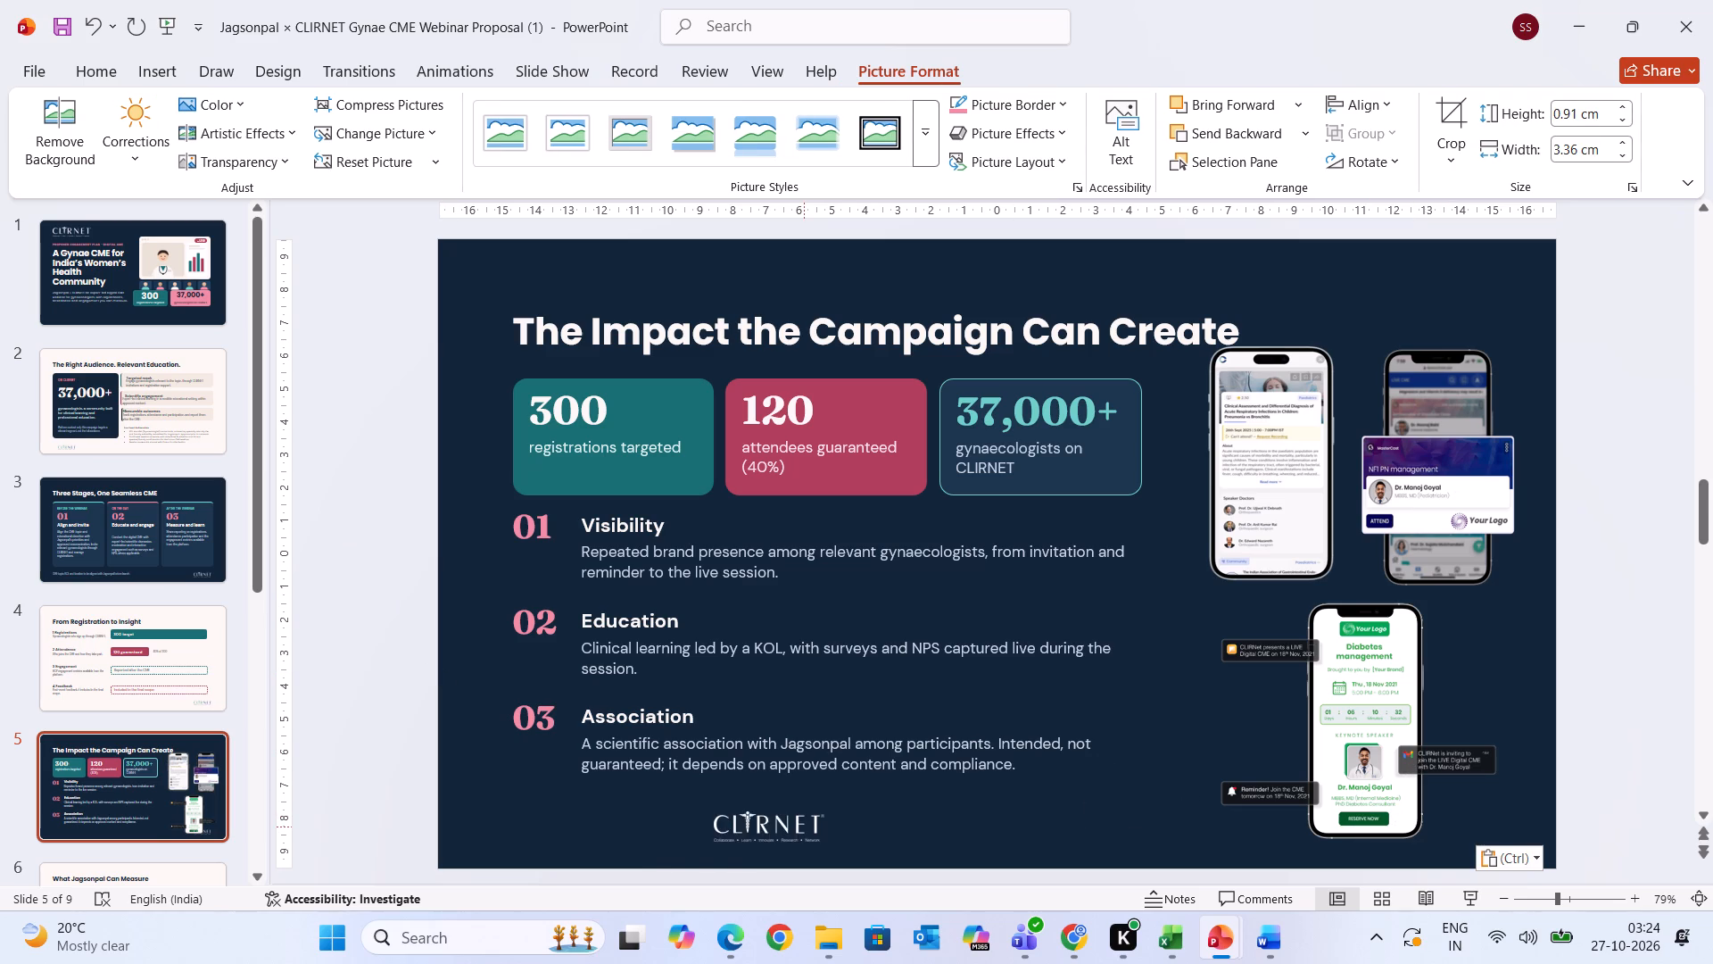
drag(804, 827, 645, 830)
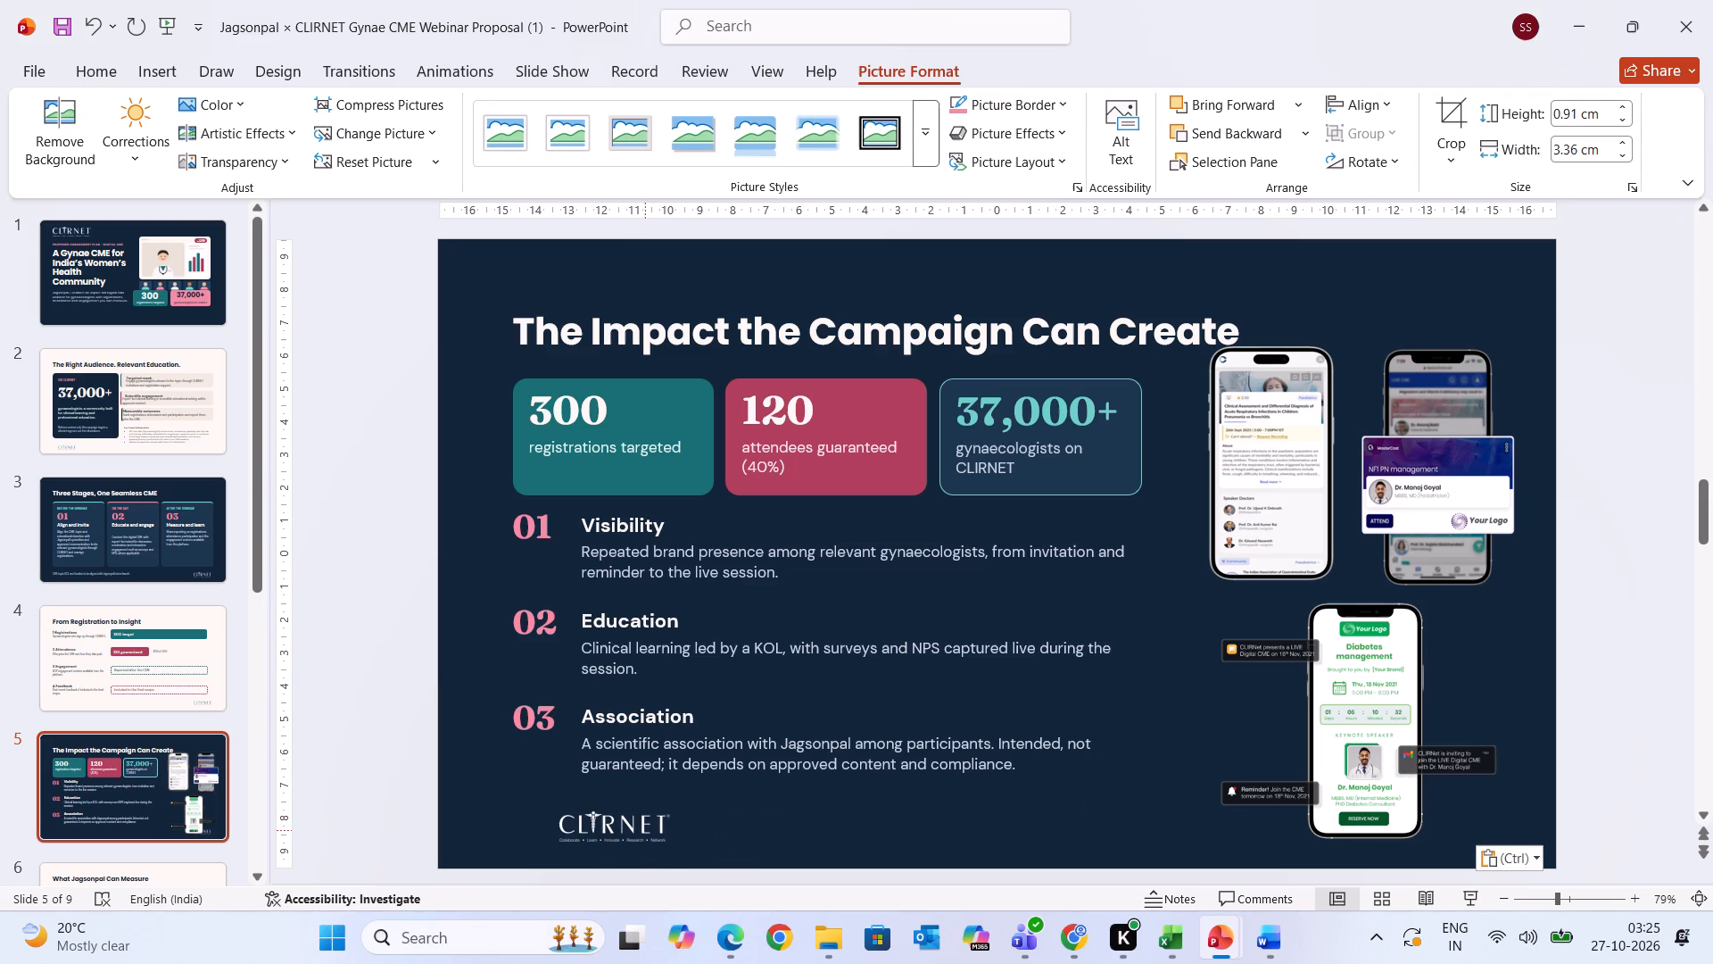
drag(645, 830, 645, 831)
click(802, 823)
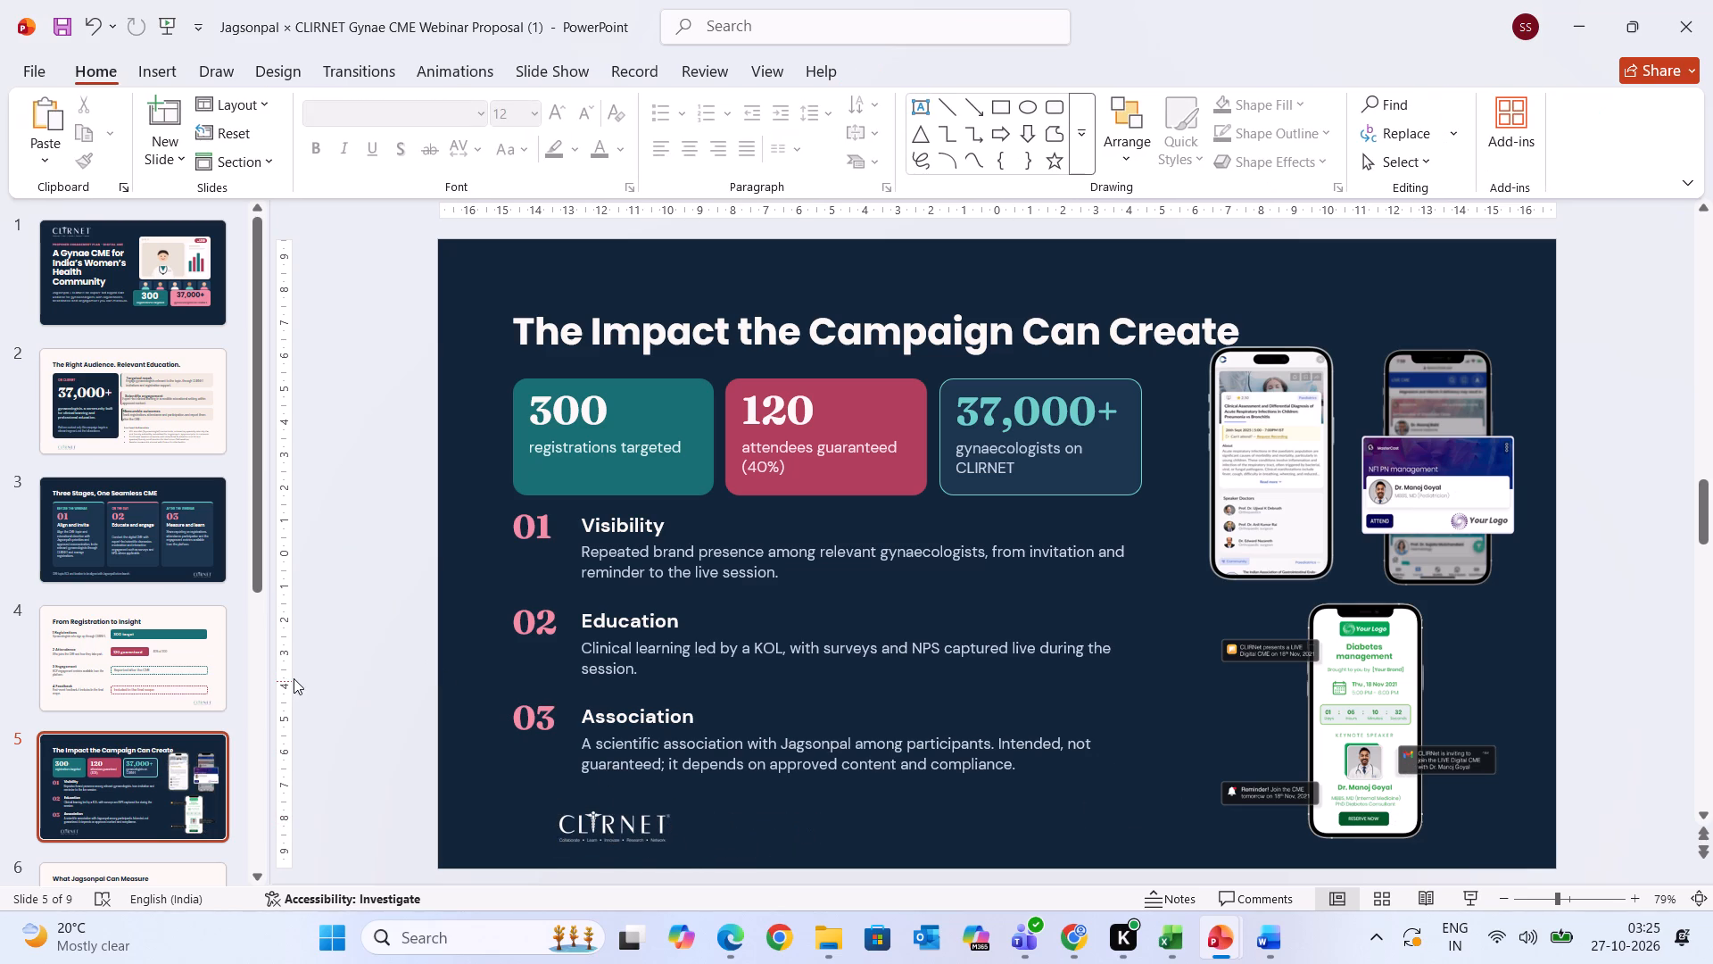
Review slides 1 through 9 in order, checking the CLIRNET logo placement on each.
click(134, 309)
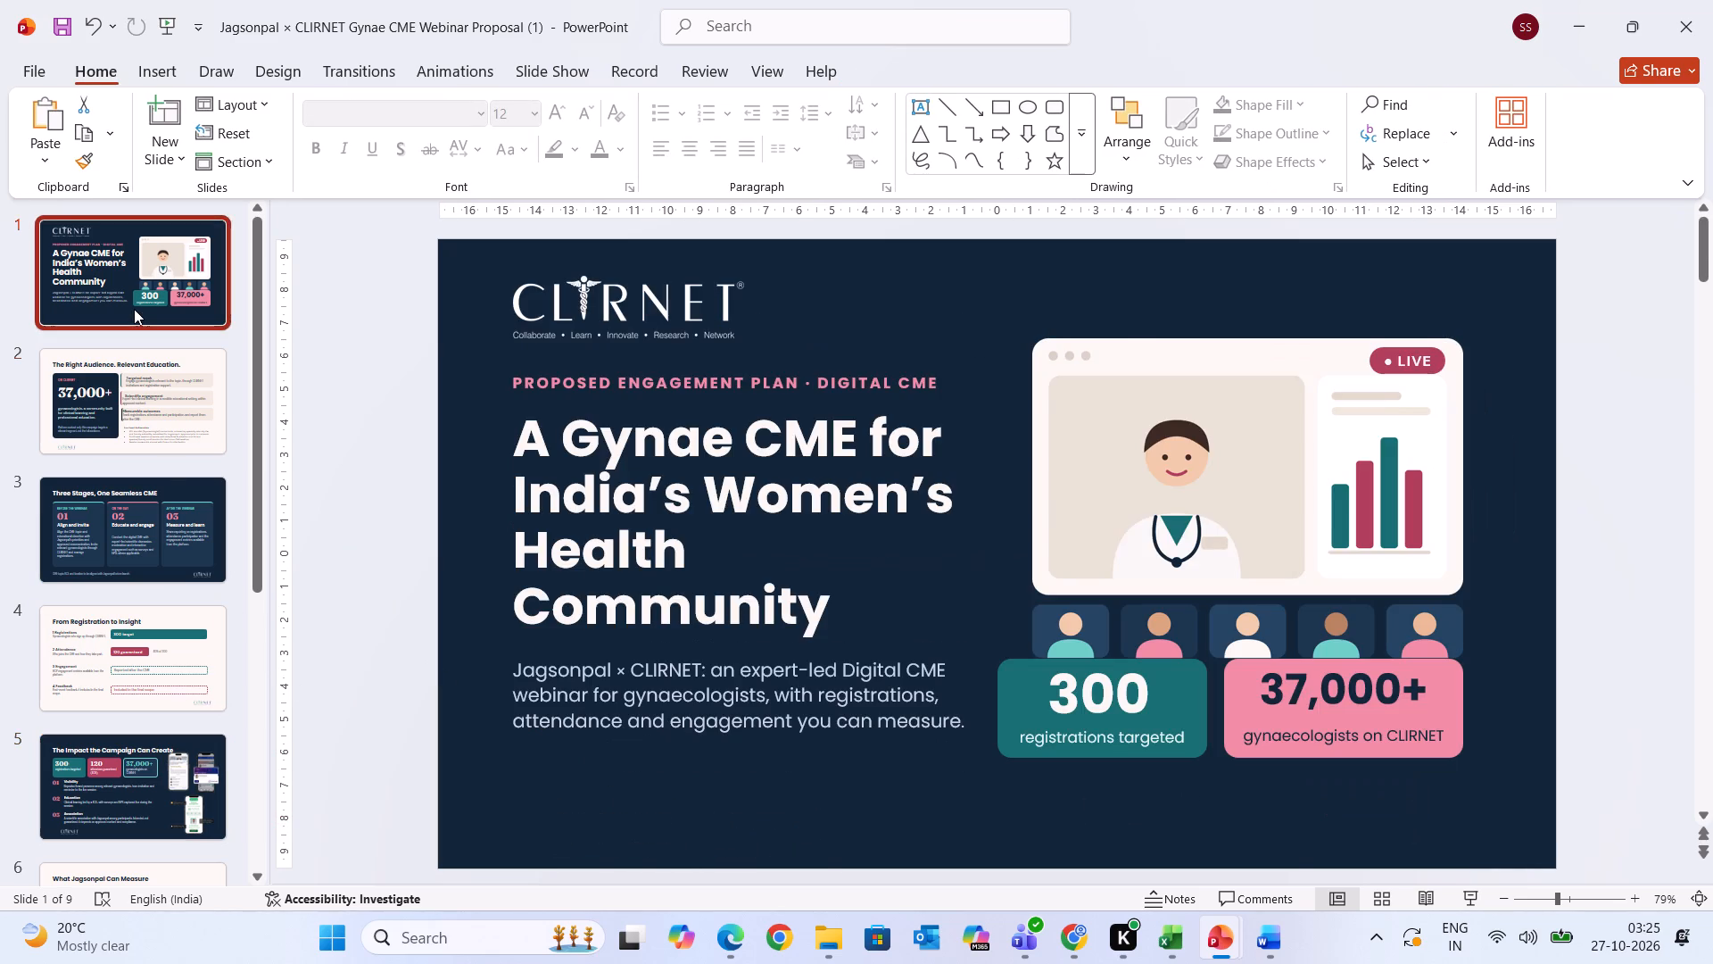
key(Down)
key(Down)
key(Down)
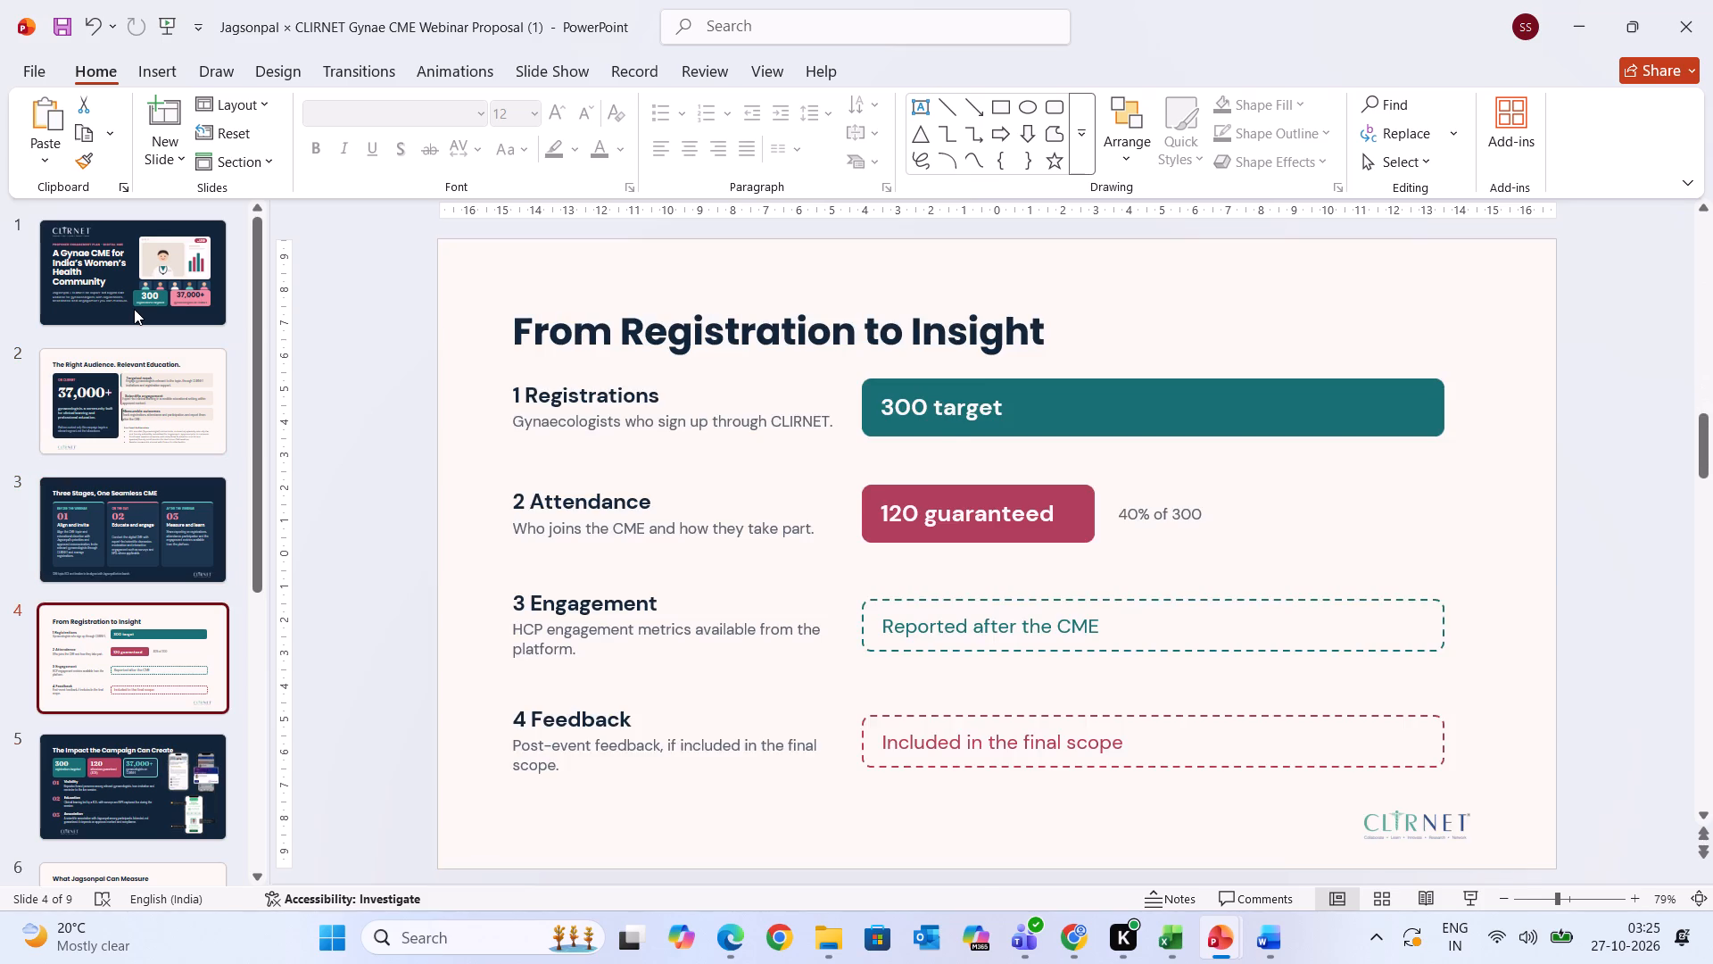
key(Down)
key(Up)
key(Down)
key(Down)
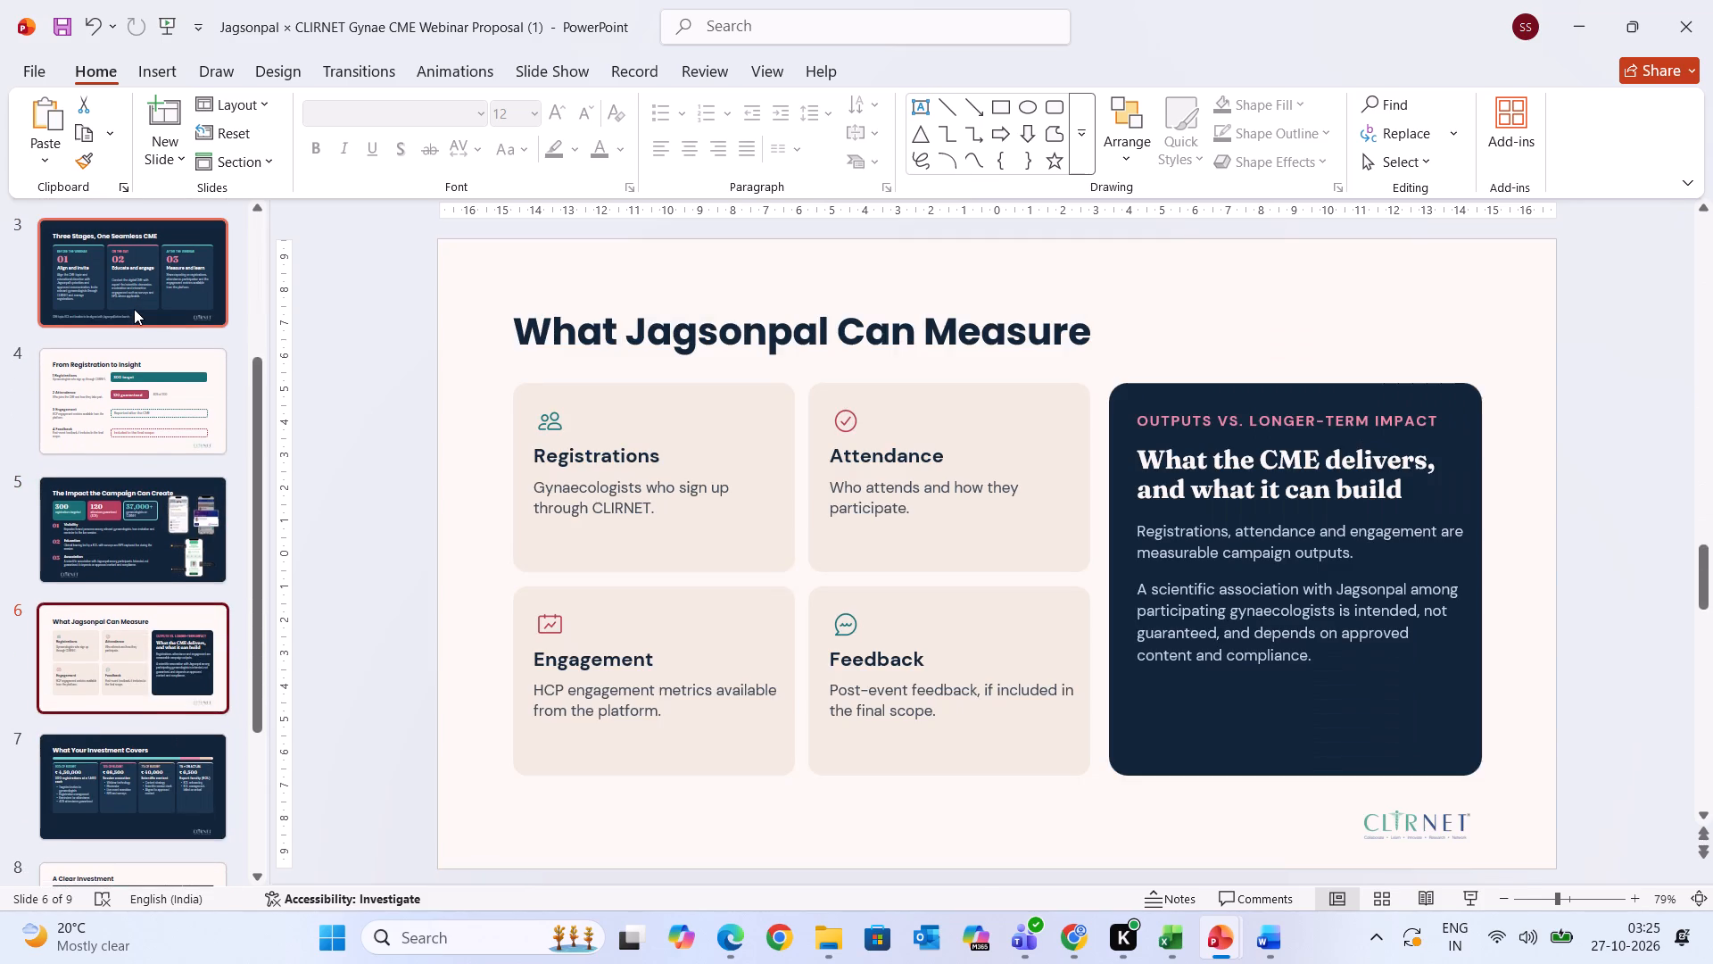
key(Down)
key(Down)
key(Down)
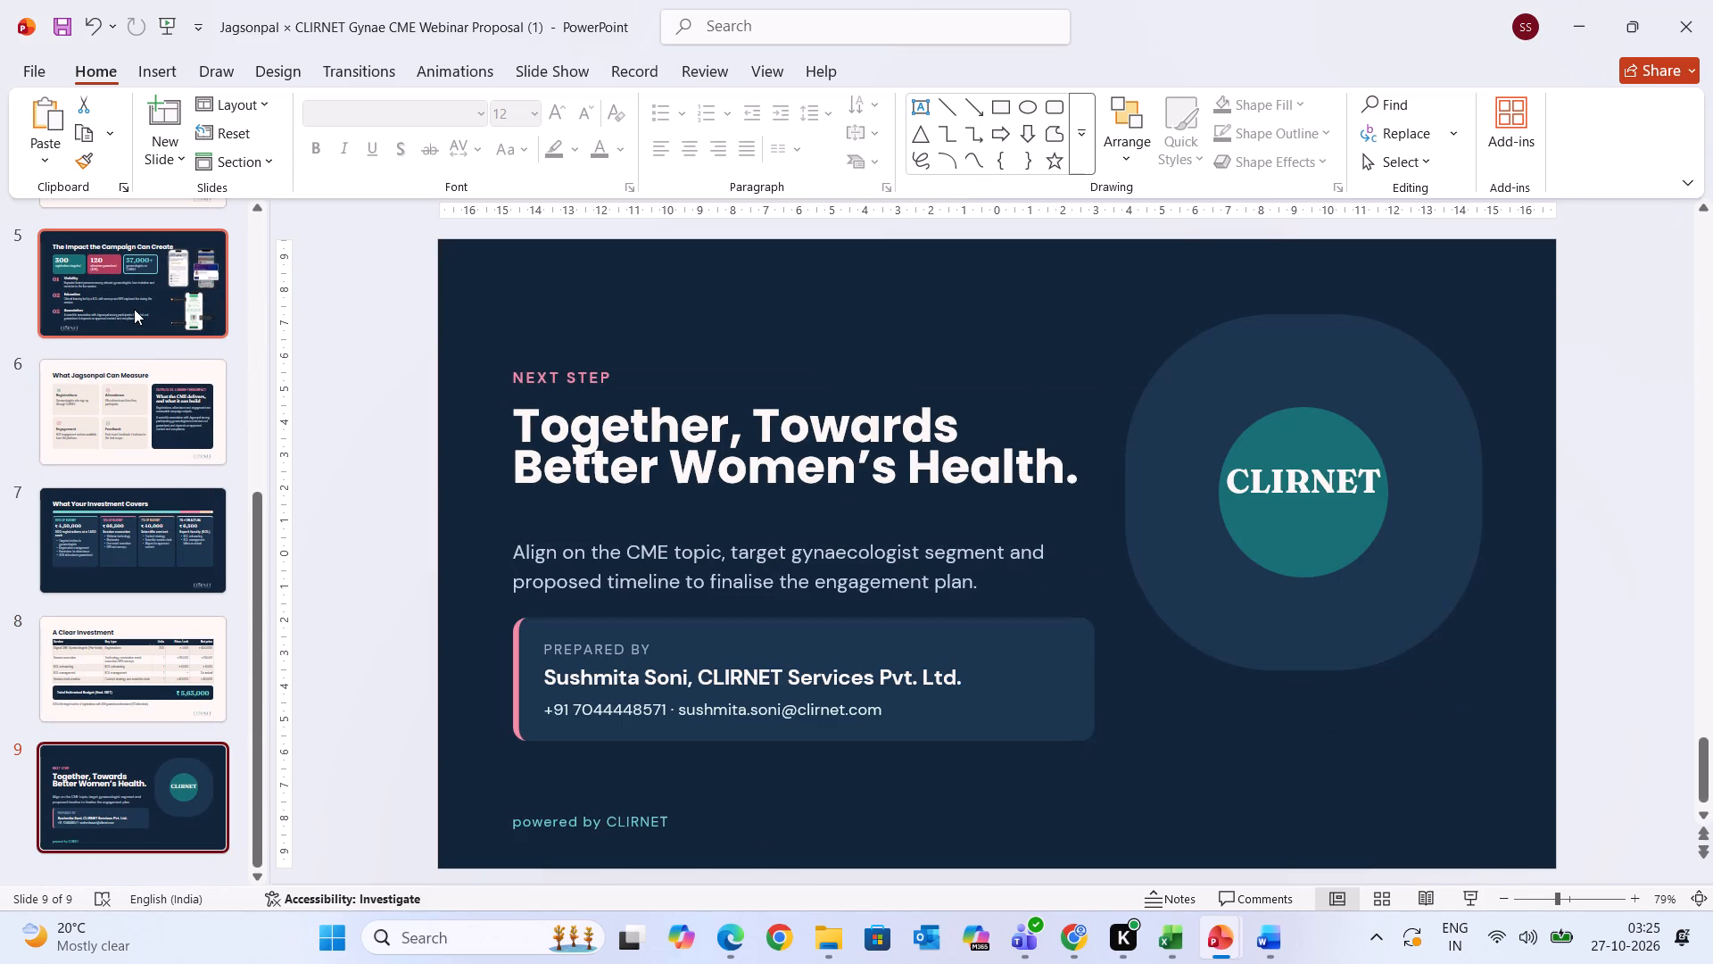
Paste the white CLIRNET logo onto slide 9.
key(ctrl+v)
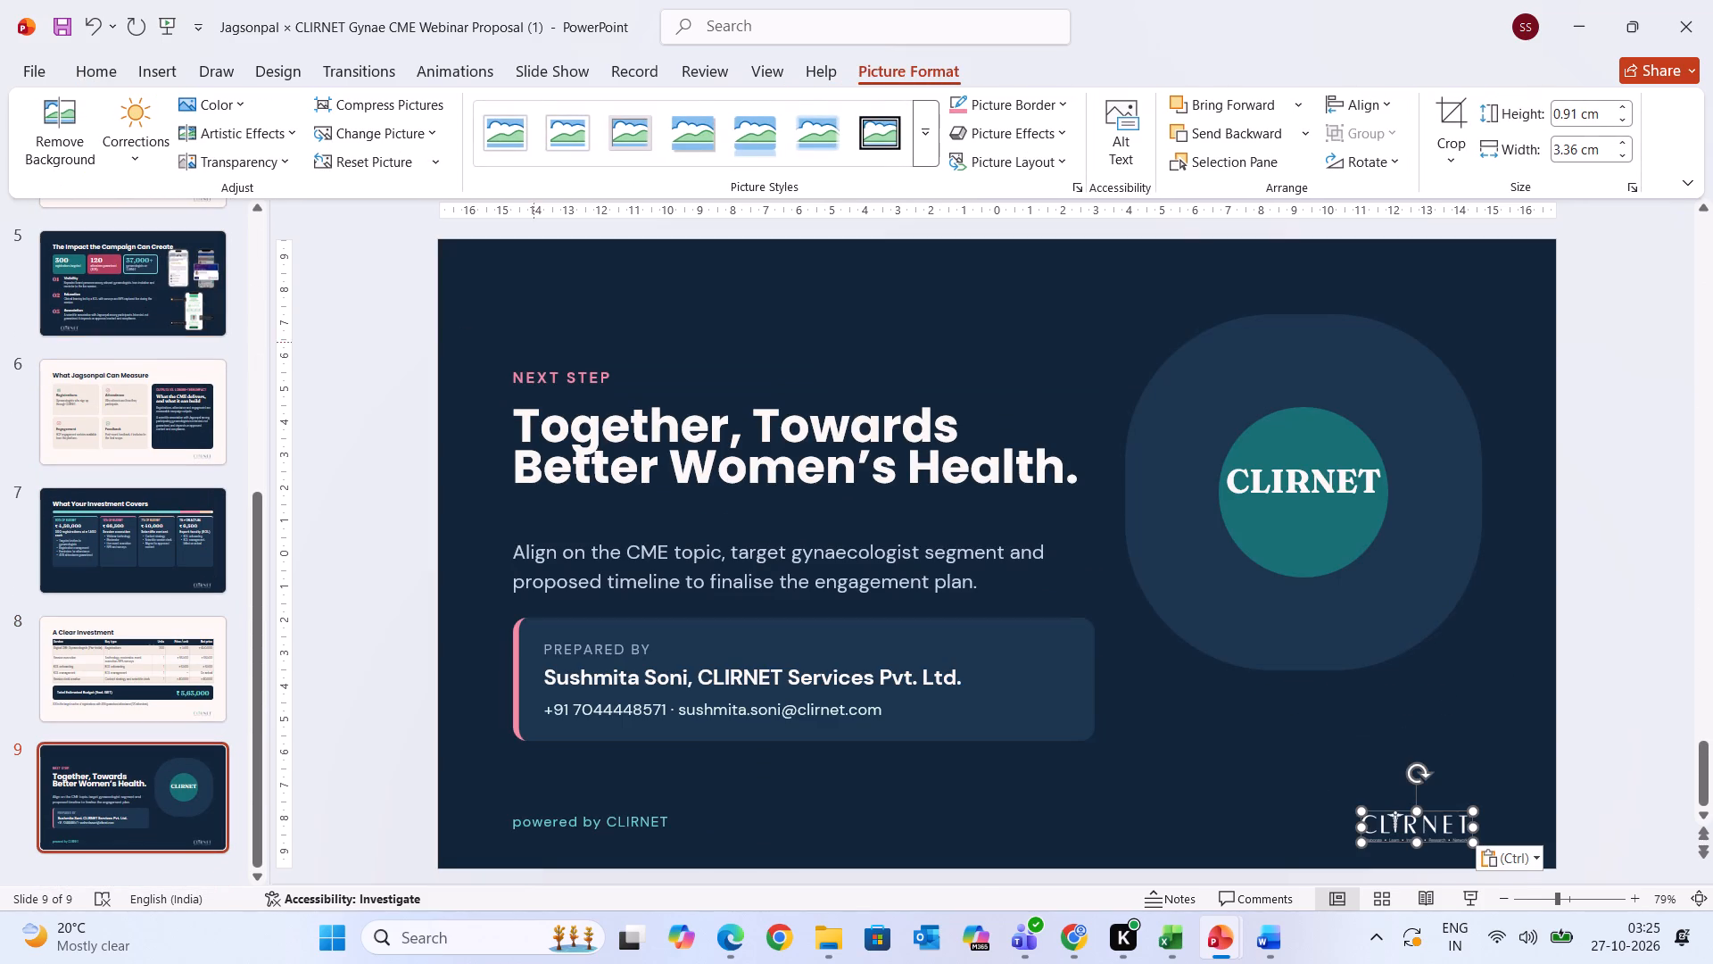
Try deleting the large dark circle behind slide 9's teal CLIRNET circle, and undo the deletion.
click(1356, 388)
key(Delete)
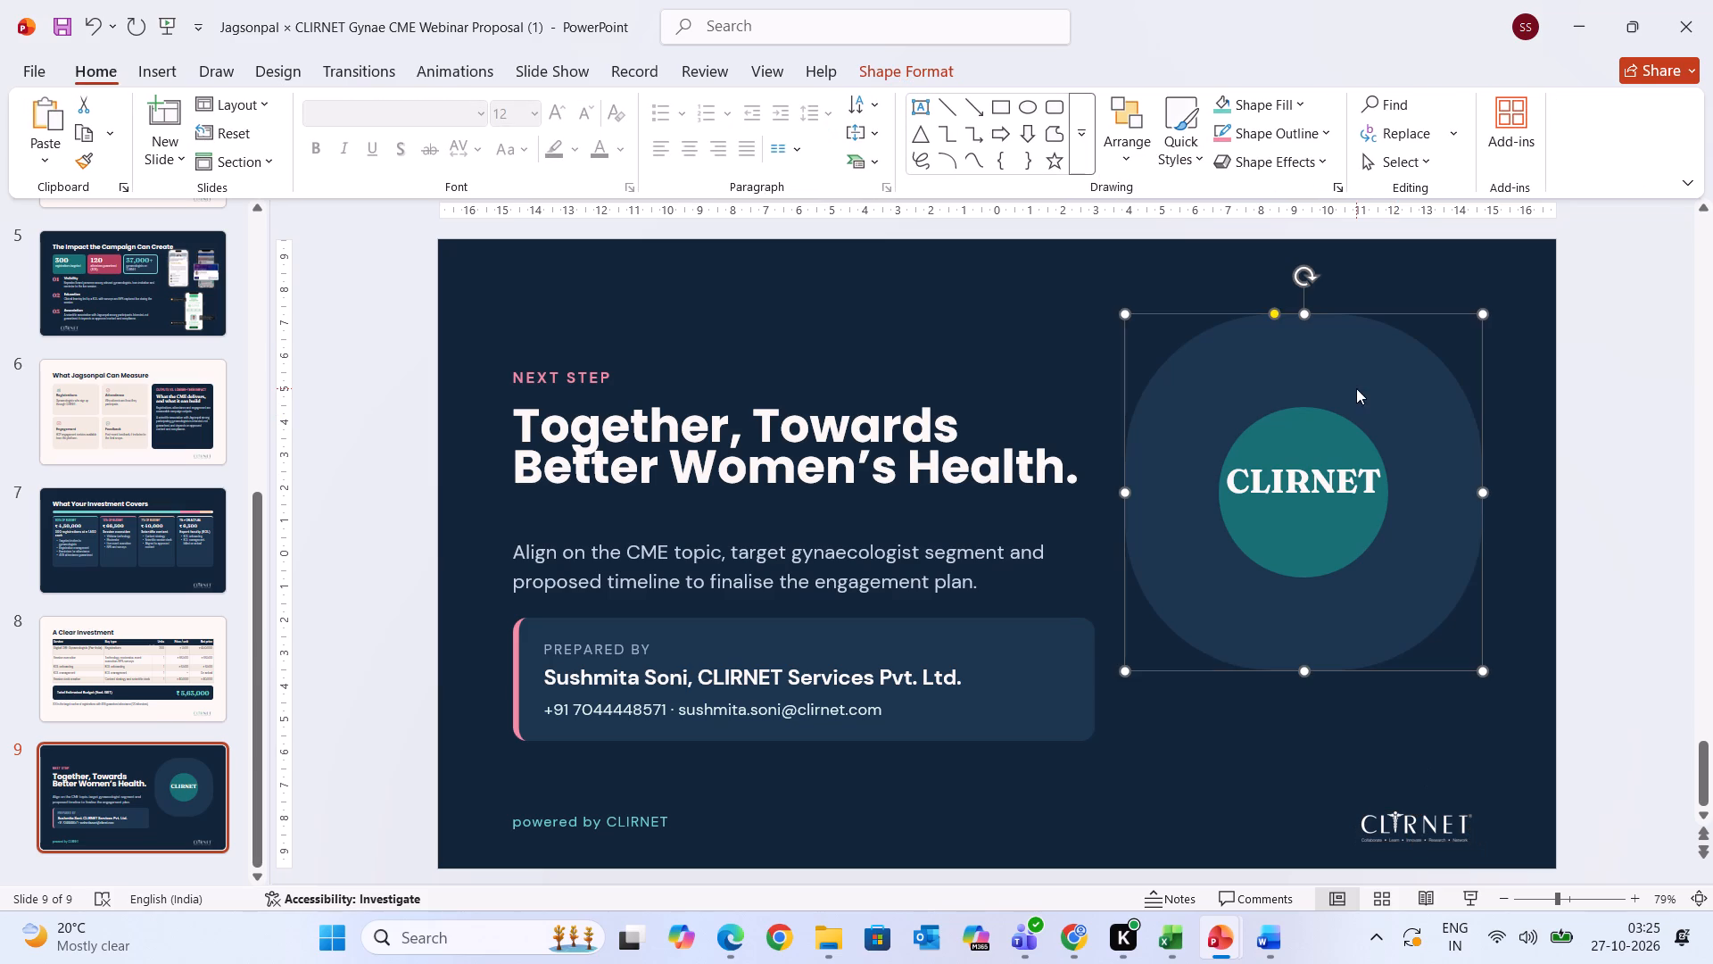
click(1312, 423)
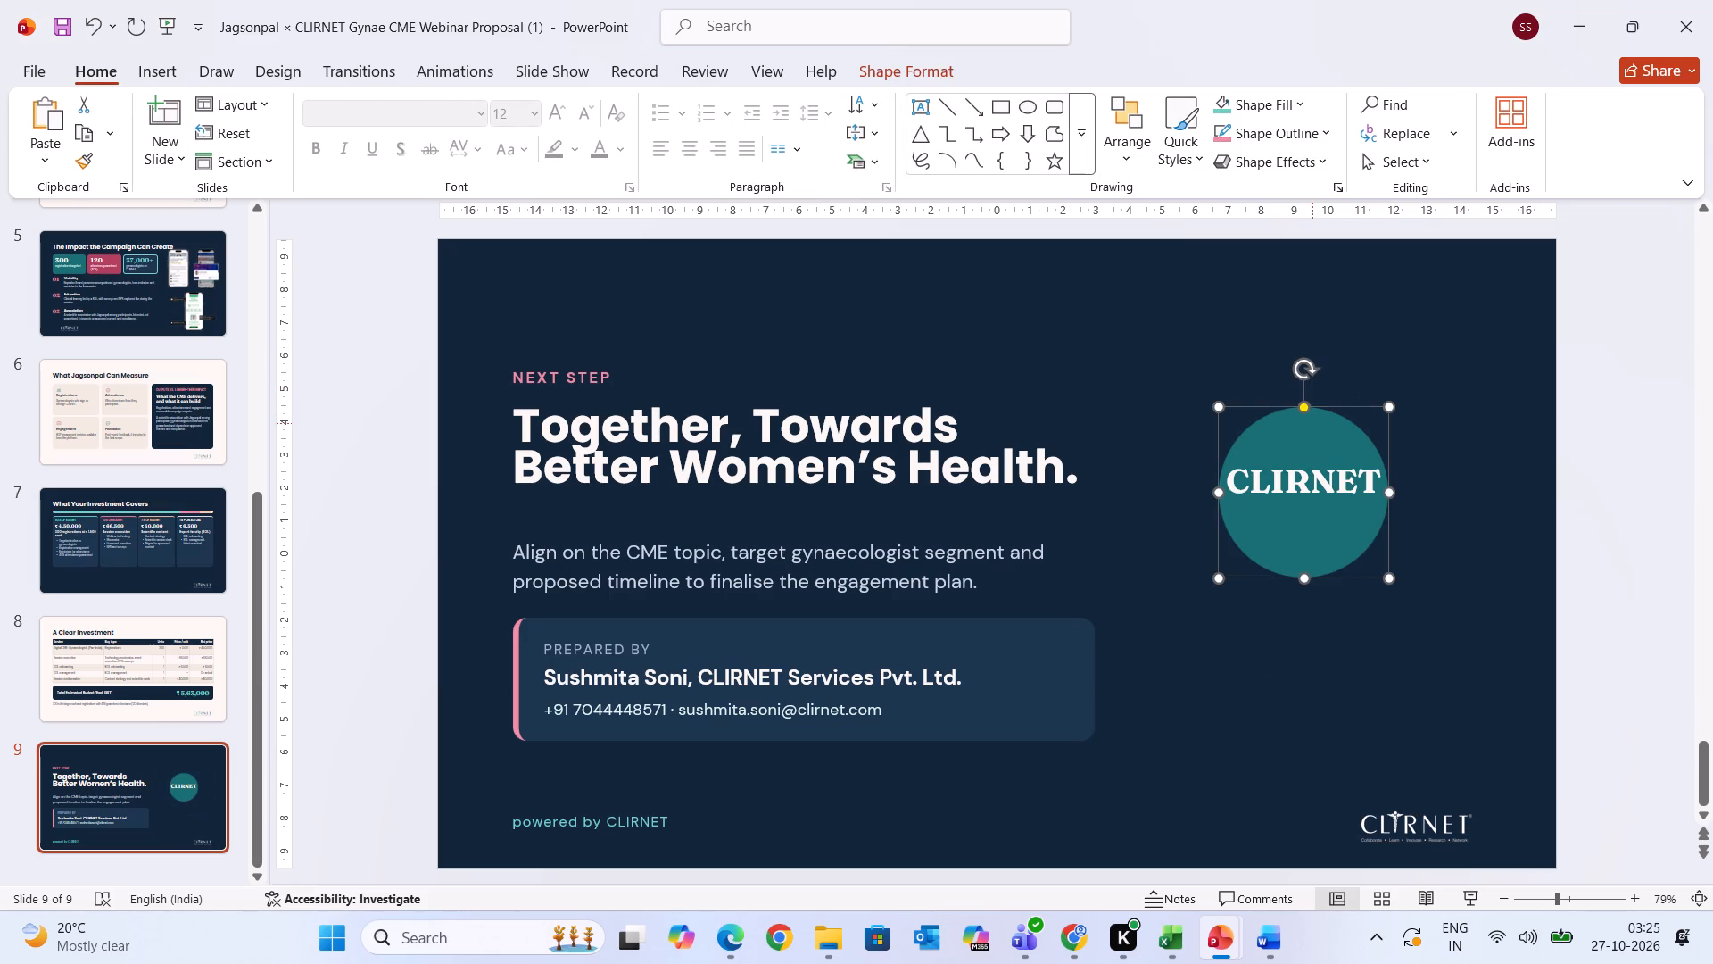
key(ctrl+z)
Delete the "CLIRNET" text from the teal circle on slide 9.
click(1309, 488)
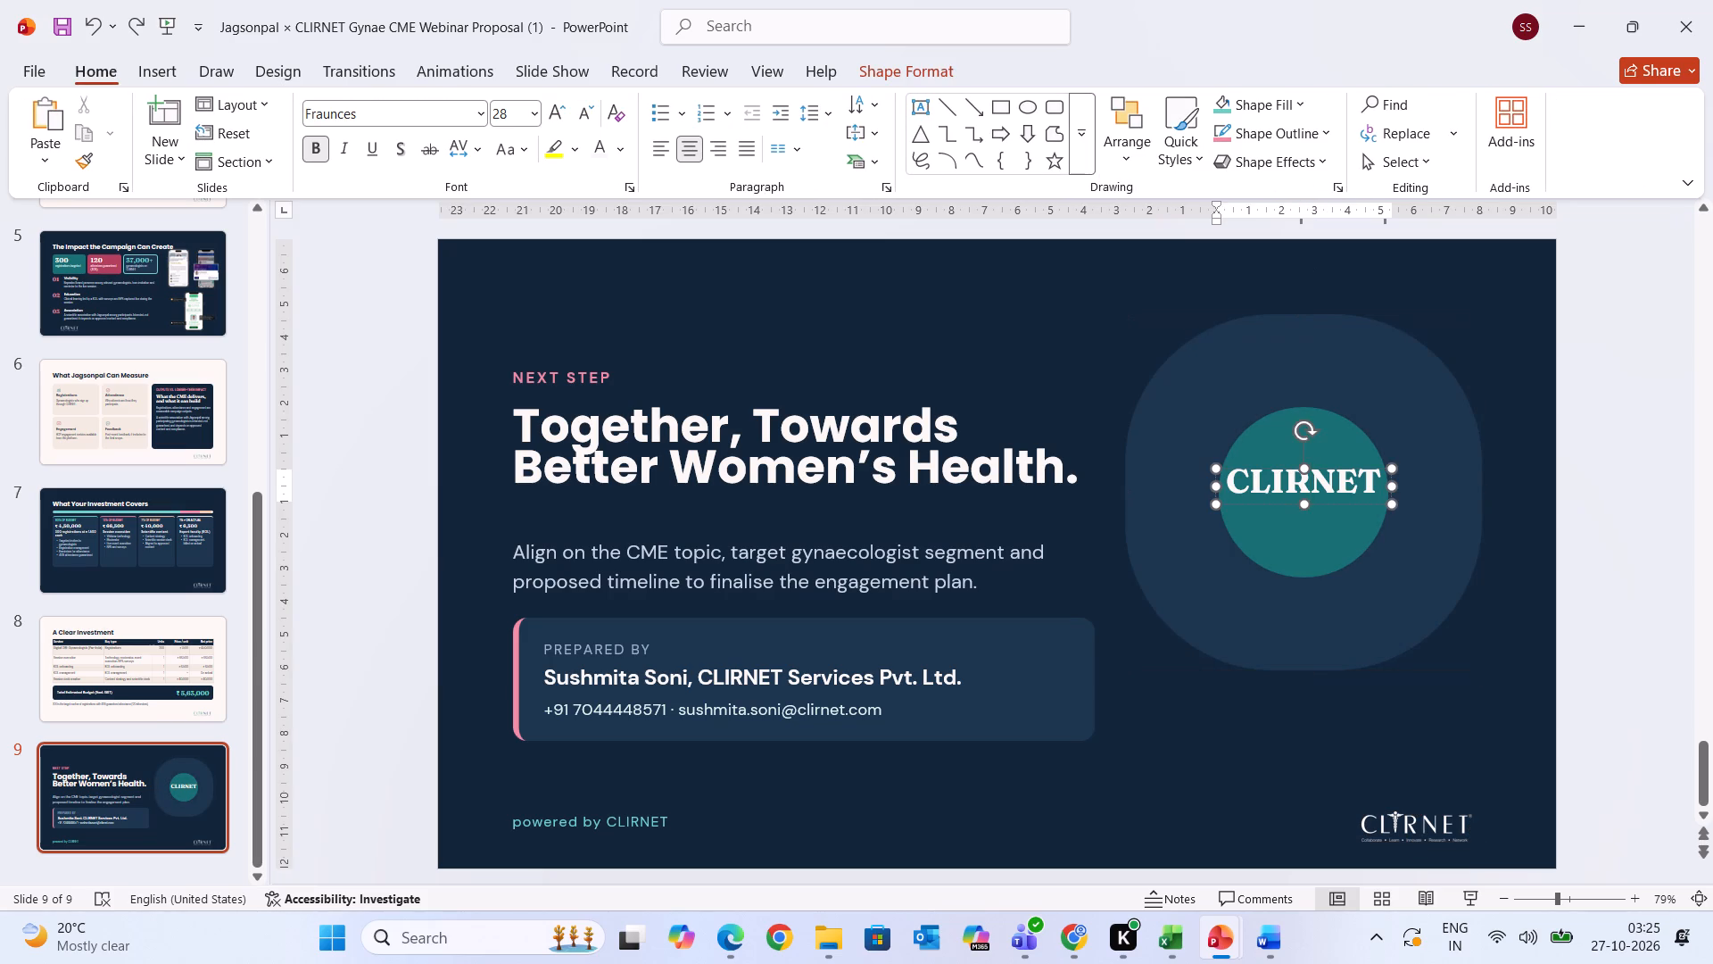
key(BackSpace)
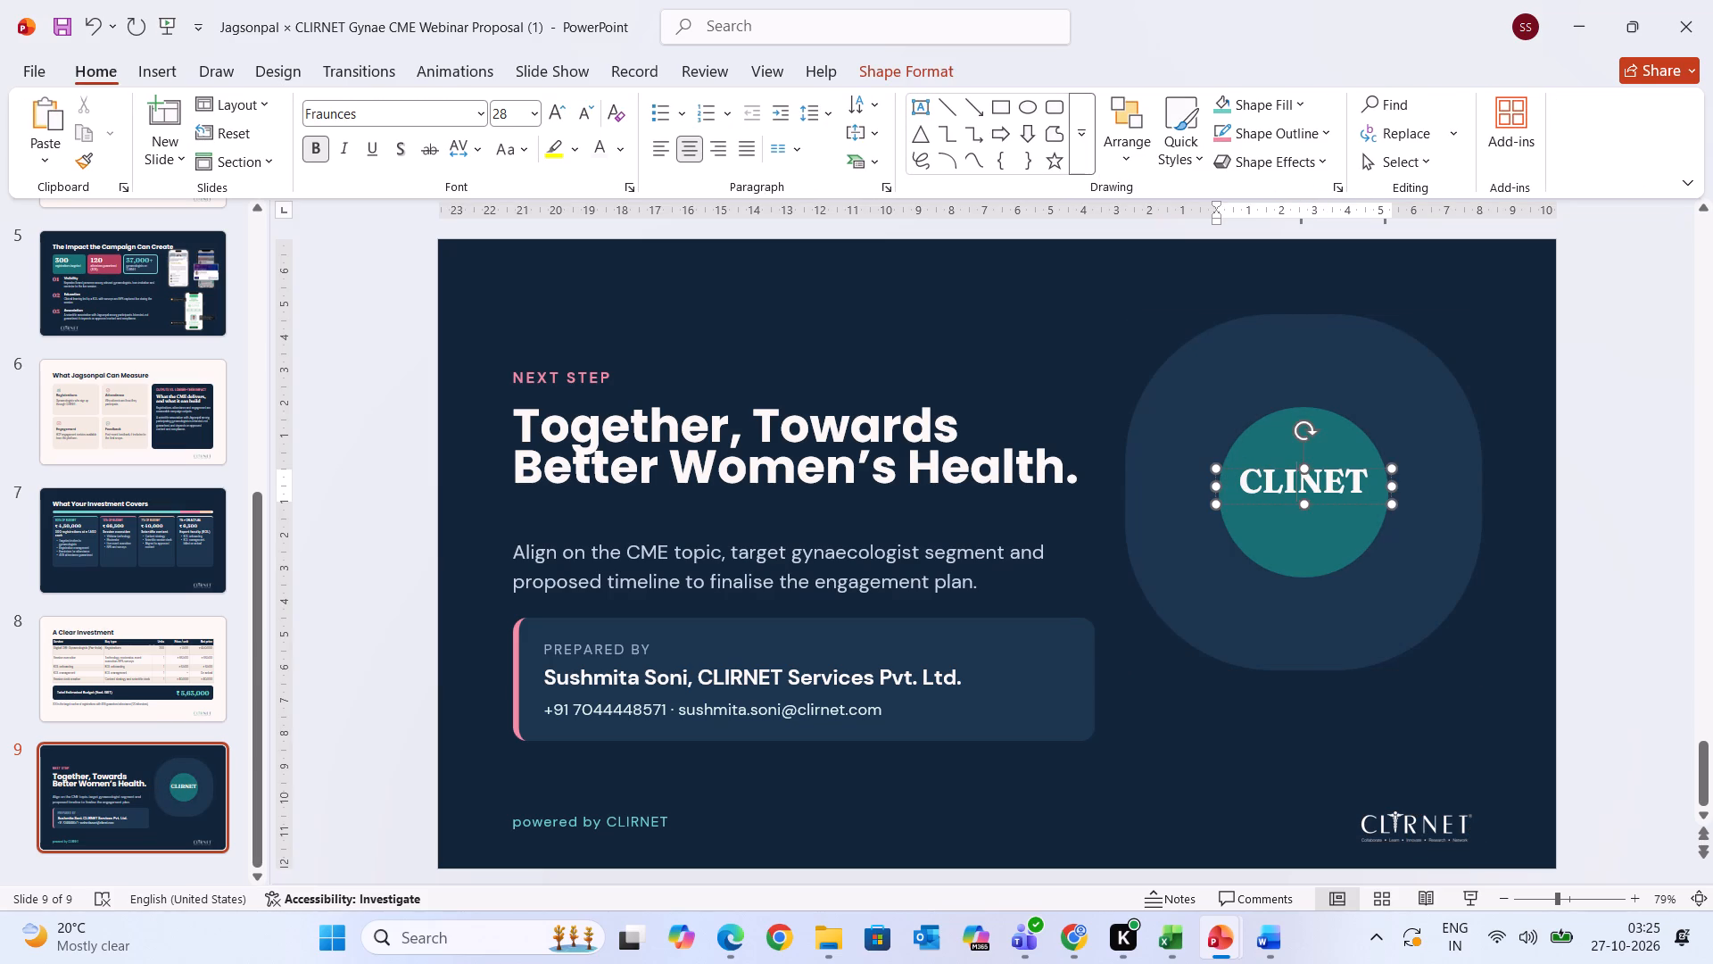
key(BackSpace)
key(BackSpace)
key(BackSpace)
key(BackSpace)
key(BackSpace)
key(BackSpace)
key(BackSpace)
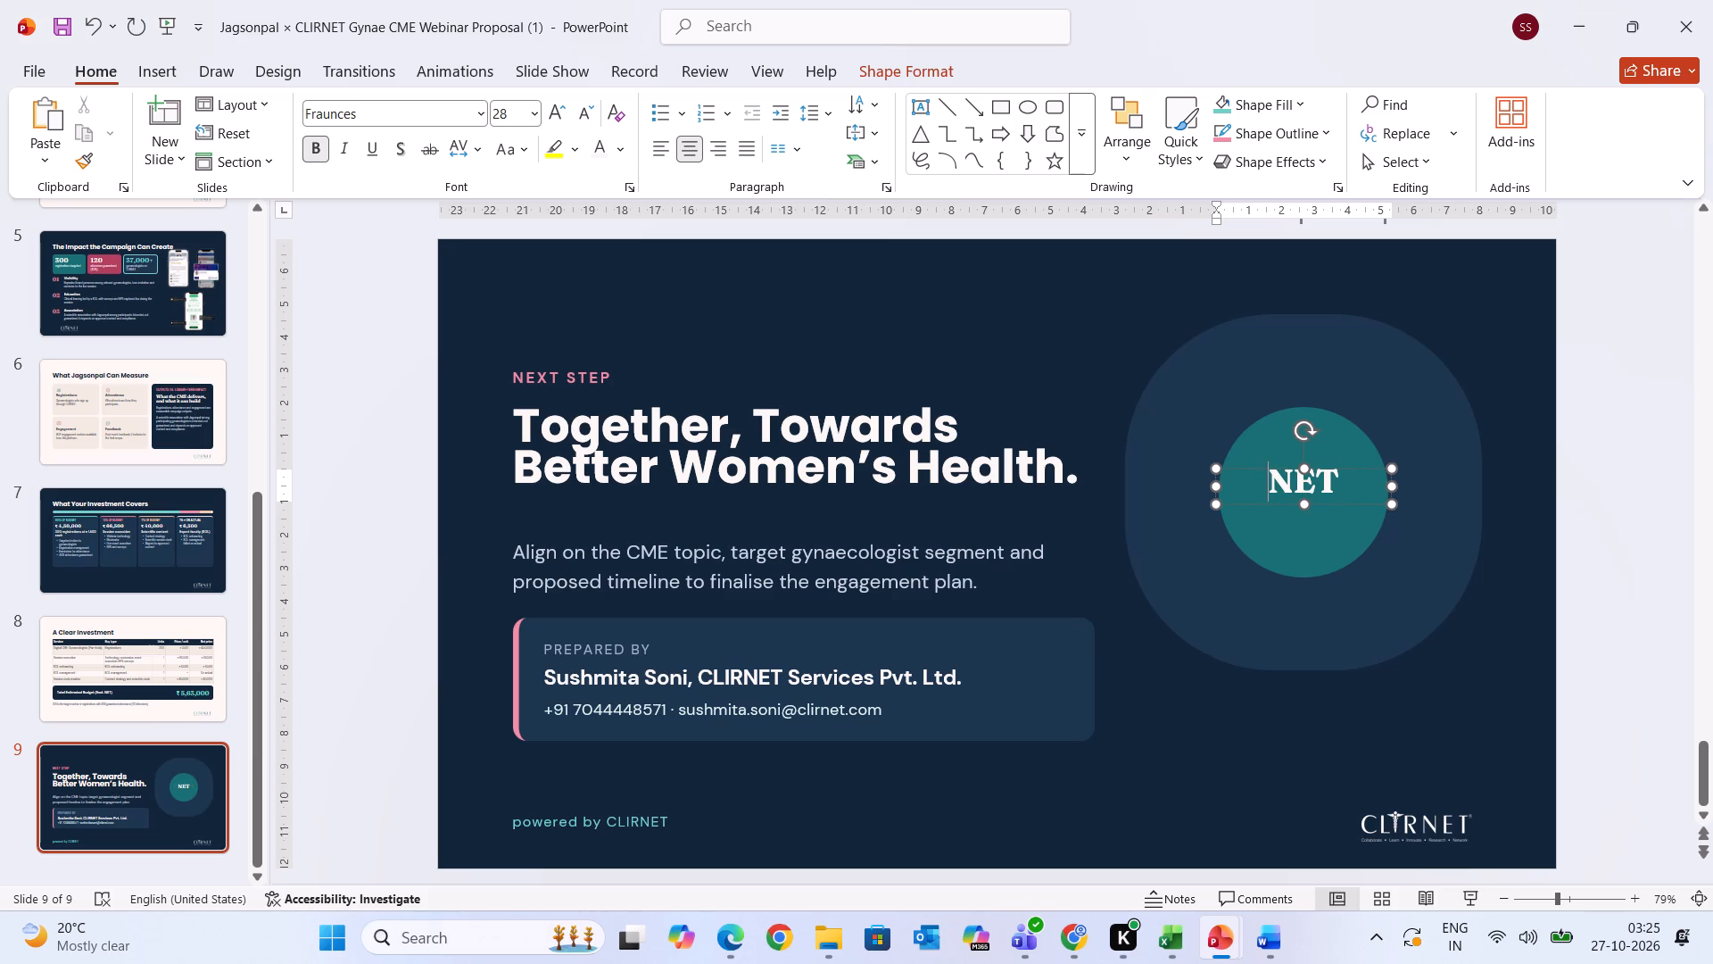
click(1330, 478)
click(1366, 467)
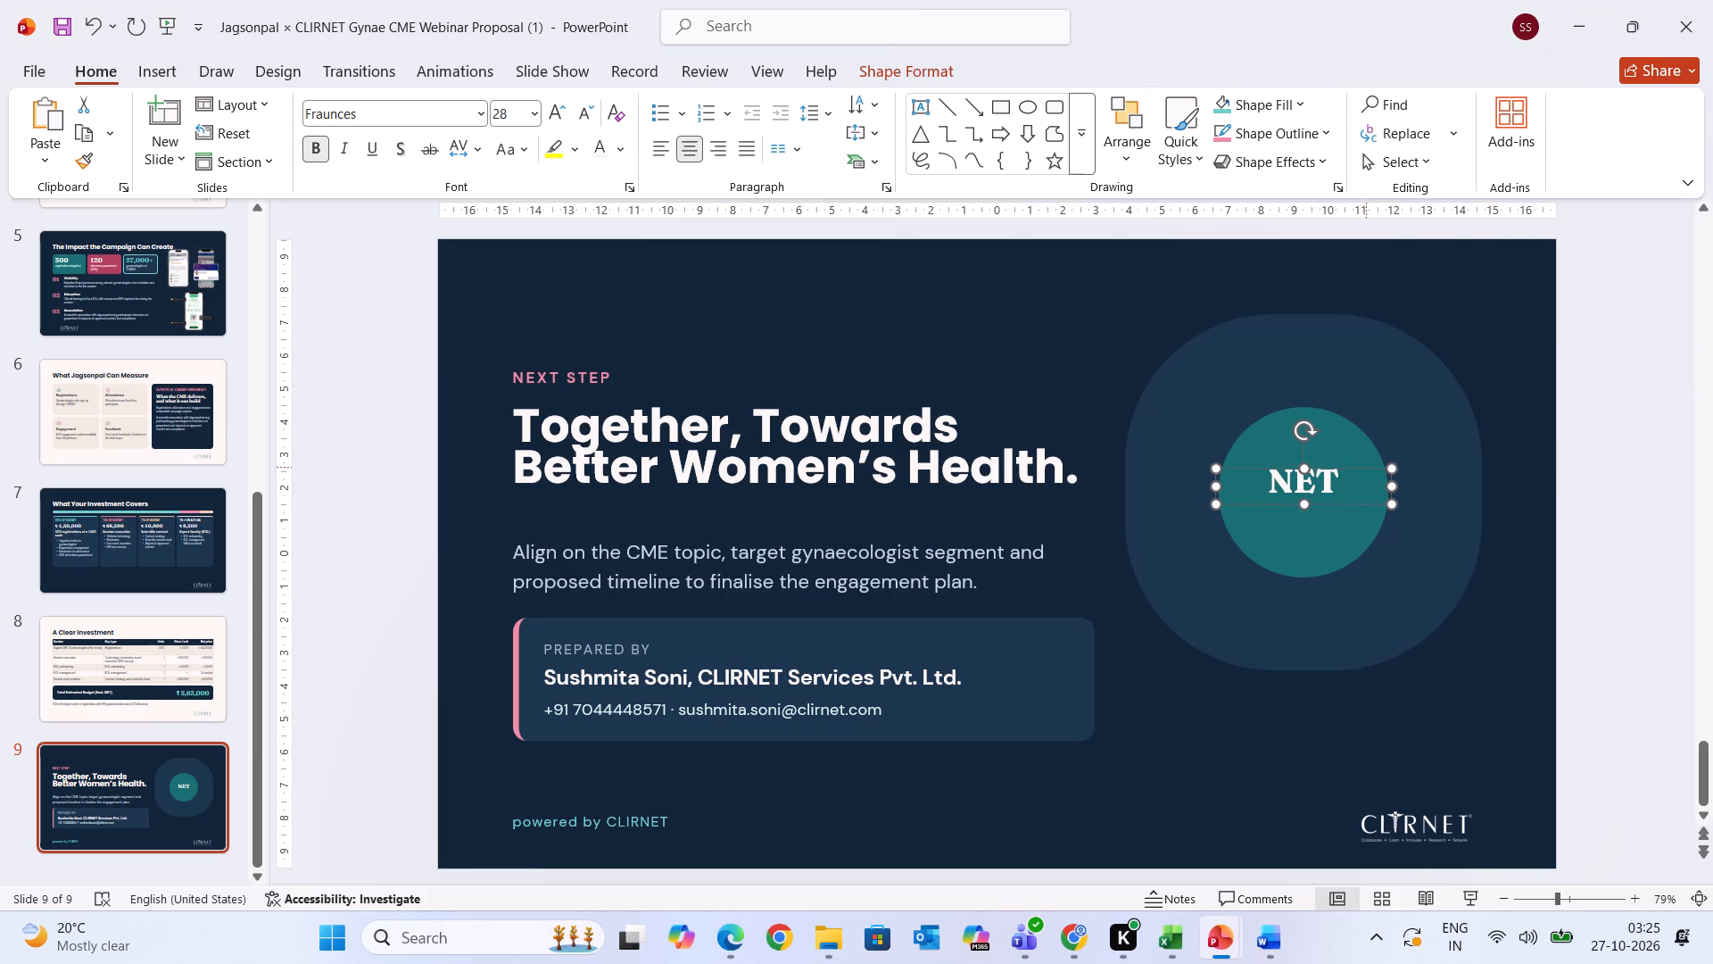
key(BackSpace)
Move slide 9's white CLIRNET logo to the centre of the teal circle.
drag(1409, 818, 1314, 503)
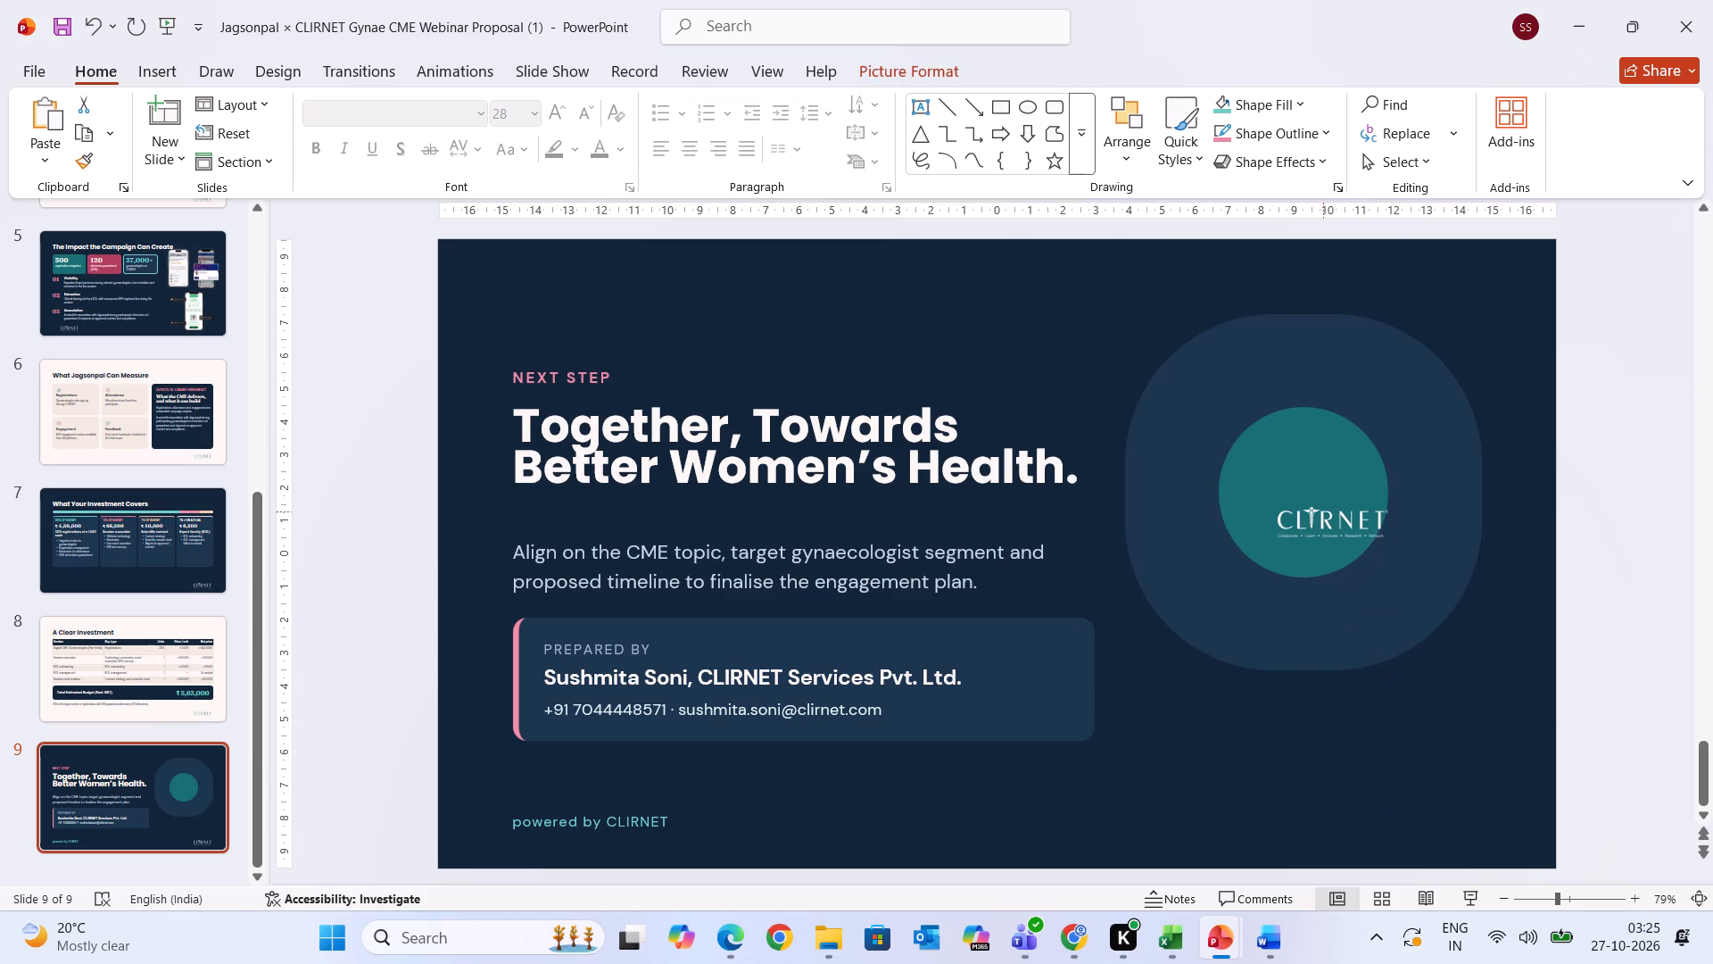
drag(1314, 503, 1301, 488)
click(1645, 653)
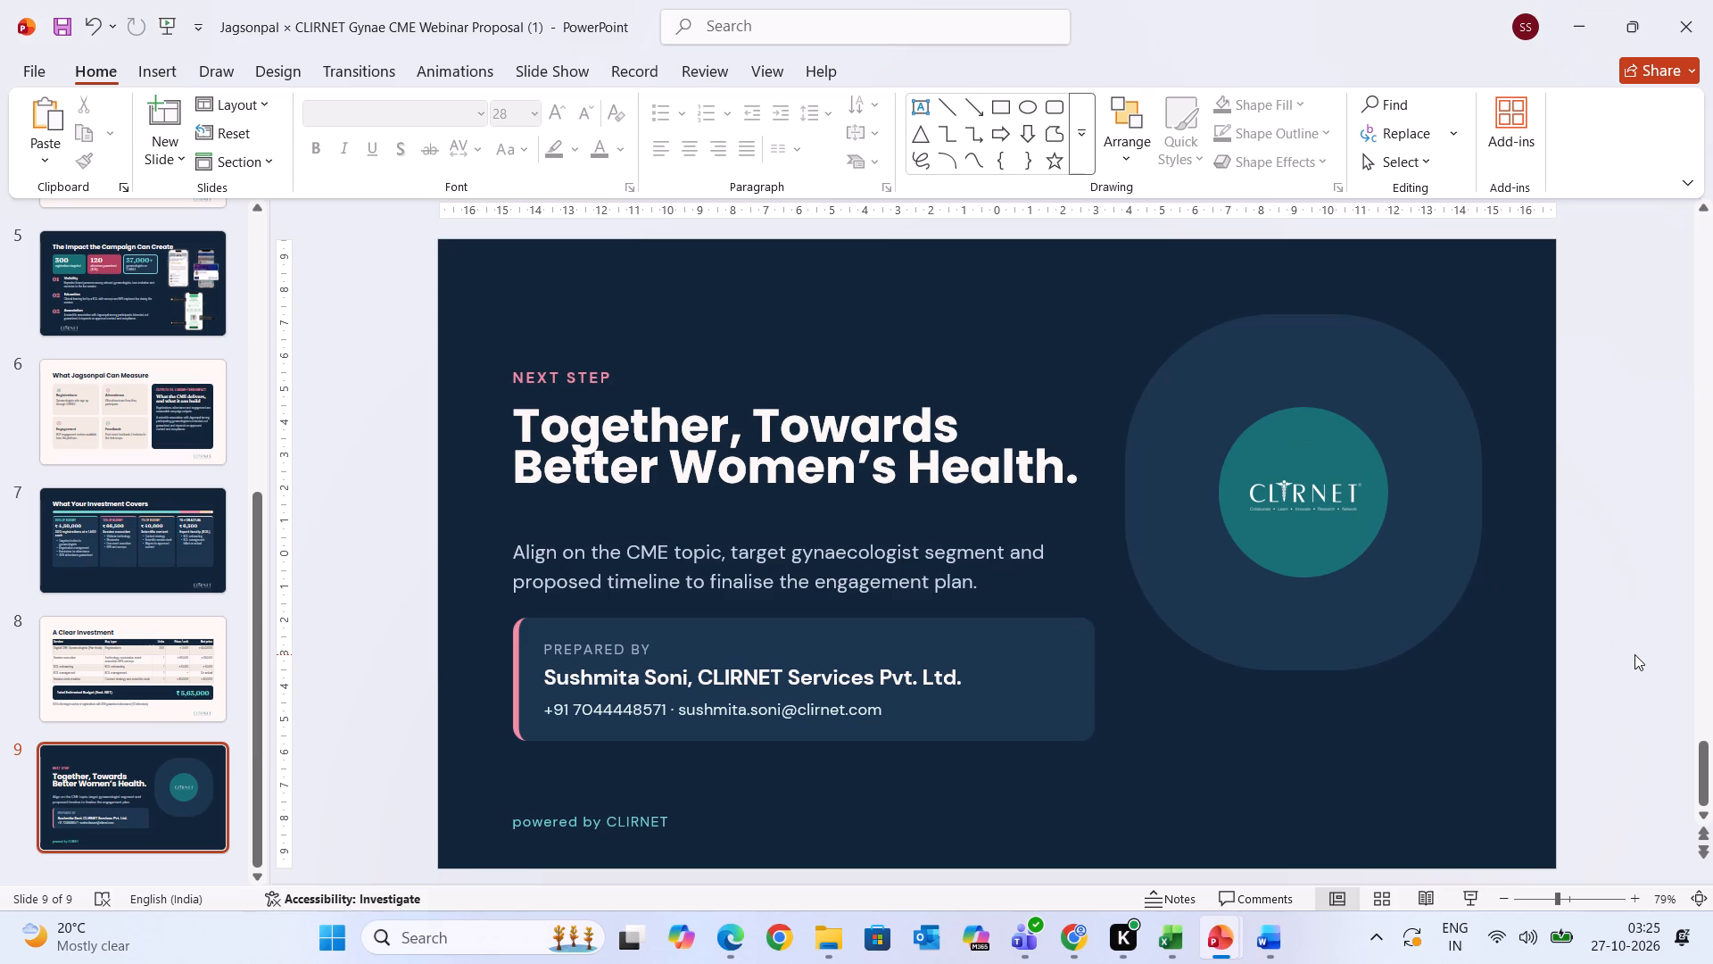
Review the slides from 9 back to 1 and forward again to slide 5, checking logos and text consistency.
key(Up)
key(Up)
key(Up)
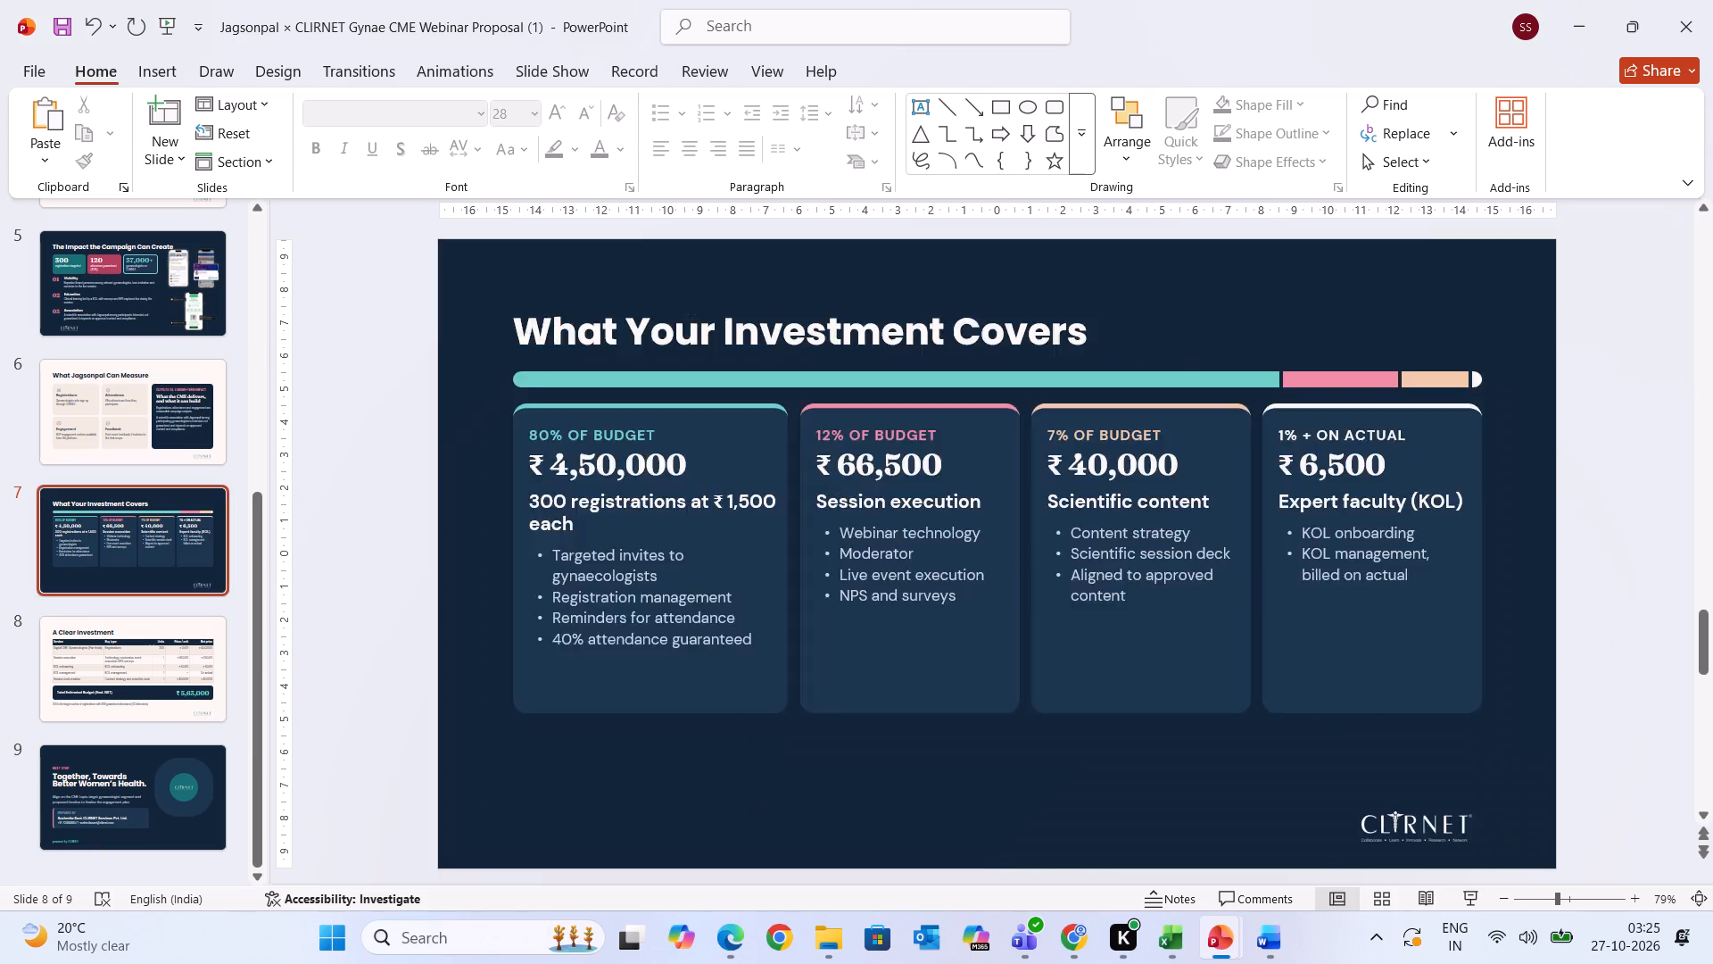
key(Up)
key(Up)
key(Up)
key(Up)
key(Up)
key(Up)
key(Up)
key(Down)
key(Down)
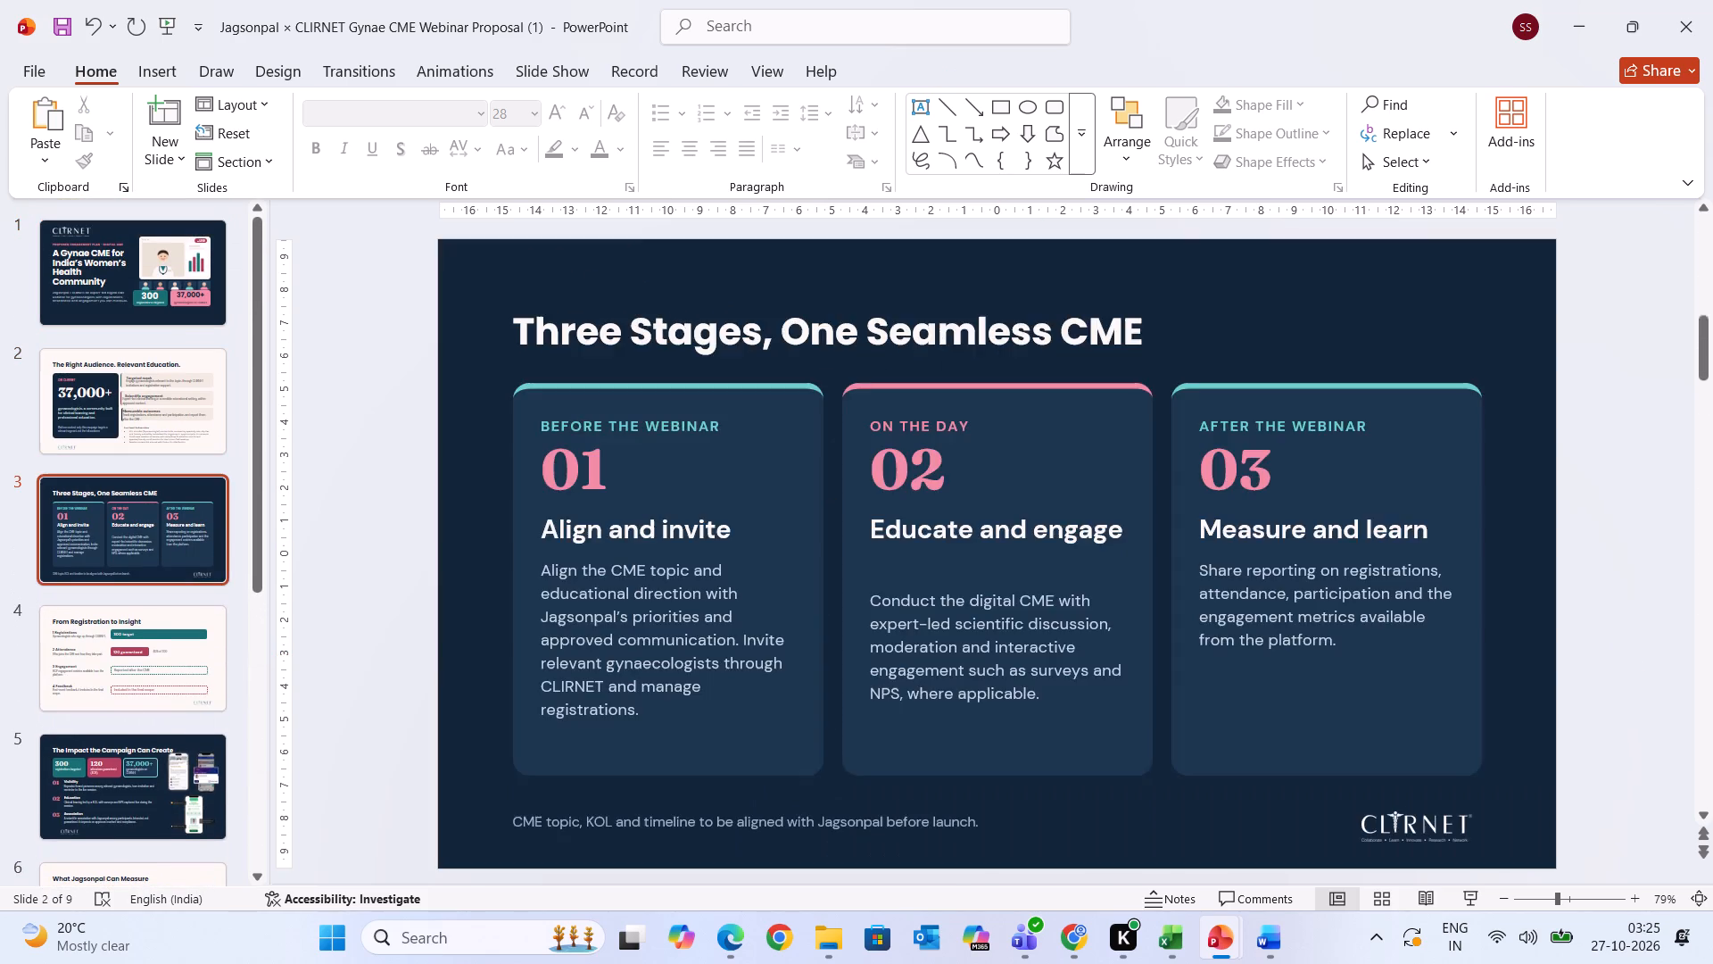
key(Down)
key(Down)
key(Down)
key(Up)
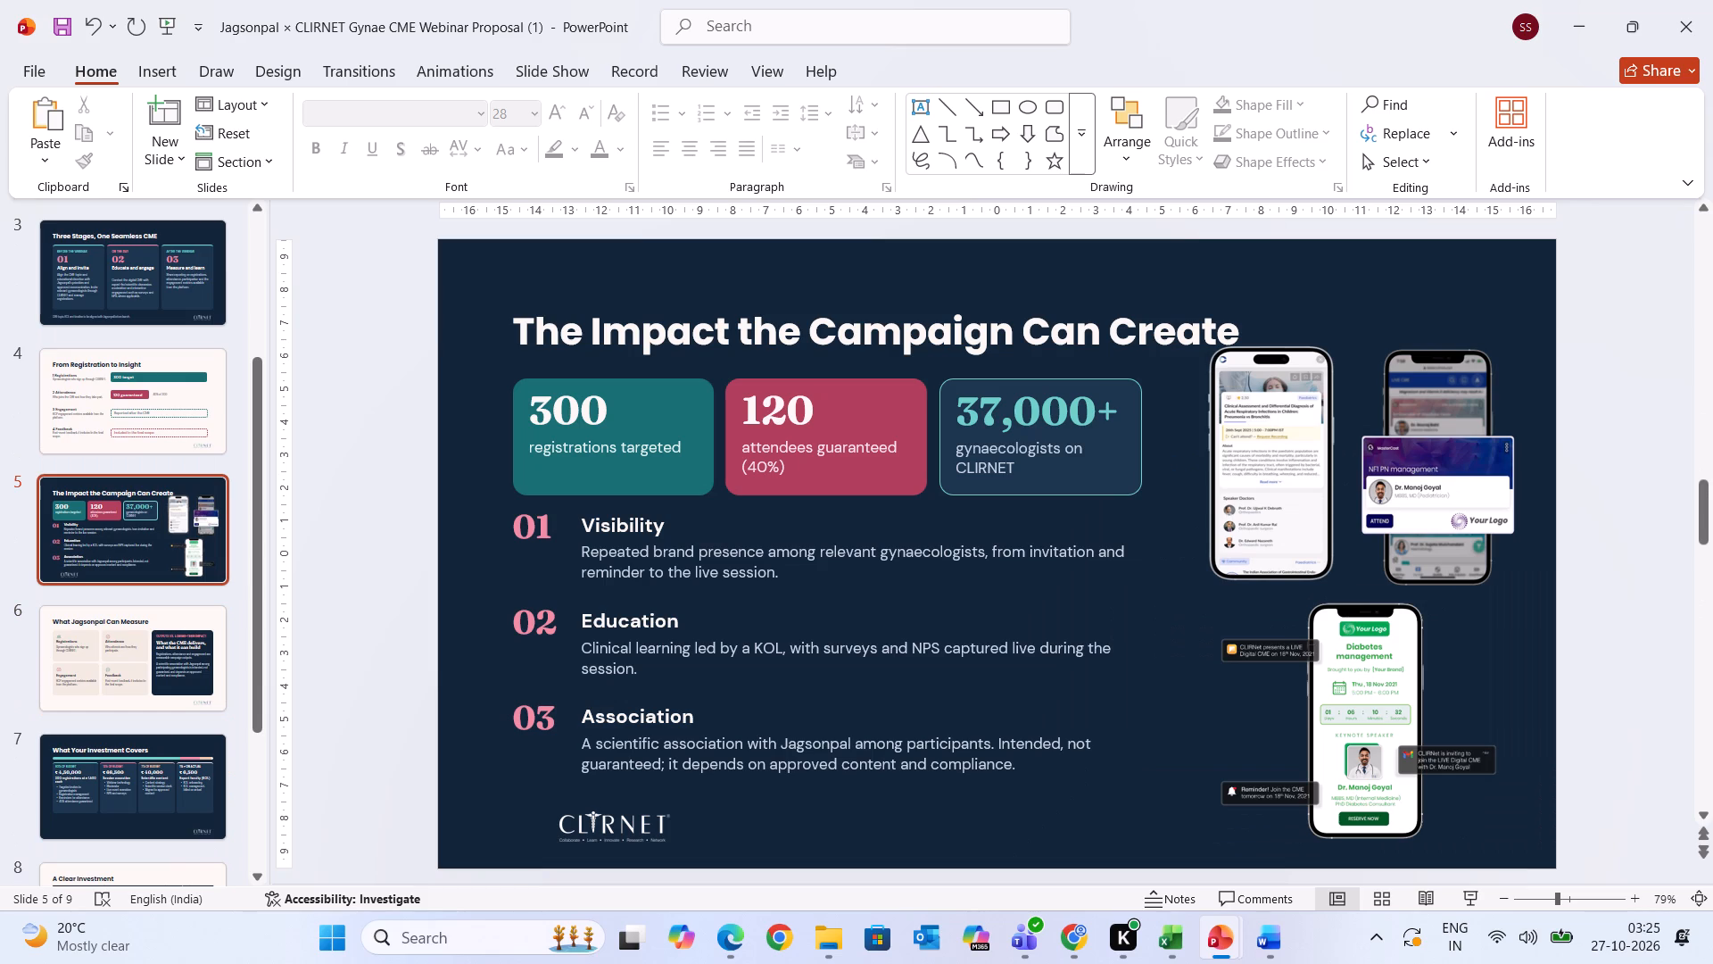
click(739, 584)
click(796, 558)
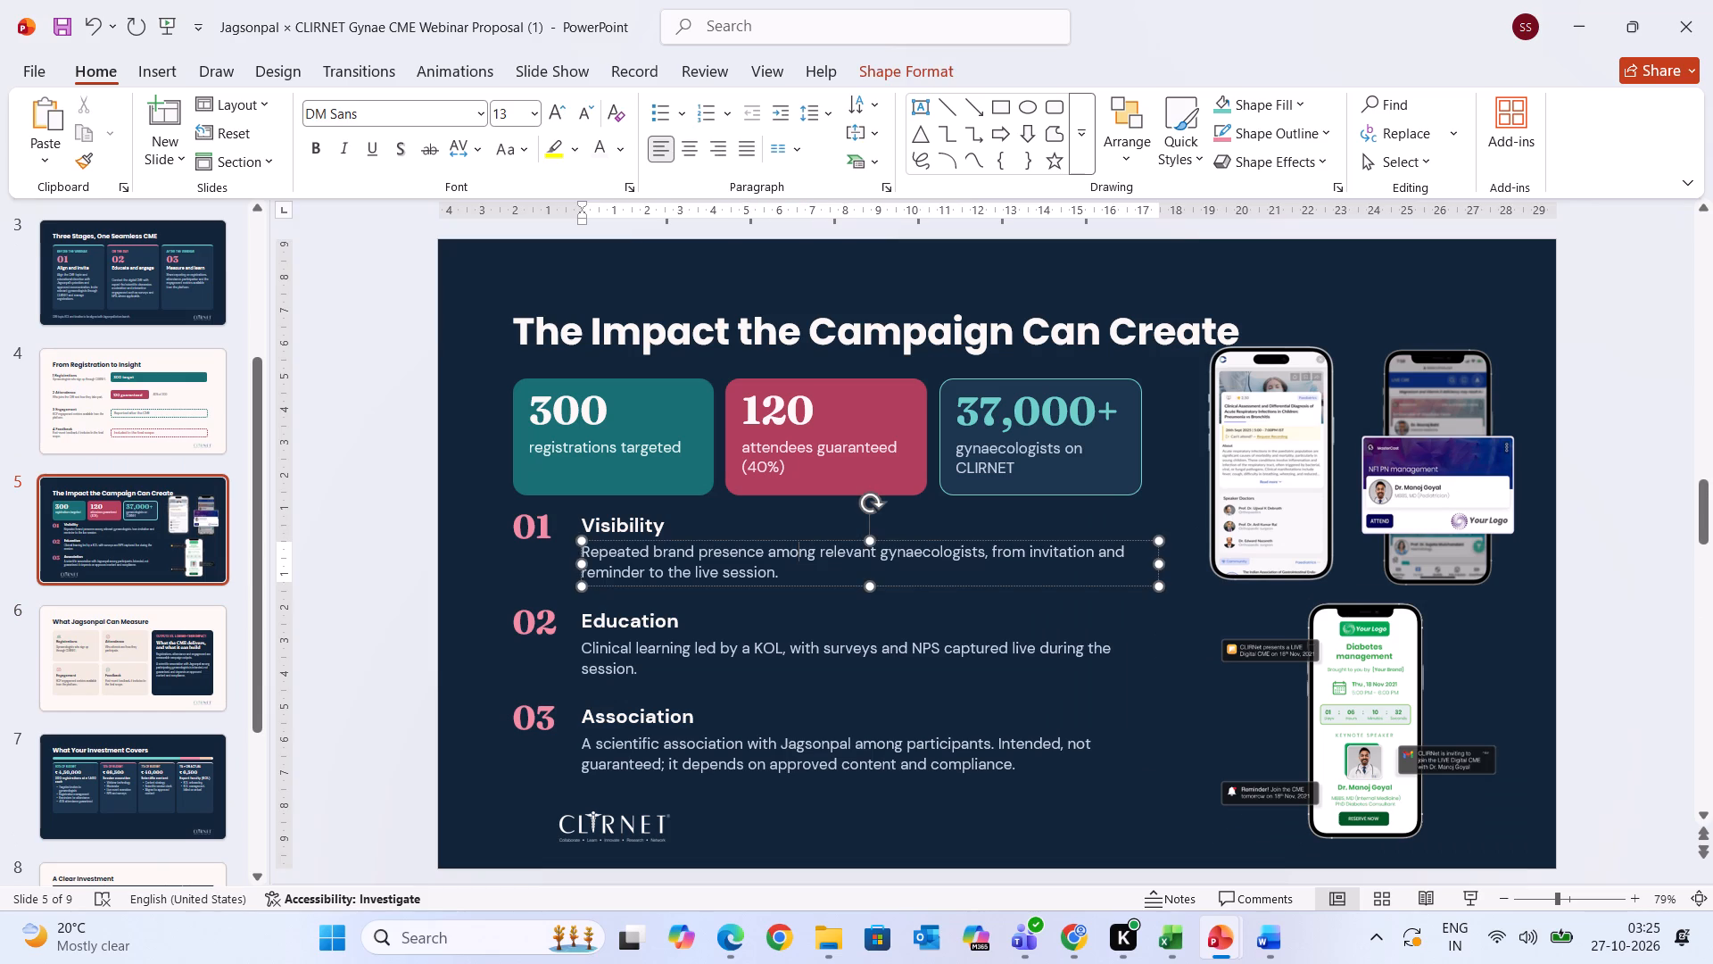
drag(785, 569, 560, 539)
key(ctrl+c)
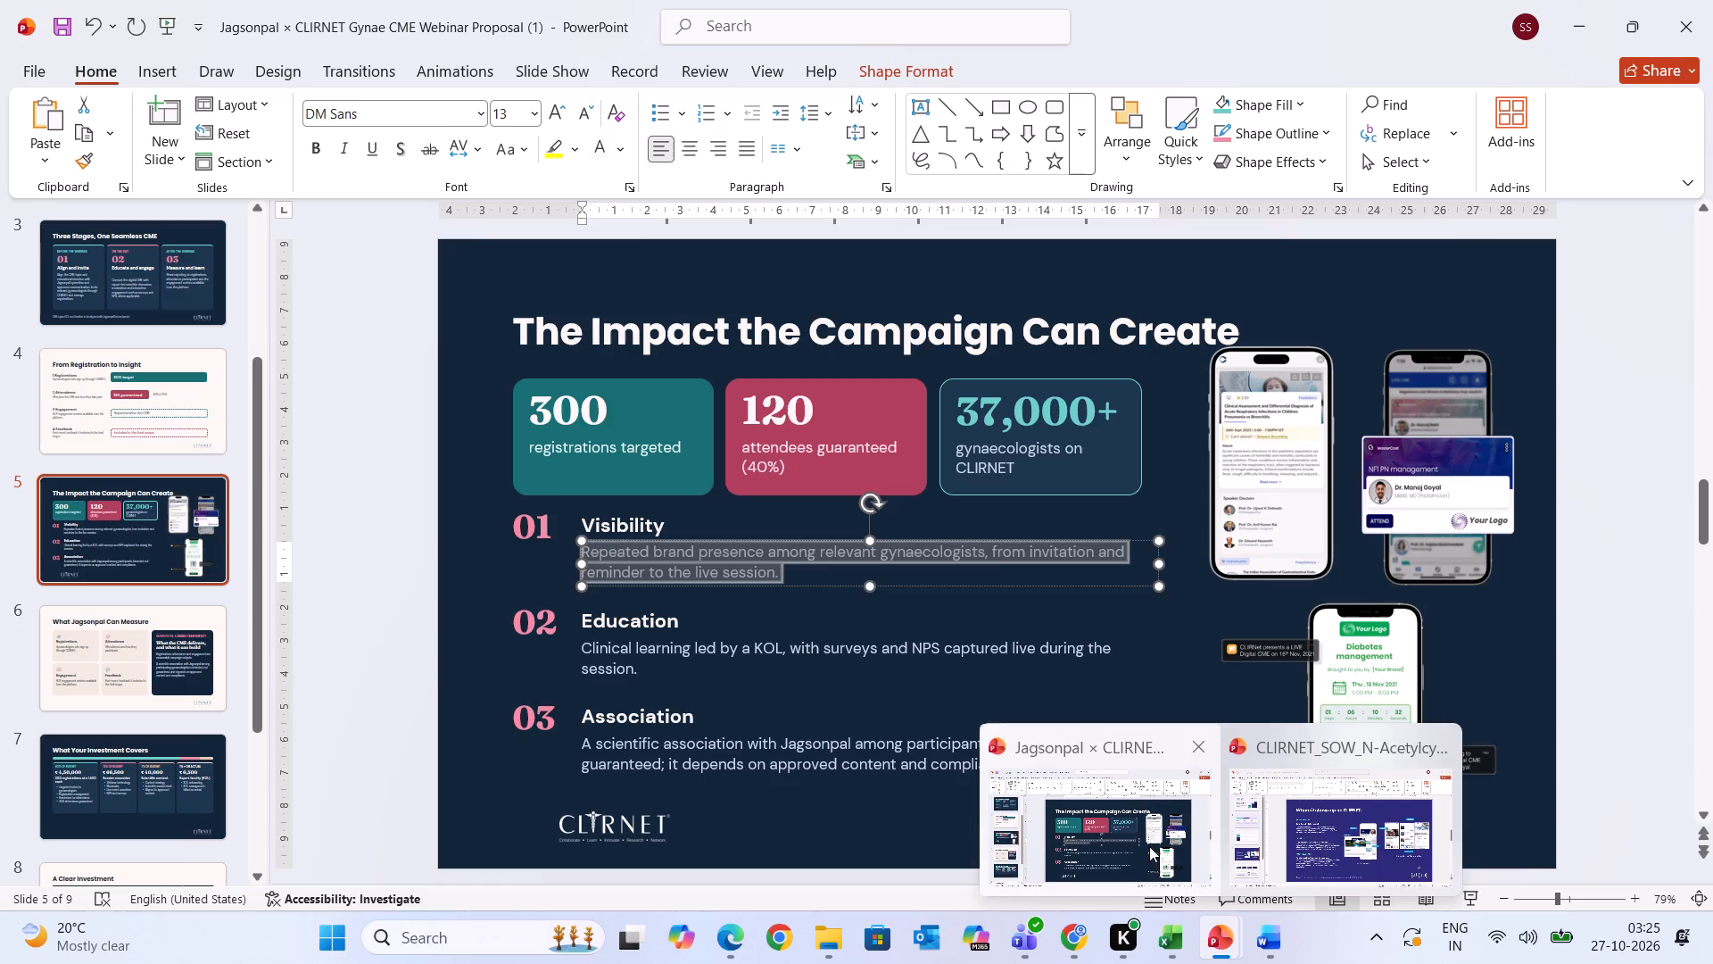
click(1442, 743)
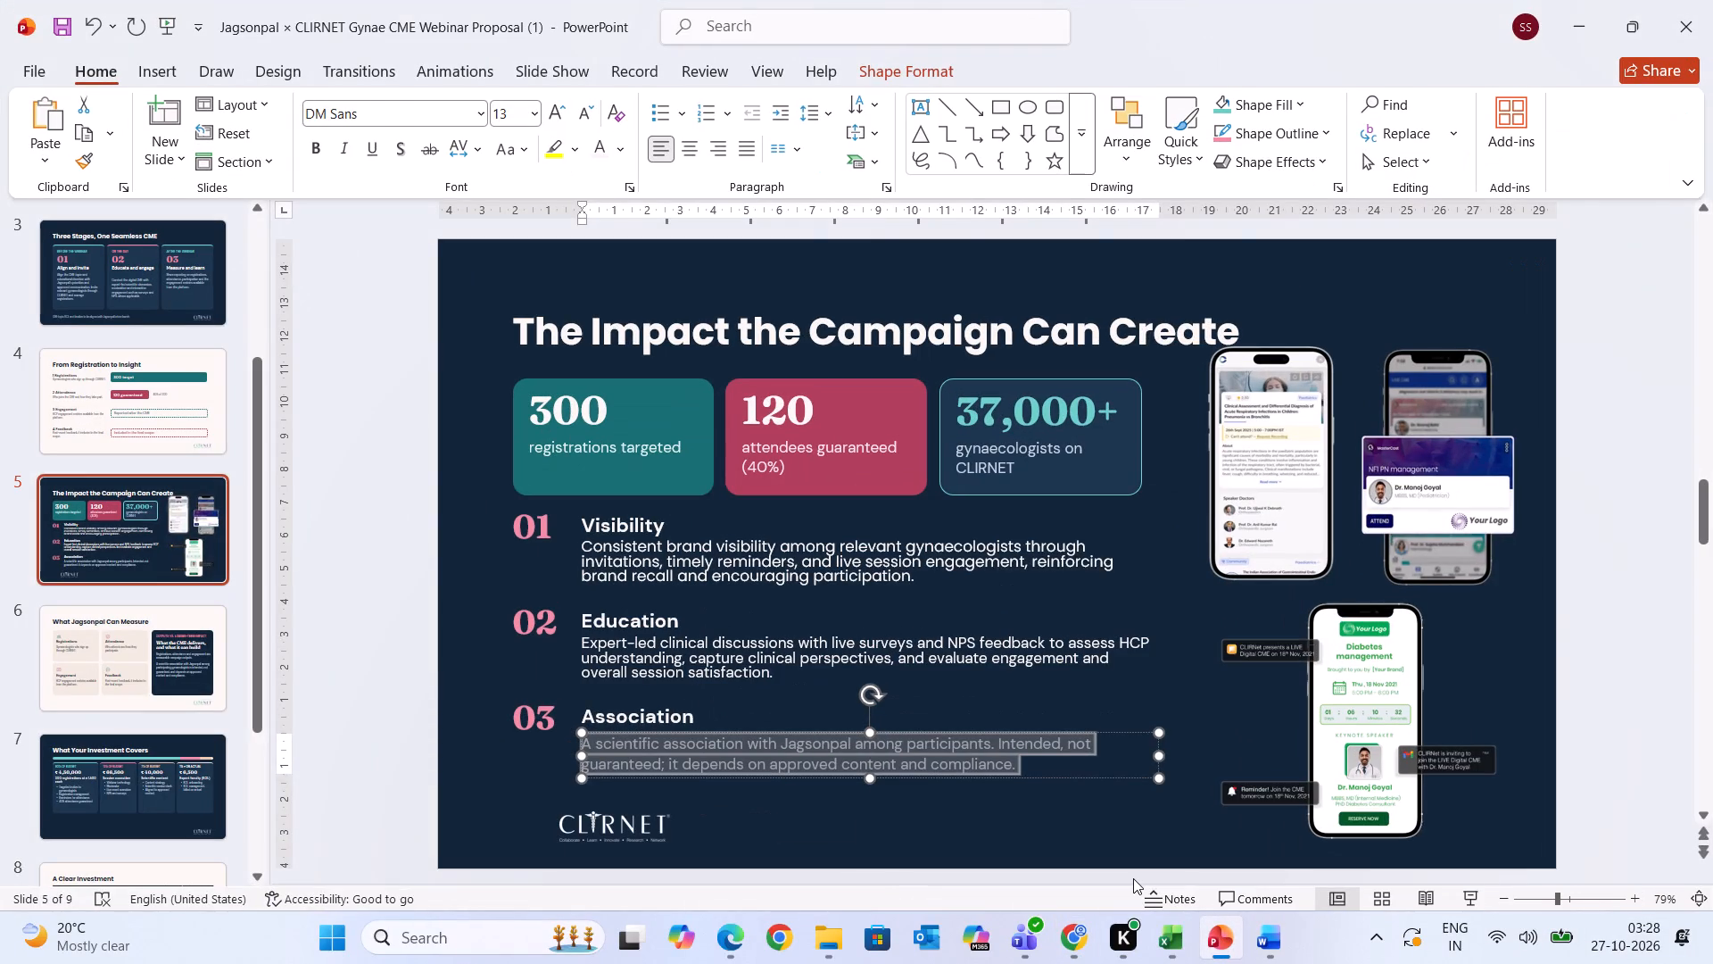
key(ctrl+v)
click(924, 810)
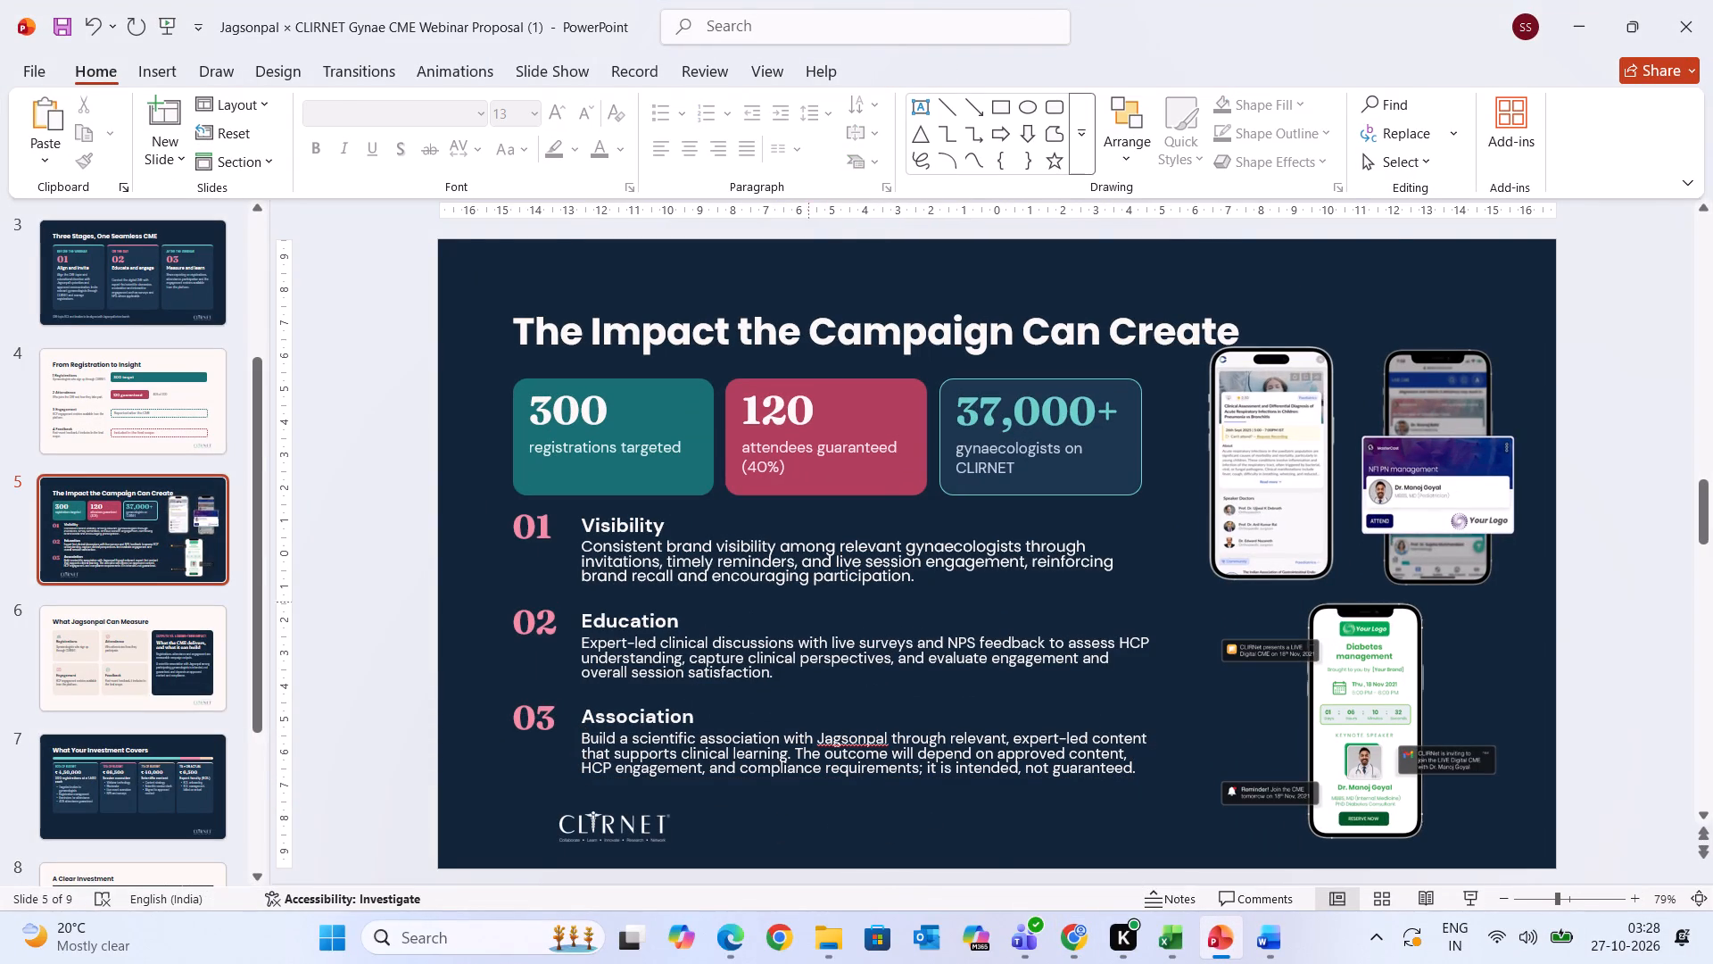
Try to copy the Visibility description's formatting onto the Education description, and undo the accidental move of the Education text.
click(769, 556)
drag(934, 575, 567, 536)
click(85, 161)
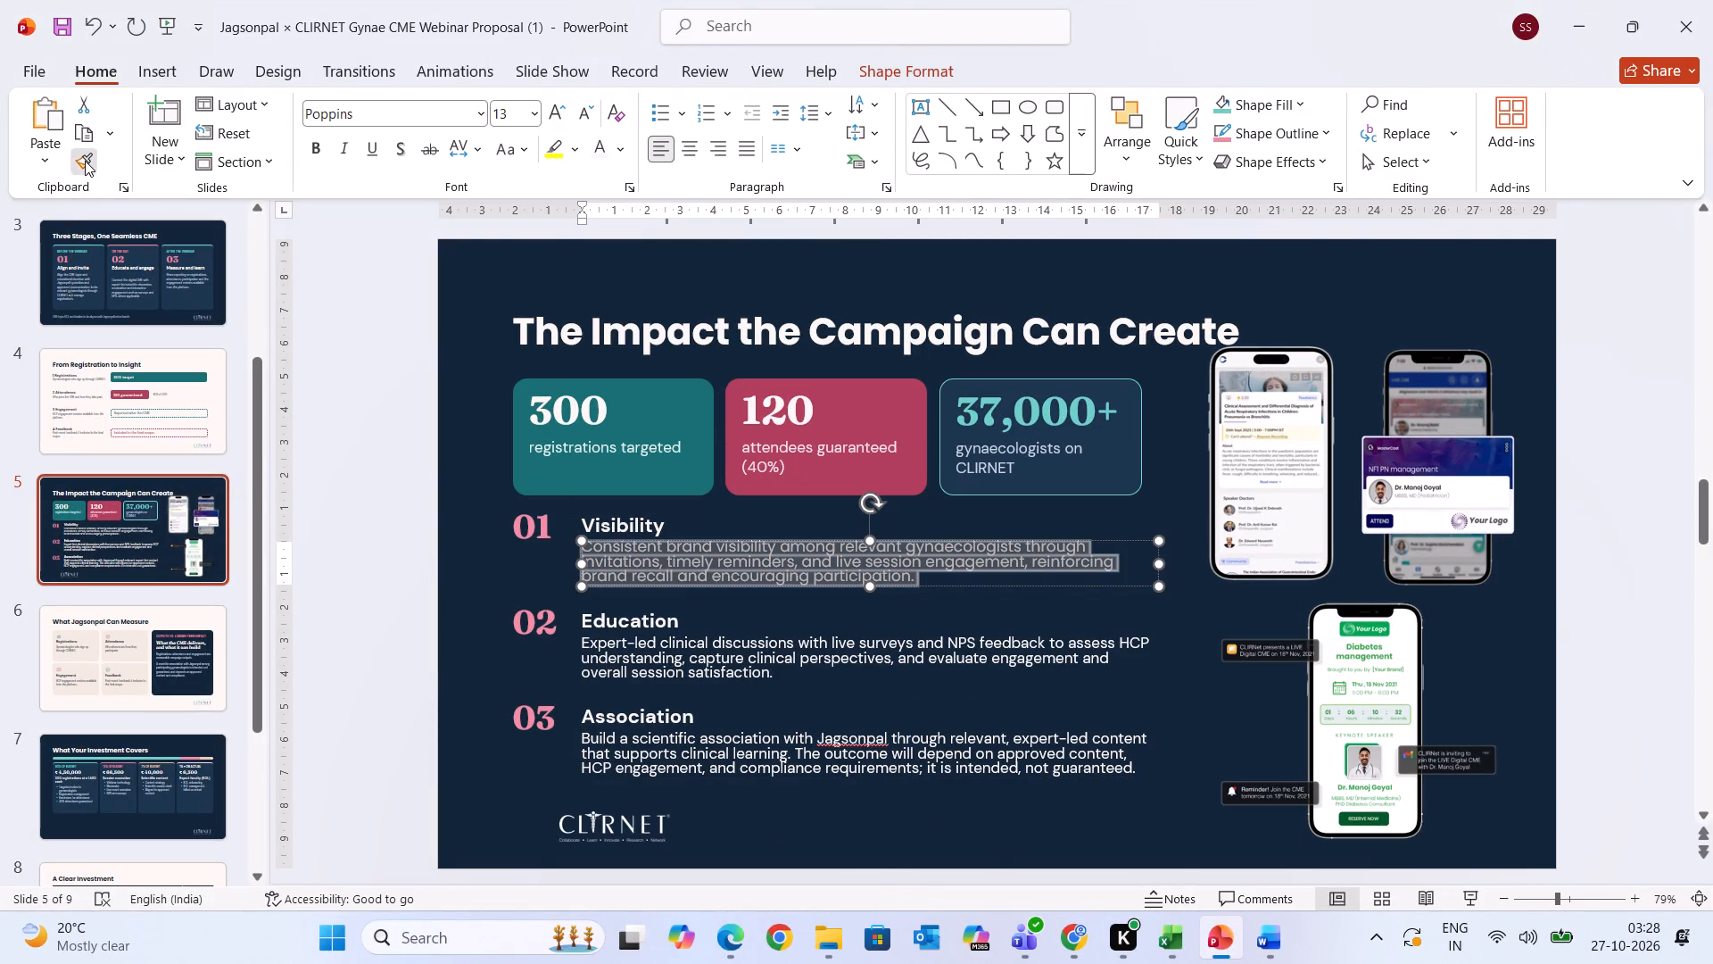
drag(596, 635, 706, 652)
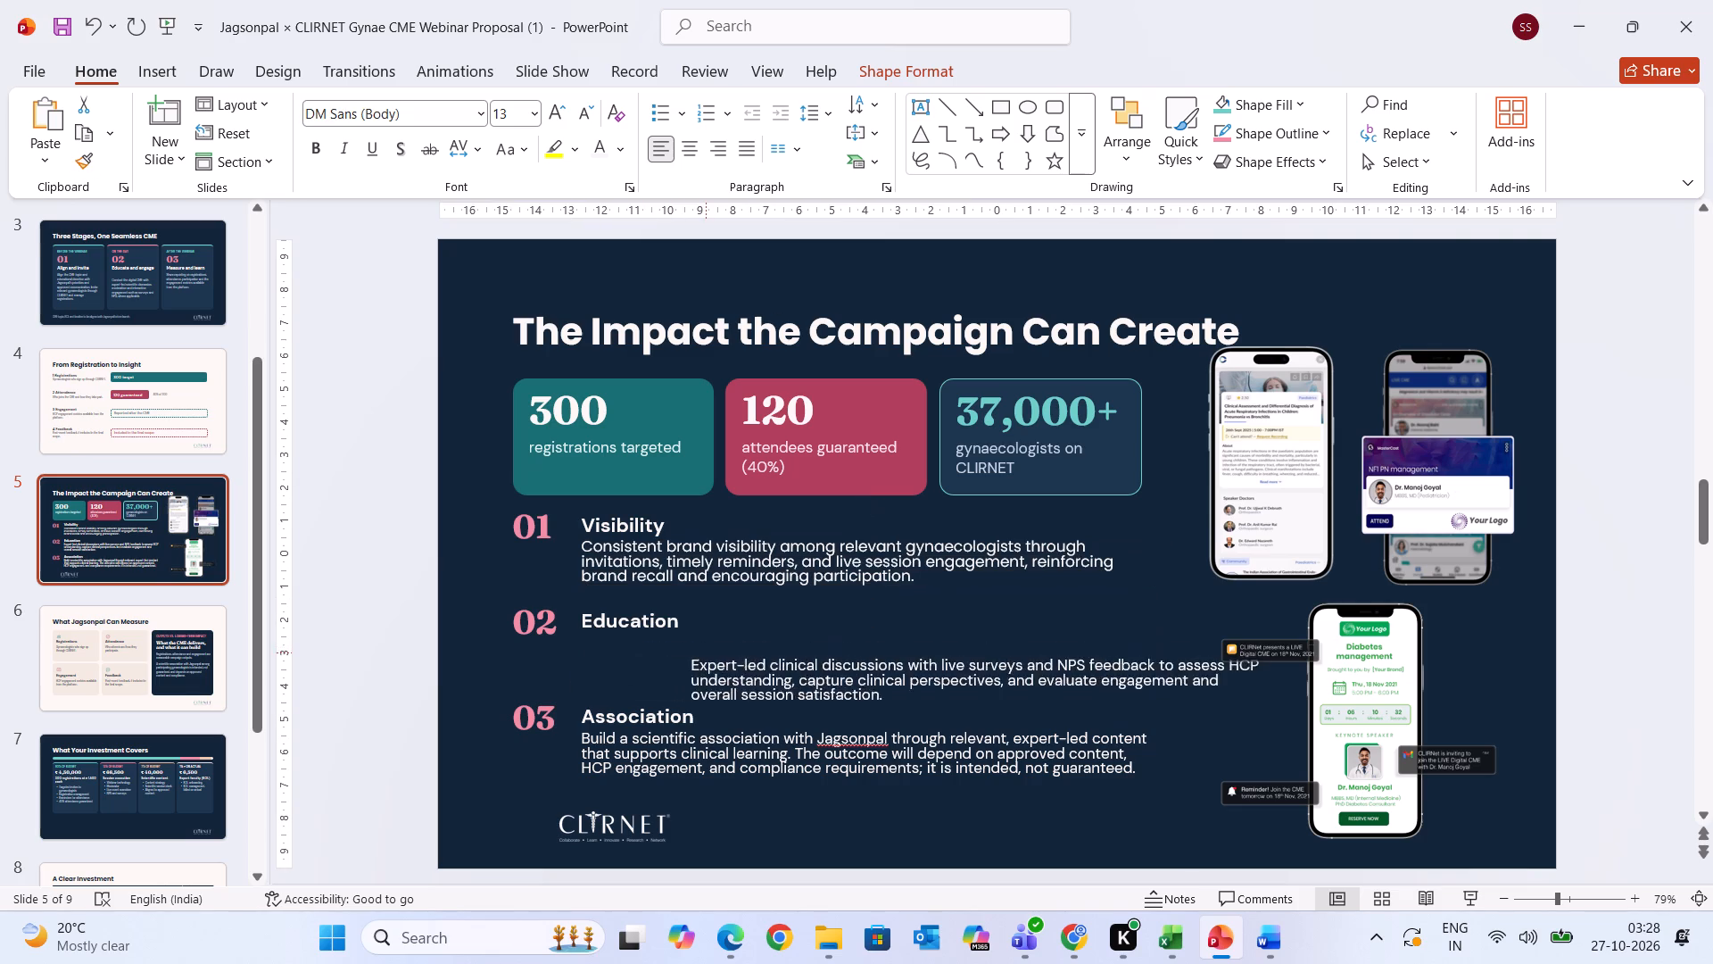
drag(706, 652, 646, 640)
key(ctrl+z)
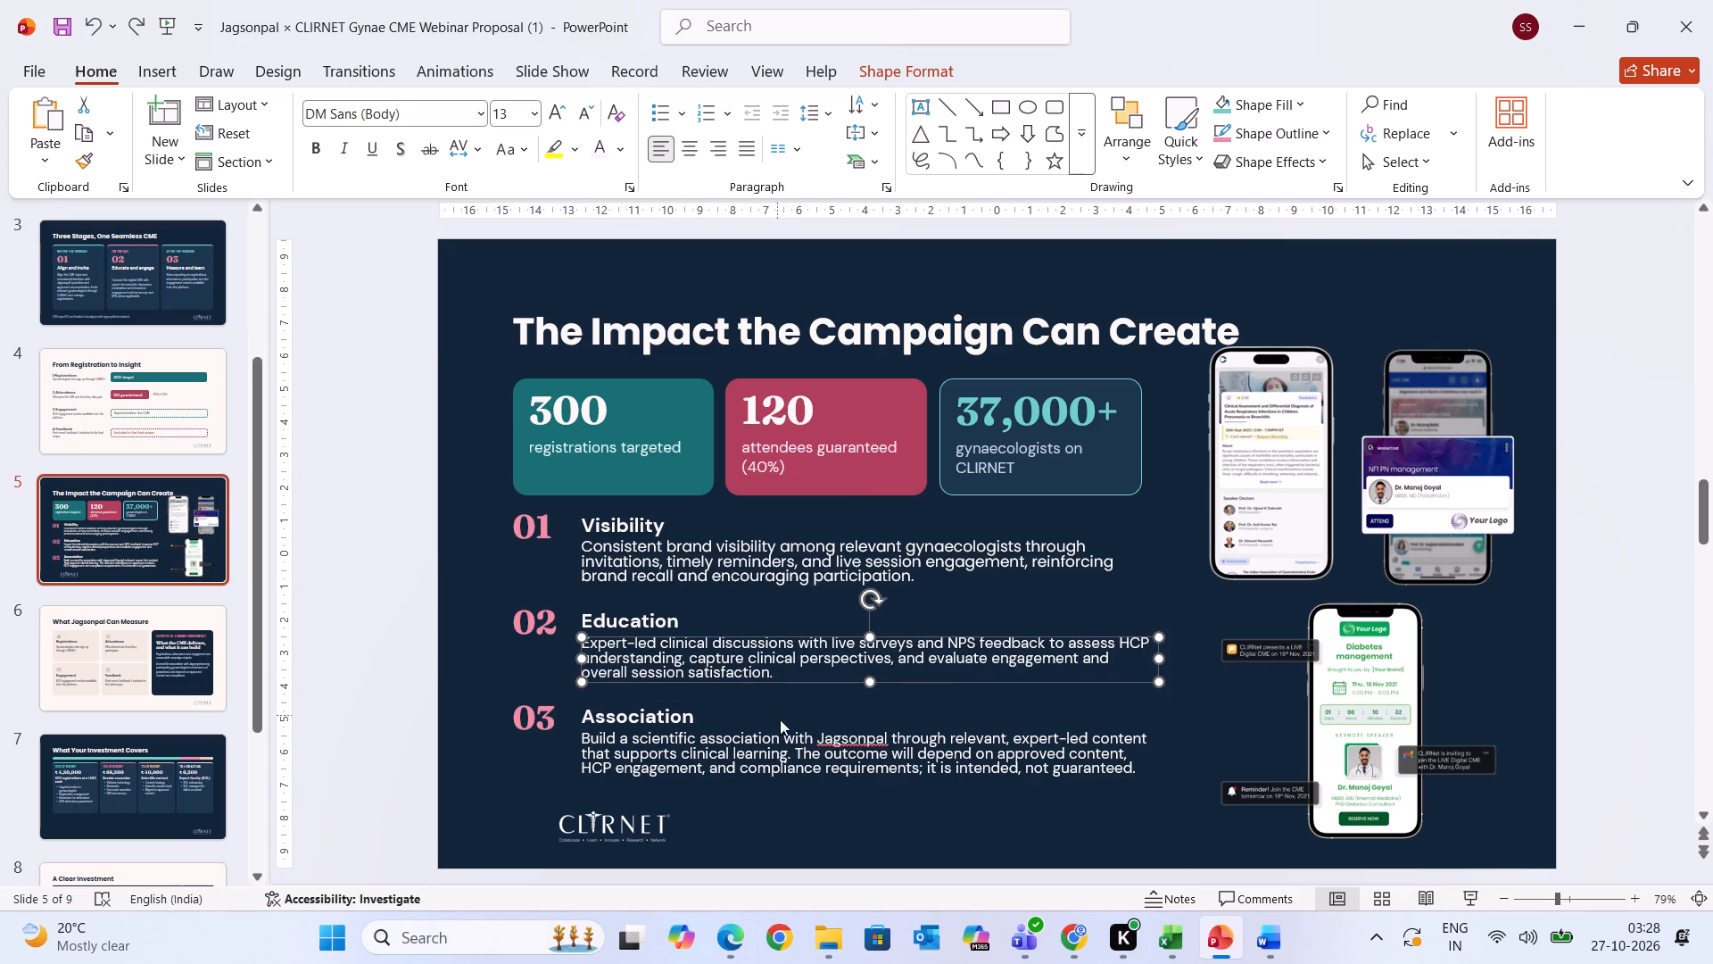
Reduce the font size of the whole Visibility description on slide 5 to 11.
click(609, 545)
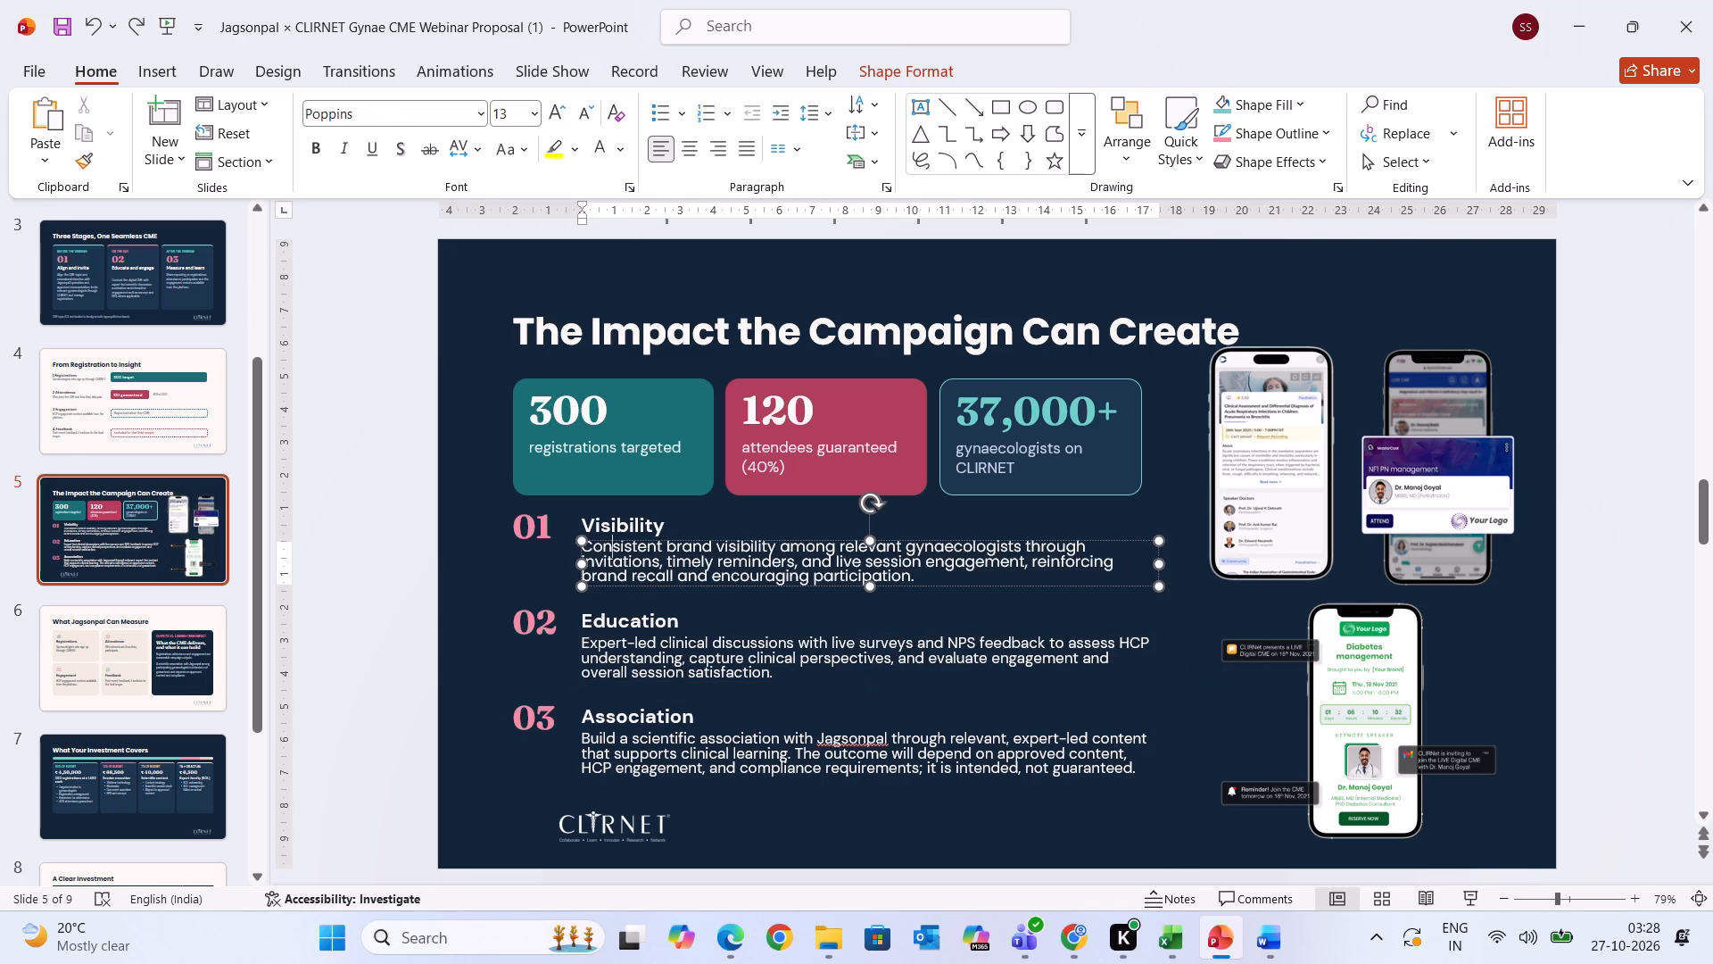
drag(939, 570, 589, 541)
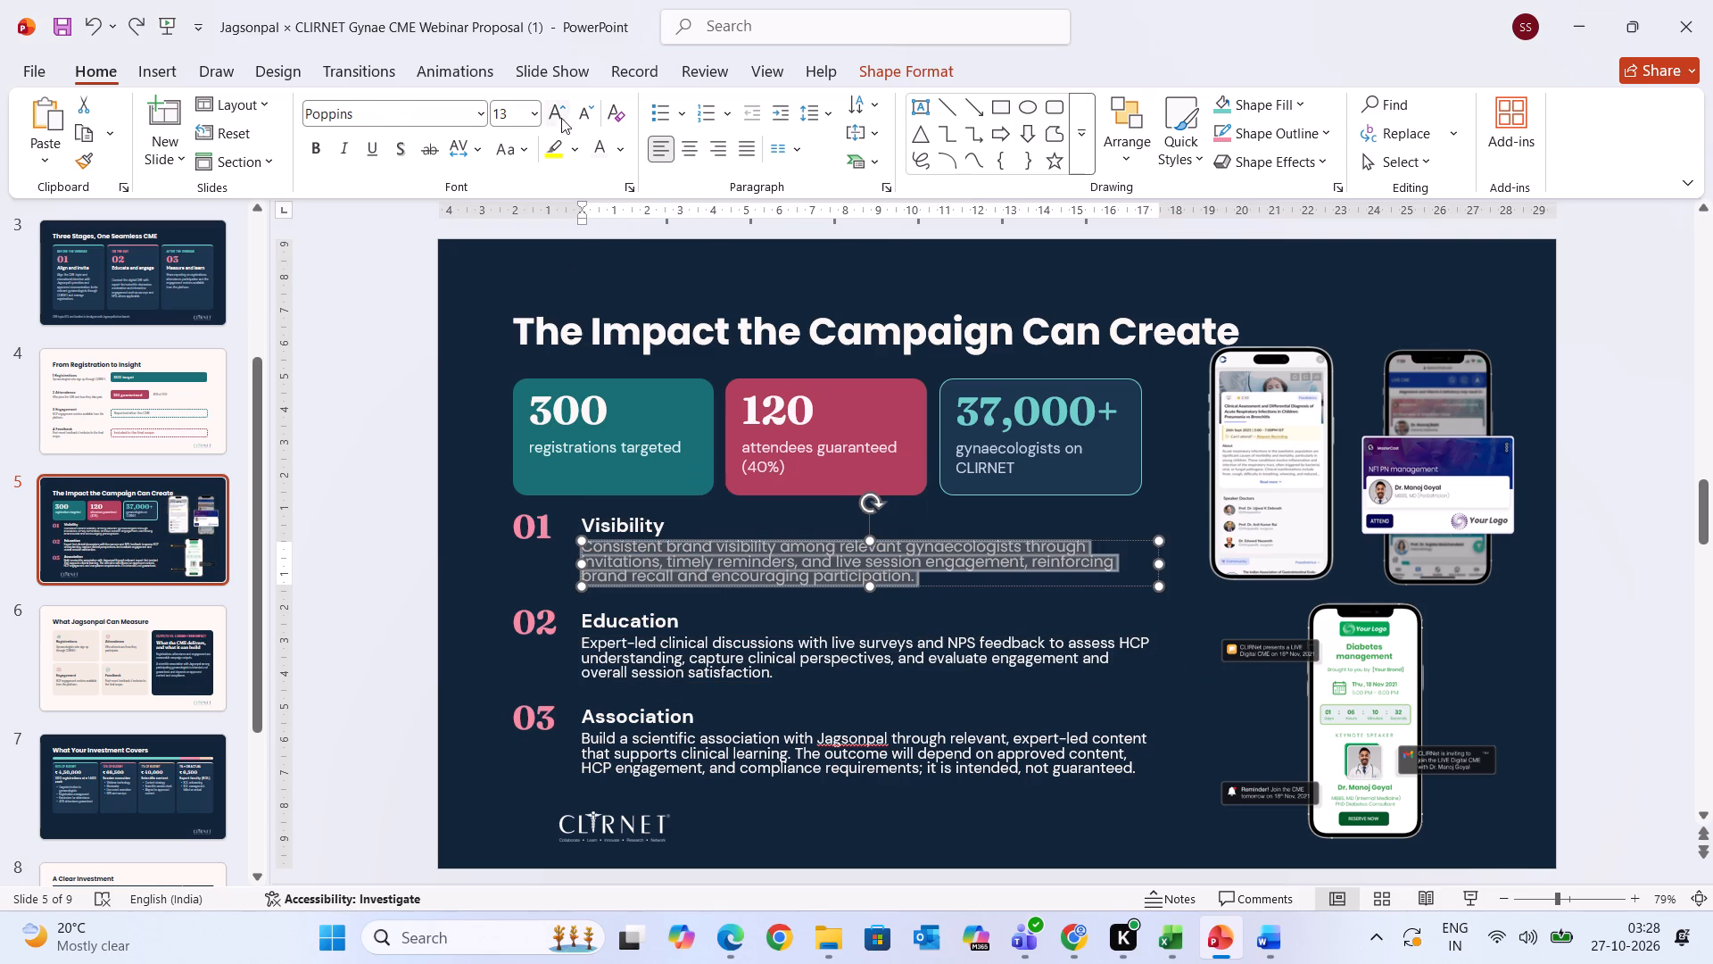
click(581, 108)
click(864, 650)
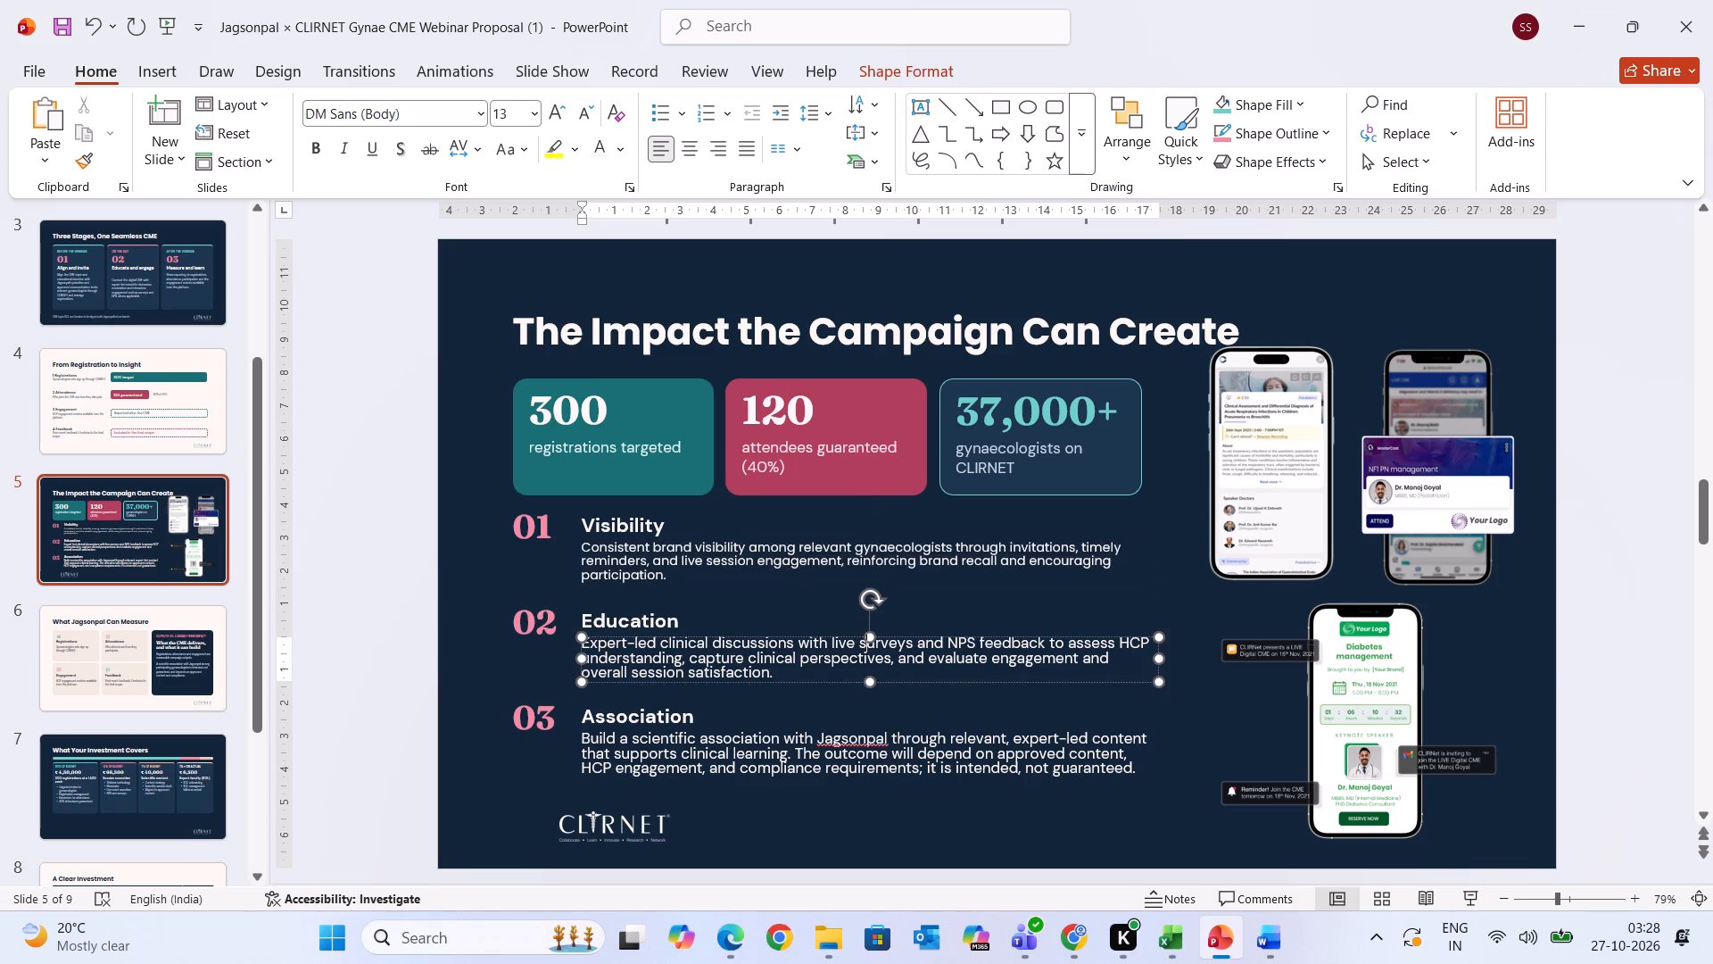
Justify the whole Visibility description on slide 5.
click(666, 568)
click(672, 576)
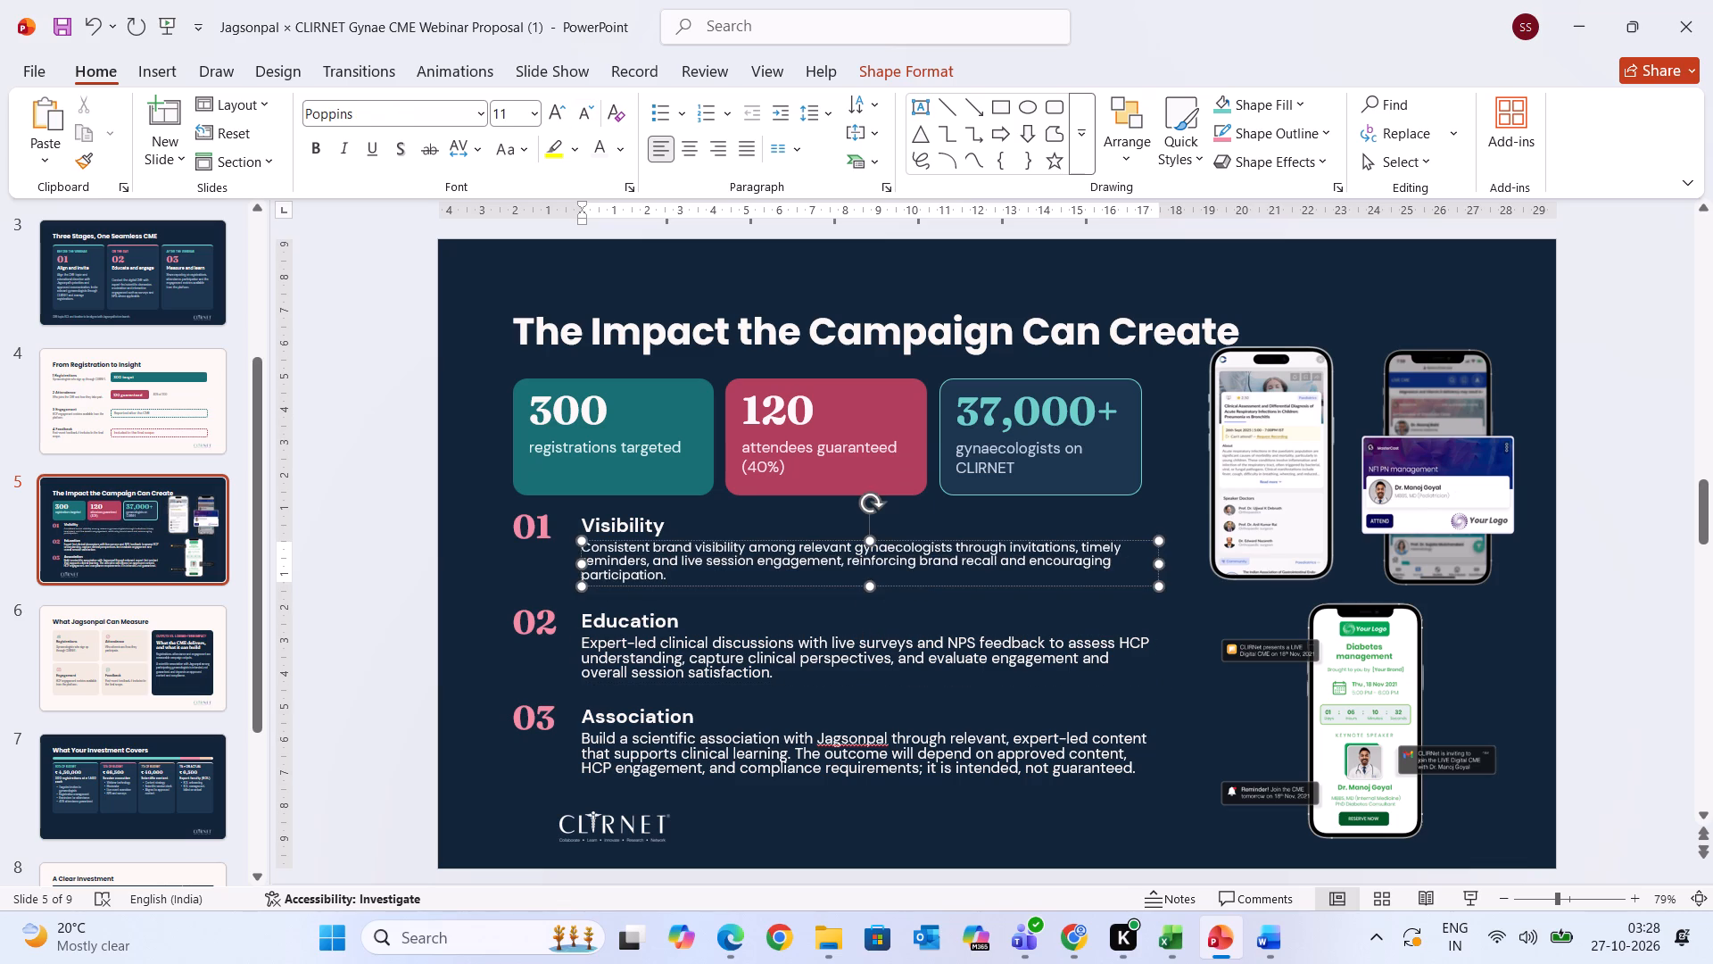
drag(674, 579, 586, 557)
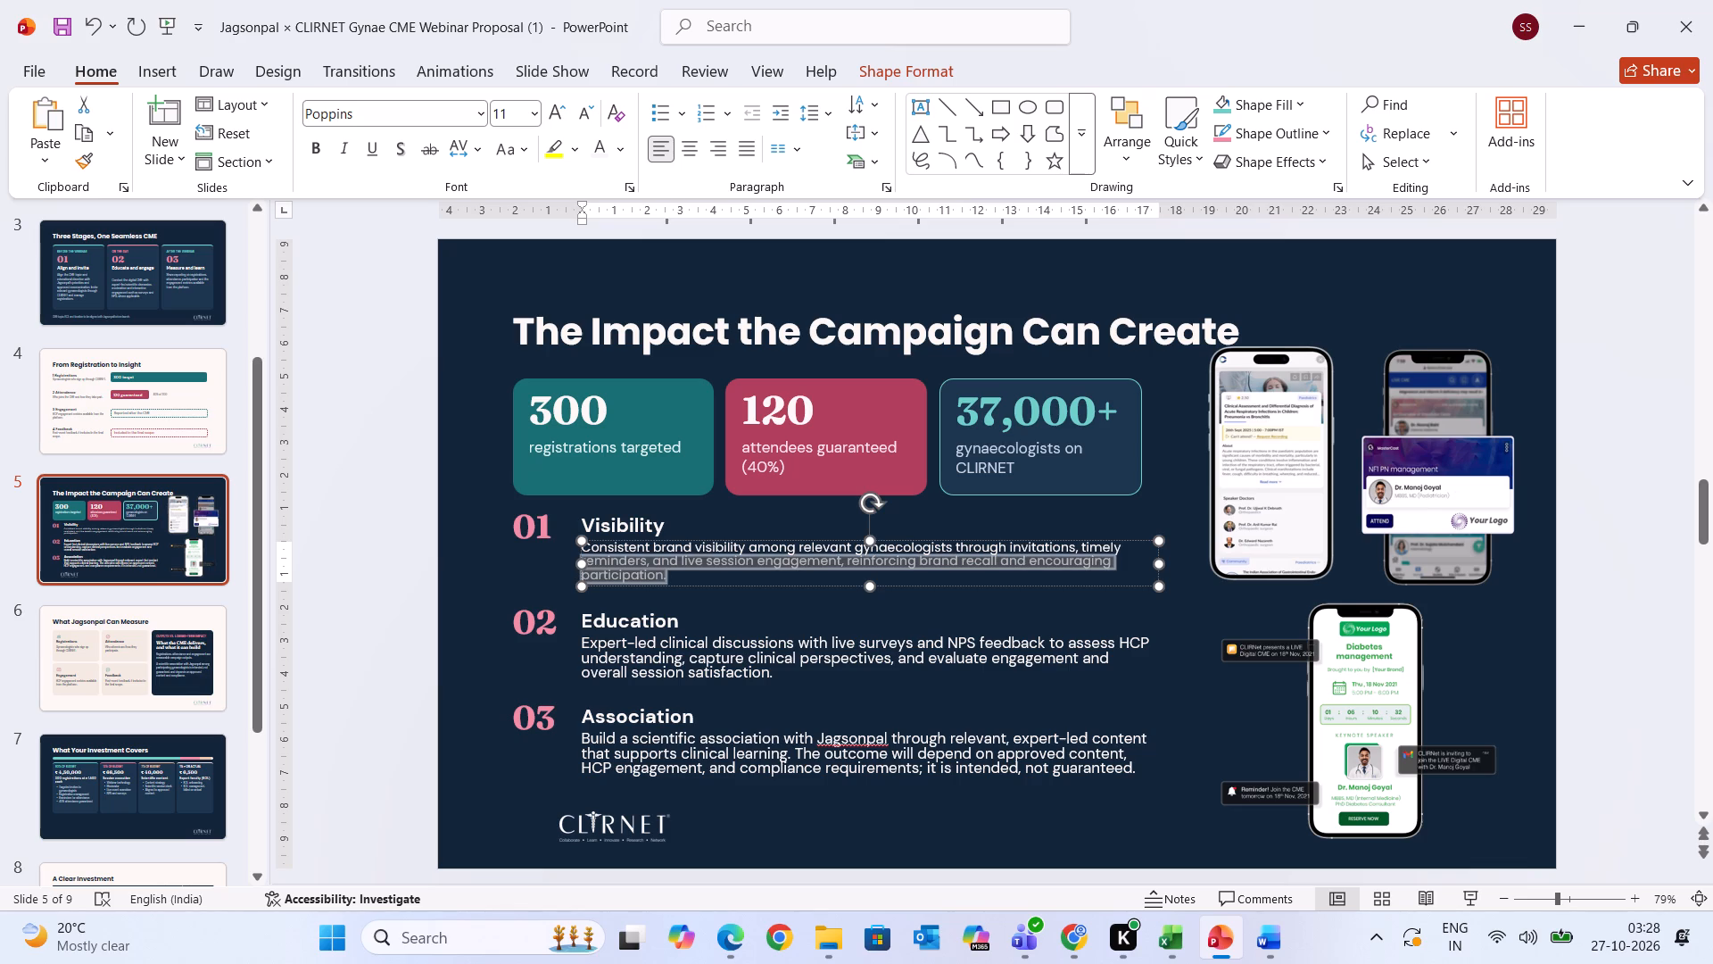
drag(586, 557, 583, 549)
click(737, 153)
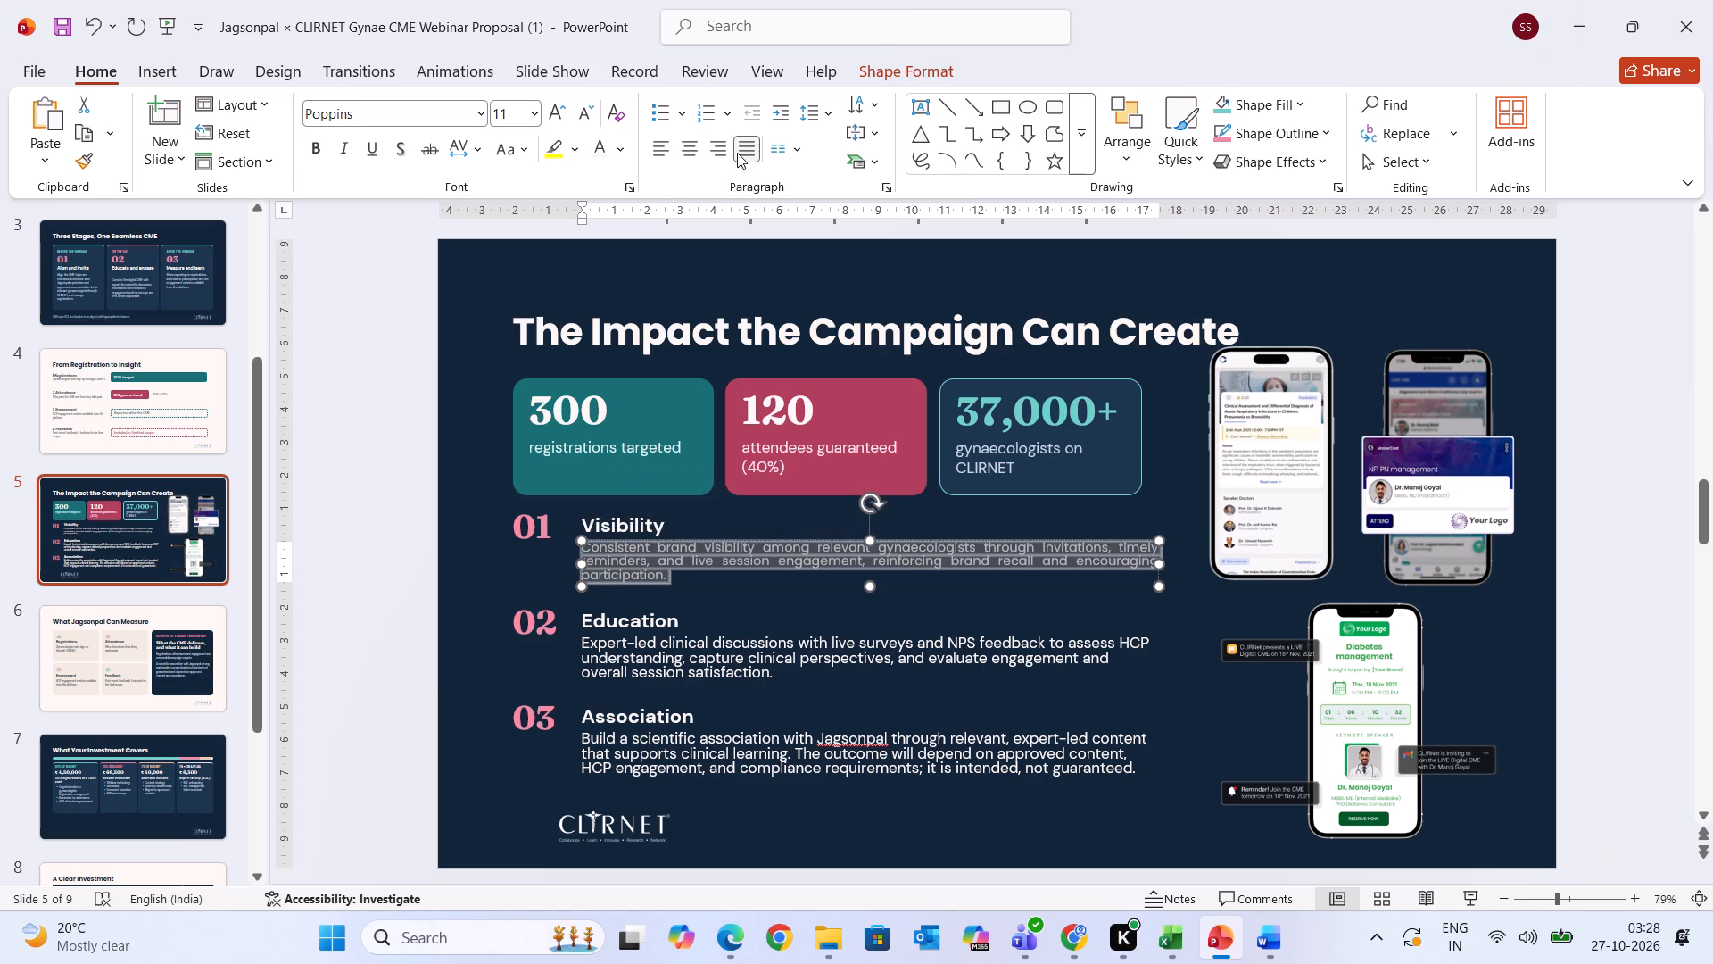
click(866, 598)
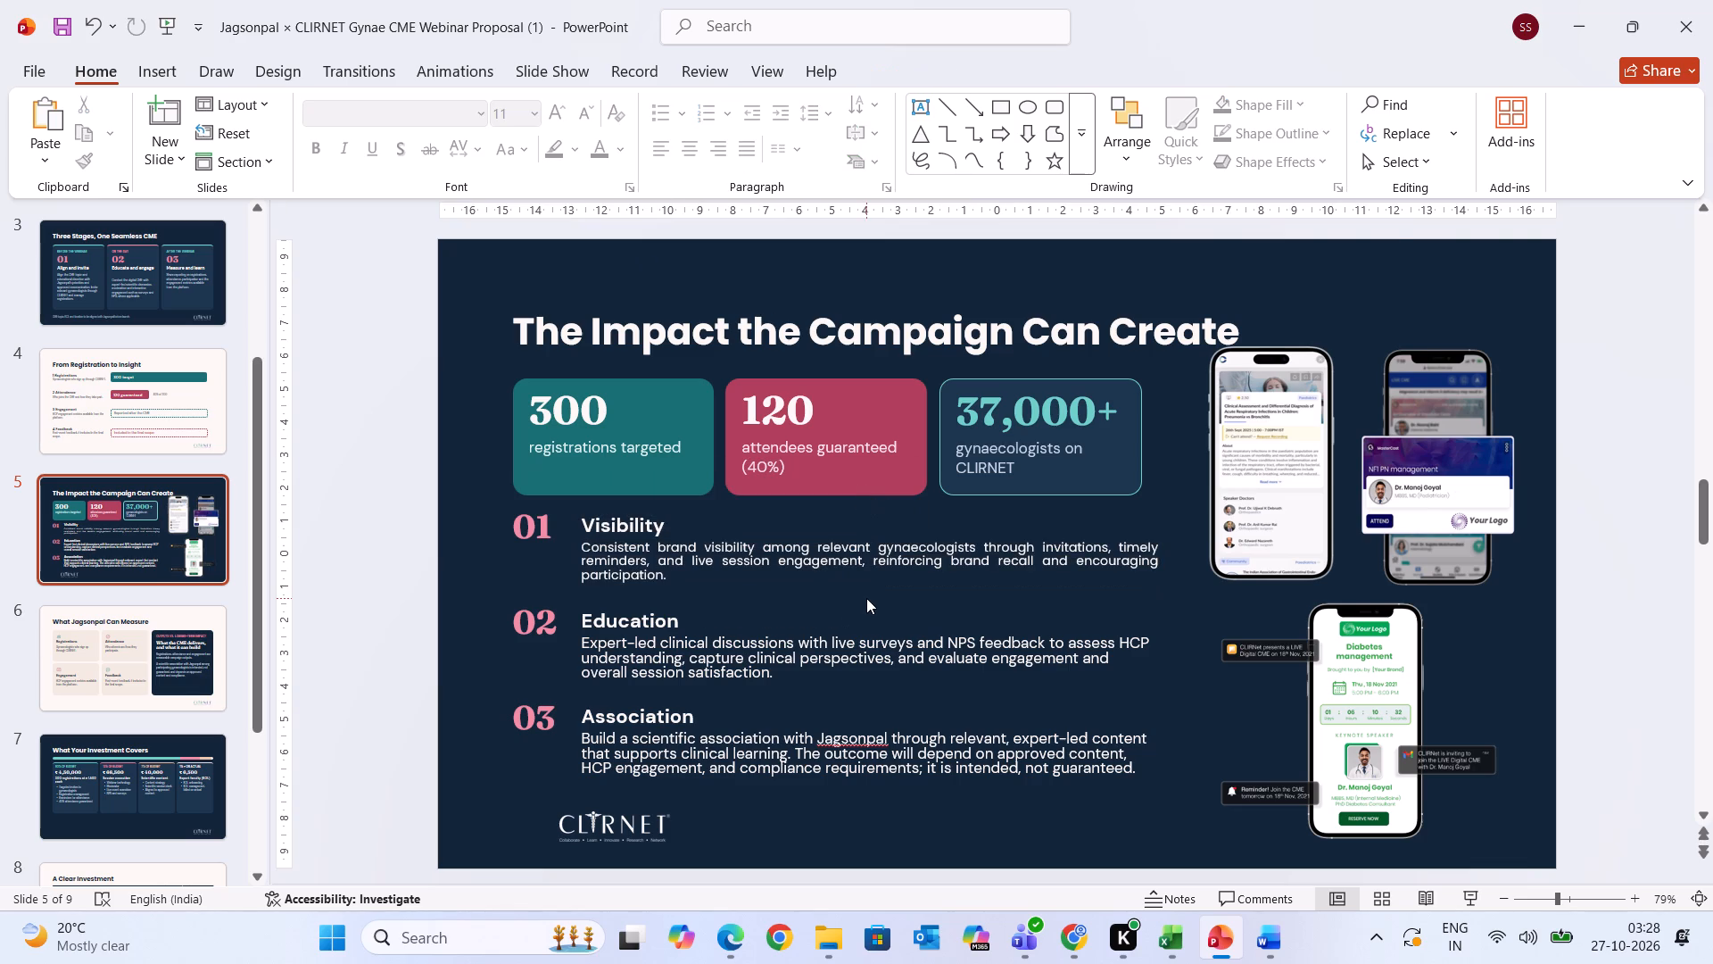
Left-align the Visibility description and copy its formatting onto the whole Education description with Format Painter.
click(689, 553)
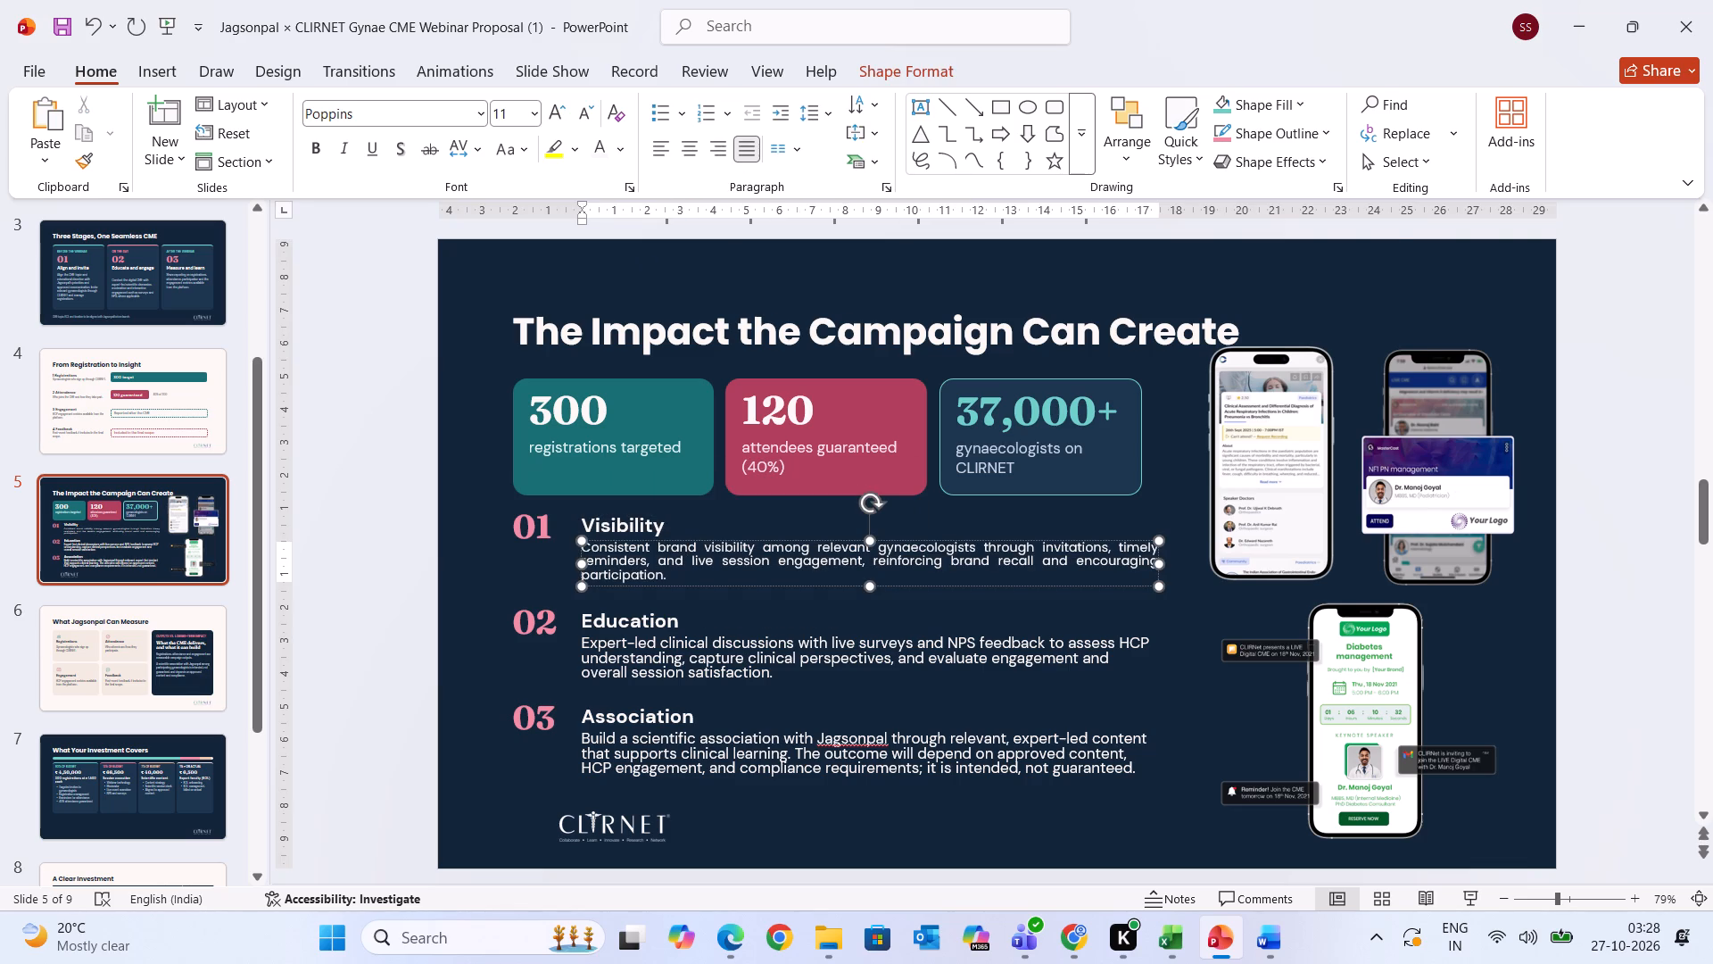
drag(672, 569, 633, 553)
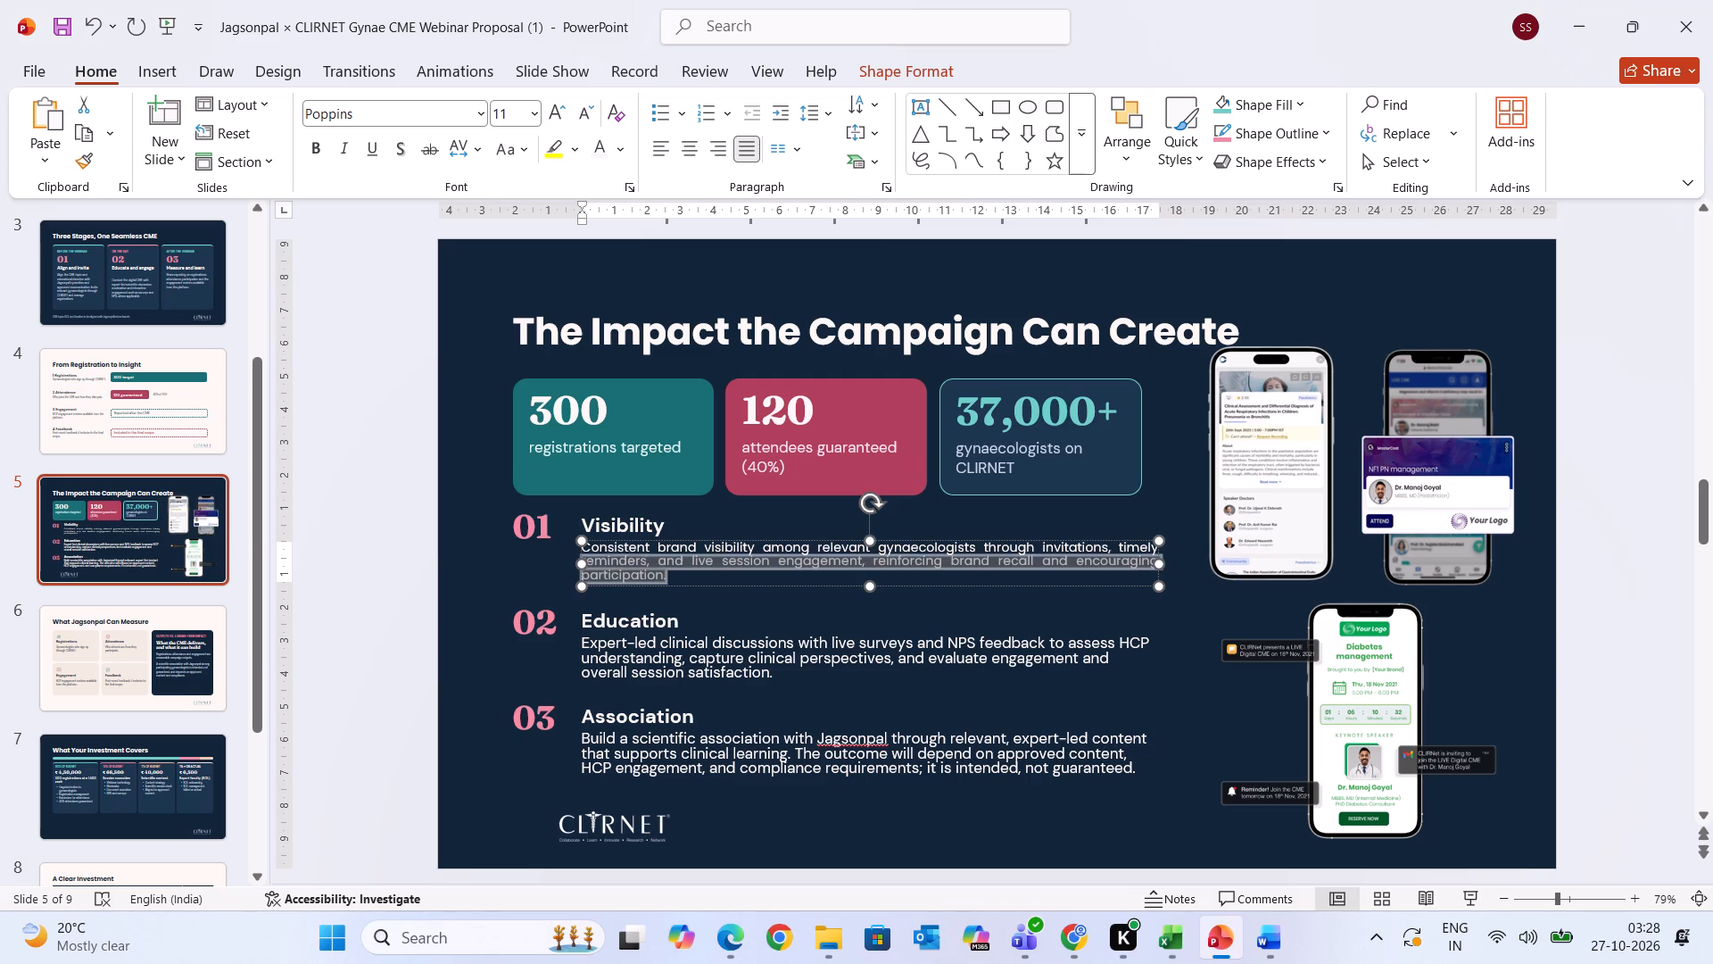
drag(633, 553, 603, 546)
click(648, 145)
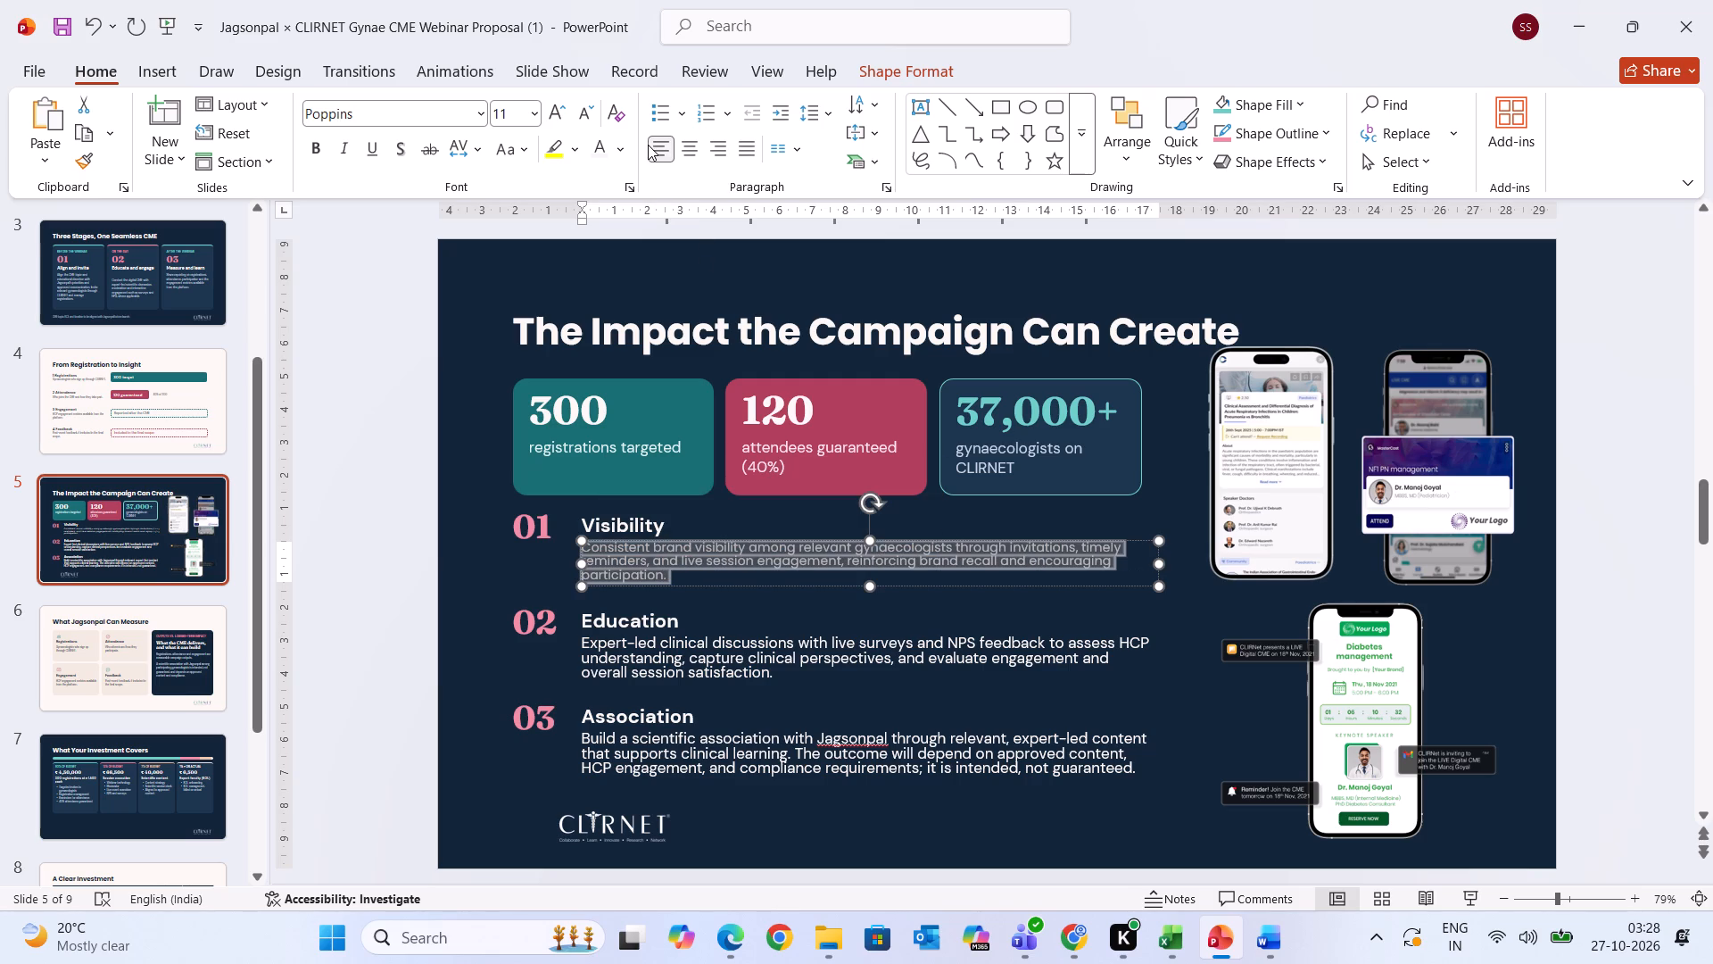
click(88, 156)
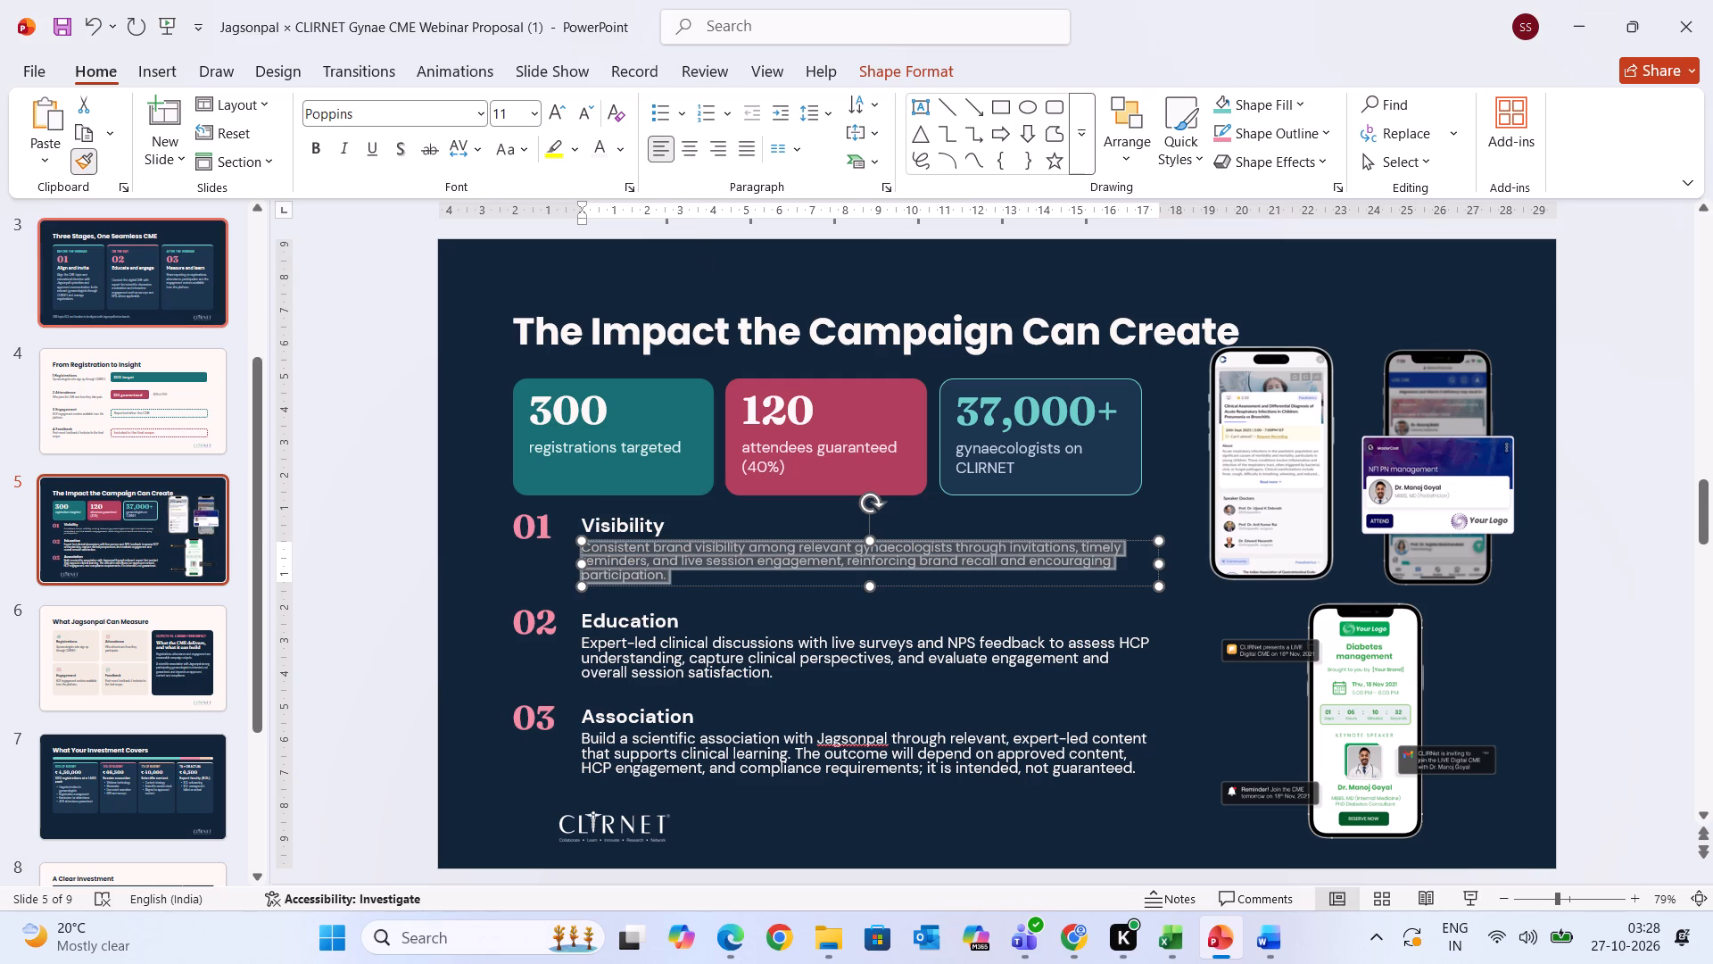
drag(592, 638, 661, 656)
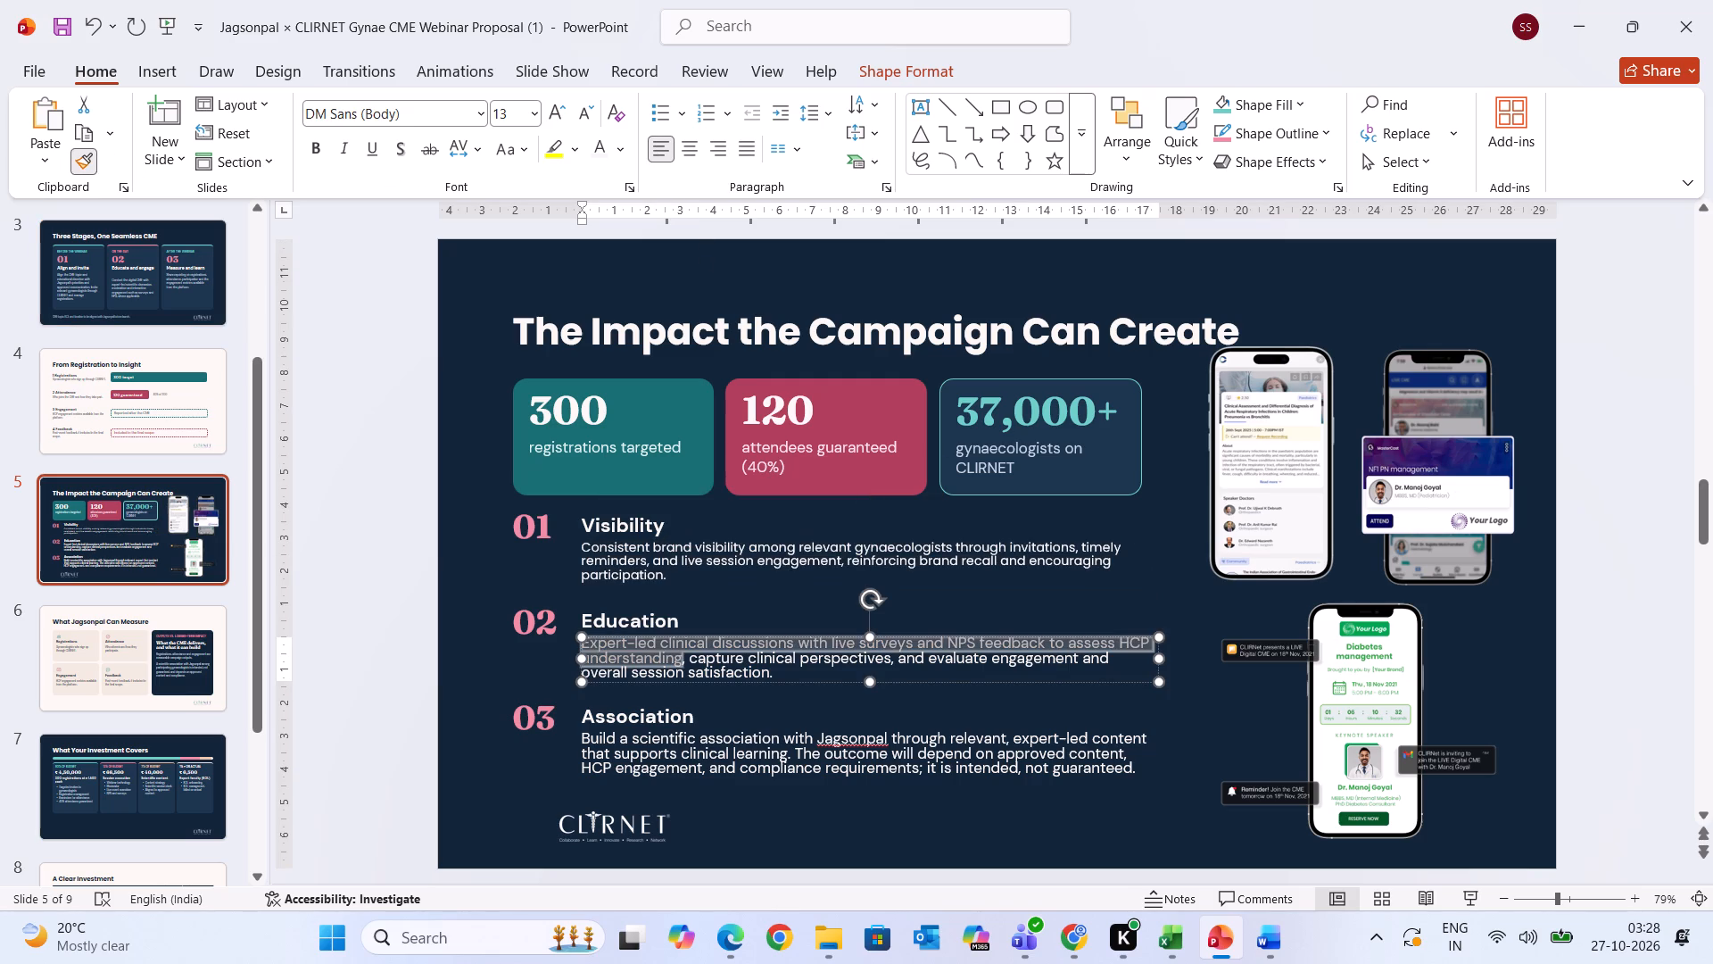
drag(661, 656, 799, 672)
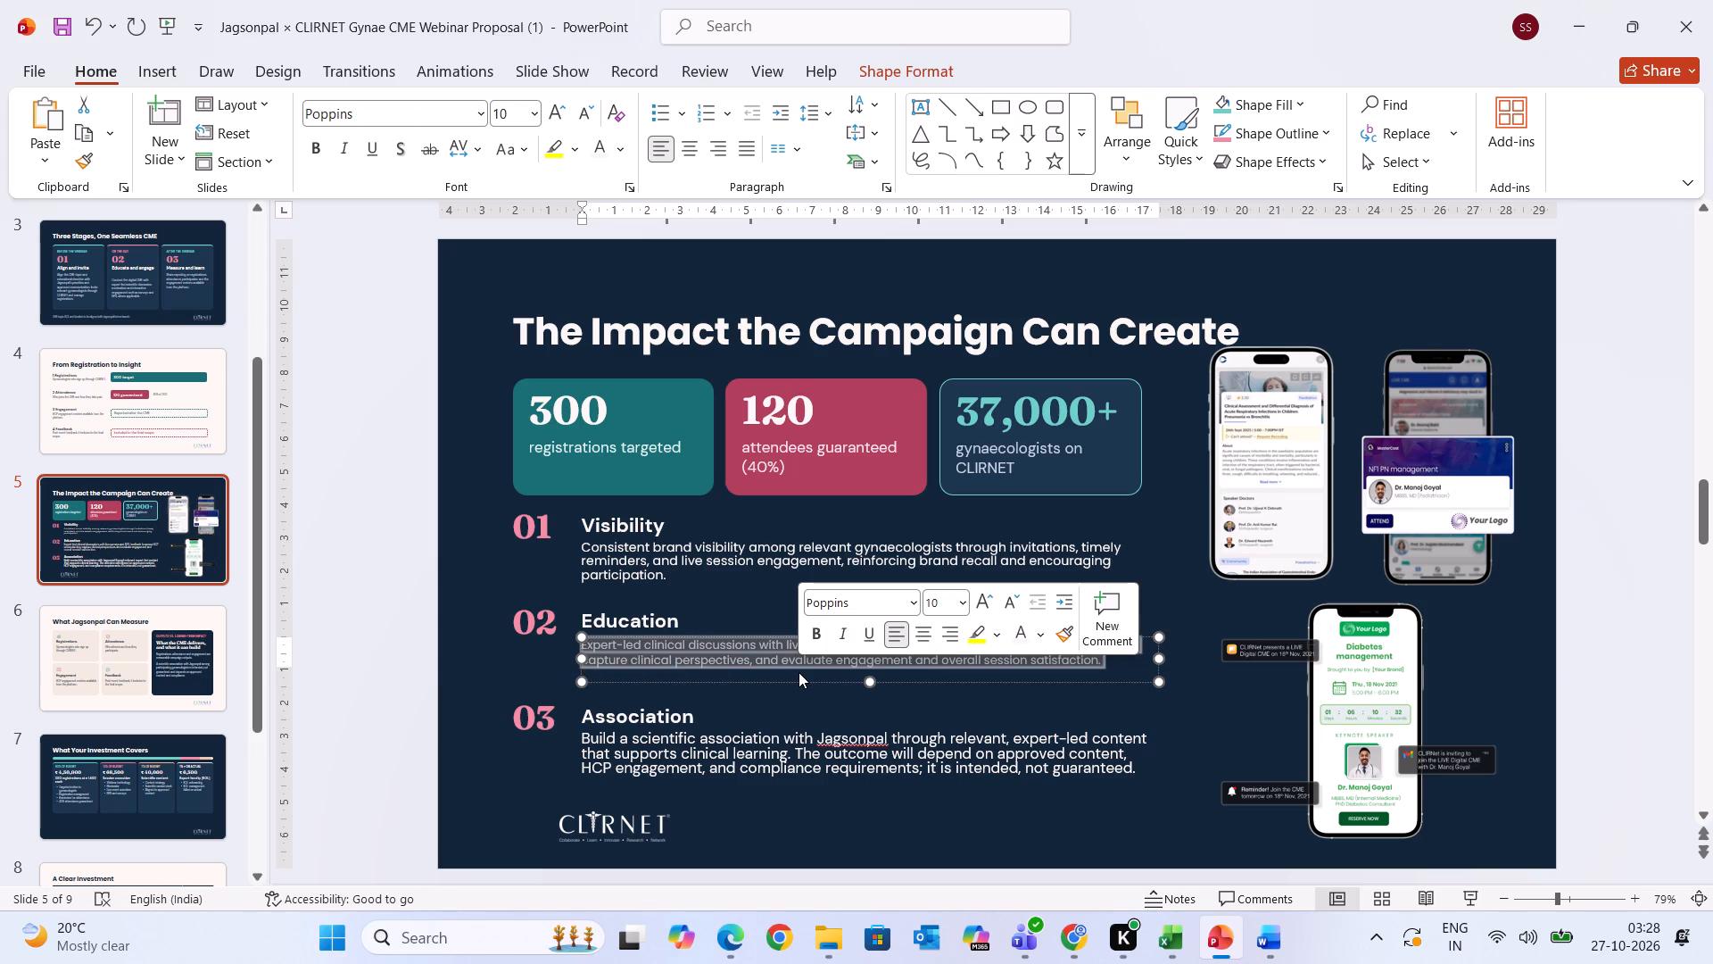
click(790, 756)
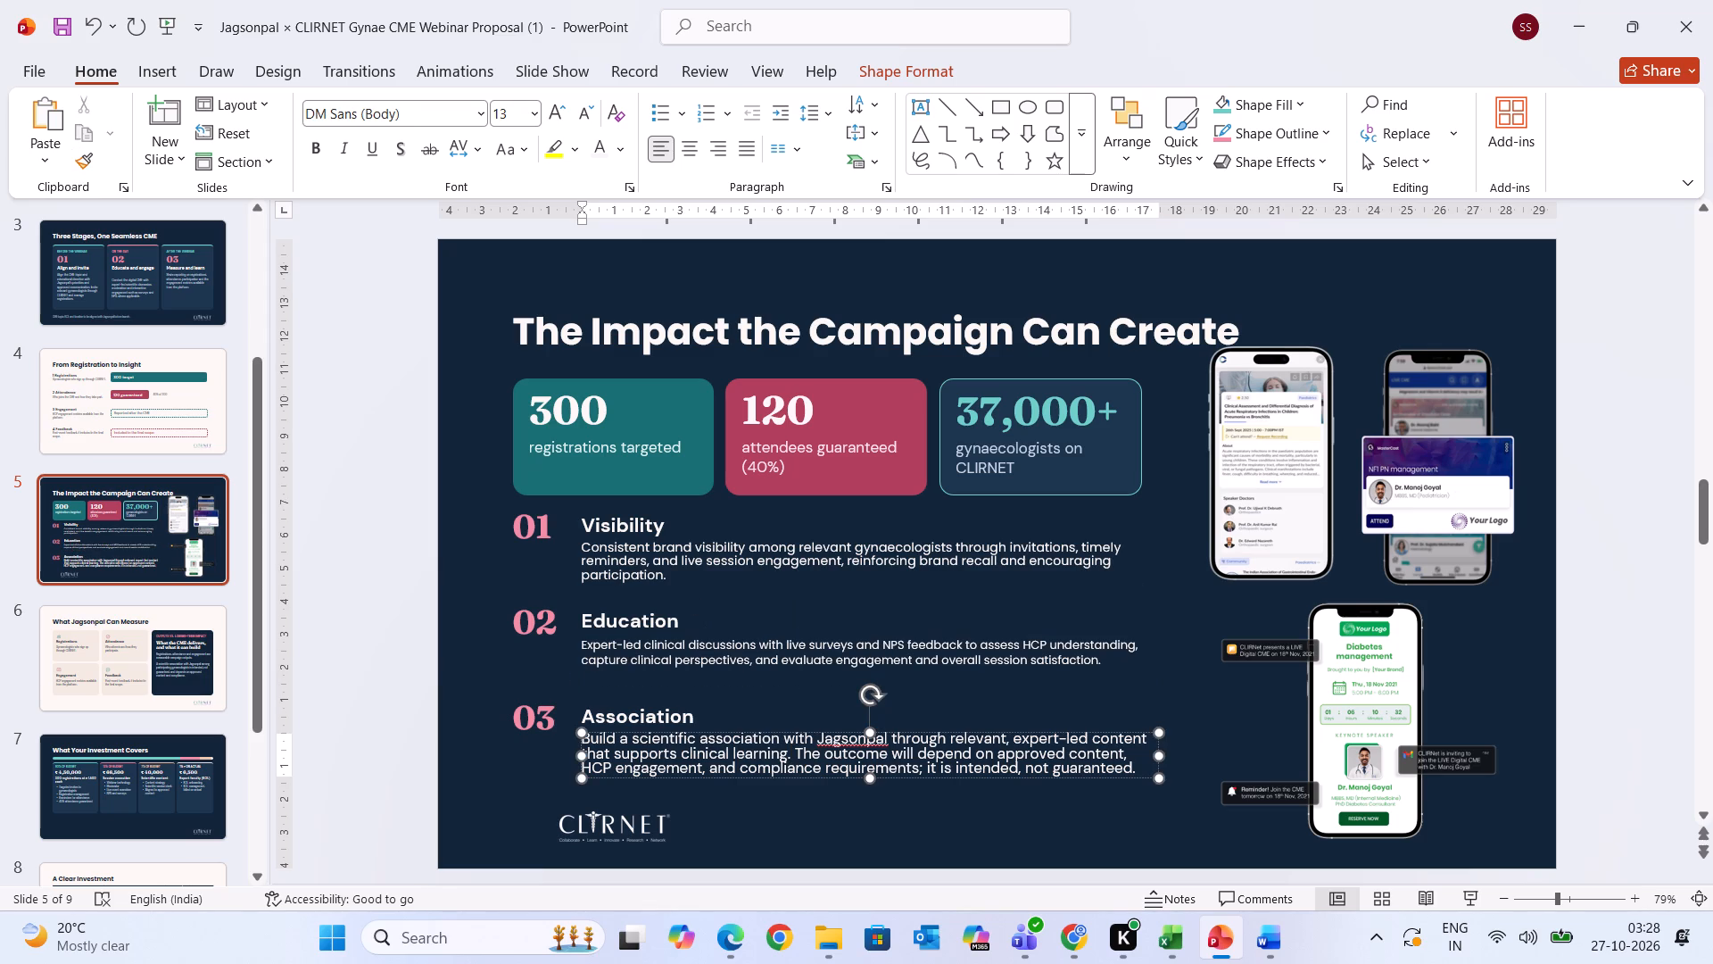
Set the font size of the whole Visibility description on slide 5 to 12.
click(669, 575)
drag(669, 575, 587, 543)
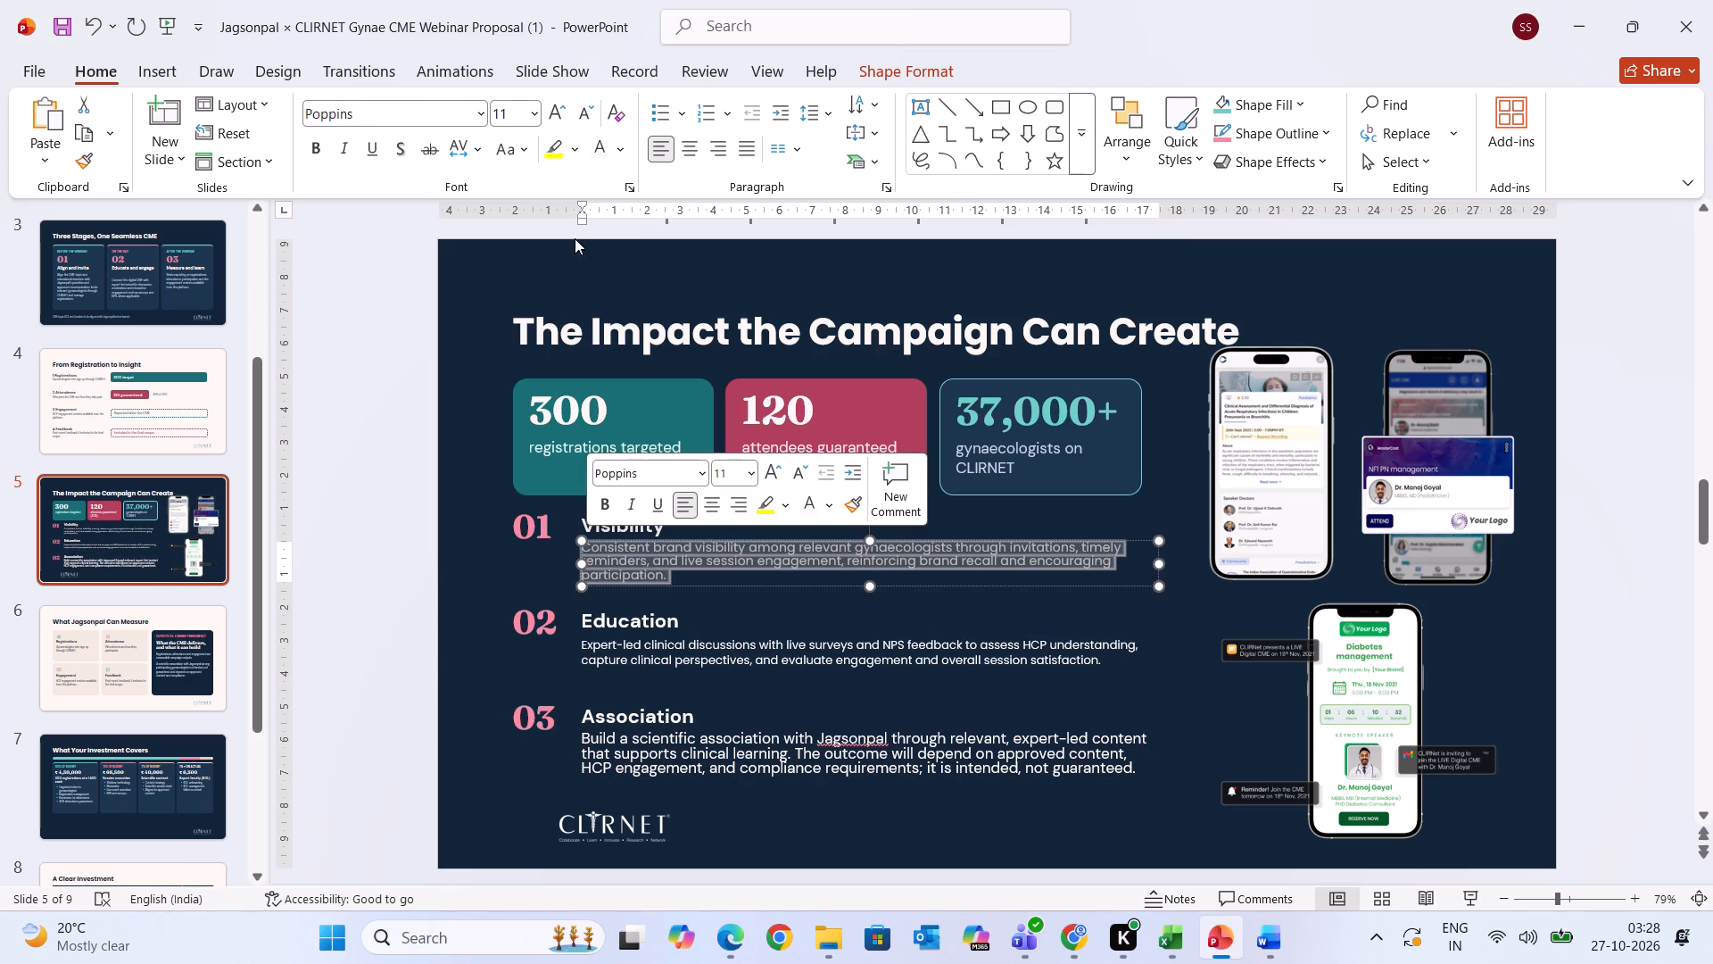
click(553, 117)
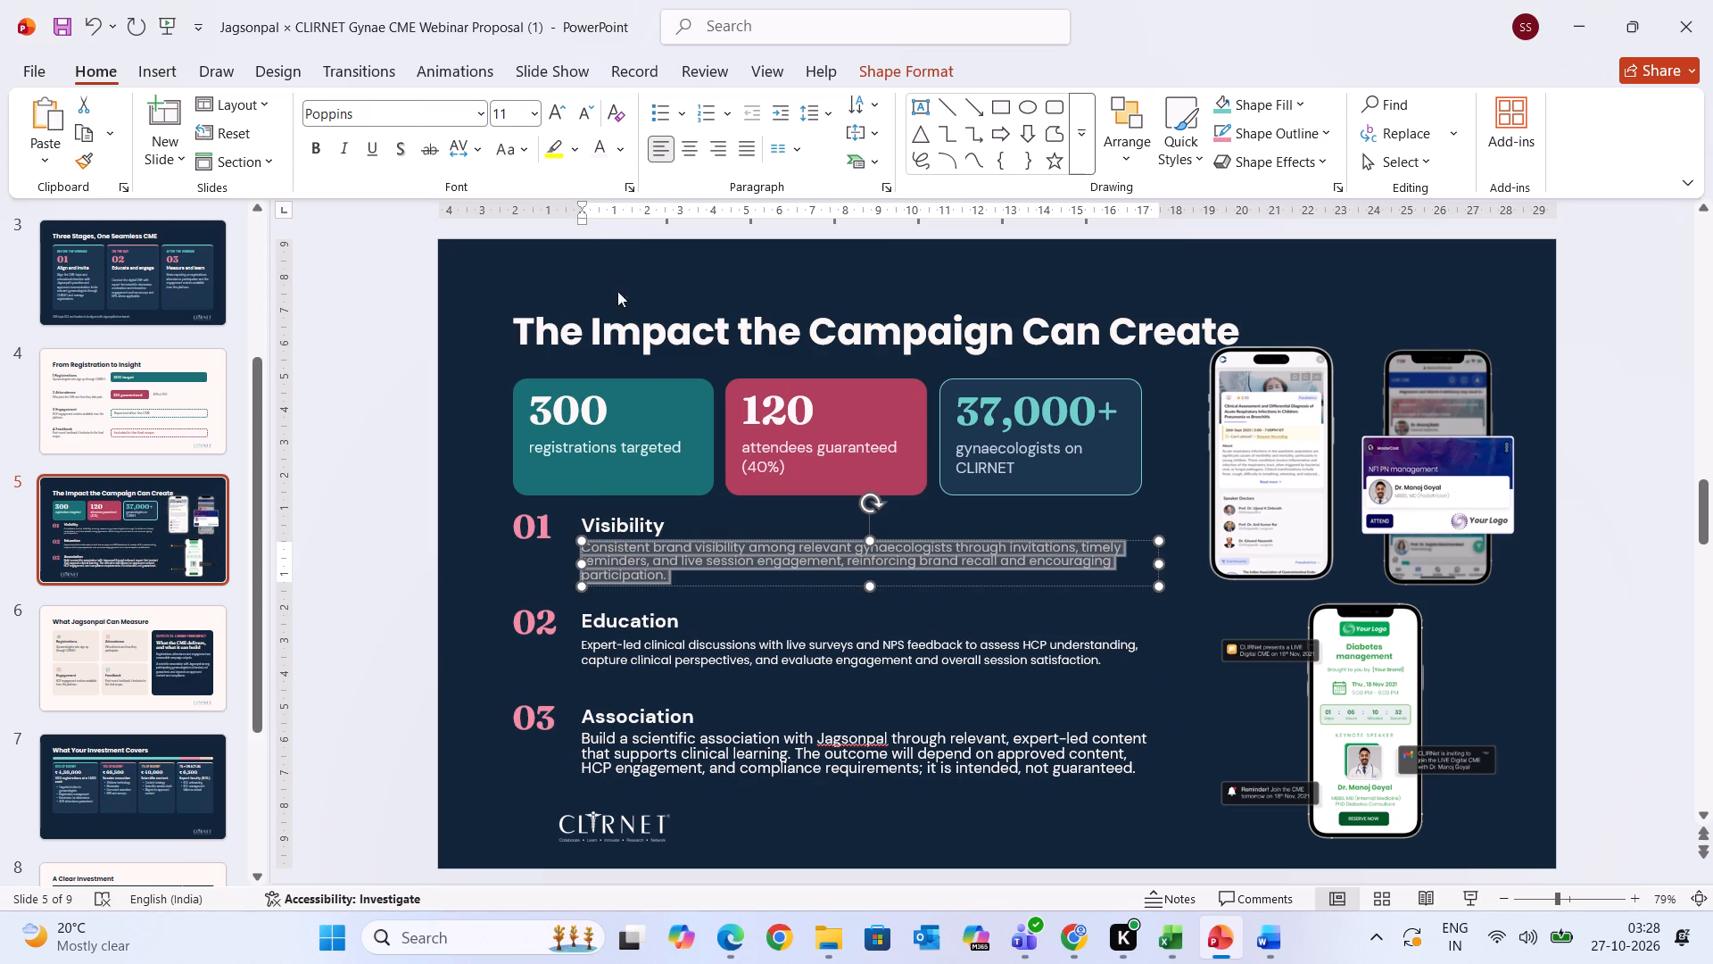
click(555, 122)
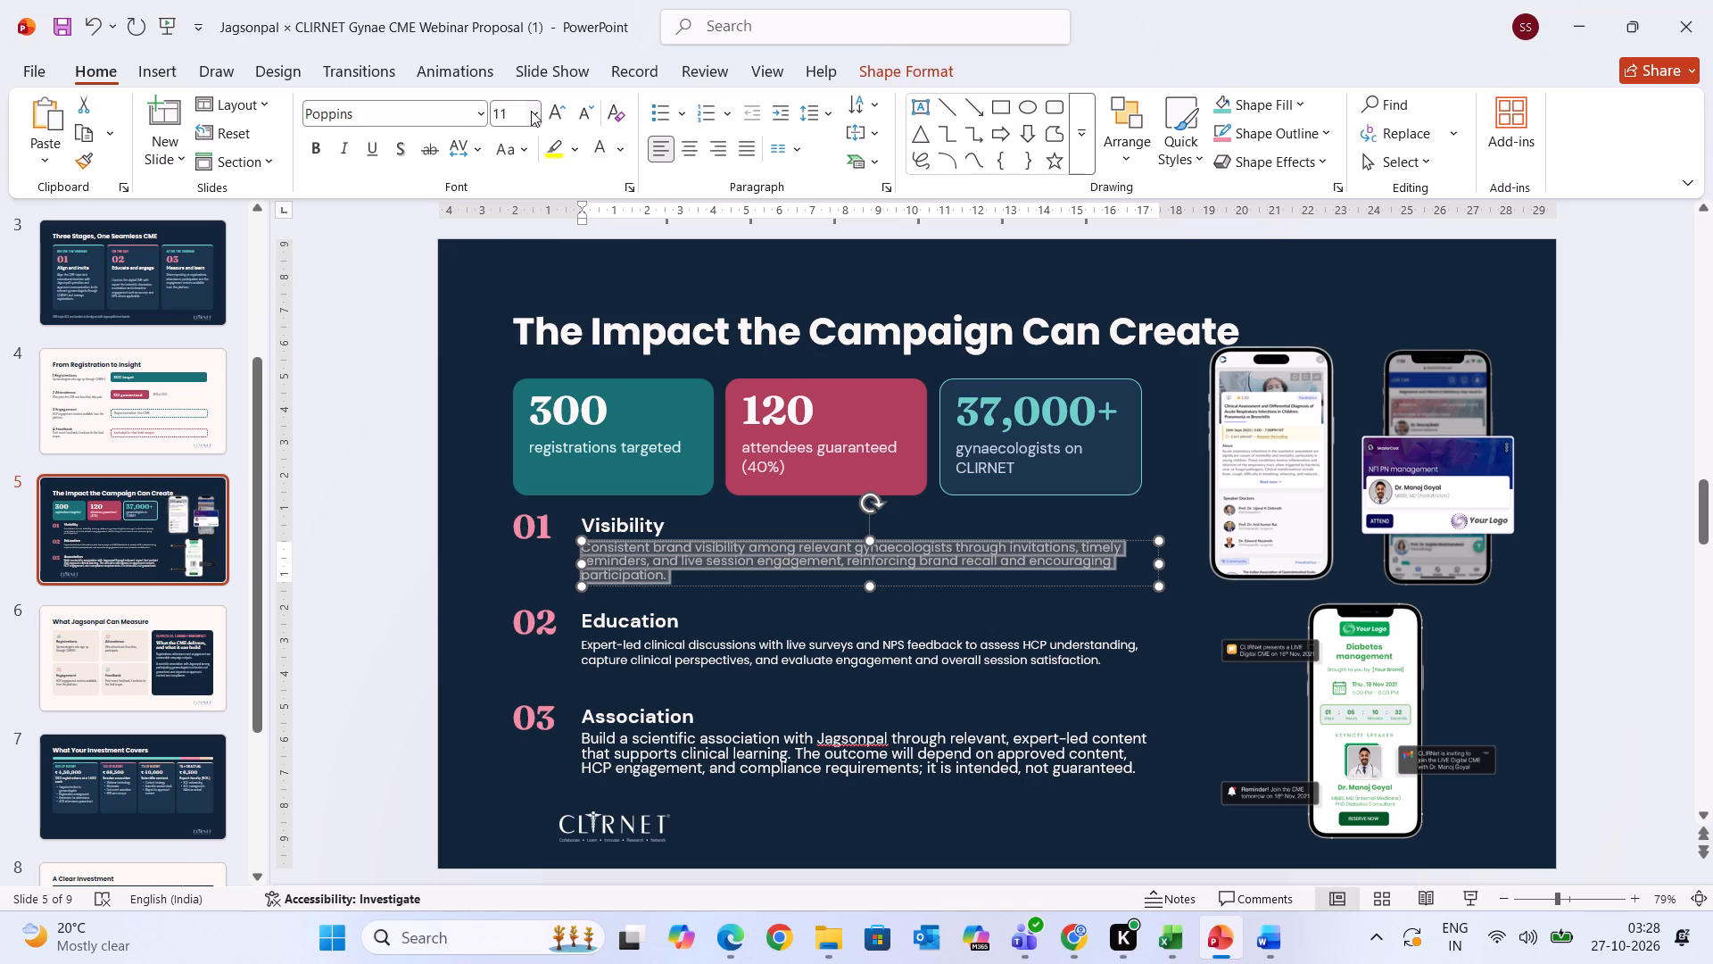
click(531, 111)
click(516, 282)
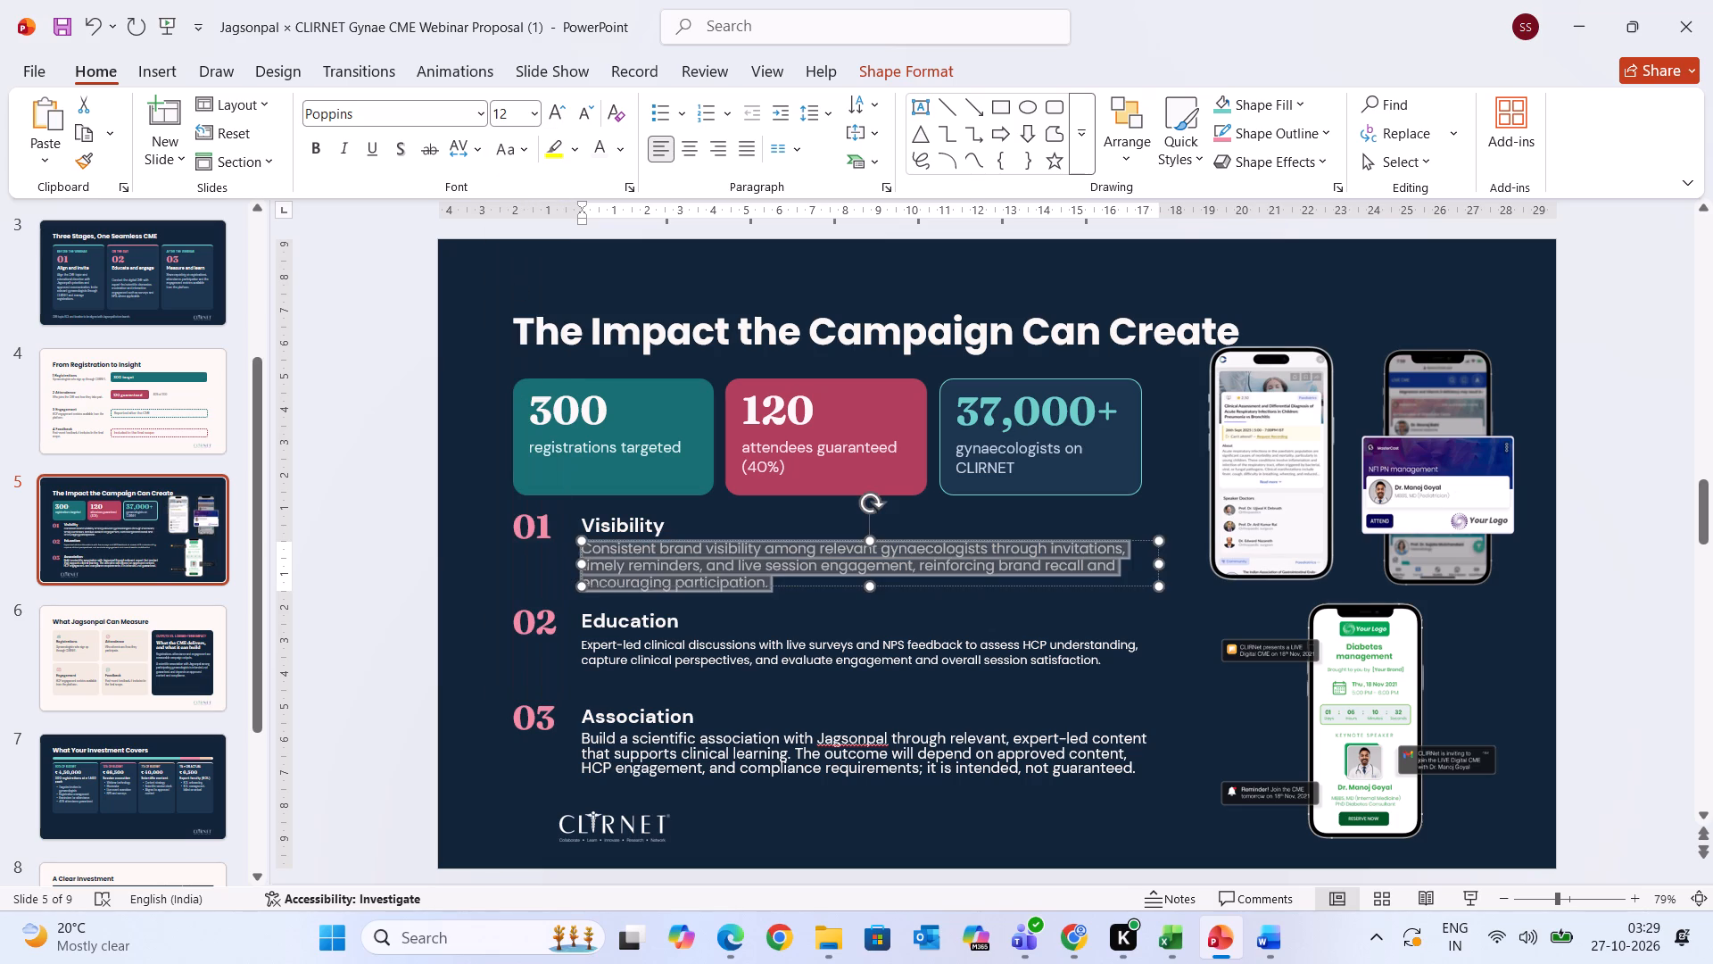
Copy the Visibility description's formatting onto the whole Education description on slide 5 with Format Painter.
click(848, 661)
click(774, 565)
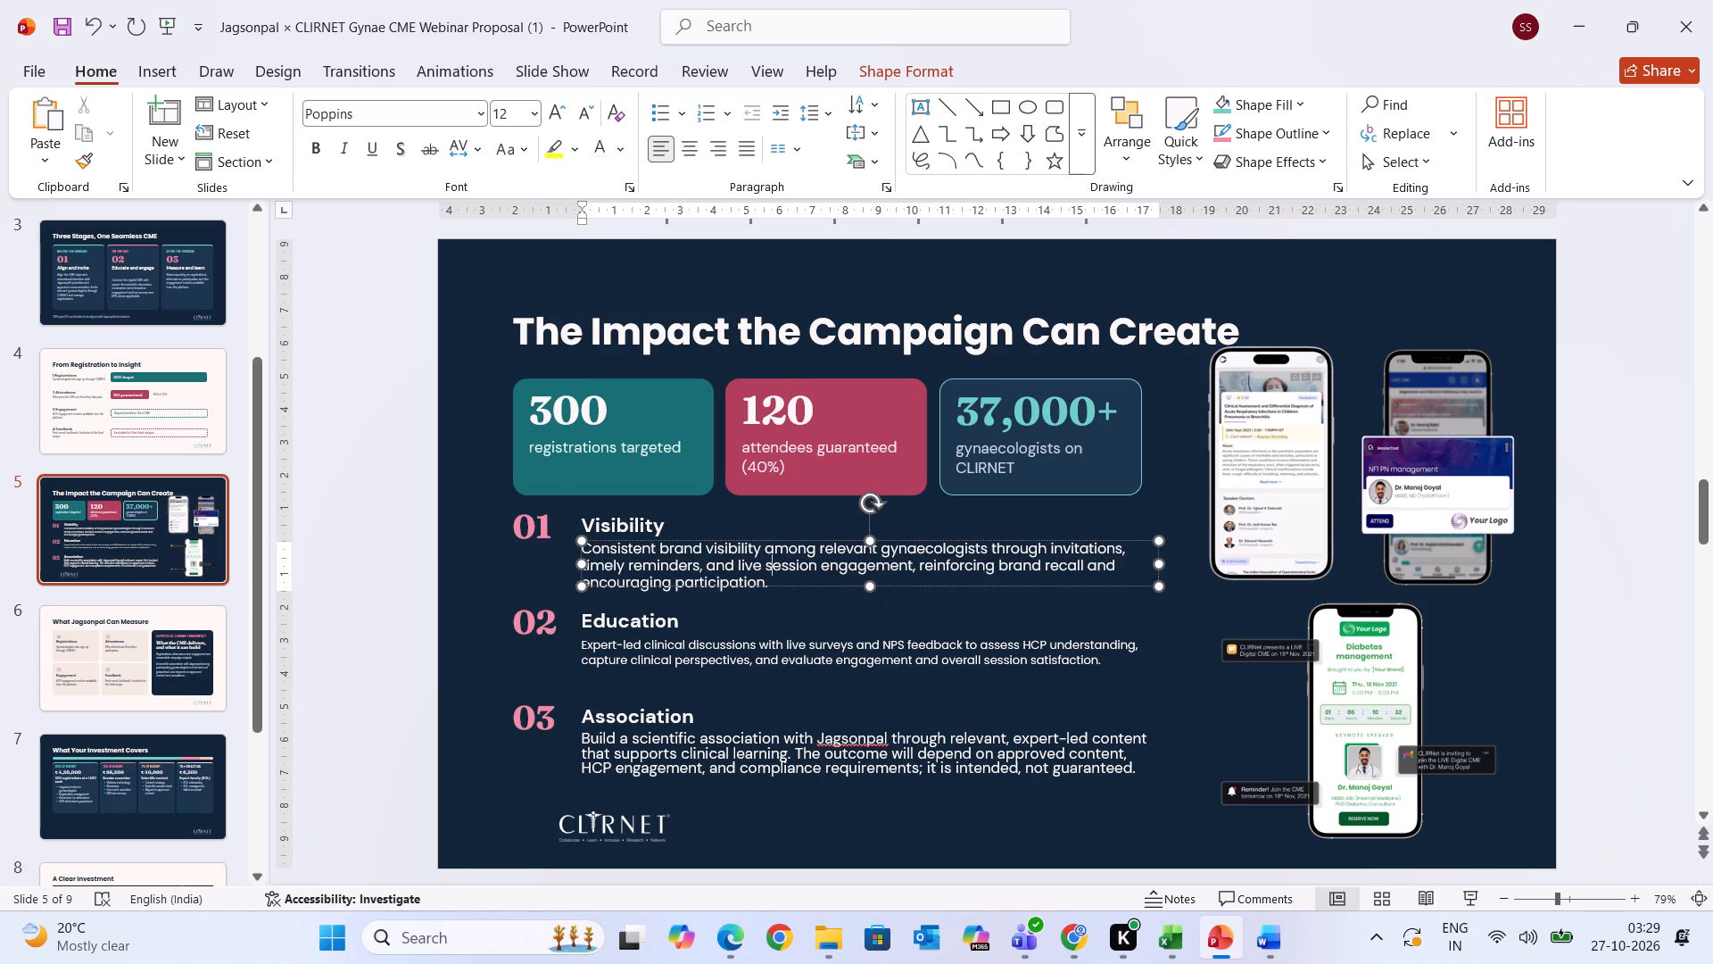
click(773, 578)
drag(773, 578, 597, 540)
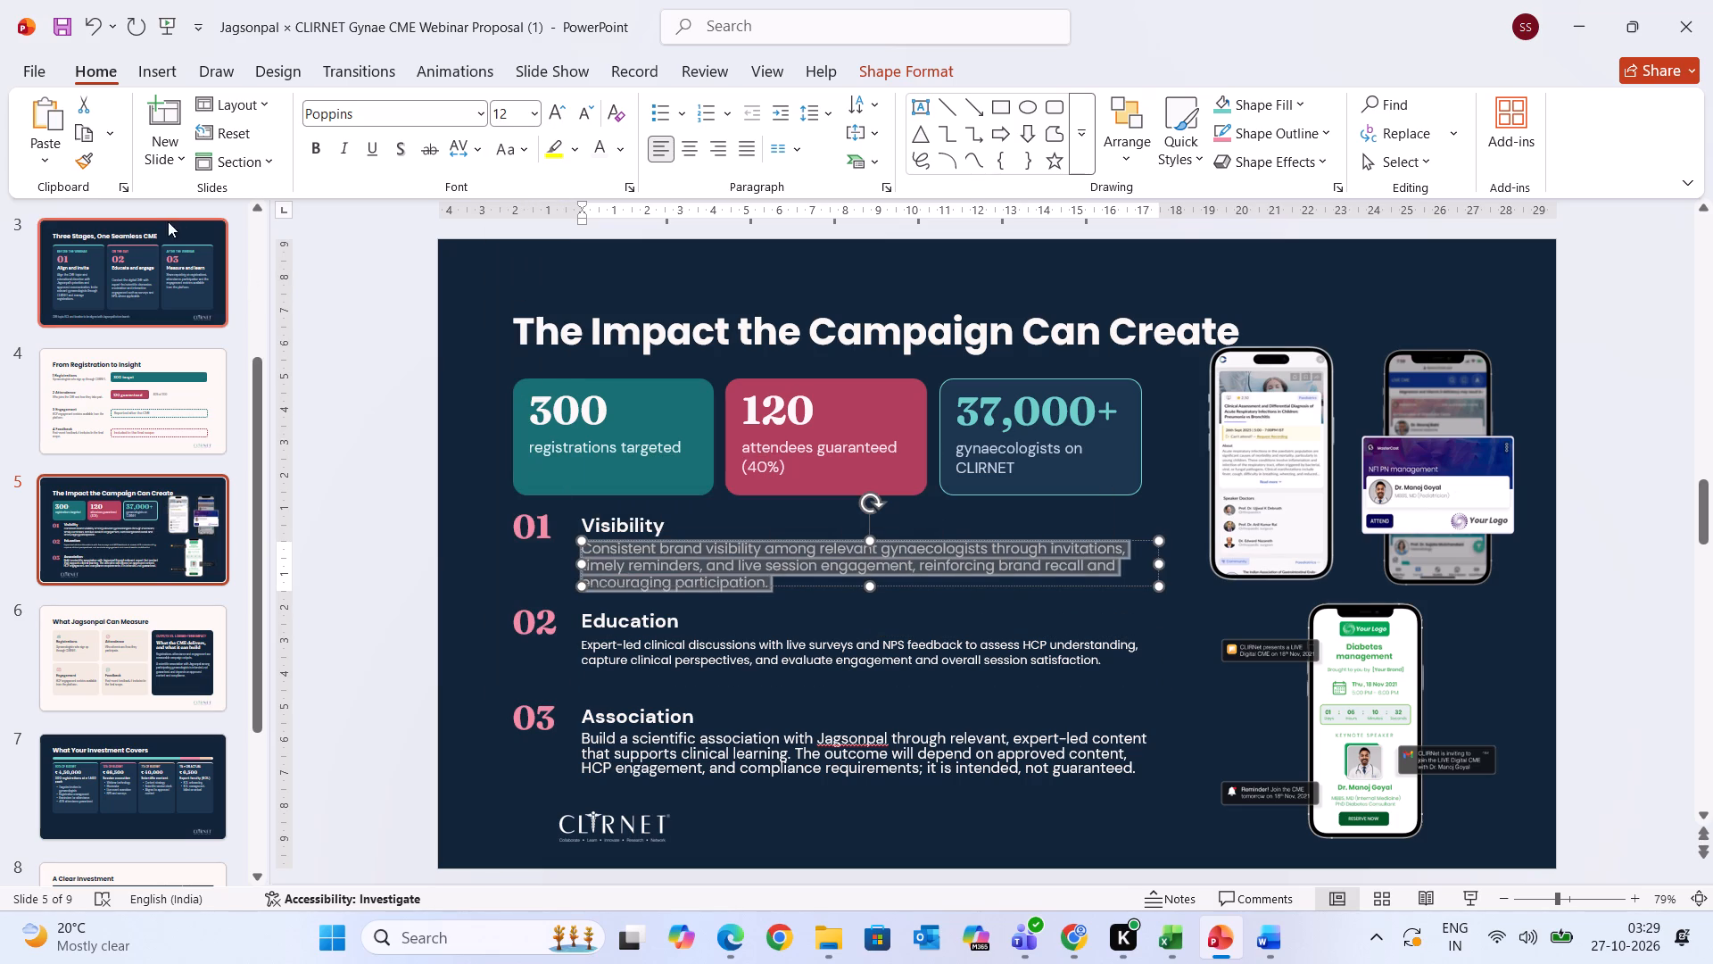
click(86, 172)
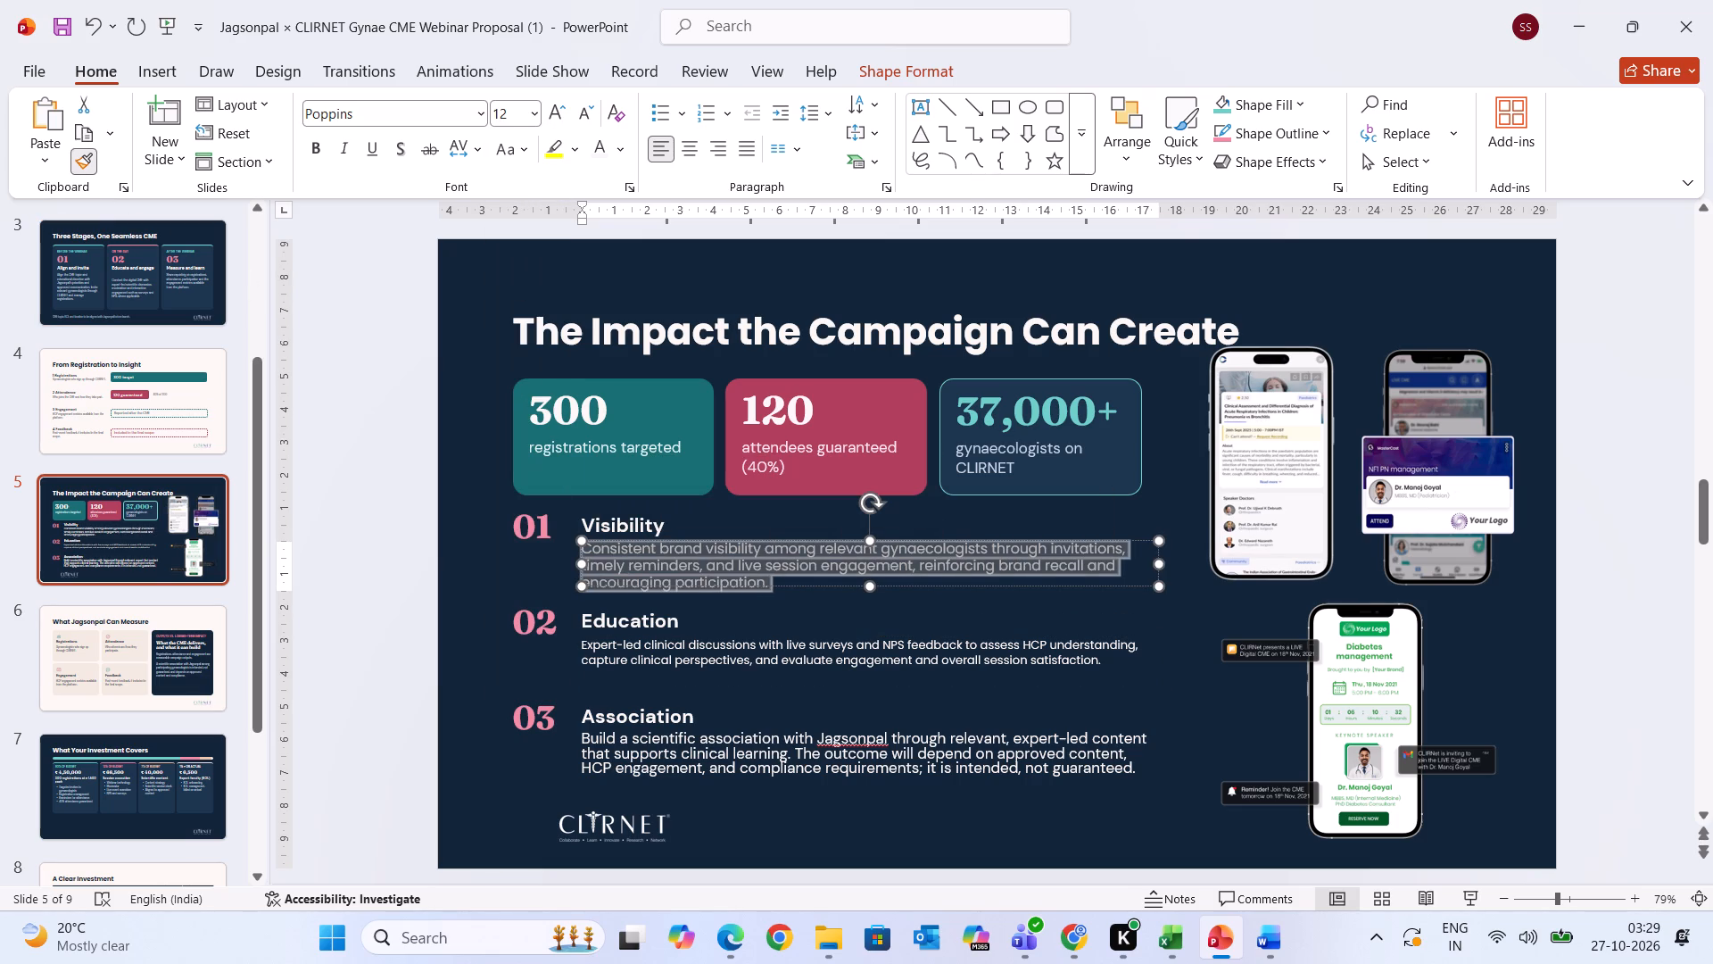
drag(594, 641, 1115, 680)
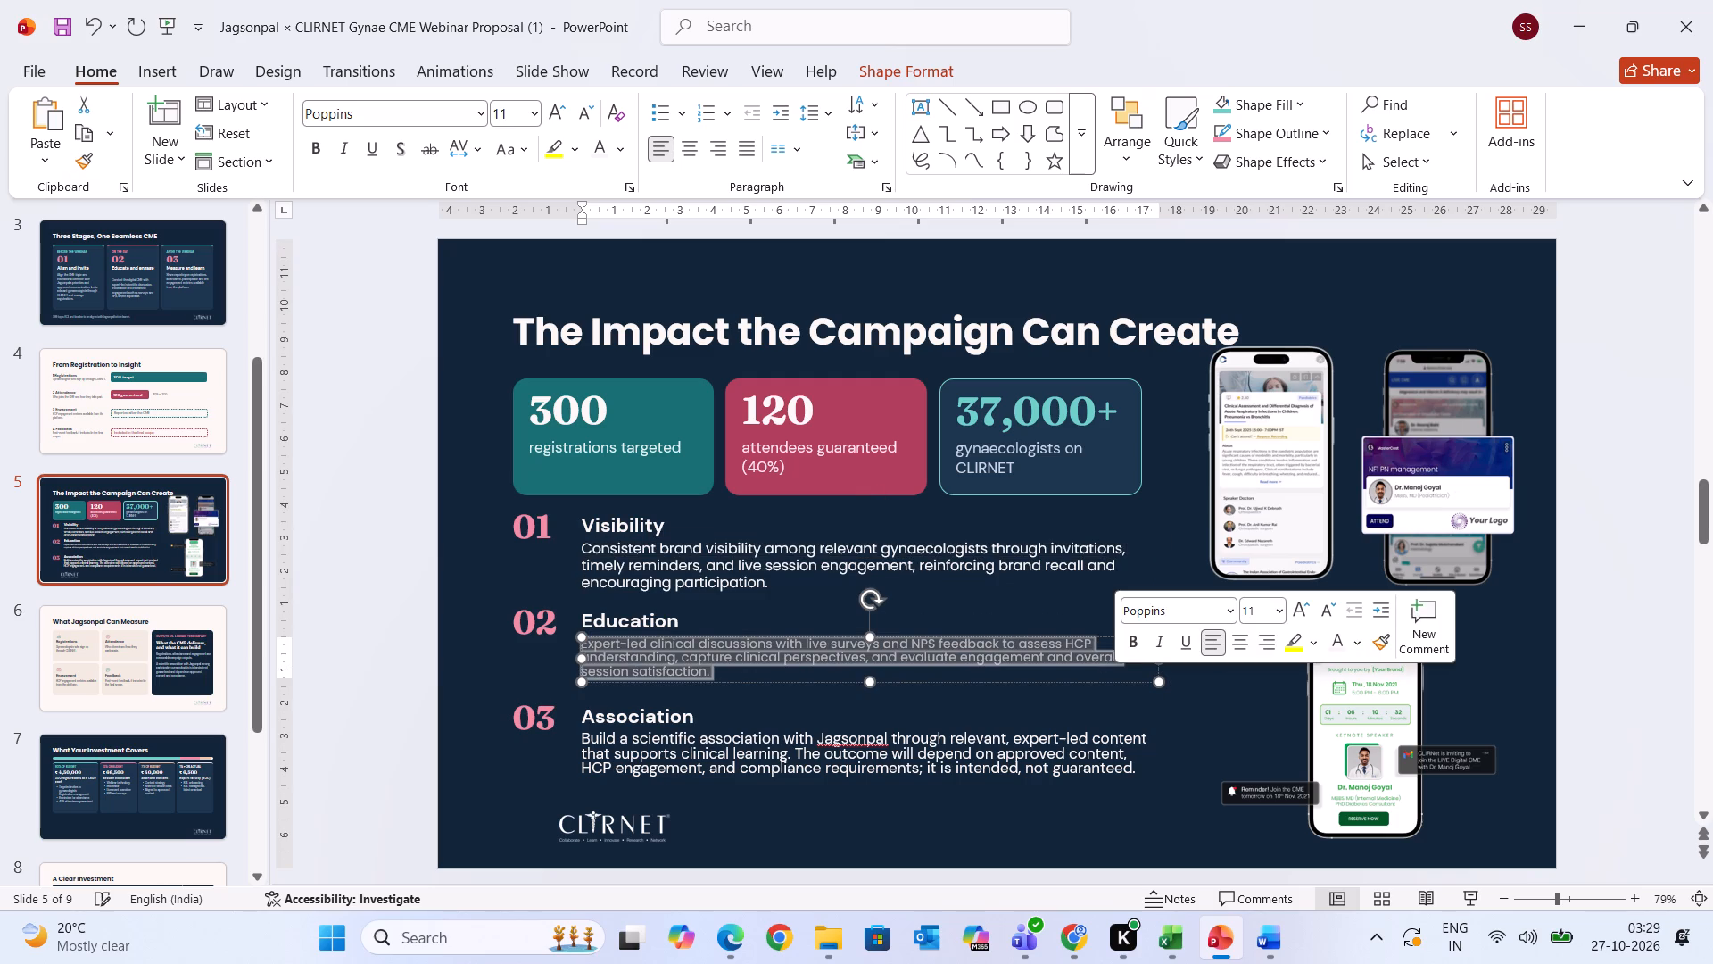
Copy the Education description's formatting onto the whole Association description on slide 5 with Format Painter.
click(96, 158)
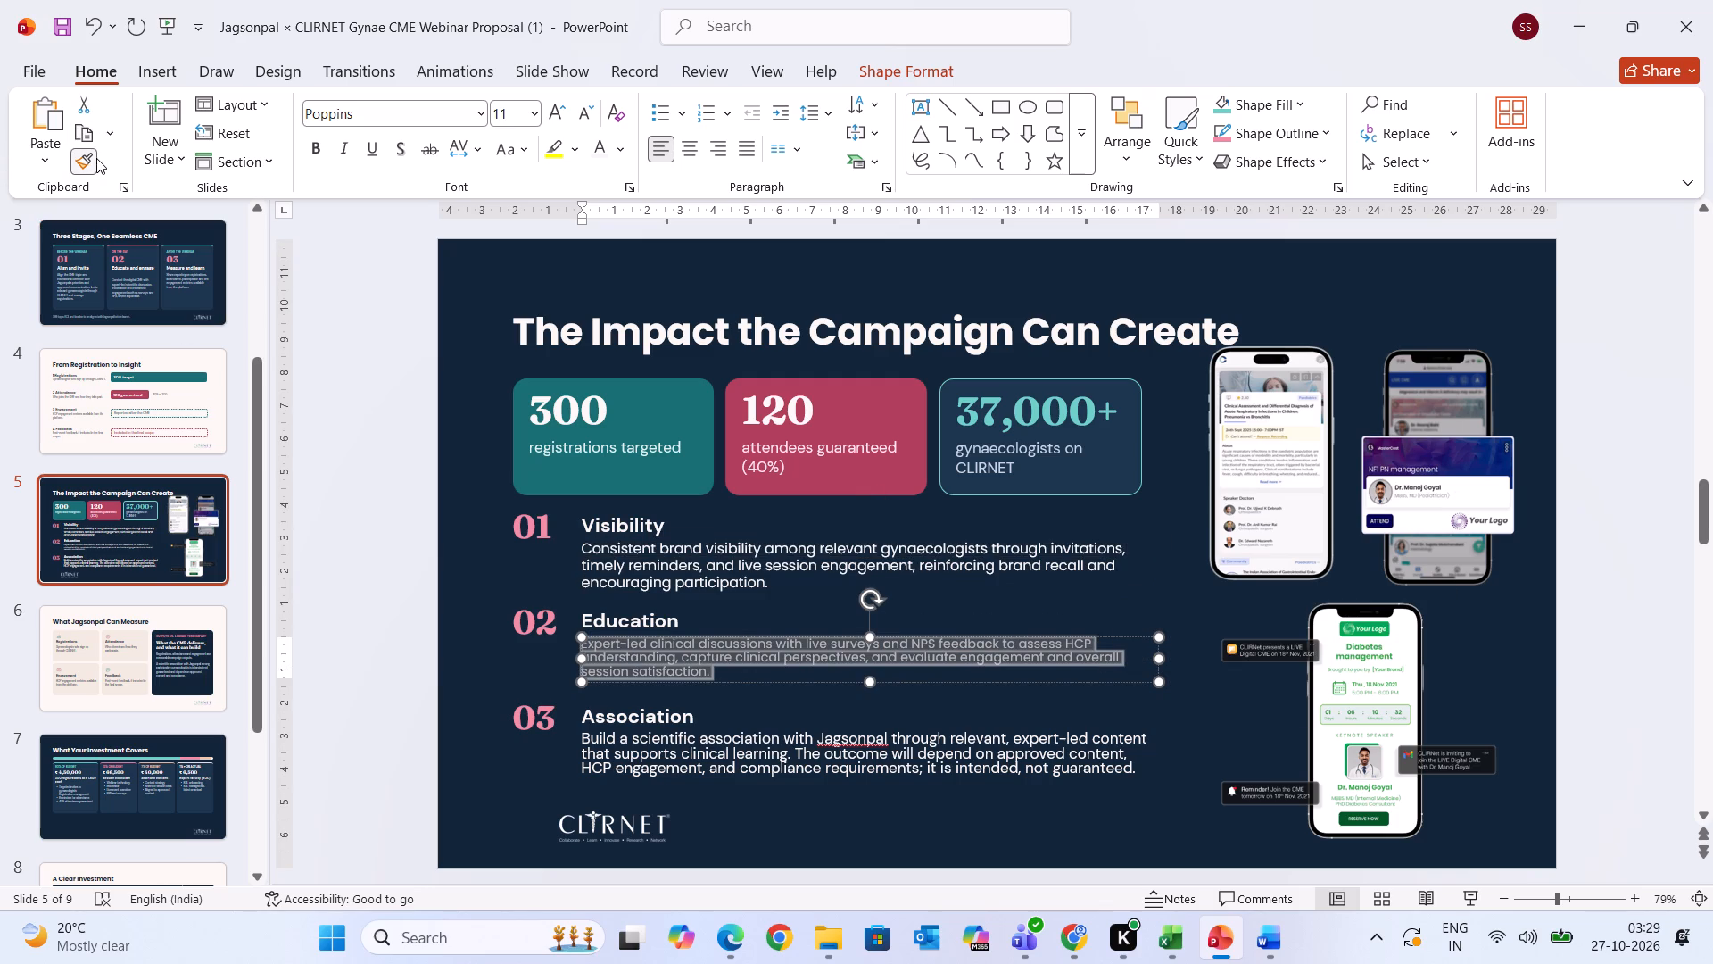
drag(591, 733, 619, 748)
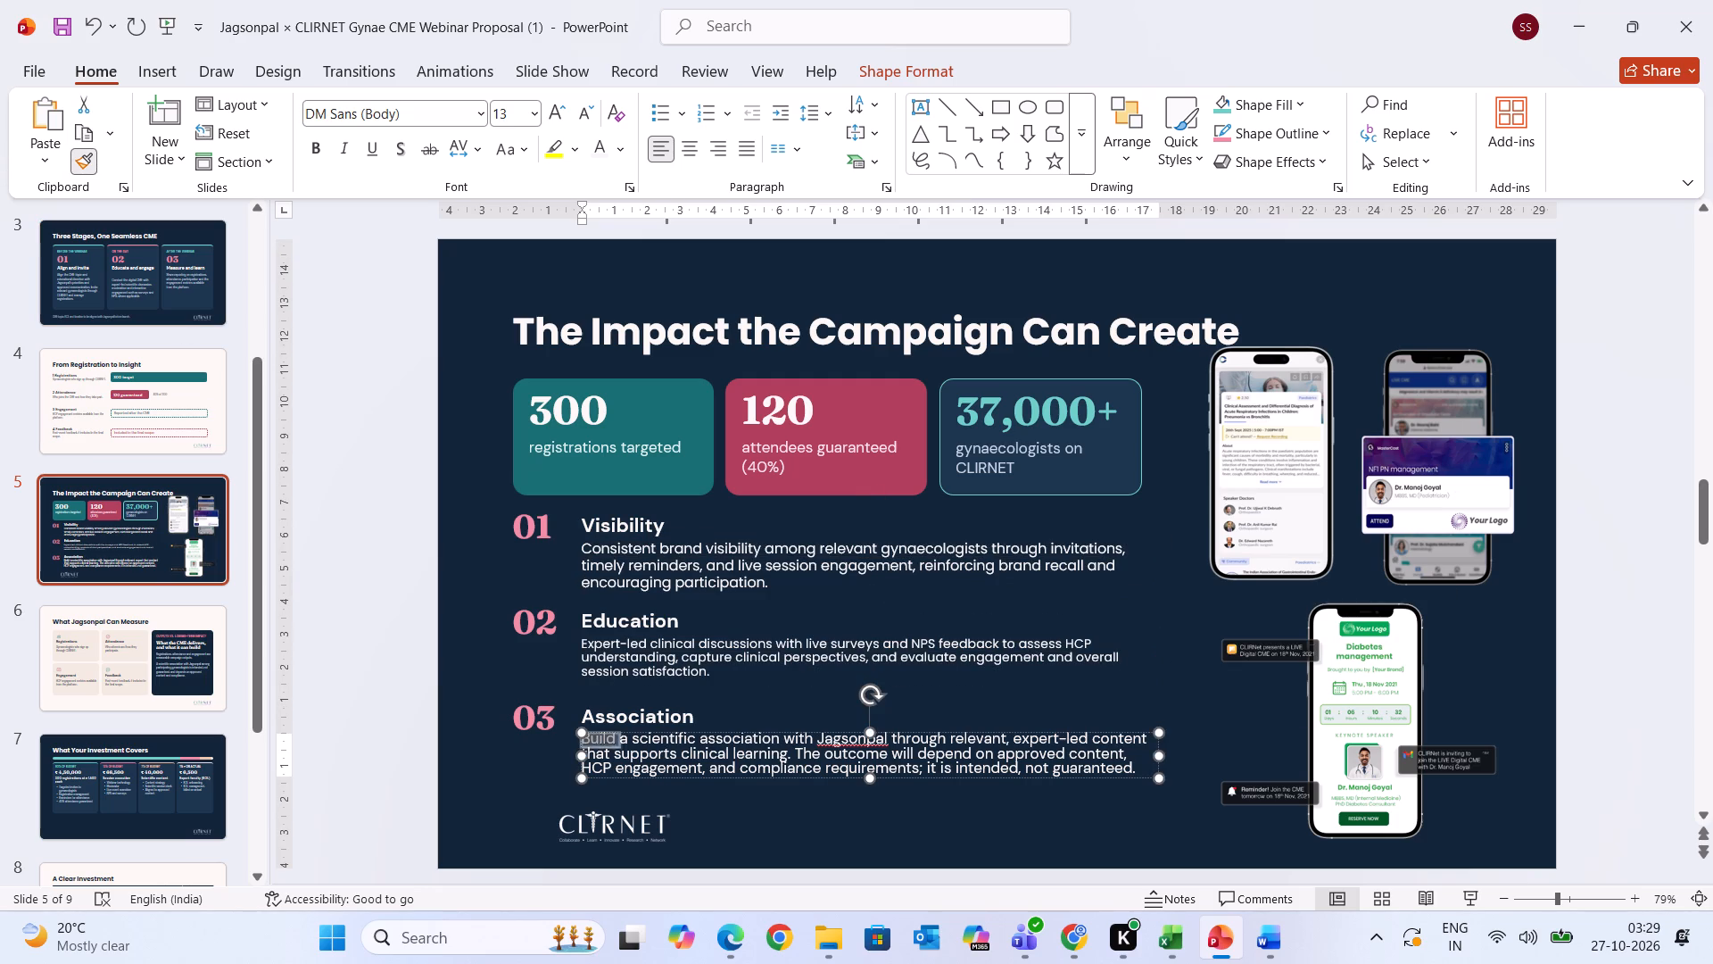
drag(619, 748, 1138, 782)
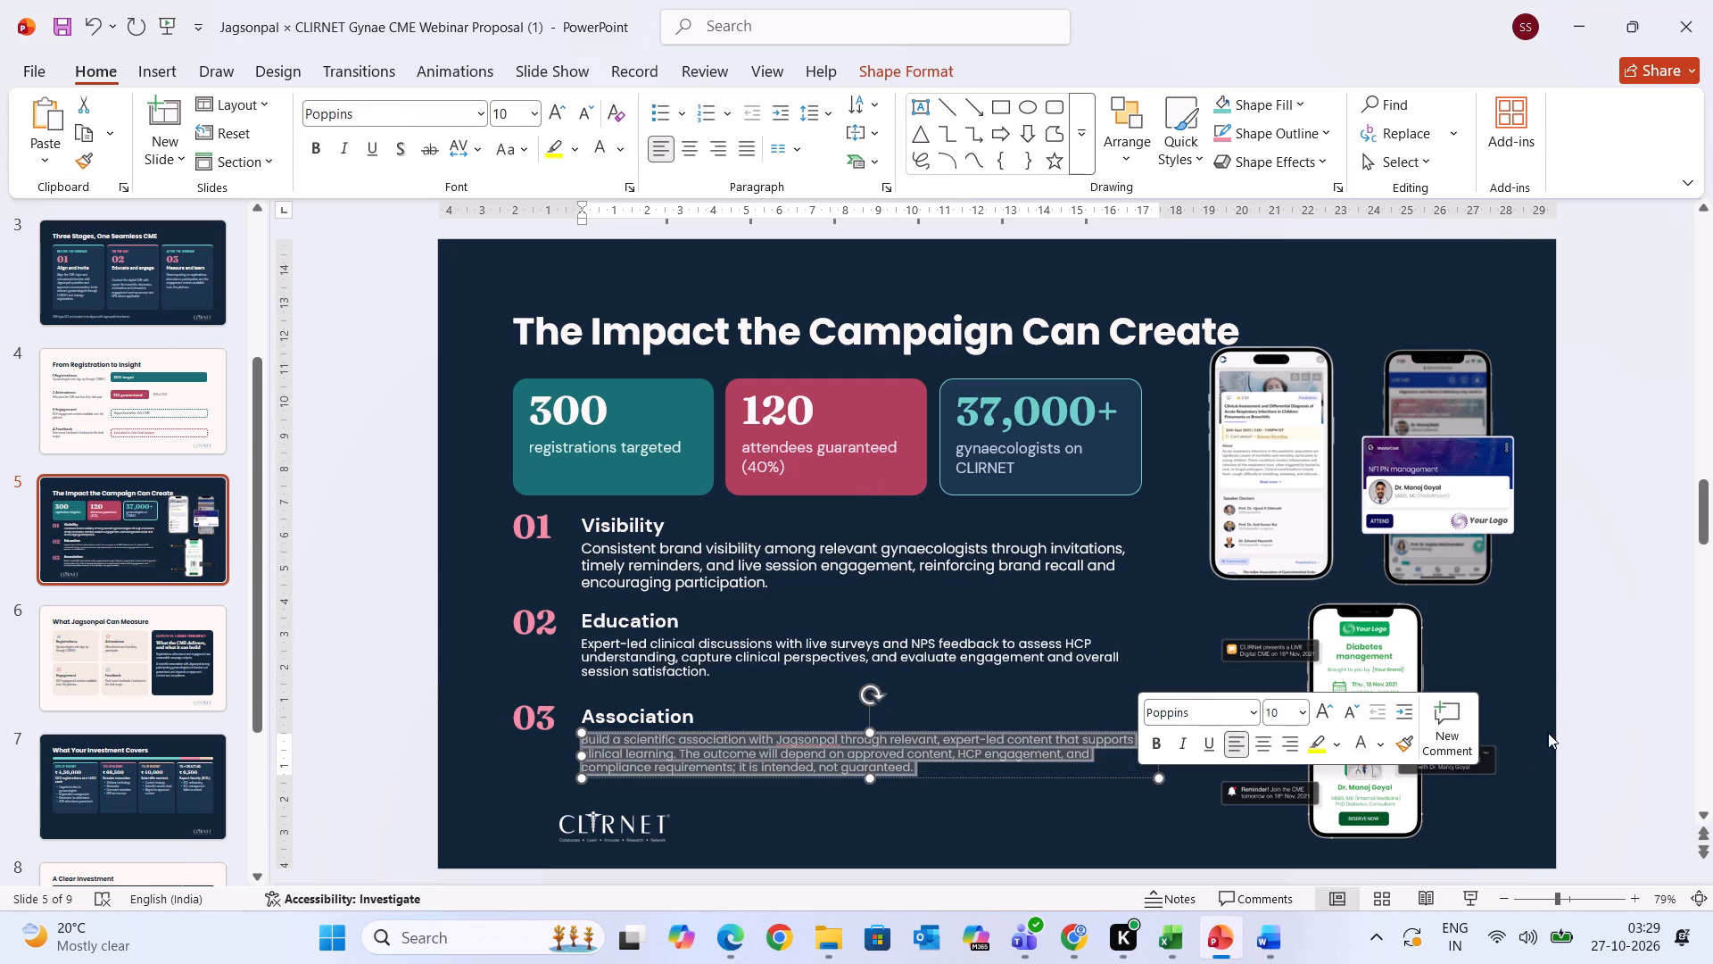
click(1592, 716)
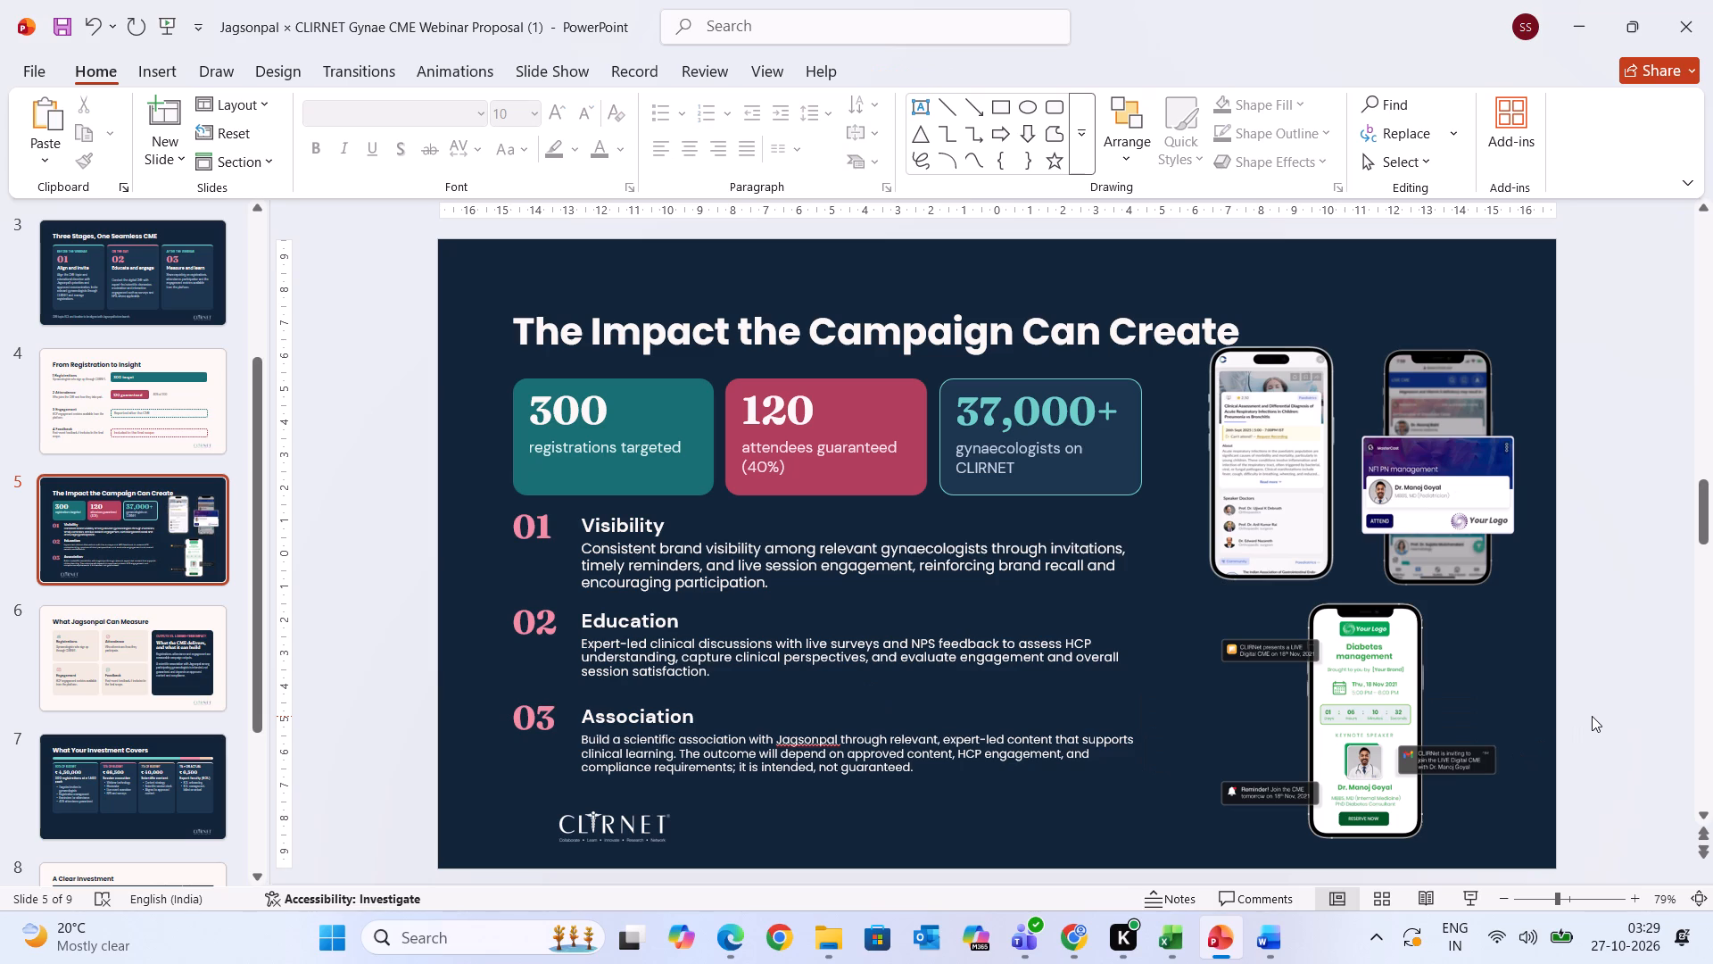
Check the font of the tagline and the subtitle on the cover slide.
click(135, 271)
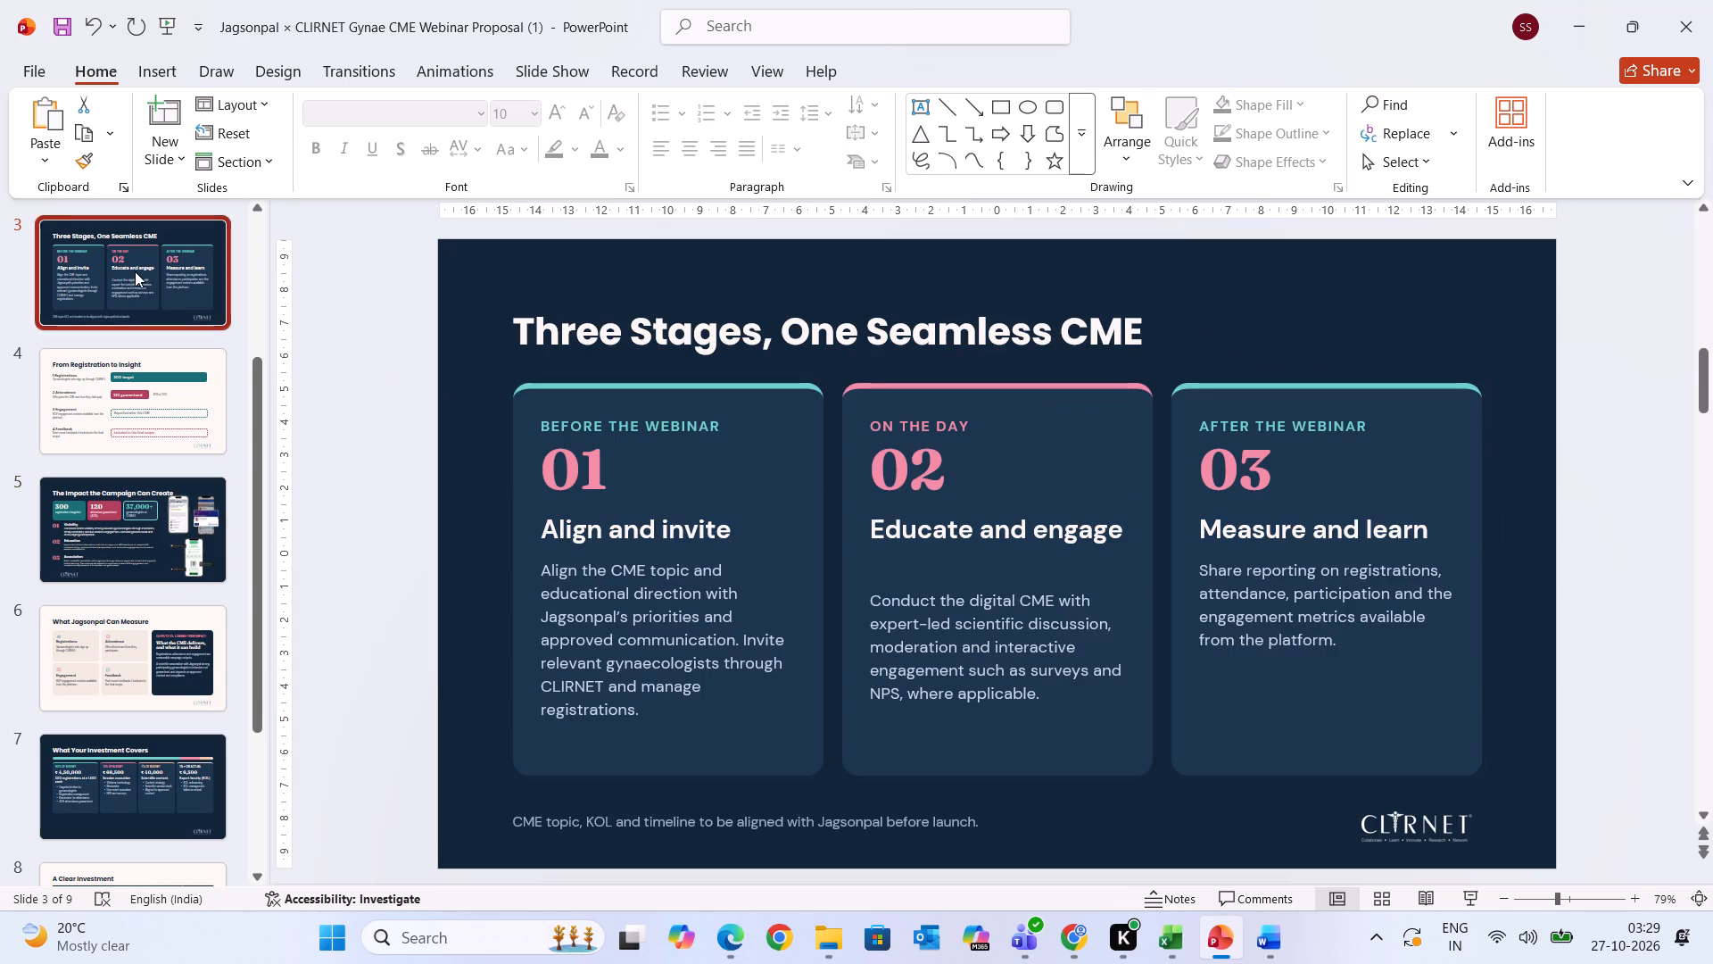
scroll(177, 527, up, 5)
scroll(183, 422, up, 4)
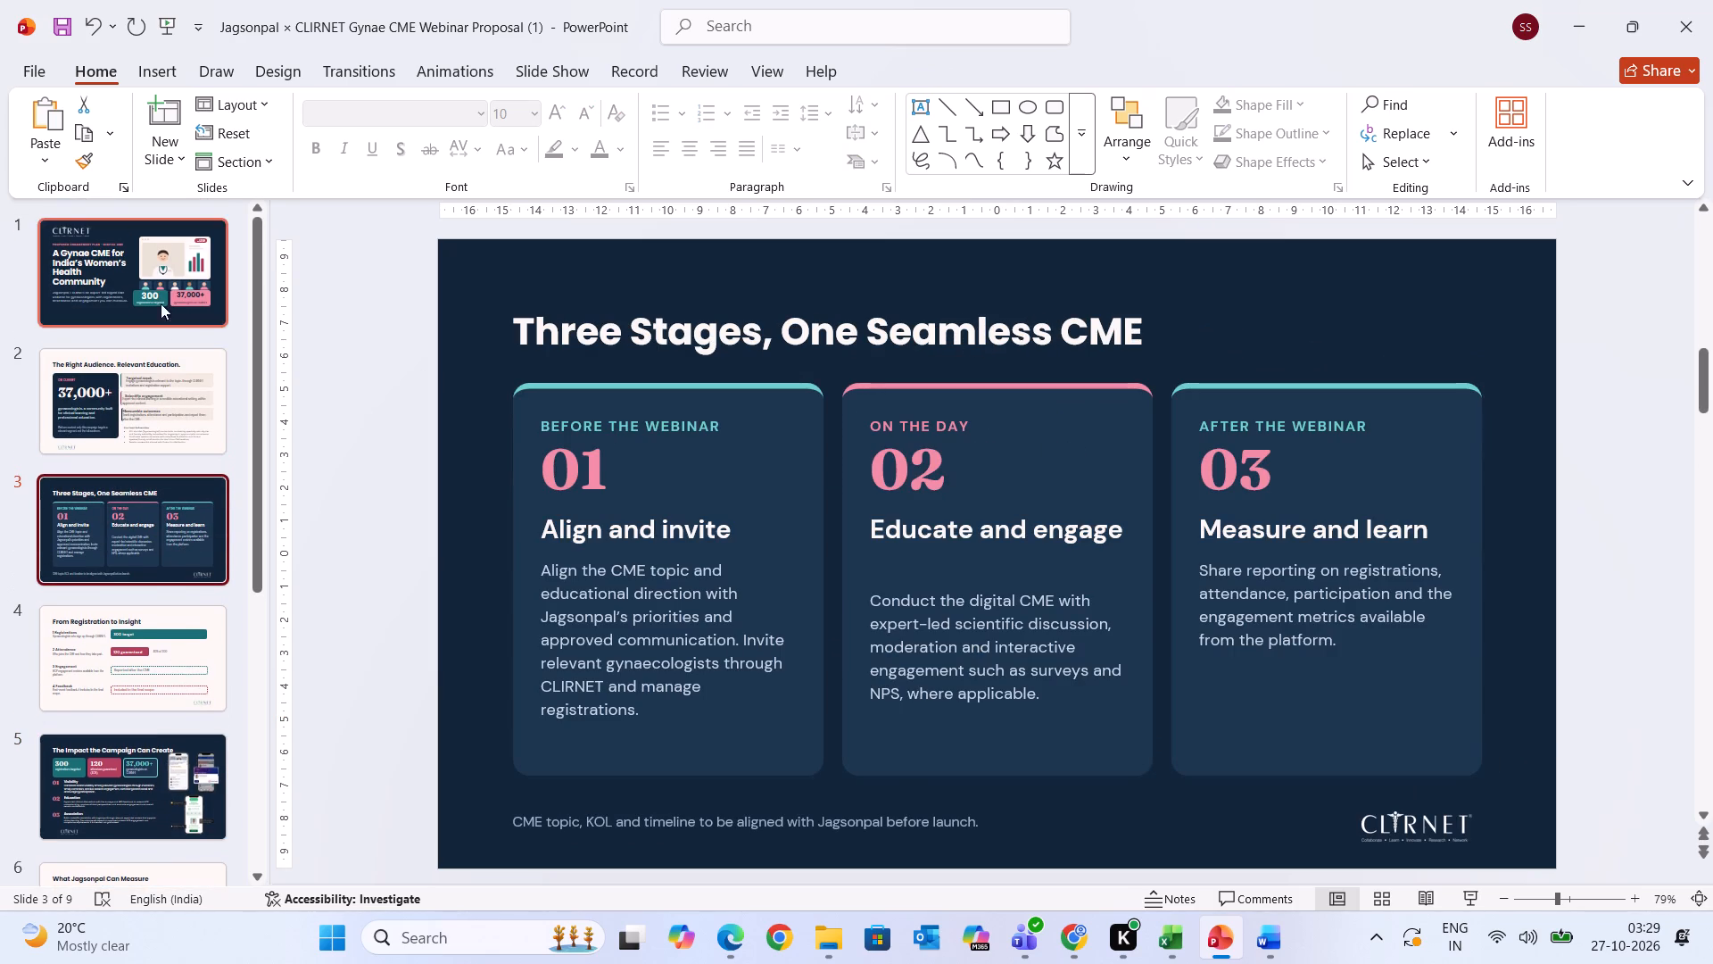
click(153, 293)
click(642, 386)
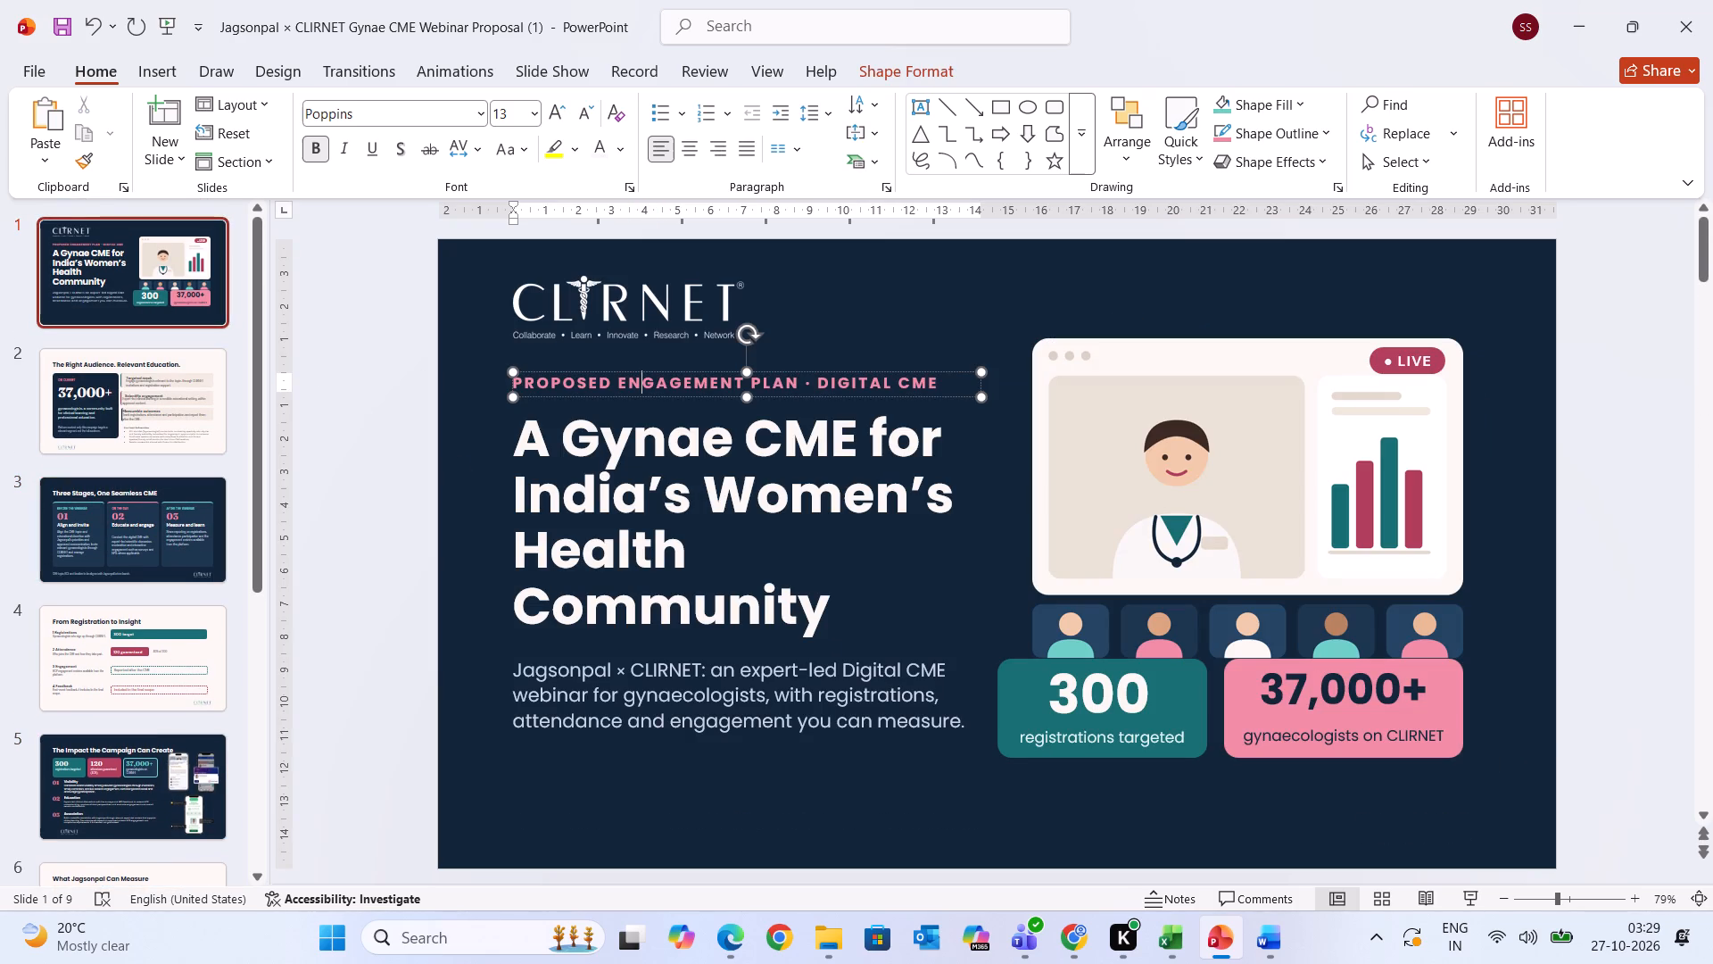
drag(938, 381, 330, 355)
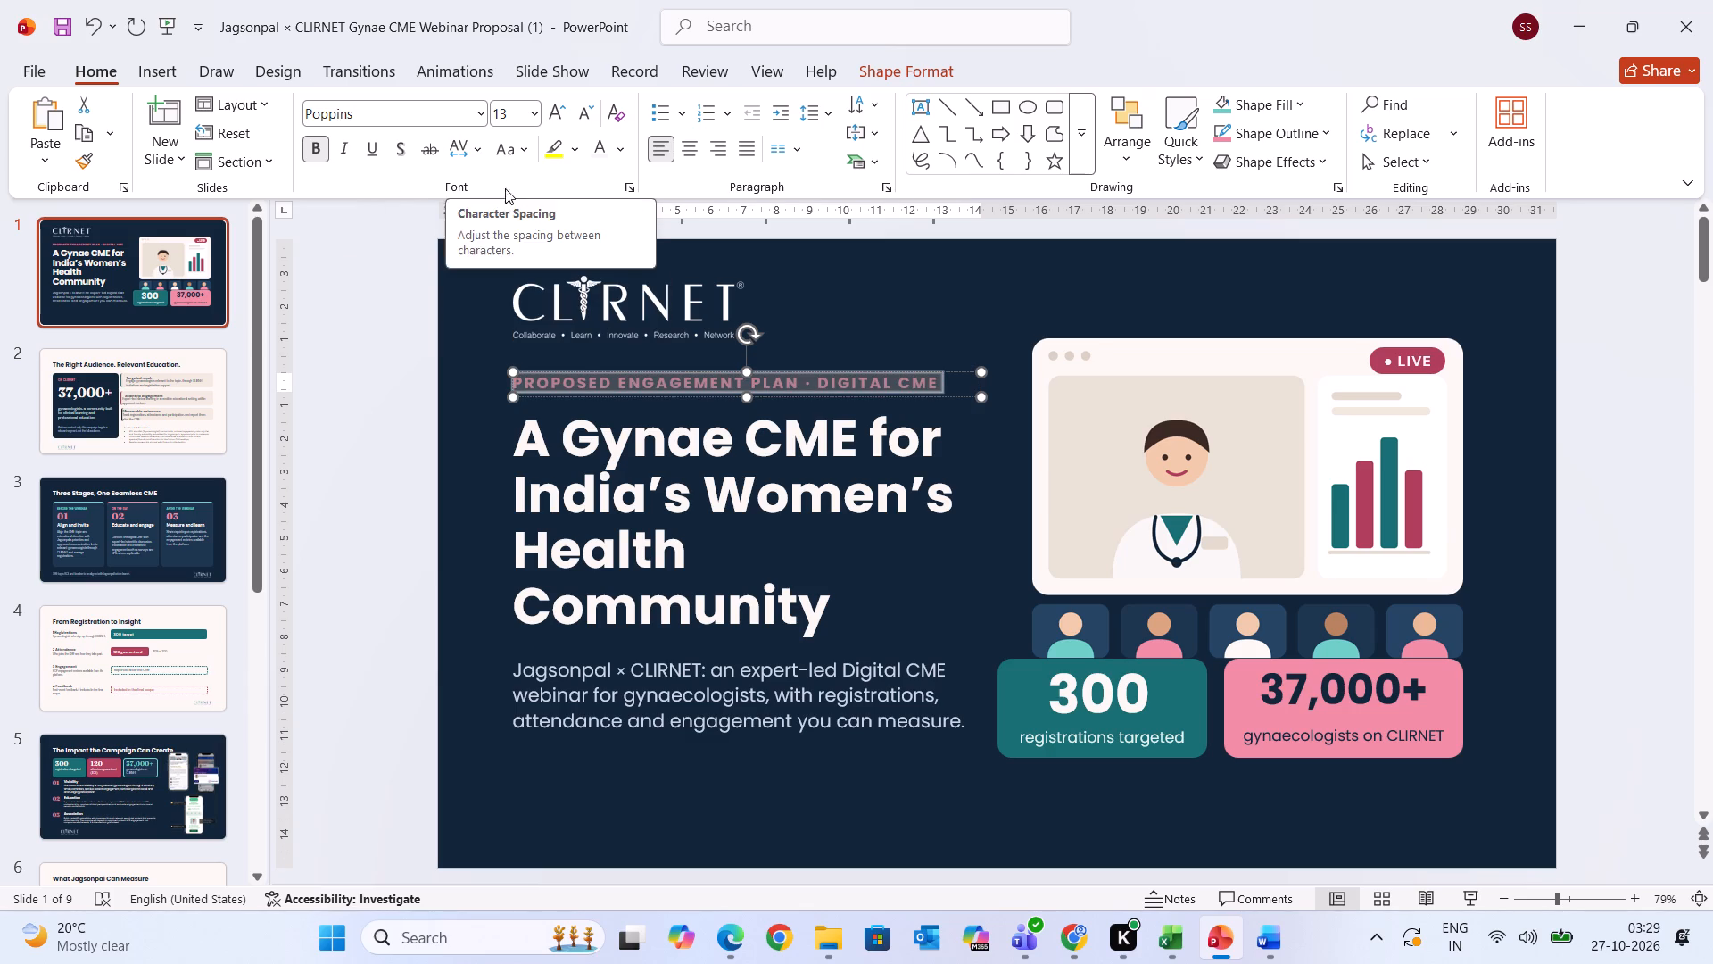
click(679, 679)
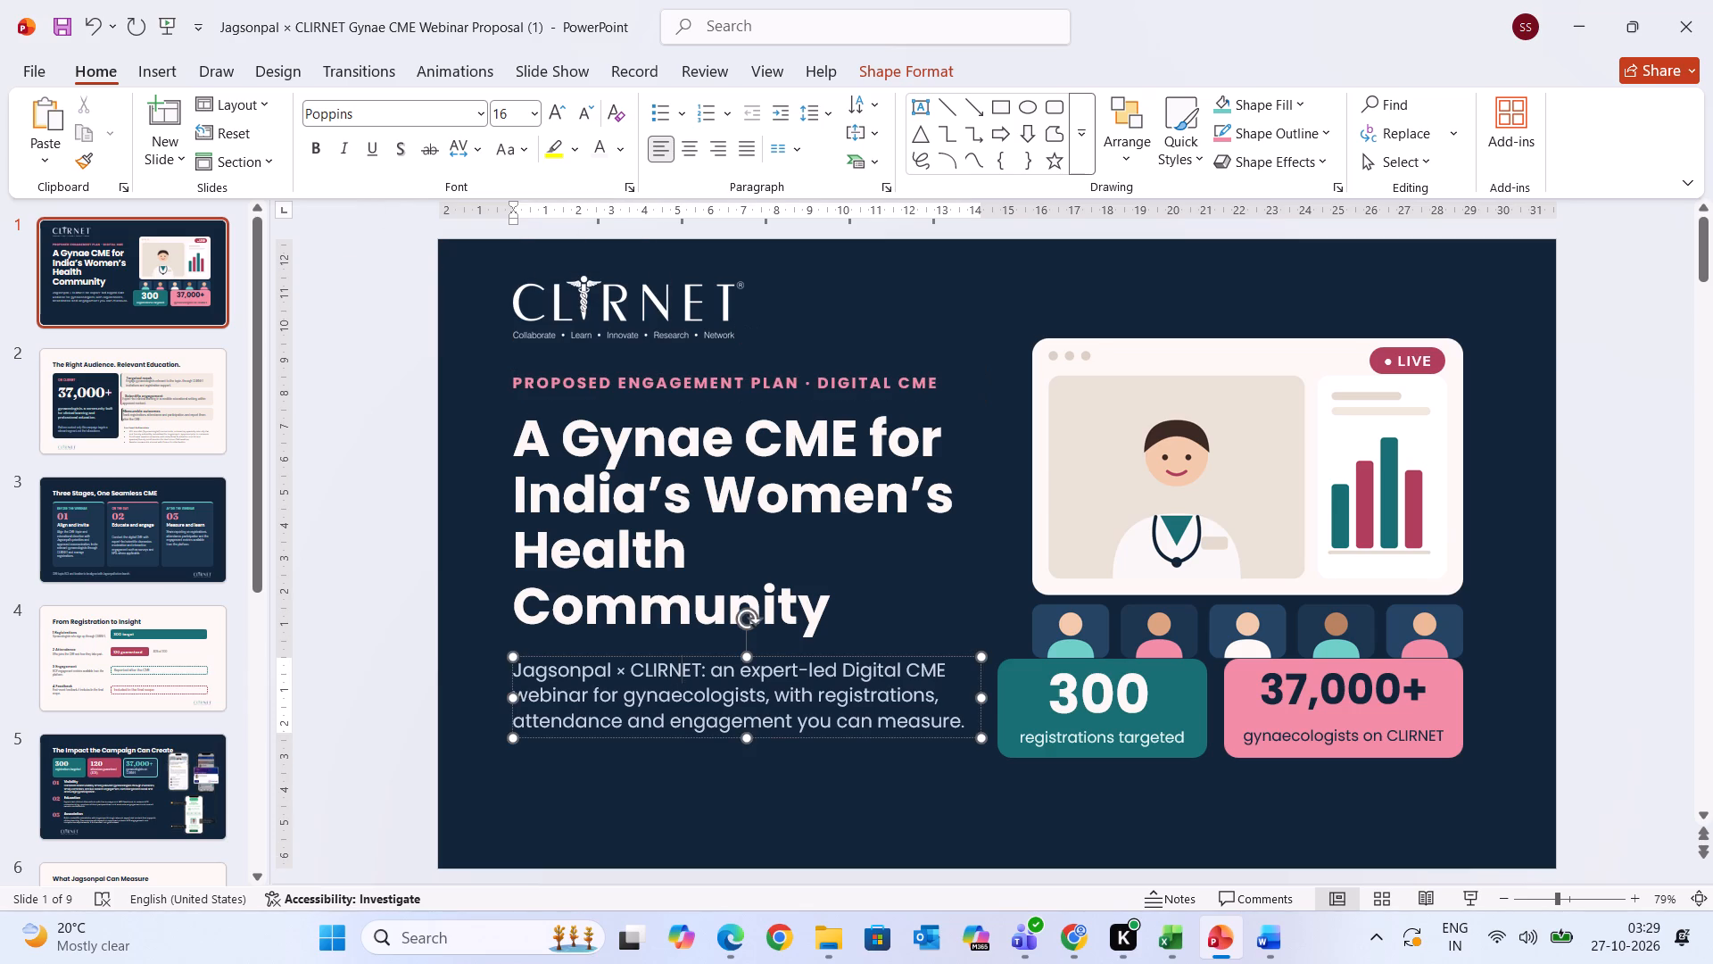
drag(961, 717, 541, 655)
click(337, 573)
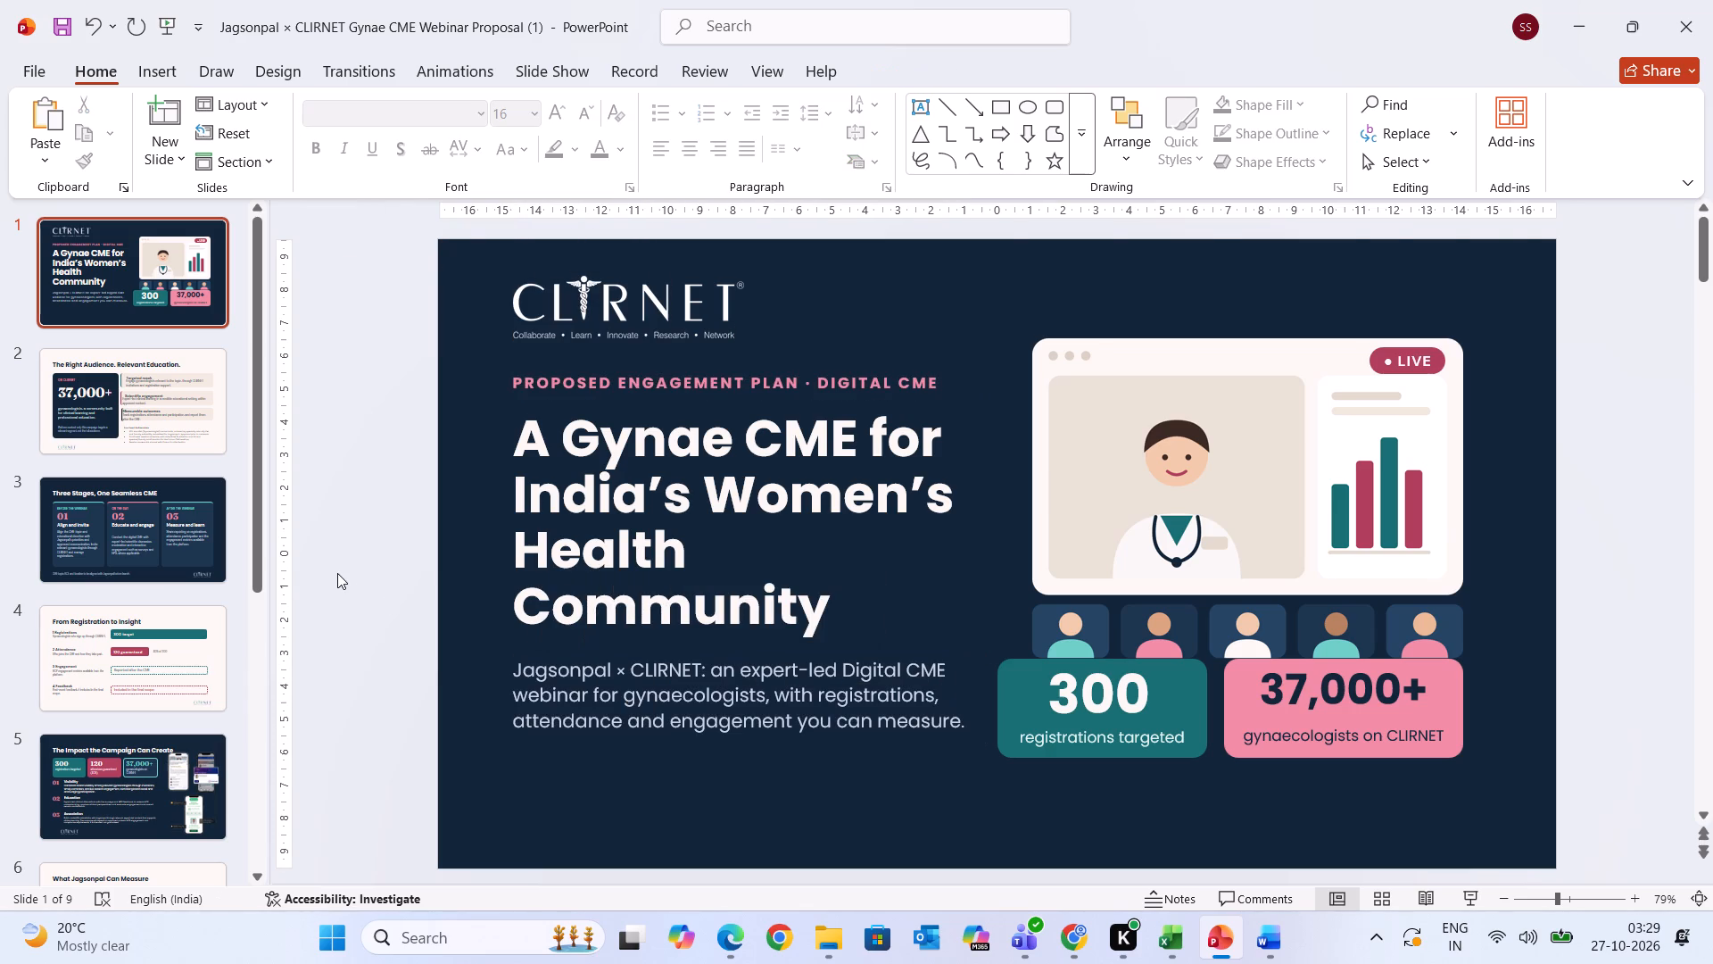
Change the font of the "ON CLIRNET" label on slide 2 to Poppins.
click(101, 295)
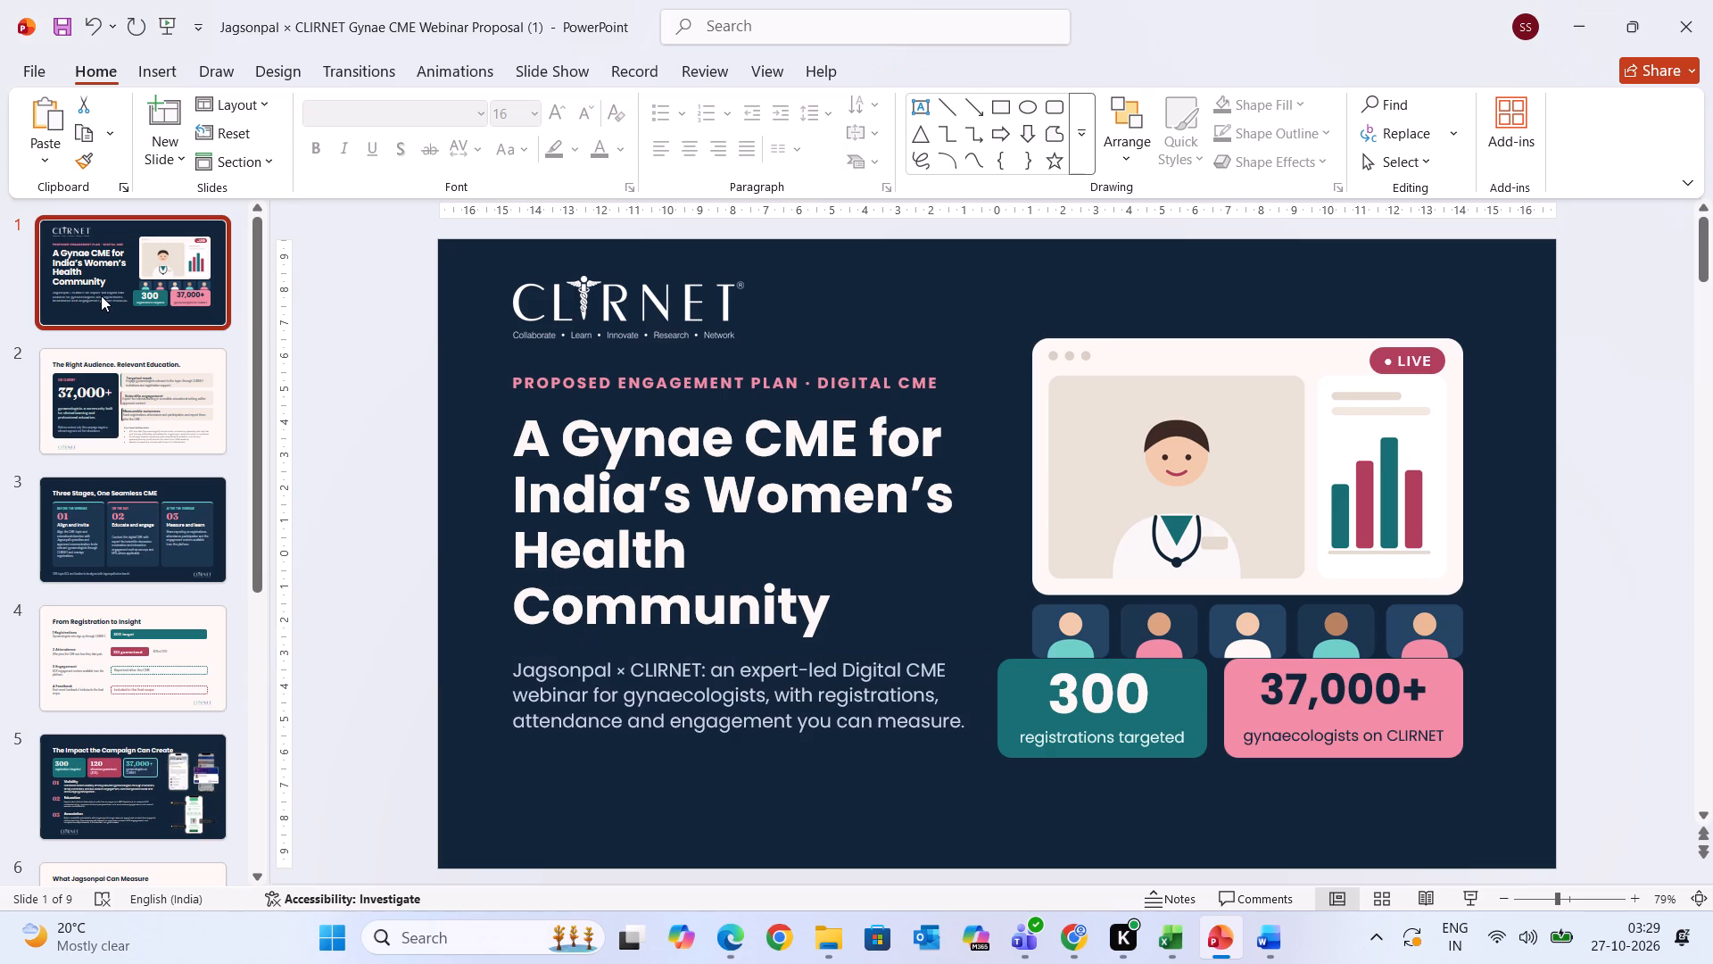
key(Down)
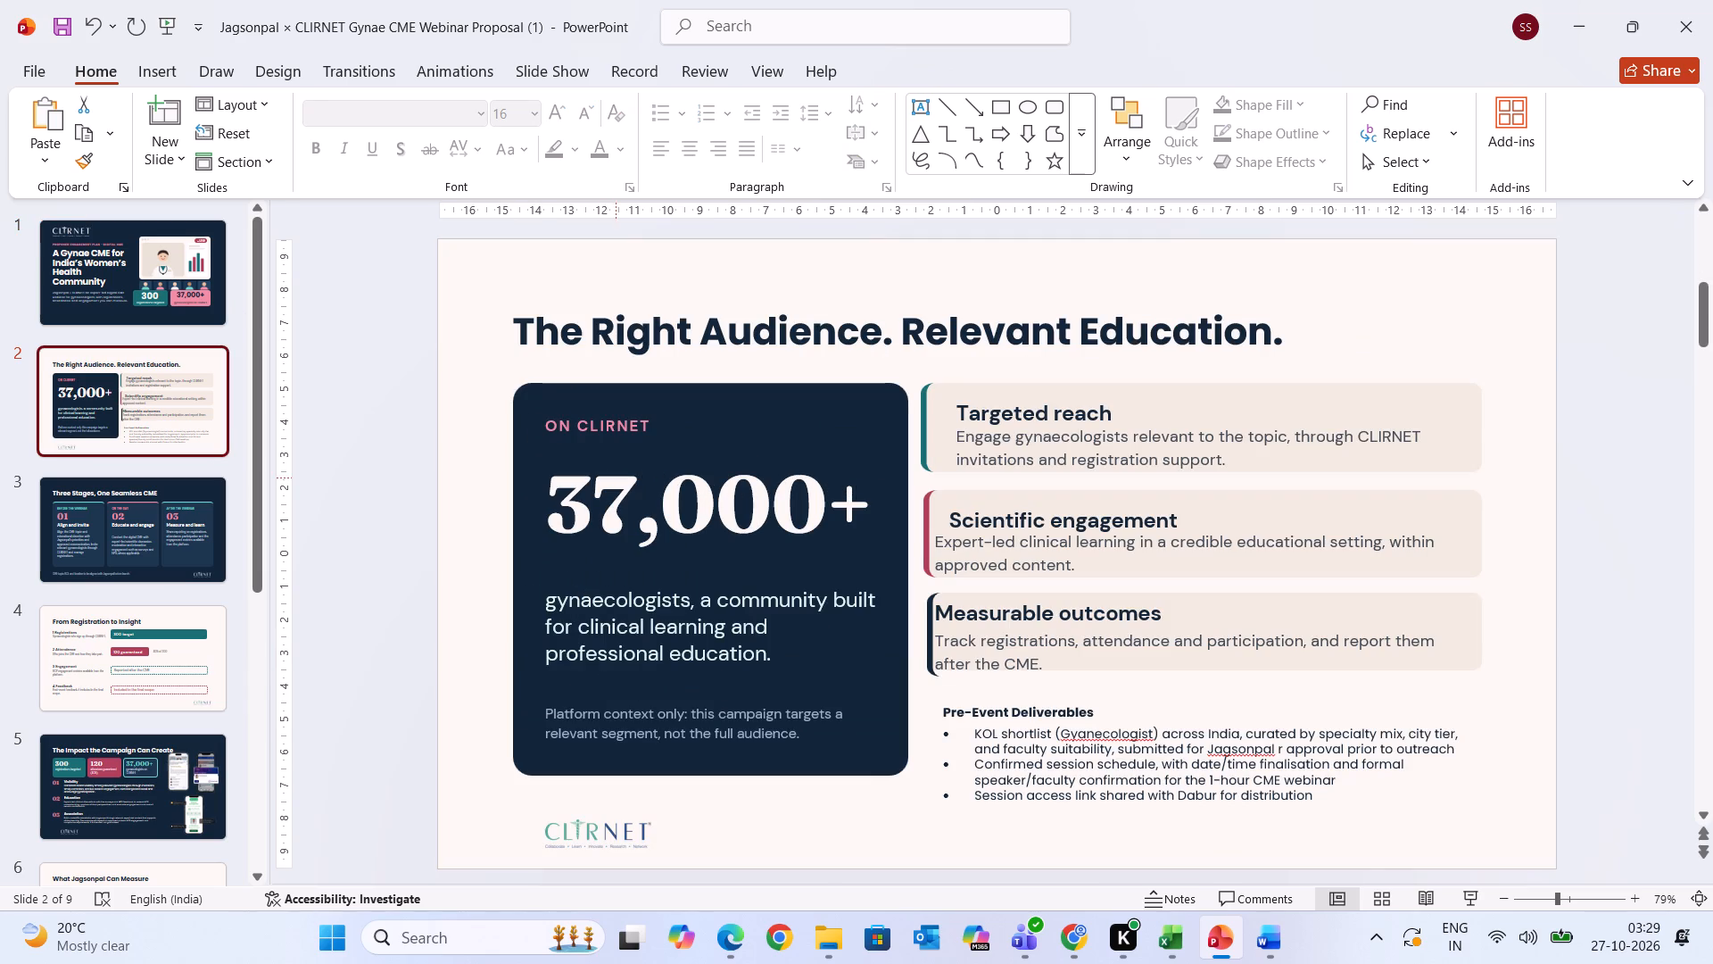
click(616, 480)
click(550, 434)
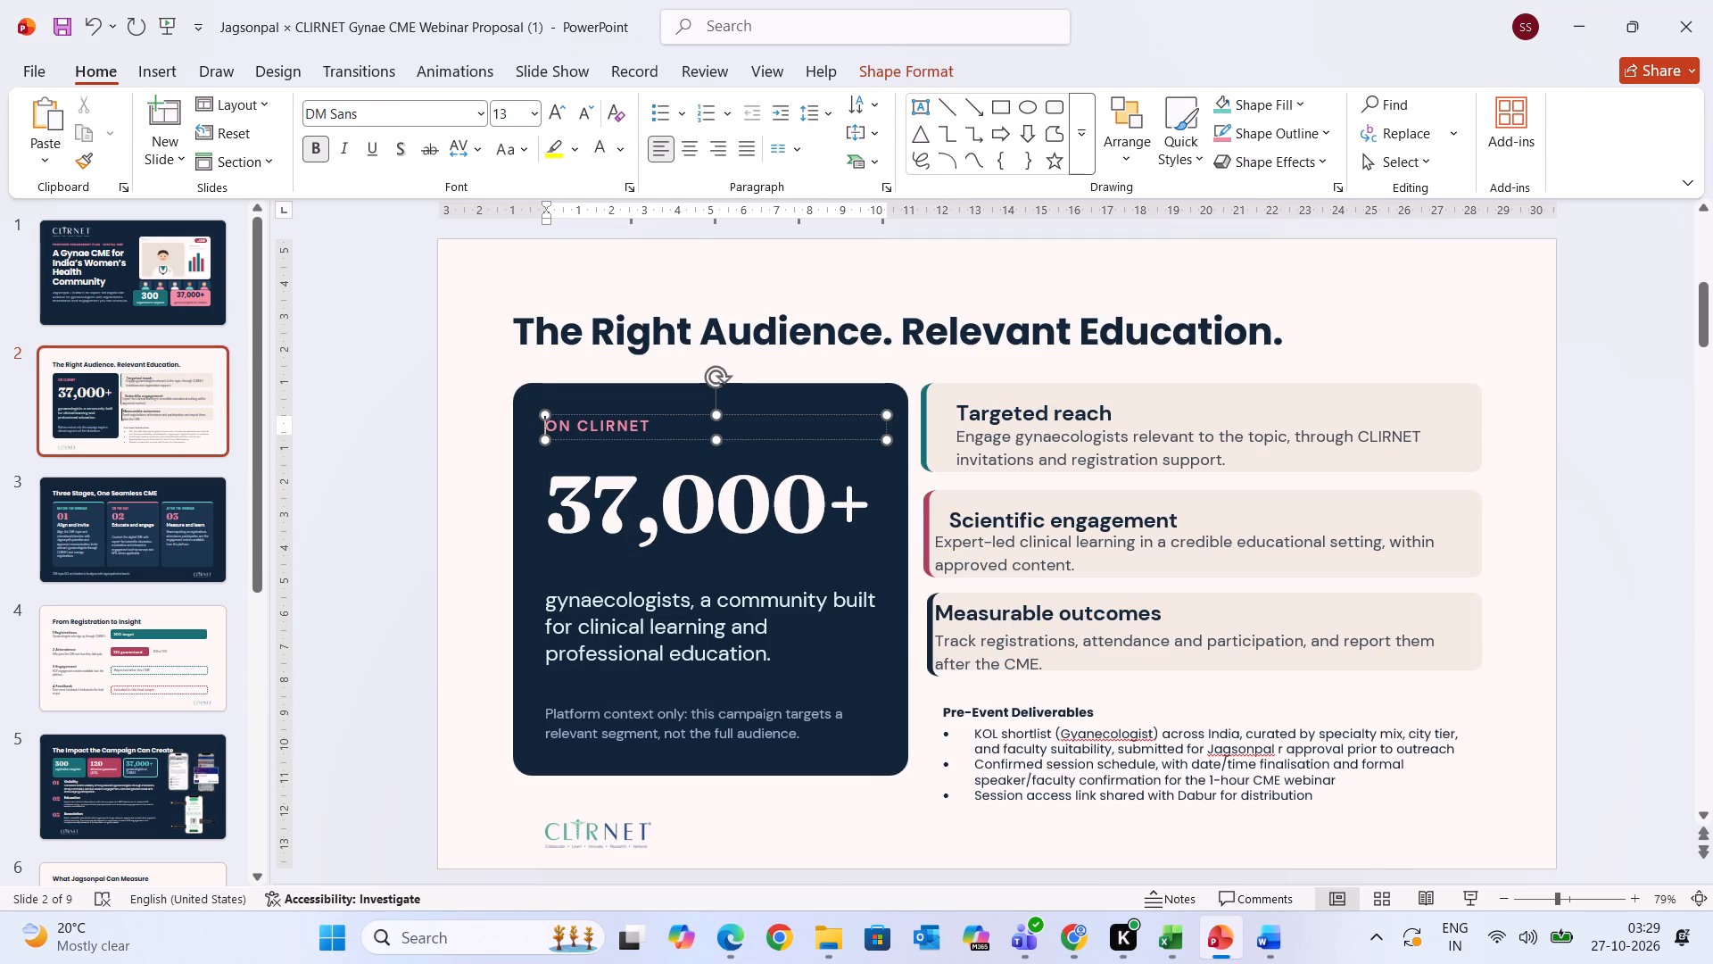
drag(650, 423, 500, 426)
click(479, 112)
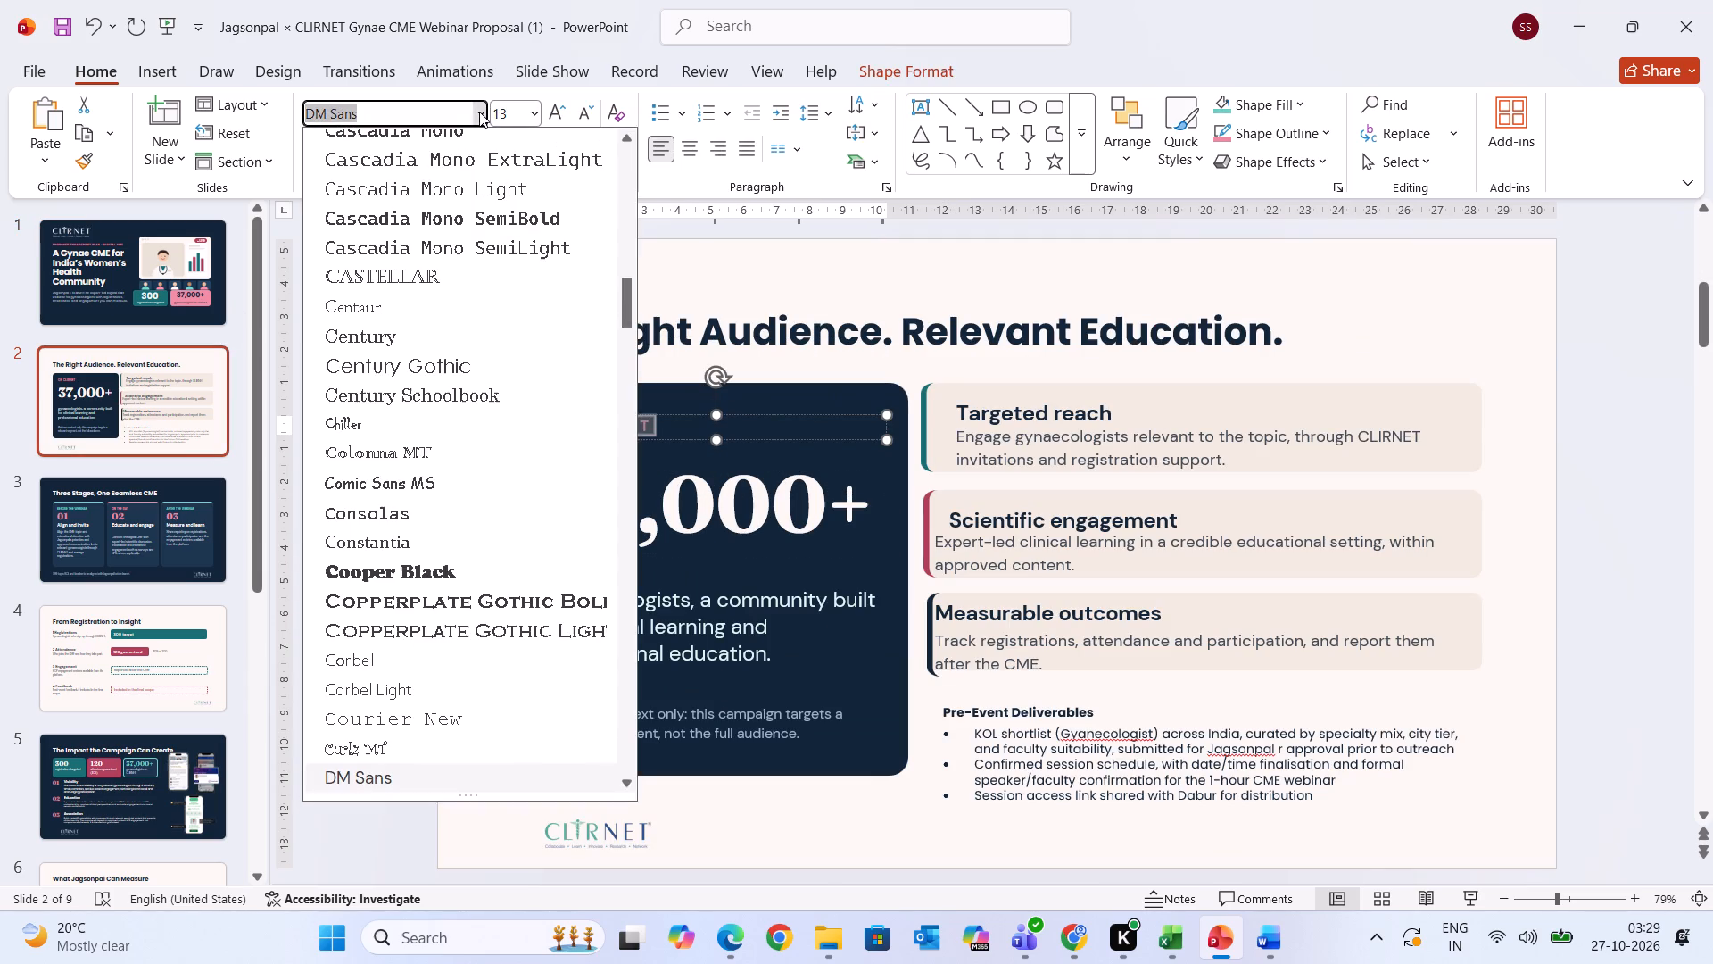
scroll(418, 406, up, 5)
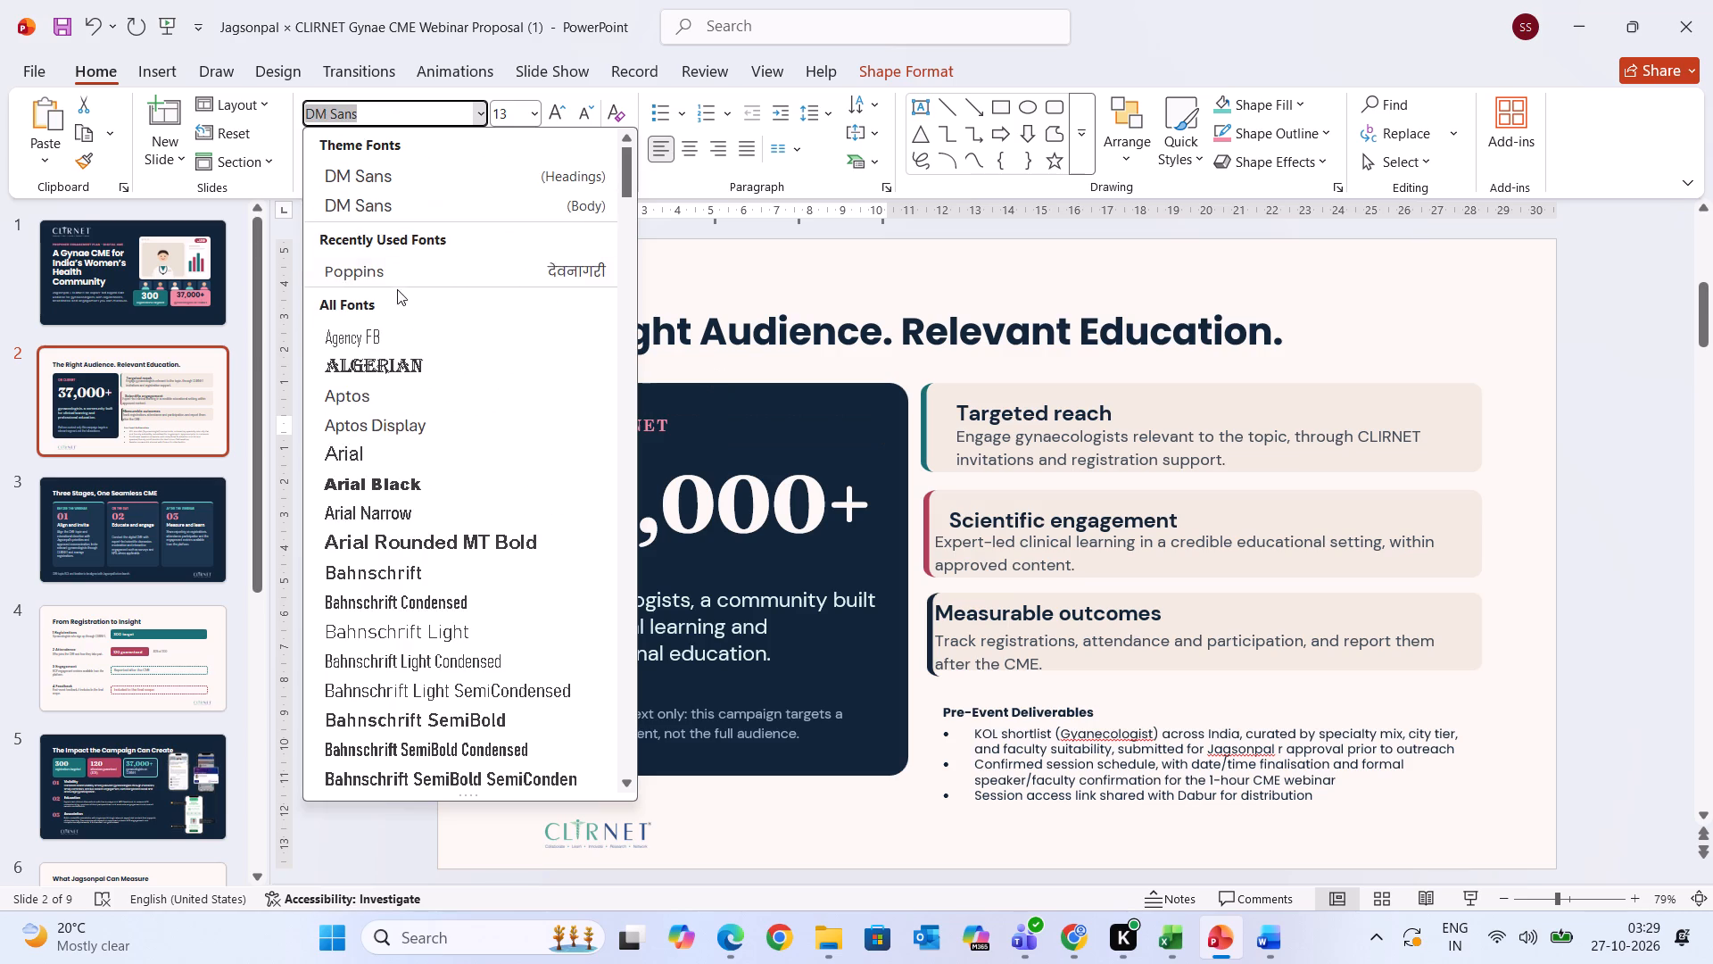
click(392, 275)
Change the font of the large "37,000+" figure on slide 2 to Poppins.
click(637, 509)
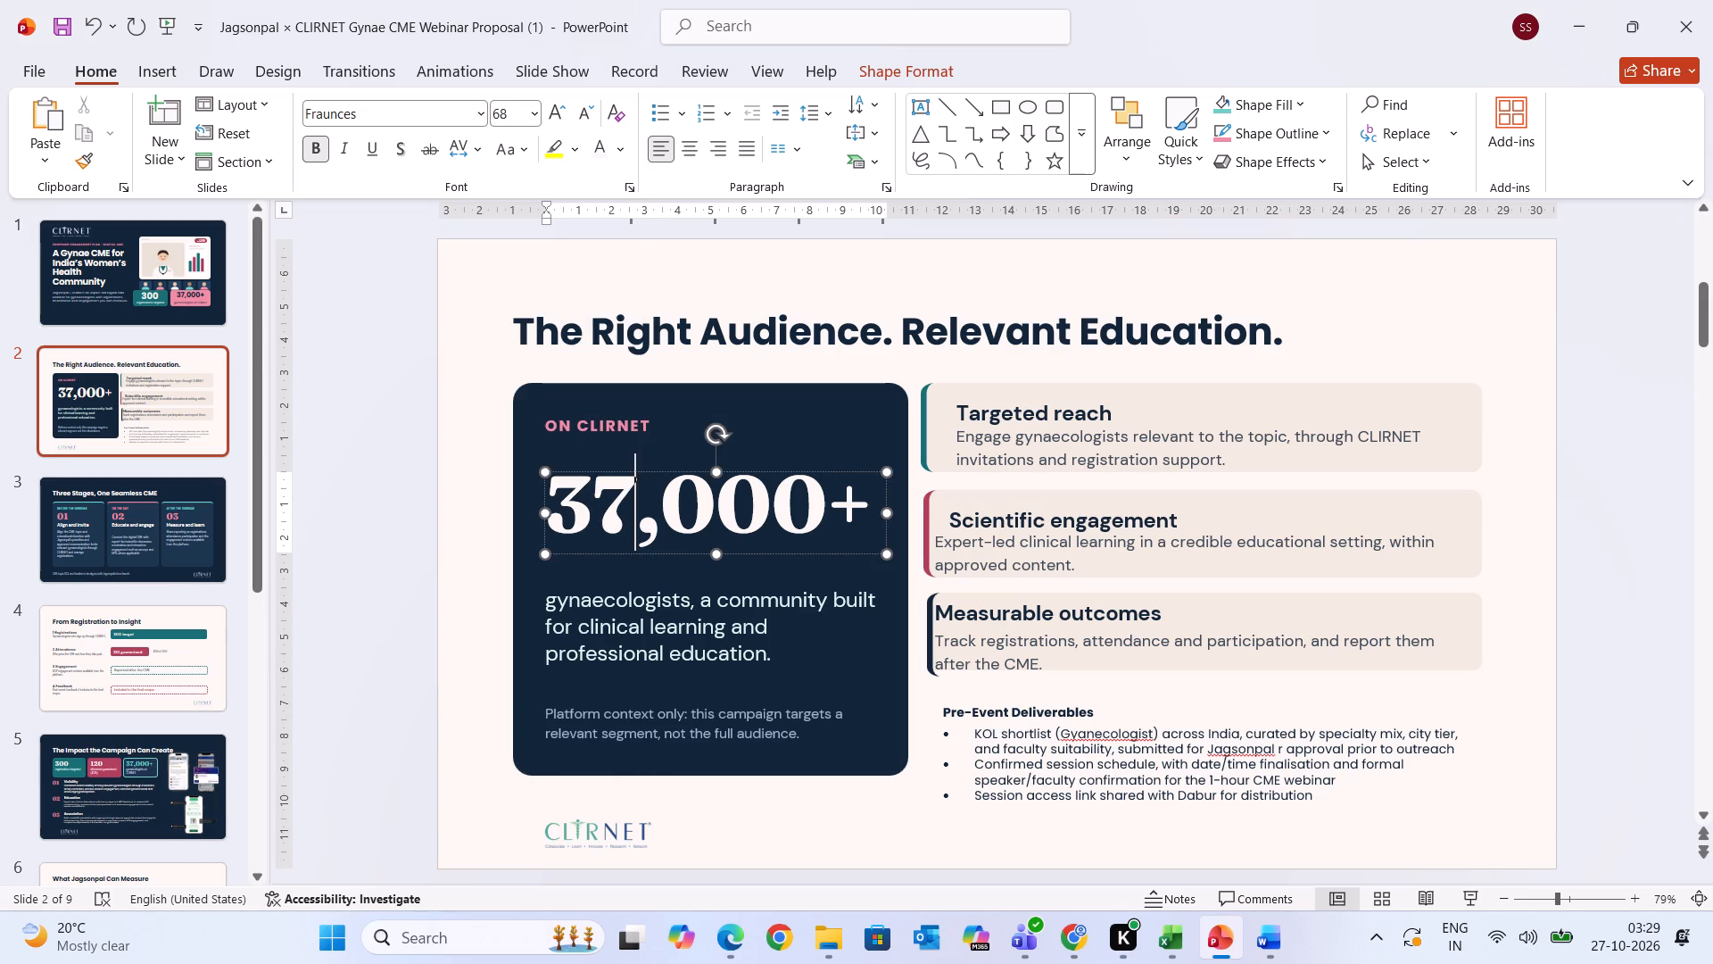
drag(868, 514, 565, 510)
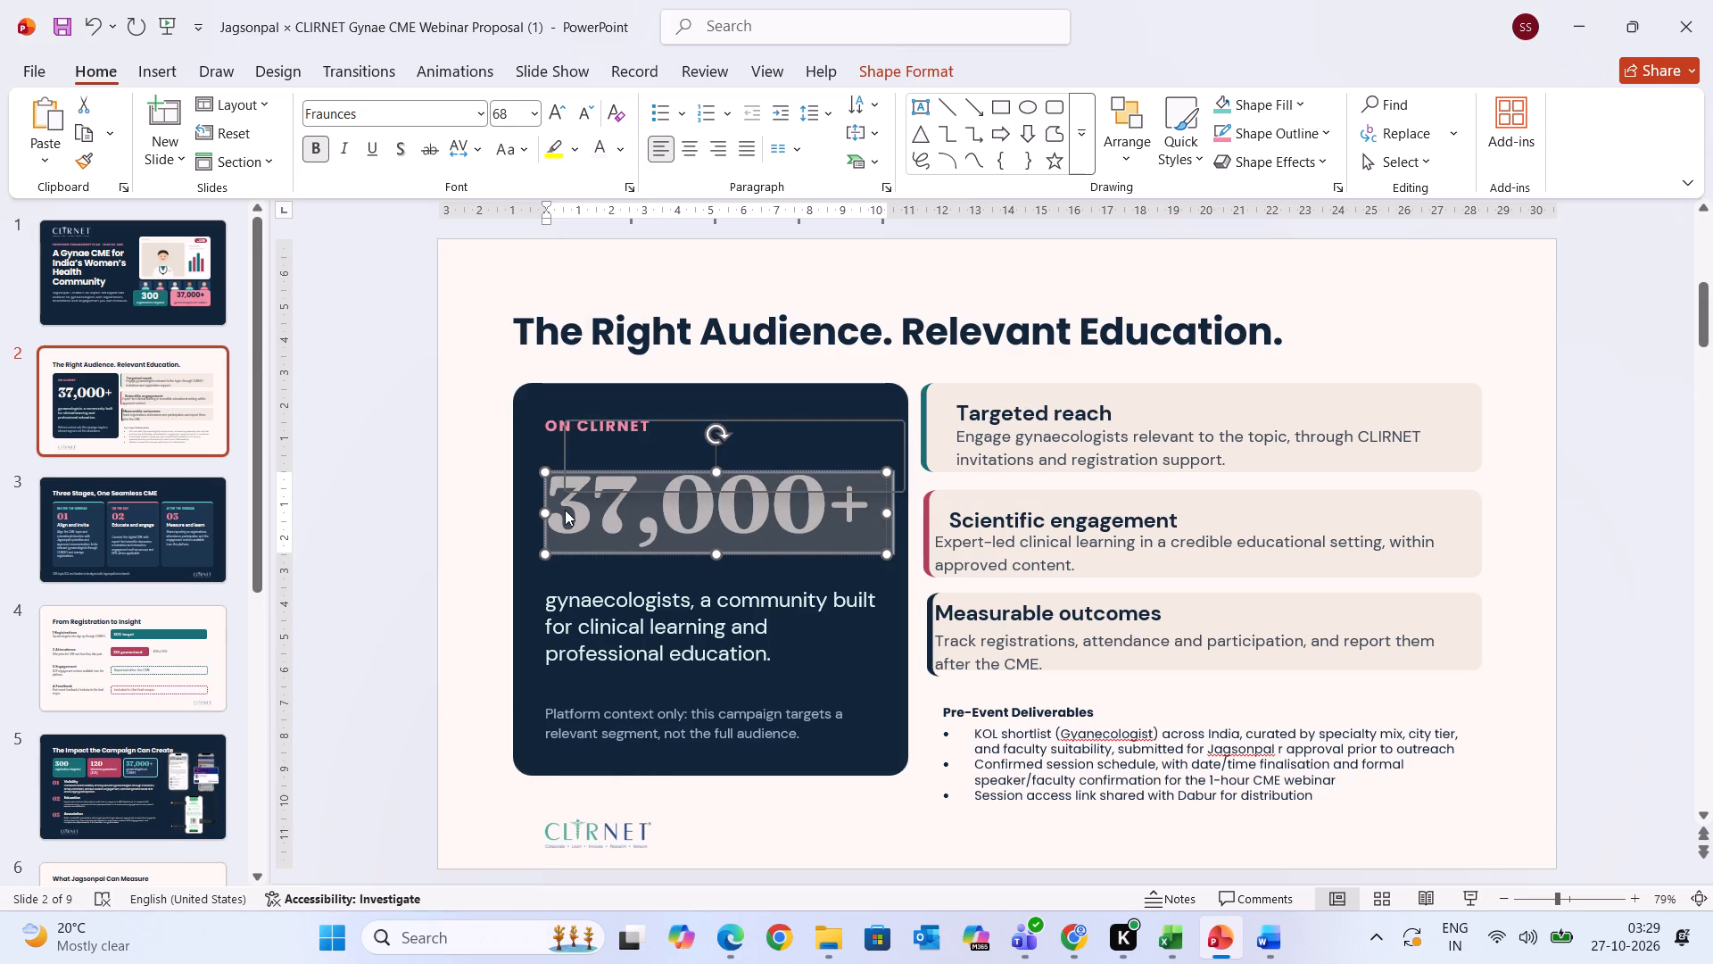
click(445, 119)
text(pop)
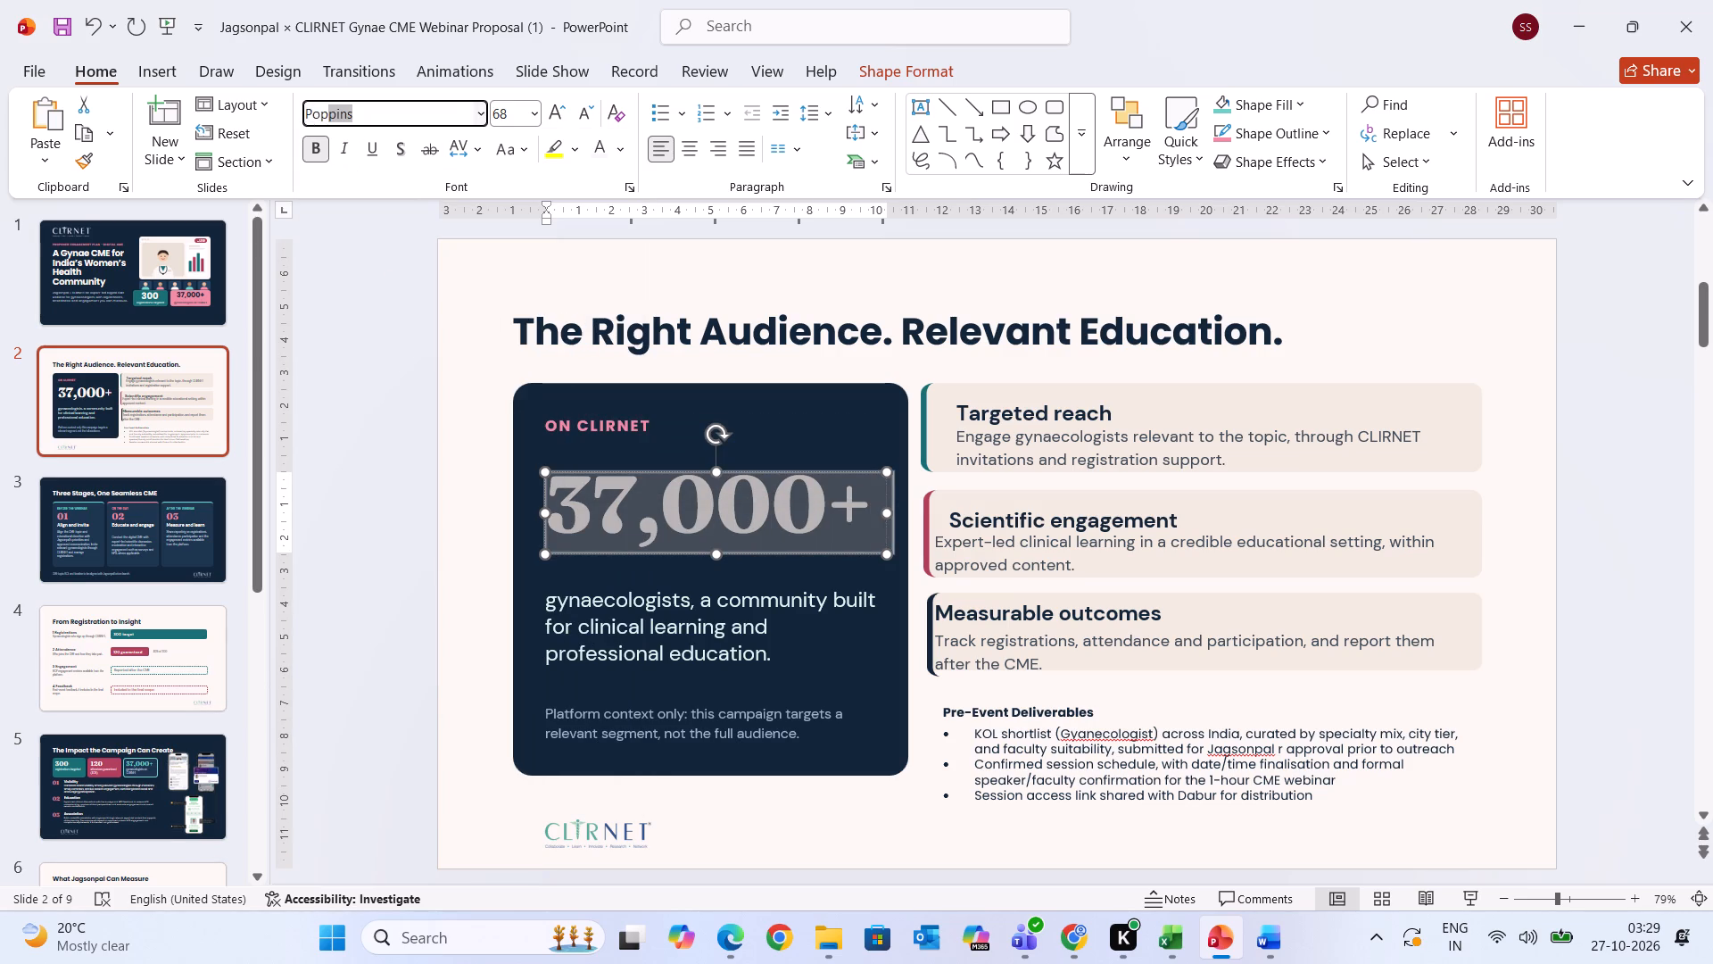
key(Return)
Change the font of the gynaecologists community description below the 37,000+ figure to Poppins.
click(774, 669)
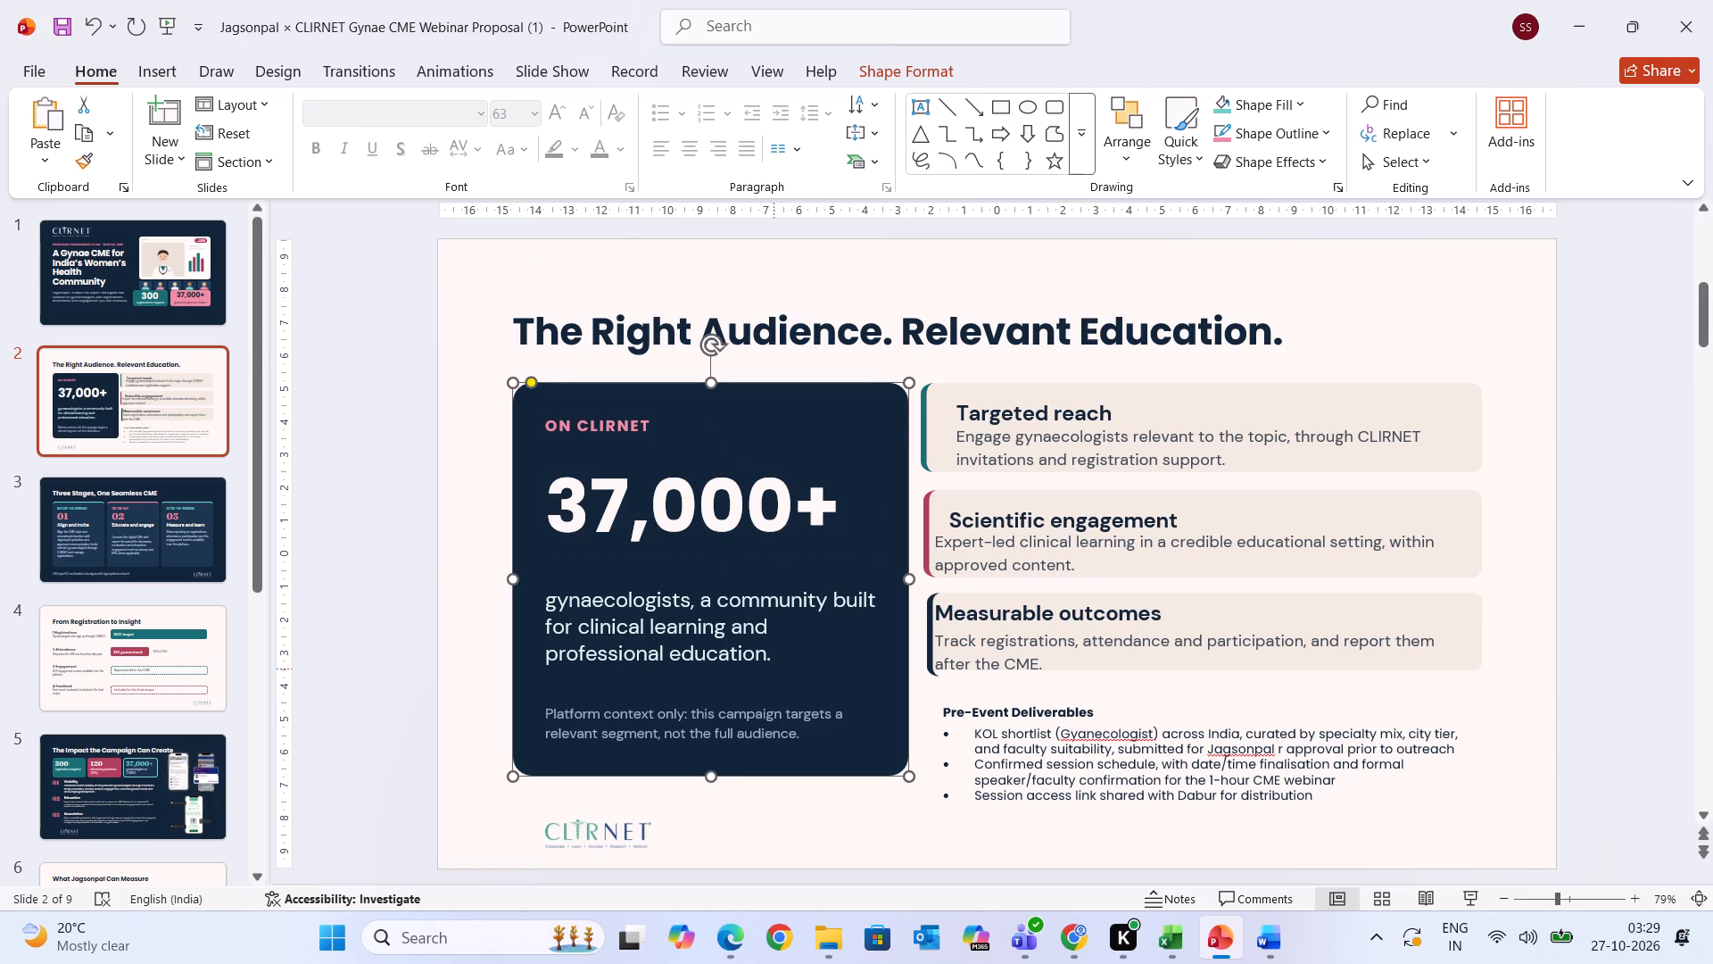
click(760, 650)
drag(773, 653, 704, 633)
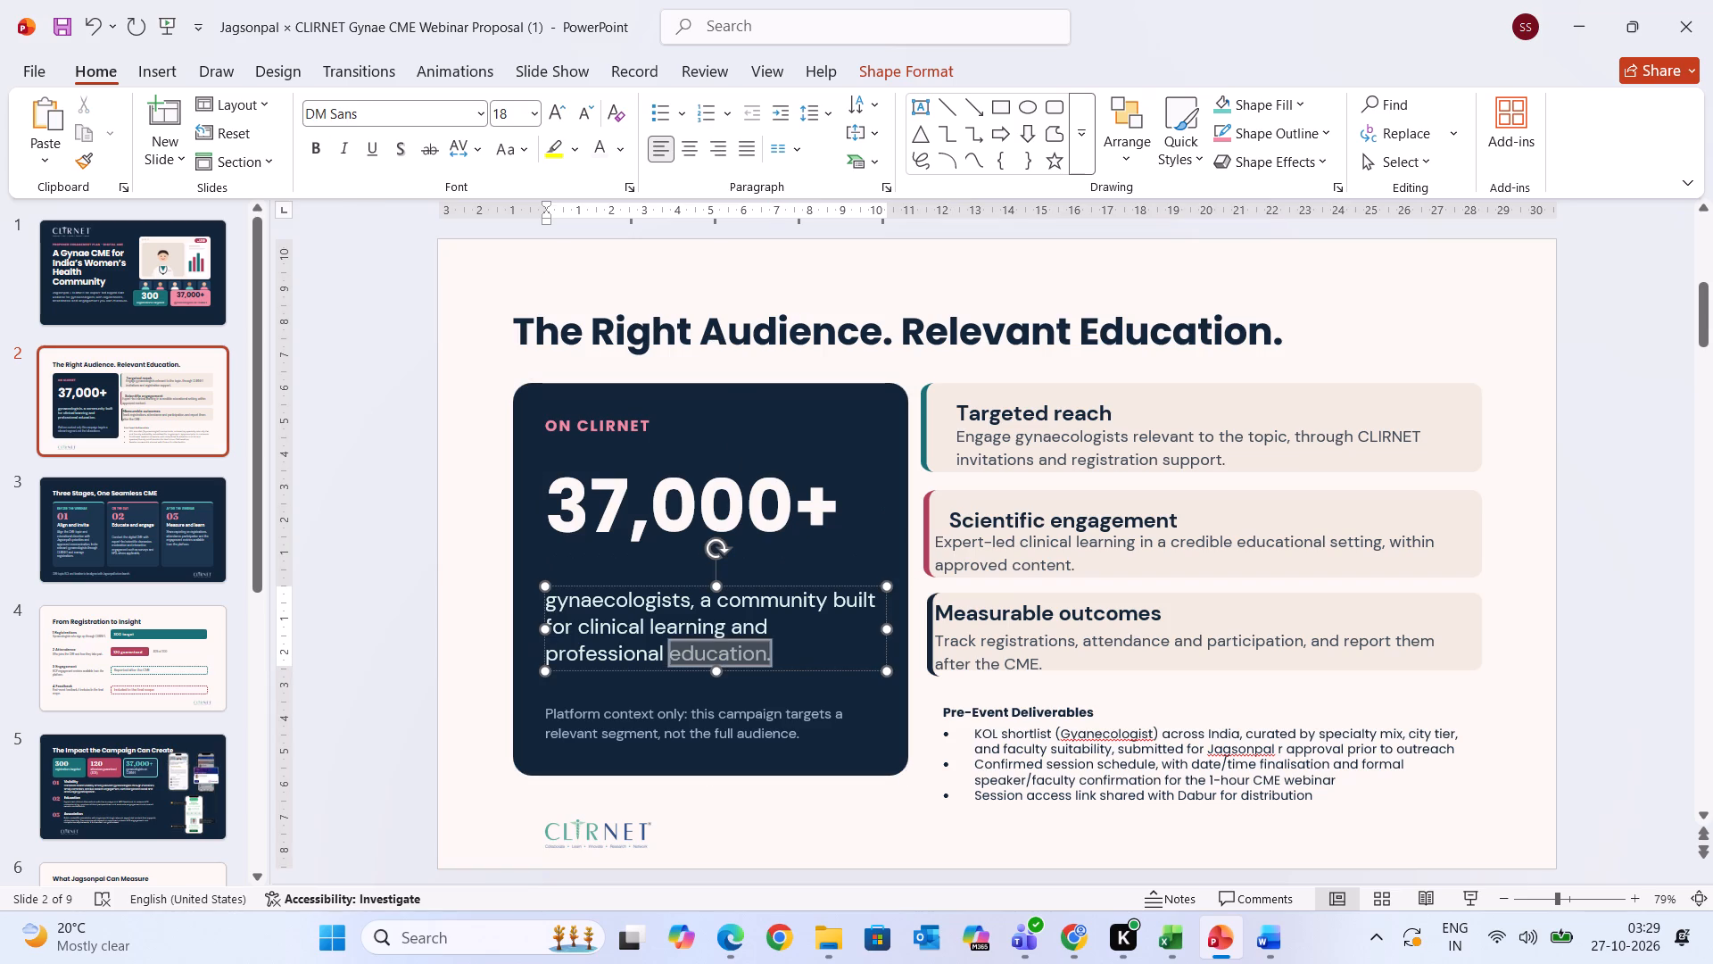
drag(704, 633, 549, 592)
click(421, 120)
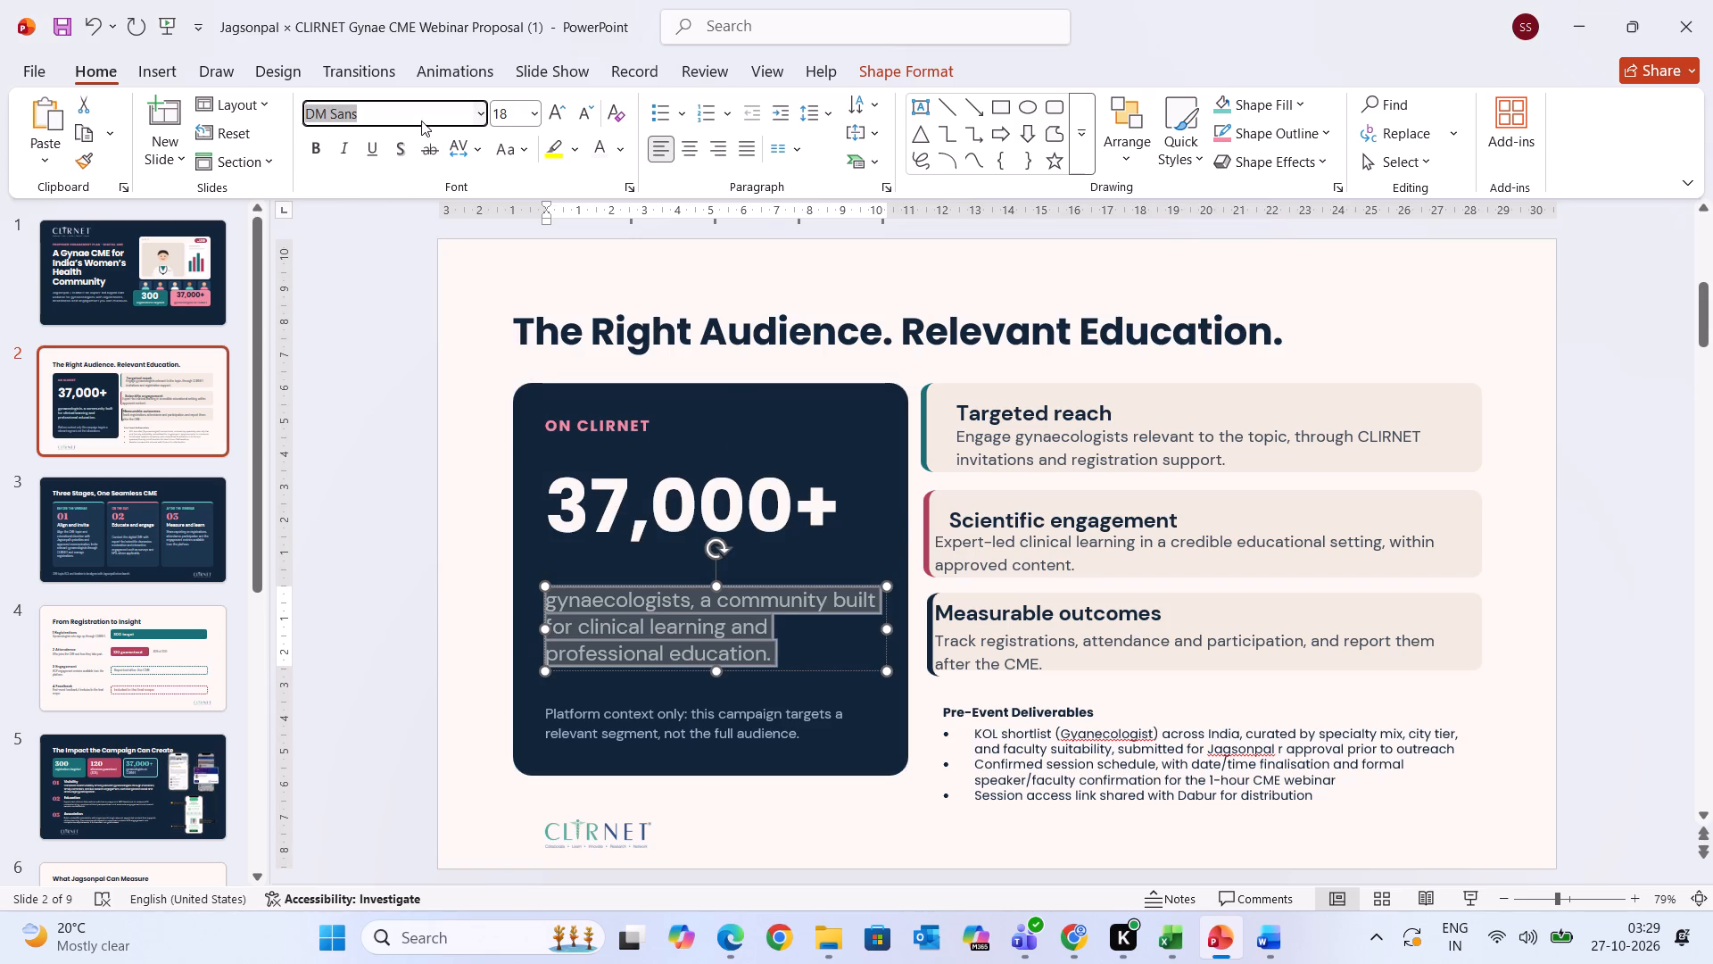
text(pop)
key(Return)
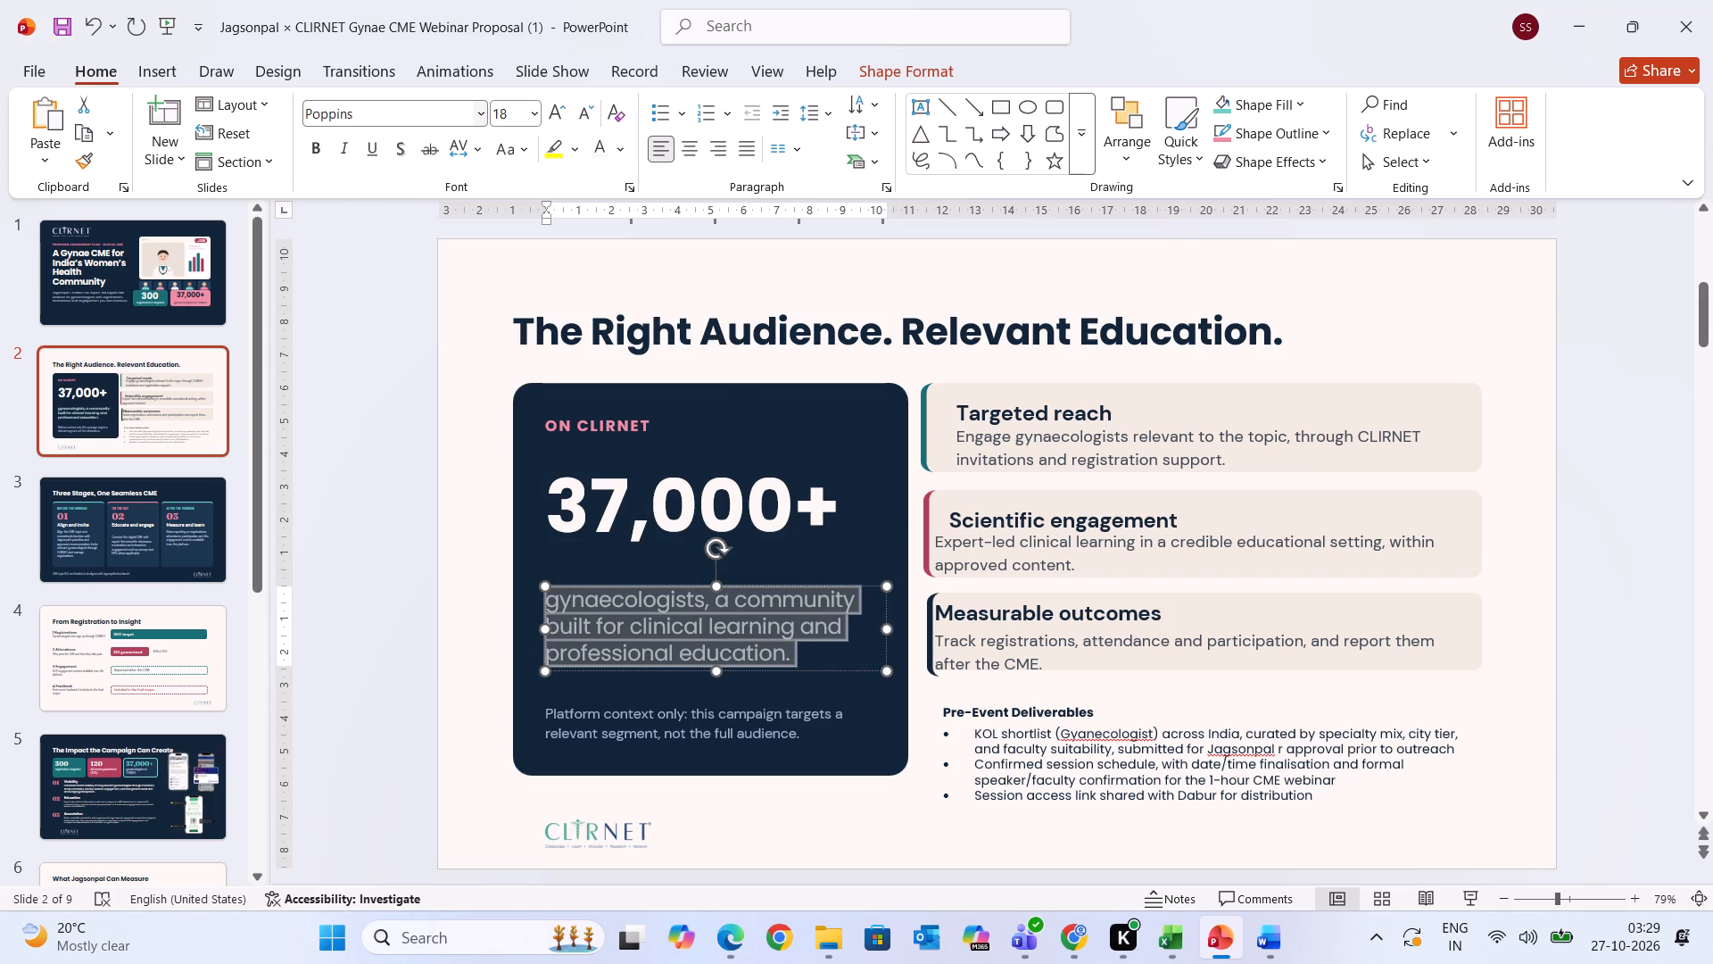
Change the font of the "Platform context only" note in slide 2's dark card to Poppins.
click(772, 726)
drag(812, 731, 684, 717)
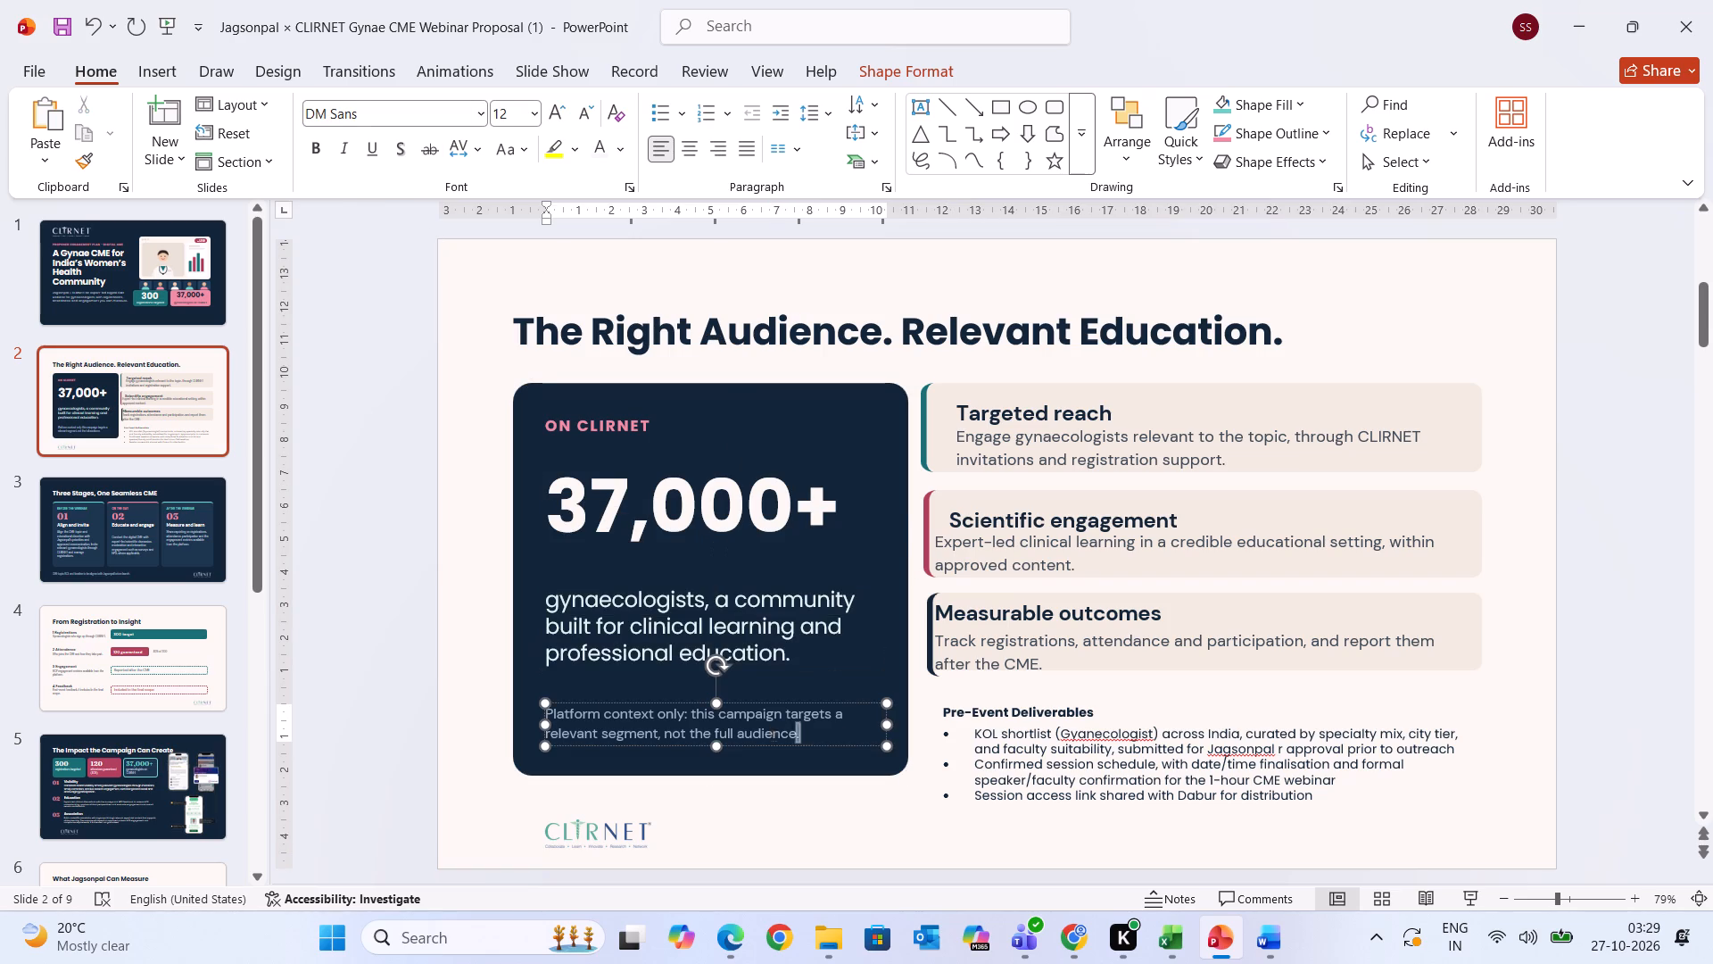
drag(684, 717, 554, 698)
click(482, 120)
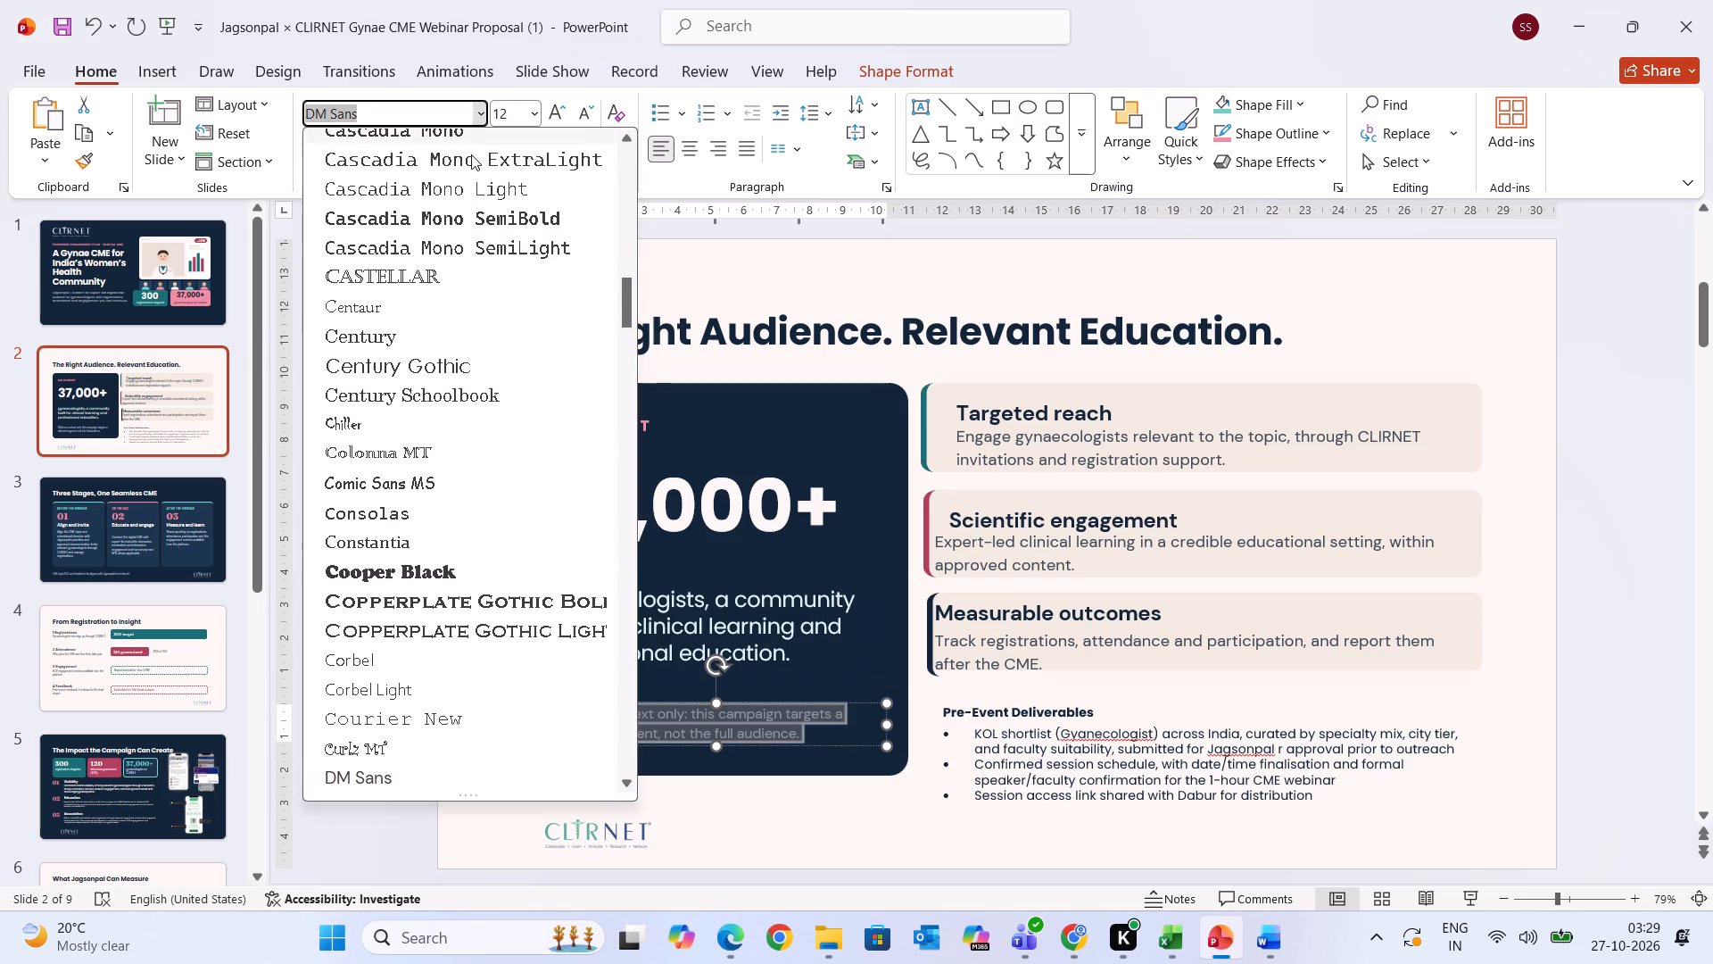
text(pop)
key(Return)
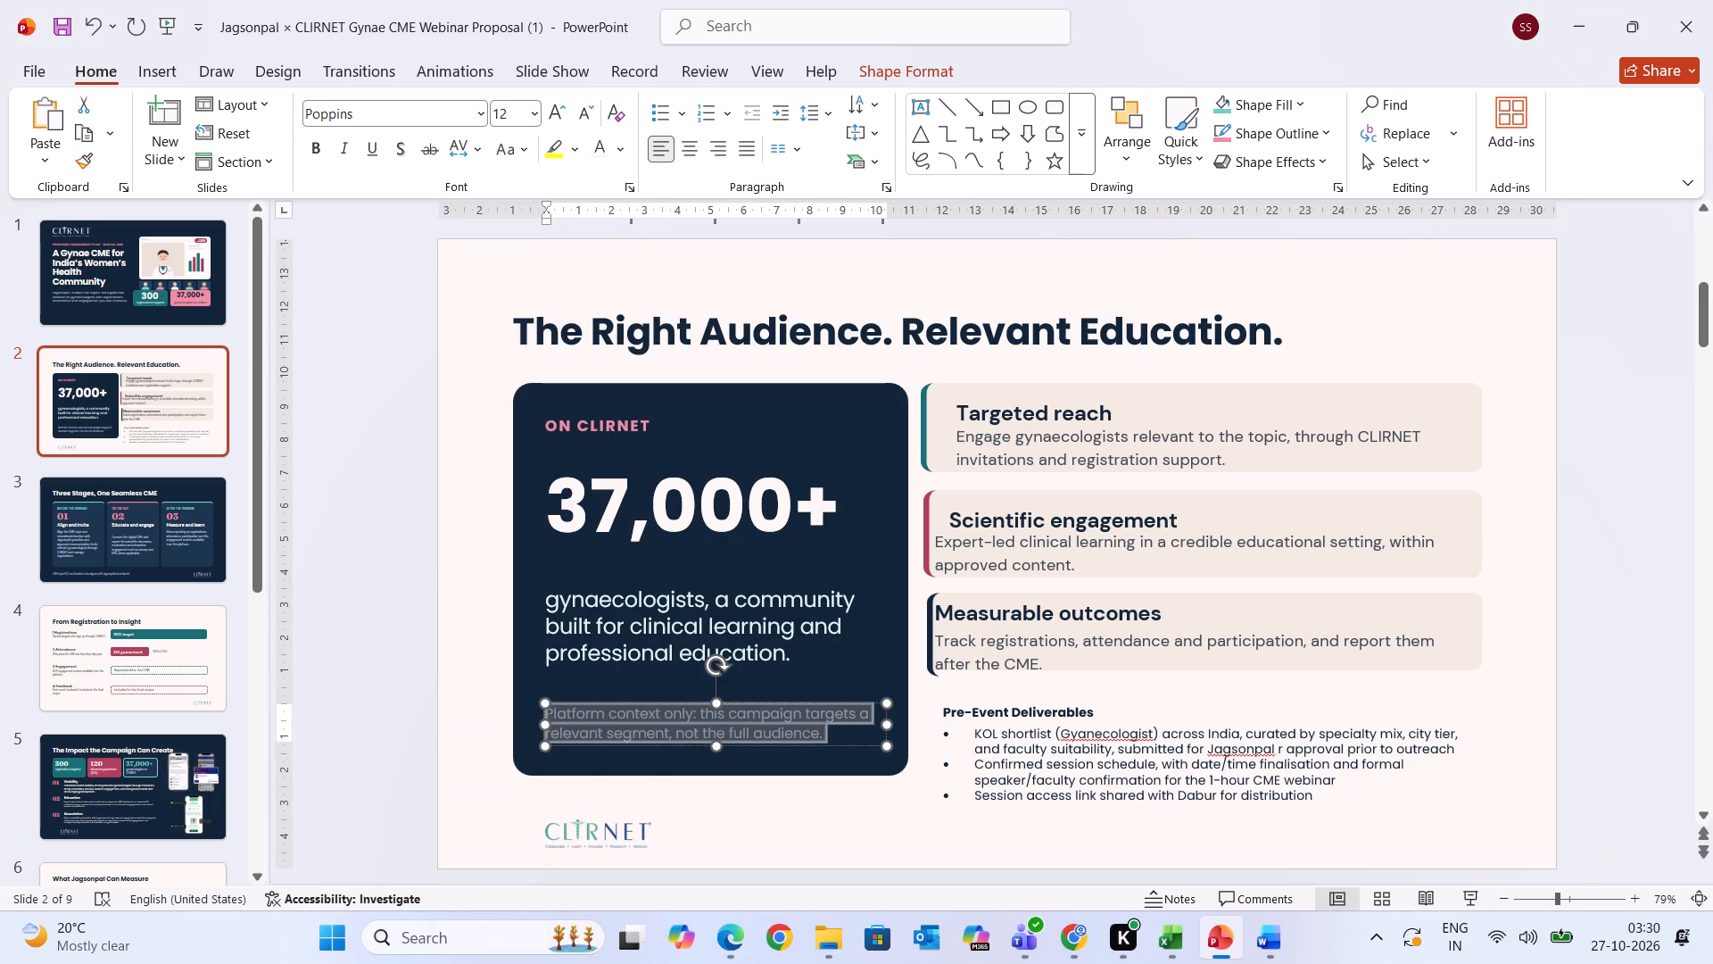
Set the whole description under "Targeted reach" on slide 2 to Poppins at size 12.
click(1148, 460)
drag(1229, 461, 1002, 441)
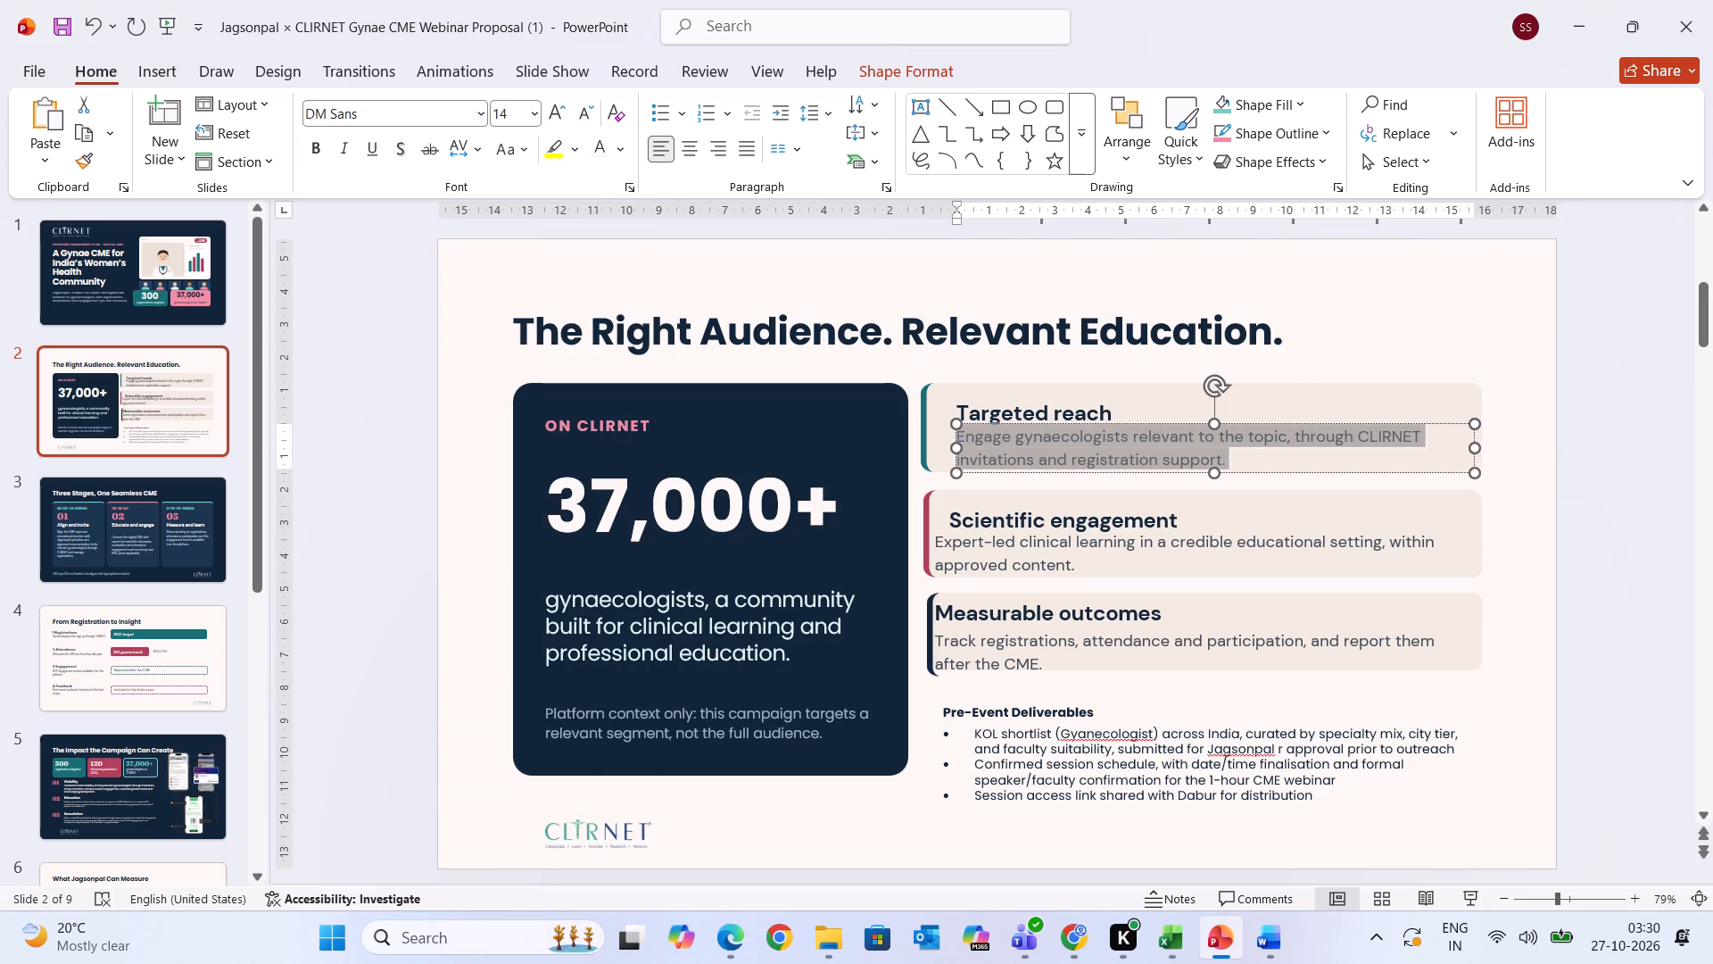
drag(1002, 441, 958, 437)
click(477, 111)
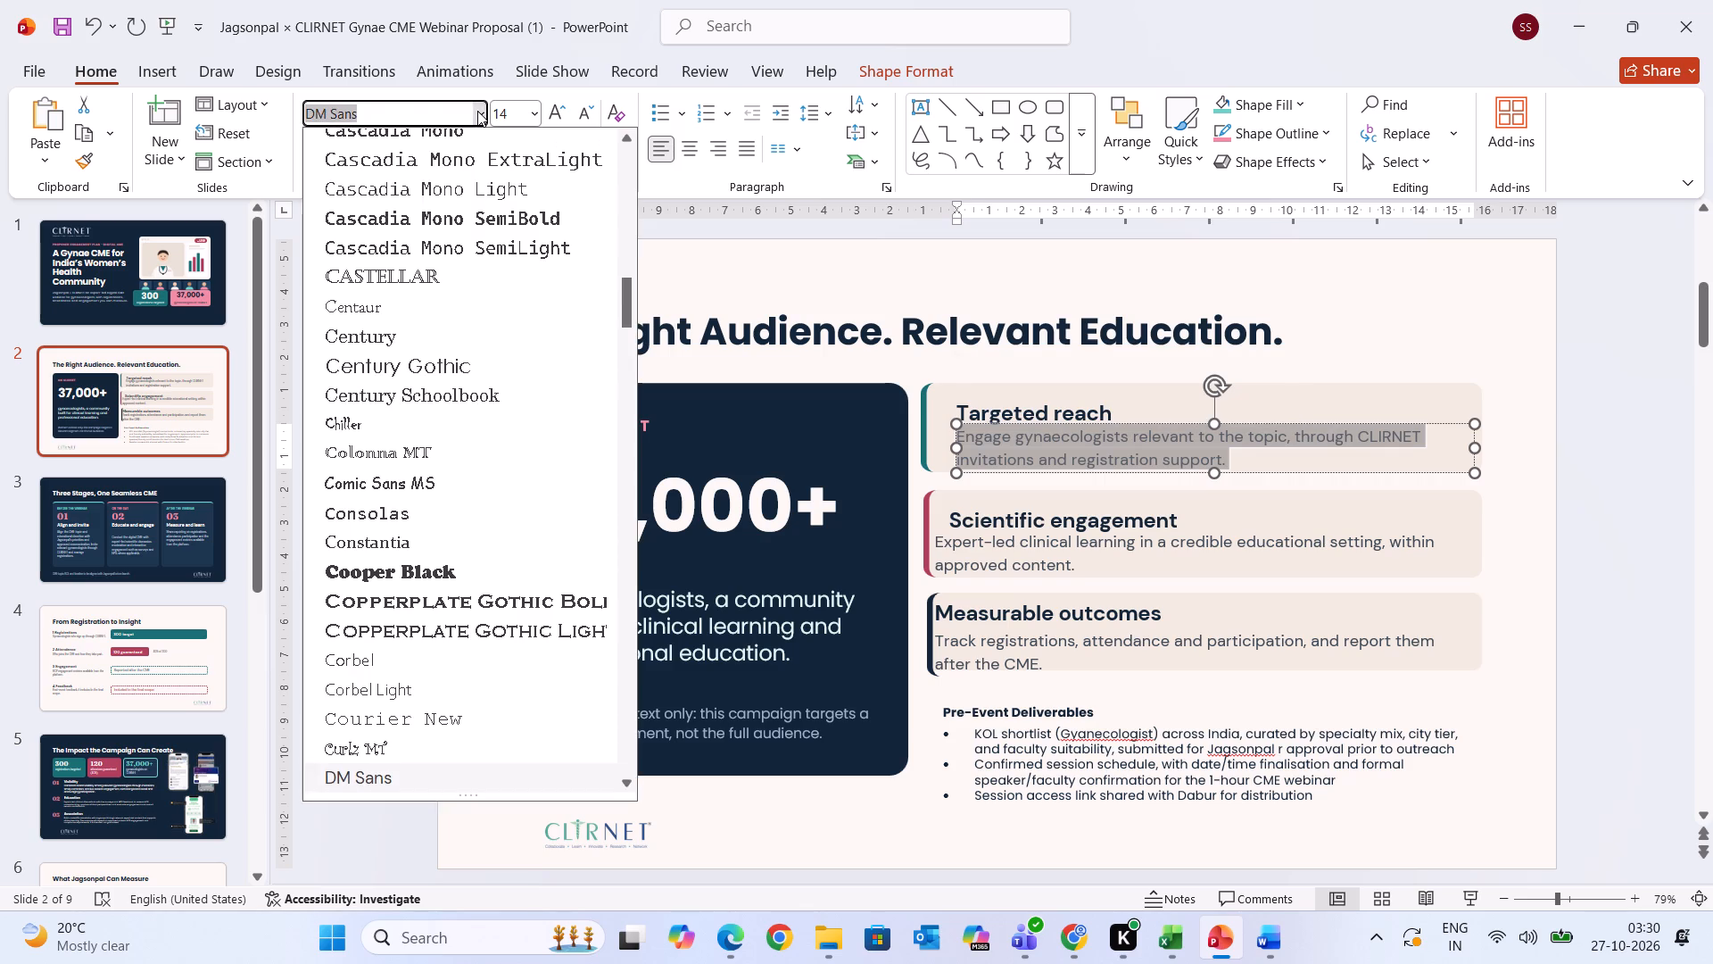
text(pop)
key(Return)
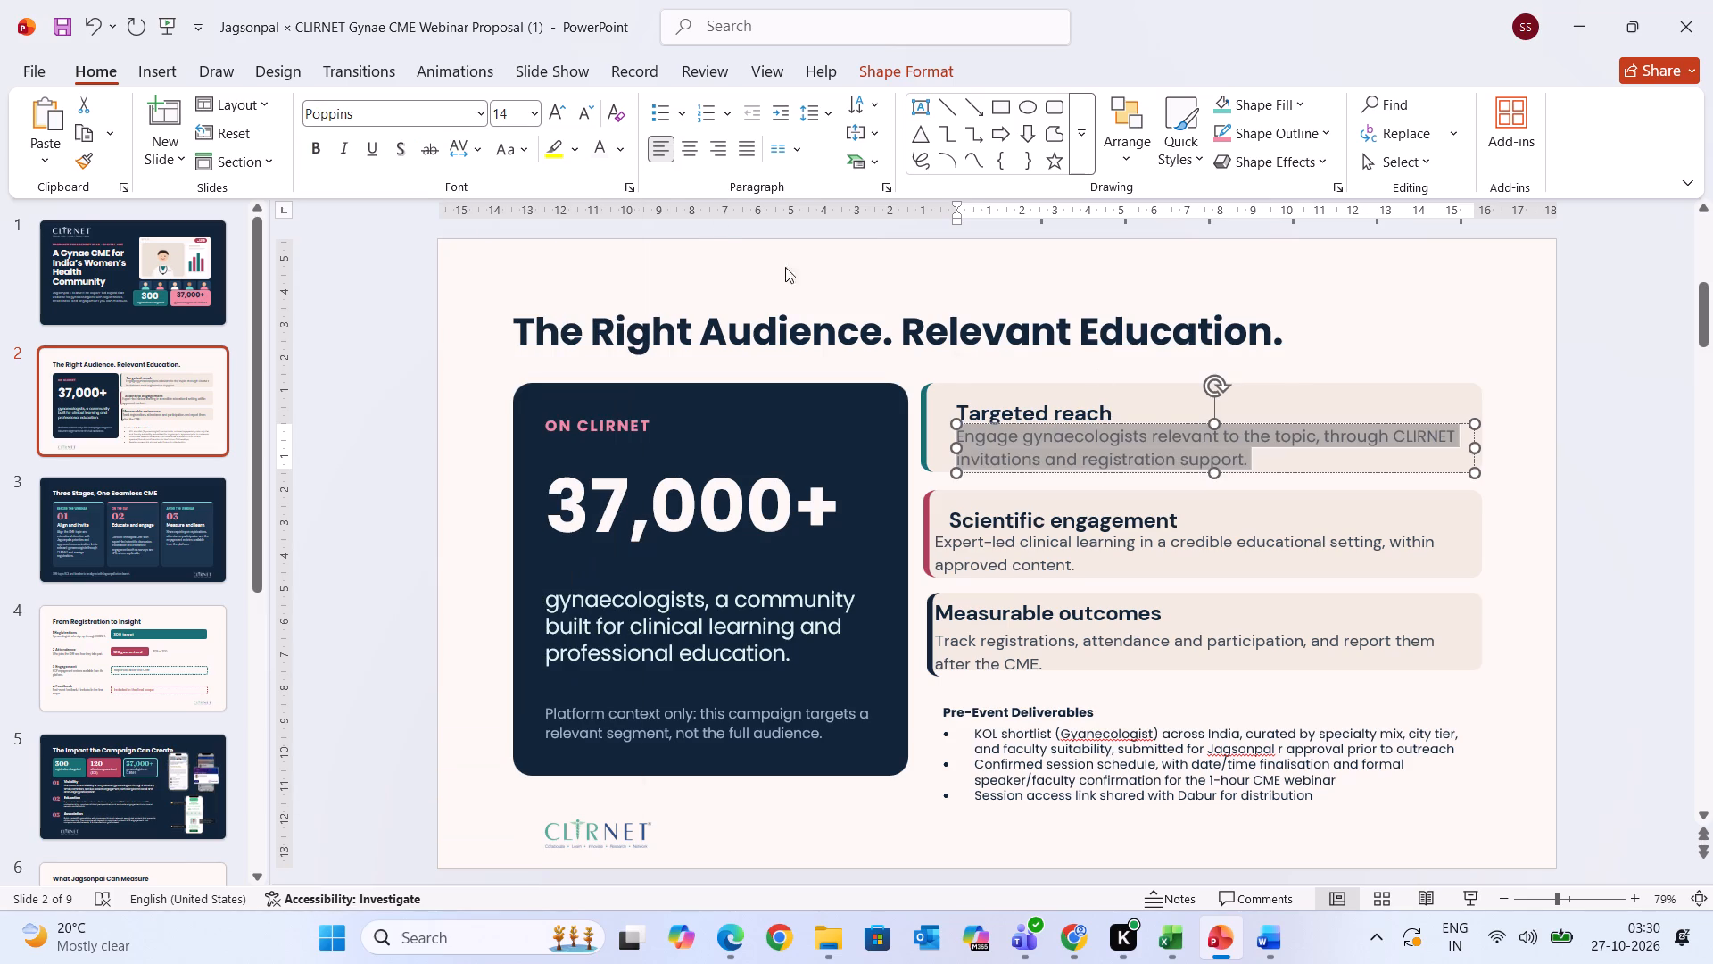
click(593, 111)
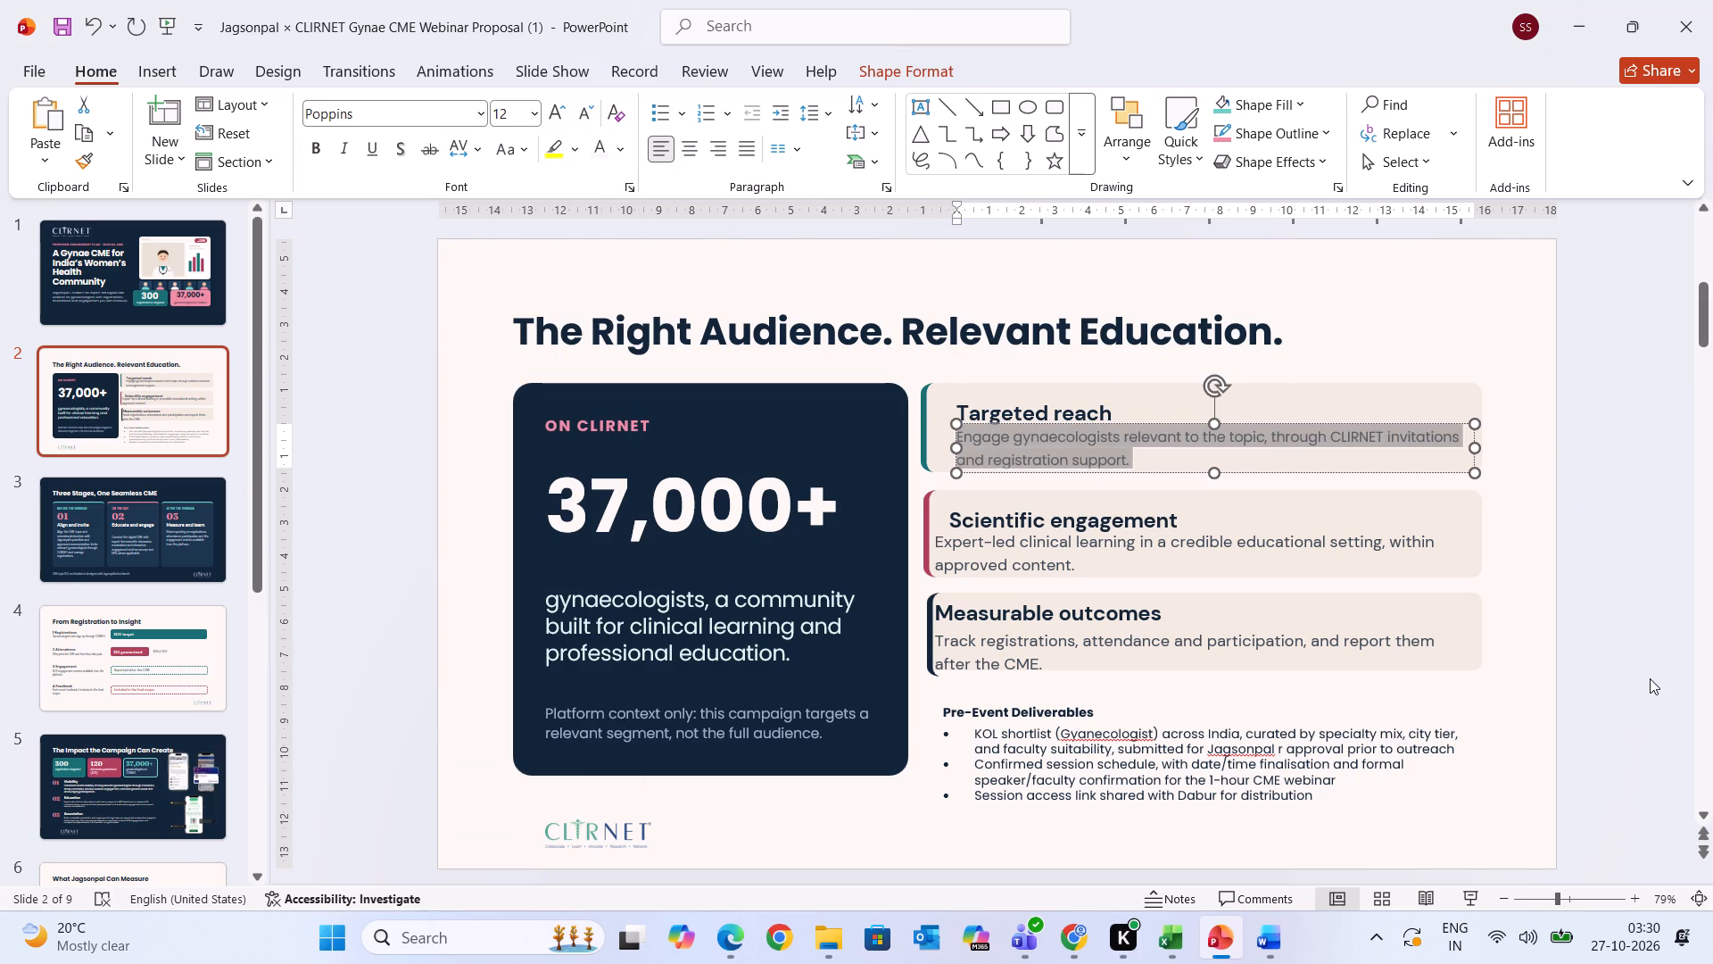
click(1650, 678)
Nudge the "Targeted reach" heading on slide 2 slightly upward, away from its description.
click(1047, 421)
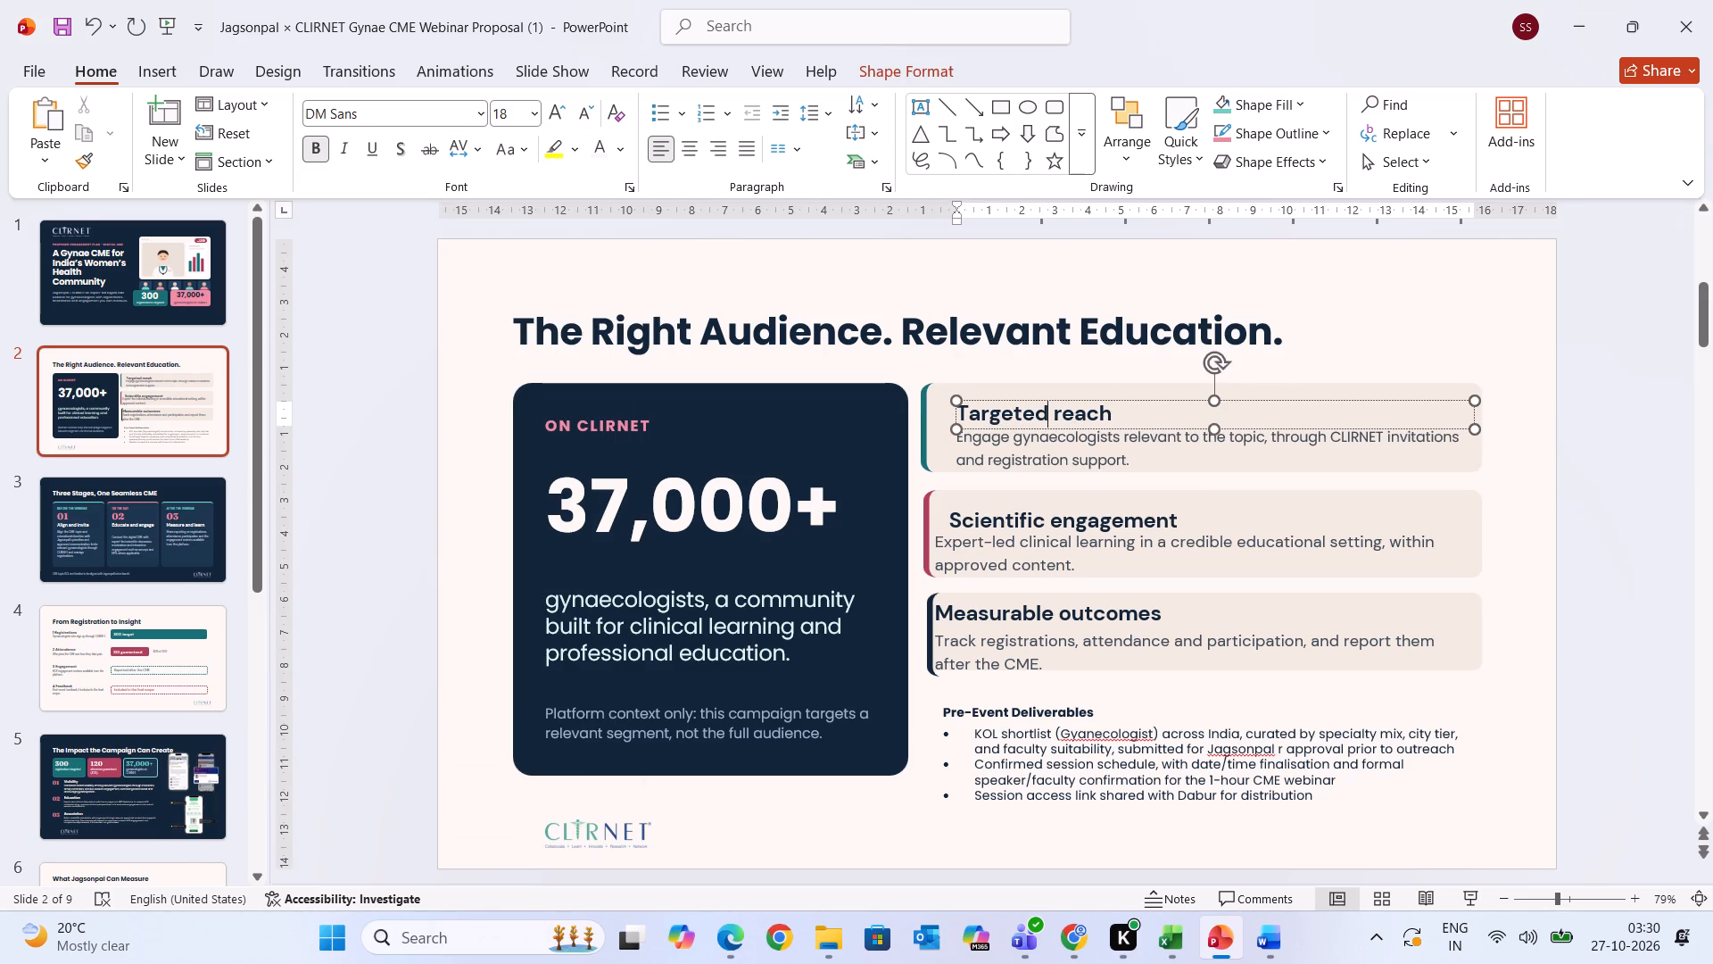
click(1059, 401)
key(Up)
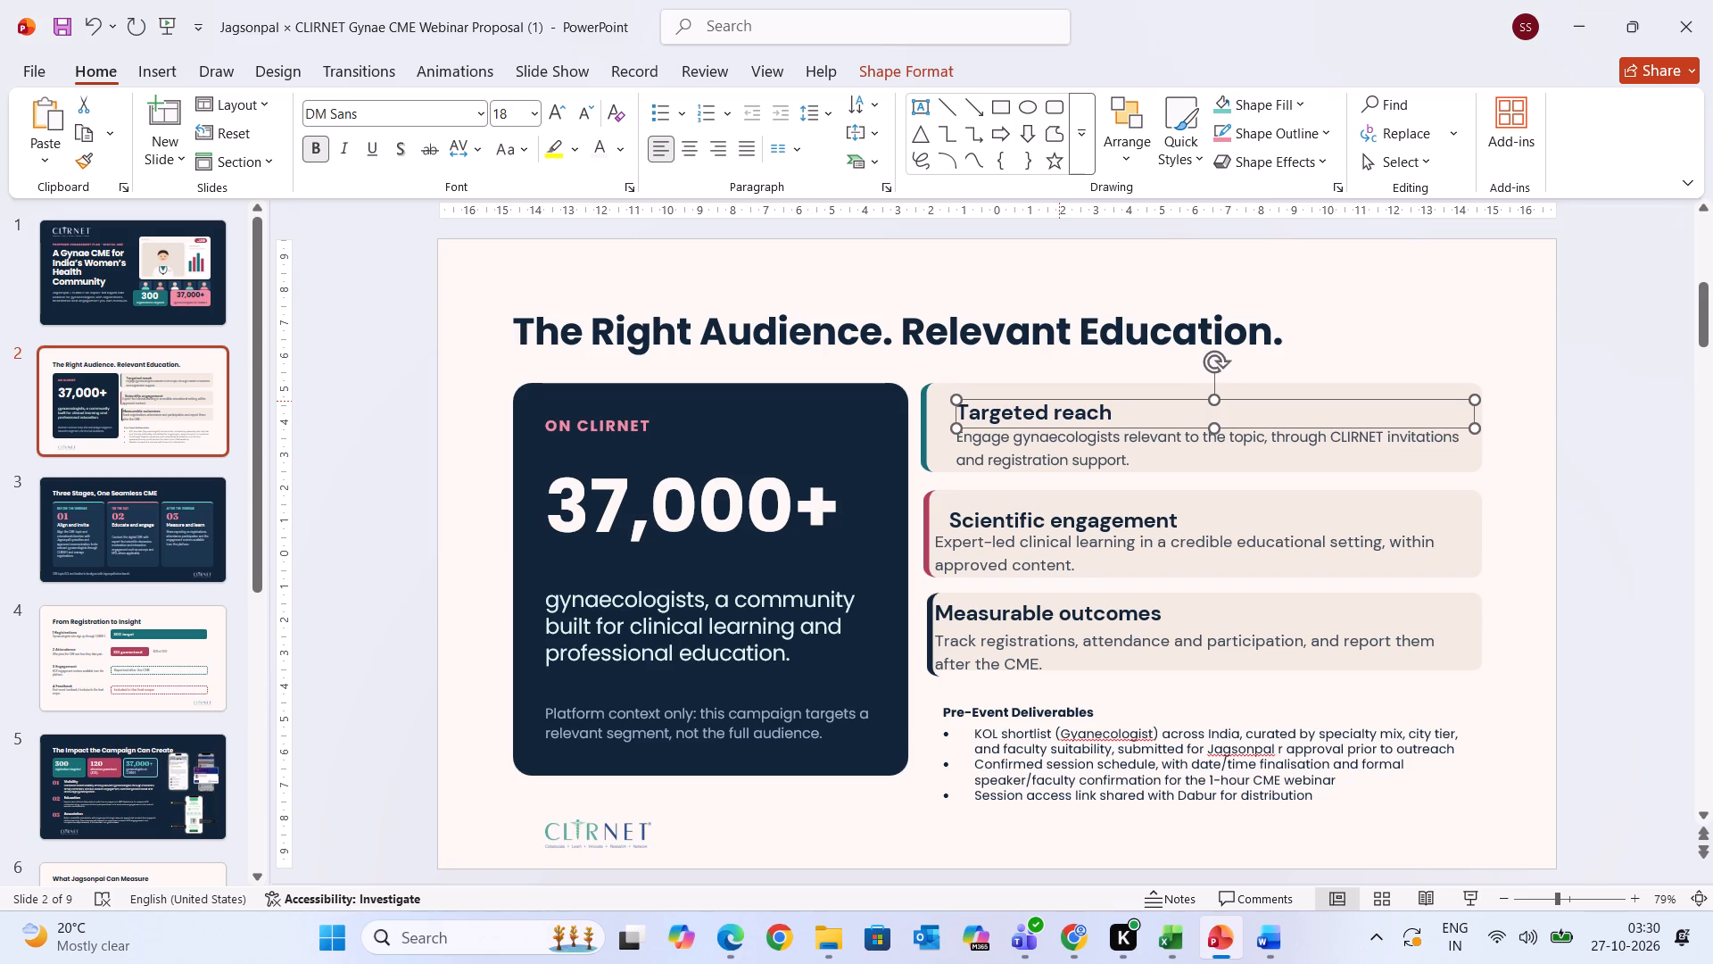
Nudge the "Targeted reach" heading on slide 2 slightly up and left, nearer the card's teal accent bar.
key(Up)
key(Up)
key(Up)
key(Up)
key(Up)
key(Up)
key(Left)
key(Left)
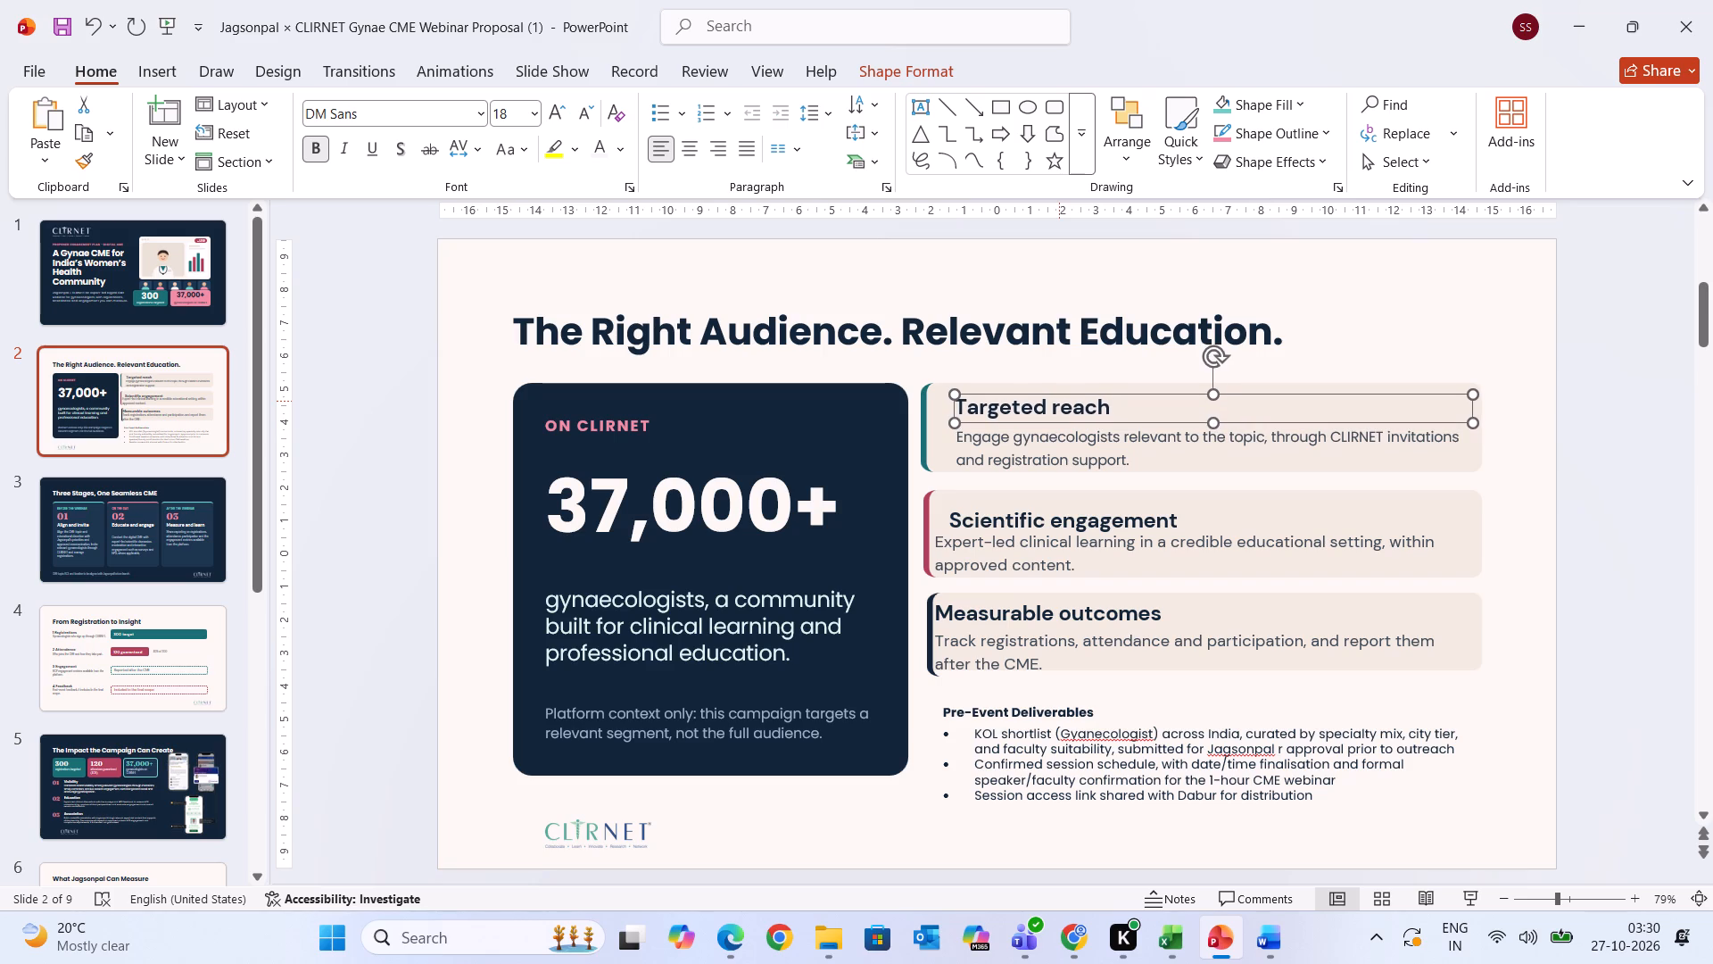
key(Left)
key(Left)
key(Left)
key(Left)
key(Left)
key(Left)
key(Left)
key(Left)
key(Left)
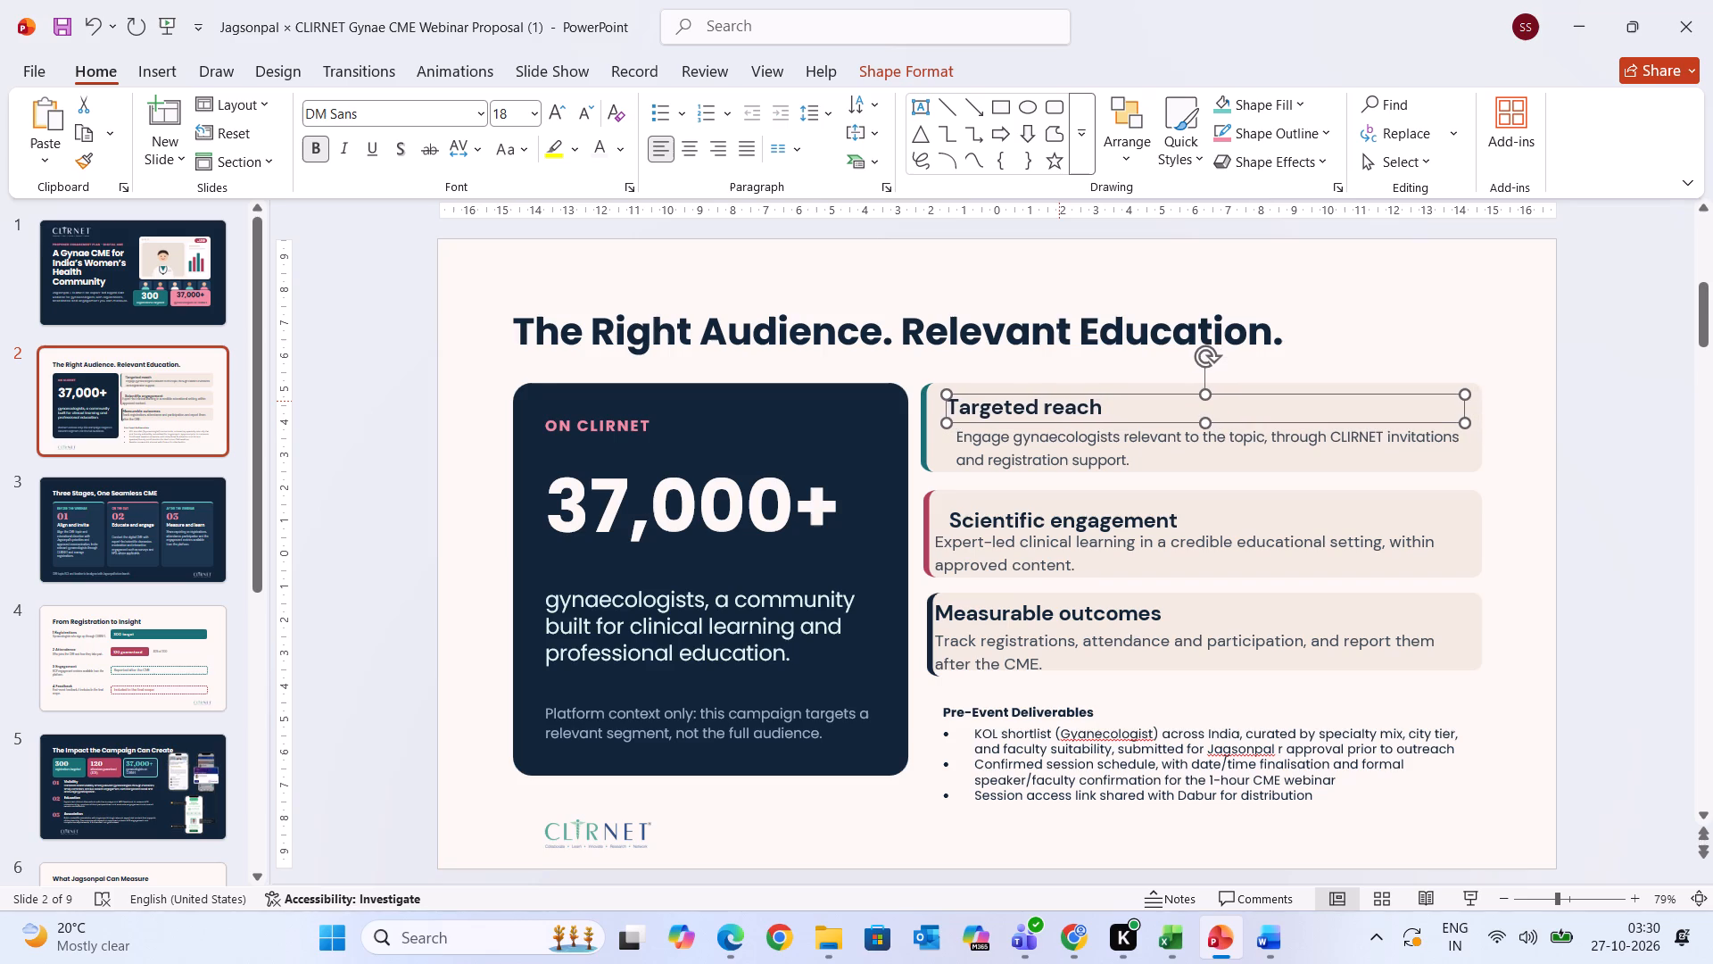
Shift the "Targeted reach" description left until it lines up with the left edge of its heading.
click(1068, 459)
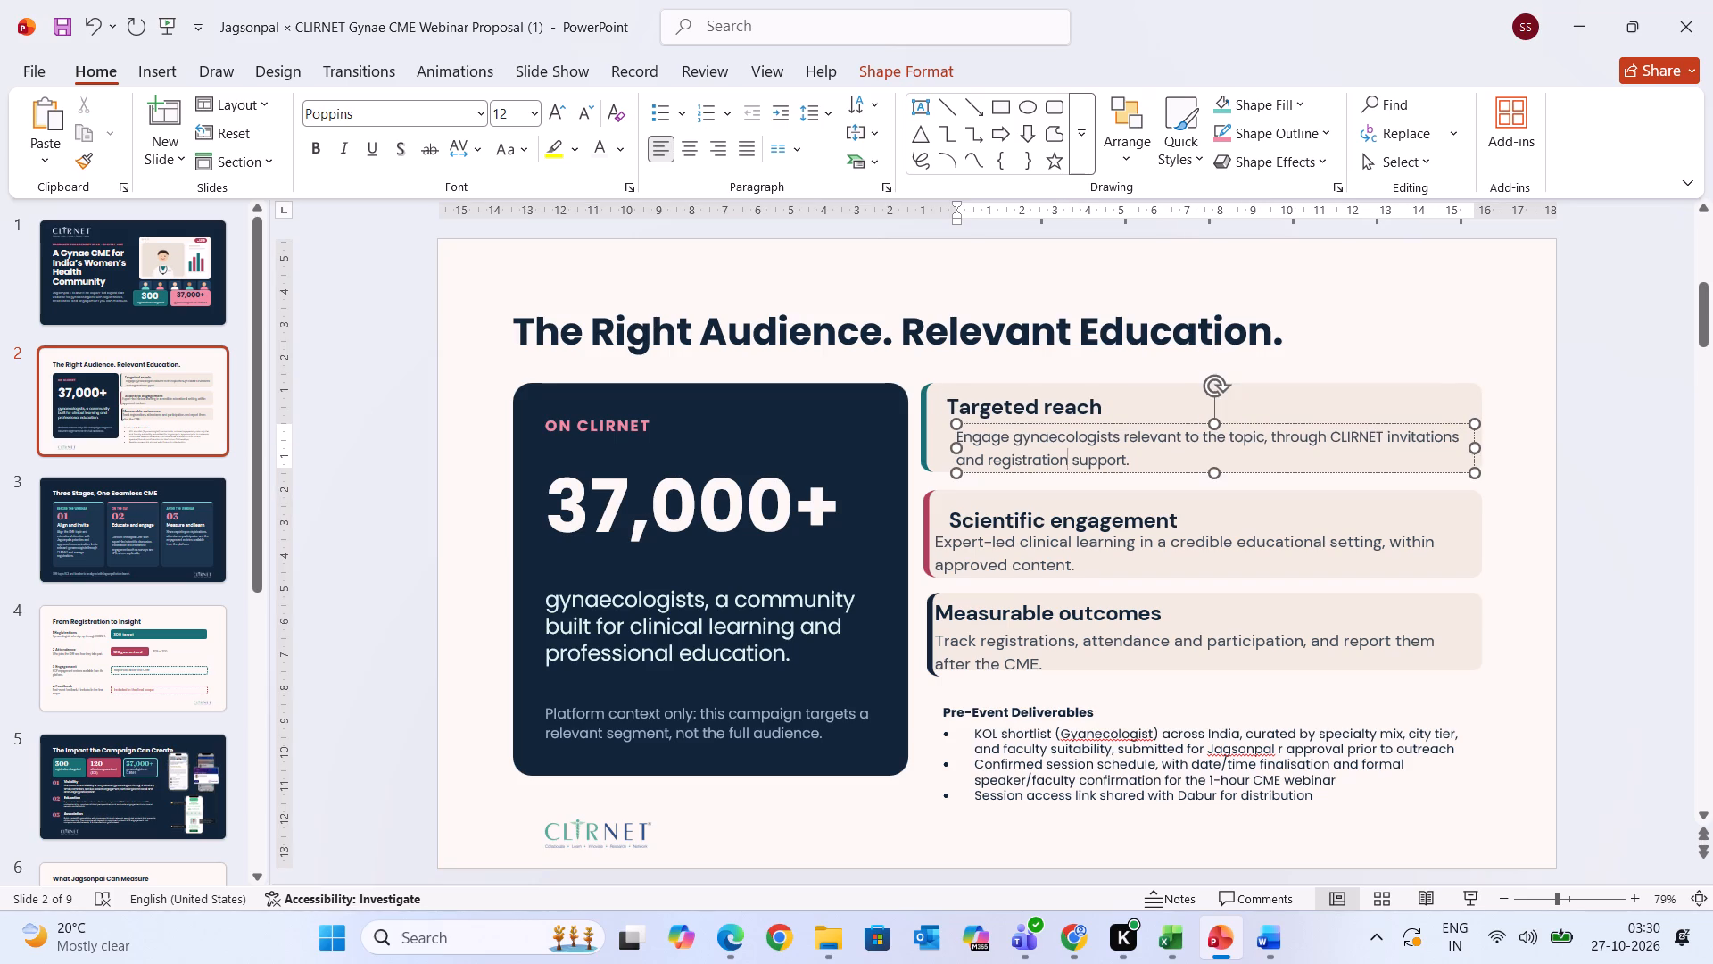
click(1129, 423)
key(Left)
key(Left)
key(Left)
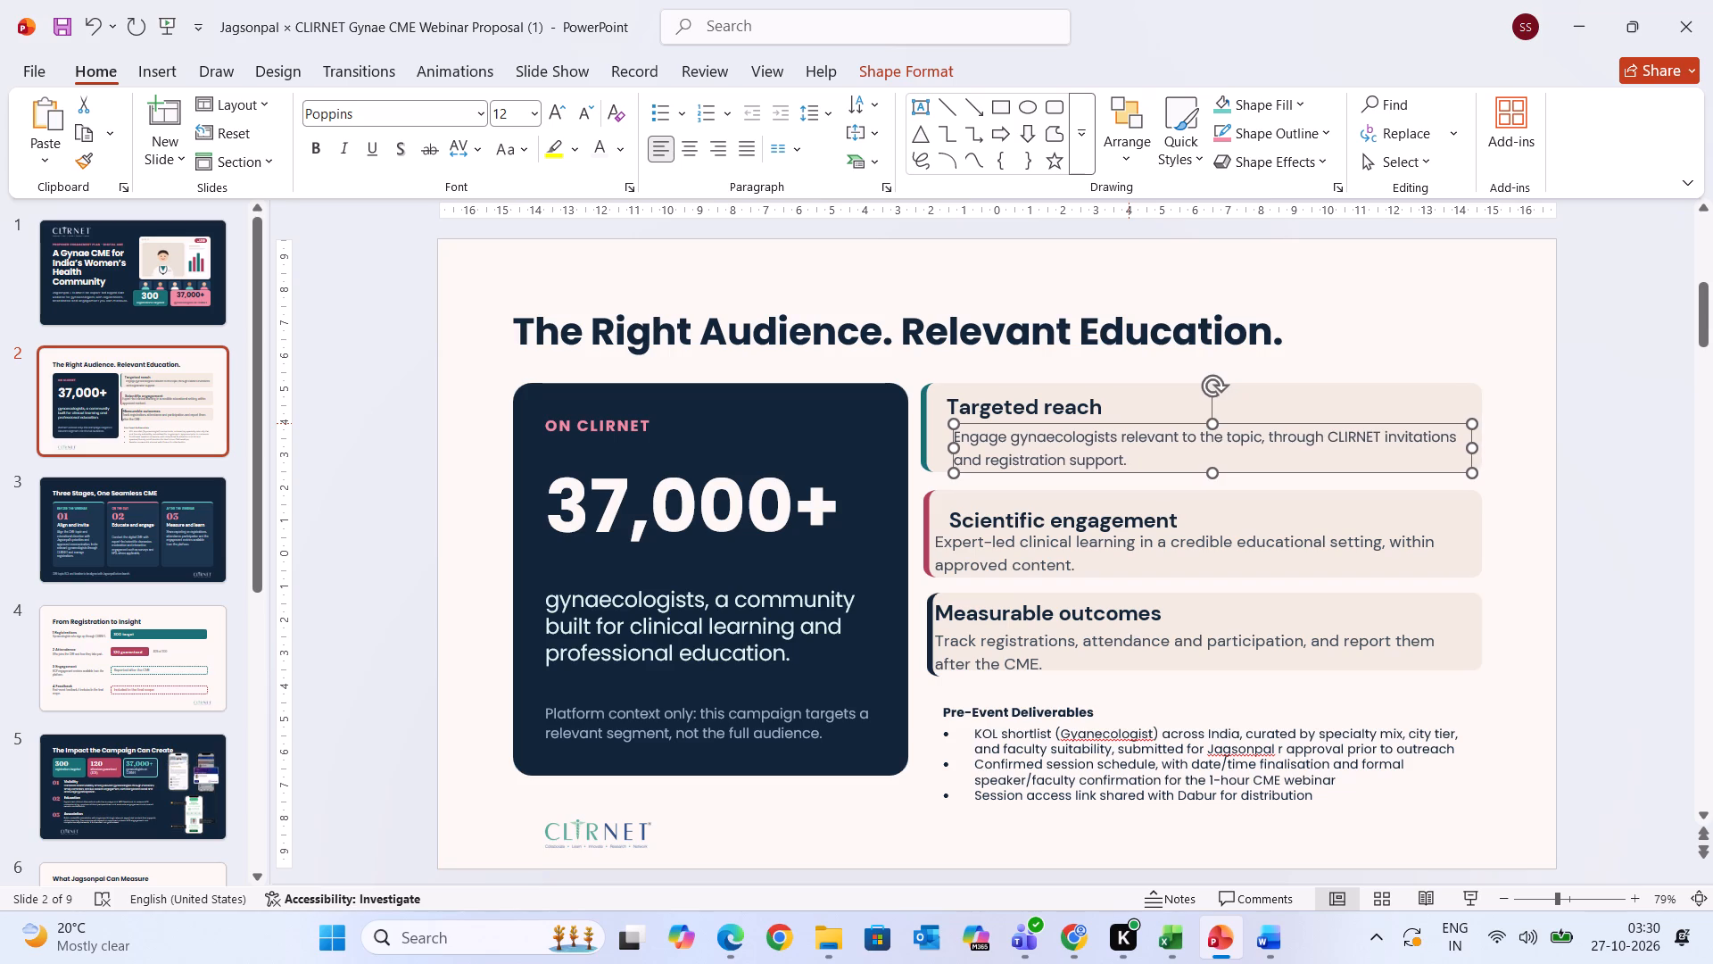
key(Left)
key(Left)
key(Left)
key(Left)
key(Left)
key(Left)
key(Left)
key(Left)
key(Left)
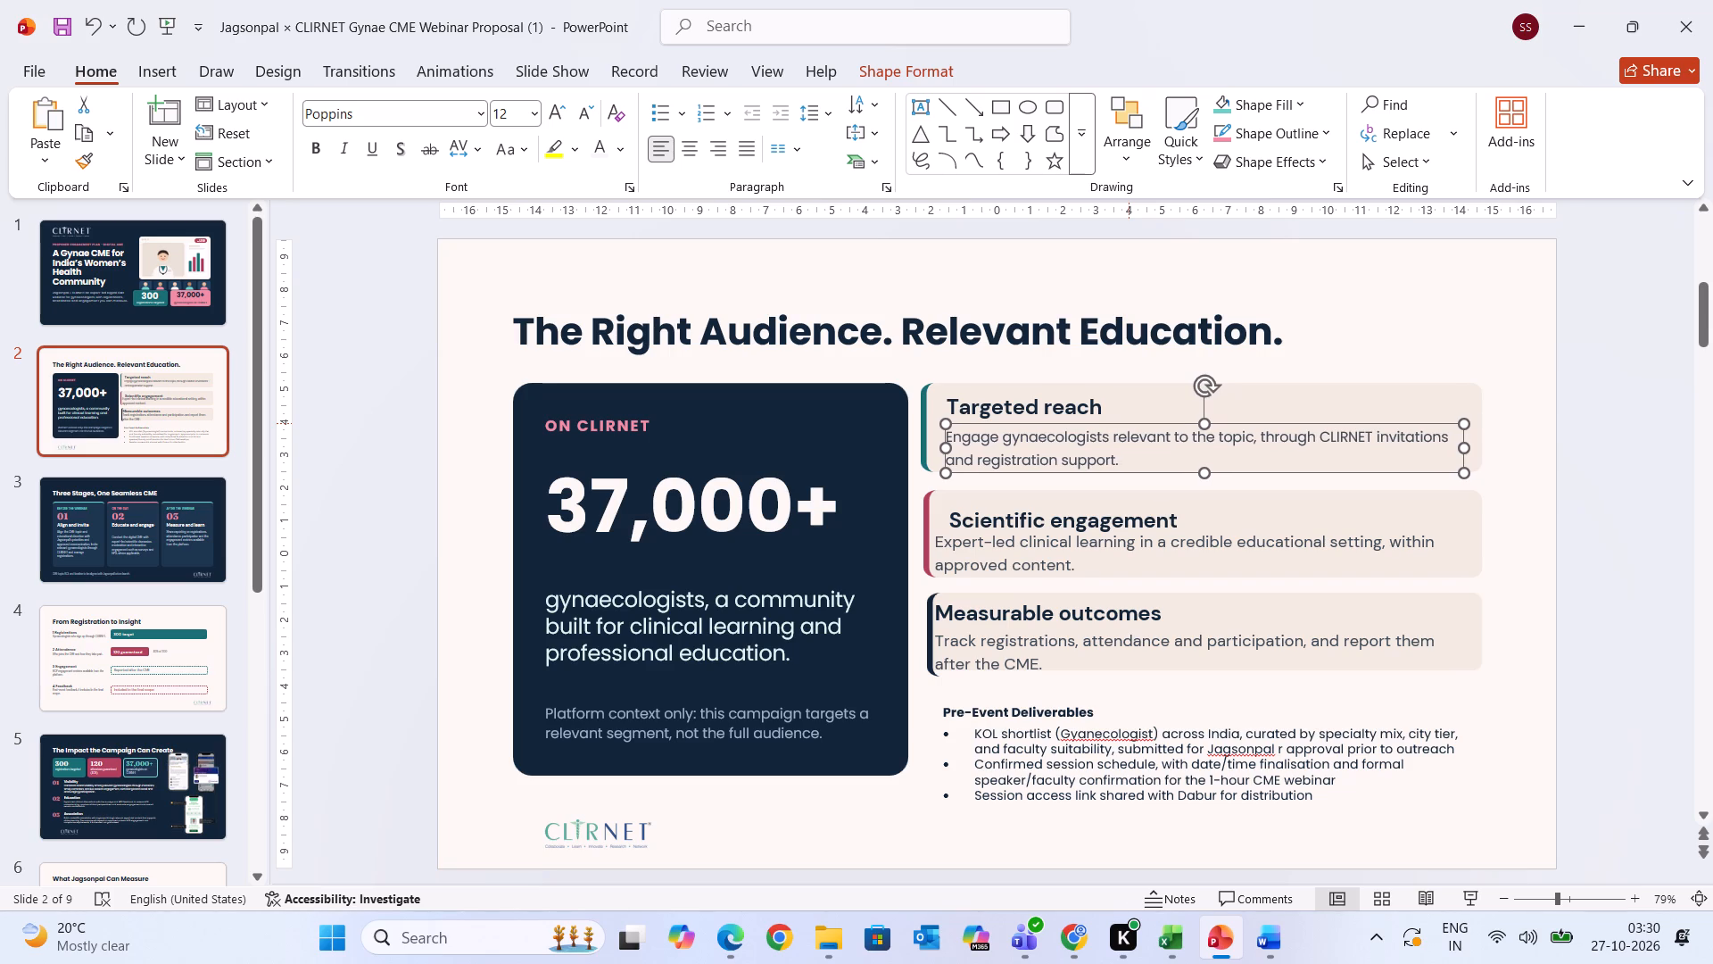
click(1533, 602)
Nudge the "Targeted reach" description slightly upward, closer to its heading.
click(989, 407)
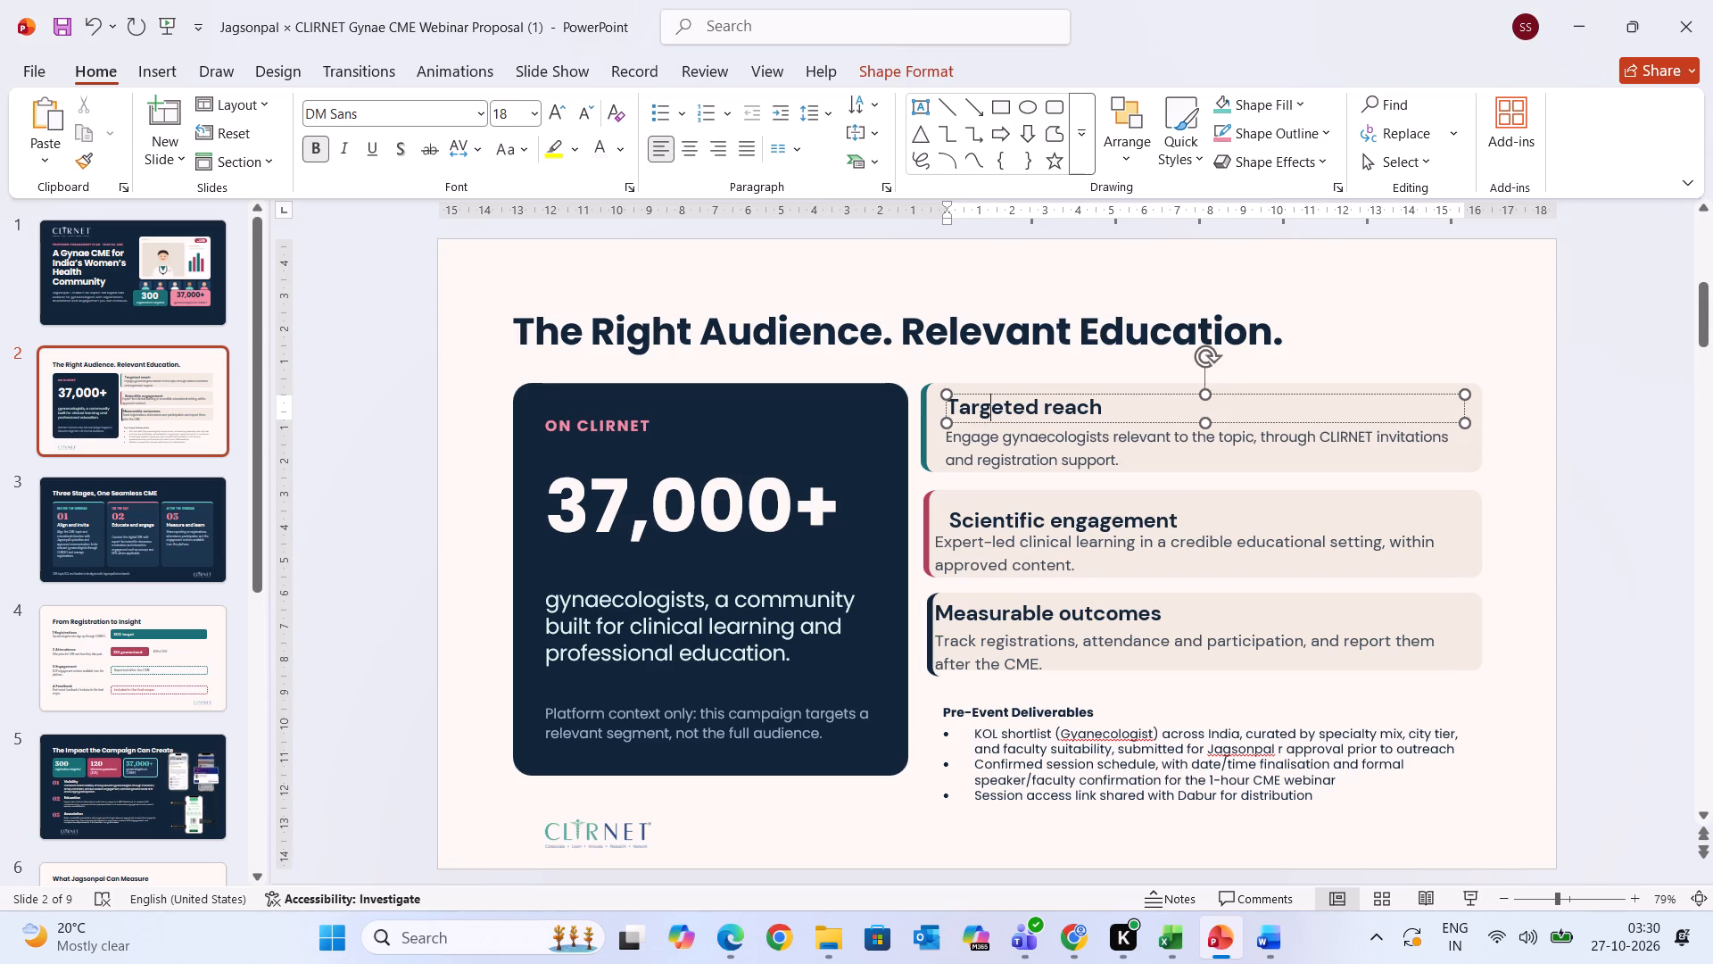
click(1012, 452)
click(1030, 425)
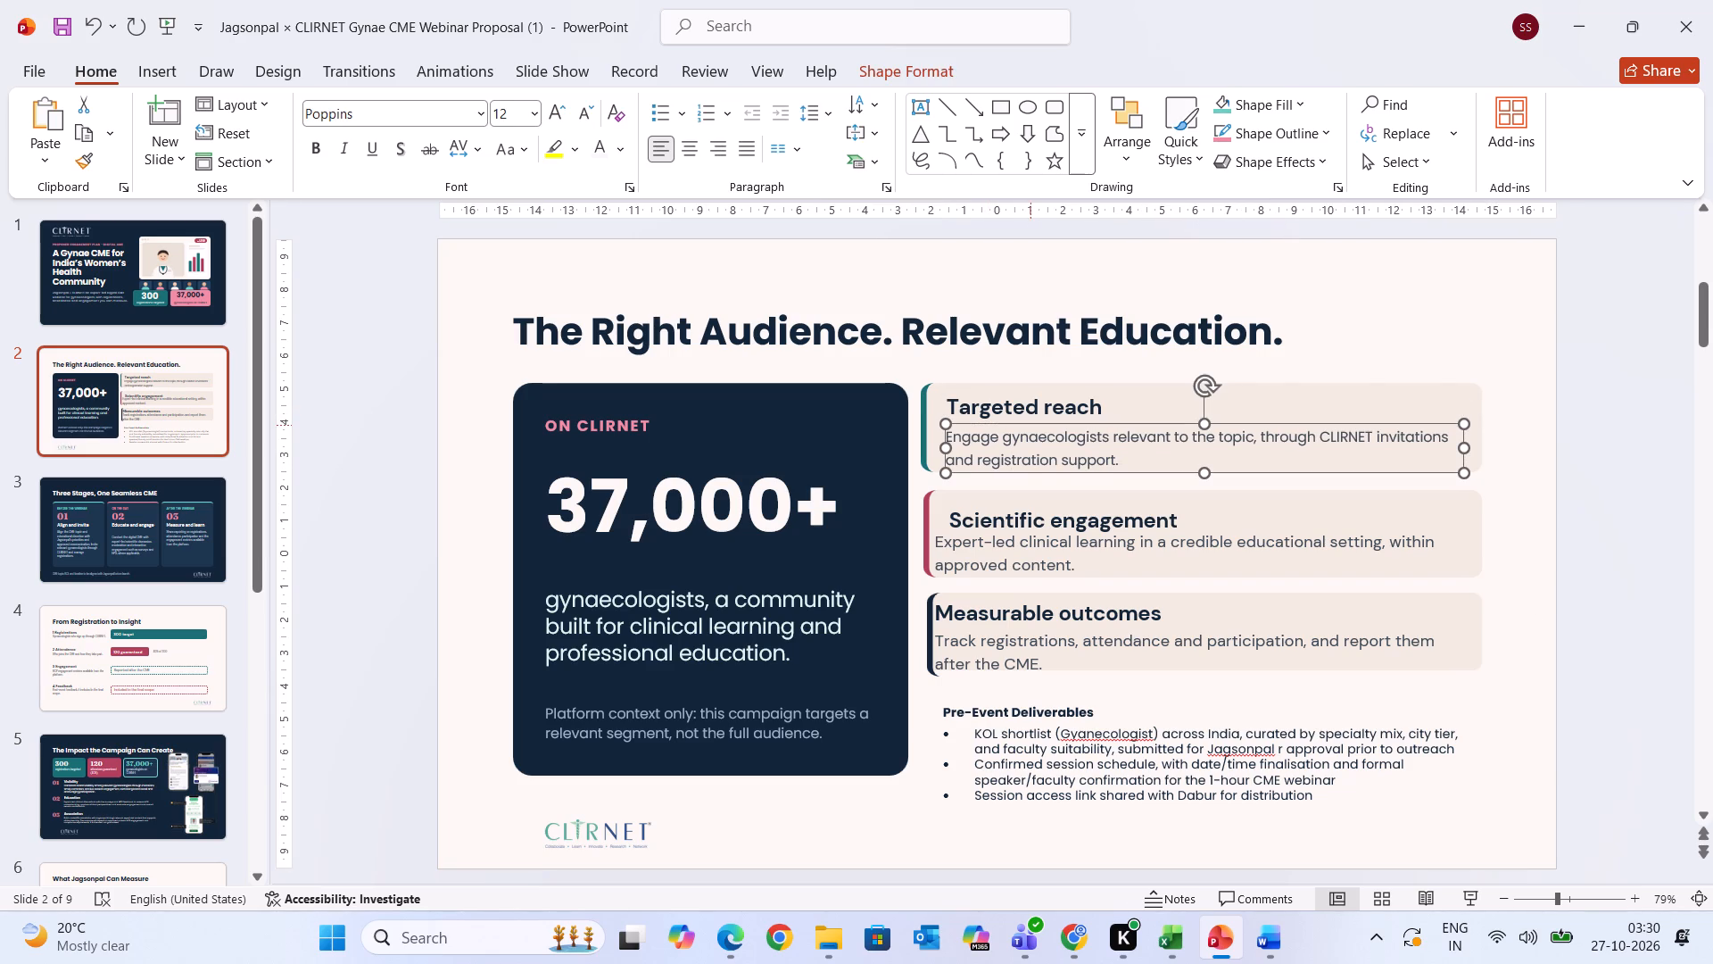
key(Up)
key(Up)
key(Up)
click(1550, 516)
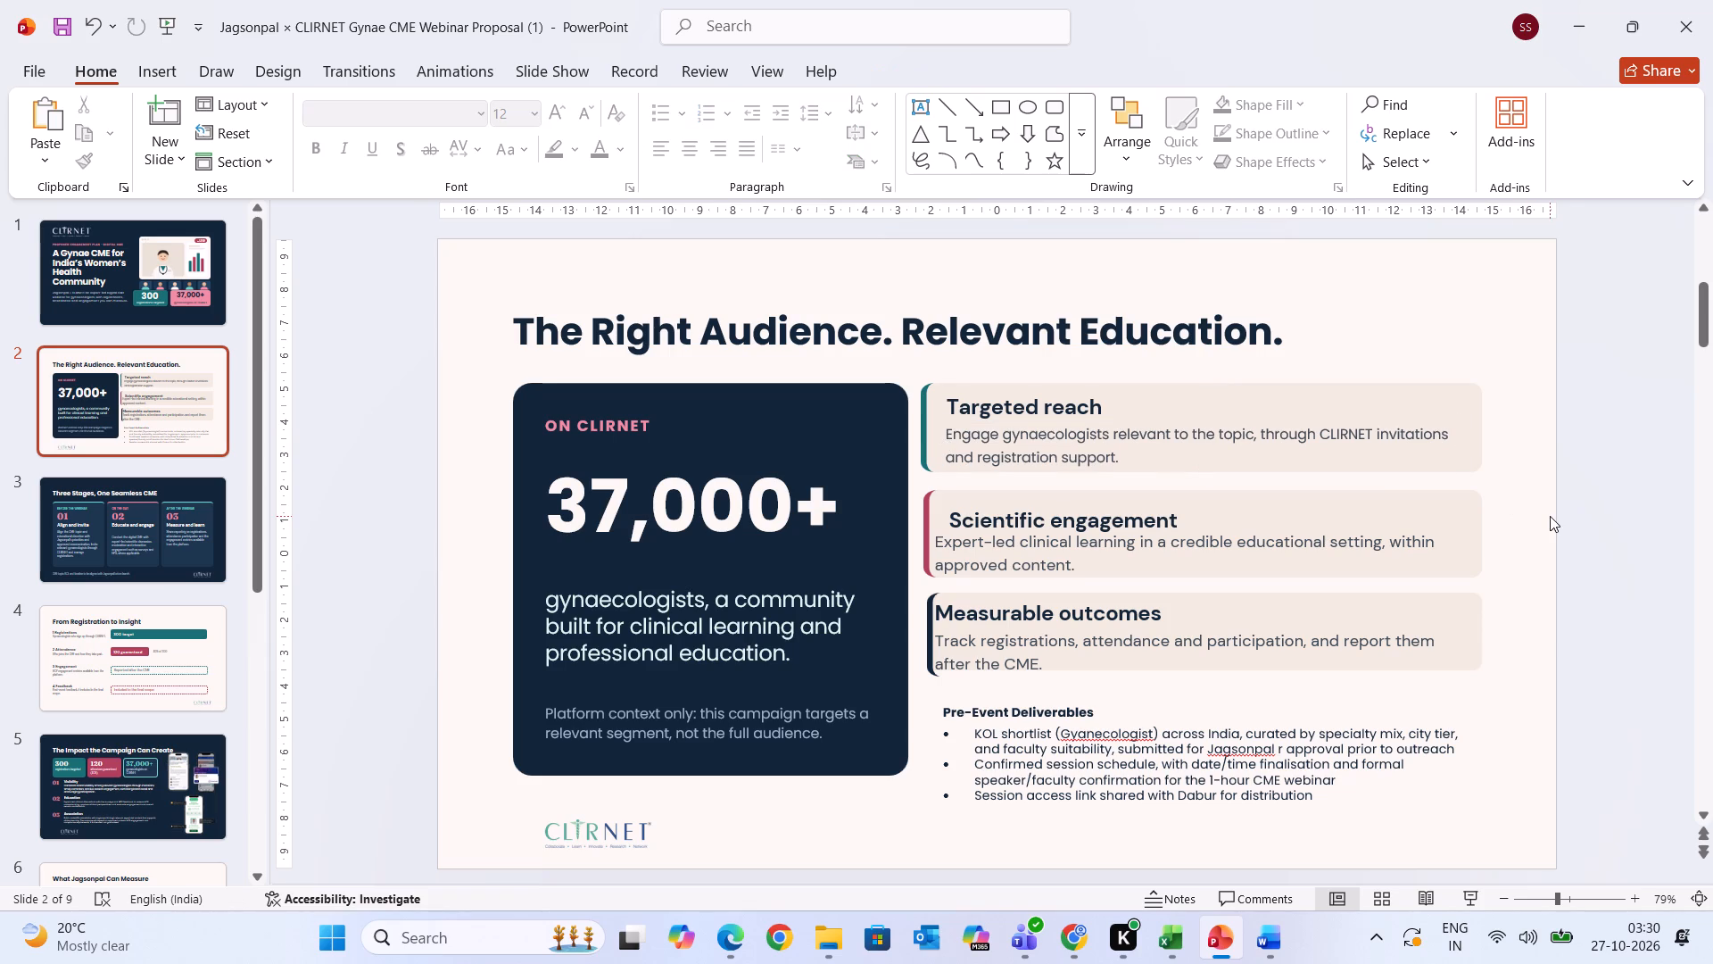
Set the "Targeted reach" heading to Poppins at size 16.
click(974, 407)
click(1102, 409)
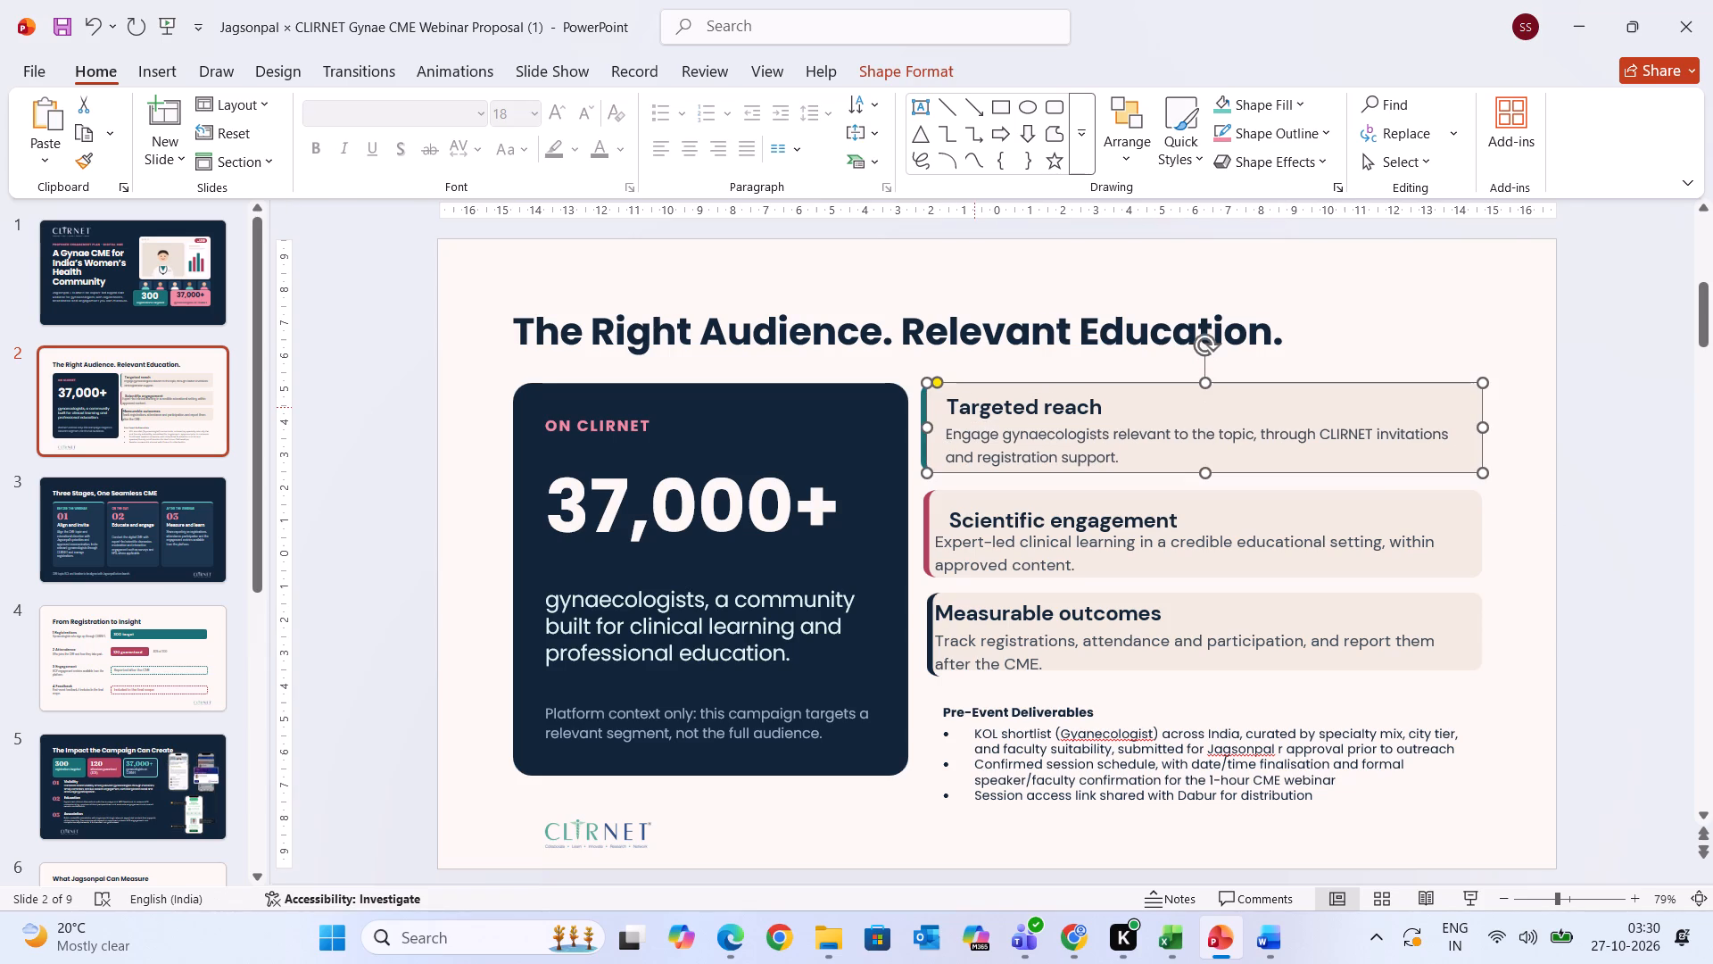
click(1059, 404)
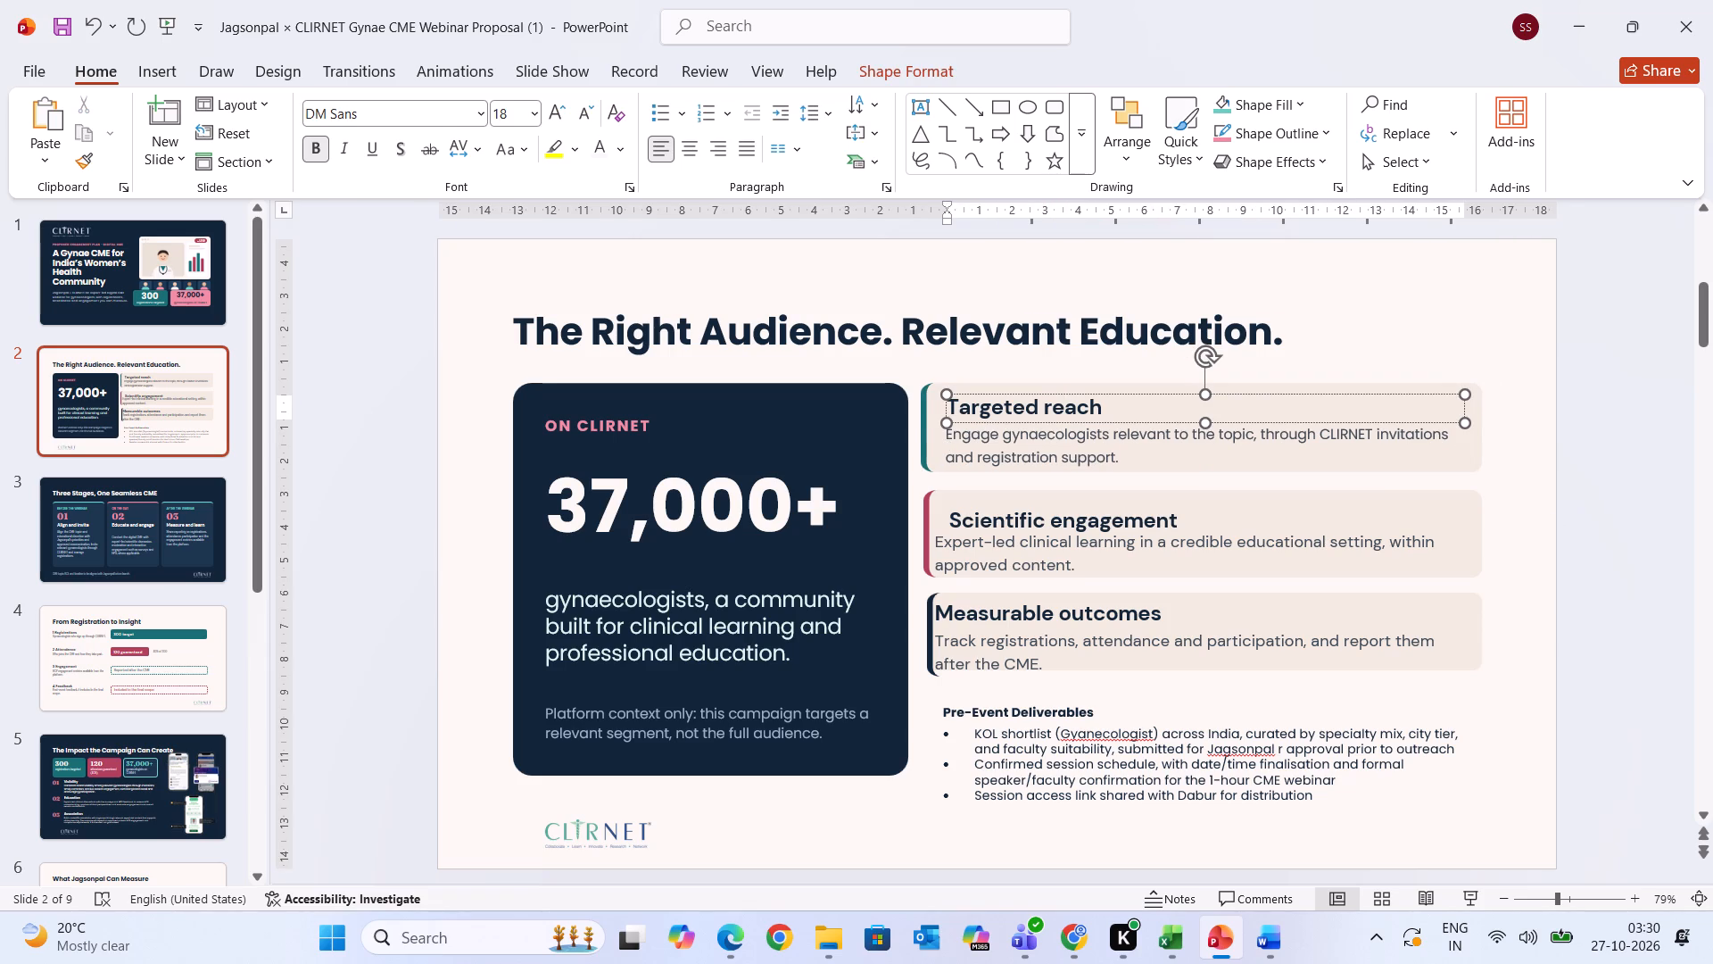
click(1104, 407)
click(1100, 407)
drag(1100, 407, 926, 396)
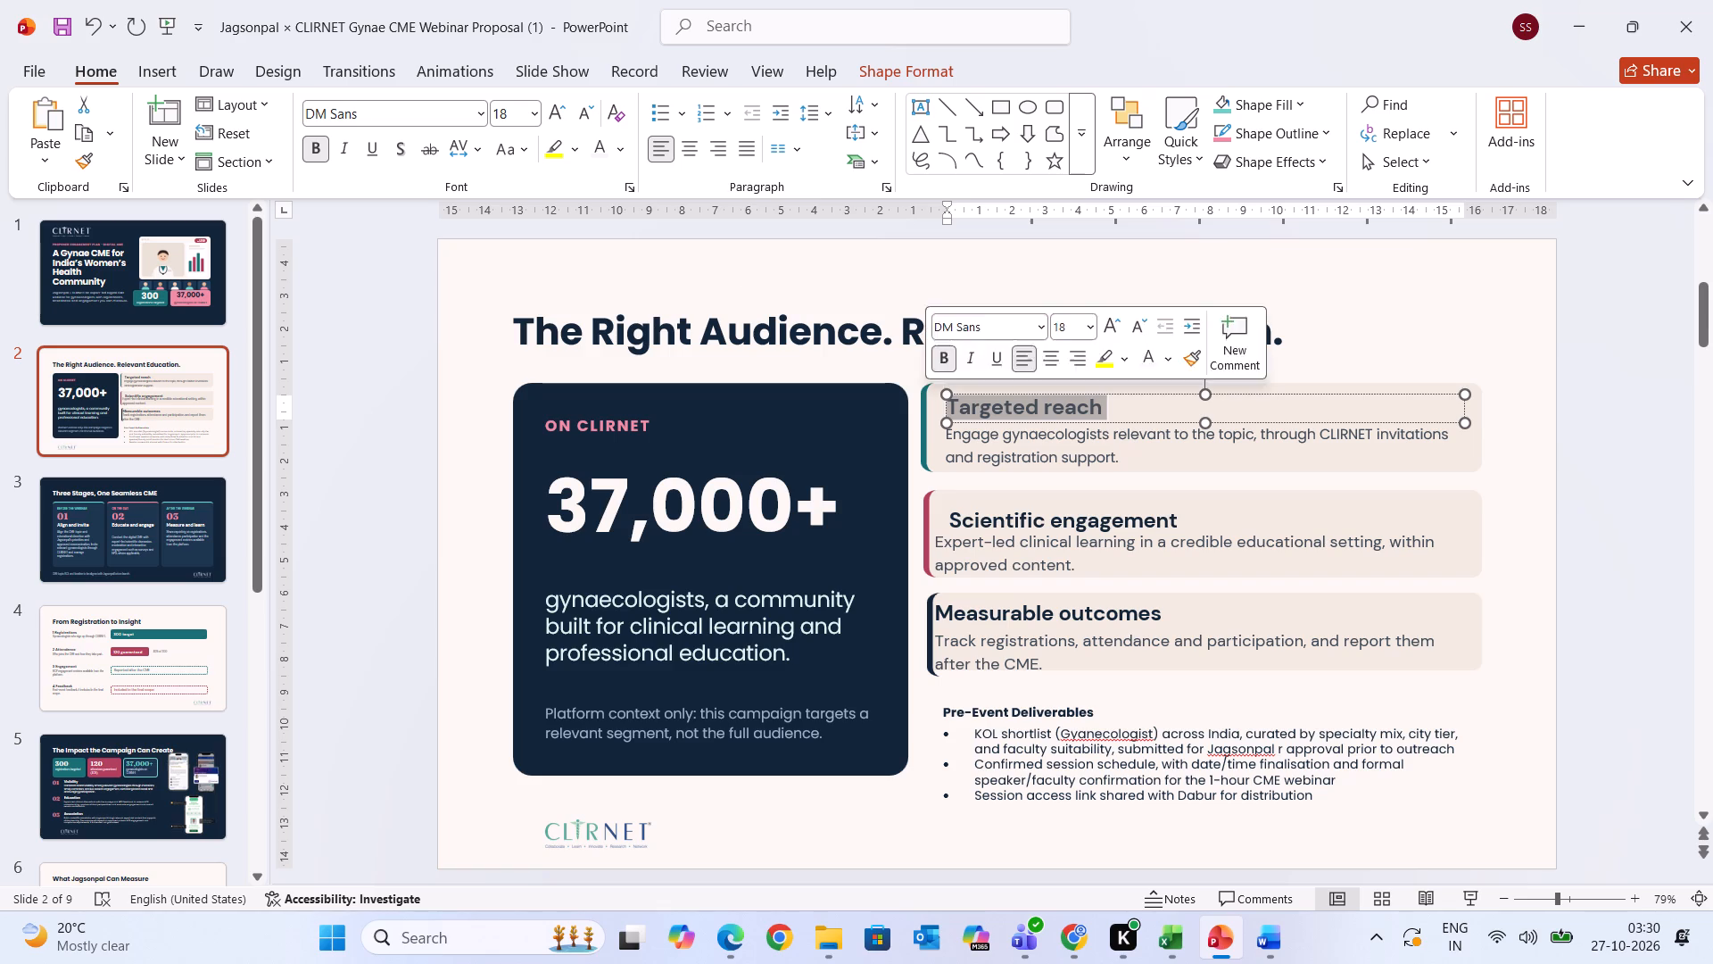
click(484, 121)
text(po)
key(Return)
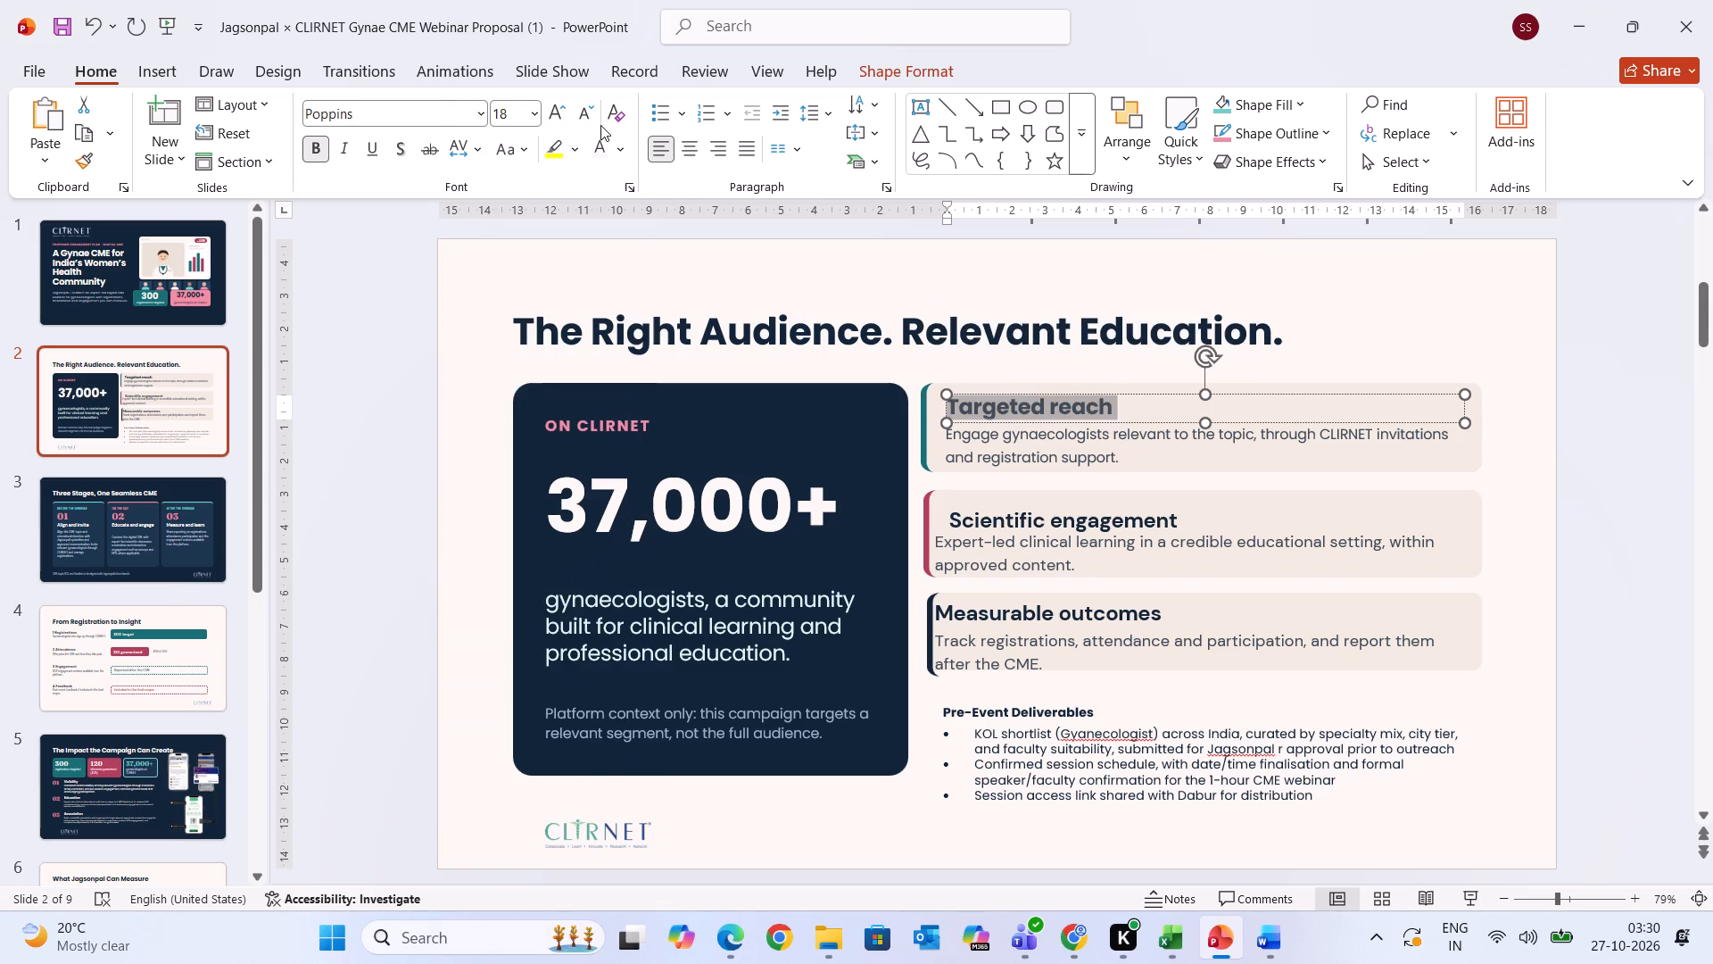
click(579, 117)
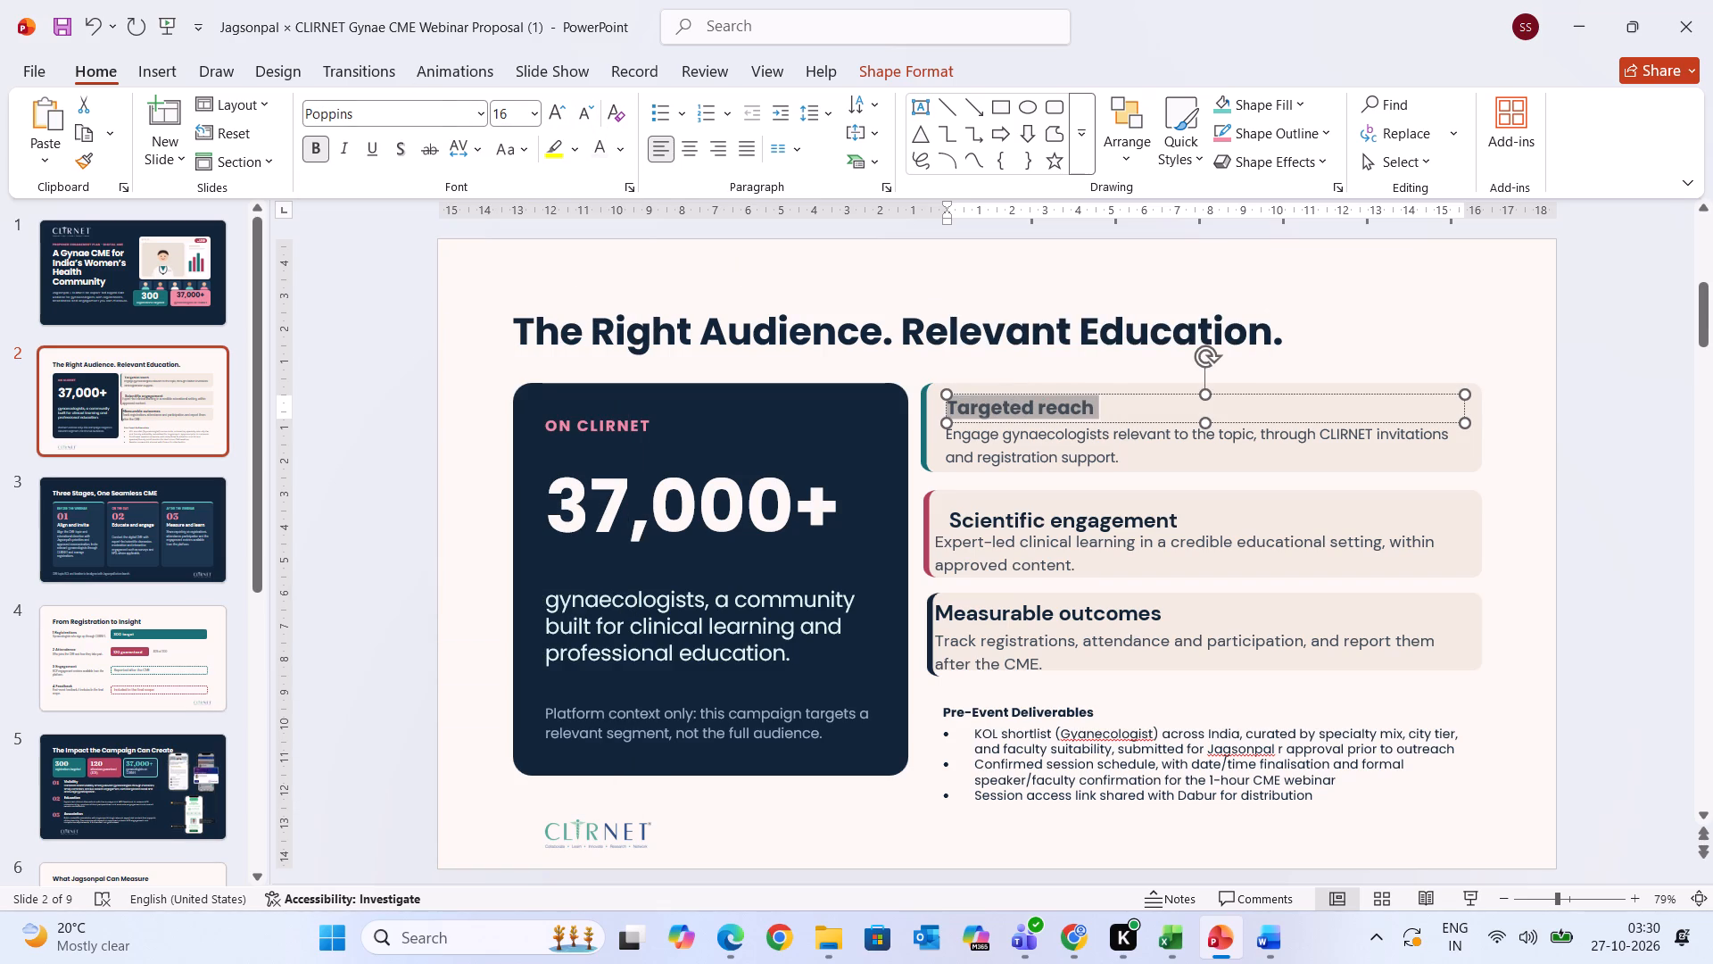
click(1034, 426)
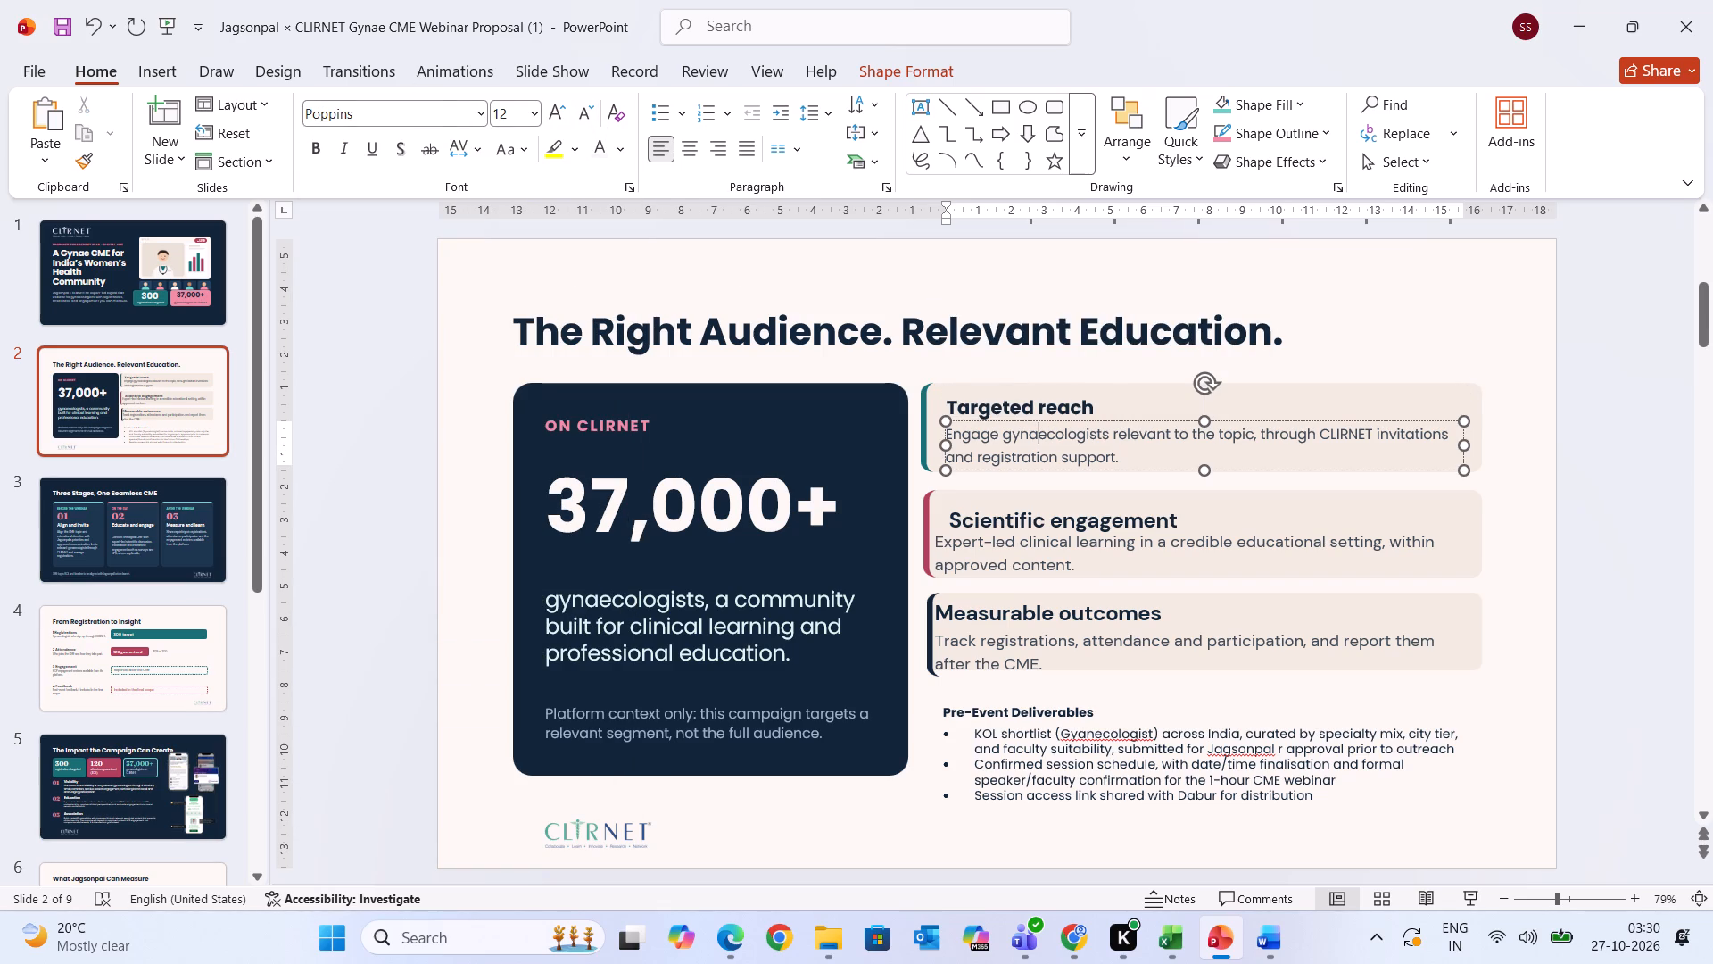
Copy the "Targeted reach" heading's formatting onto the "Scientific engagement" and "Measurable outcomes" headings with Format Painter.
drag(1090, 405, 951, 396)
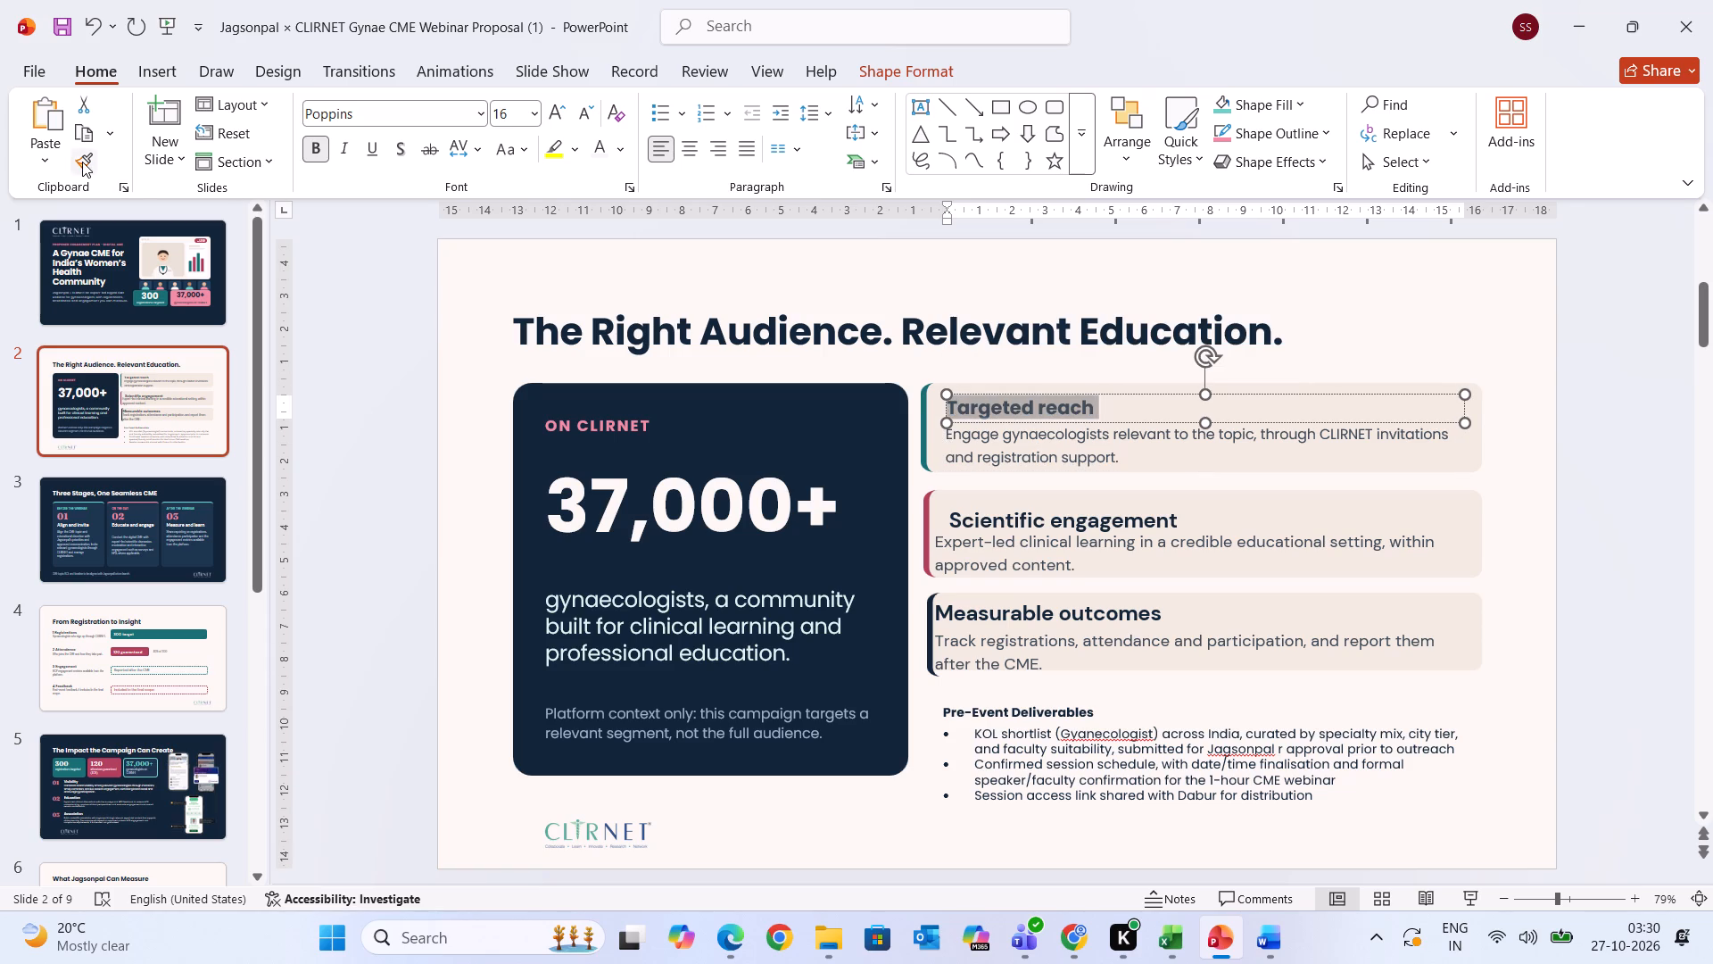
click(82, 162)
drag(963, 512, 1172, 511)
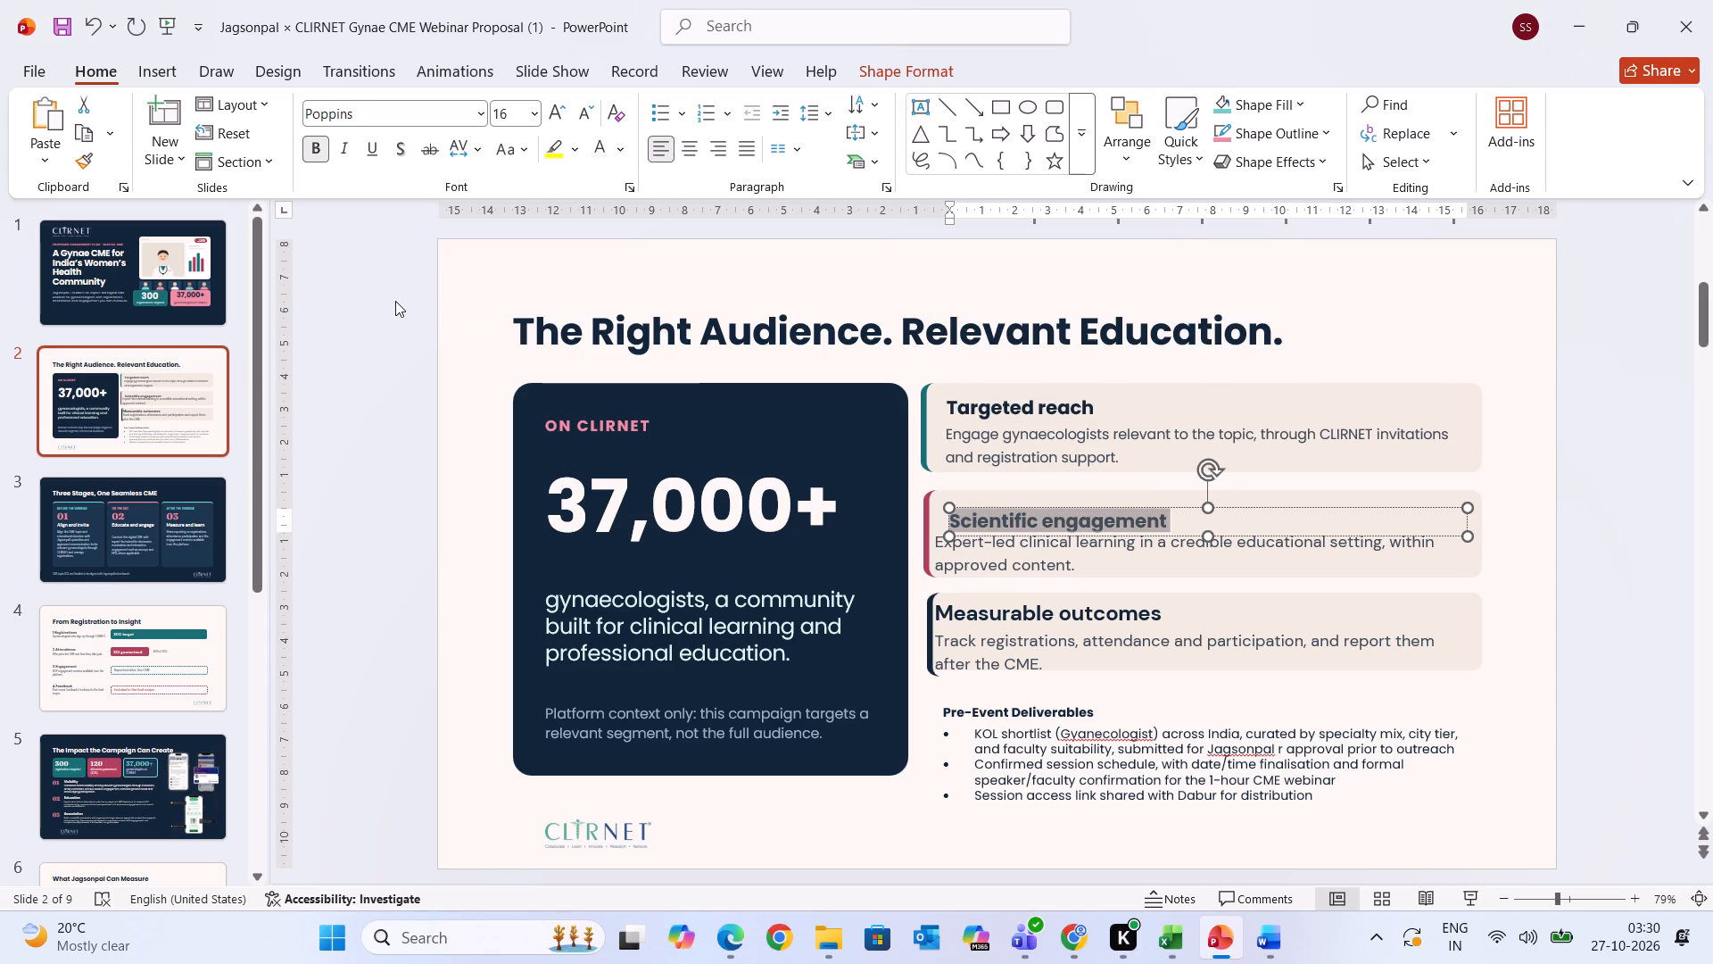
click(84, 162)
drag(946, 610, 1144, 610)
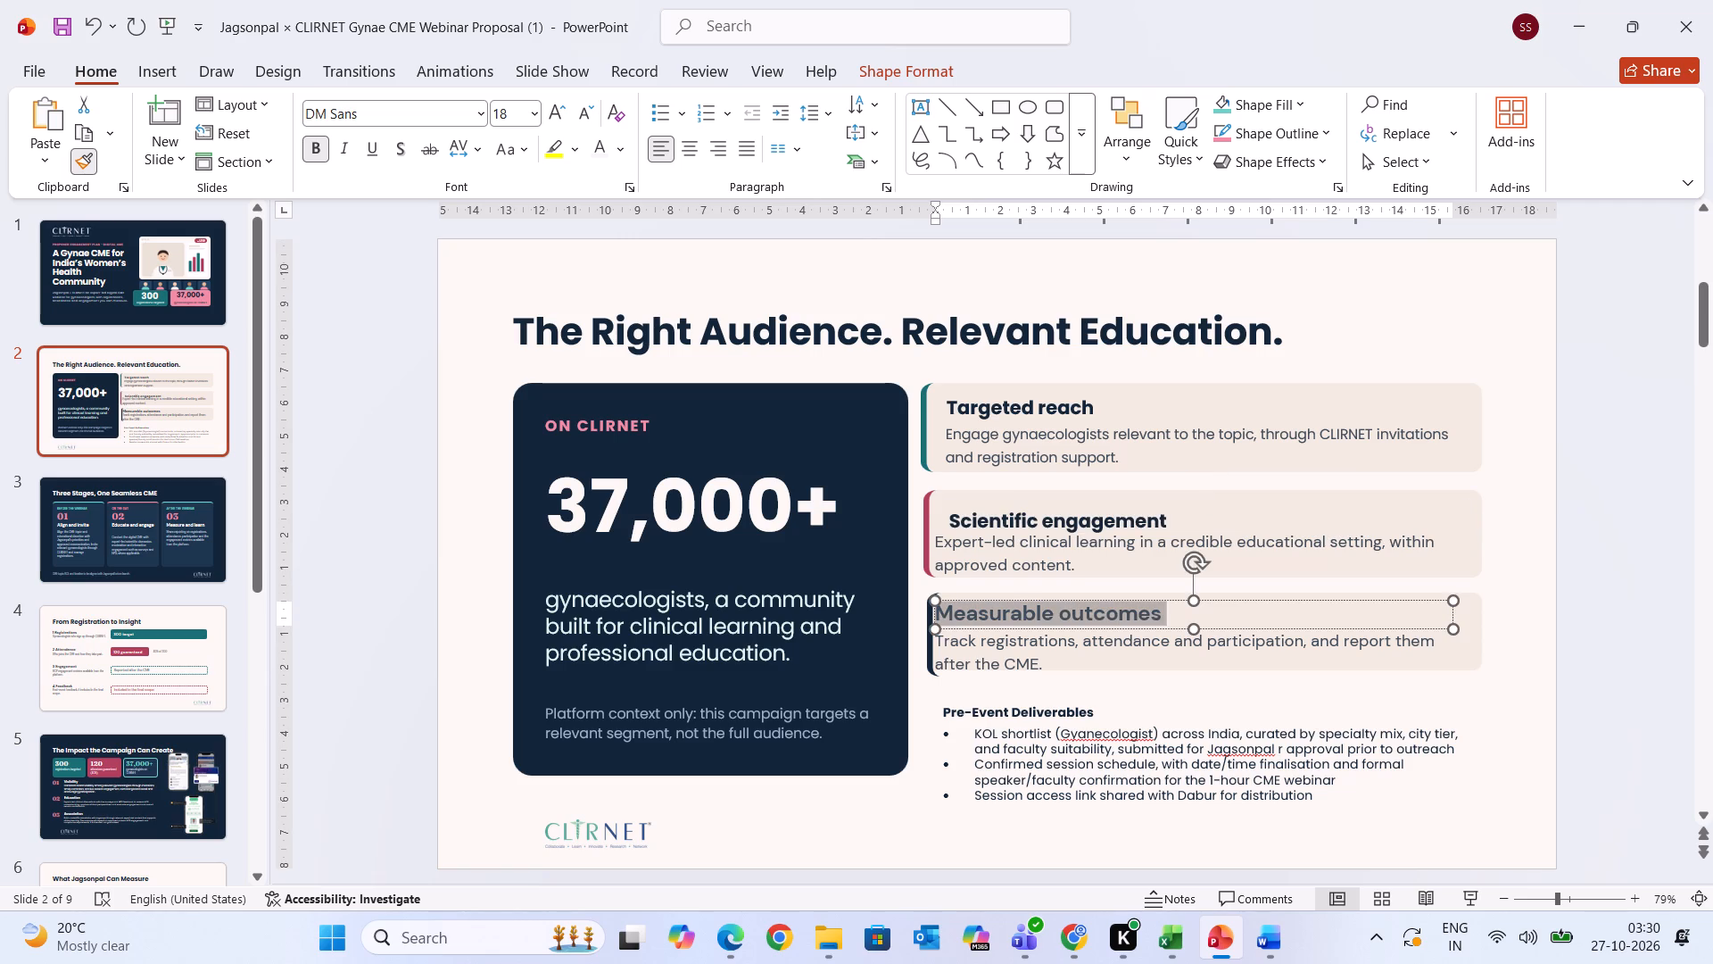
drag(1144, 610, 1145, 609)
click(1571, 730)
Move the "Measurable outcomes" heading slightly right, away from the card's dark accent bar.
click(1048, 618)
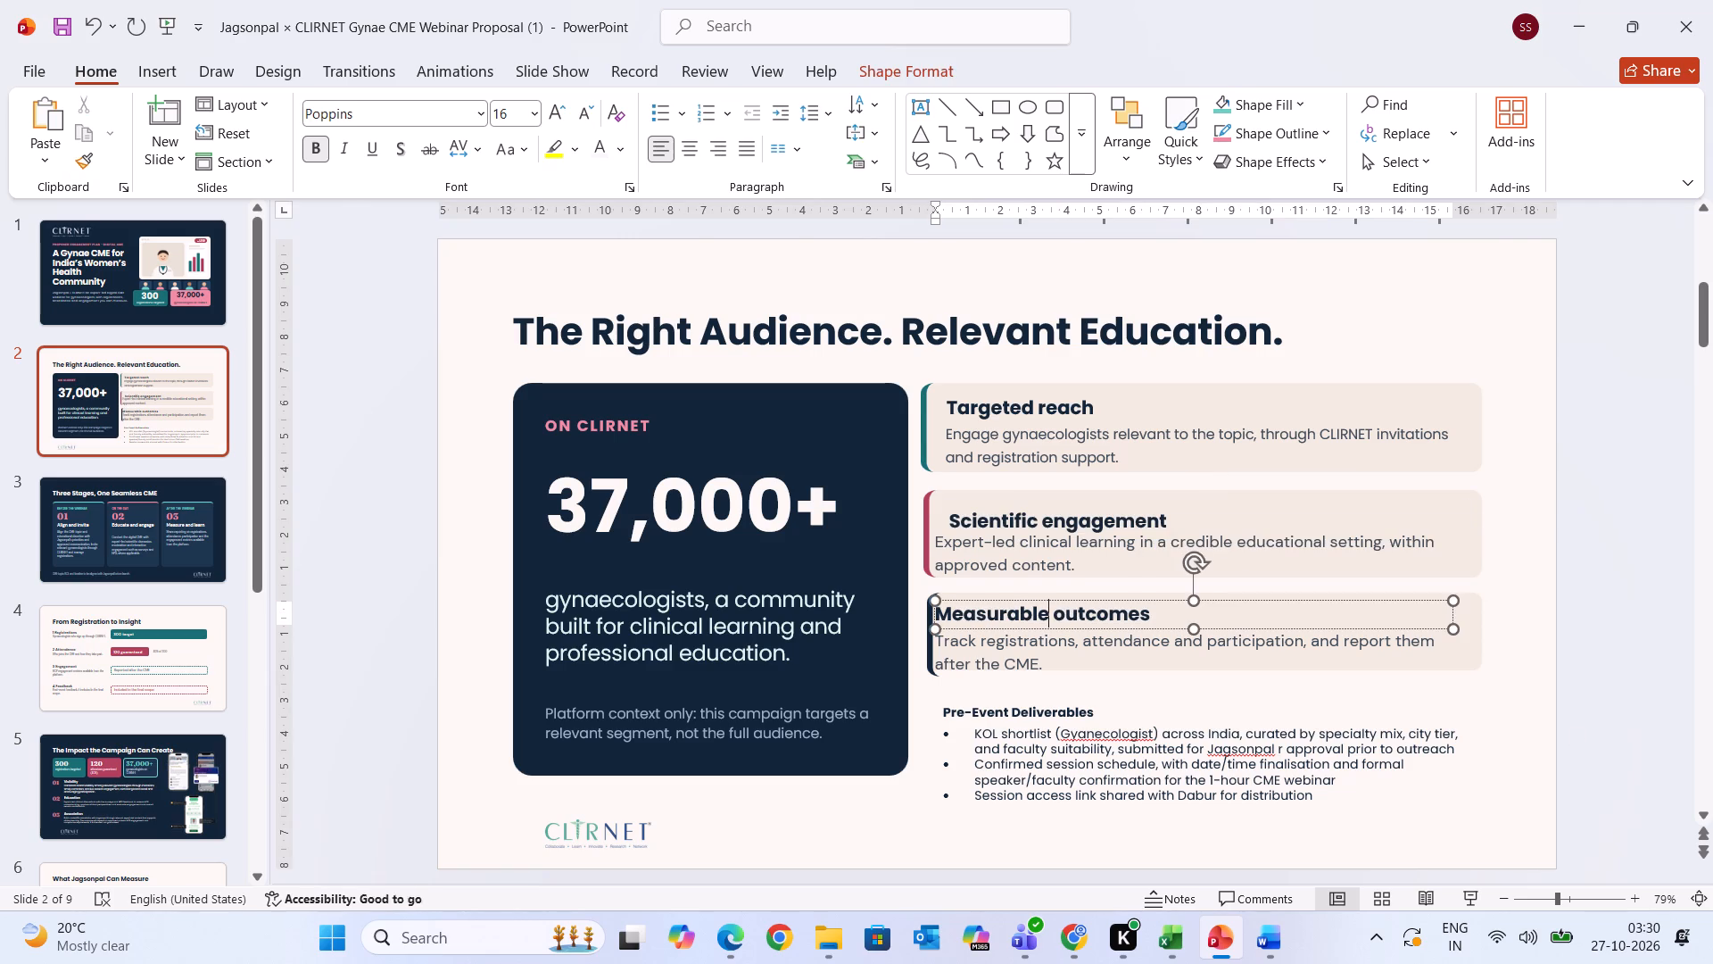
drag(1084, 599, 1100, 597)
Move the "Scientific engagement" heading slightly up and left to line up with the "Targeted reach" heading.
click(1036, 513)
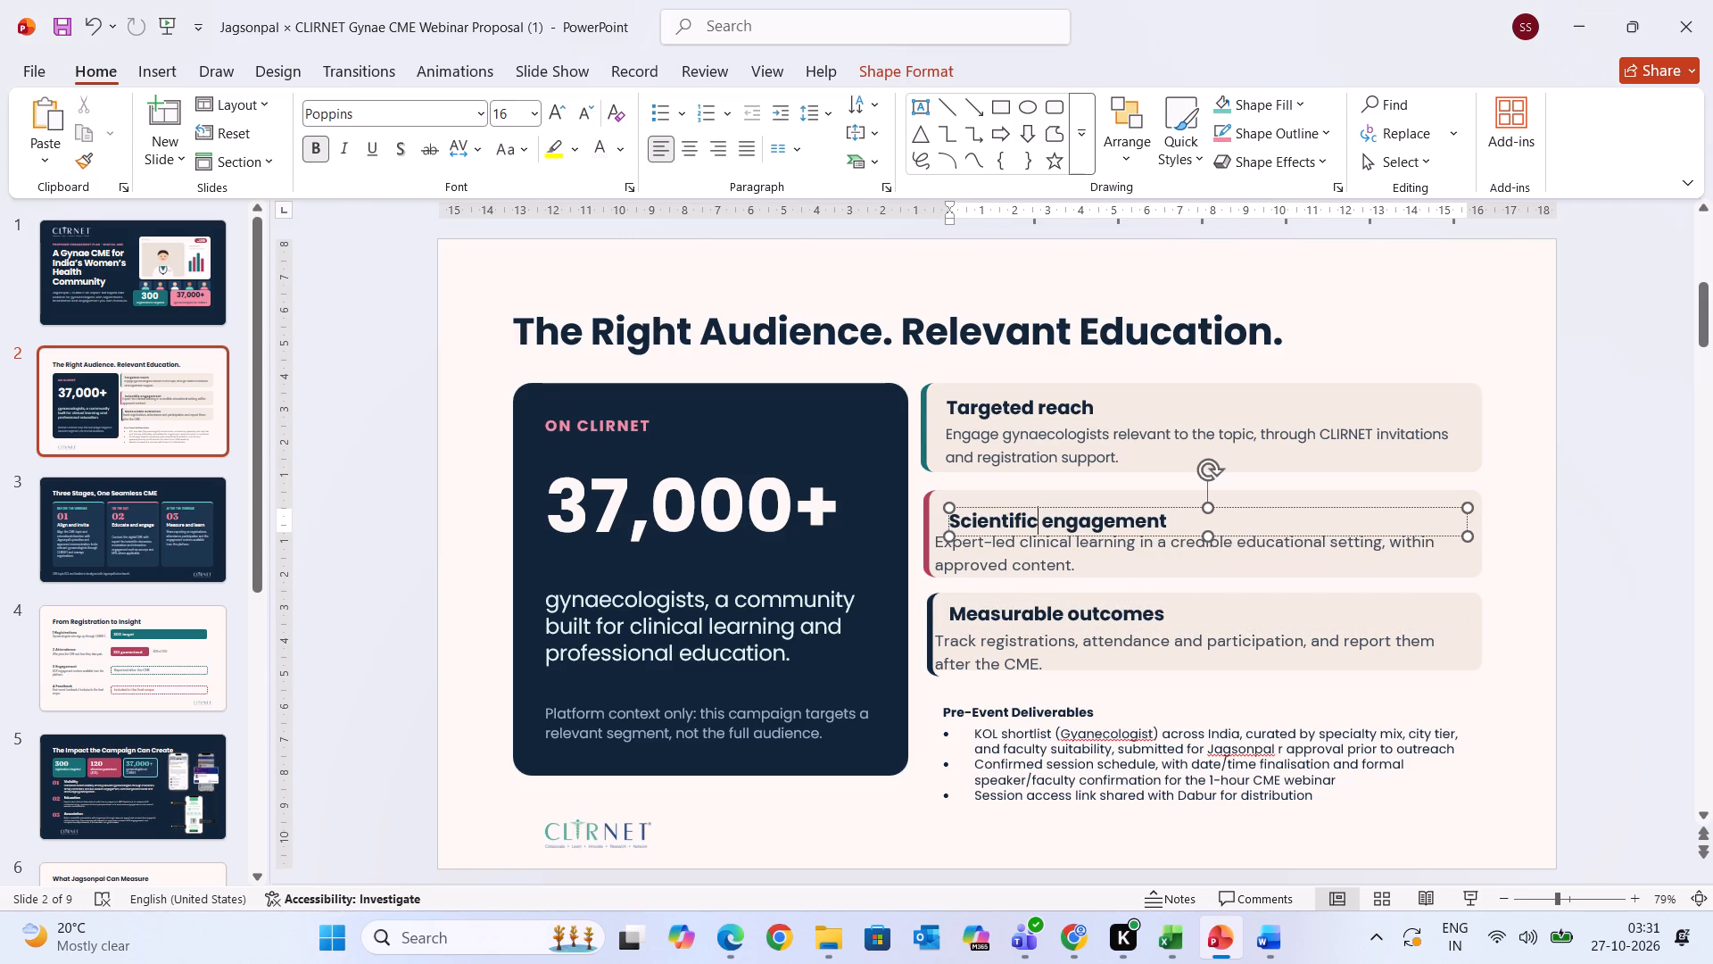
drag(1042, 508, 1034, 498)
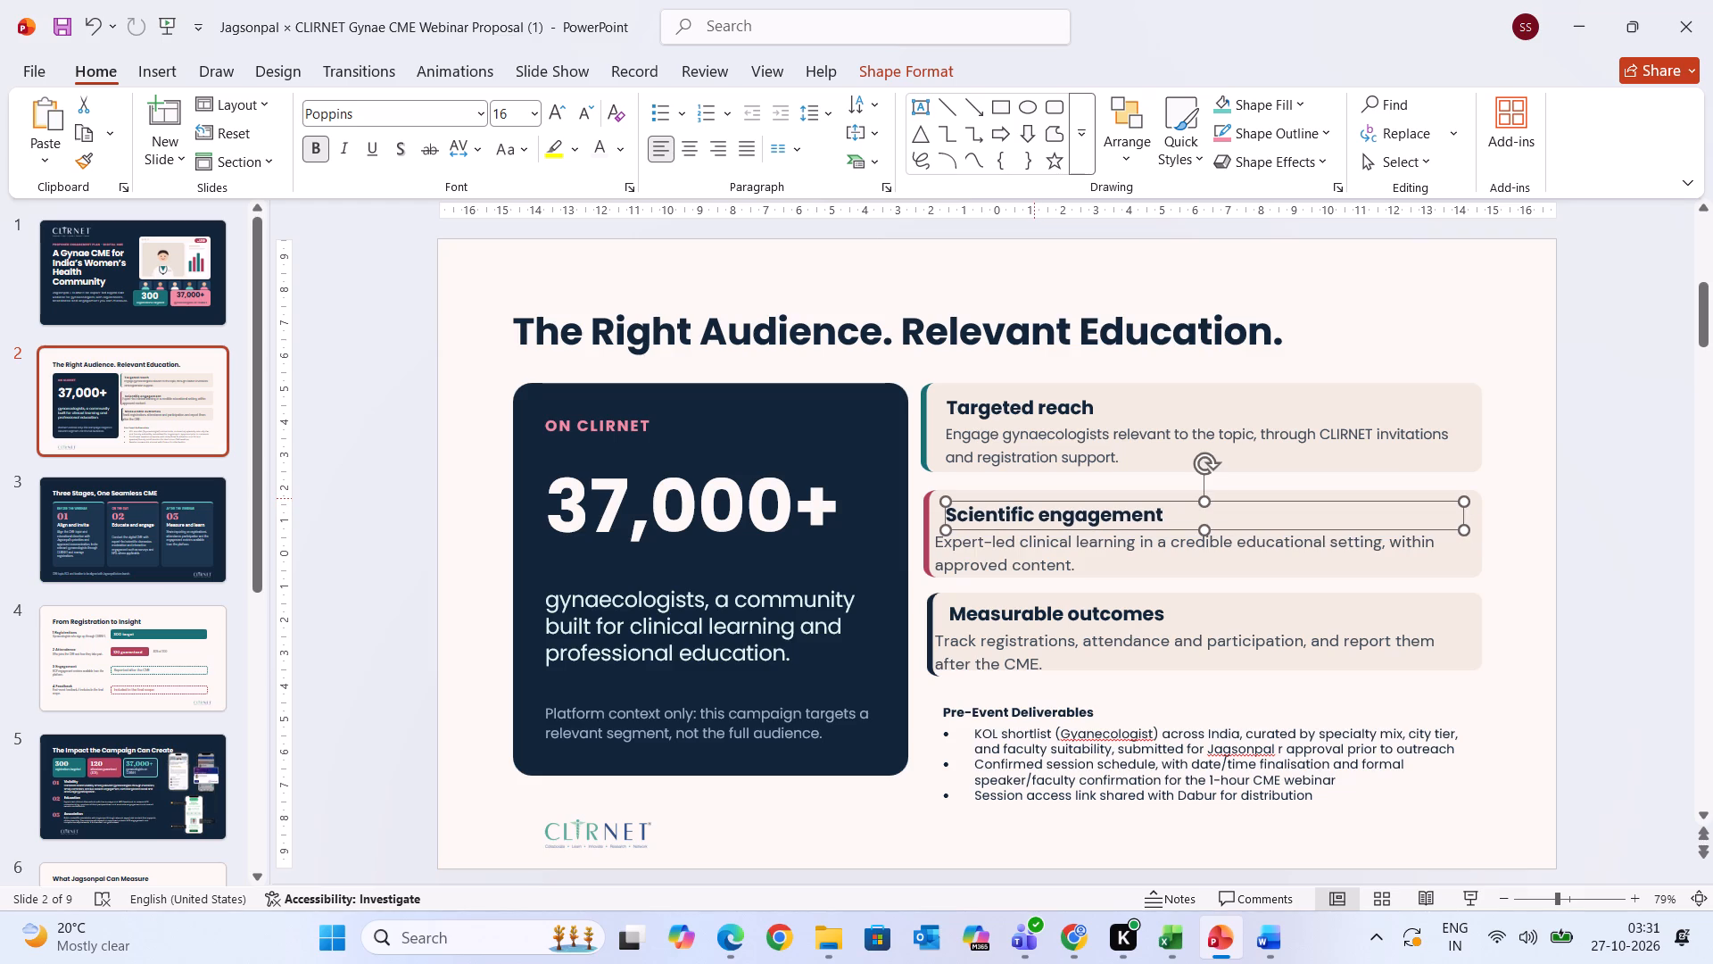
Copy the "Targeted reach" description's formatting onto the whole "Scientific engagement" description with Format Painter.
click(1039, 552)
click(983, 447)
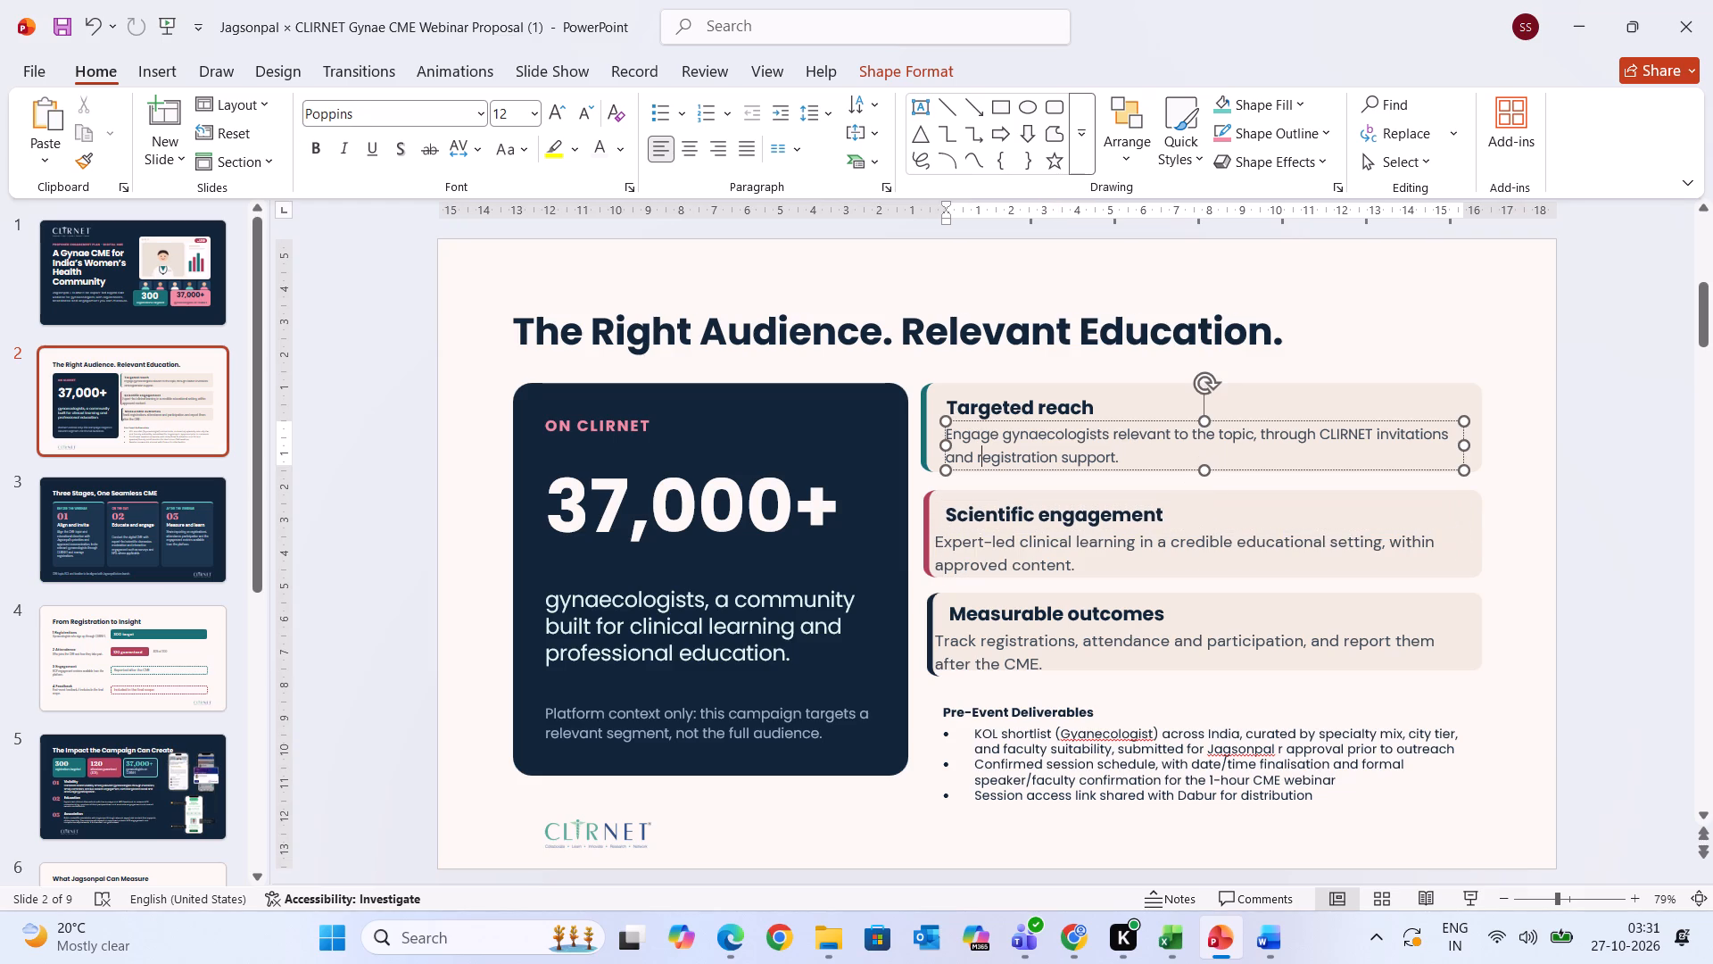
drag(1119, 461, 910, 415)
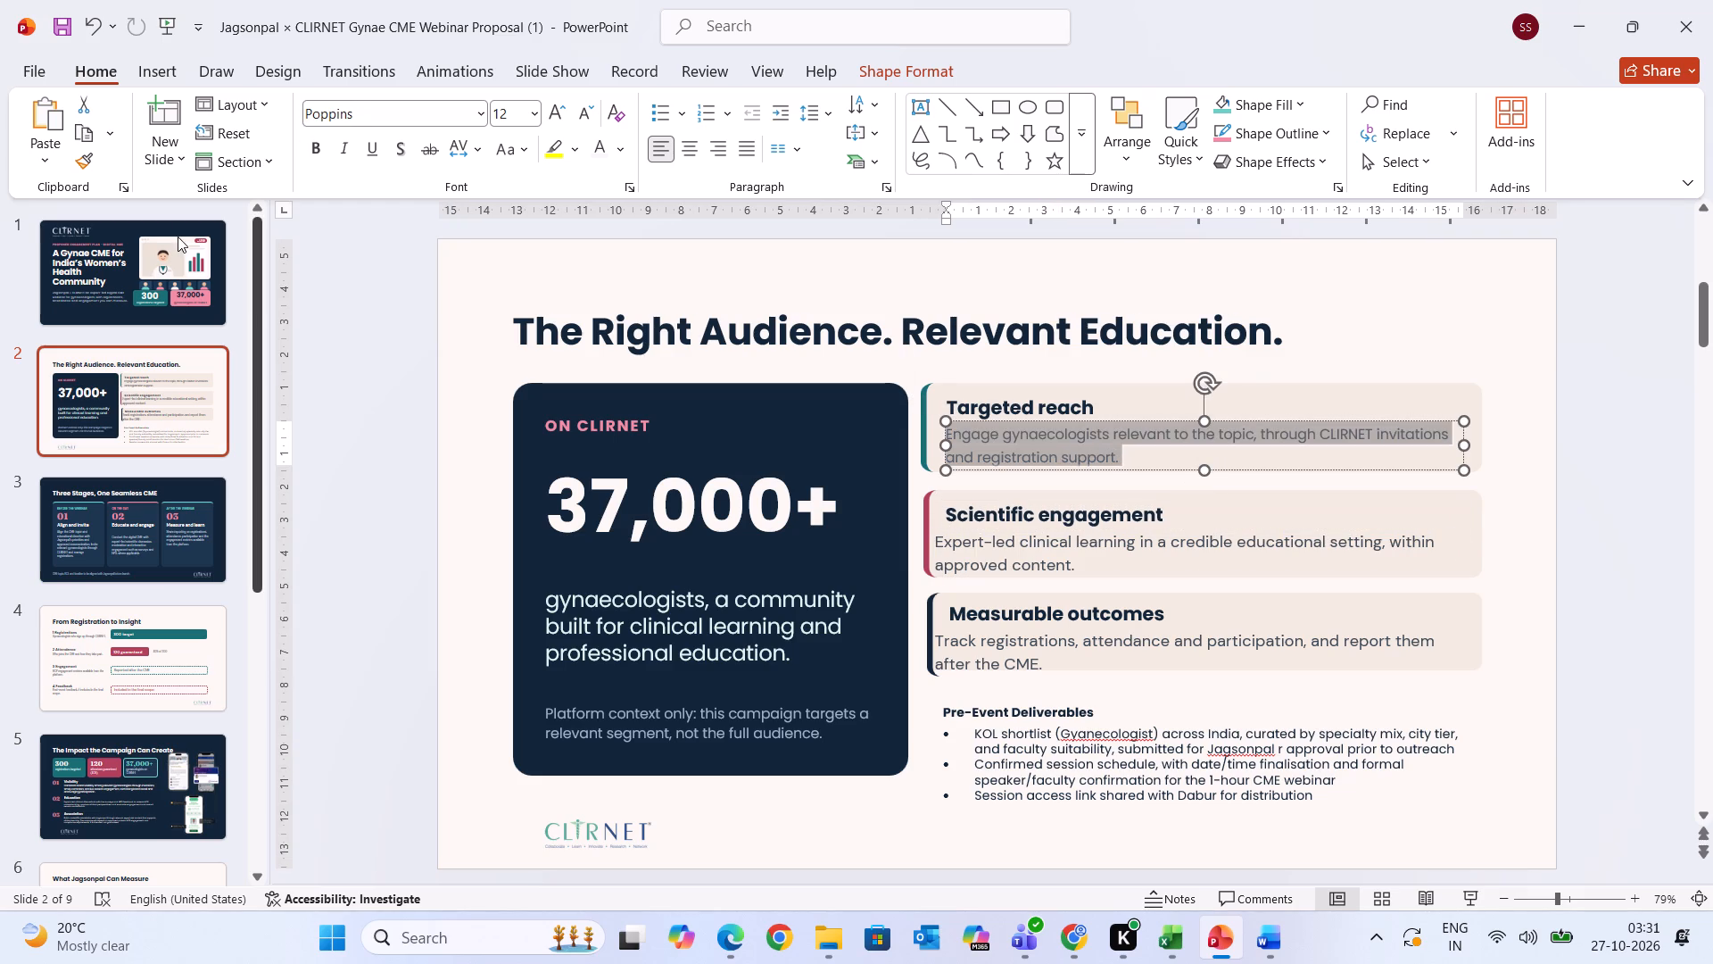
click(79, 160)
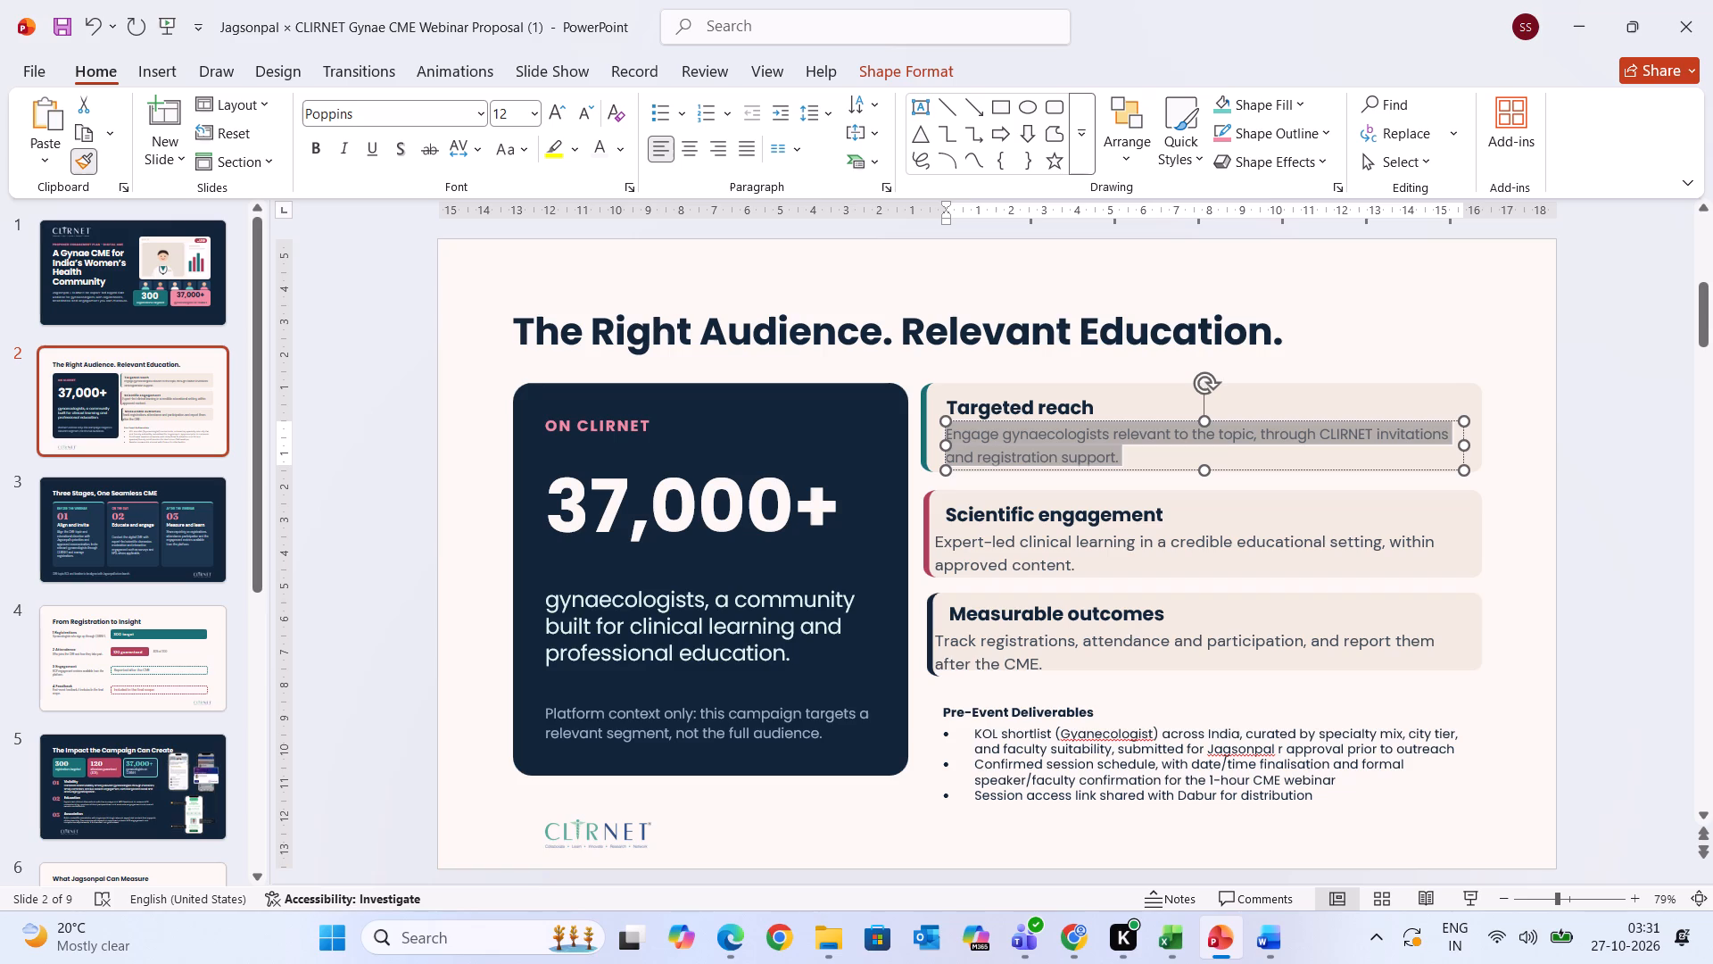
drag(944, 534, 1078, 563)
click(1489, 661)
Move the "Scientific engagement" description right so it lines up beneath its heading inside the card.
click(1149, 545)
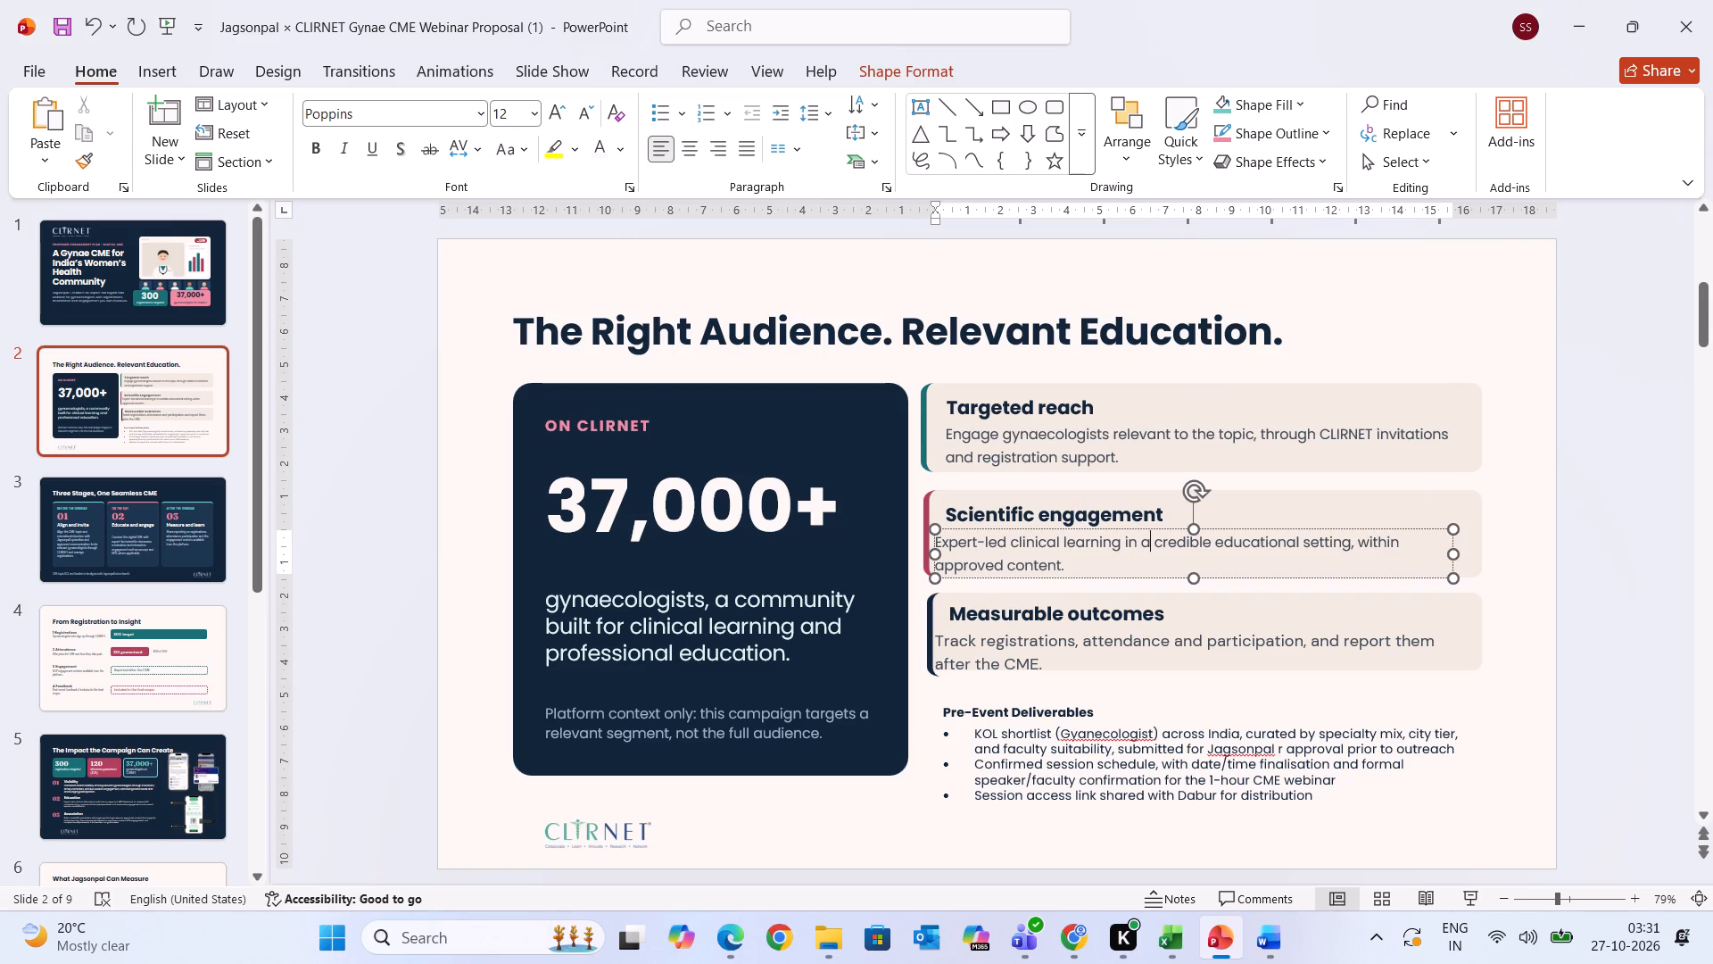
drag(1163, 528, 1172, 528)
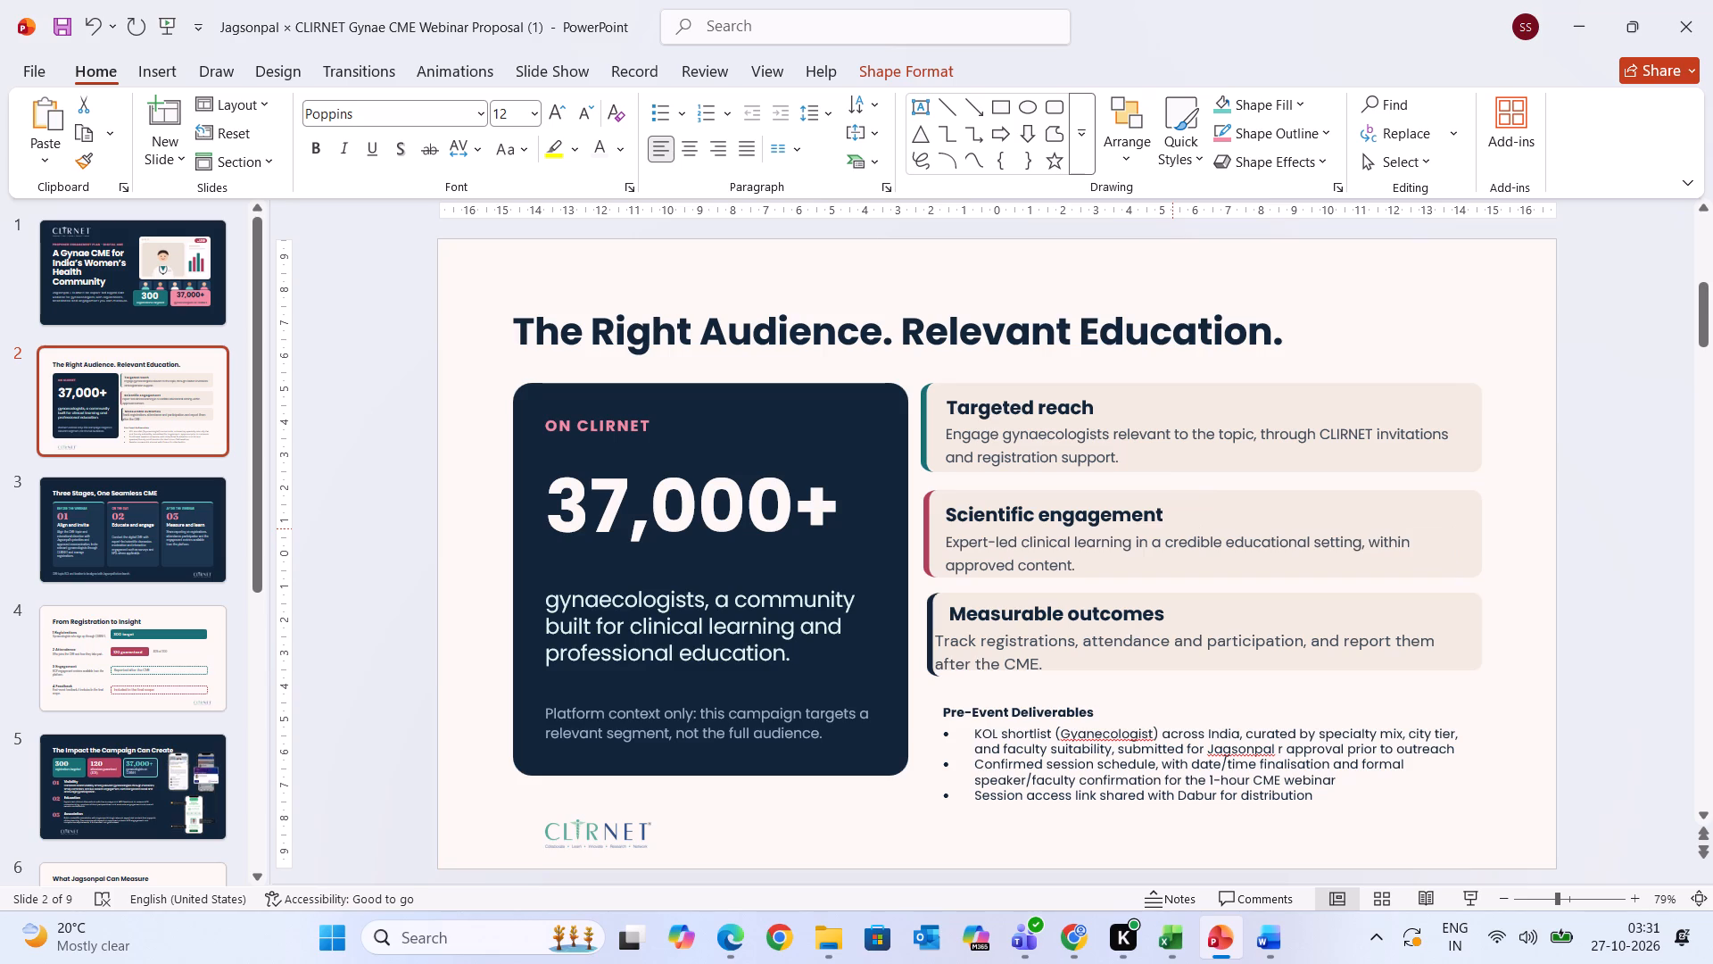
drag(1172, 528, 1172, 522)
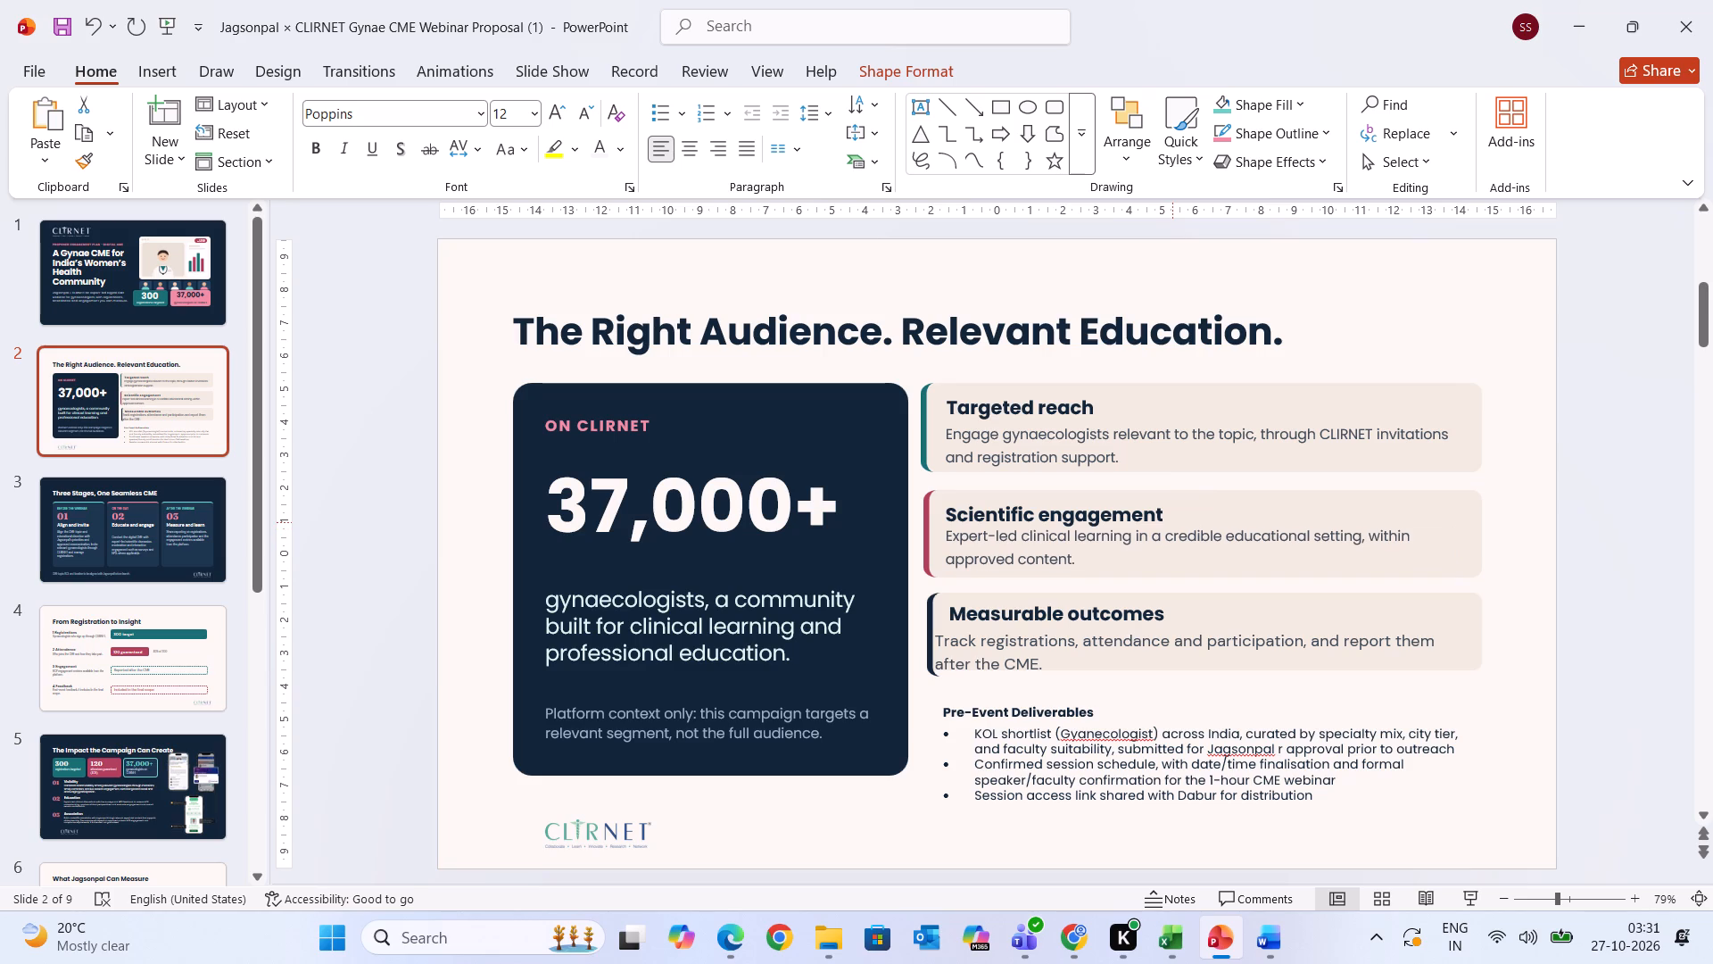
drag(1172, 522, 1172, 525)
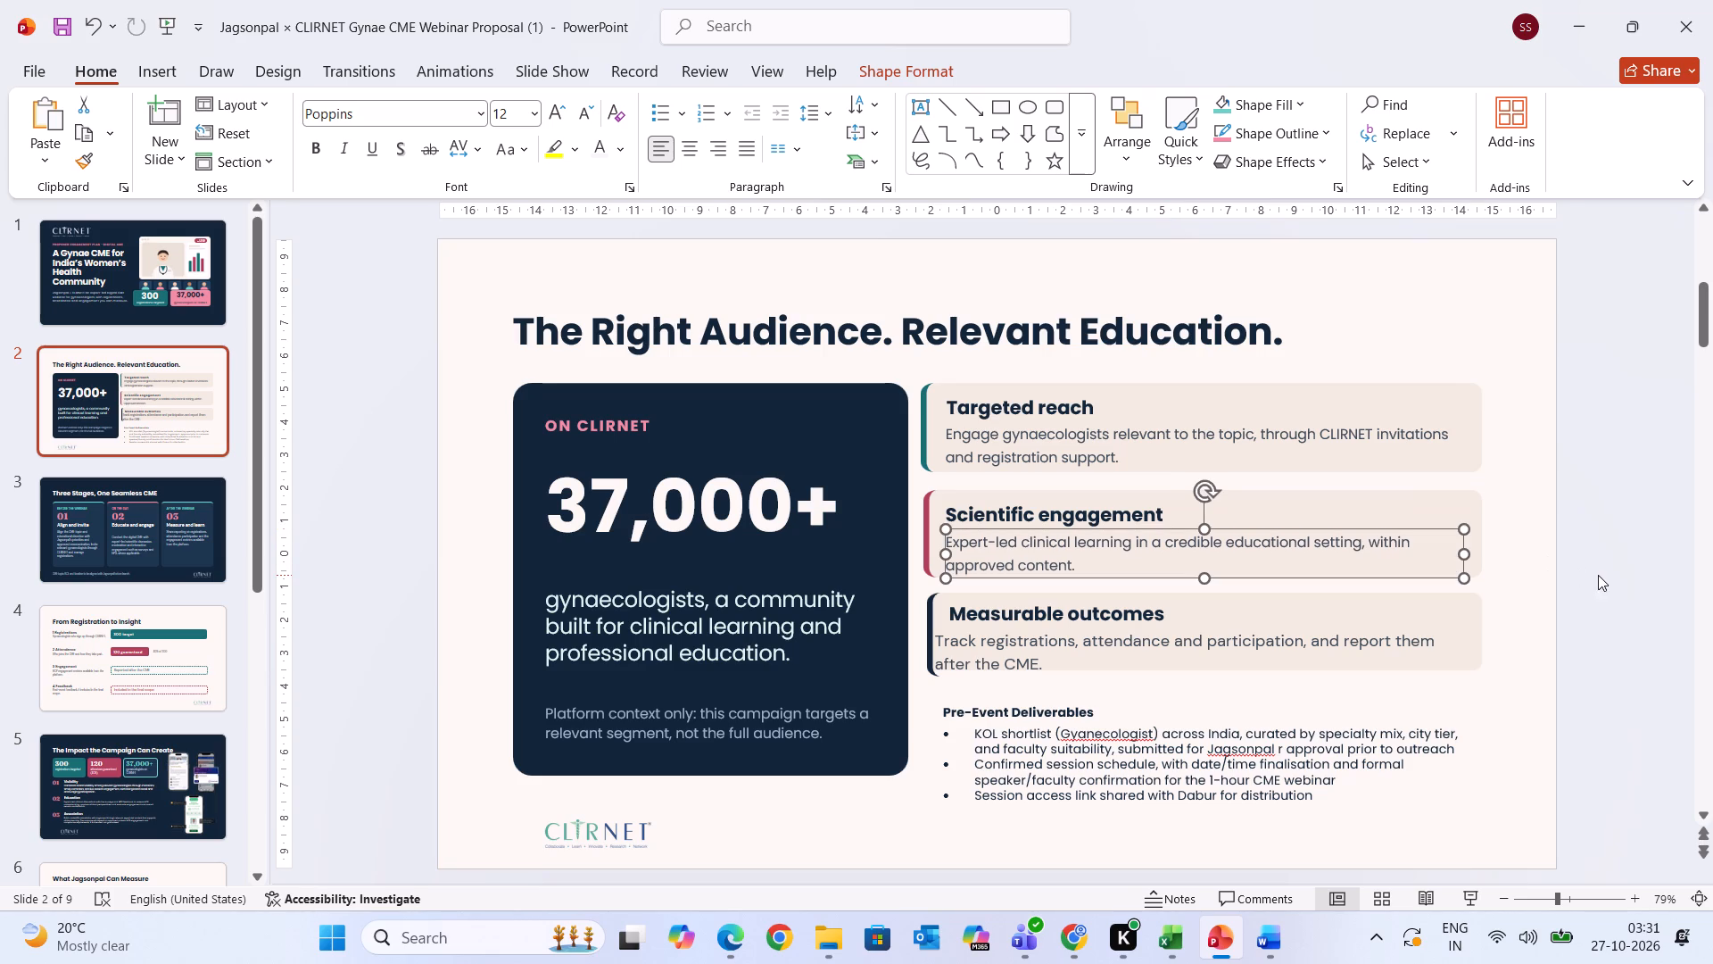
click(1599, 575)
Move the "Measurable outcomes" description right and slightly up, in line with the descriptions above and inside its card.
click(1029, 637)
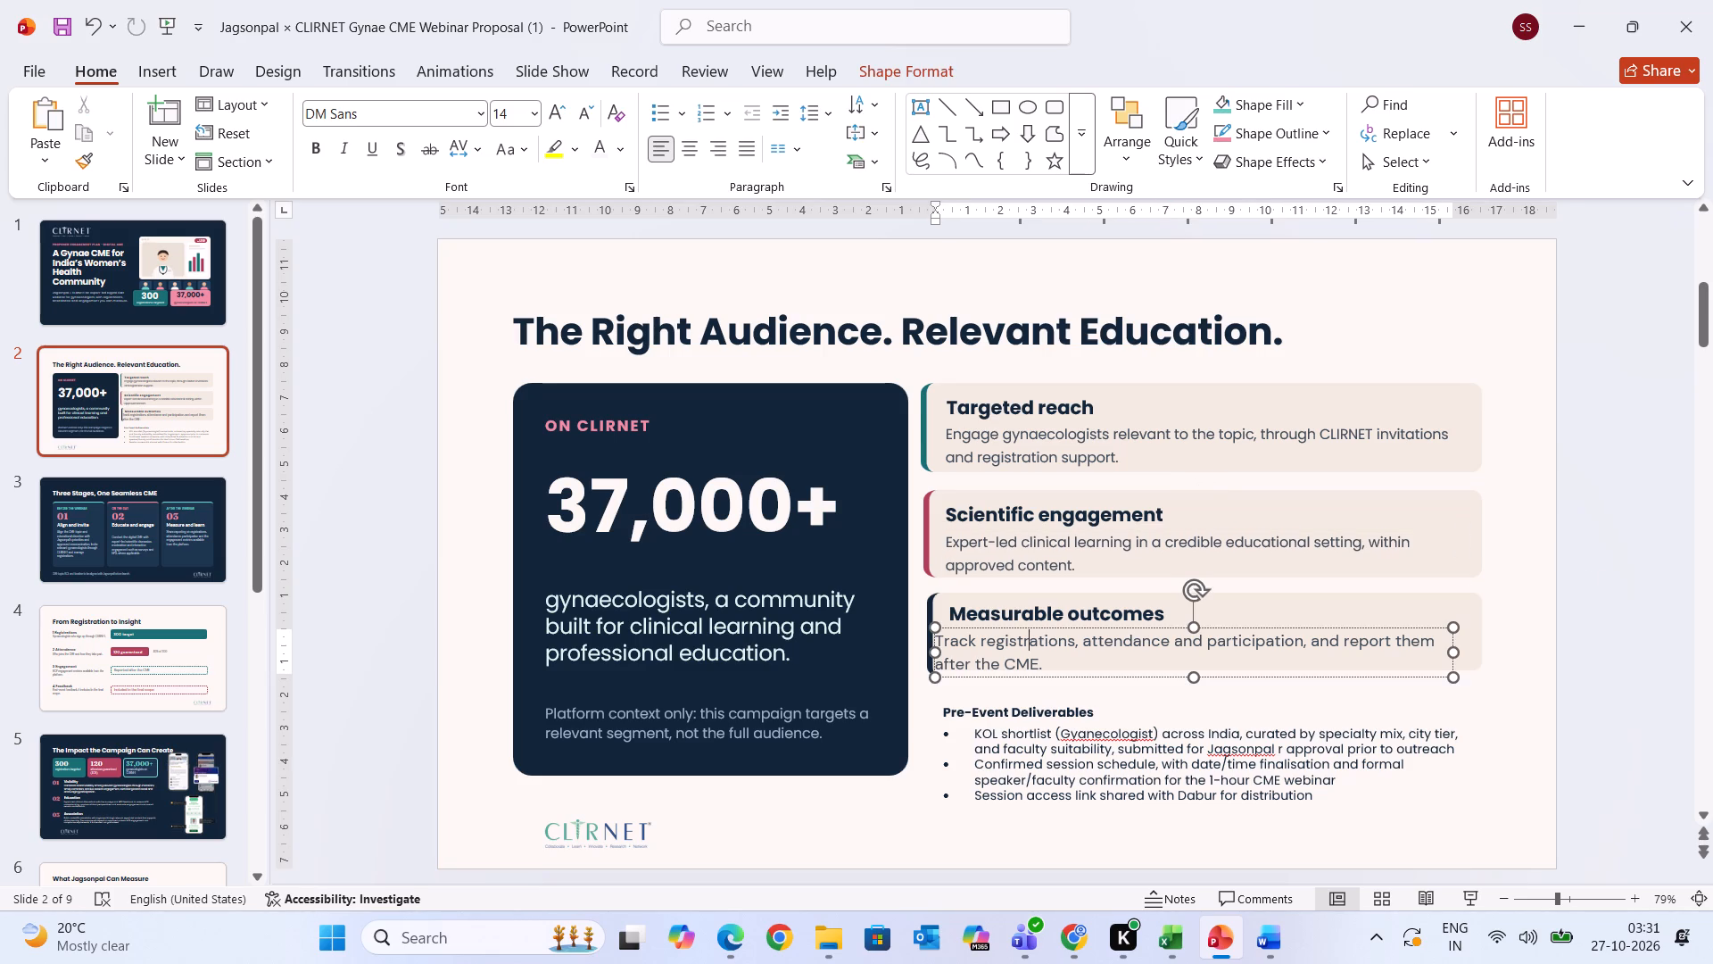
drag(1056, 626, 1063, 620)
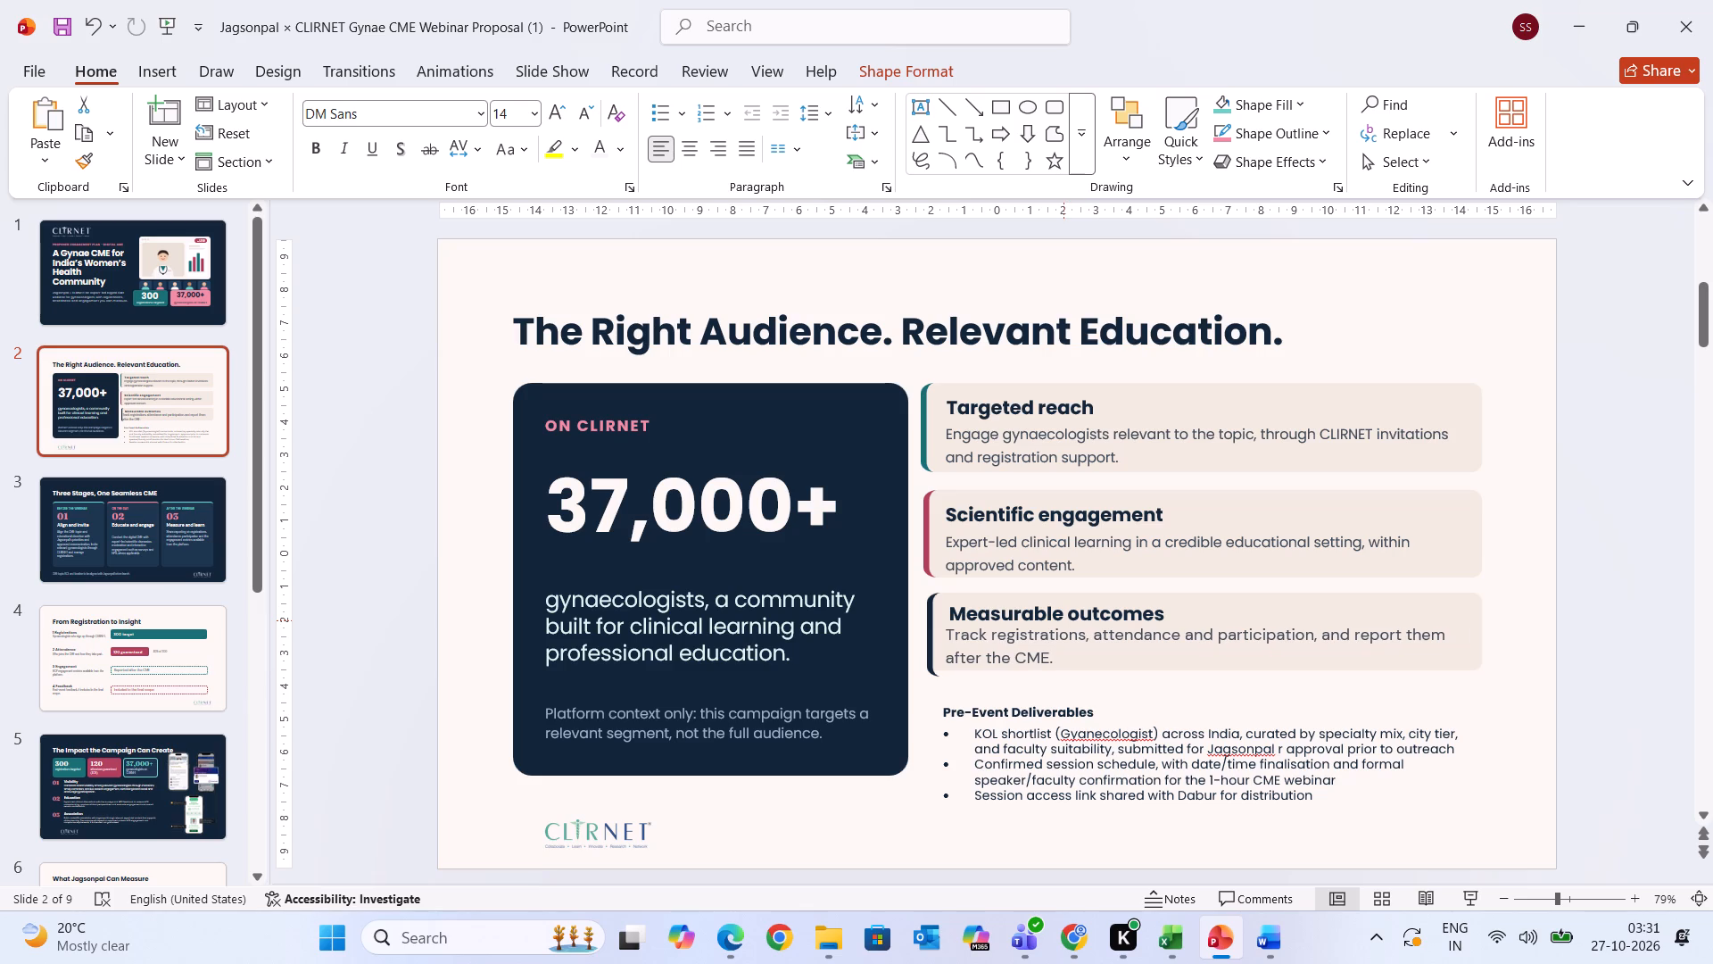
drag(1063, 620, 1065, 621)
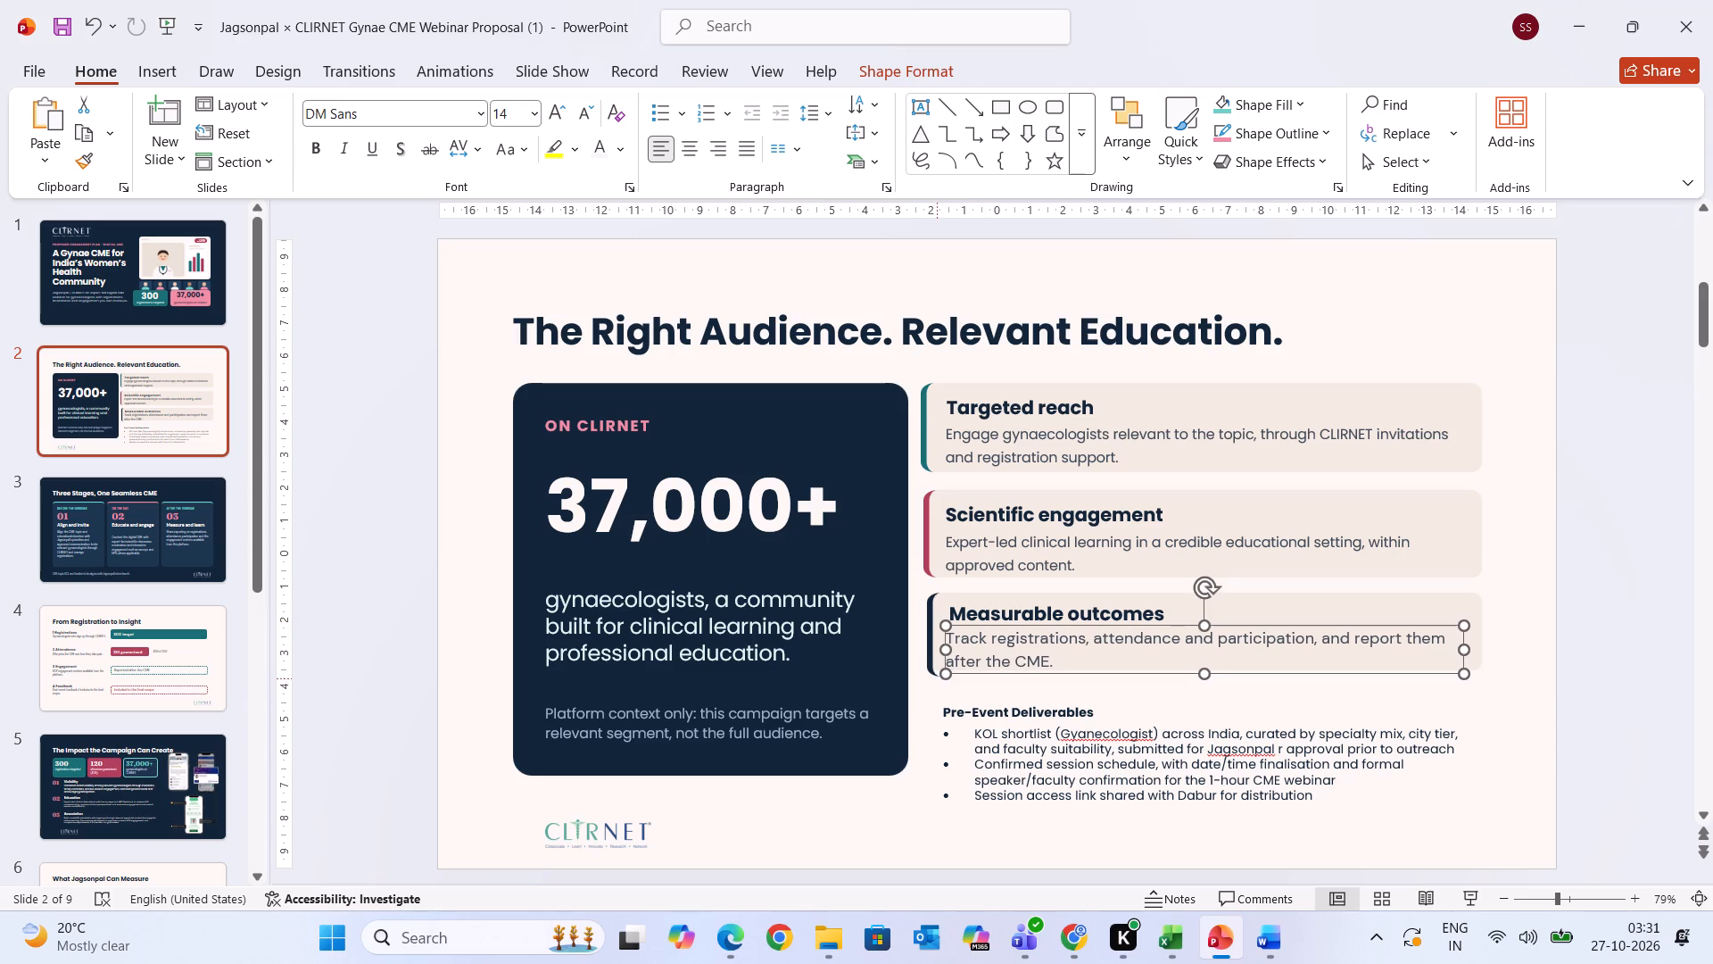
Adjust the dark accent bar beside "Measurable outcomes" so its lower end sits closer to the card's bottom edge.
click(933, 676)
drag(931, 683, 929, 675)
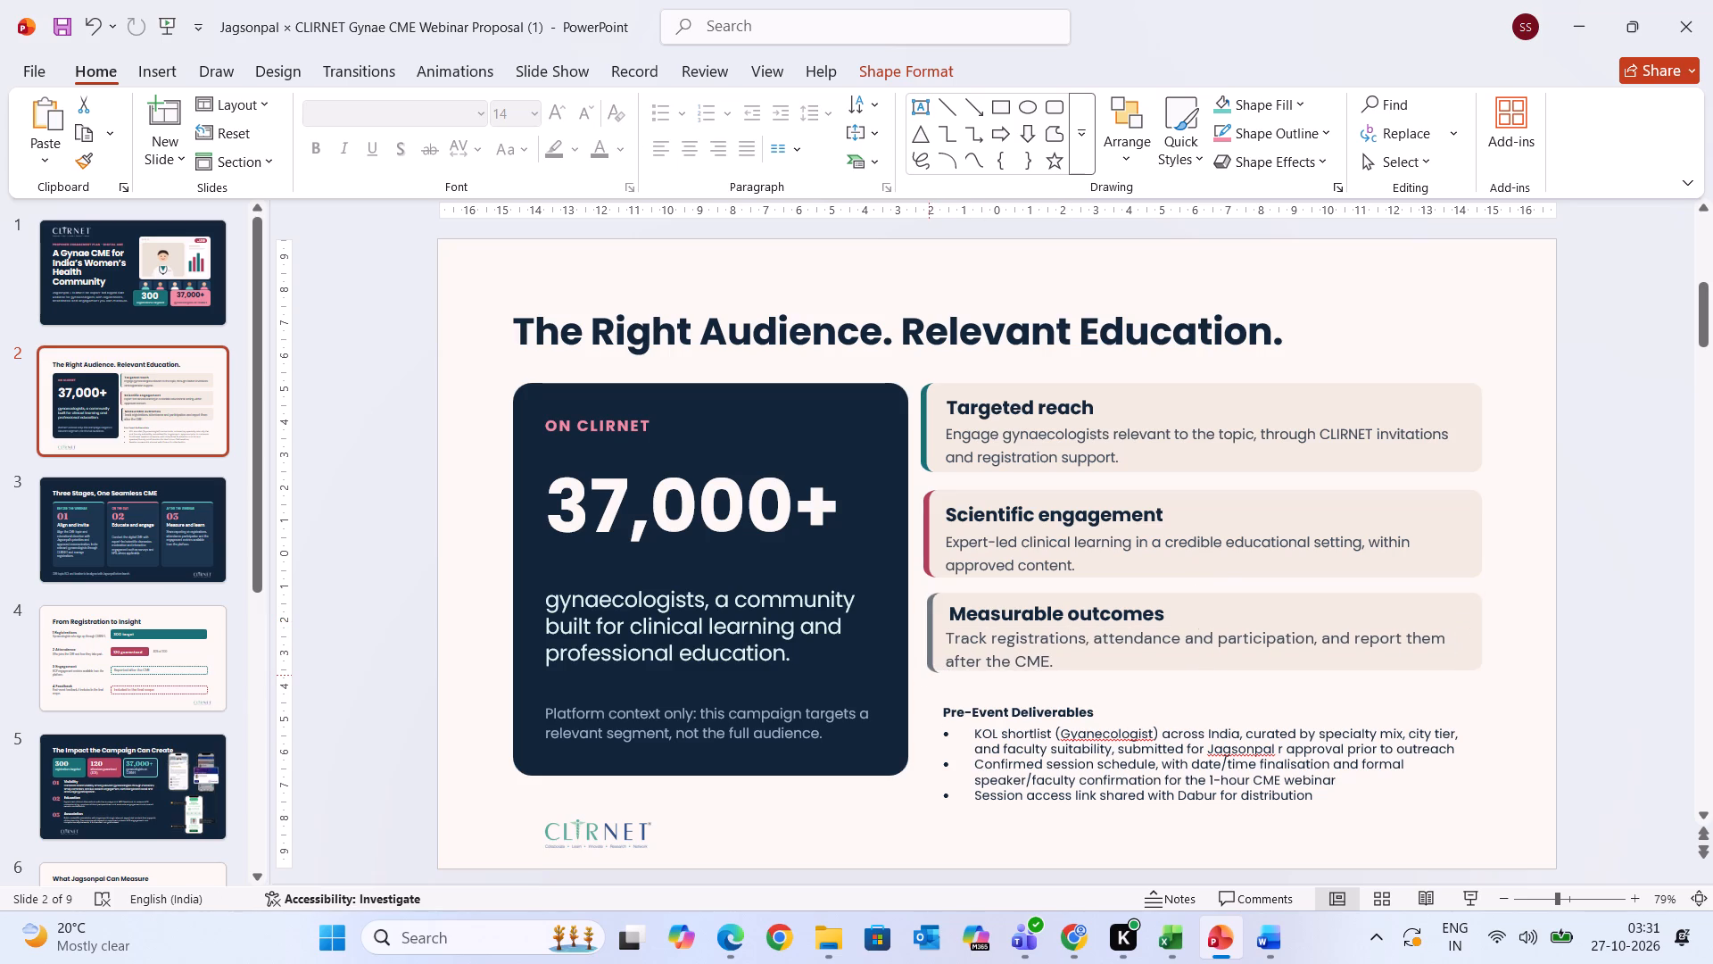
drag(929, 675, 931, 674)
click(1623, 672)
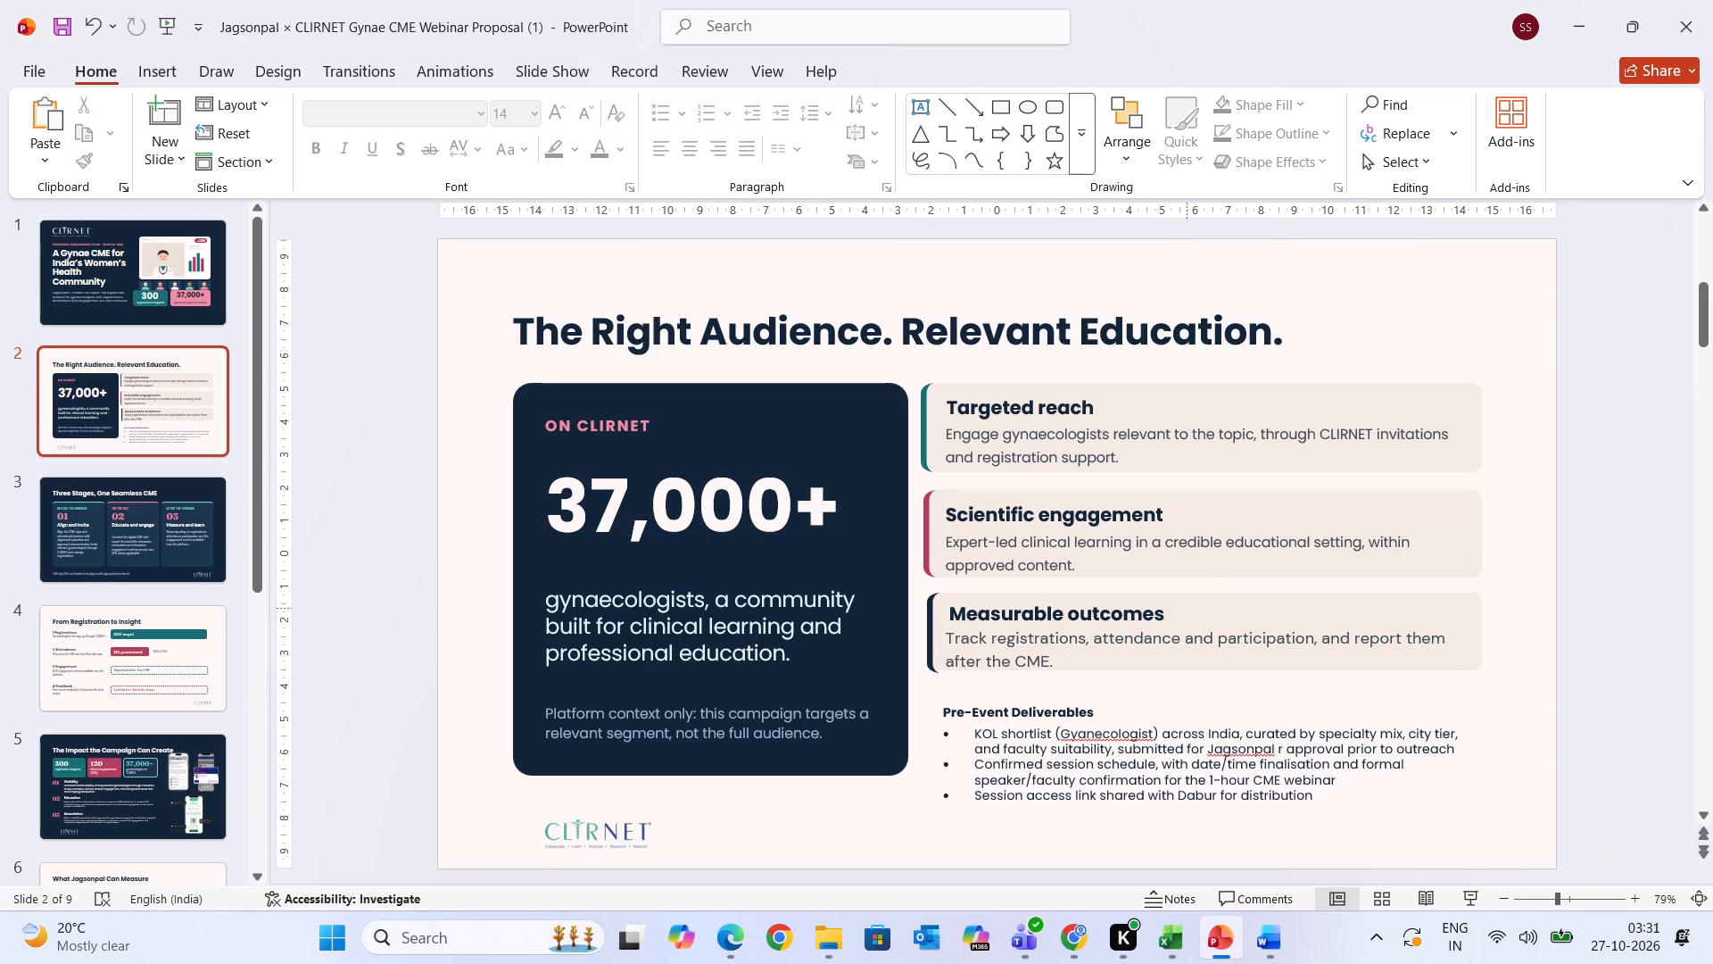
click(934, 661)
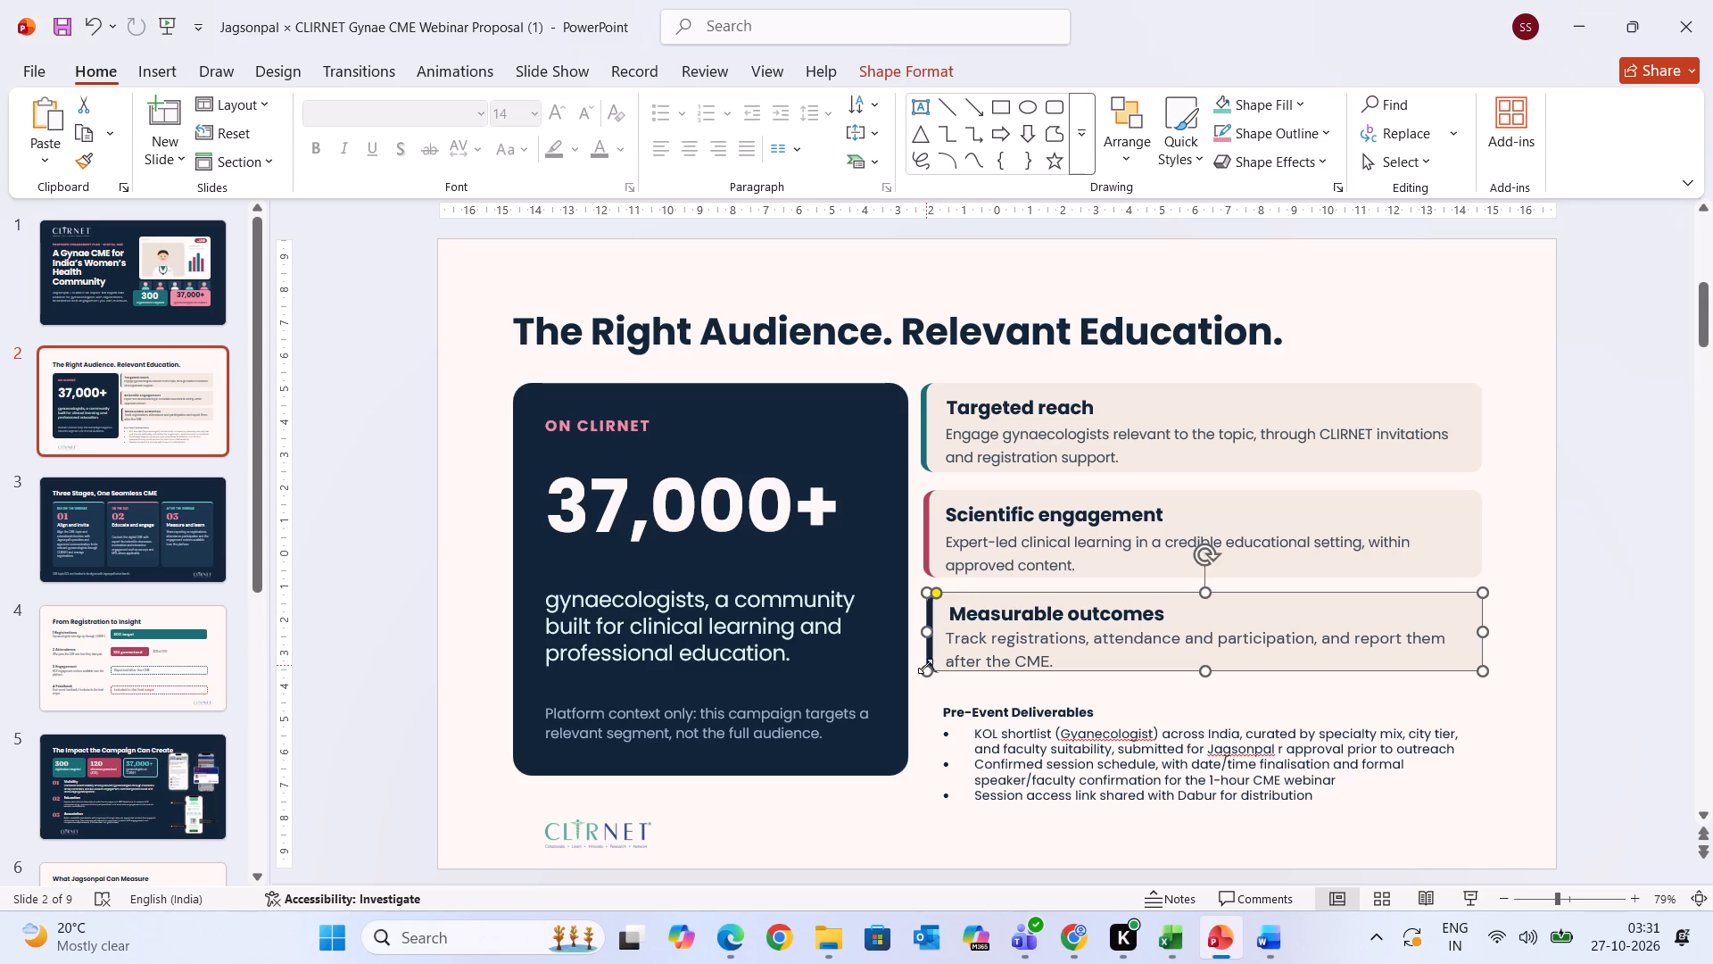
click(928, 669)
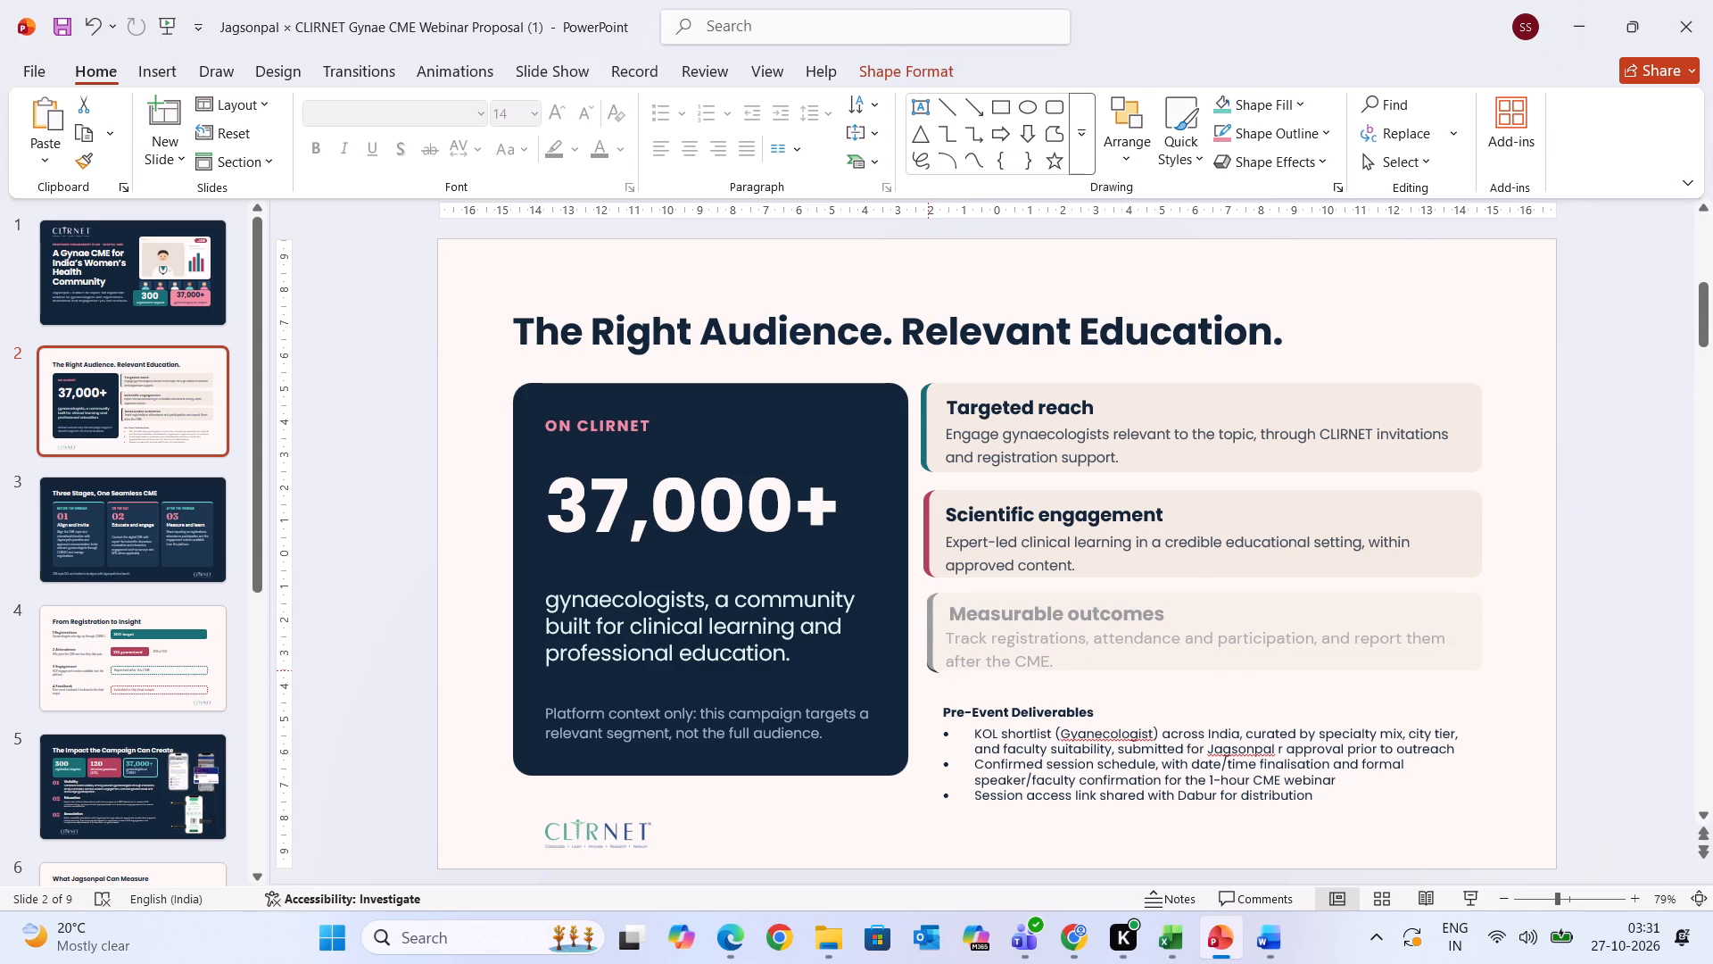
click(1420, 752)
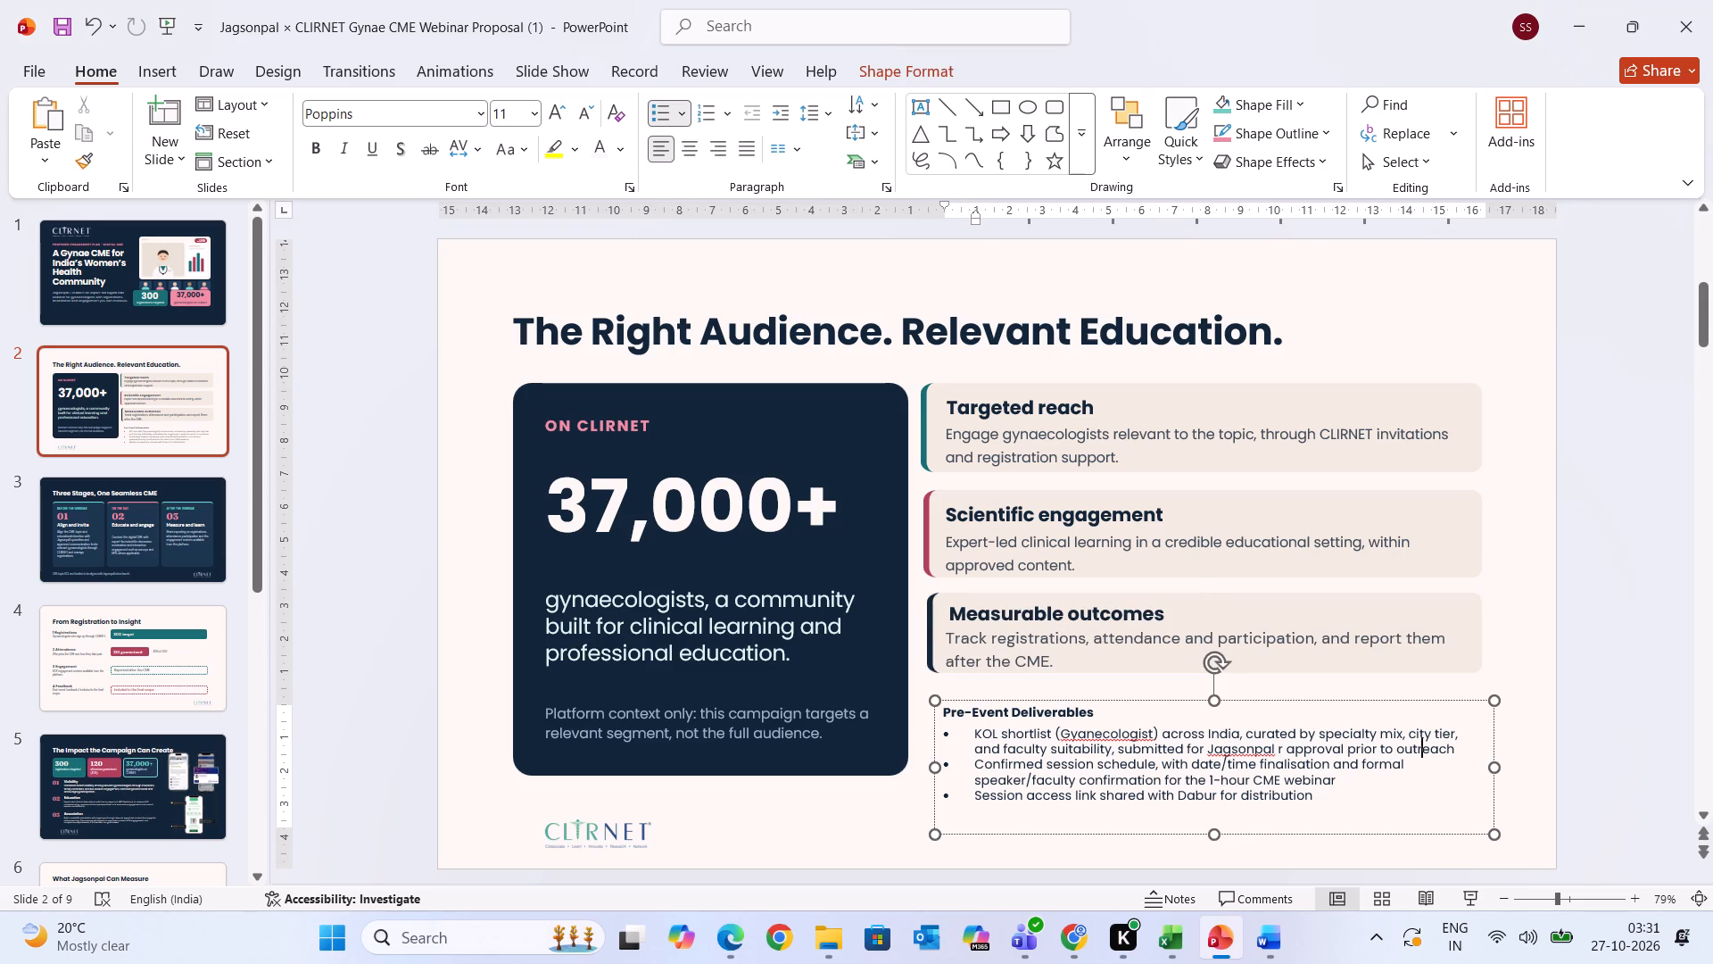
Copy the "Scientific engagement" description's formatting onto the whole "Measurable outcomes" description with Format Painter.
click(1058, 542)
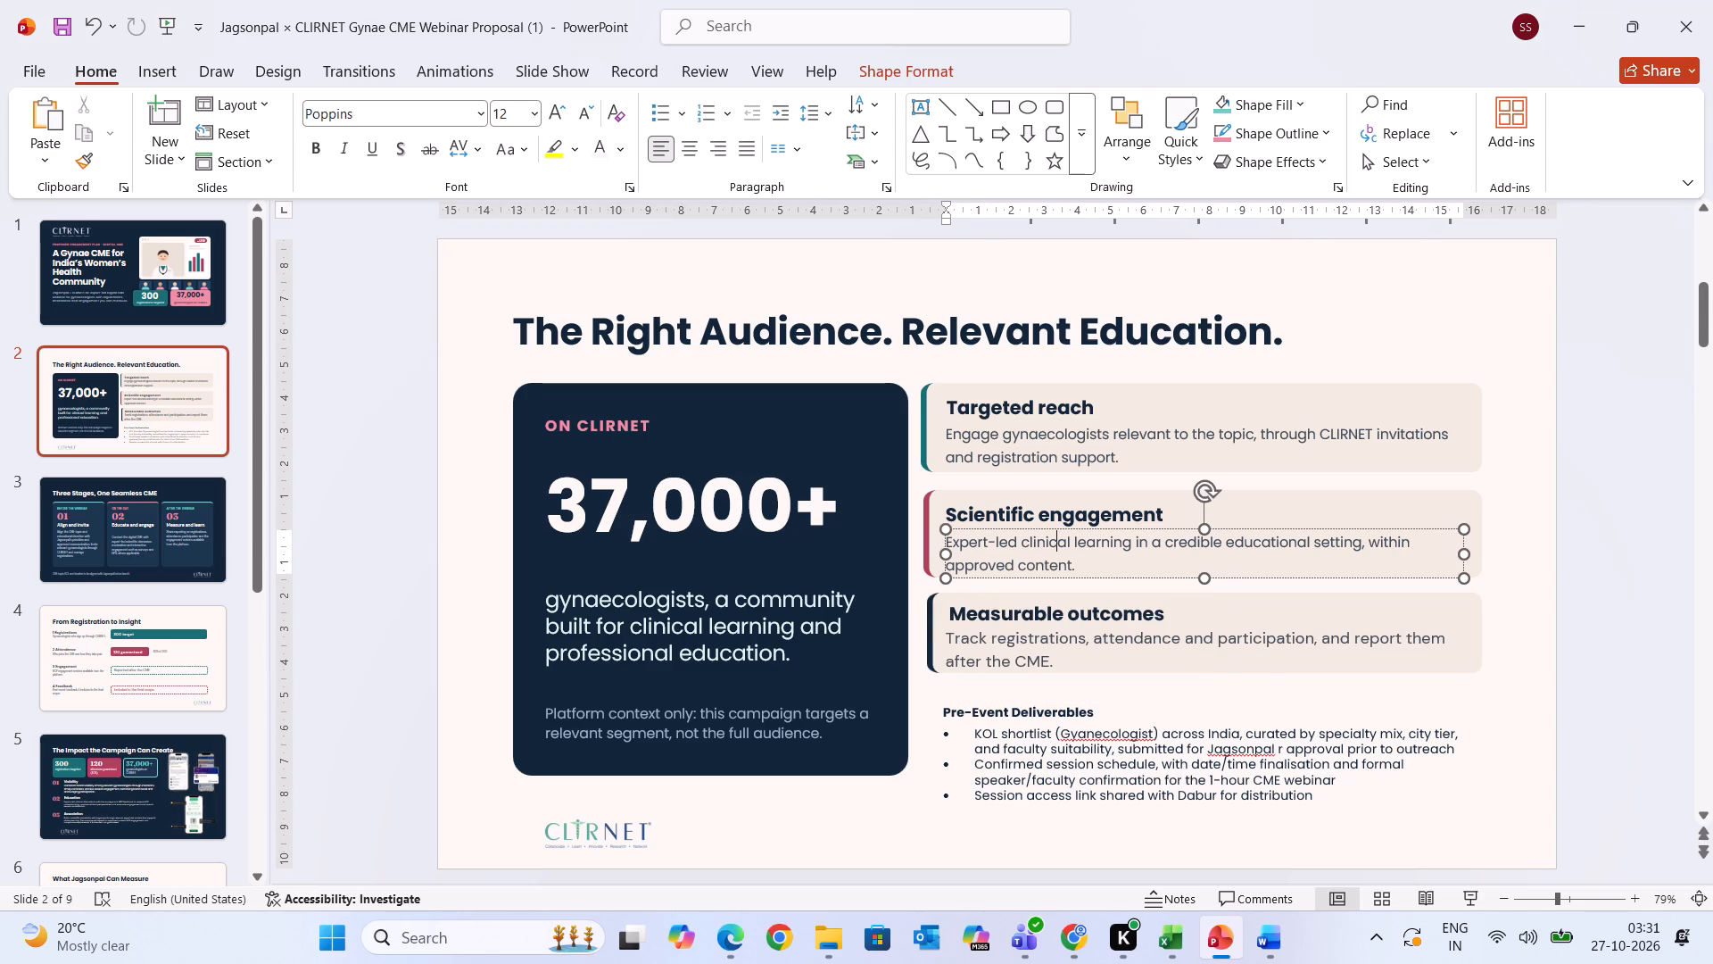
click(1088, 555)
drag(1086, 560, 945, 537)
click(95, 158)
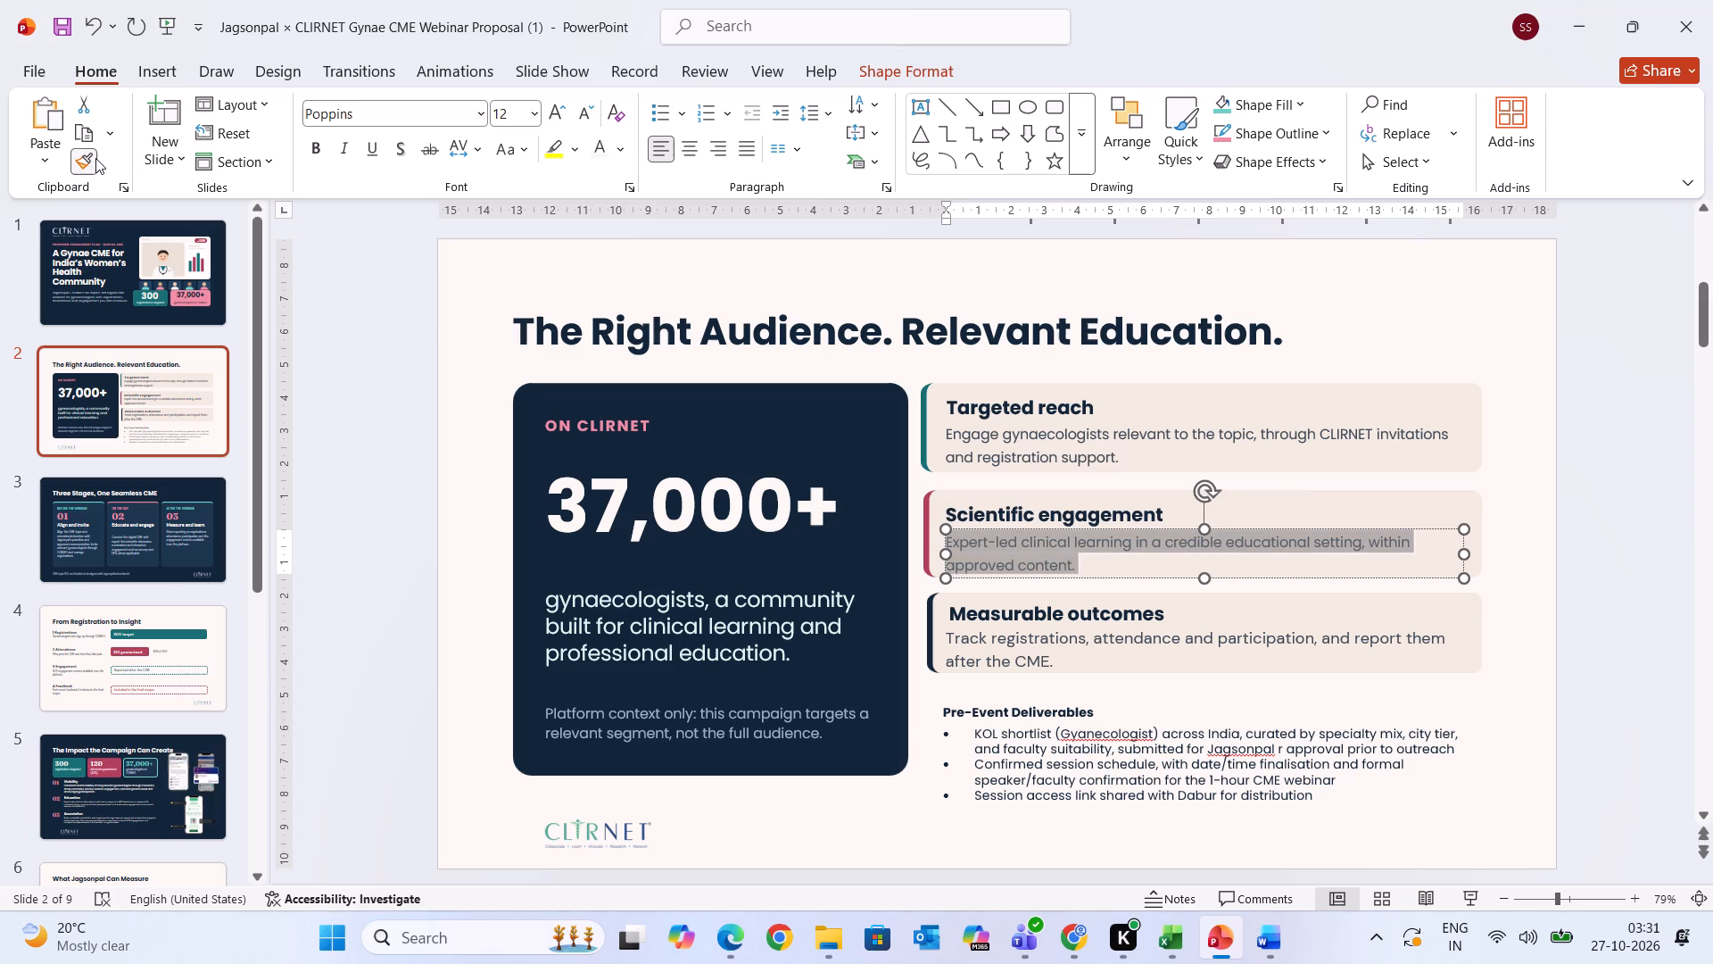
drag(957, 633, 1024, 644)
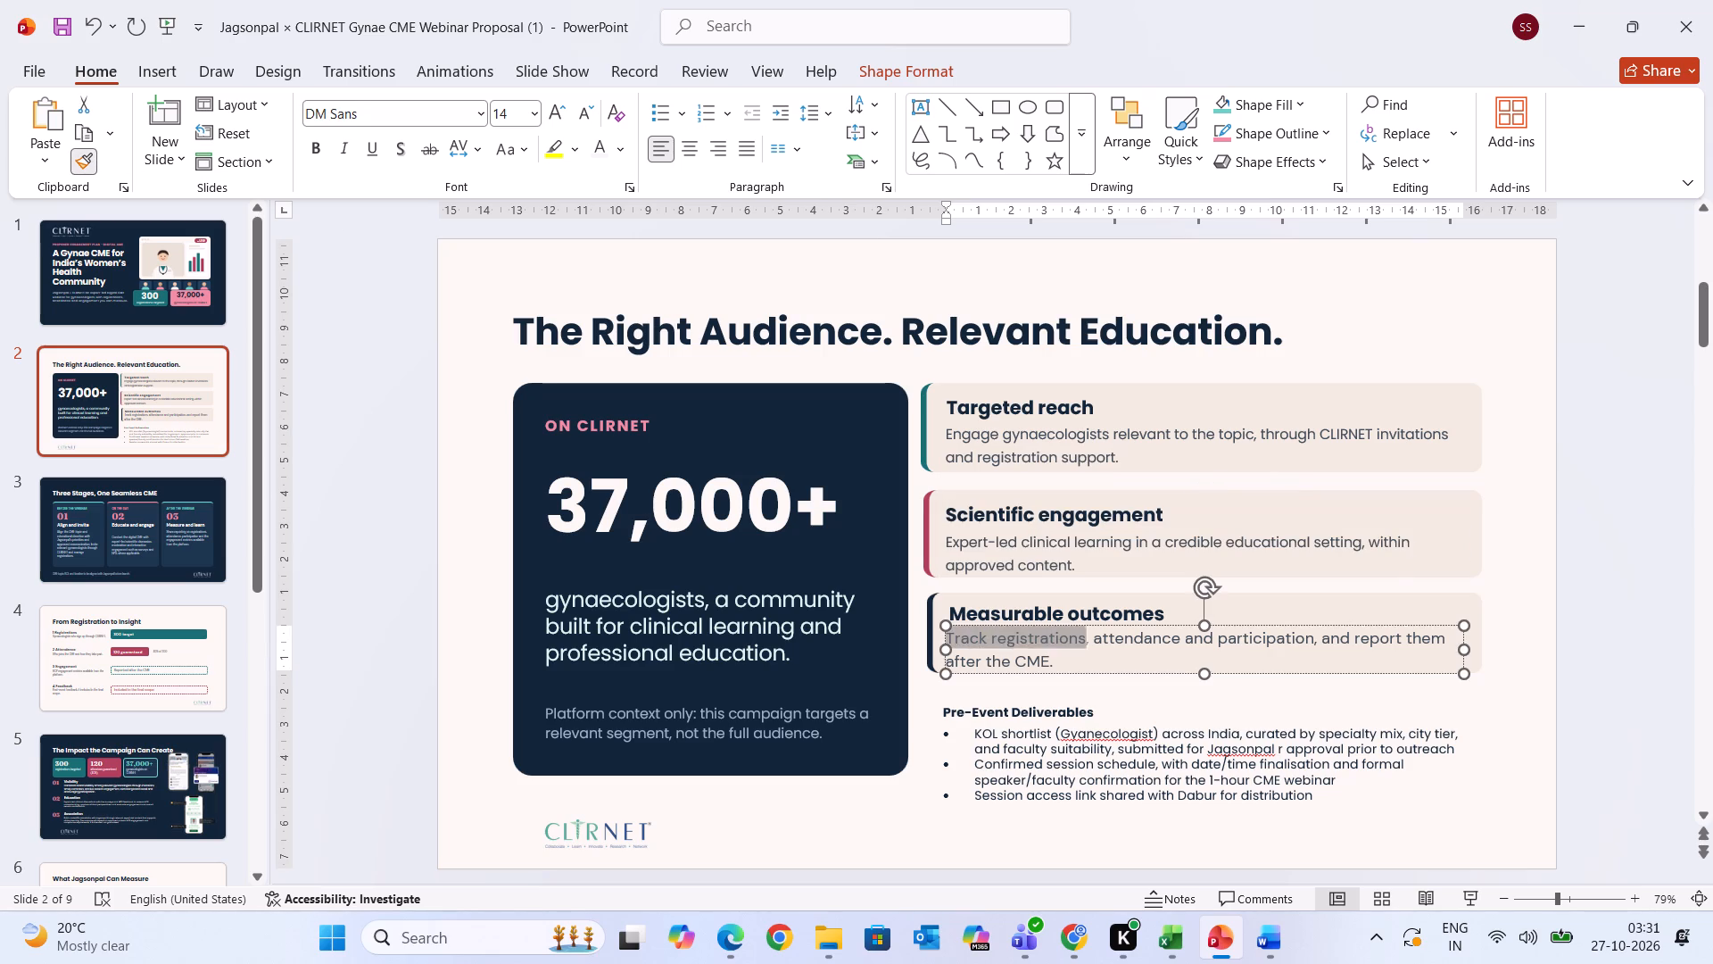
drag(1024, 644, 1058, 655)
click(1542, 704)
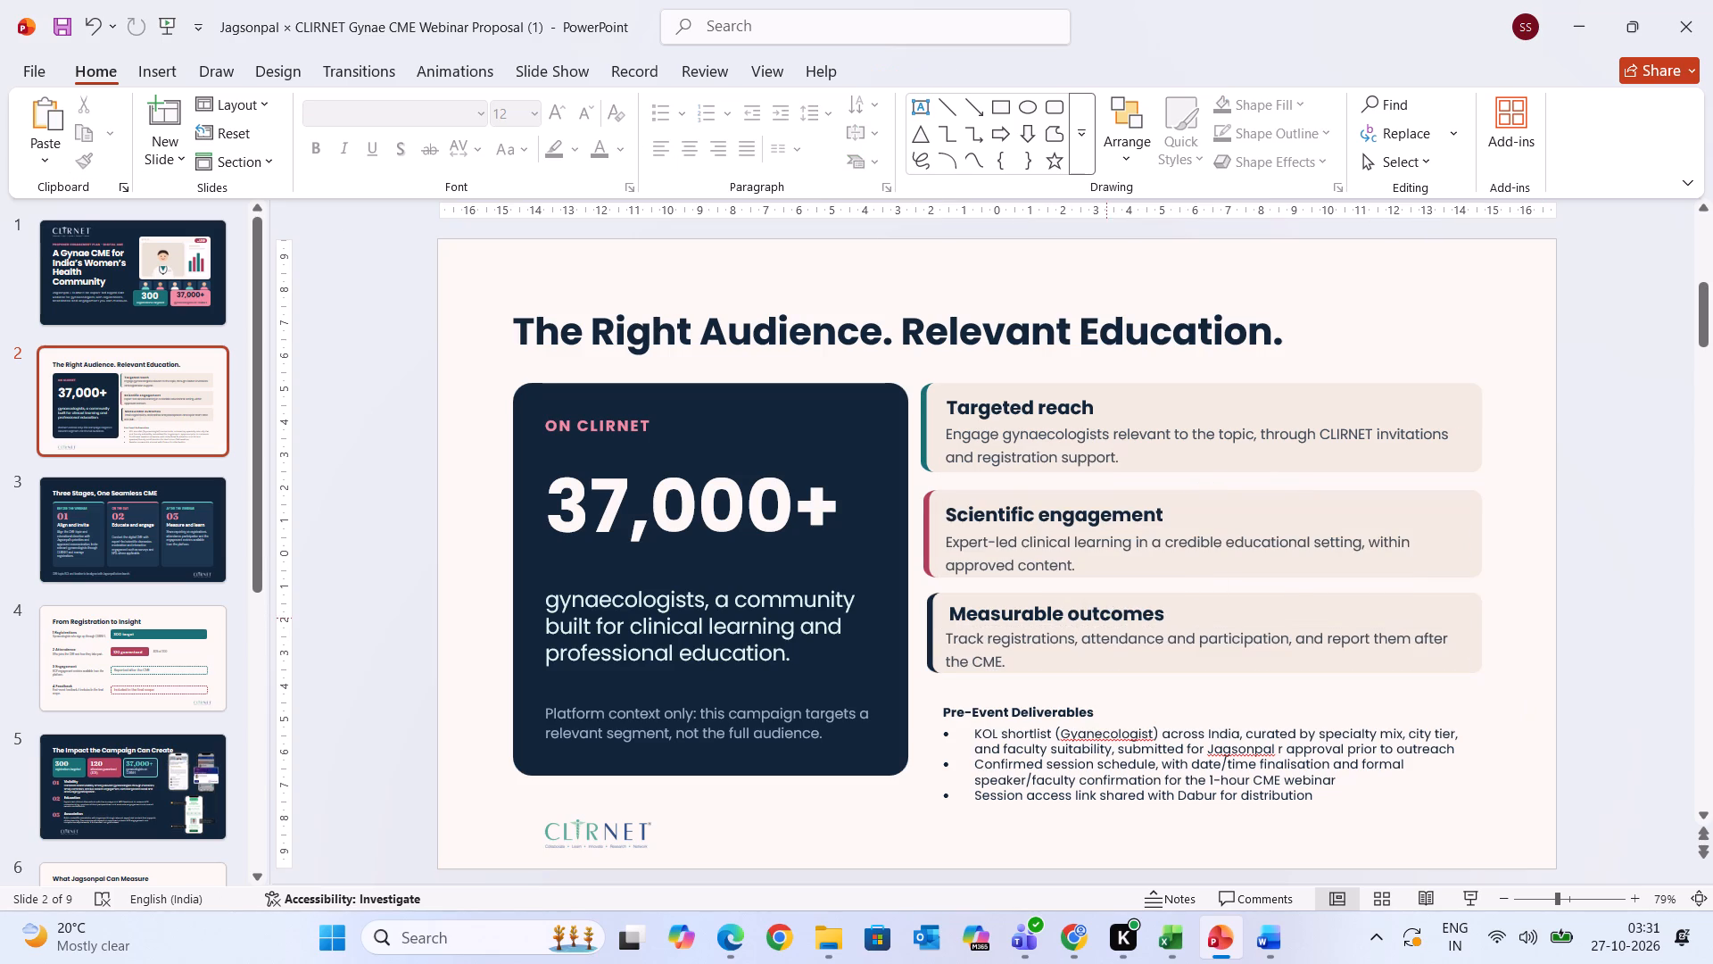
Nudge the "Measurable outcomes" description slightly right so it lines up beneath its heading.
click(1034, 649)
click(1039, 626)
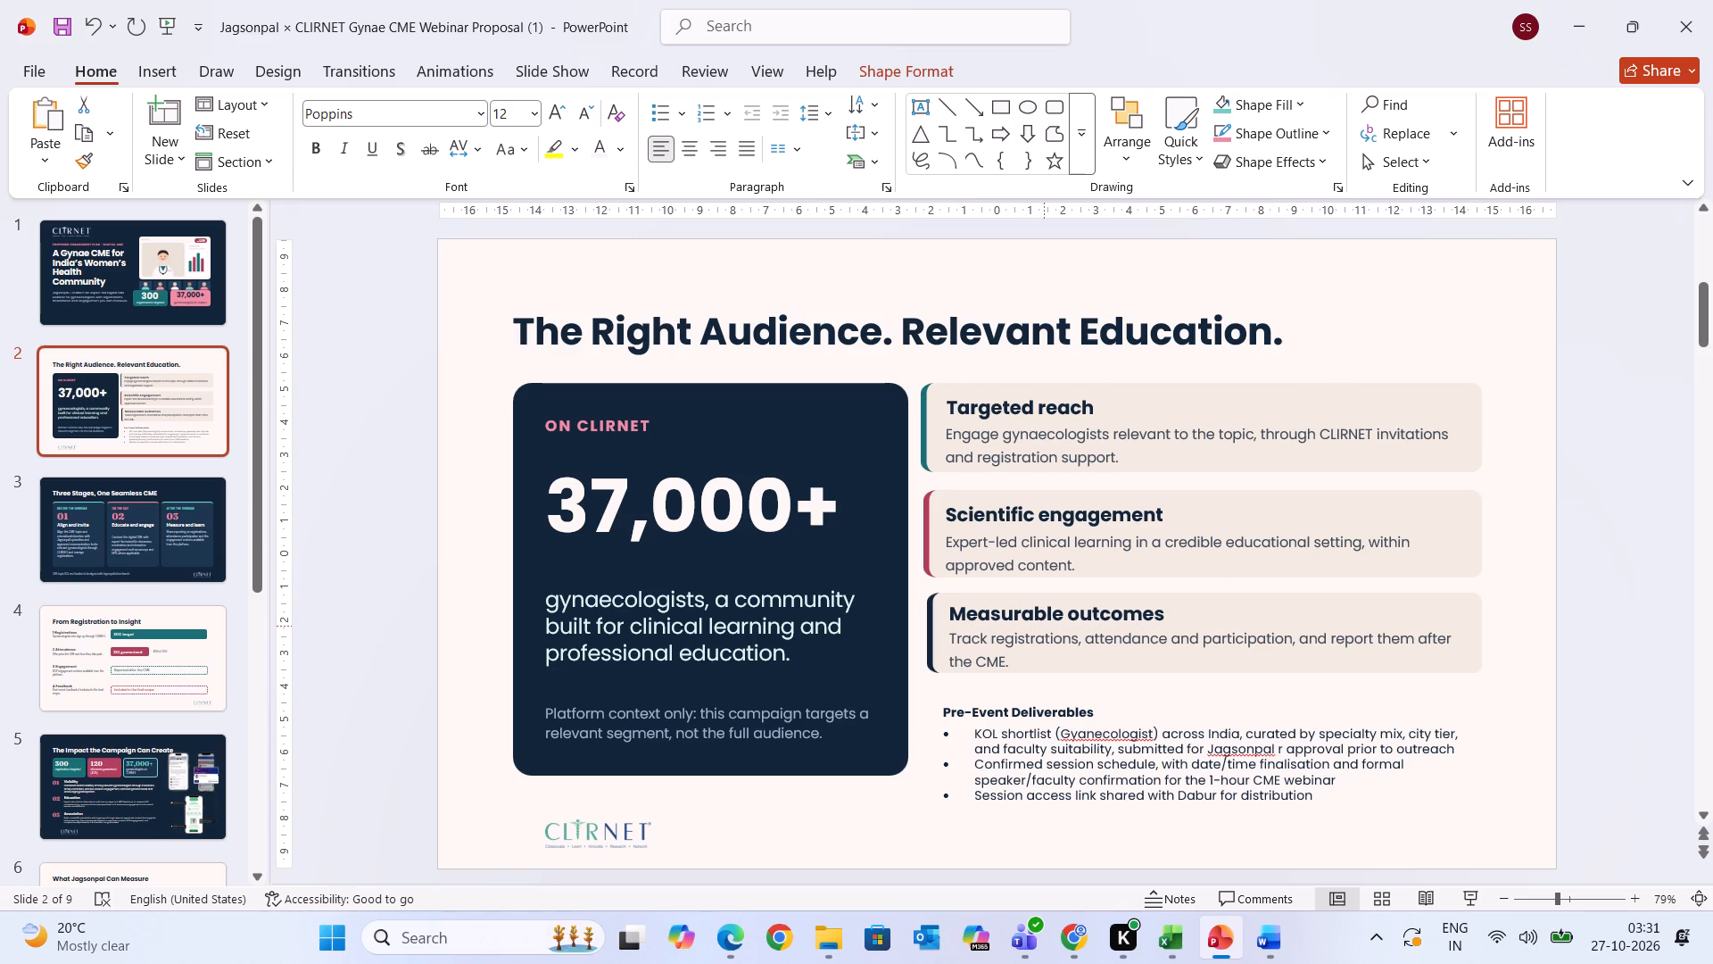
click(1588, 640)
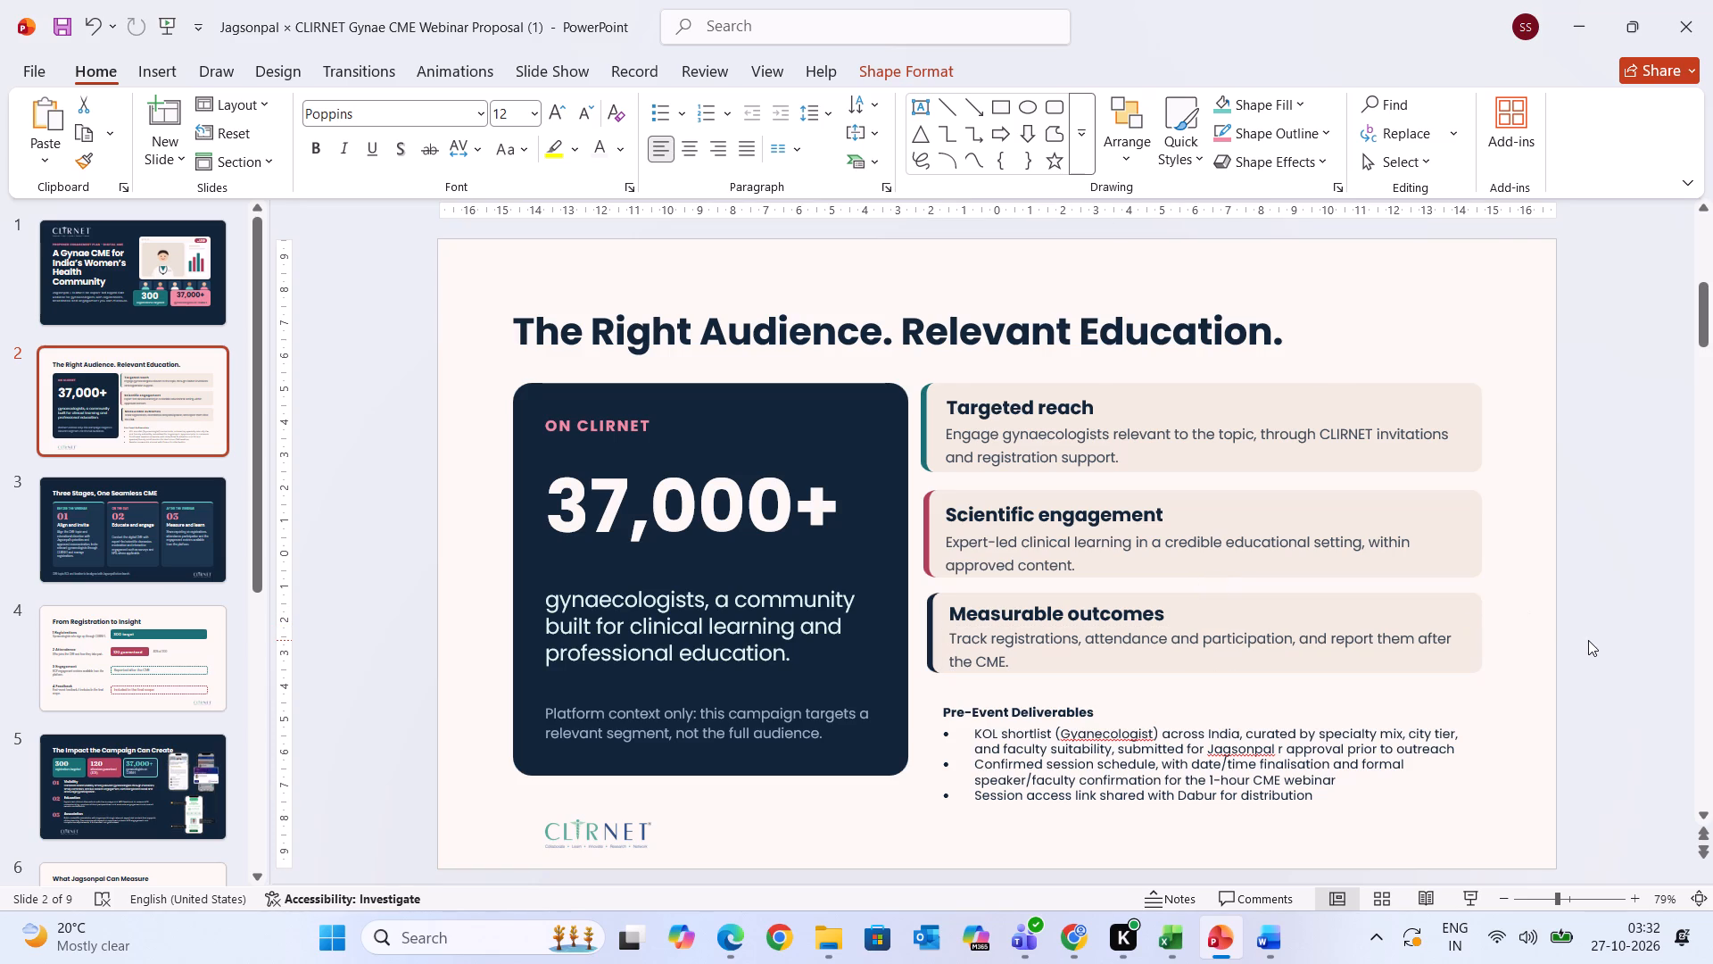
Move the "Pre-Event Deliverables" text box slightly up, closer to the "Measurable outcomes" card.
click(1195, 794)
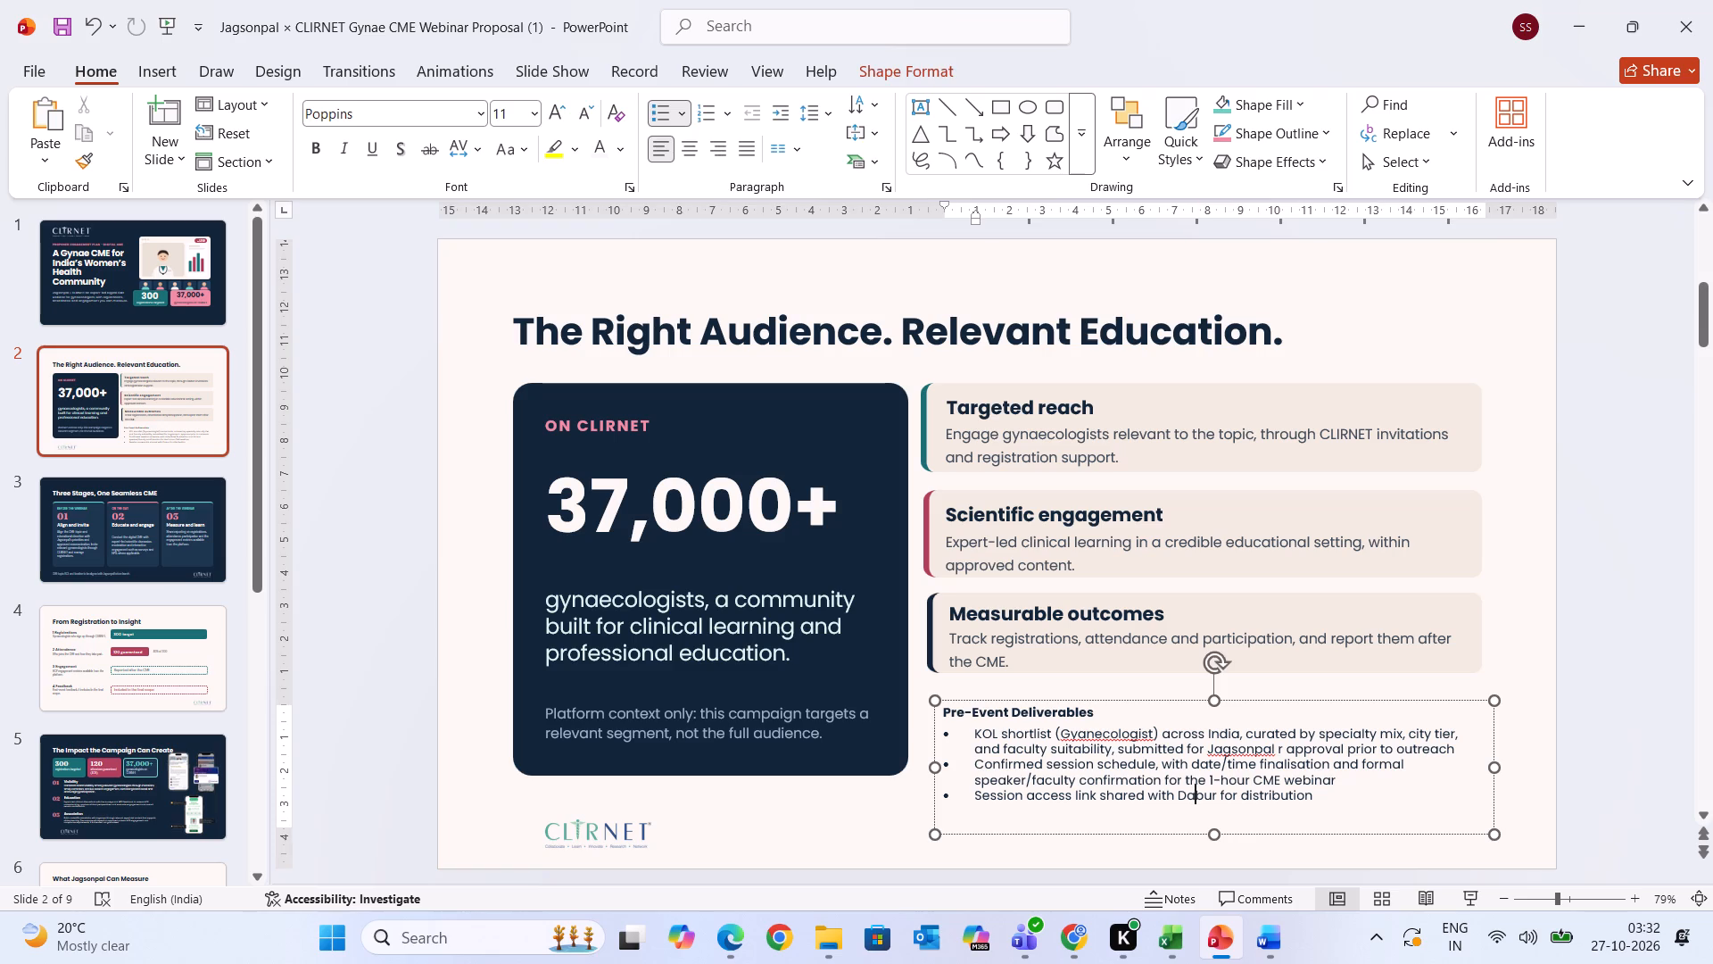
drag(1185, 702, 1182, 693)
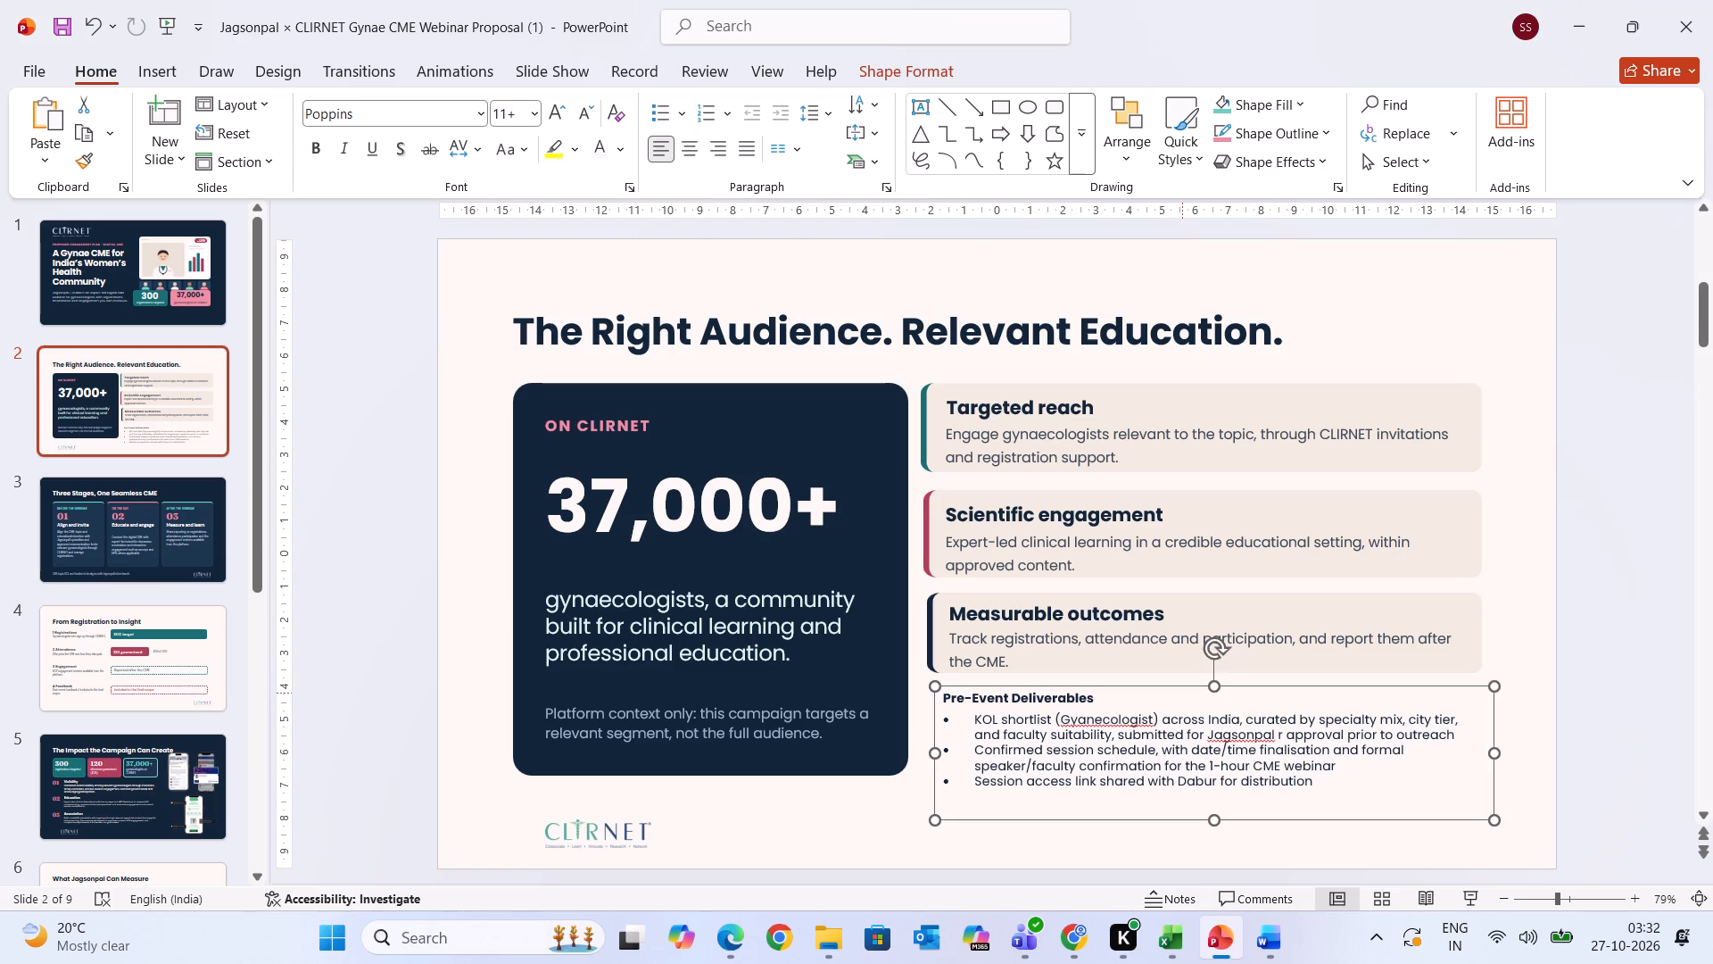
click(1652, 827)
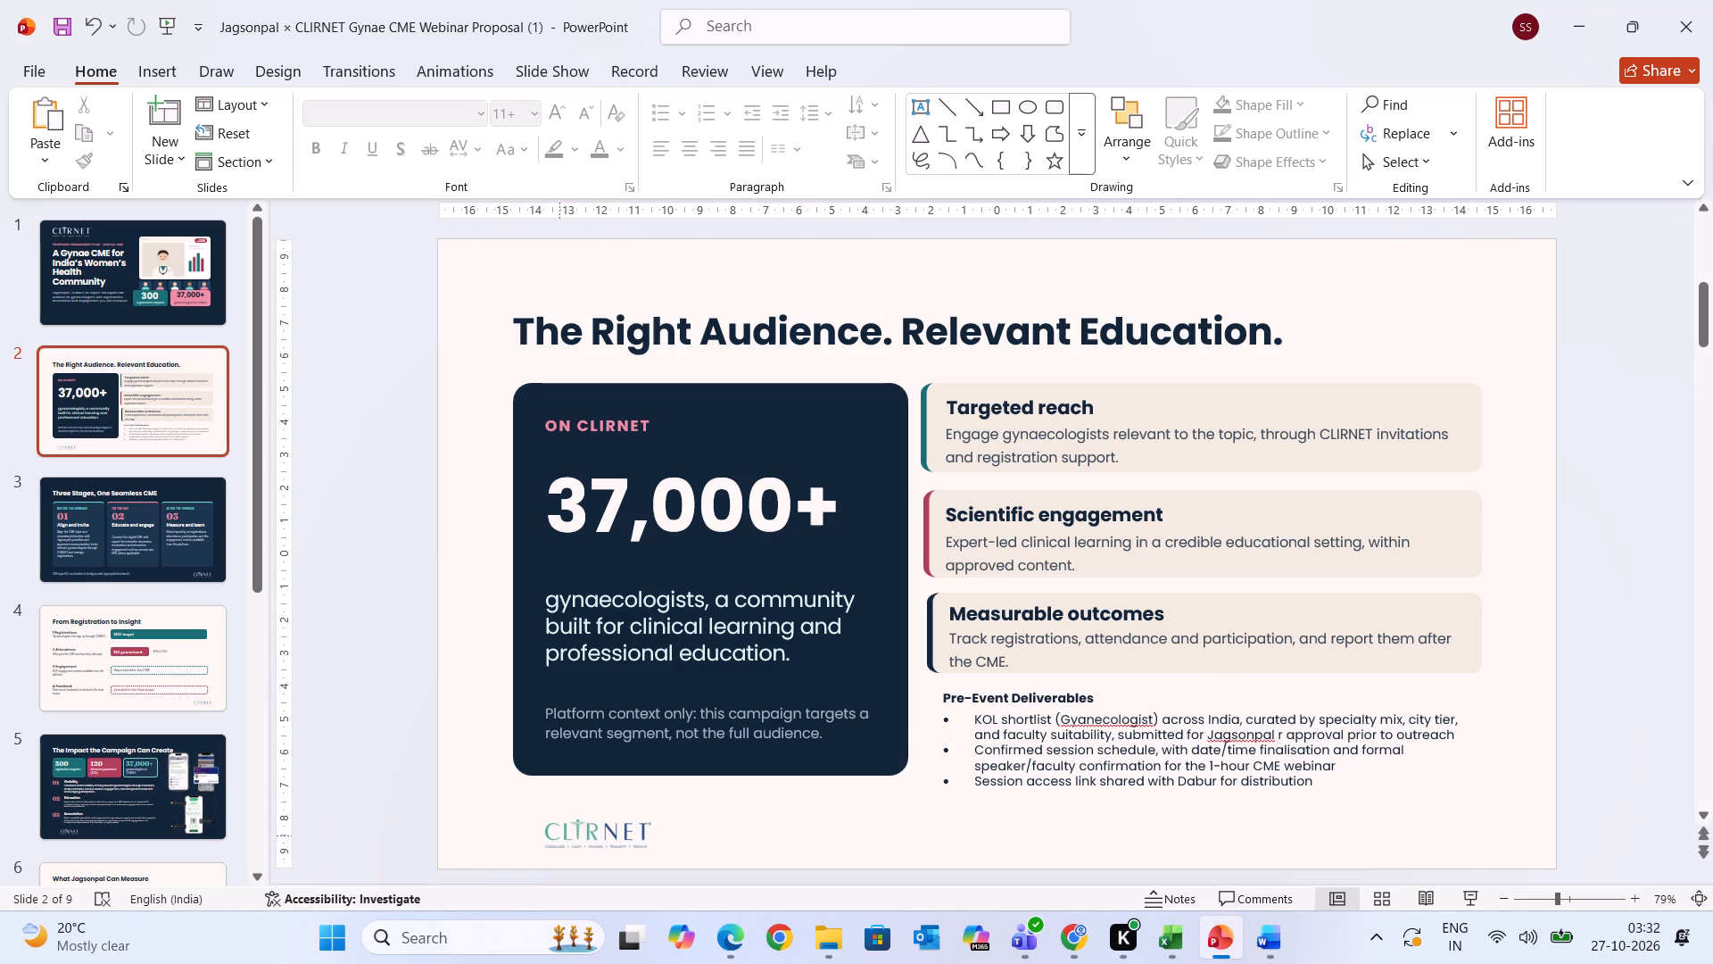
On slide 3, change the "BEFORE THE WEBINAR" label's font to Poppins.
click(97, 302)
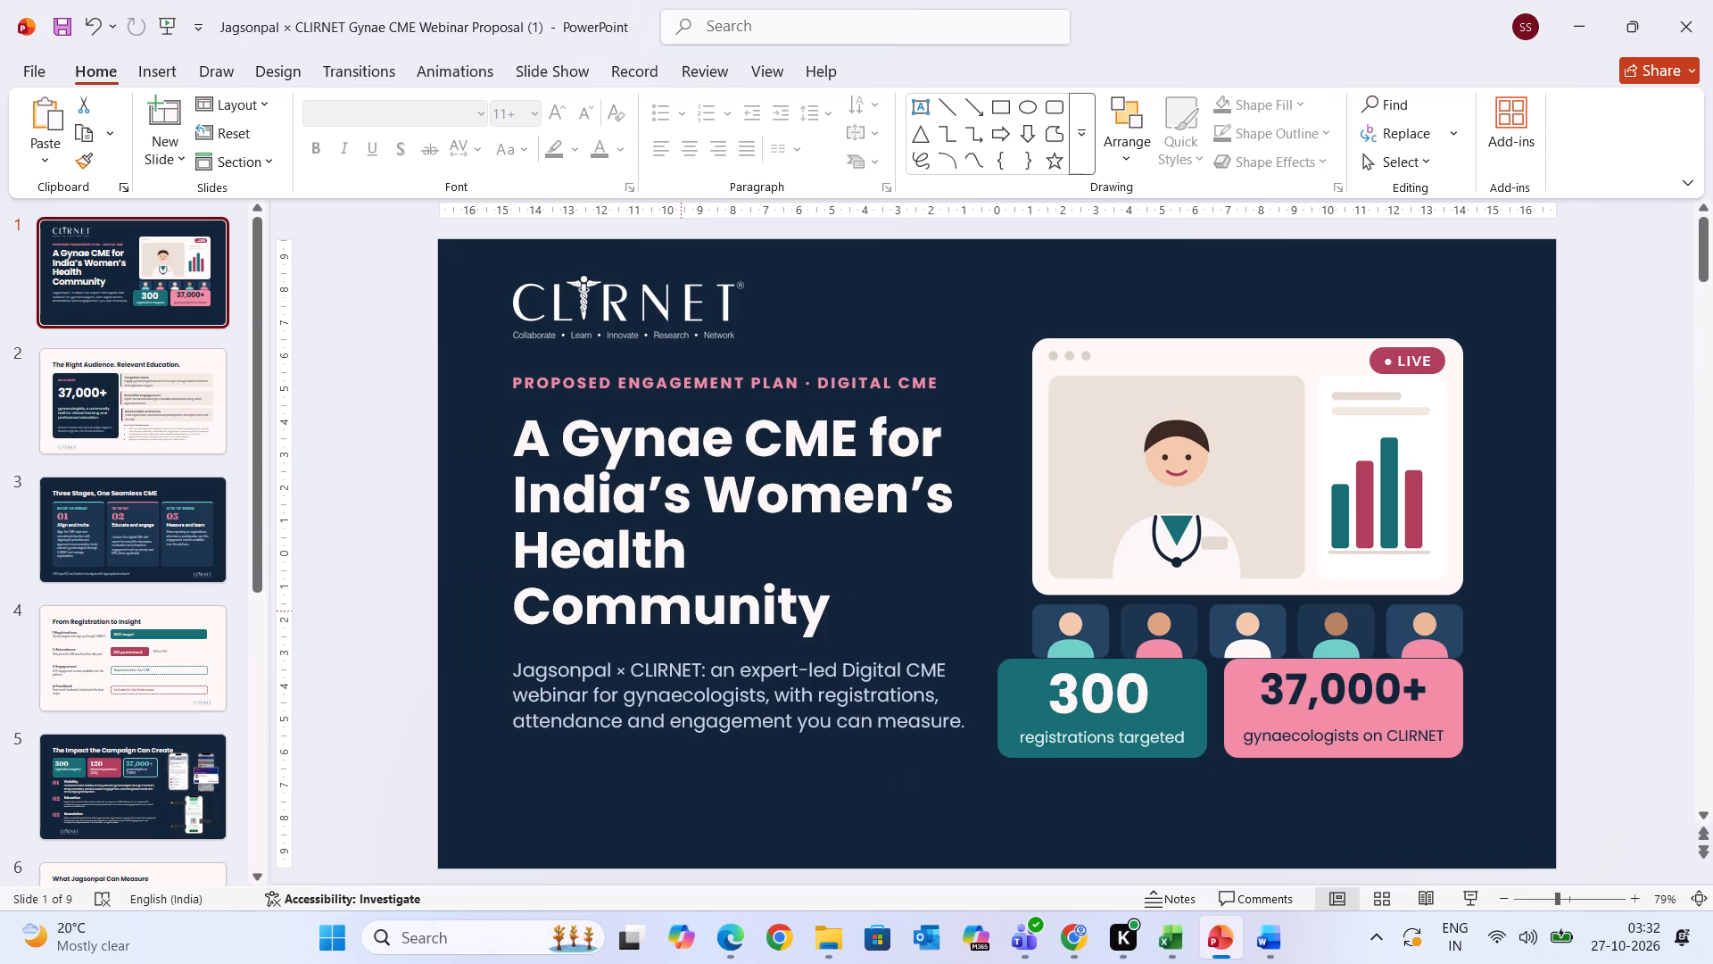
click(114, 315)
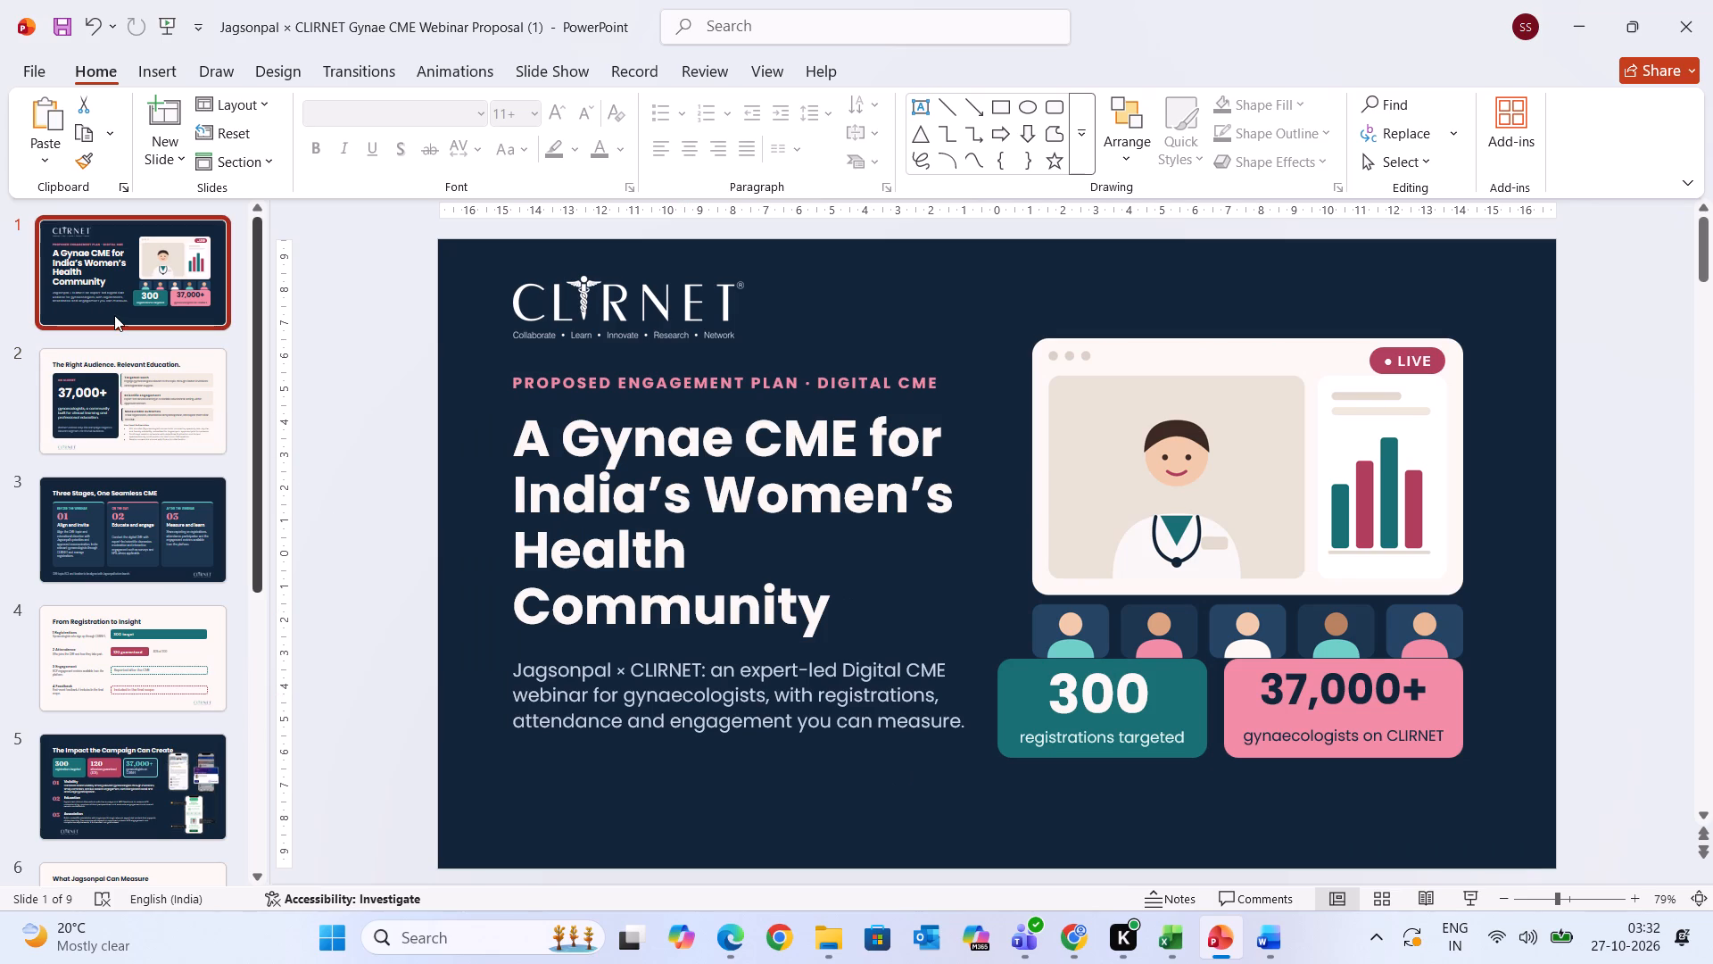
key(Down)
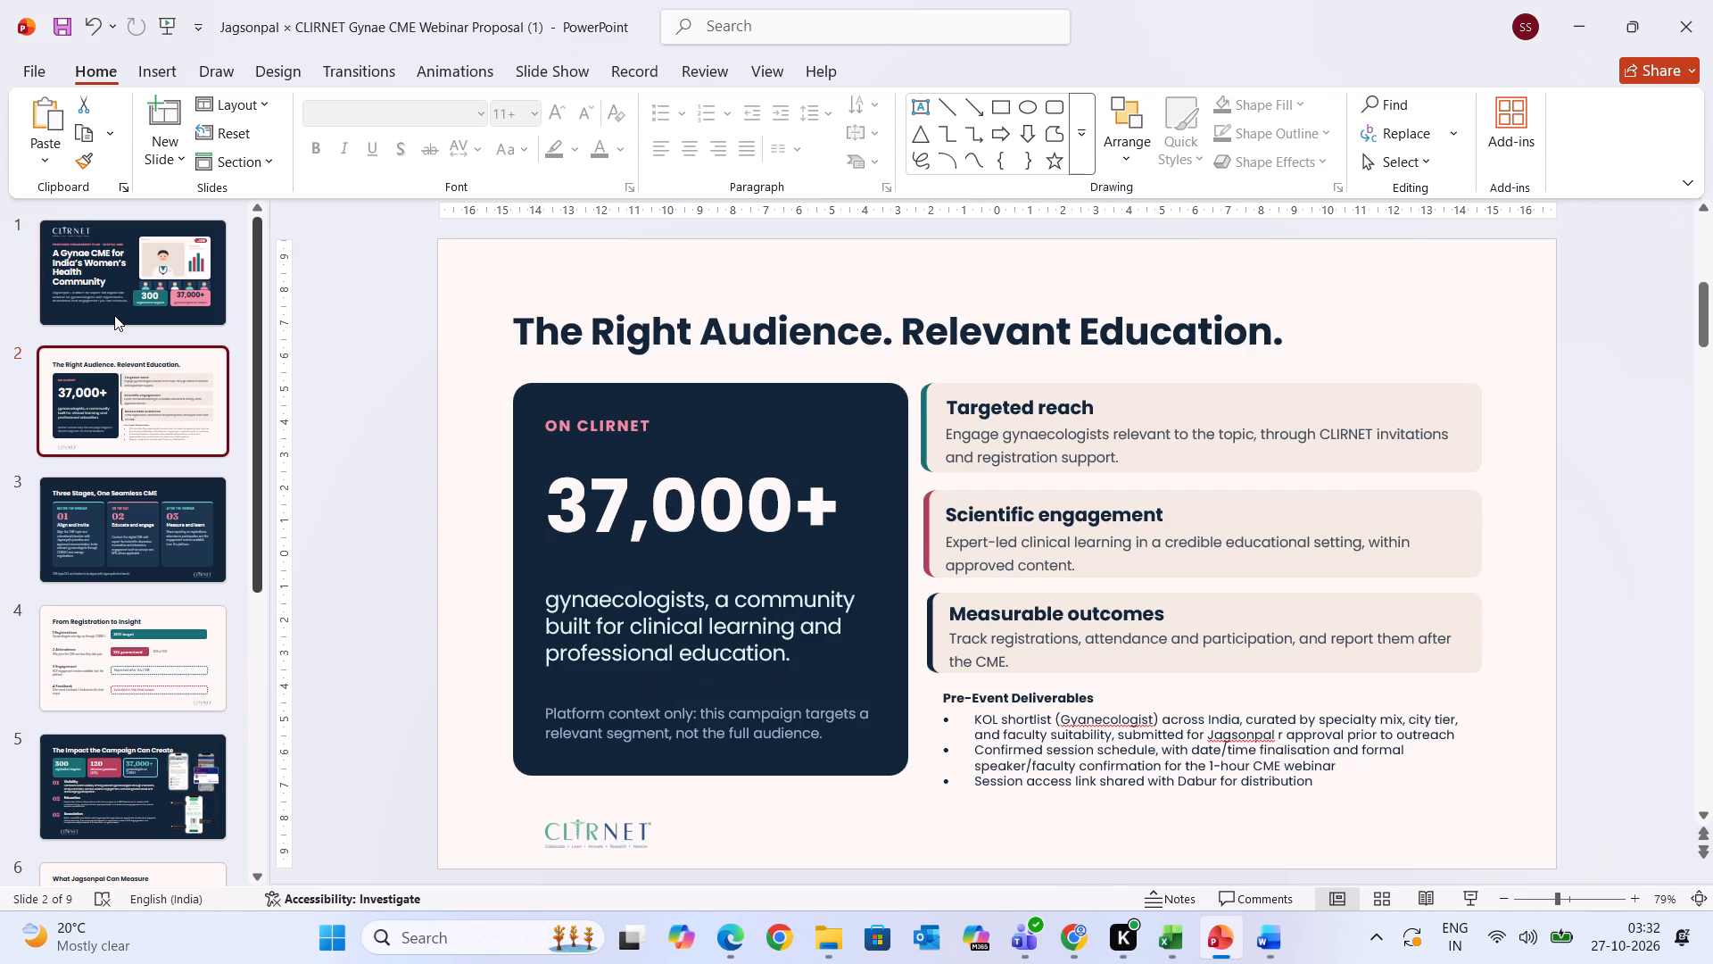
key(Down)
key(Up)
key(Down)
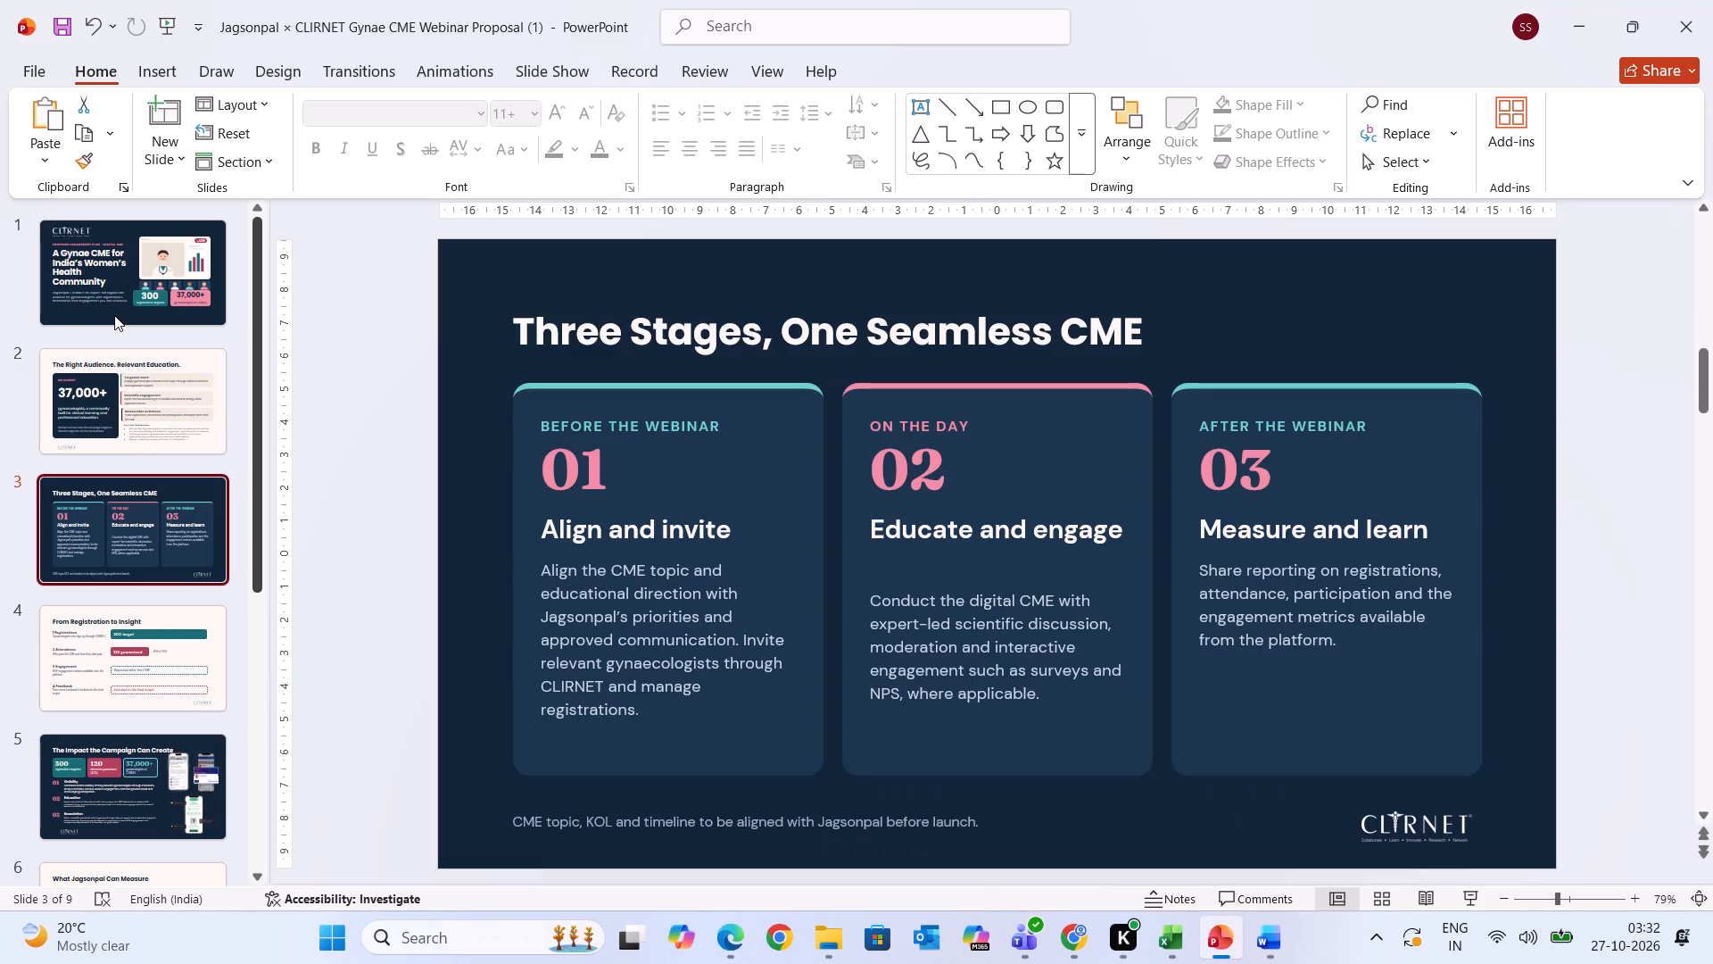
click(625, 437)
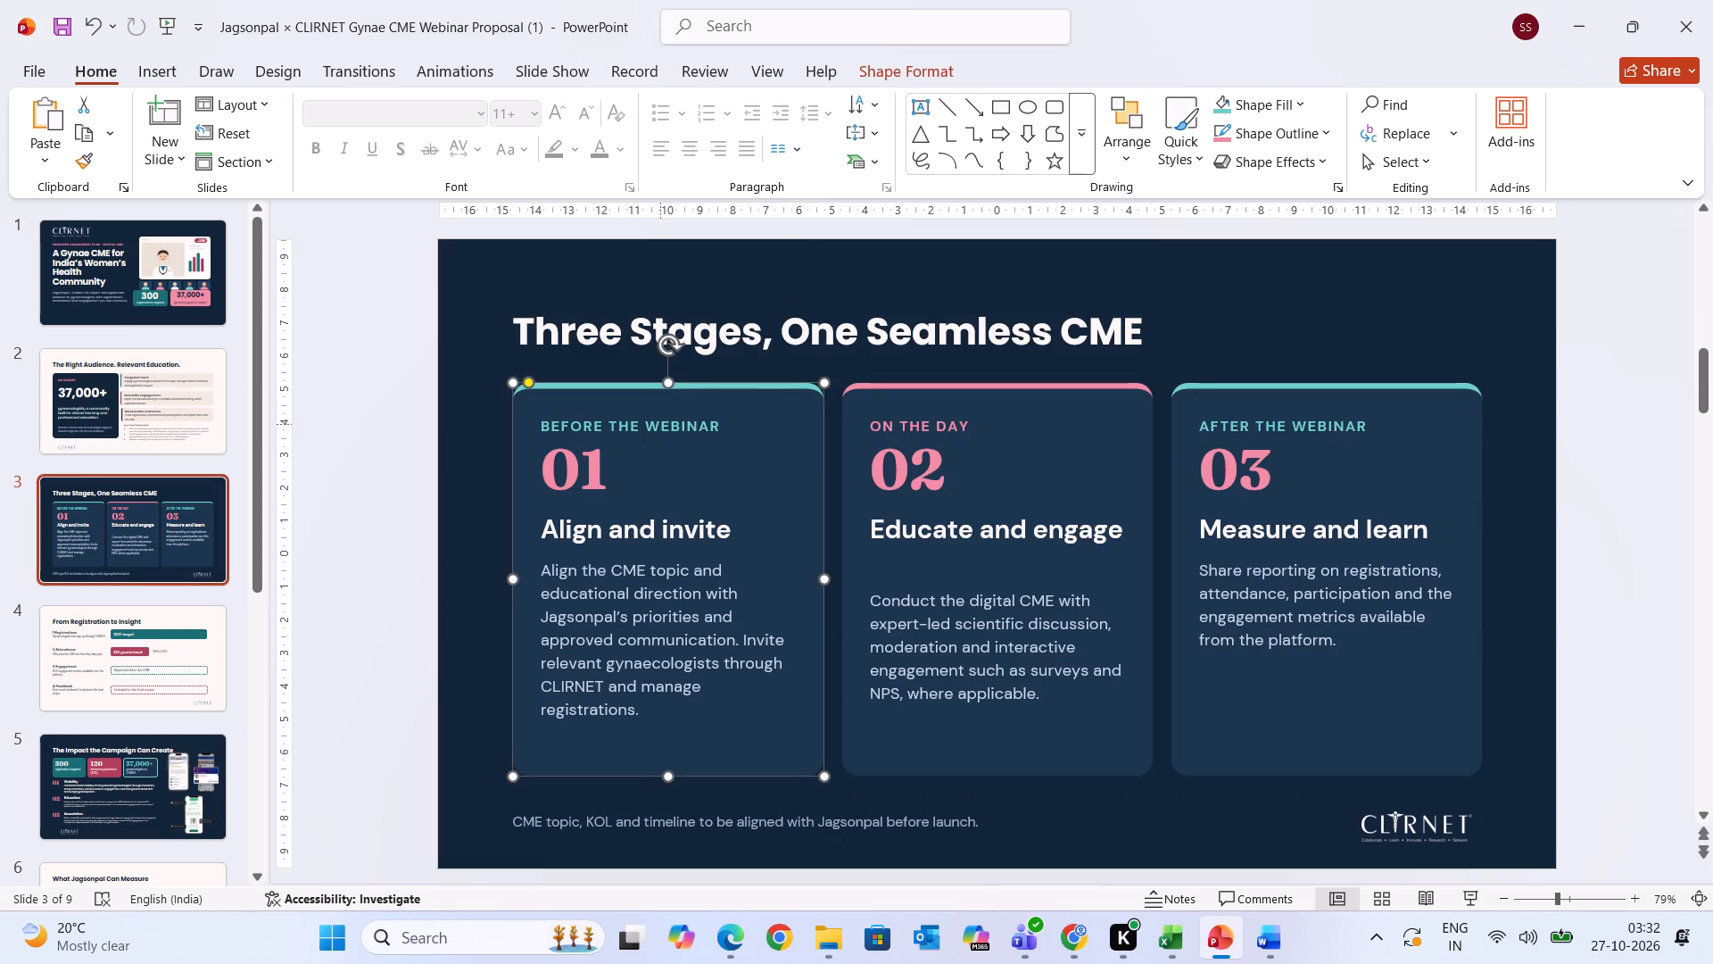
click(660, 424)
click(724, 427)
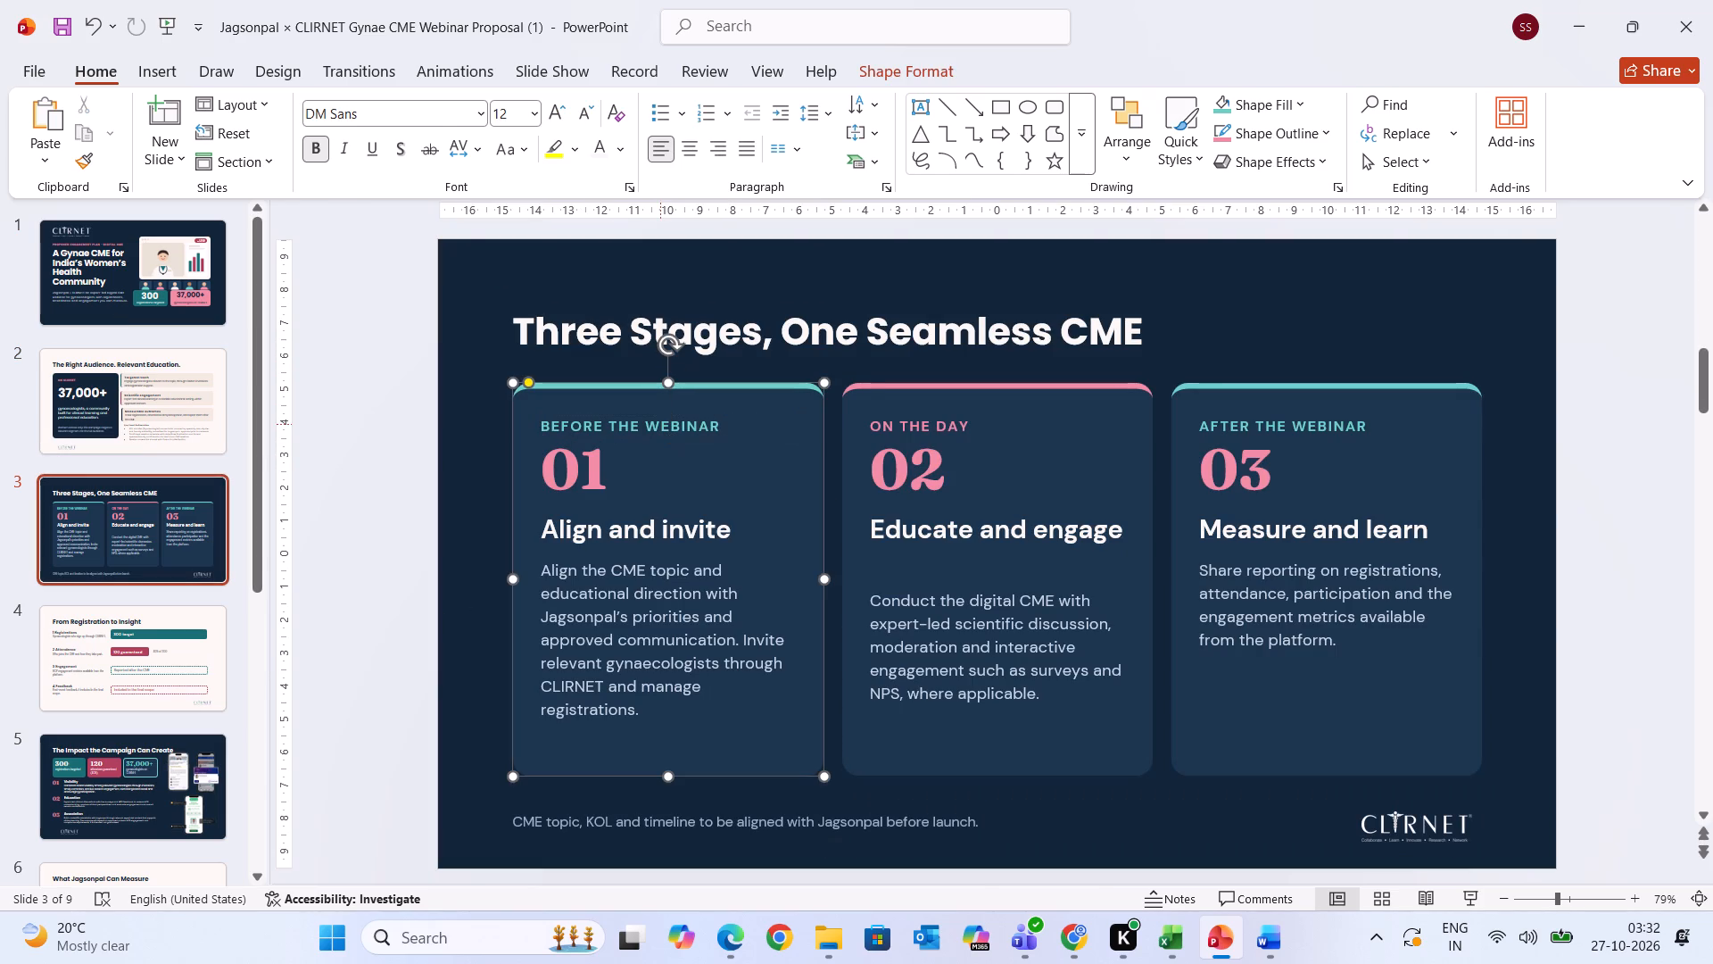
click(716, 426)
drag(716, 426, 704, 426)
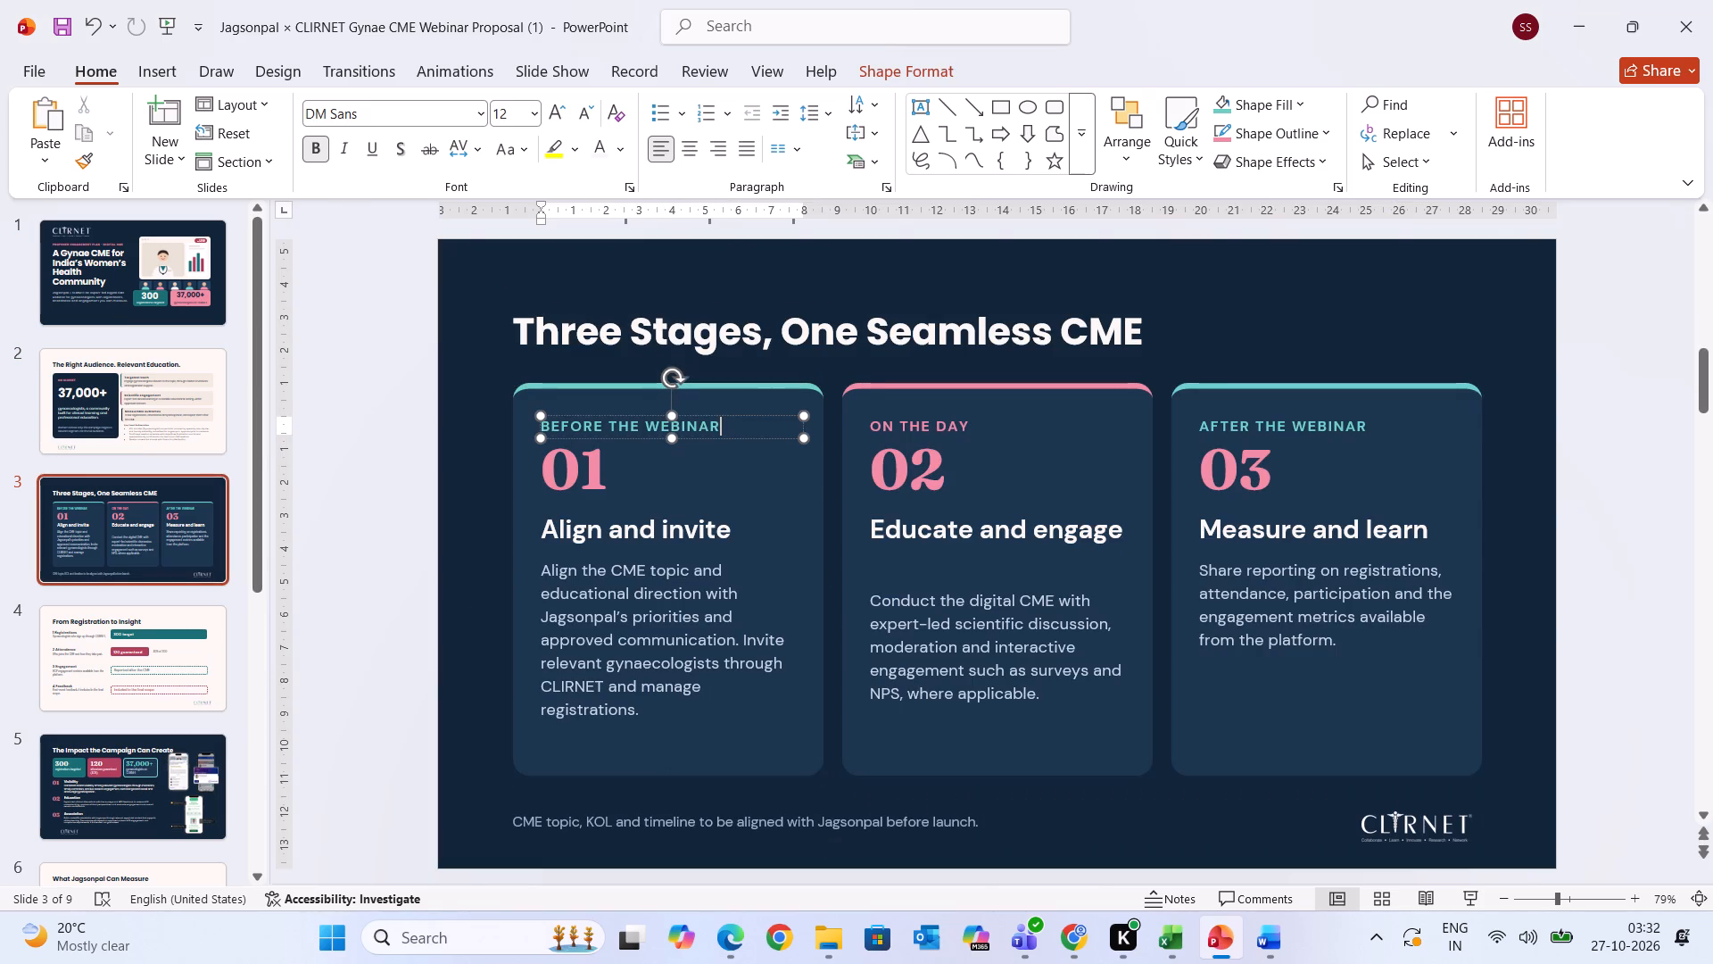
drag(704, 426, 461, 409)
click(472, 111)
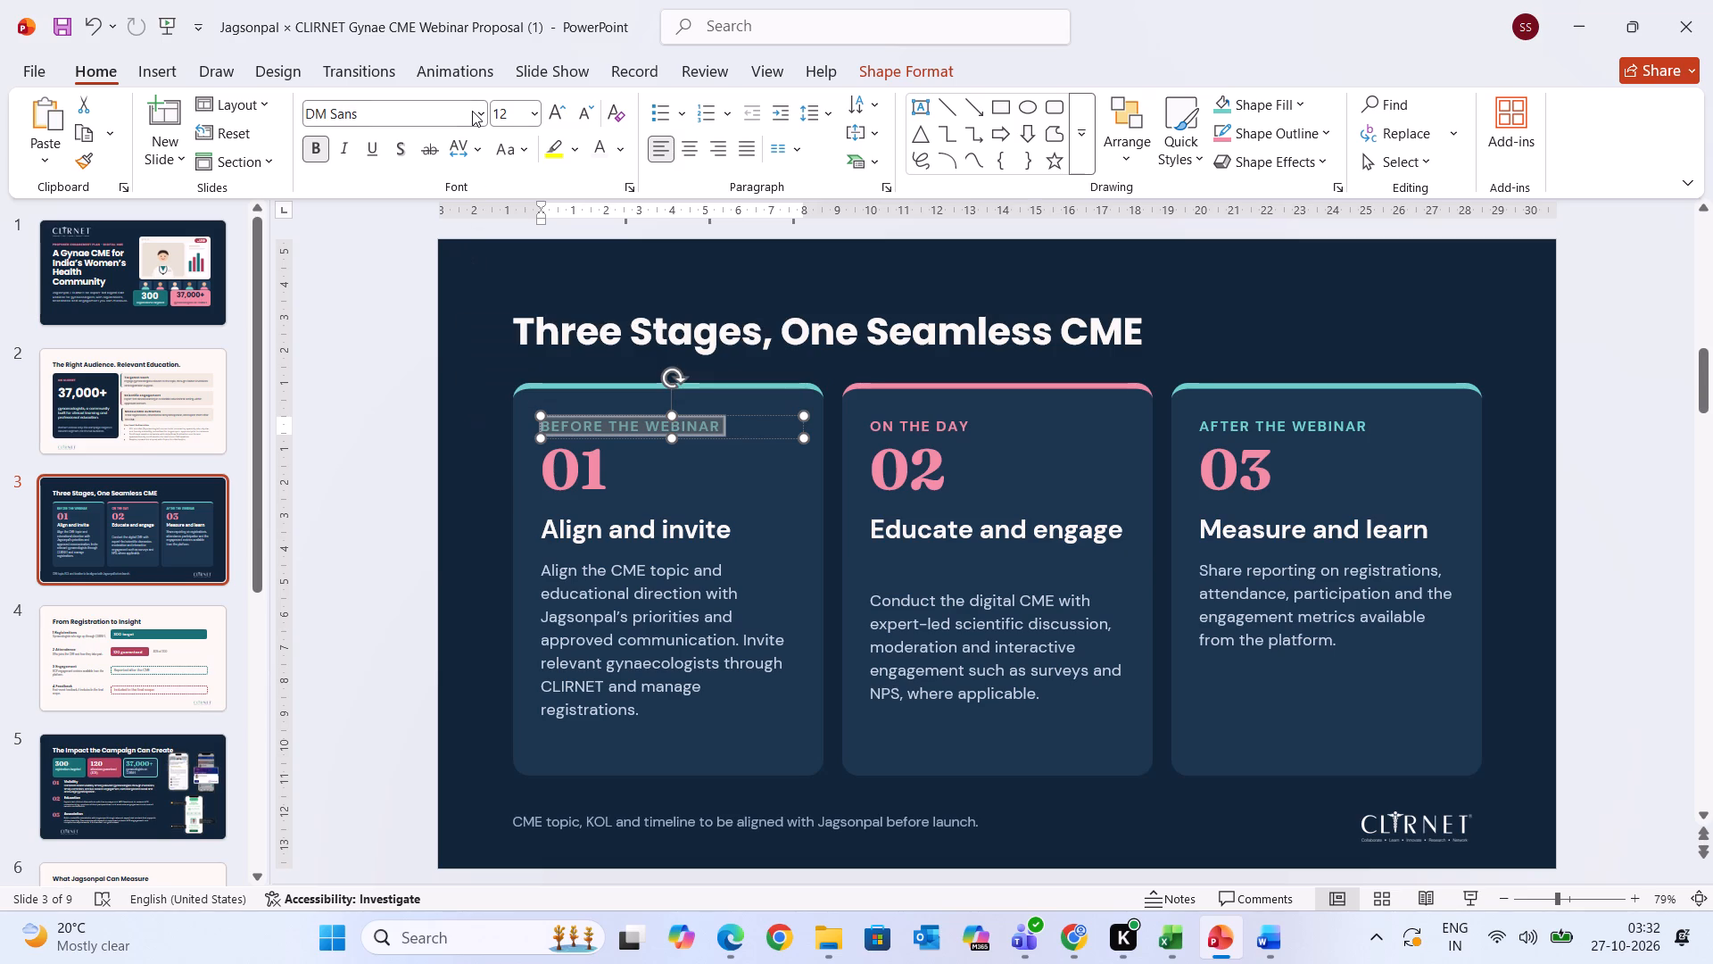
click(482, 117)
text(pop)
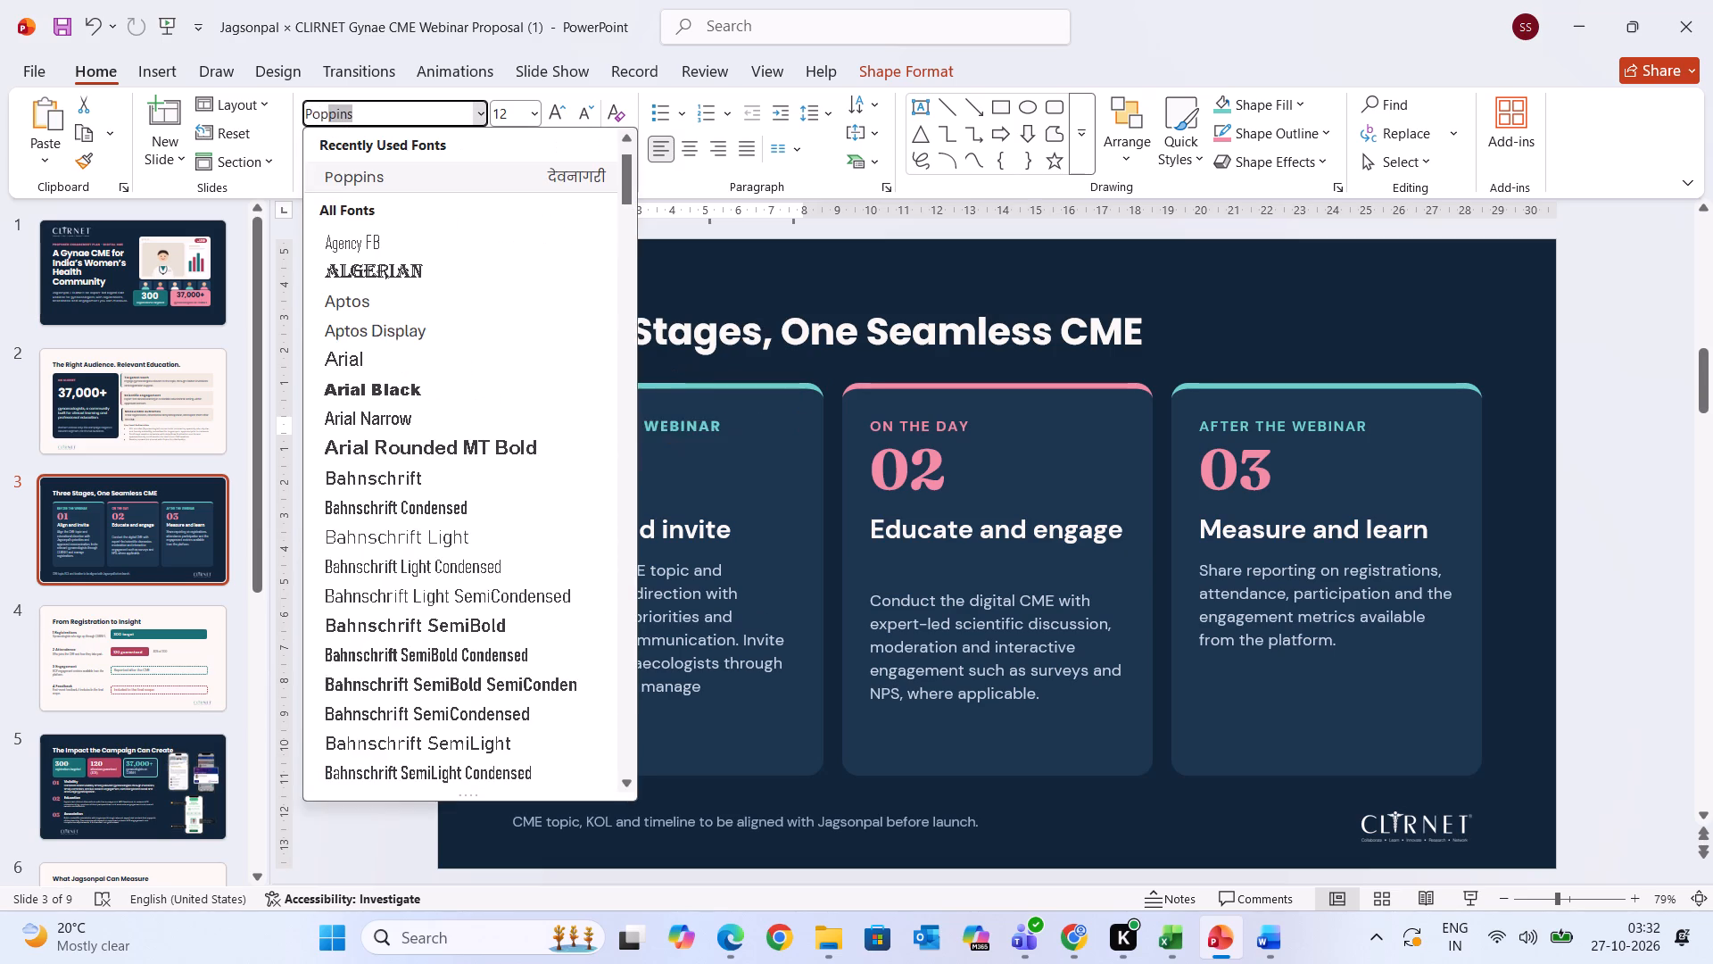
key(Return)
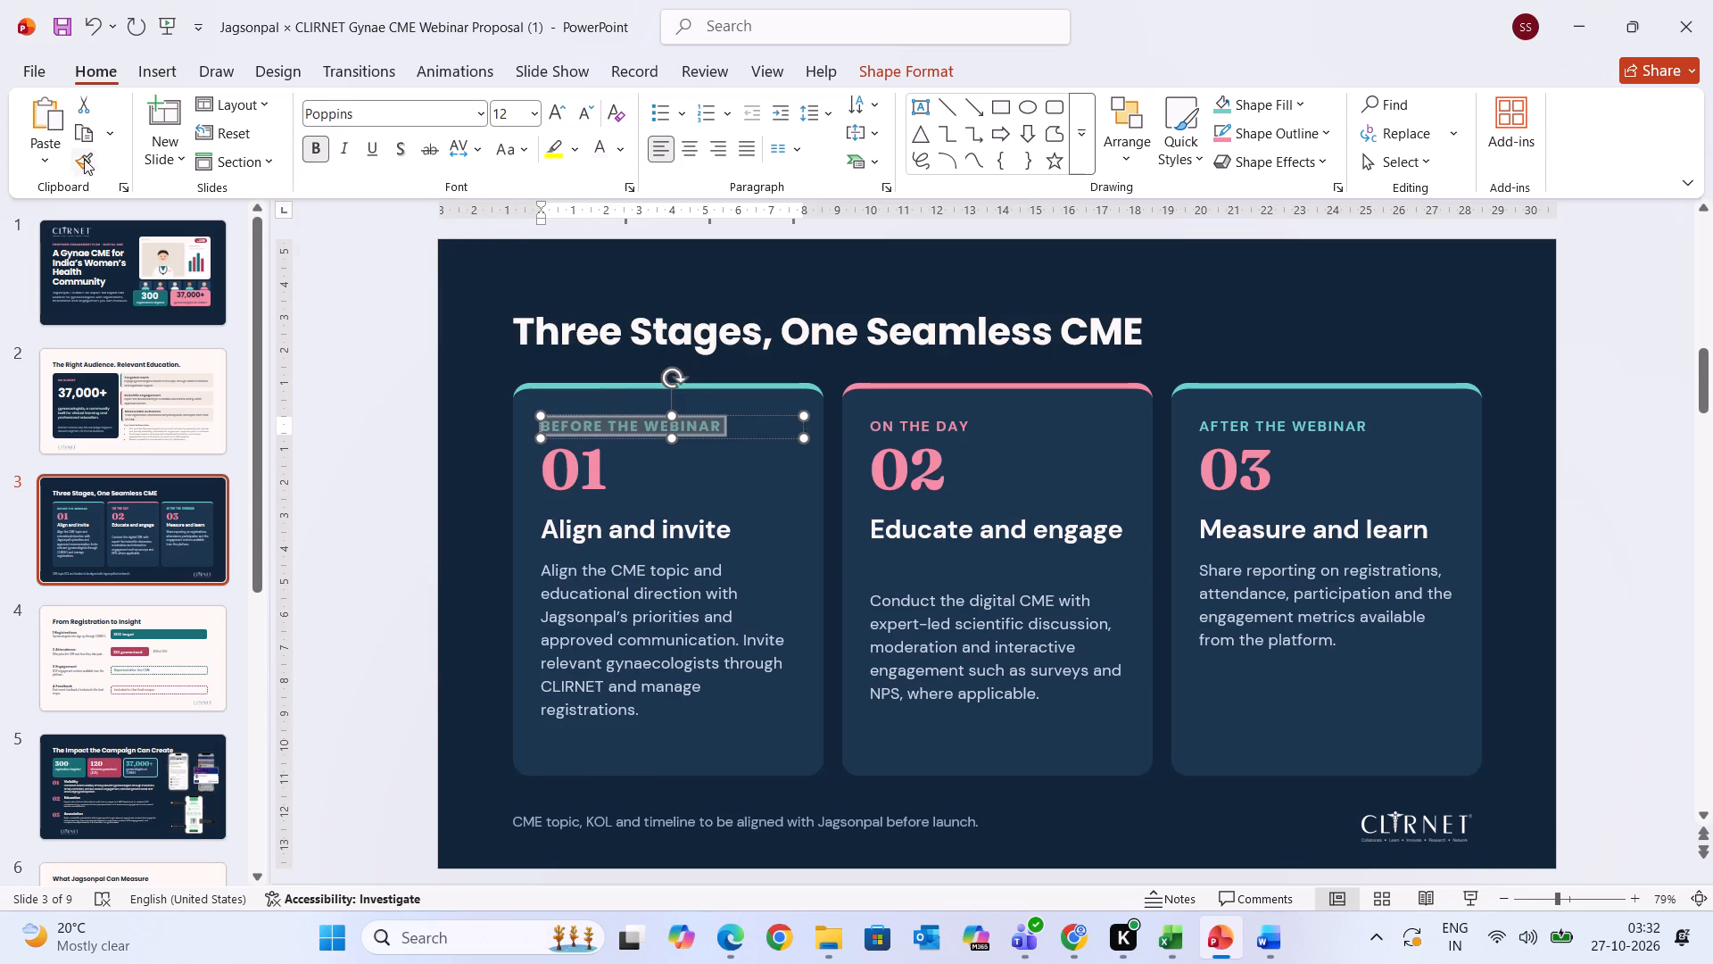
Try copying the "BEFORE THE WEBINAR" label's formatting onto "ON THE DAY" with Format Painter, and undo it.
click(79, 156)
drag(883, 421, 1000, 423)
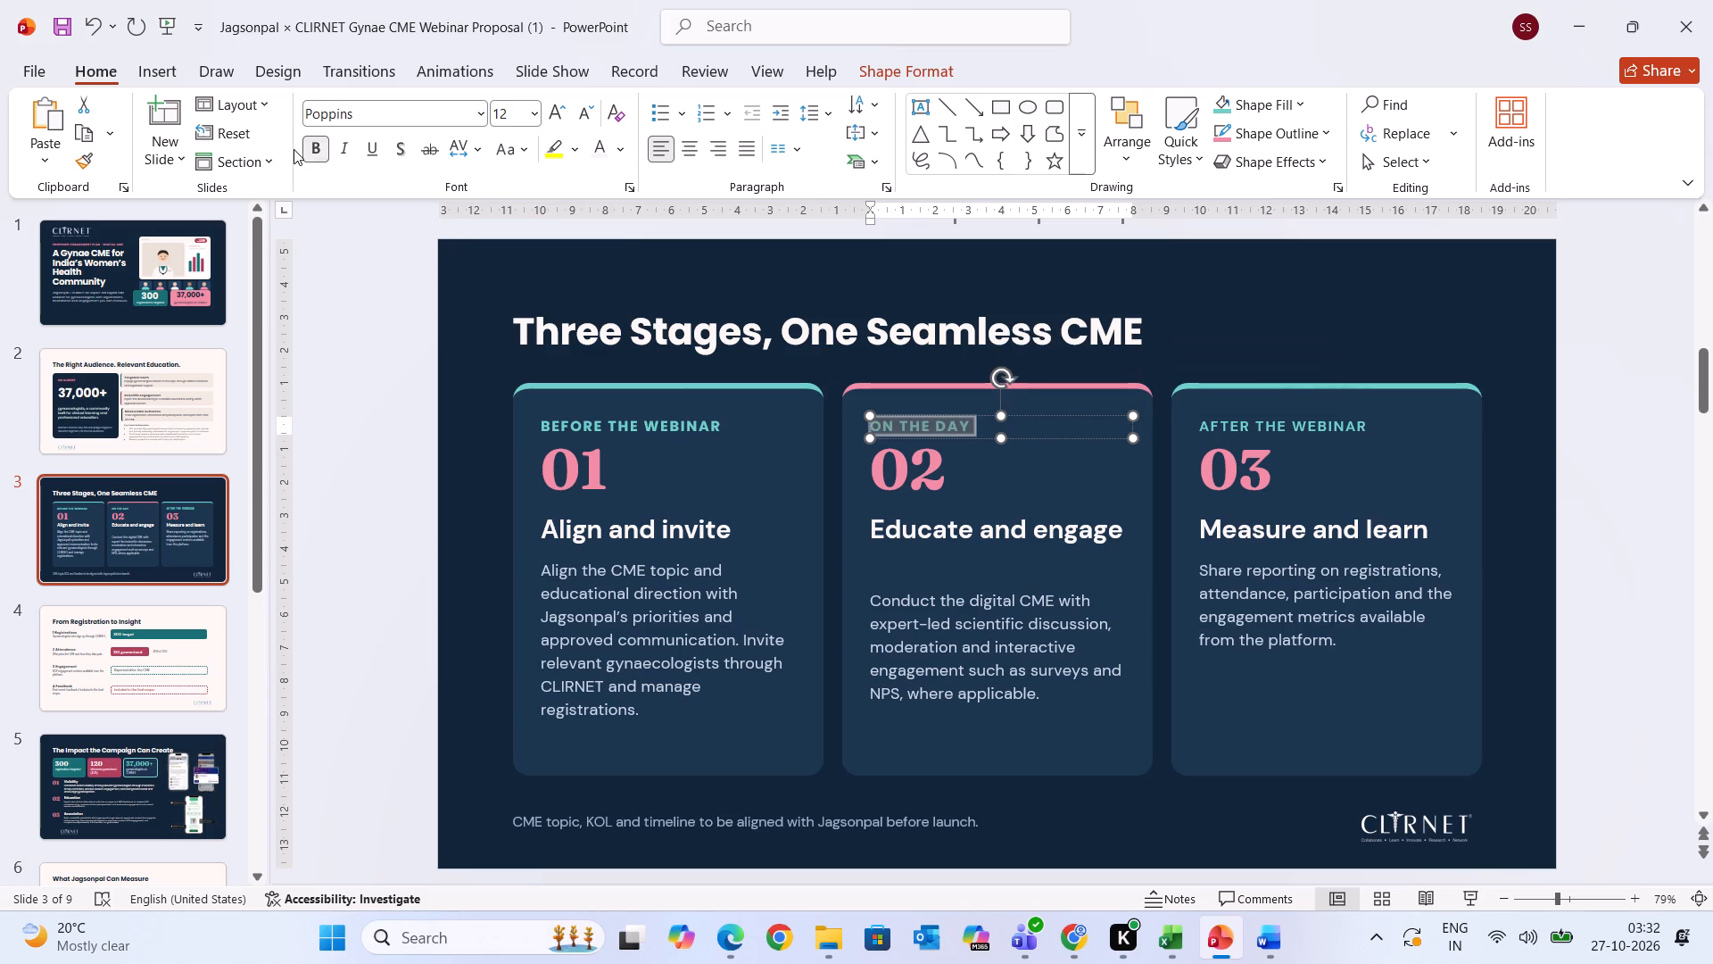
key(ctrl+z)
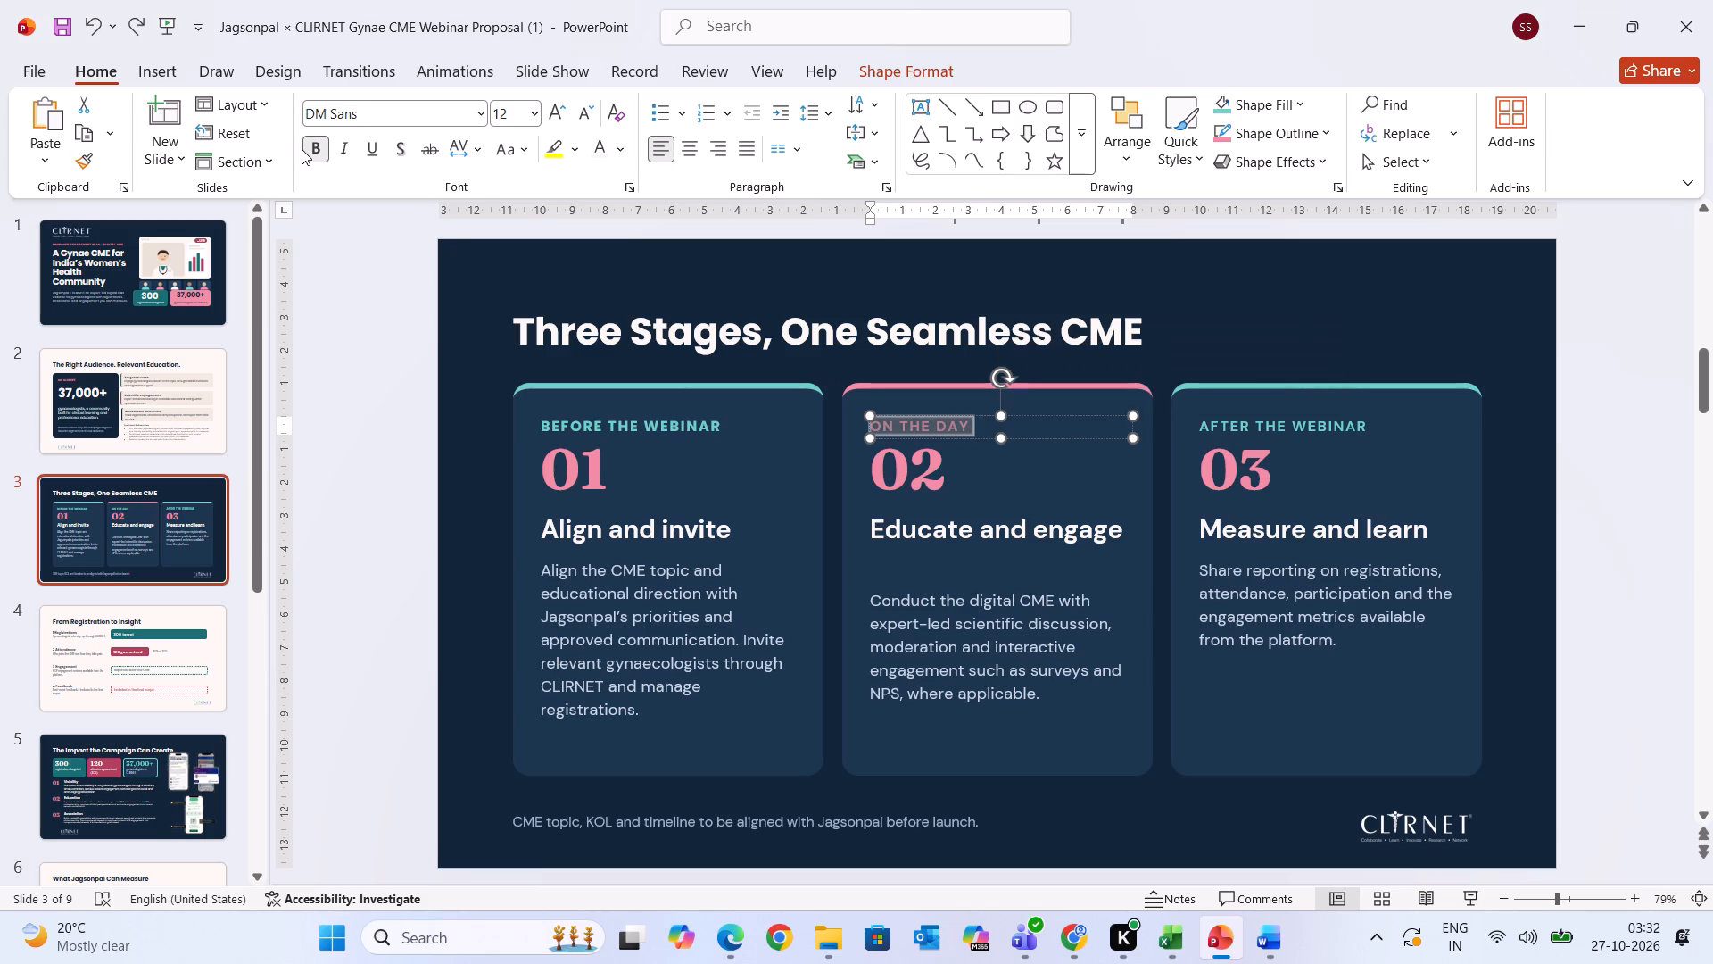
Change the "ON THE DAY" label's font to Poppins, keeping its pink colour.
click(476, 112)
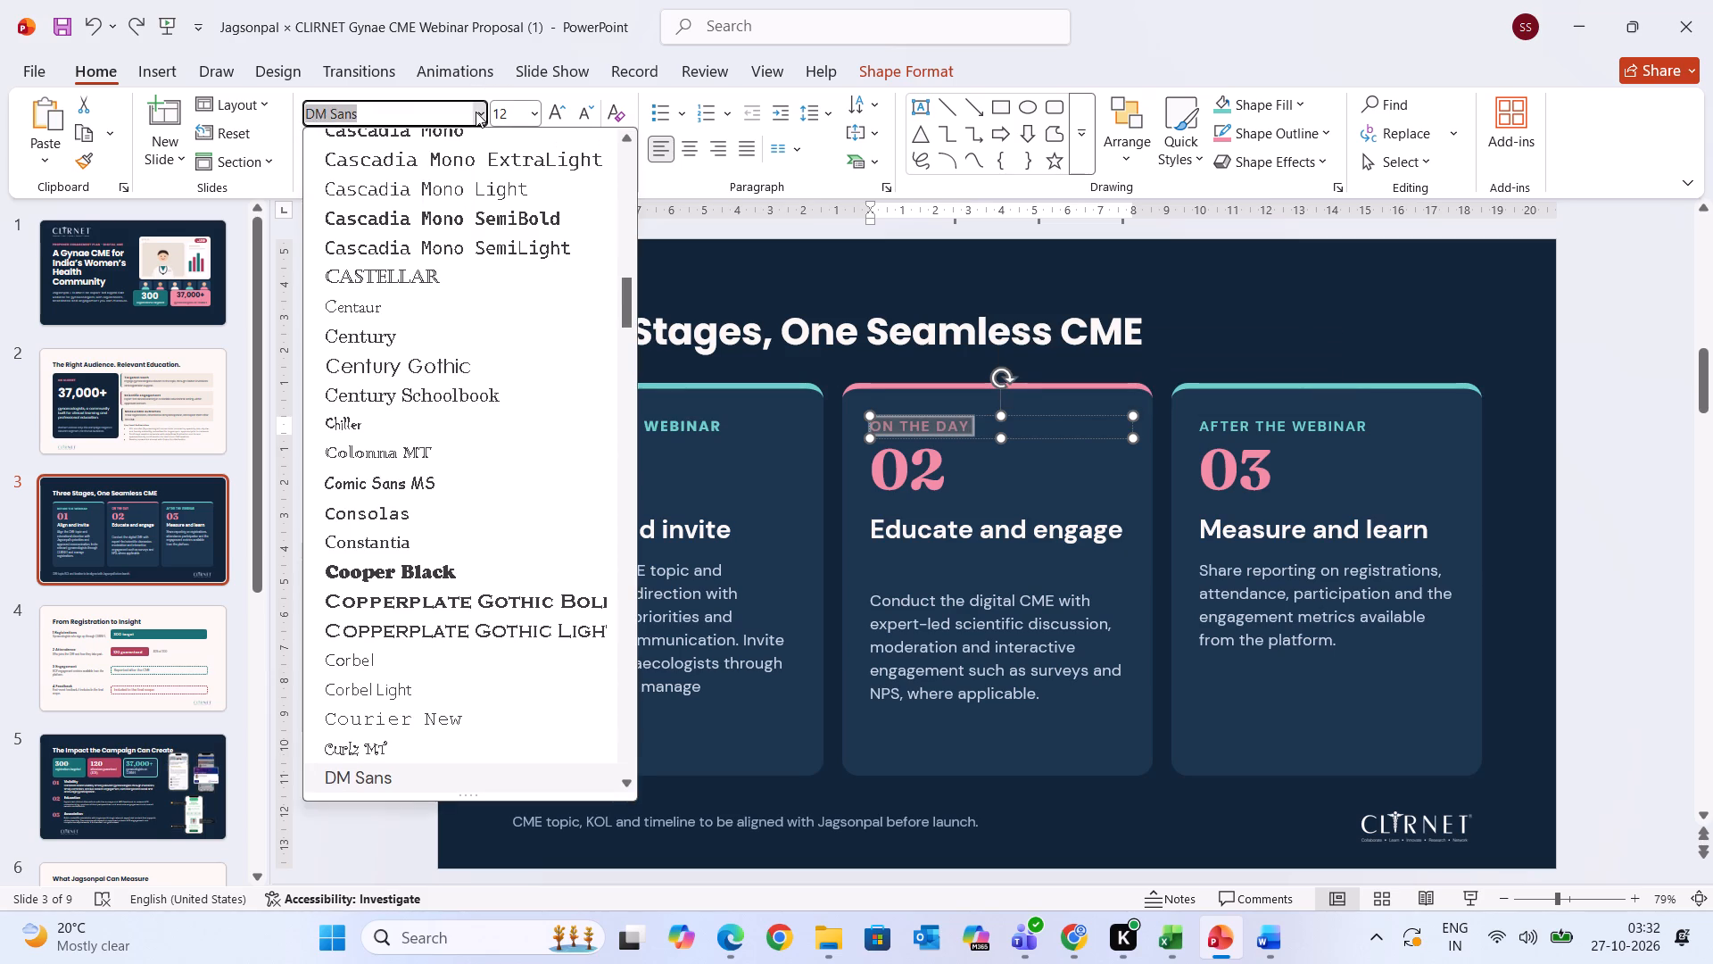
text(pop)
key(Return)
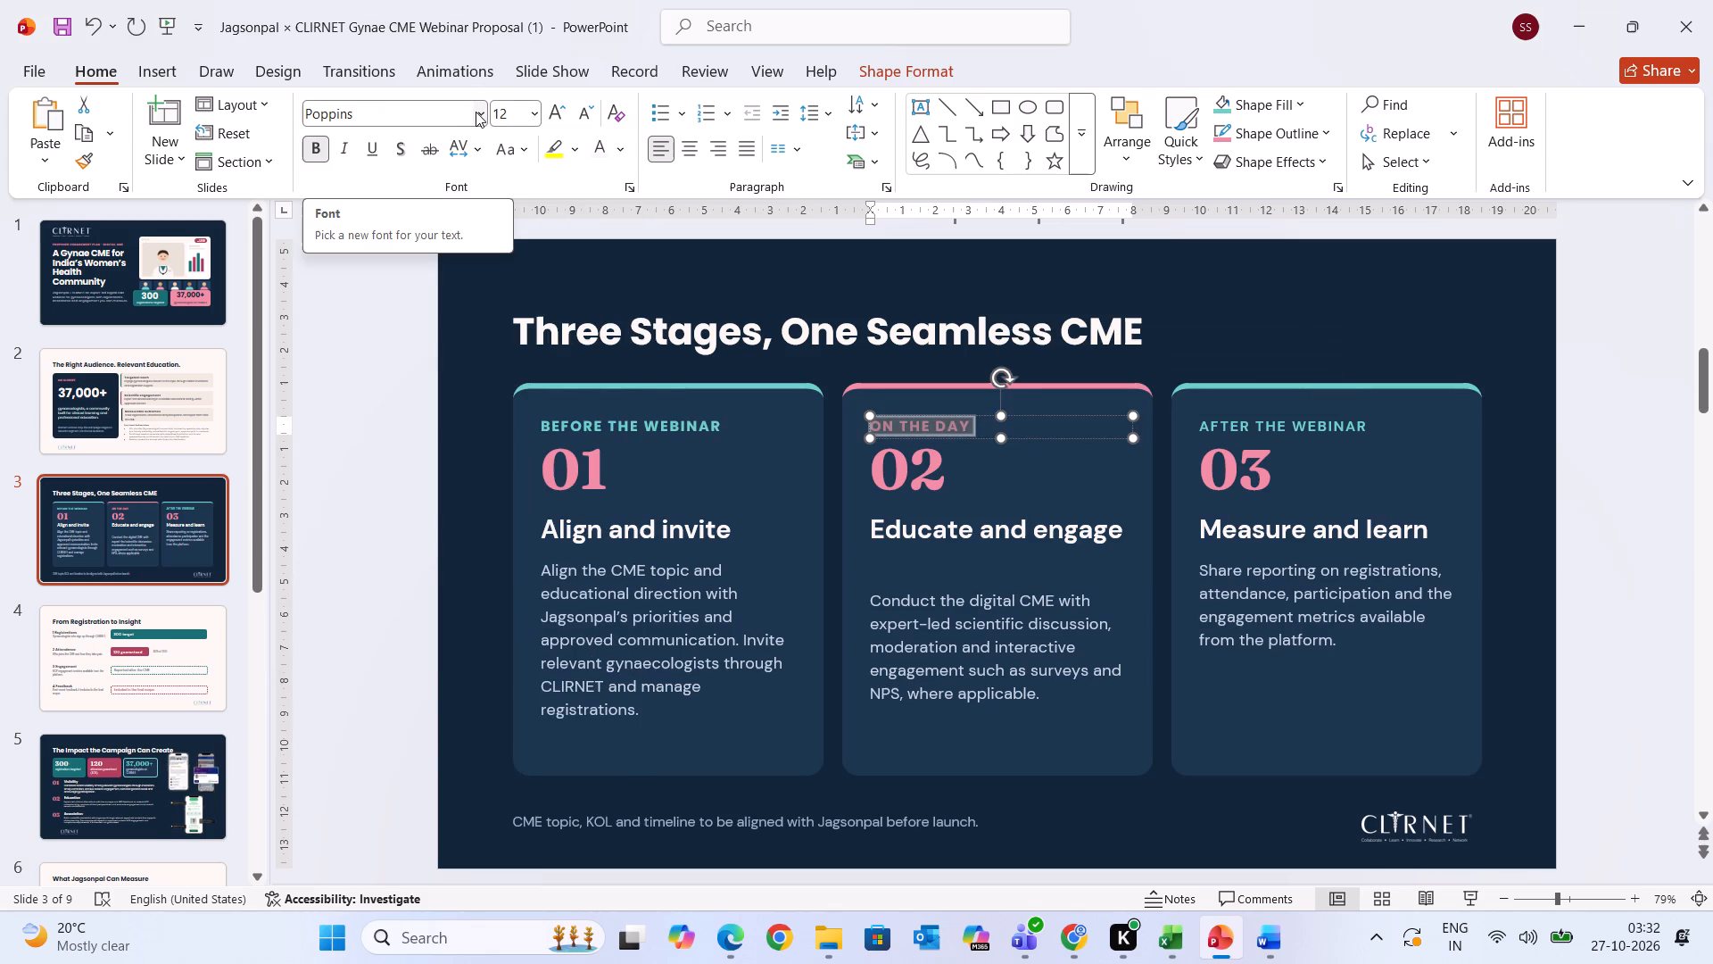
Copy the "BEFORE THE WEBINAR" label's formatting onto the whole "AFTER THE WEBINAR" label with Format Painter.
click(527, 564)
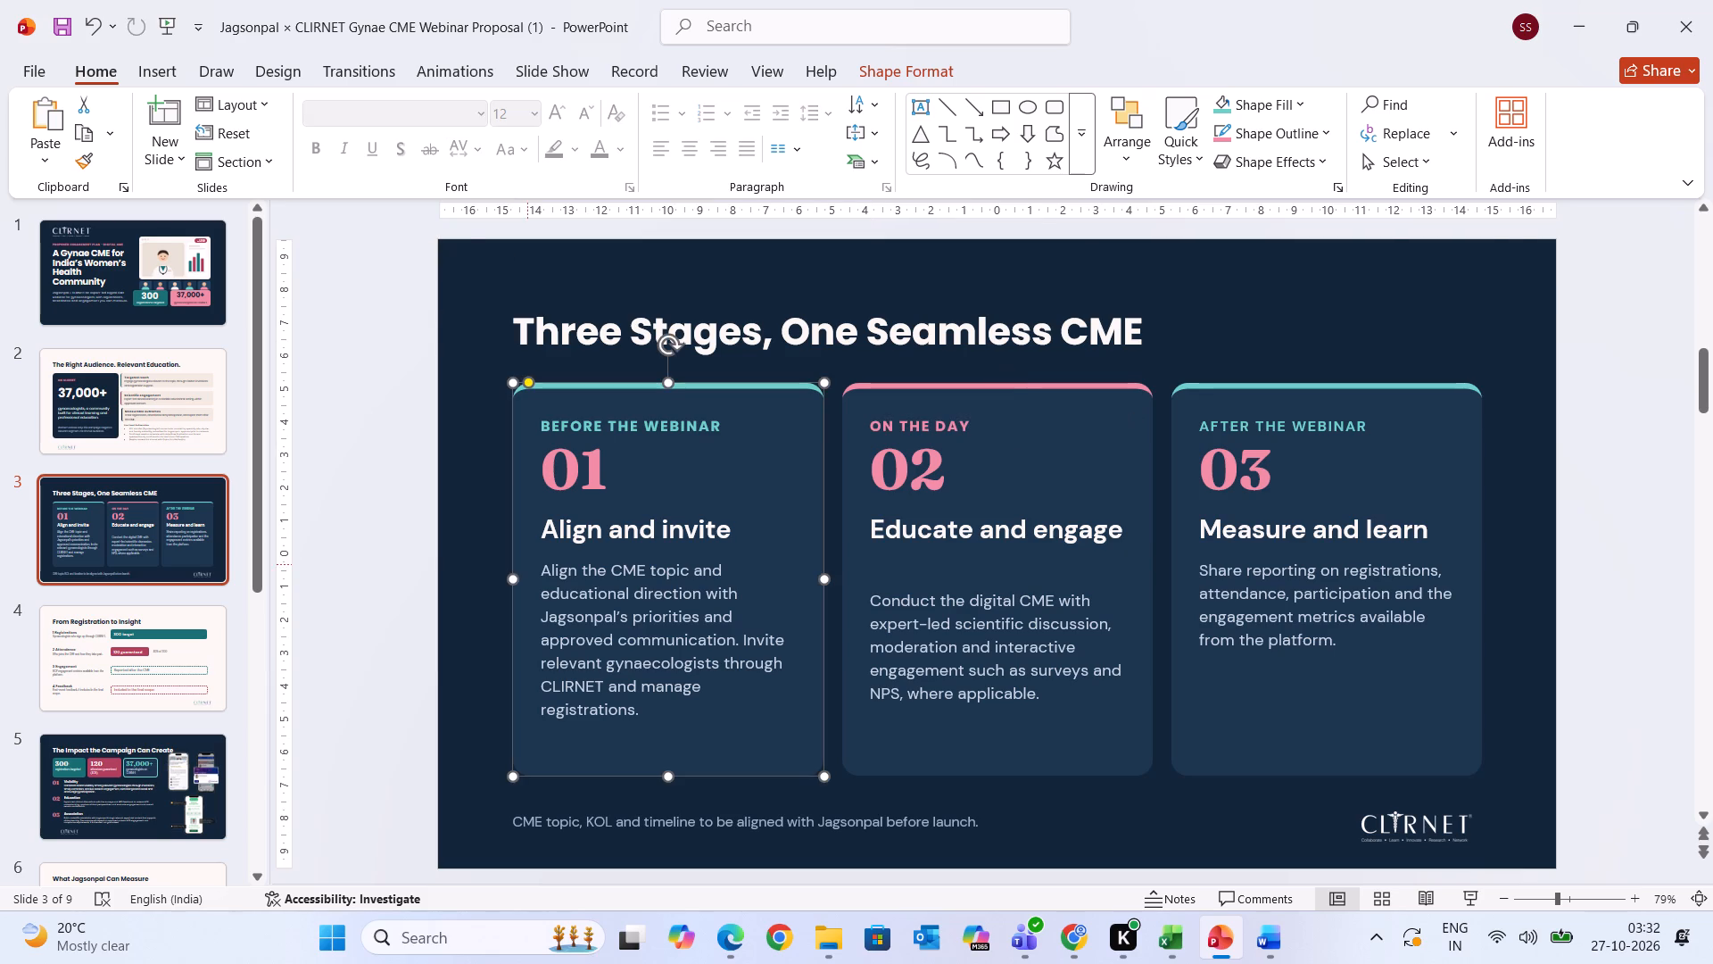
click(595, 426)
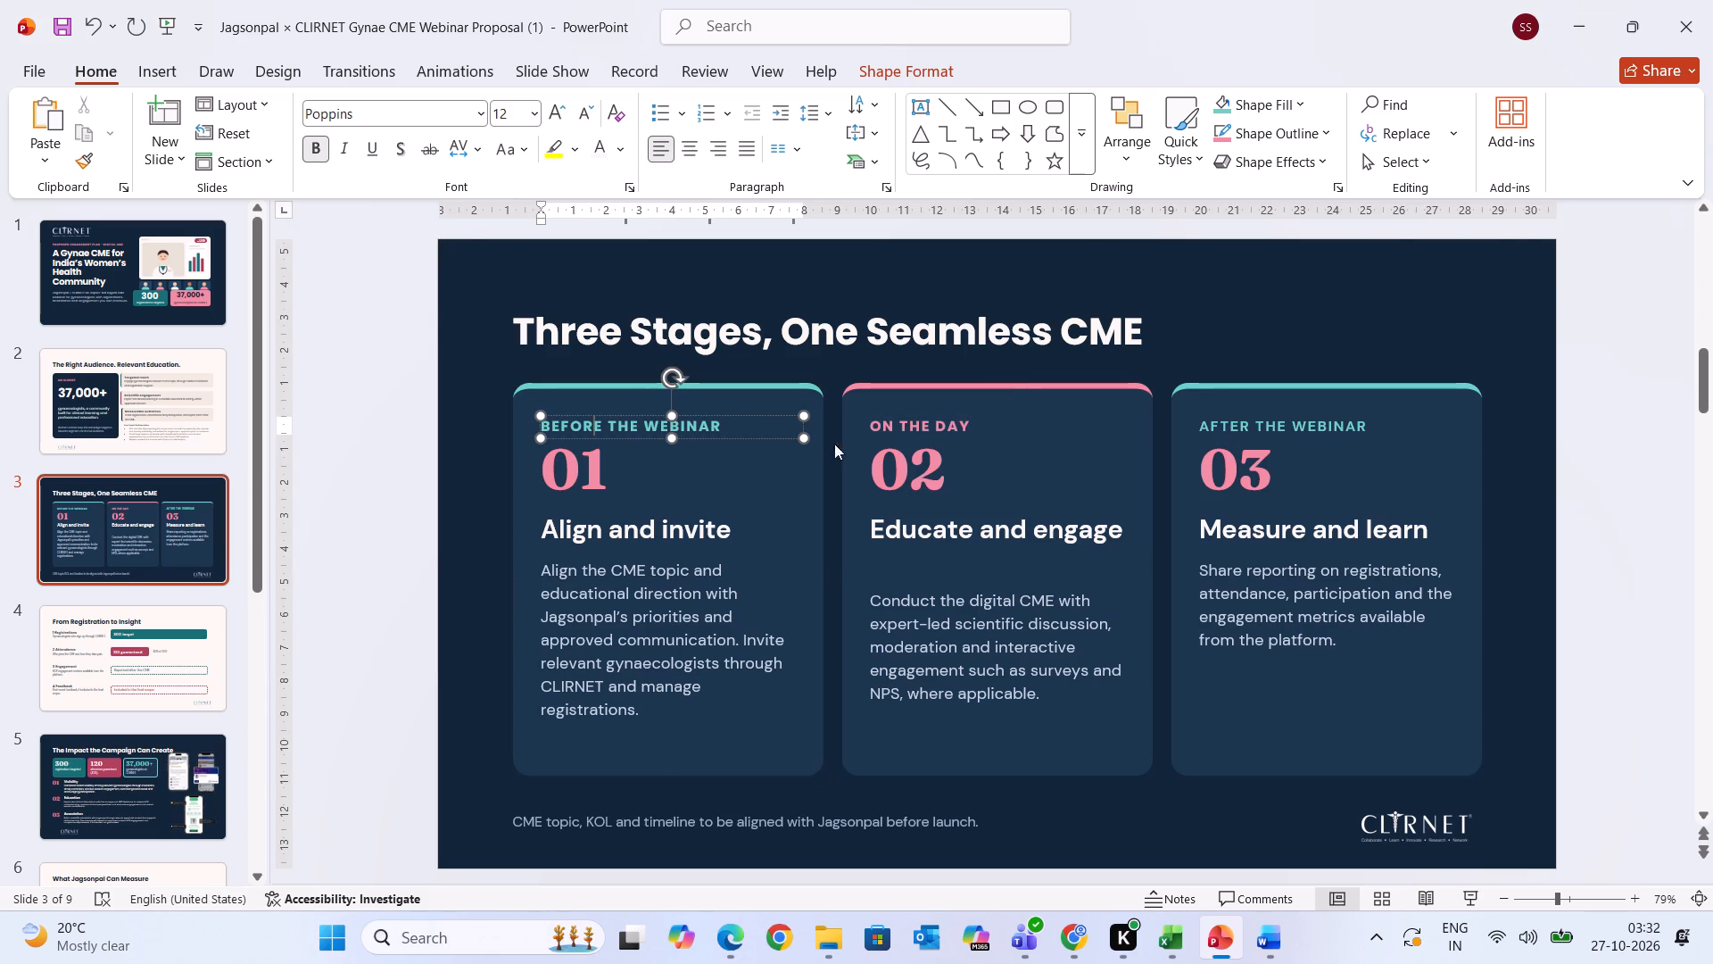
click(896, 431)
click(627, 425)
drag(719, 427, 410, 417)
click(84, 163)
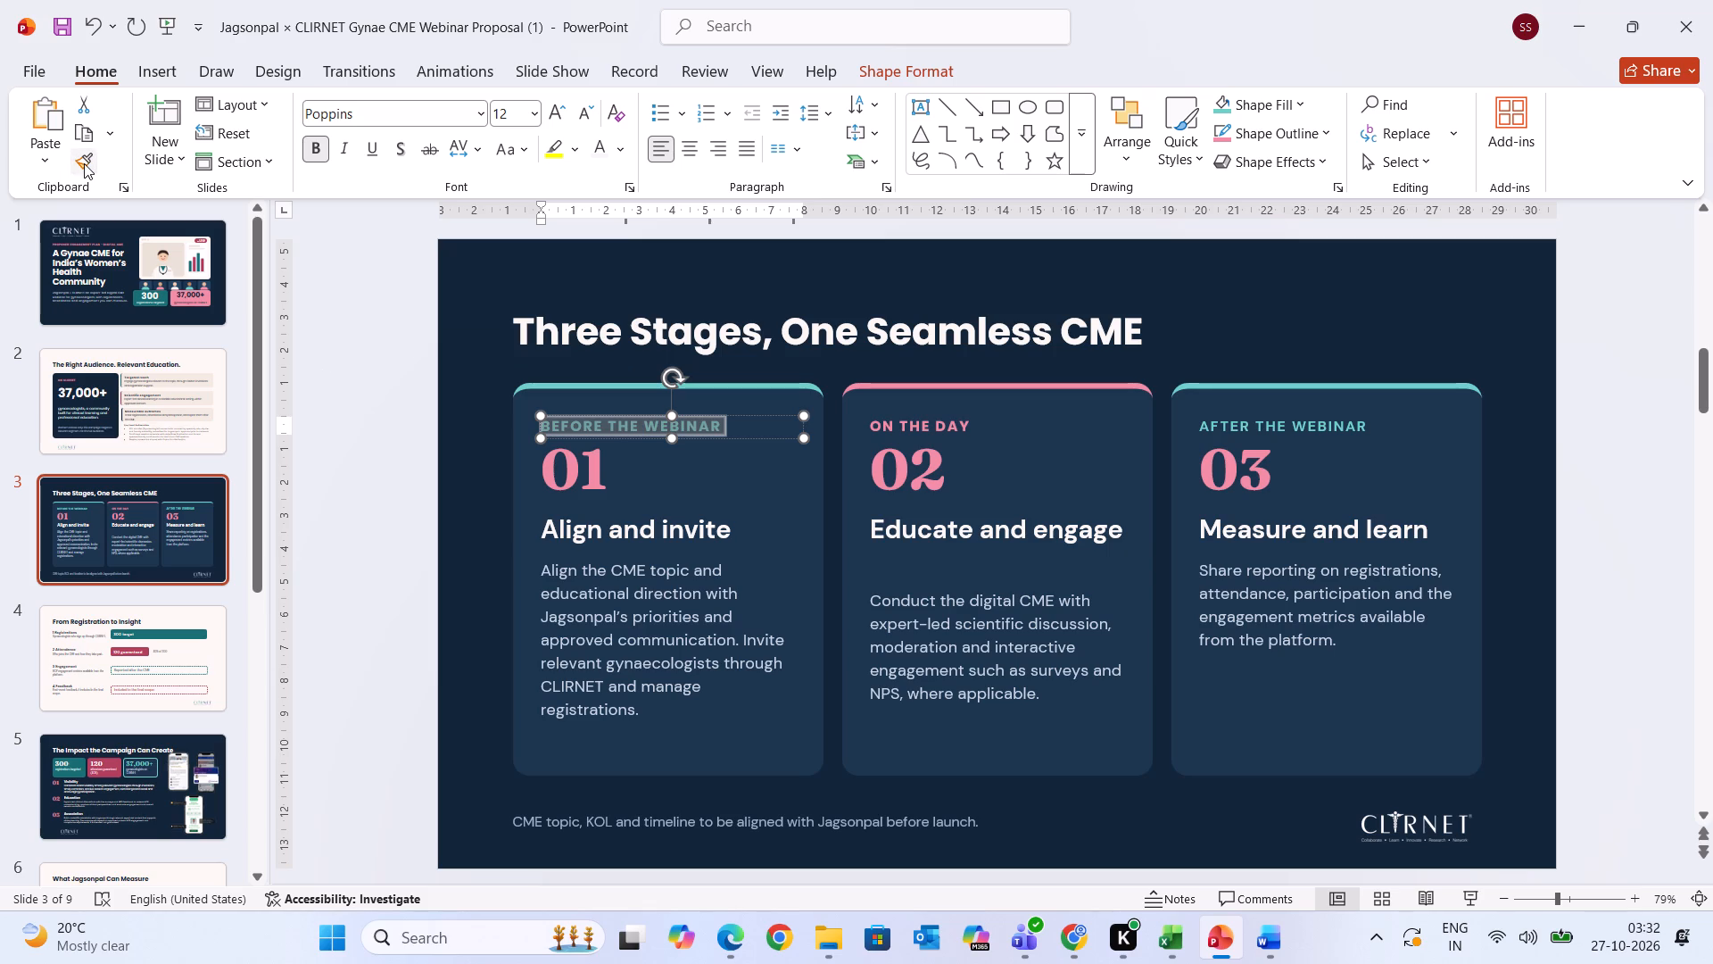
drag(1217, 420, 1274, 421)
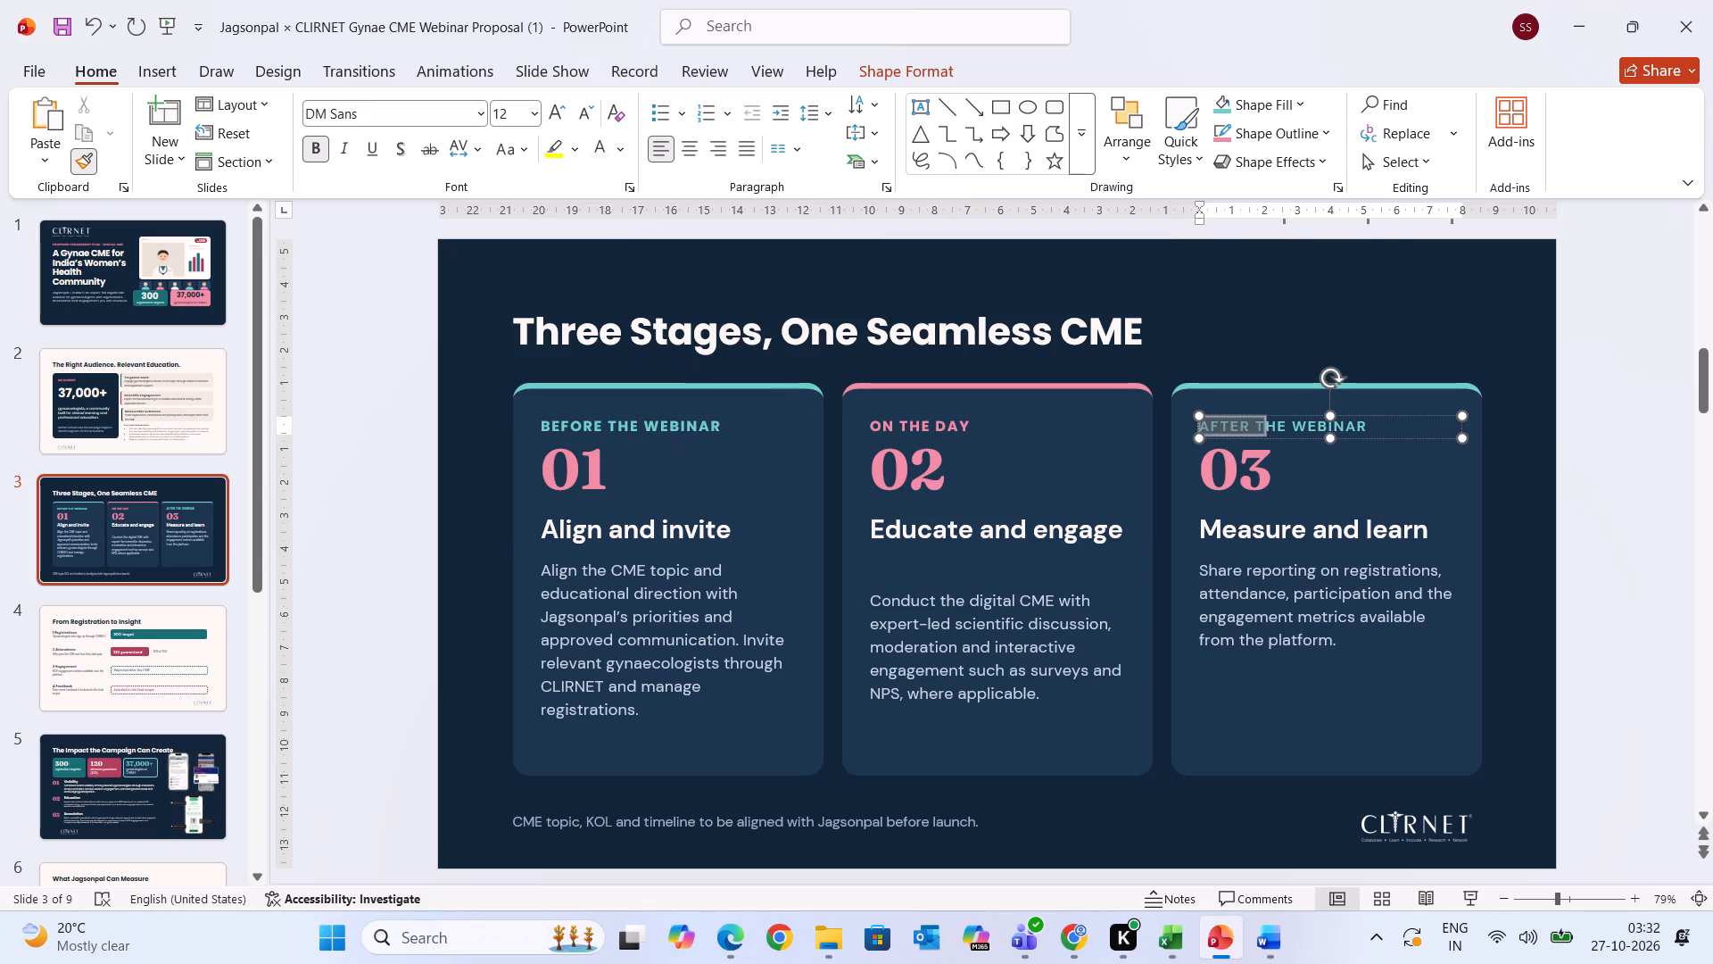
drag(1274, 421, 1377, 425)
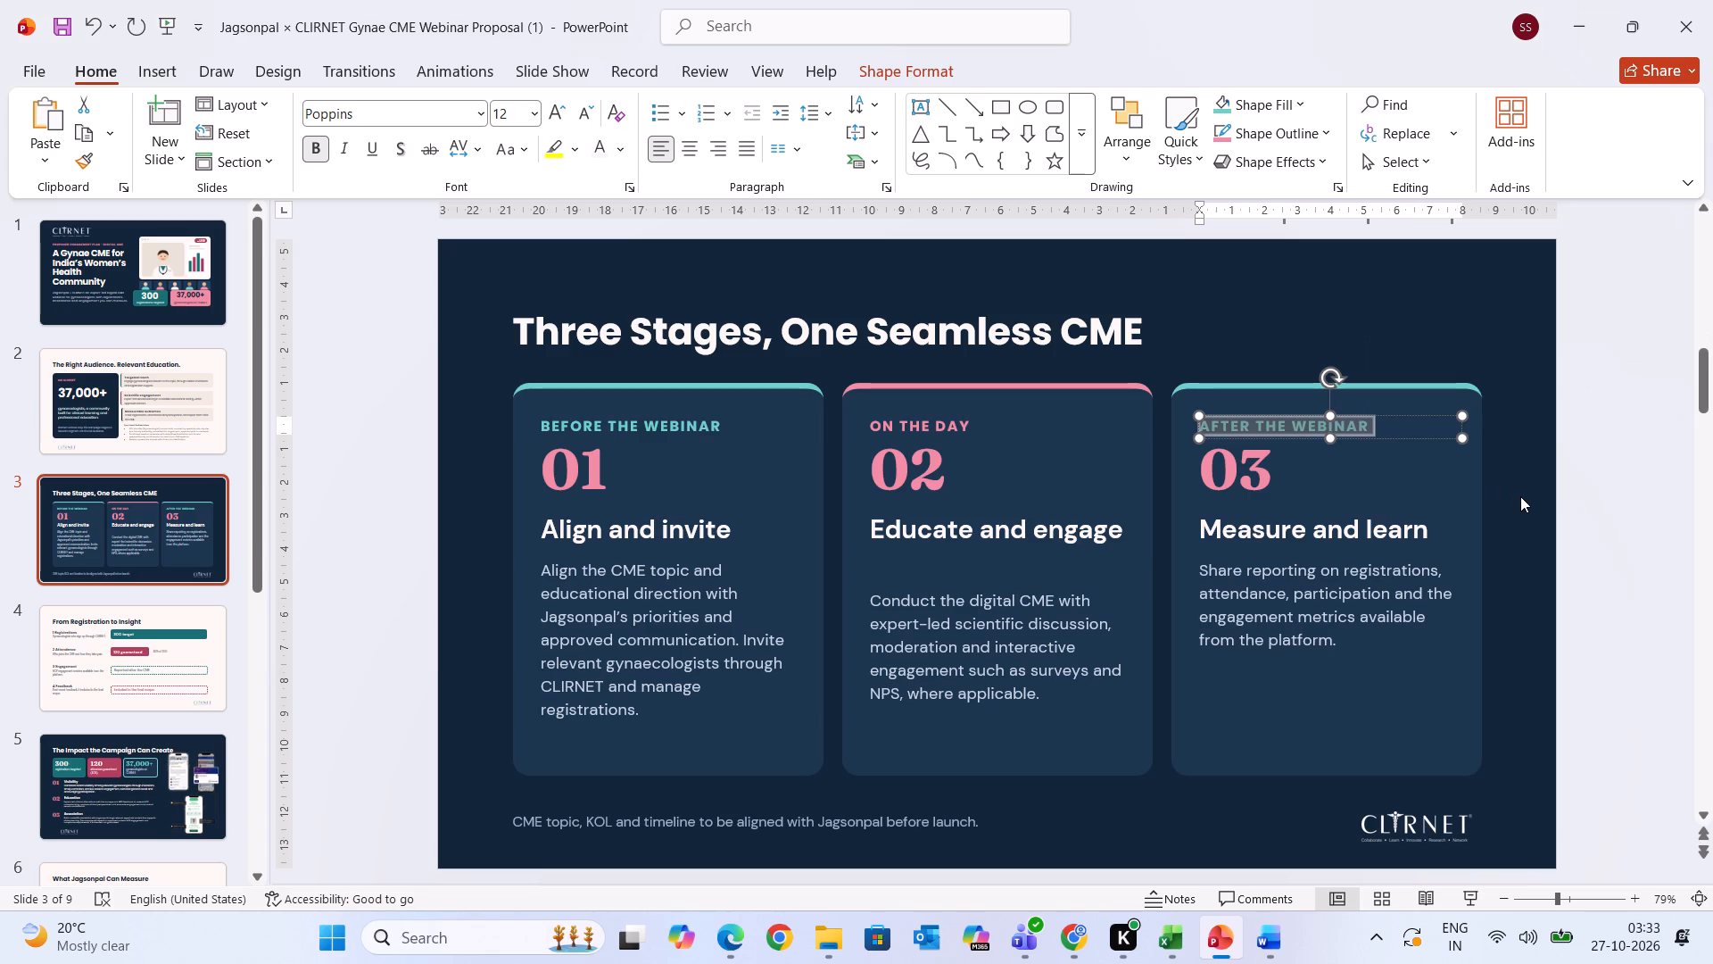
click(1547, 540)
click(1284, 425)
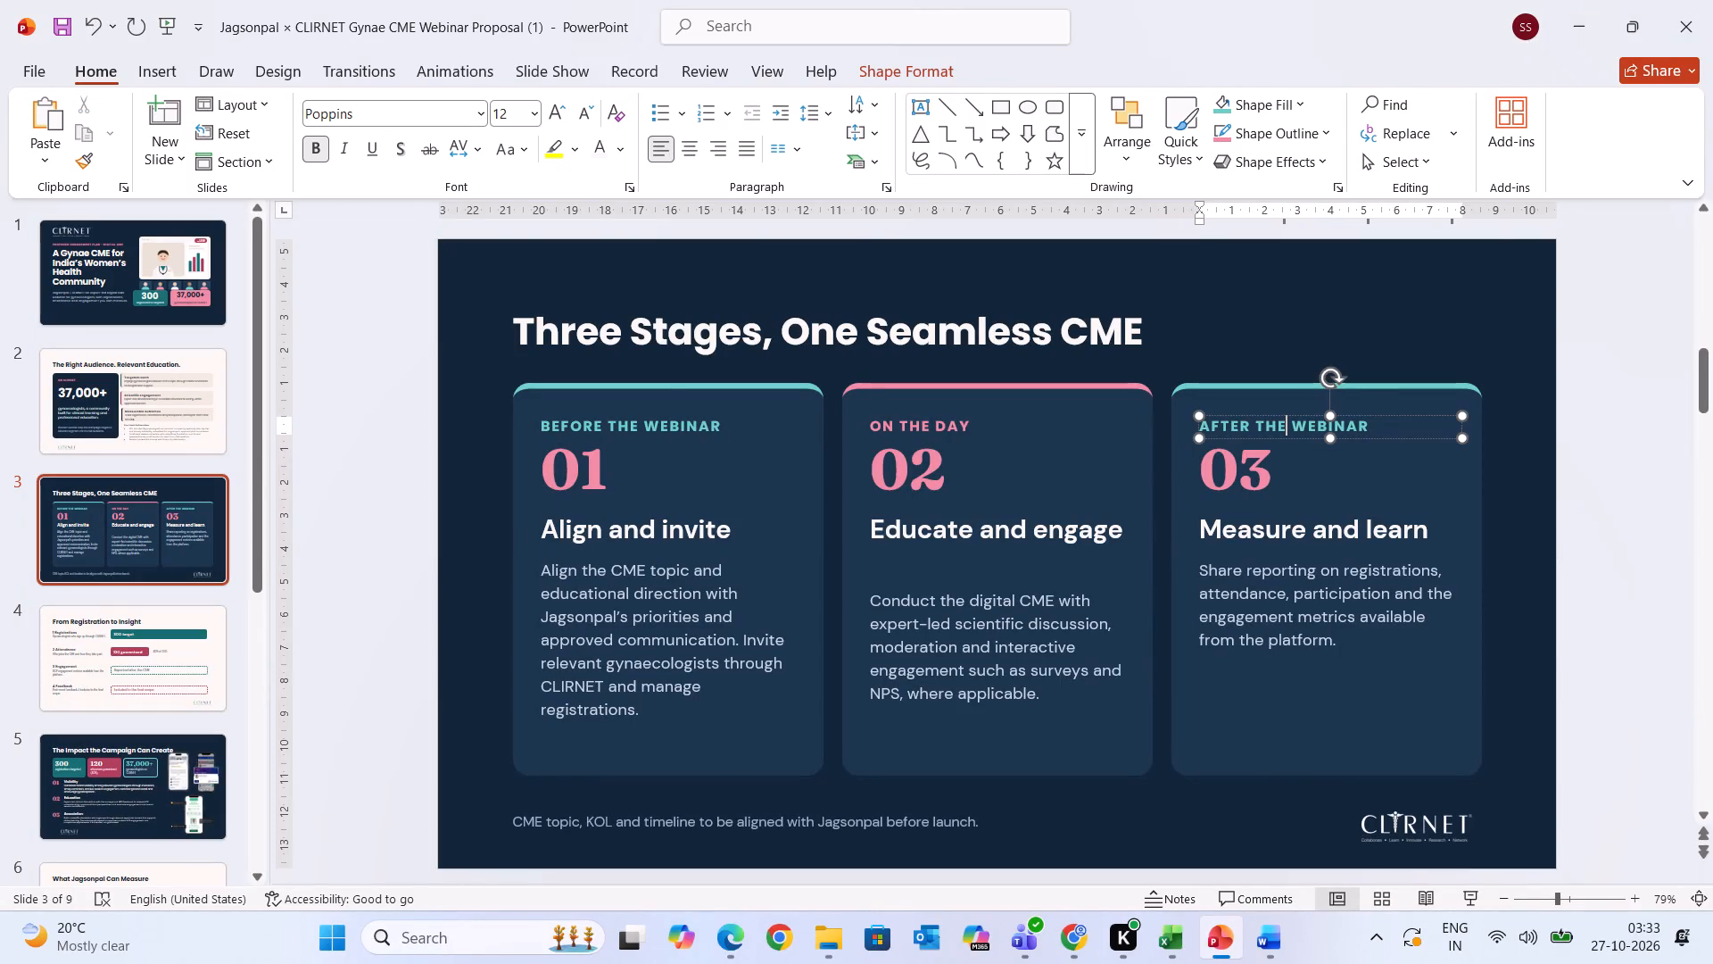
Change the "01" number's font on slide 3's first card to Poppins.
click(628, 464)
click(597, 468)
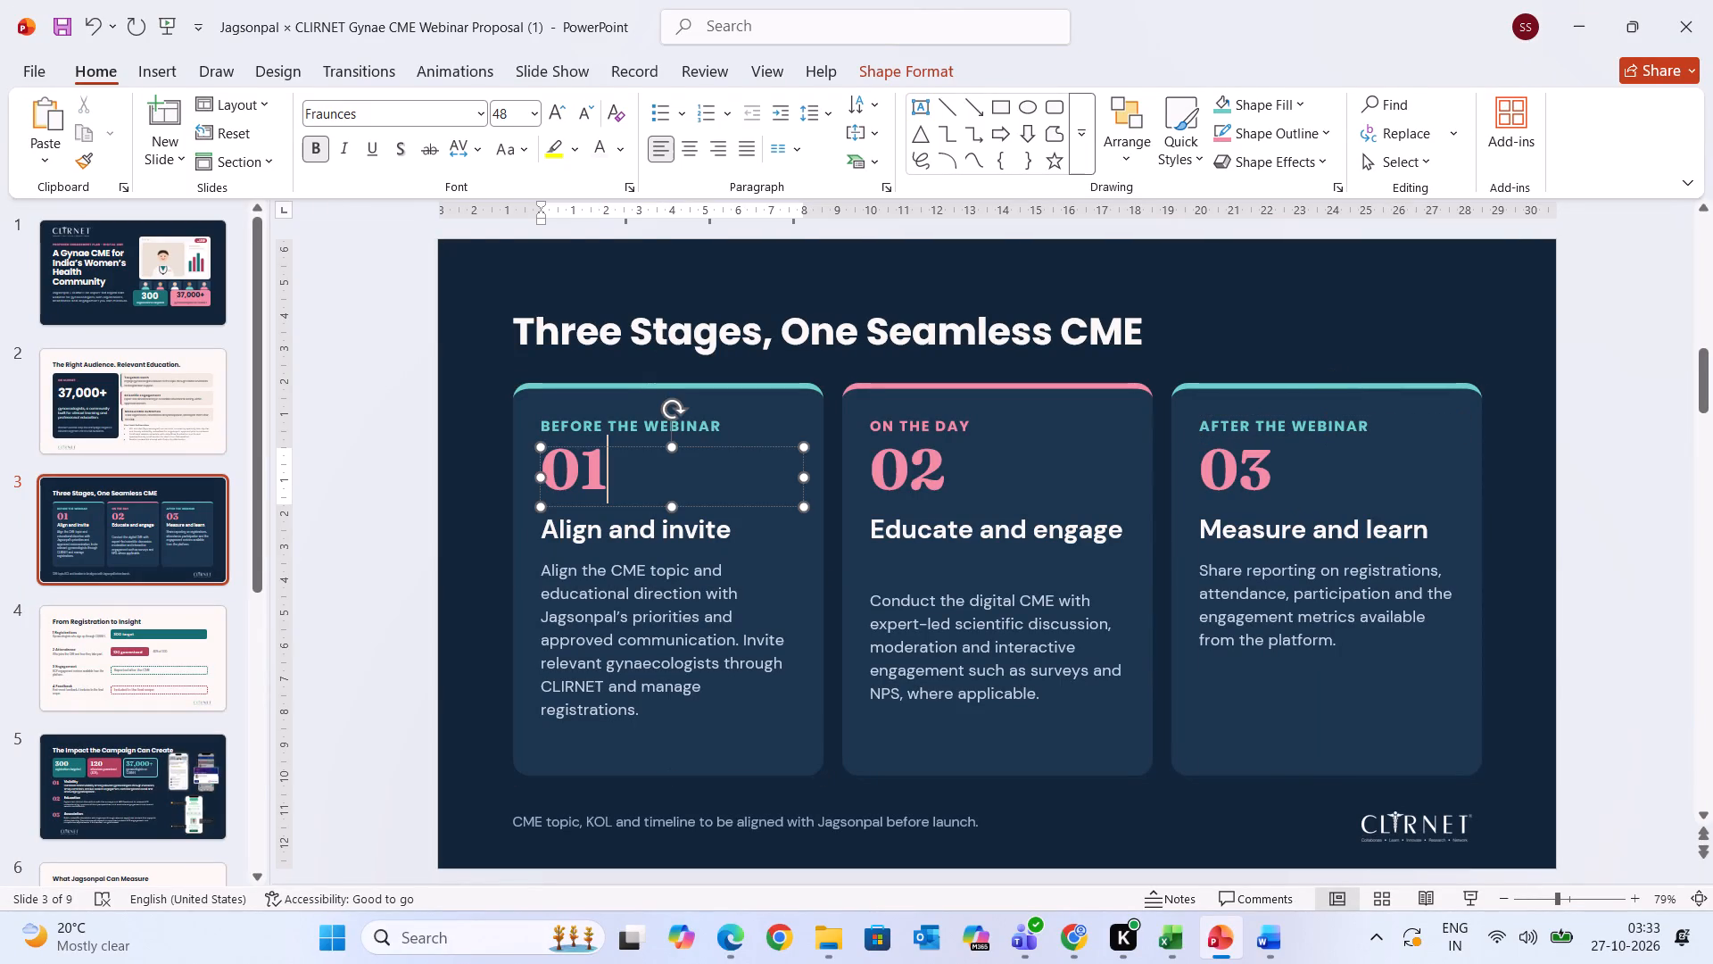
drag(600, 476, 416, 486)
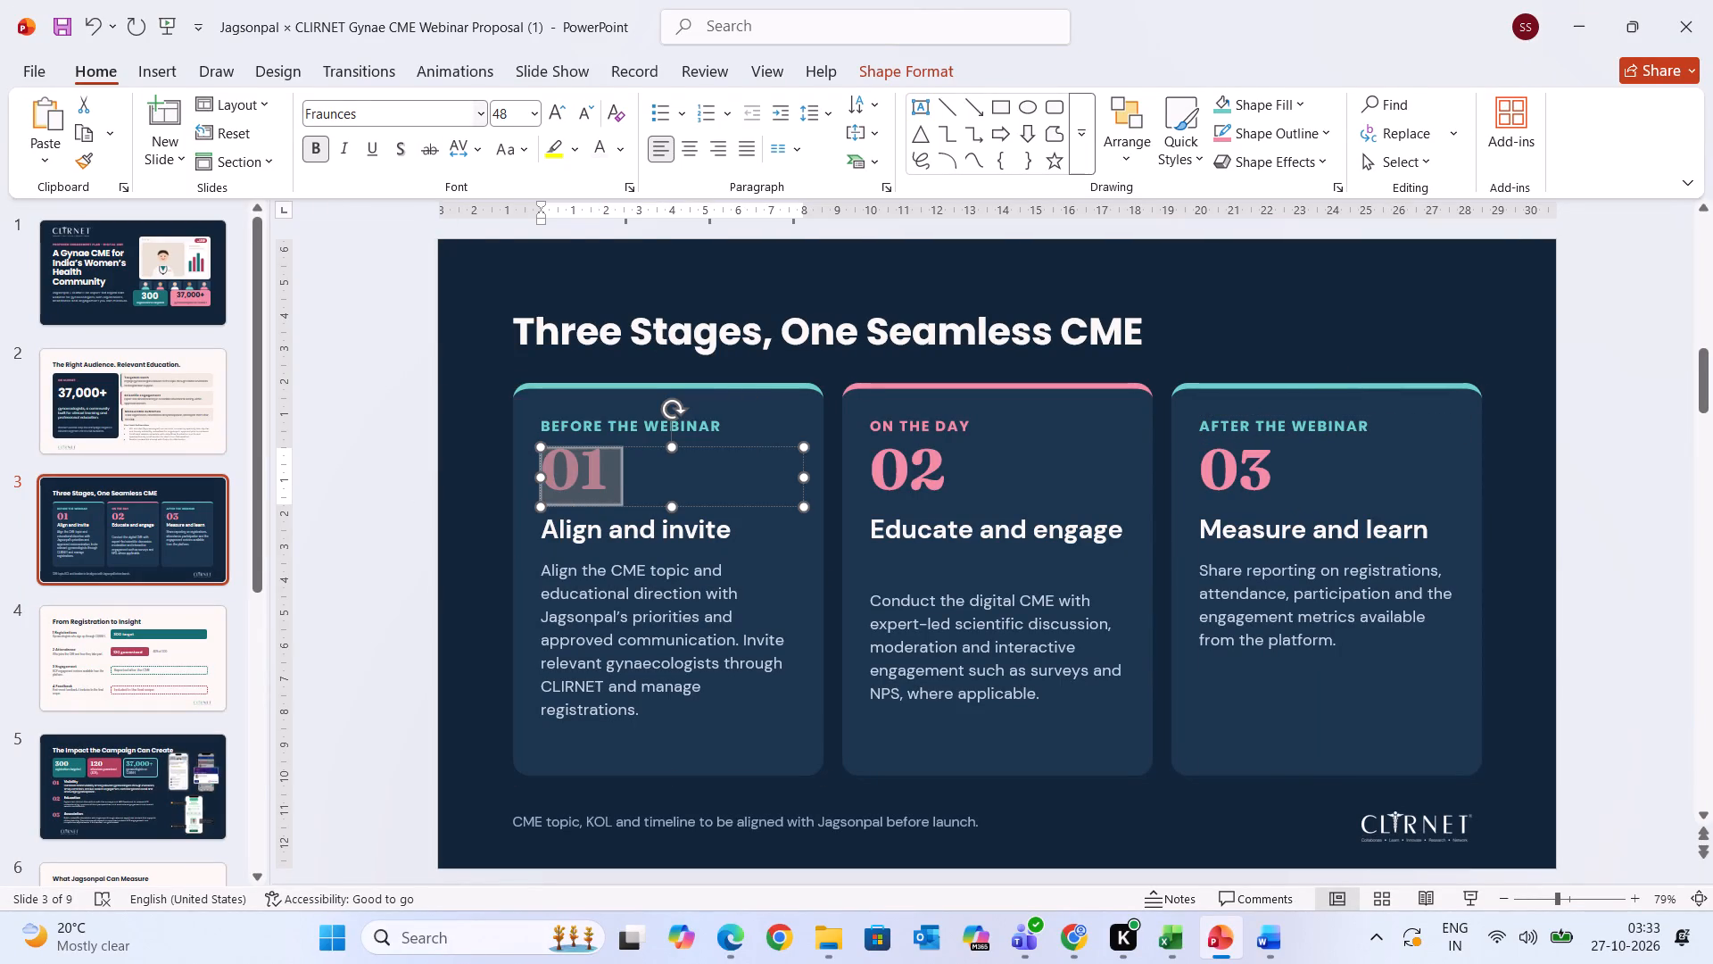
click(456, 106)
text(pop)
key(Return)
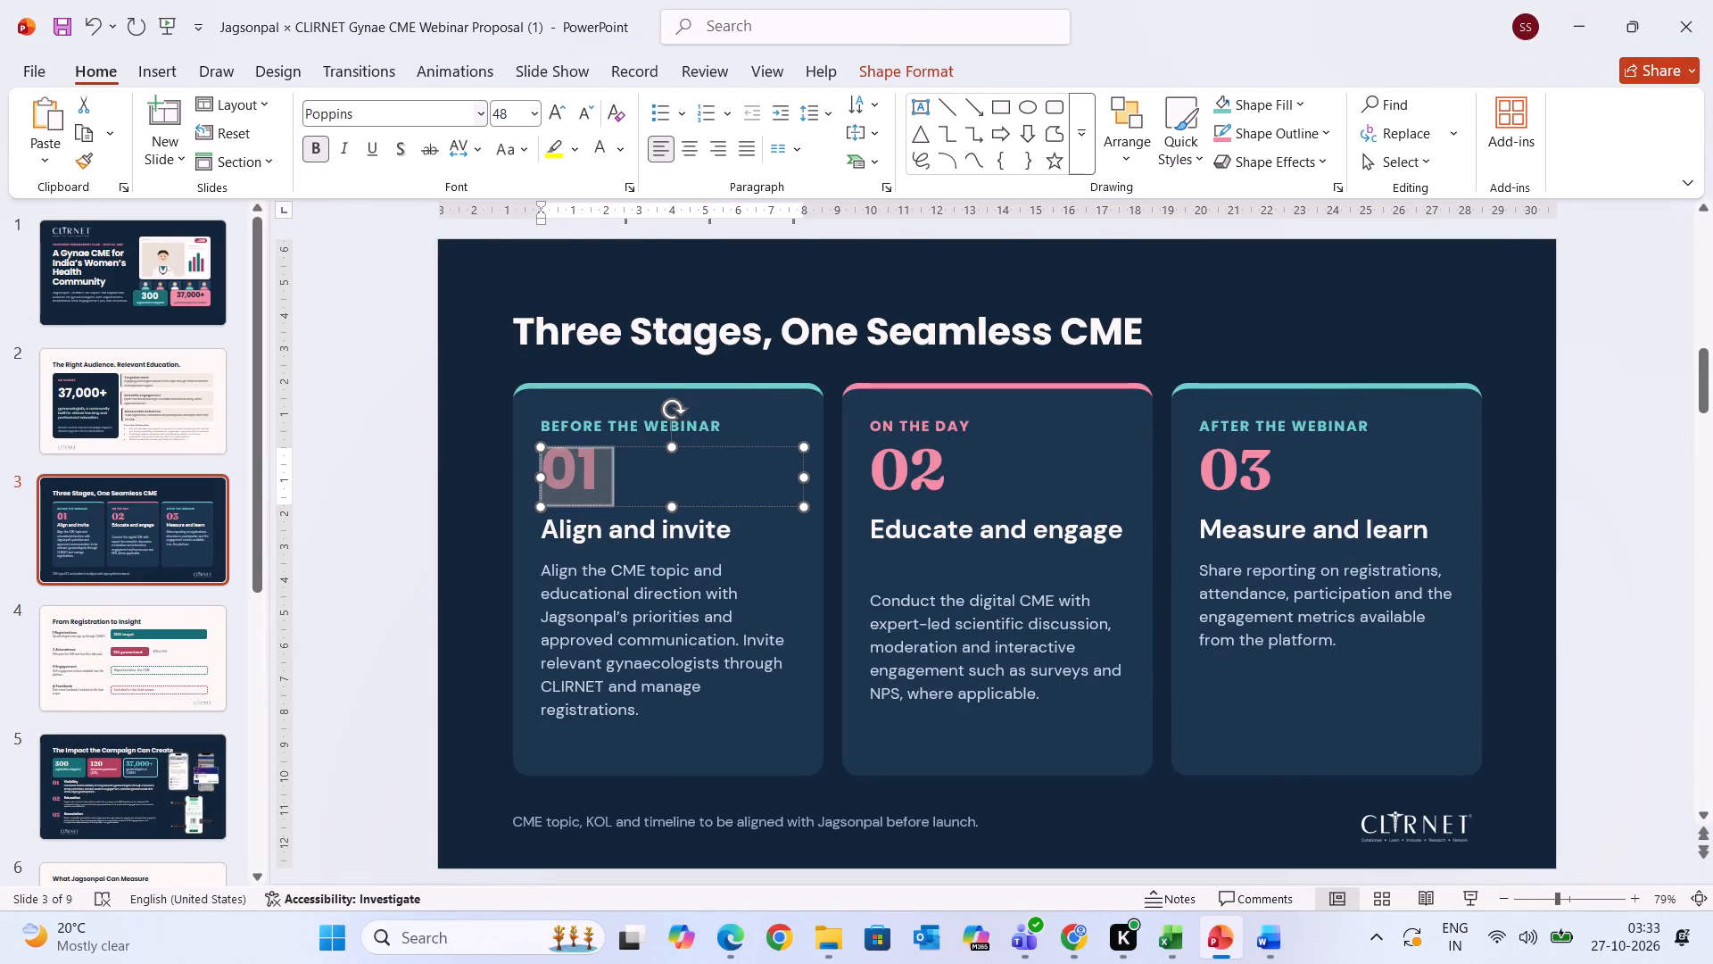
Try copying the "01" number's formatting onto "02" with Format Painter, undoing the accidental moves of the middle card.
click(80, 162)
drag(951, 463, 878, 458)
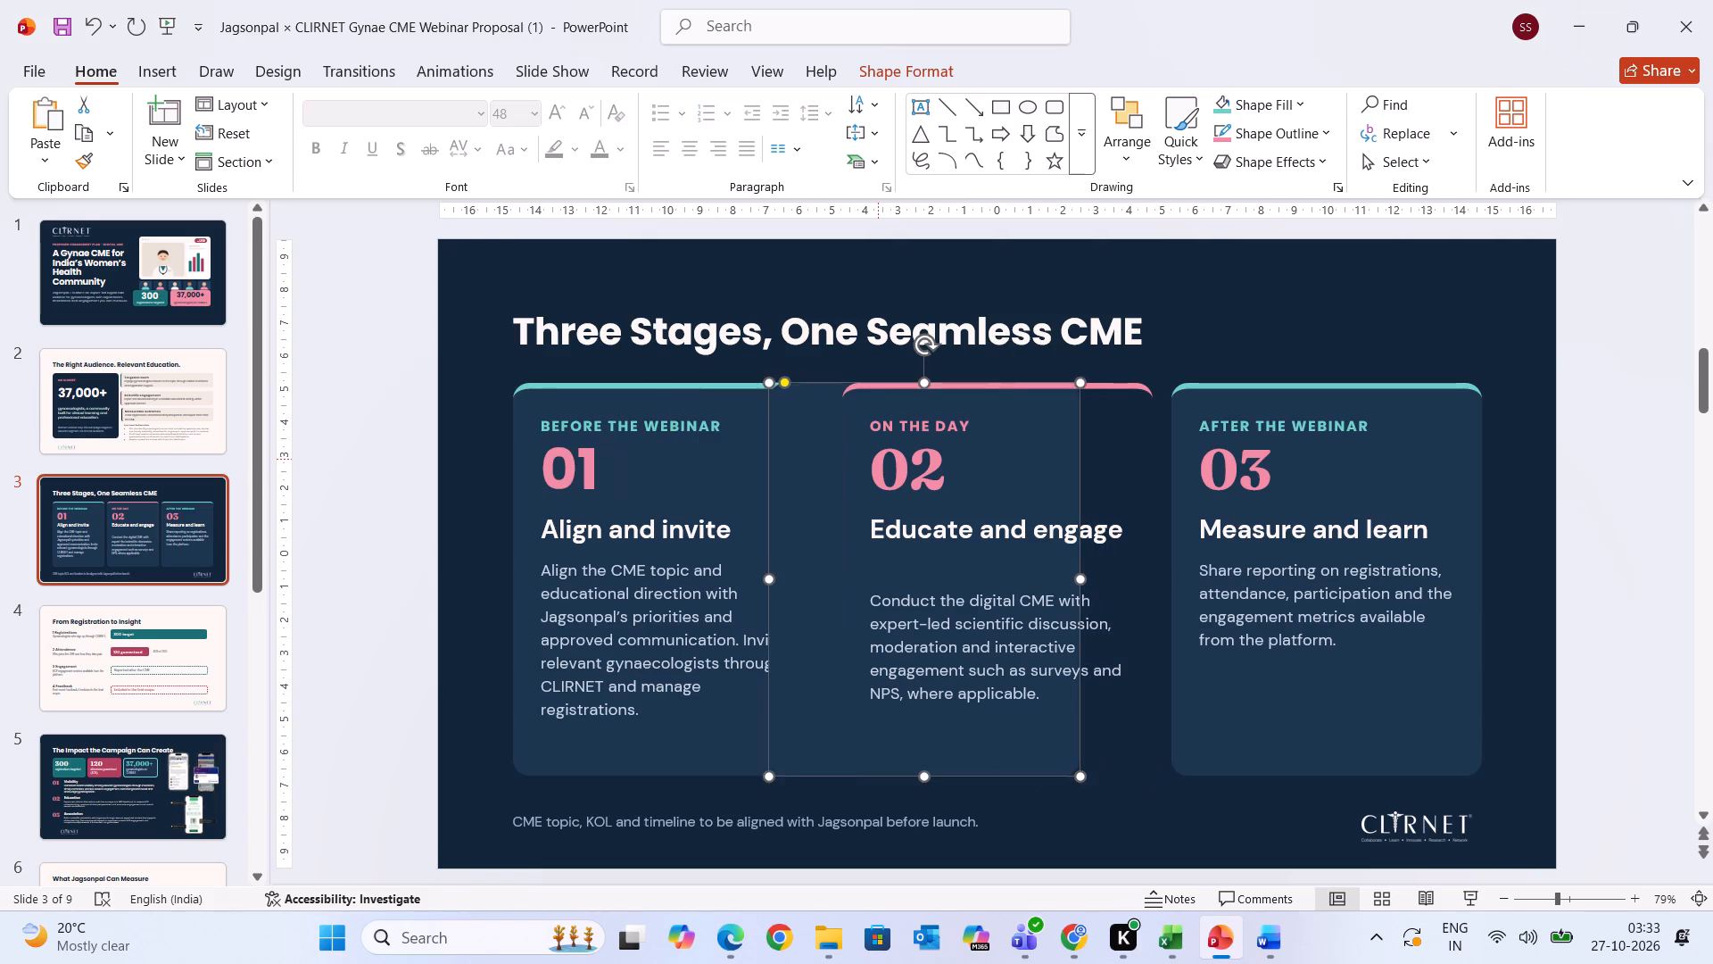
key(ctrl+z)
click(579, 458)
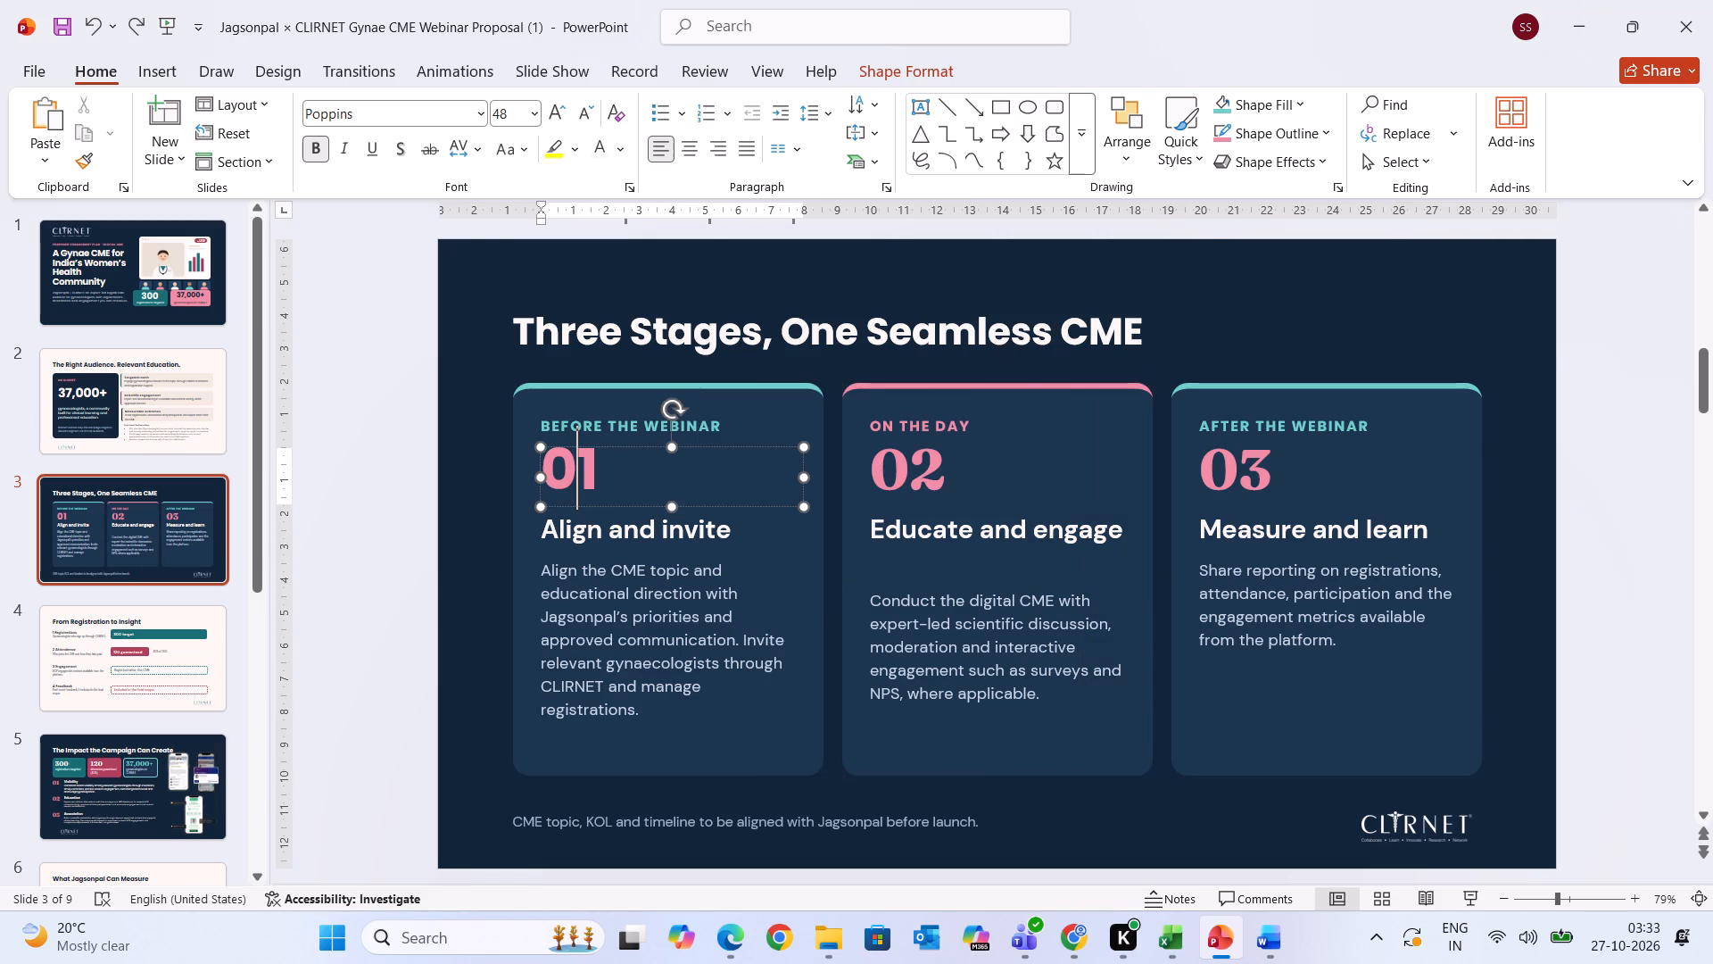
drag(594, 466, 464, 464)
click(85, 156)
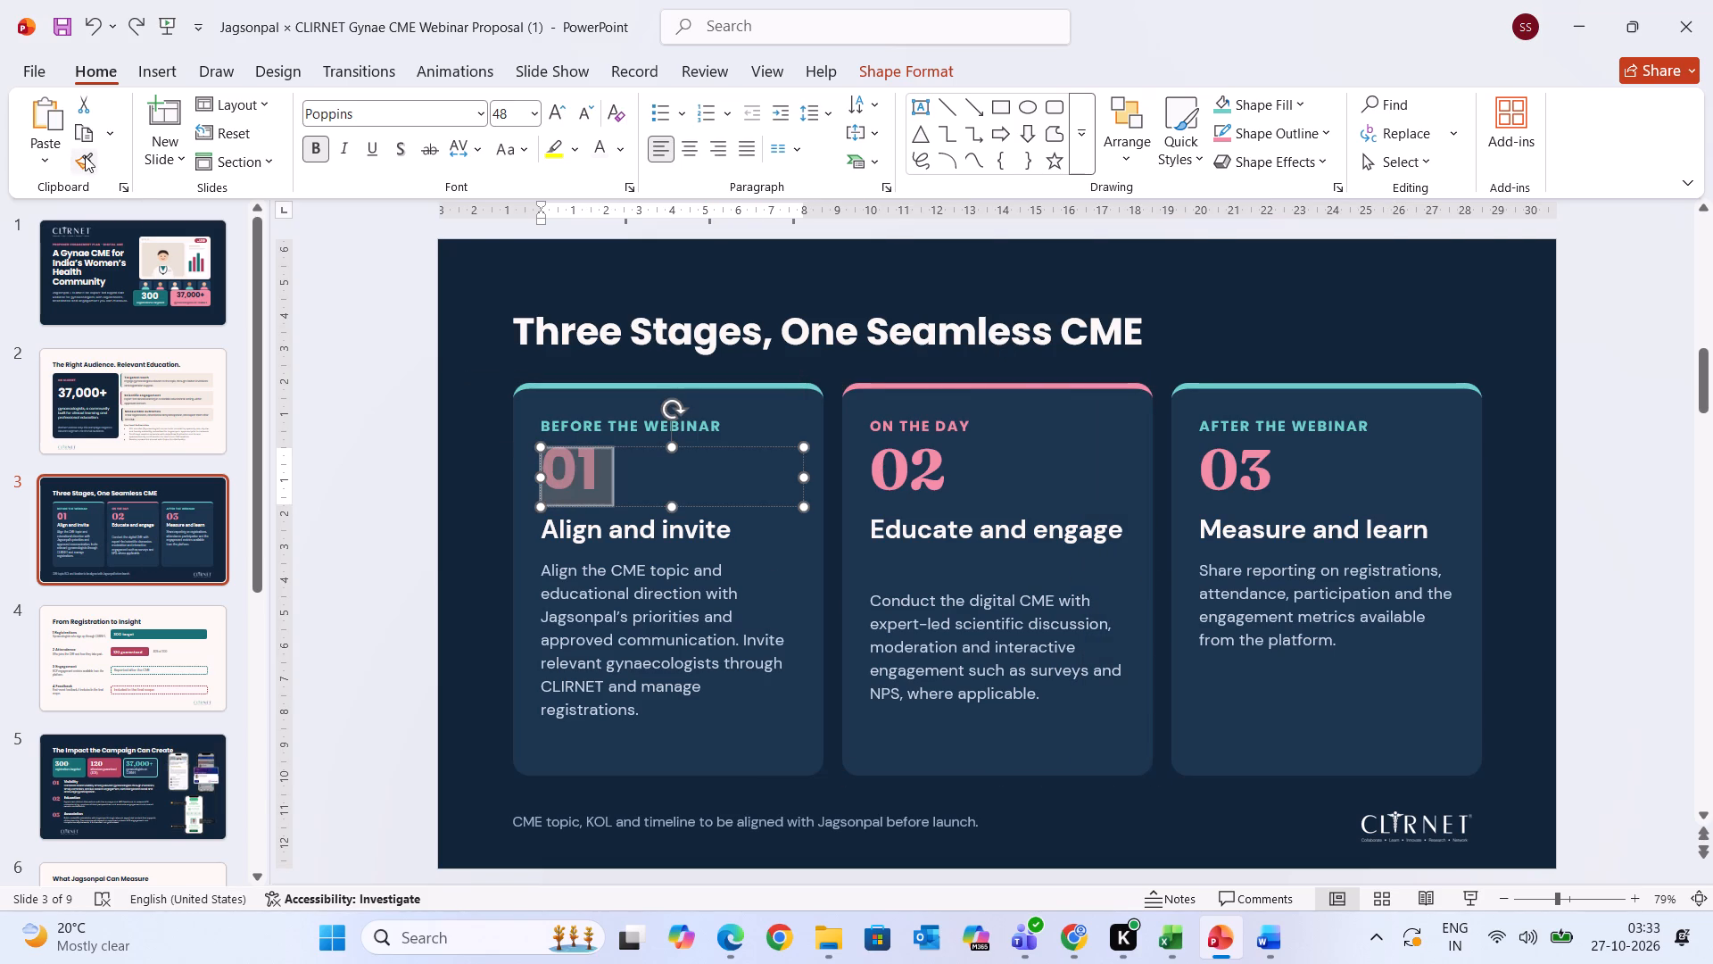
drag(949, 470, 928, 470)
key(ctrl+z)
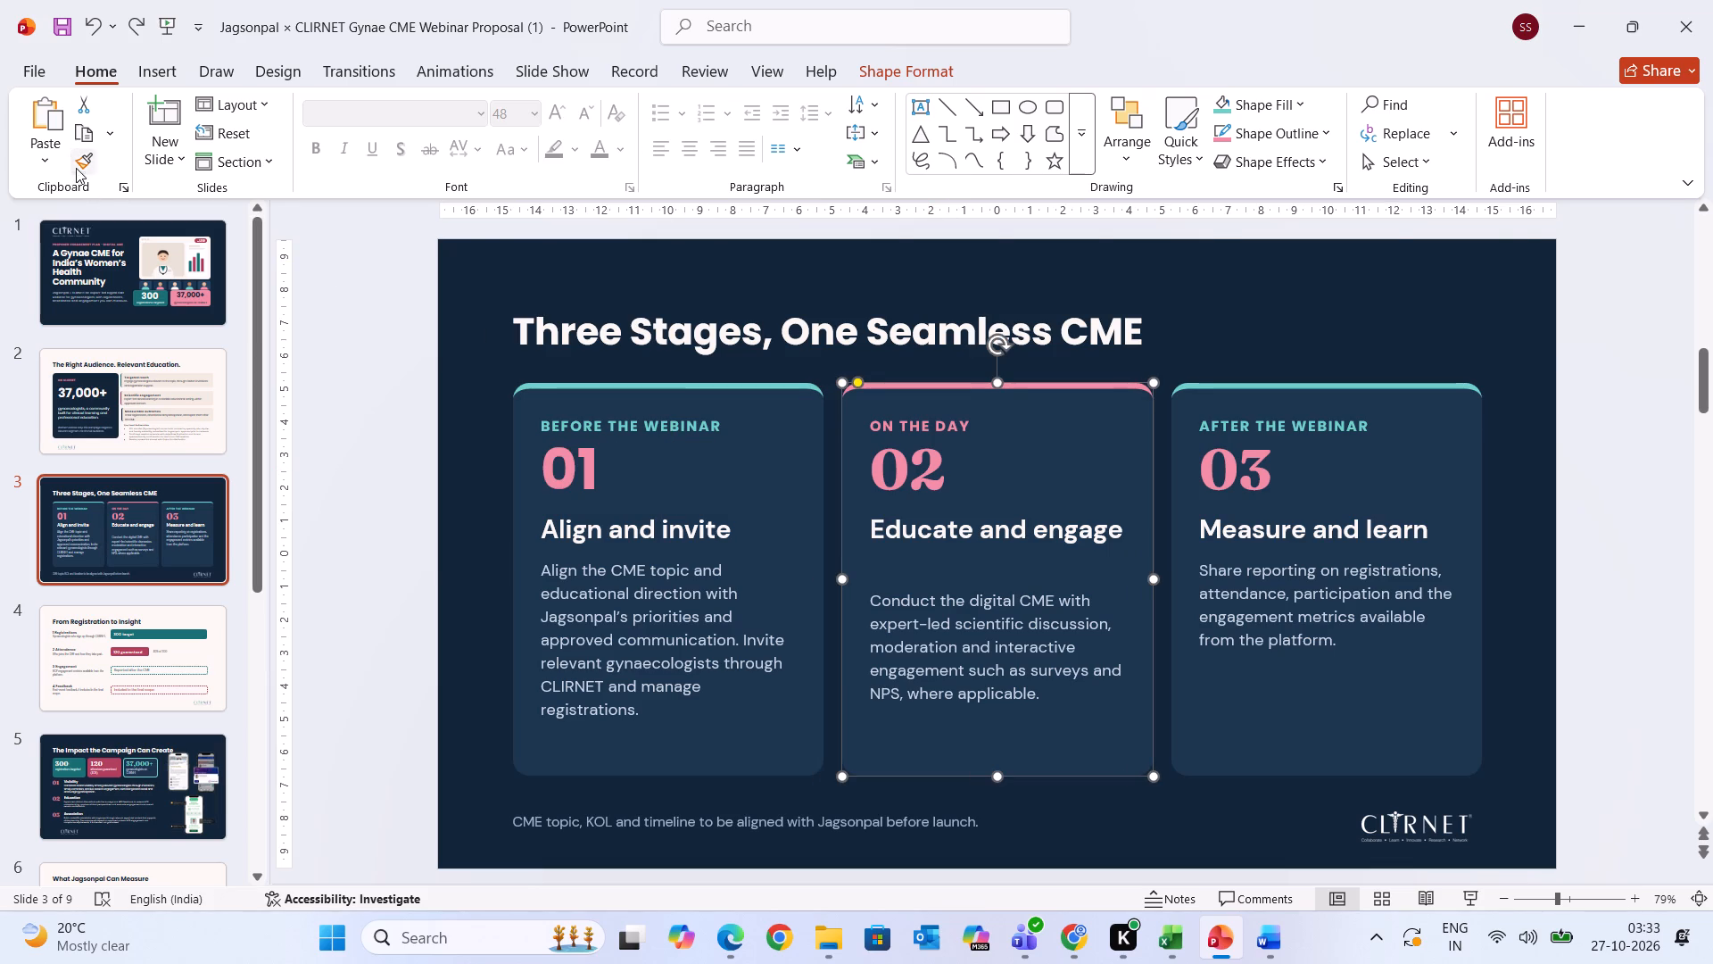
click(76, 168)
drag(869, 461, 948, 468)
Change the "02" number's font on the "ON THE DAY" card to Poppins.
click(935, 468)
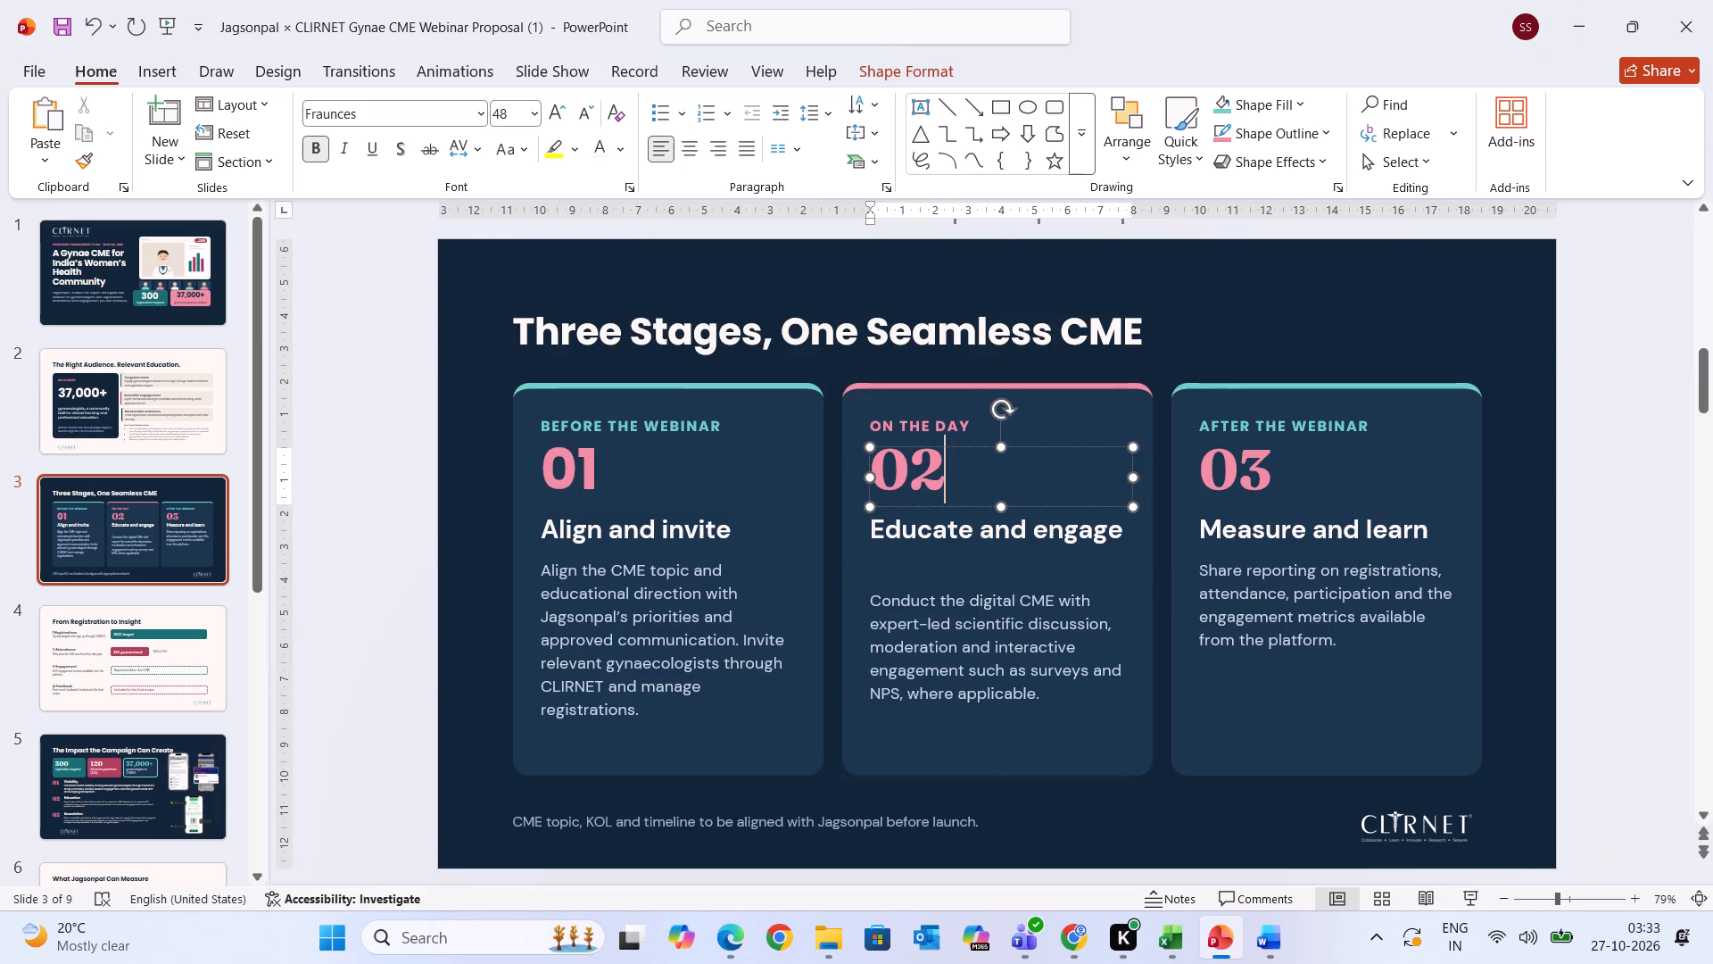
drag(941, 474, 798, 472)
click(461, 109)
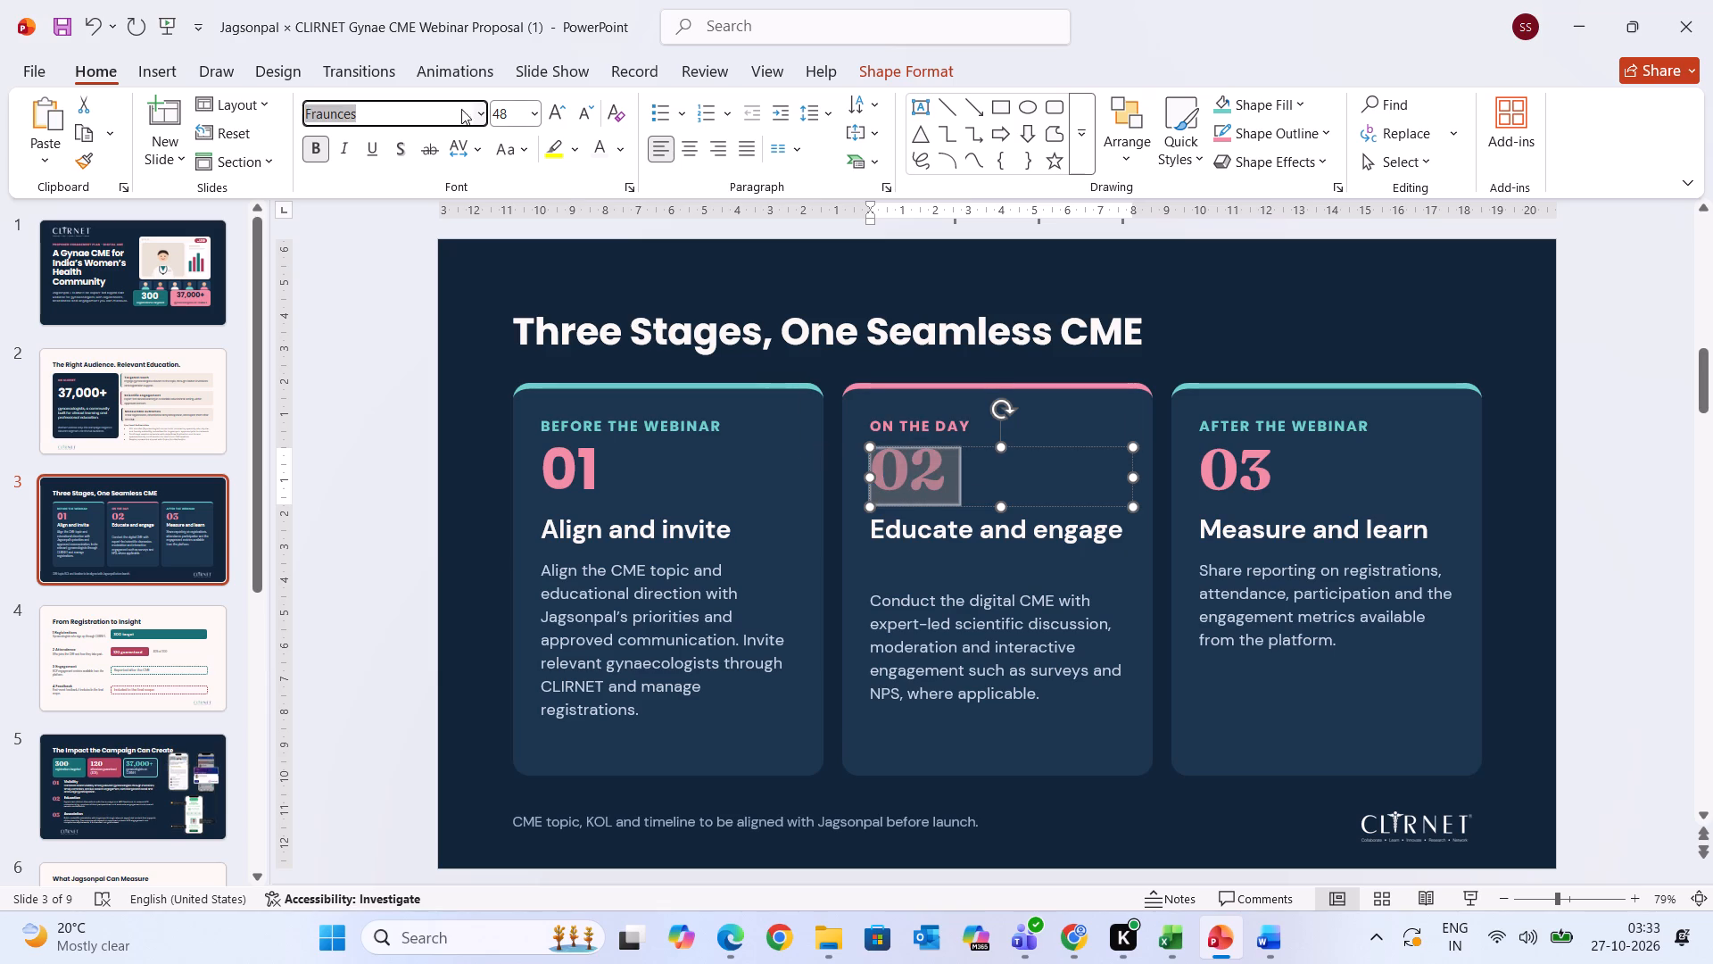
text(pop)
key(Return)
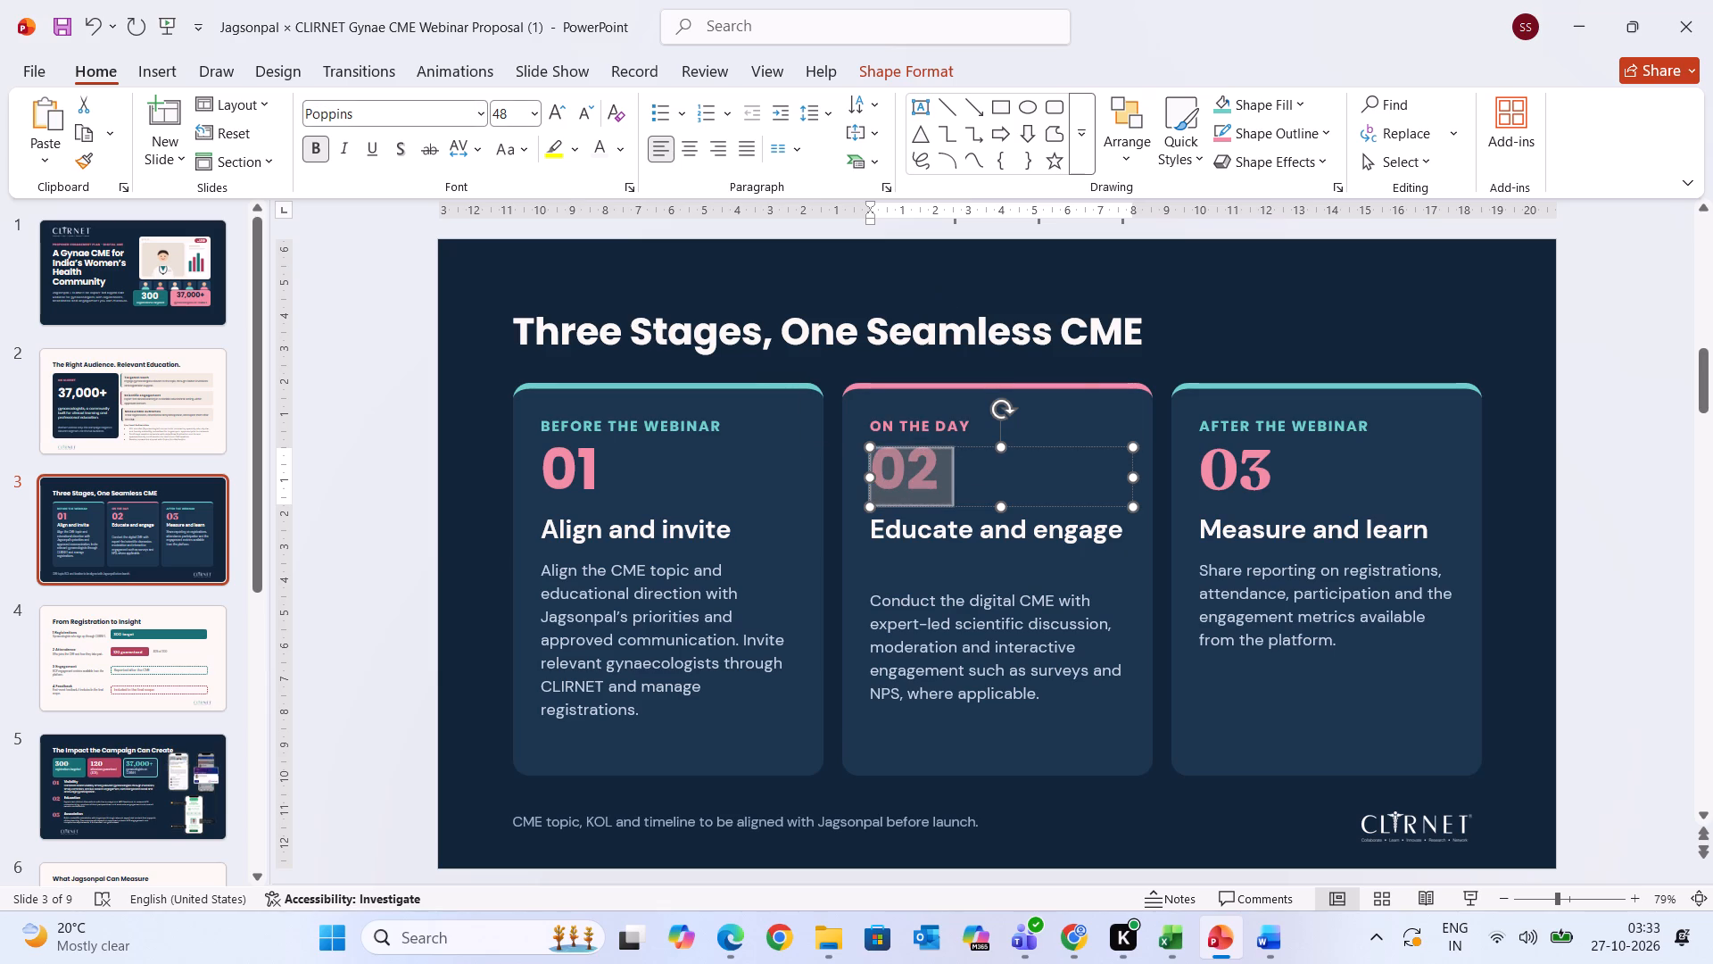
Change the "03" number's font on the "AFTER THE WEBINAR" card to Poppins.
click(1205, 459)
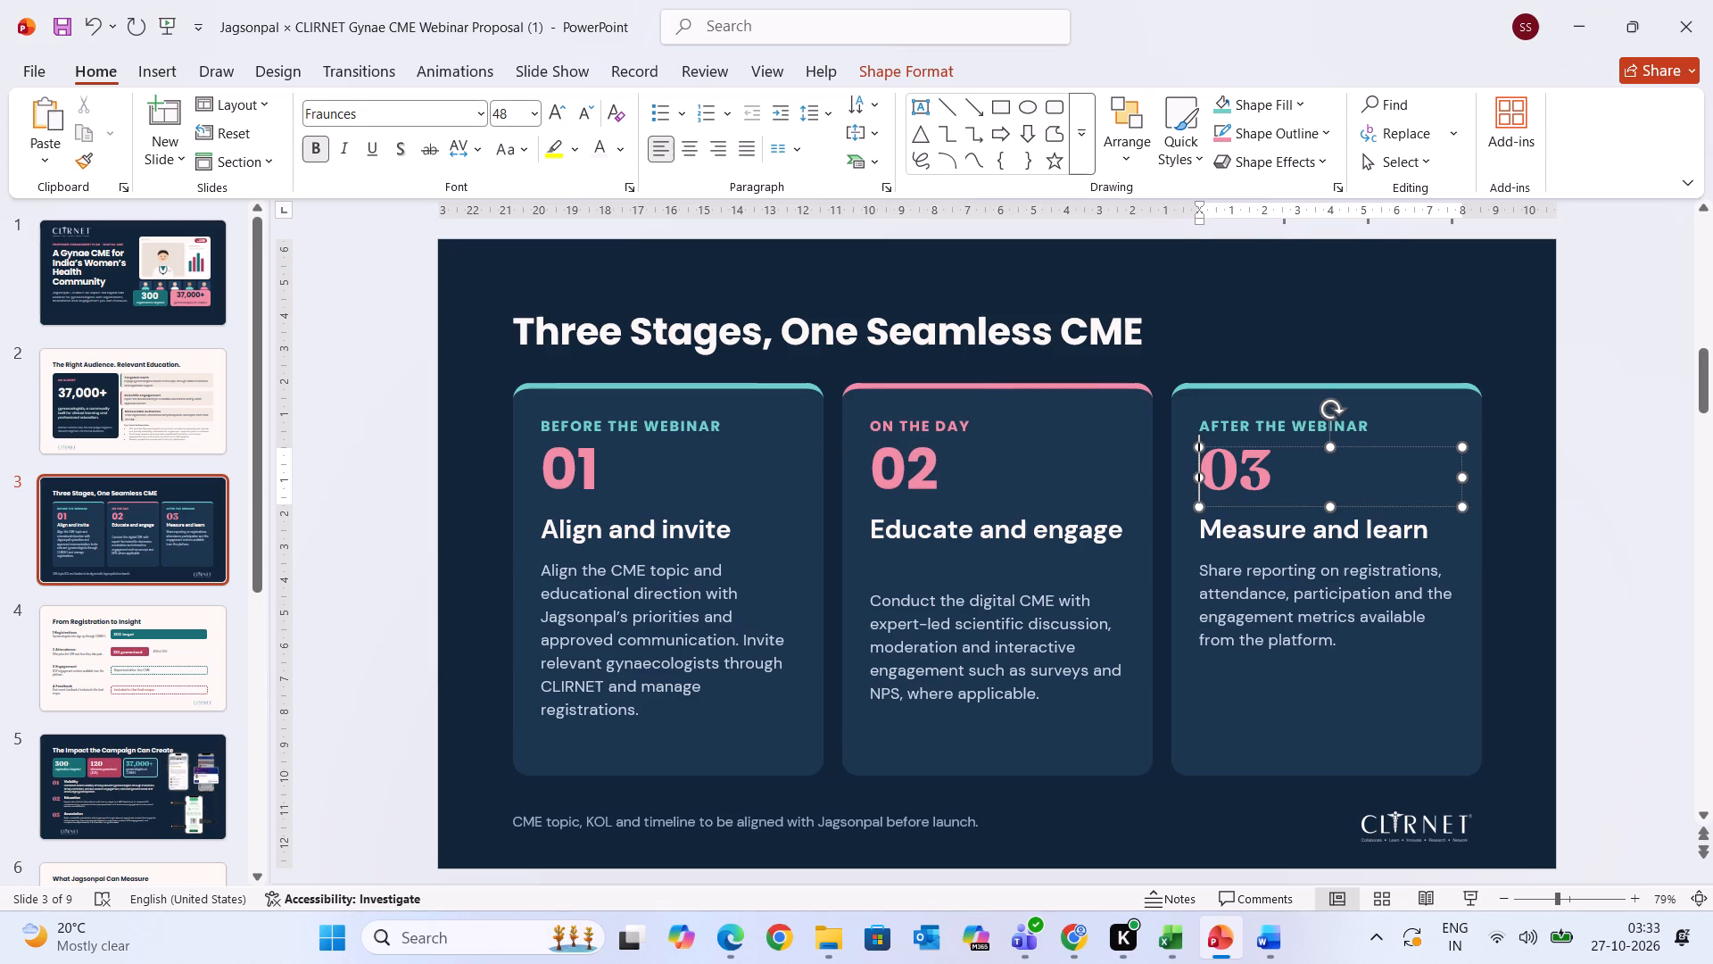
drag(1270, 465, 1112, 458)
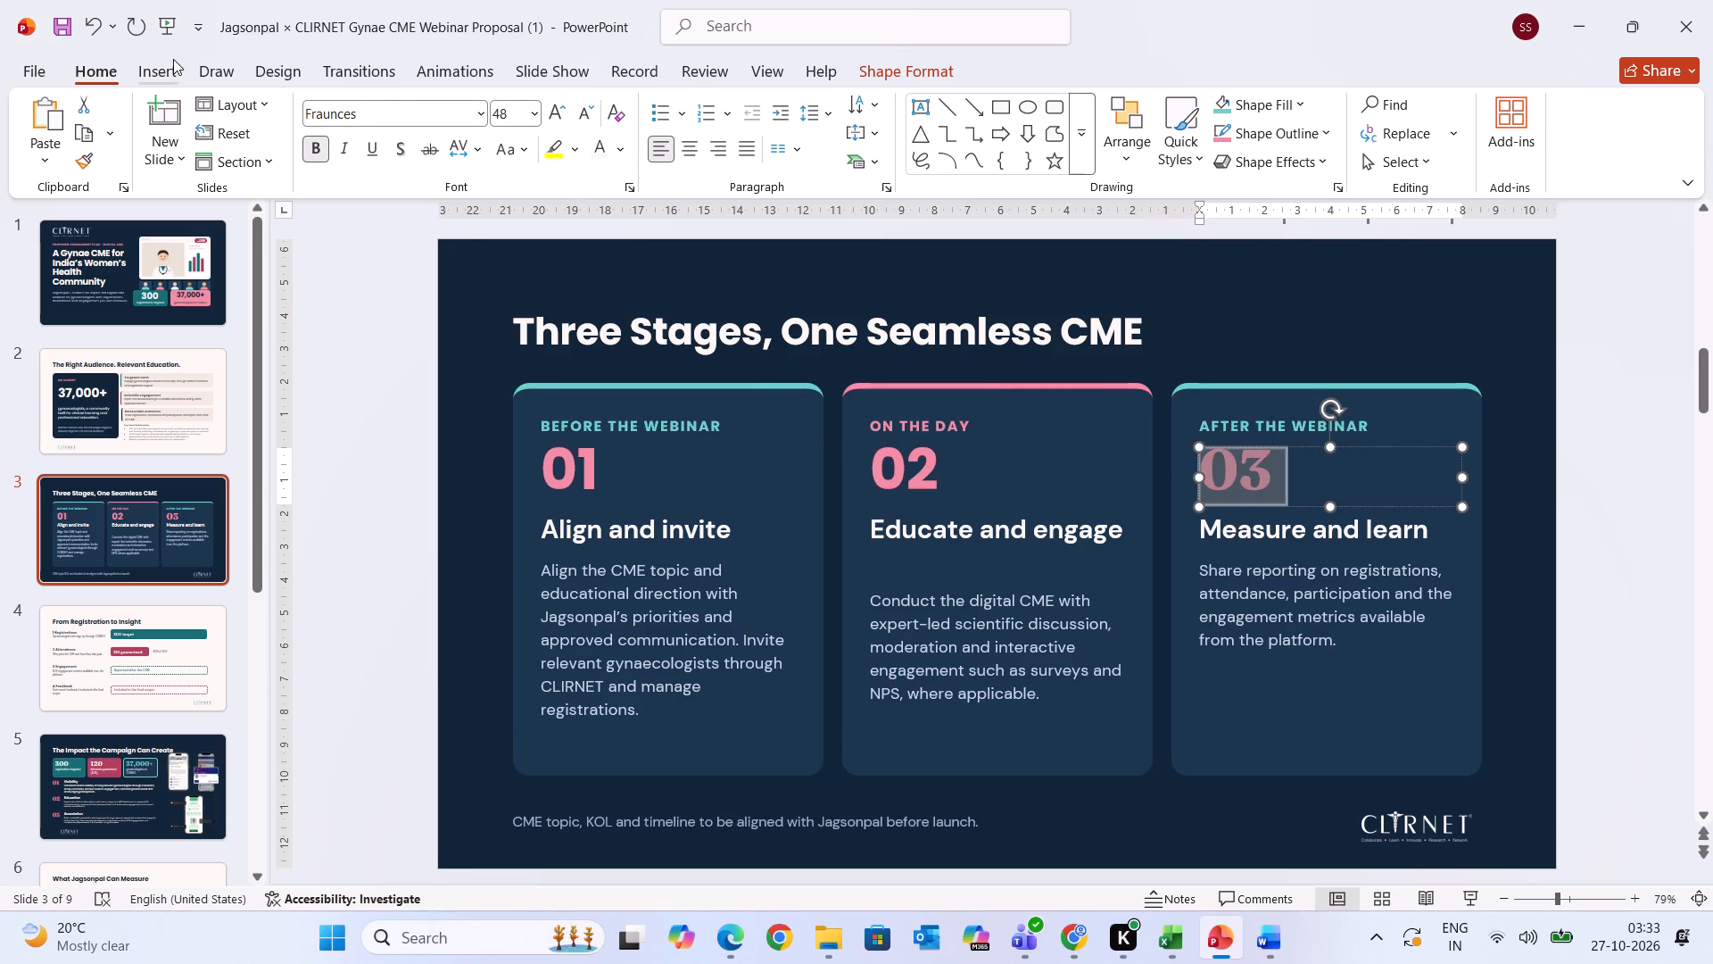
click(401, 108)
text(pop)
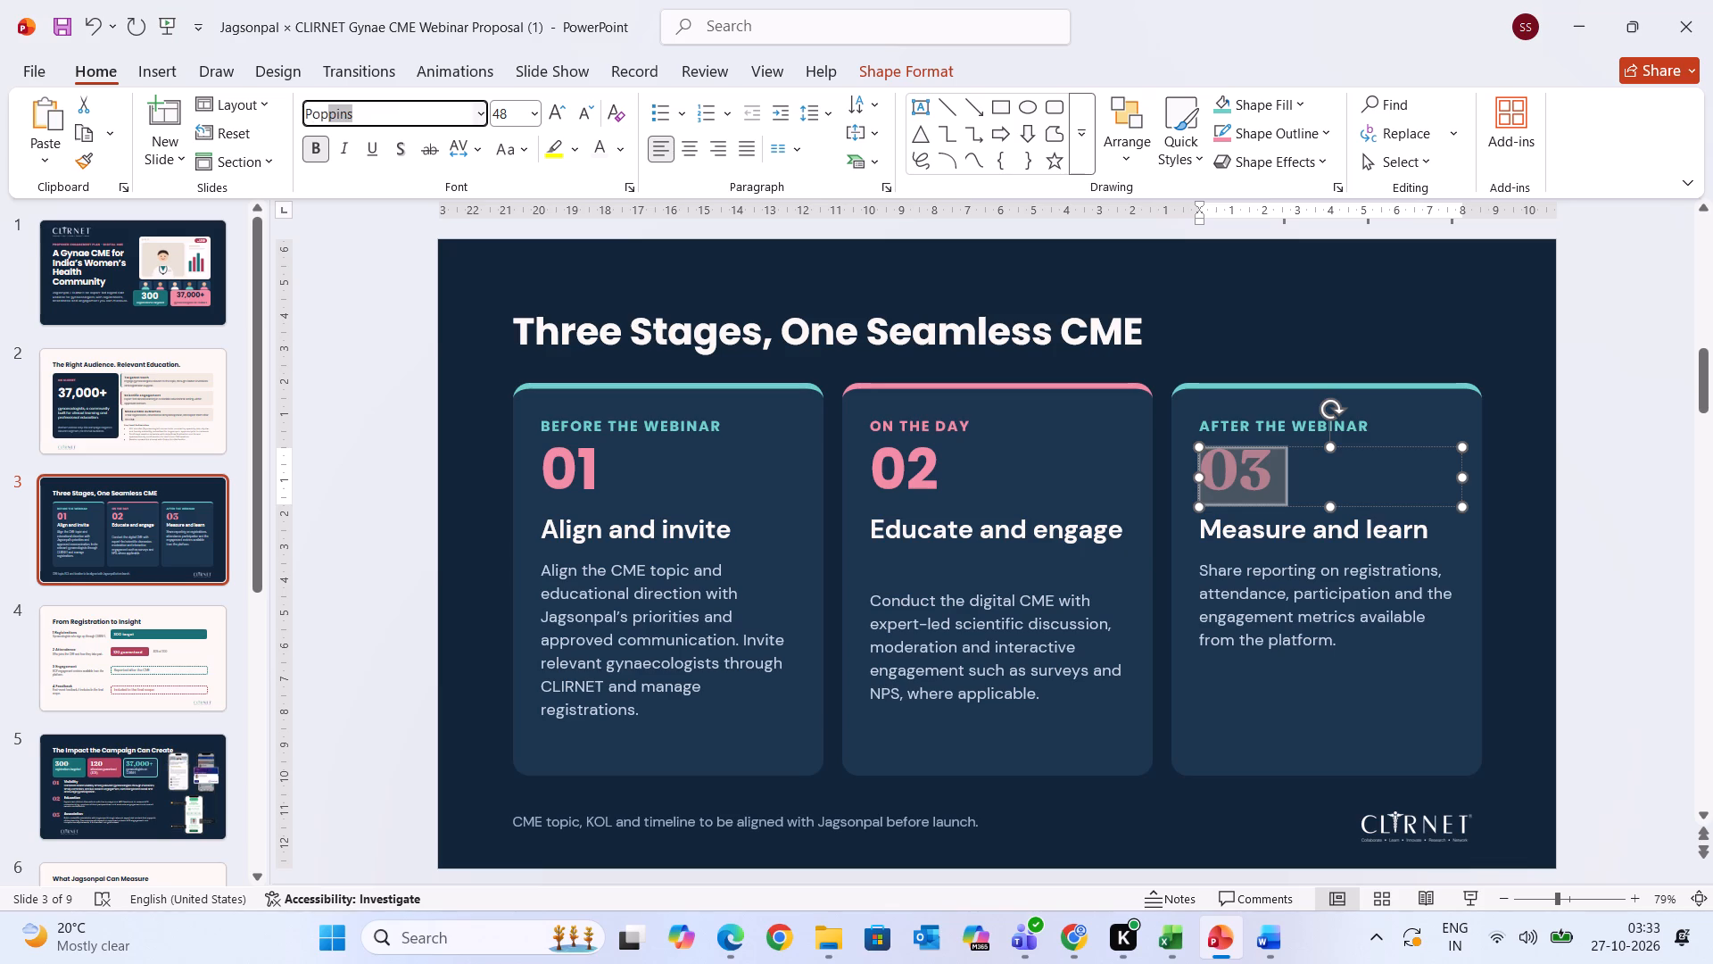
key(Return)
Change the "Align and invite" heading's font to Poppins.
click(599, 550)
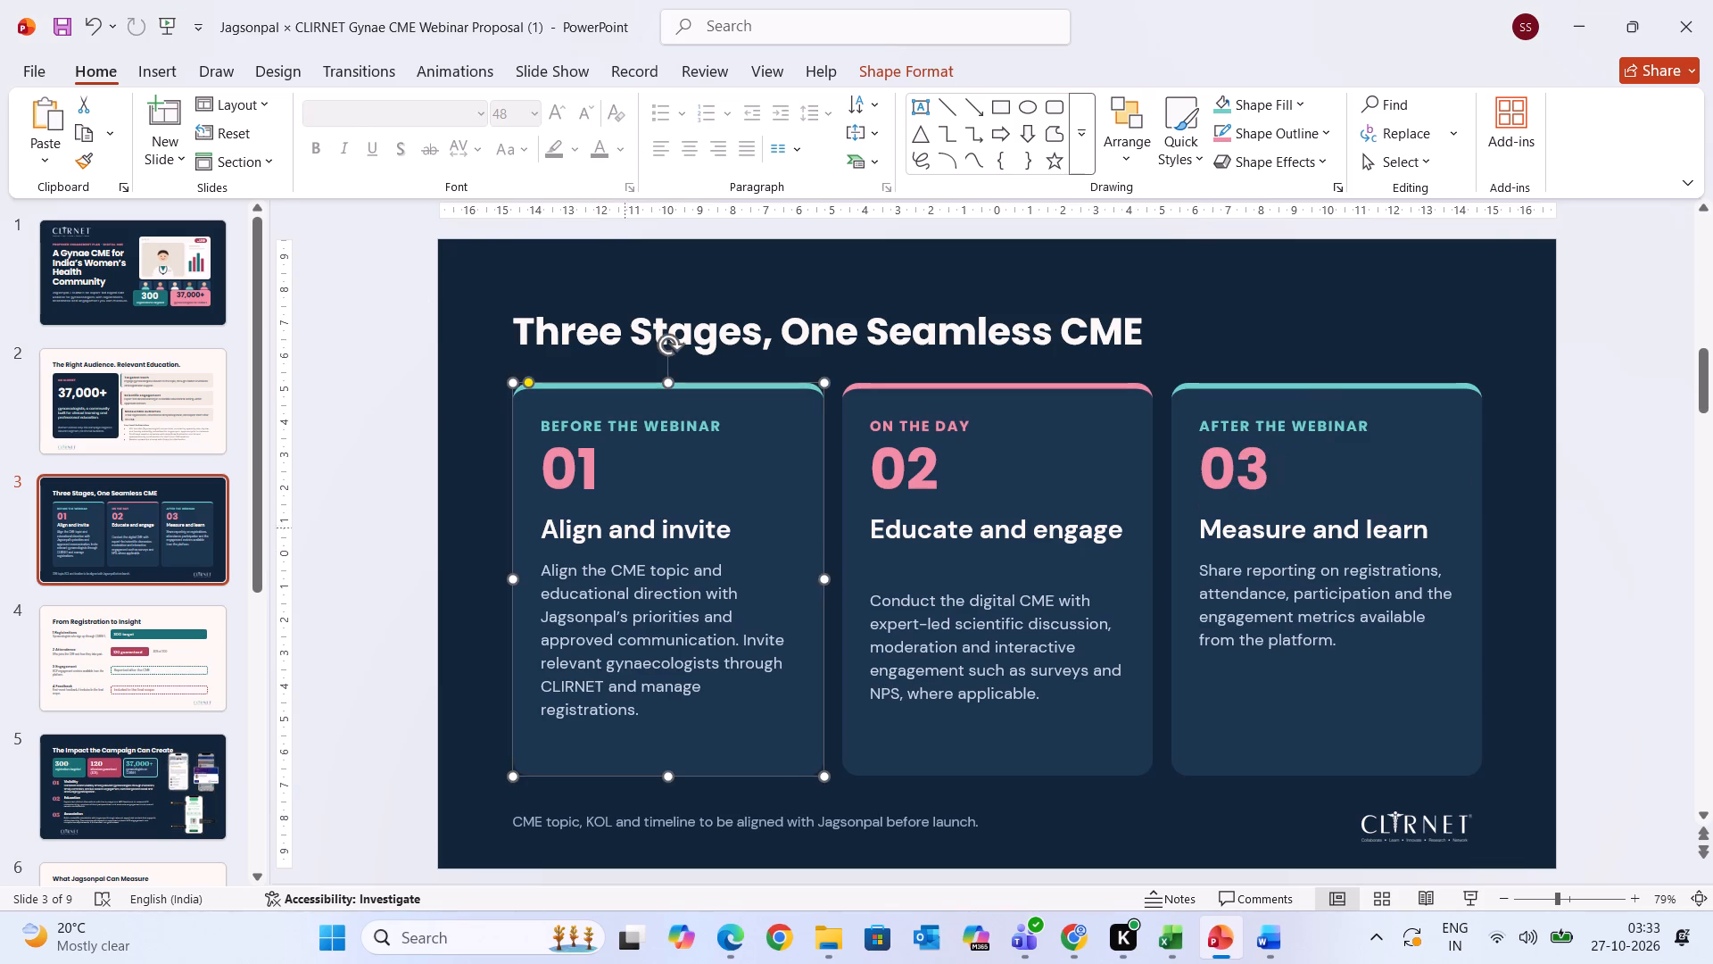
click(636, 523)
drag(731, 530, 493, 532)
click(445, 121)
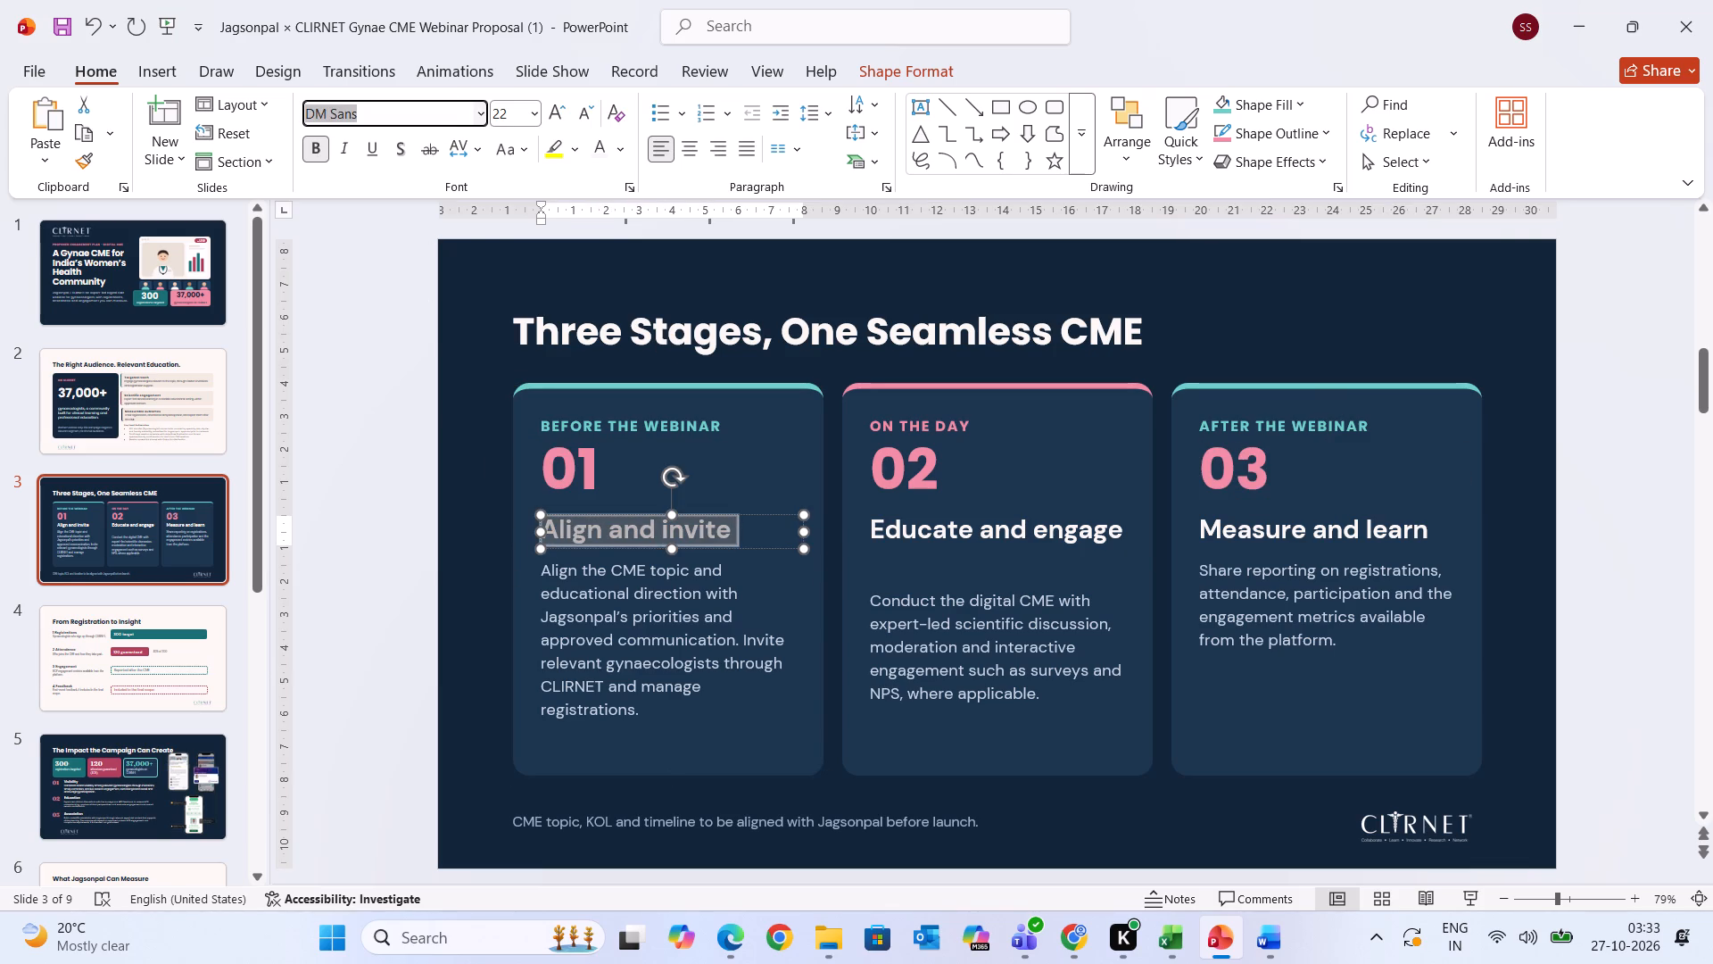
text(po)
key(Return)
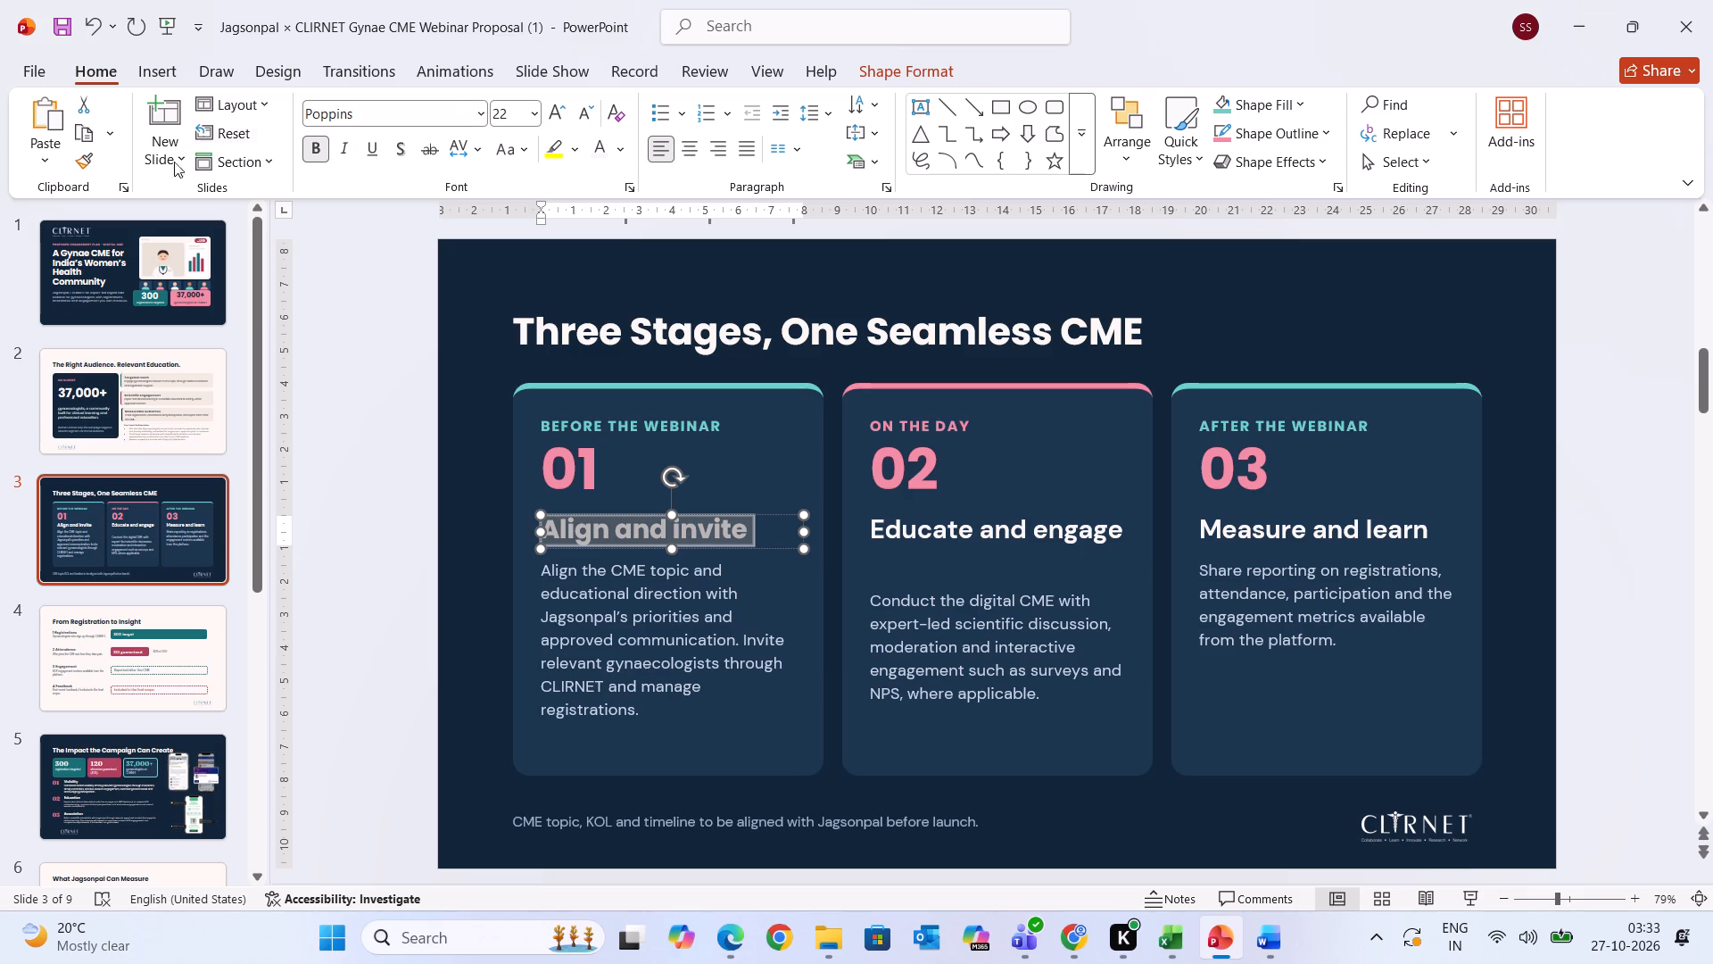
Copy the "Align and invite" heading's formatting onto "Educate and engage" and "Measure and learn" with Format Painter.
click(89, 165)
drag(889, 525, 1121, 524)
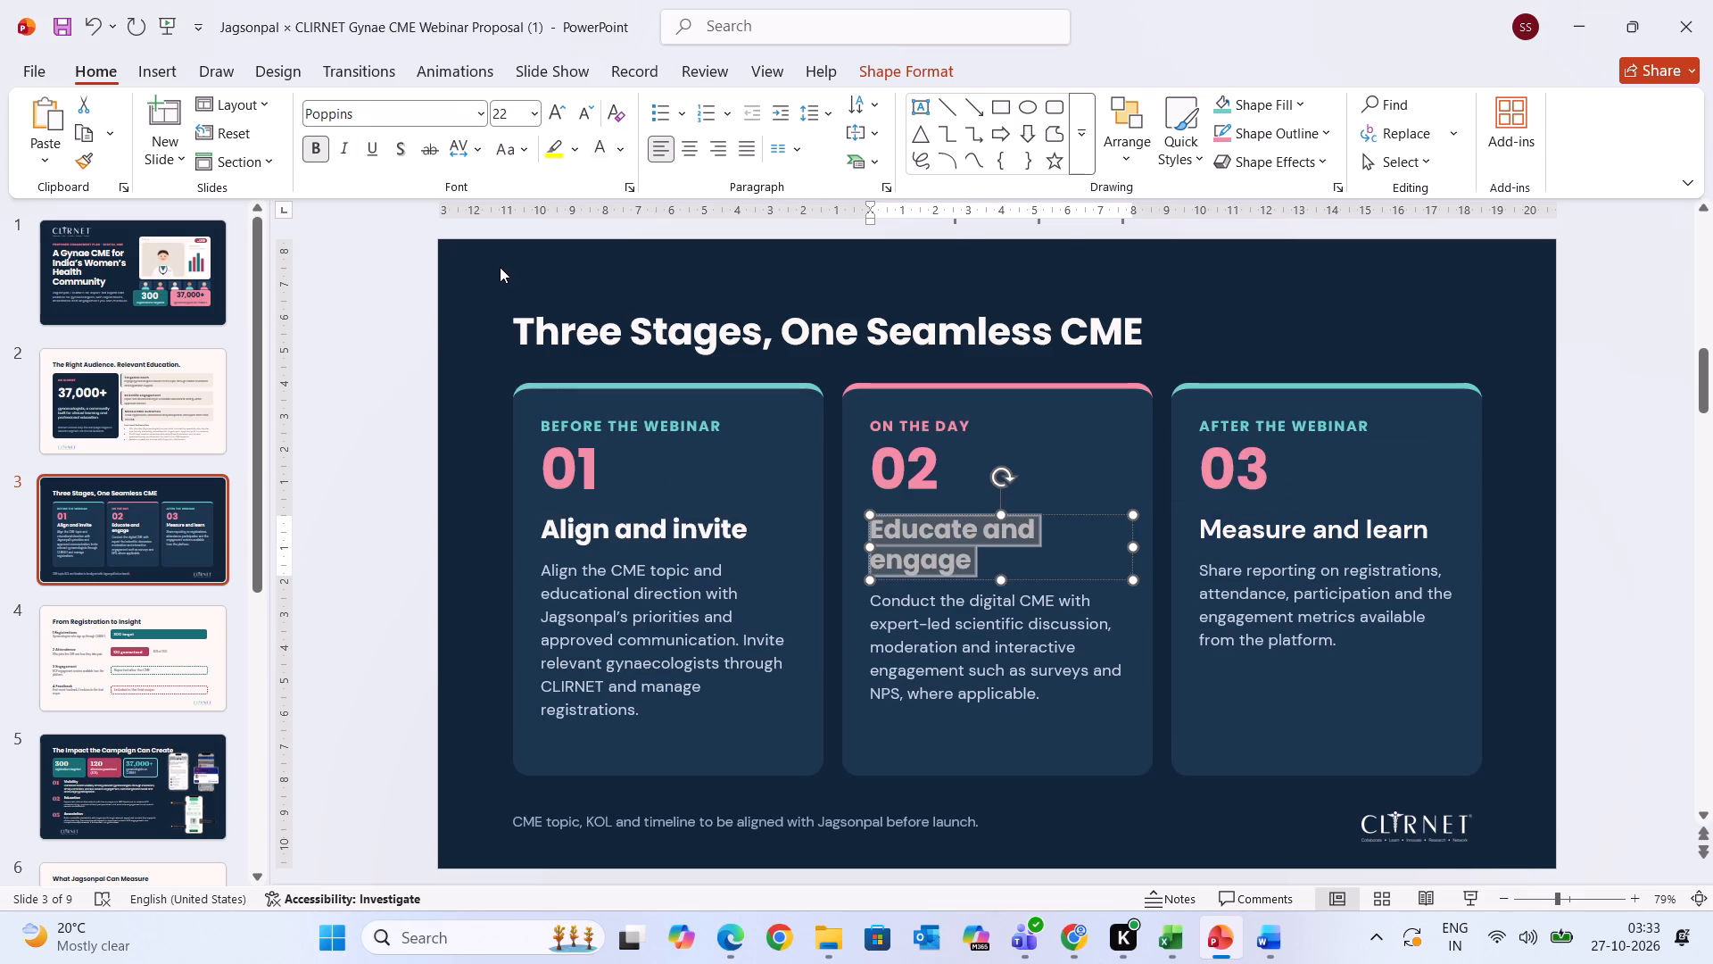
click(87, 165)
drag(1212, 528, 1434, 520)
click(1624, 673)
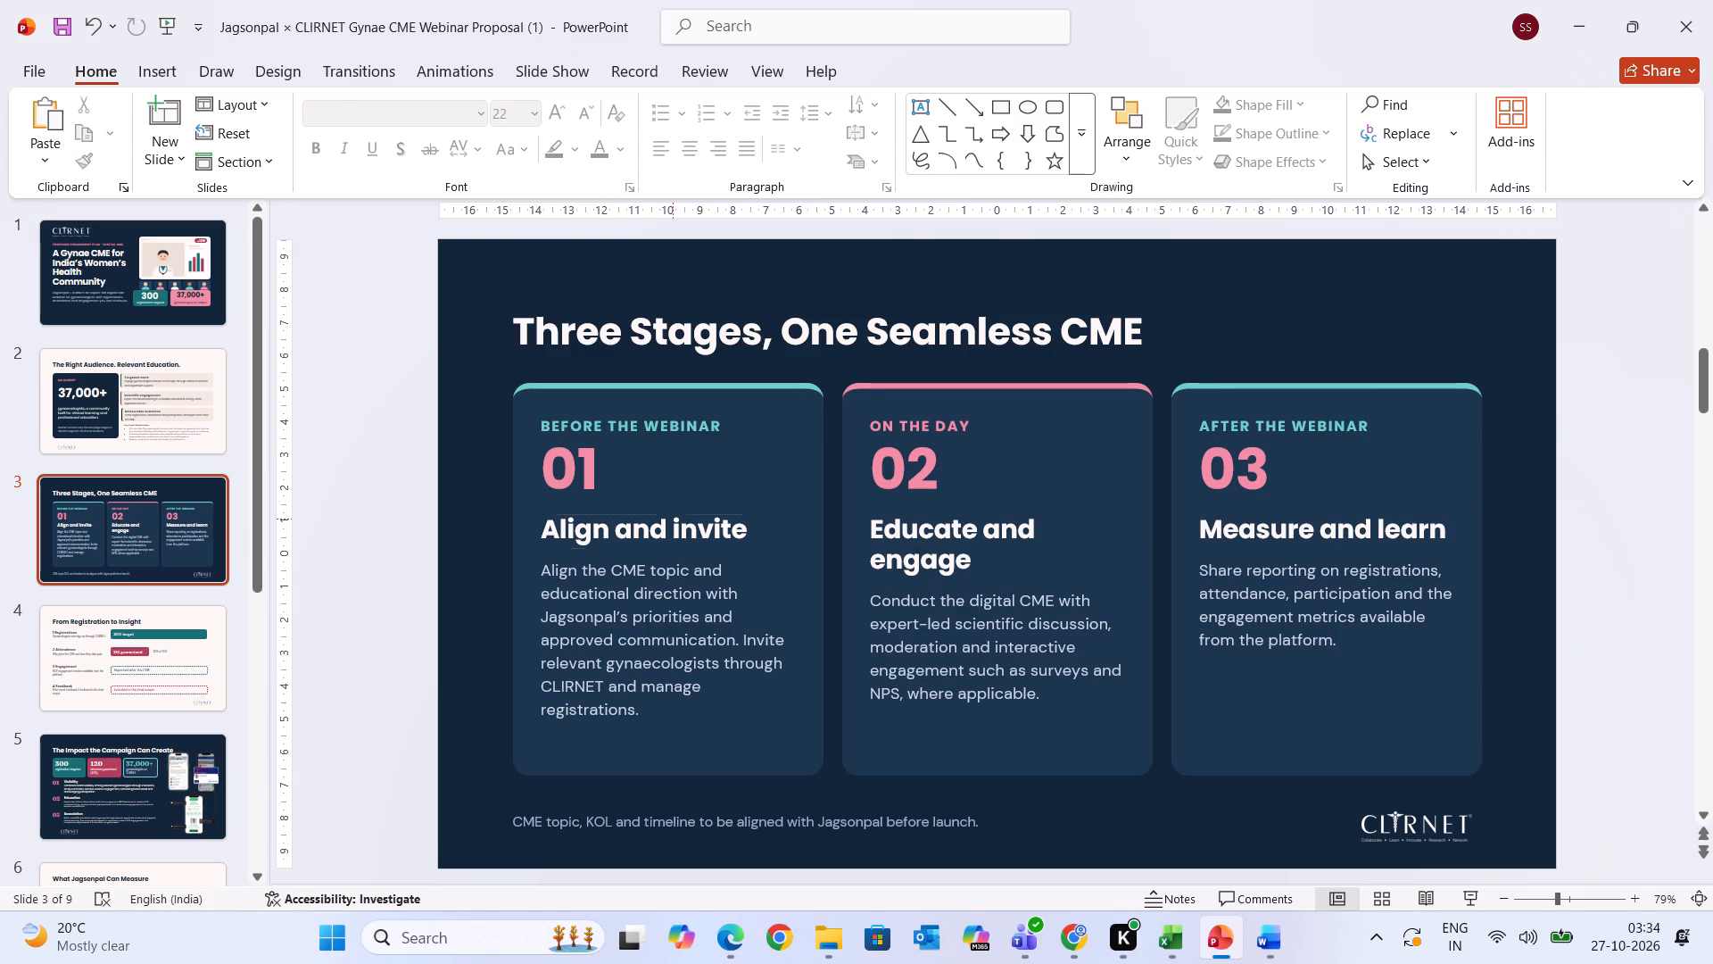
Reduce the font size of the three card headings, "Align and invite", "Educate and engage" and "Measure and learn", to 20 pt.
click(674, 518)
click(756, 536)
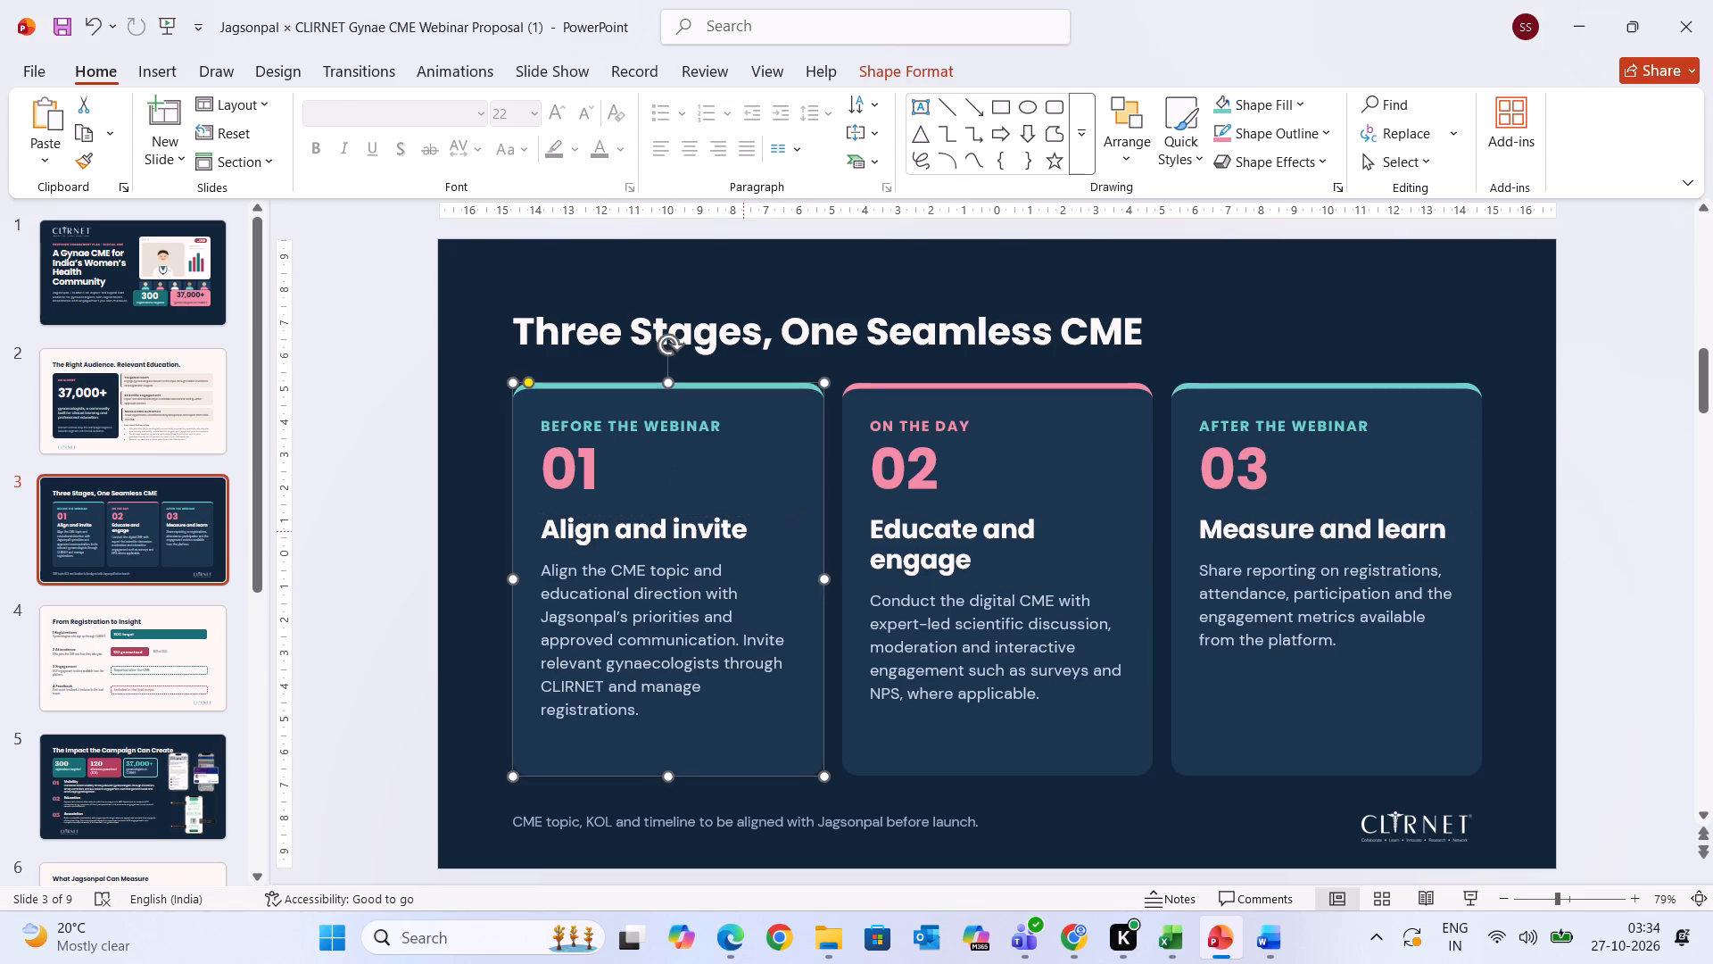
click(743, 531)
drag(743, 531, 399, 492)
click(582, 114)
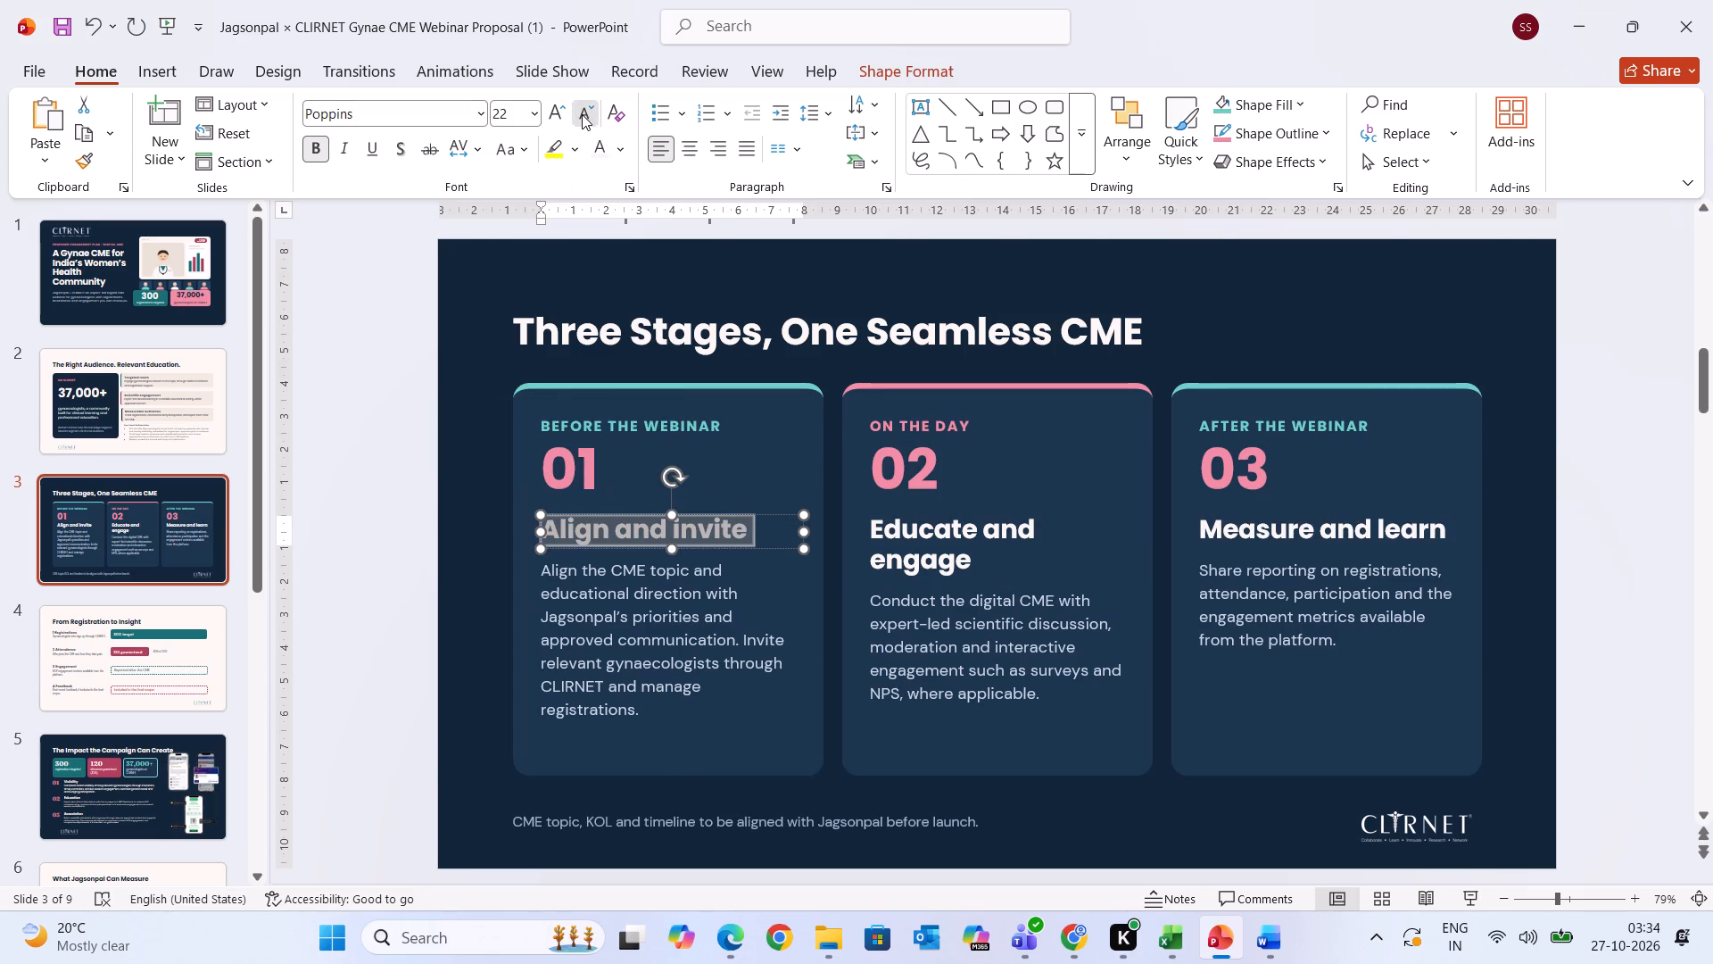
click(971, 546)
drag(971, 546, 922, 532)
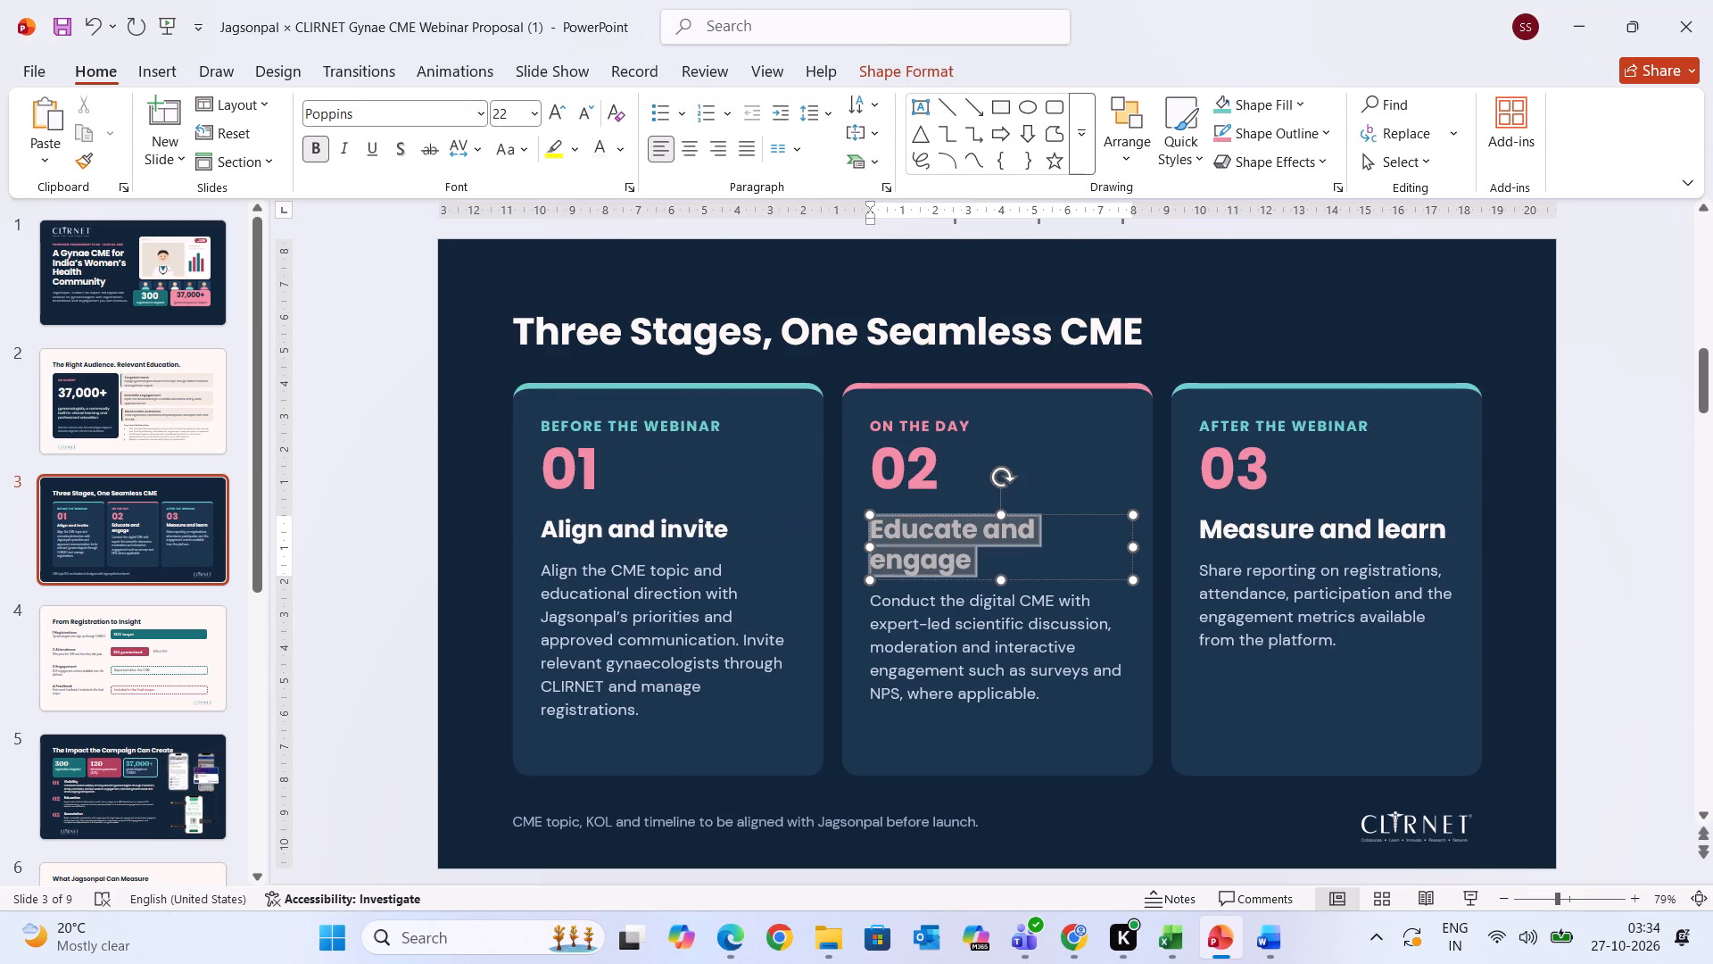
drag(922, 532, 890, 519)
click(585, 115)
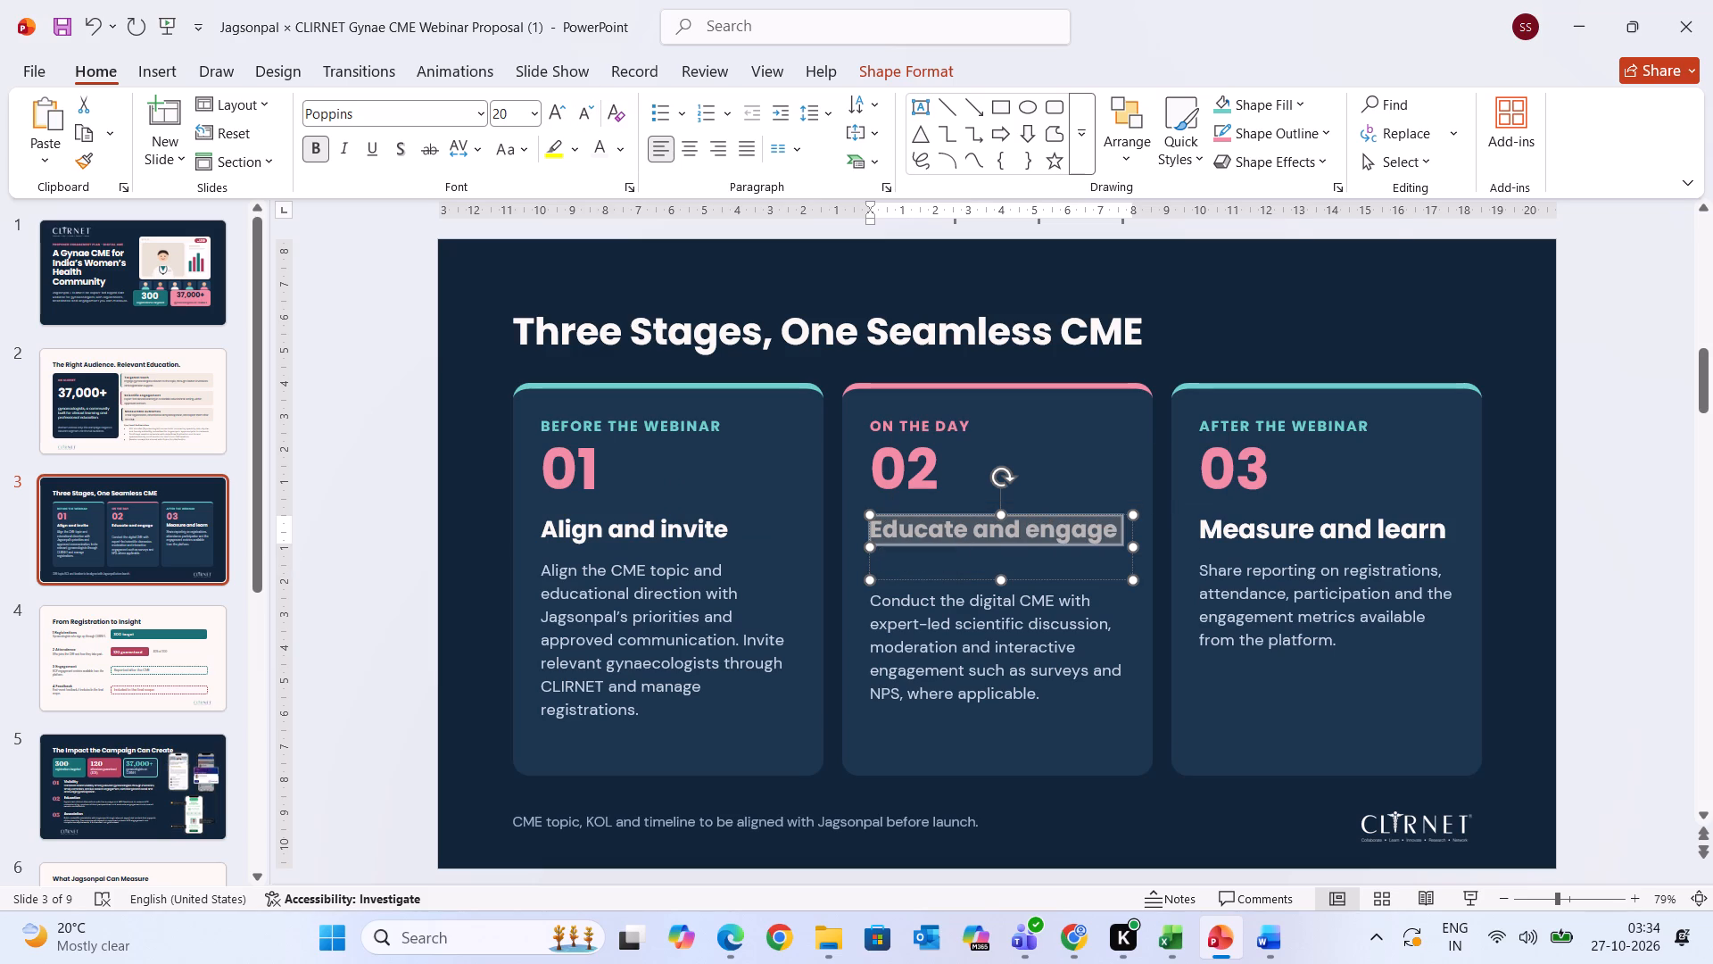
click(1345, 532)
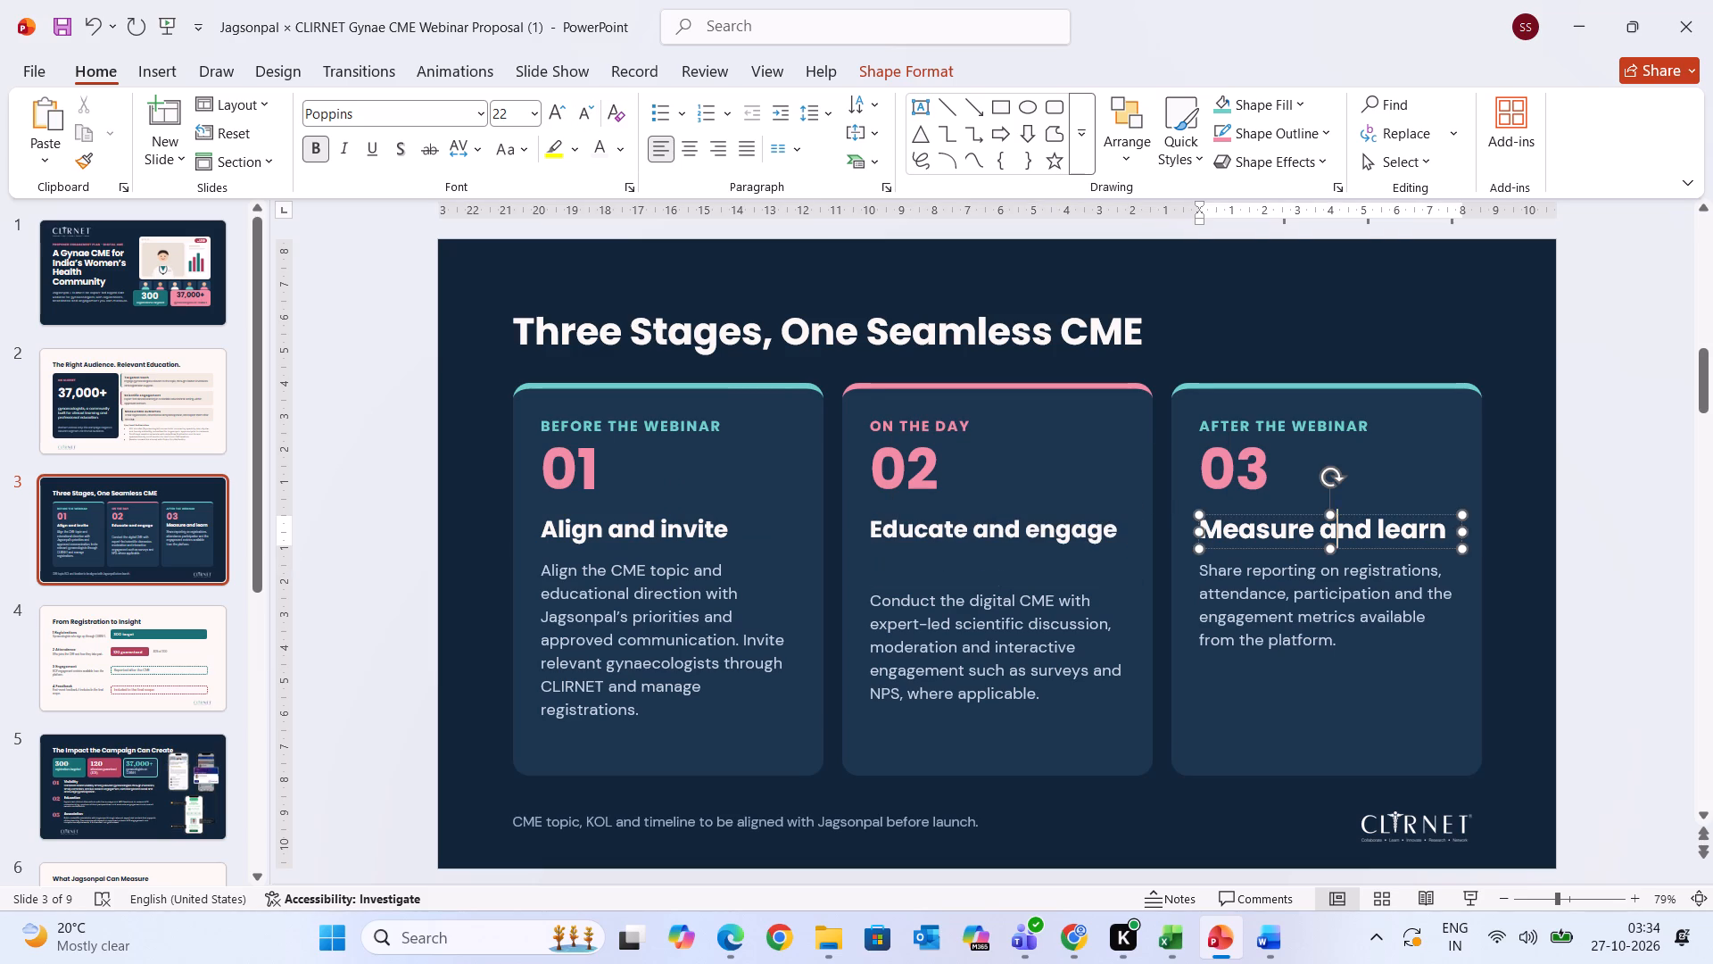
drag(1442, 531, 1089, 469)
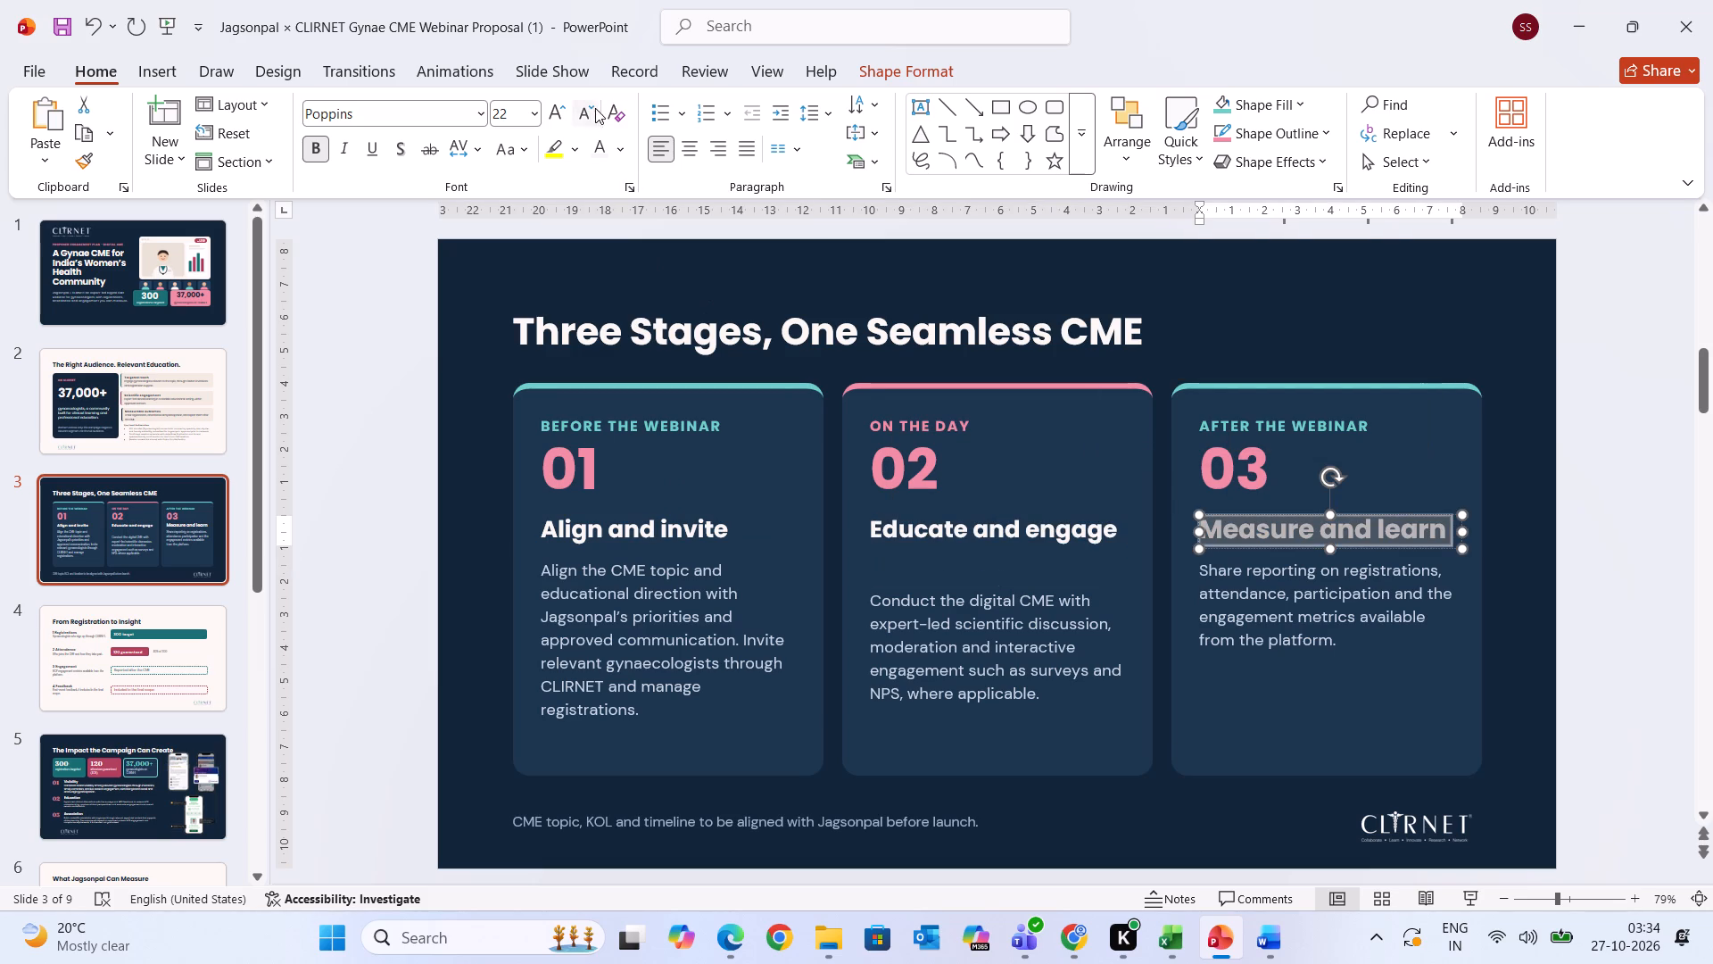
click(592, 110)
Set the description under "Align and invite" to Poppins at 13 pt.
click(744, 653)
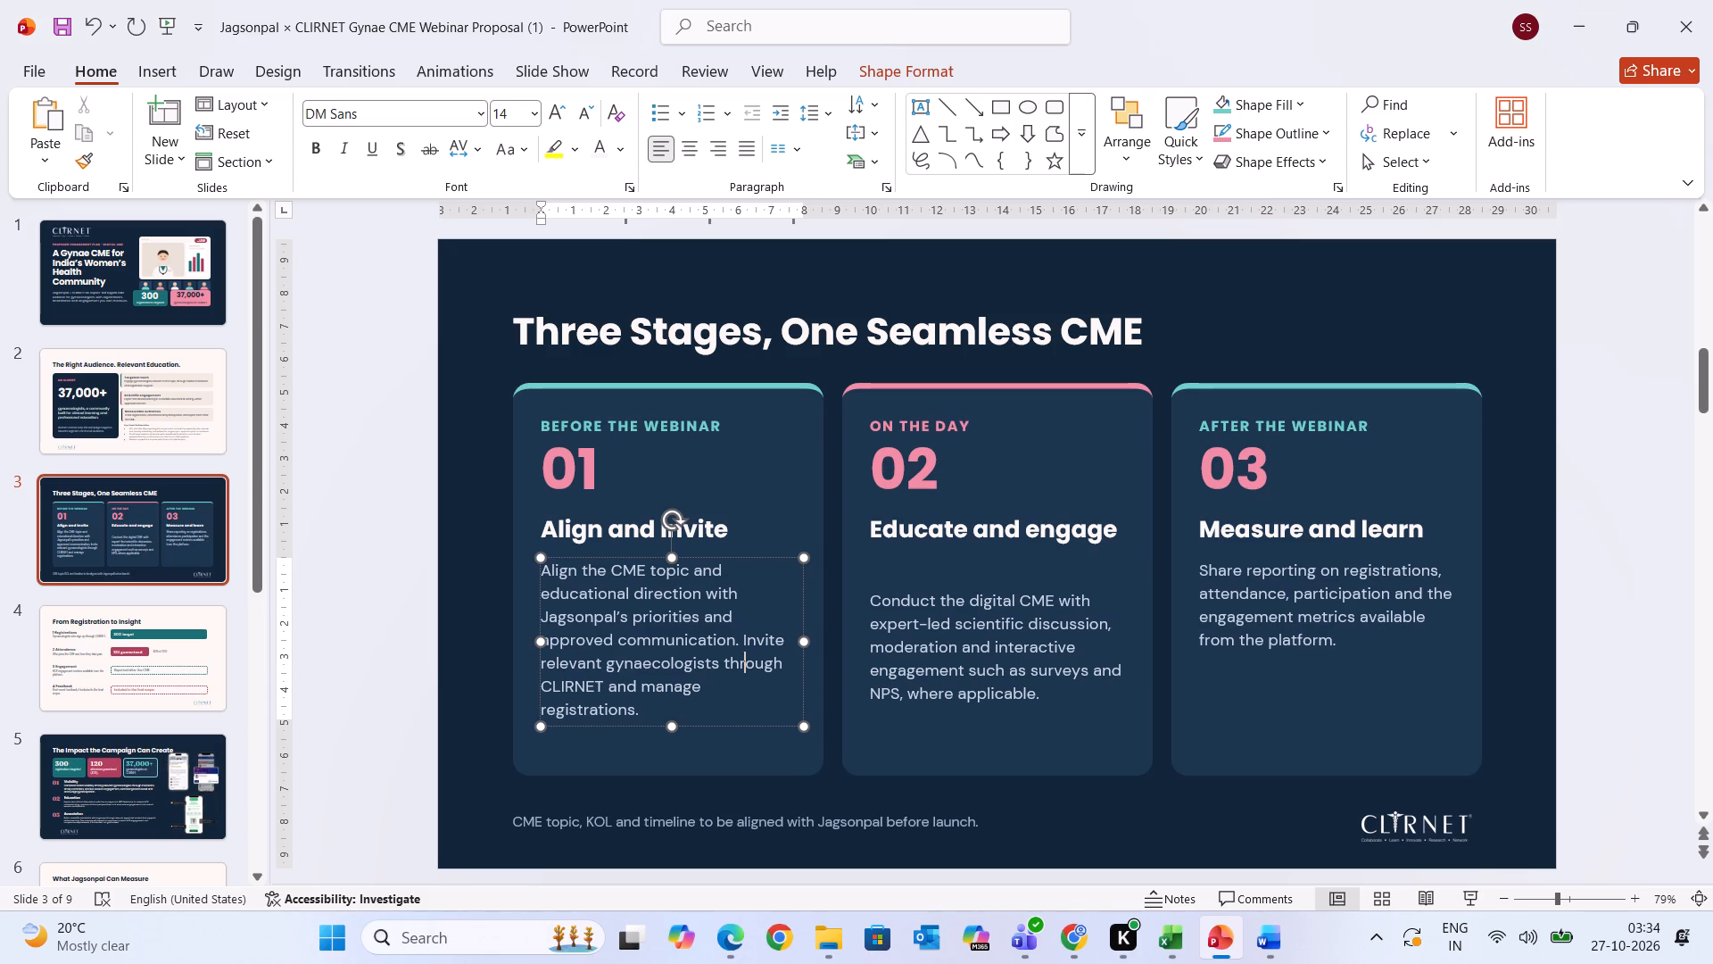
drag(656, 707, 551, 575)
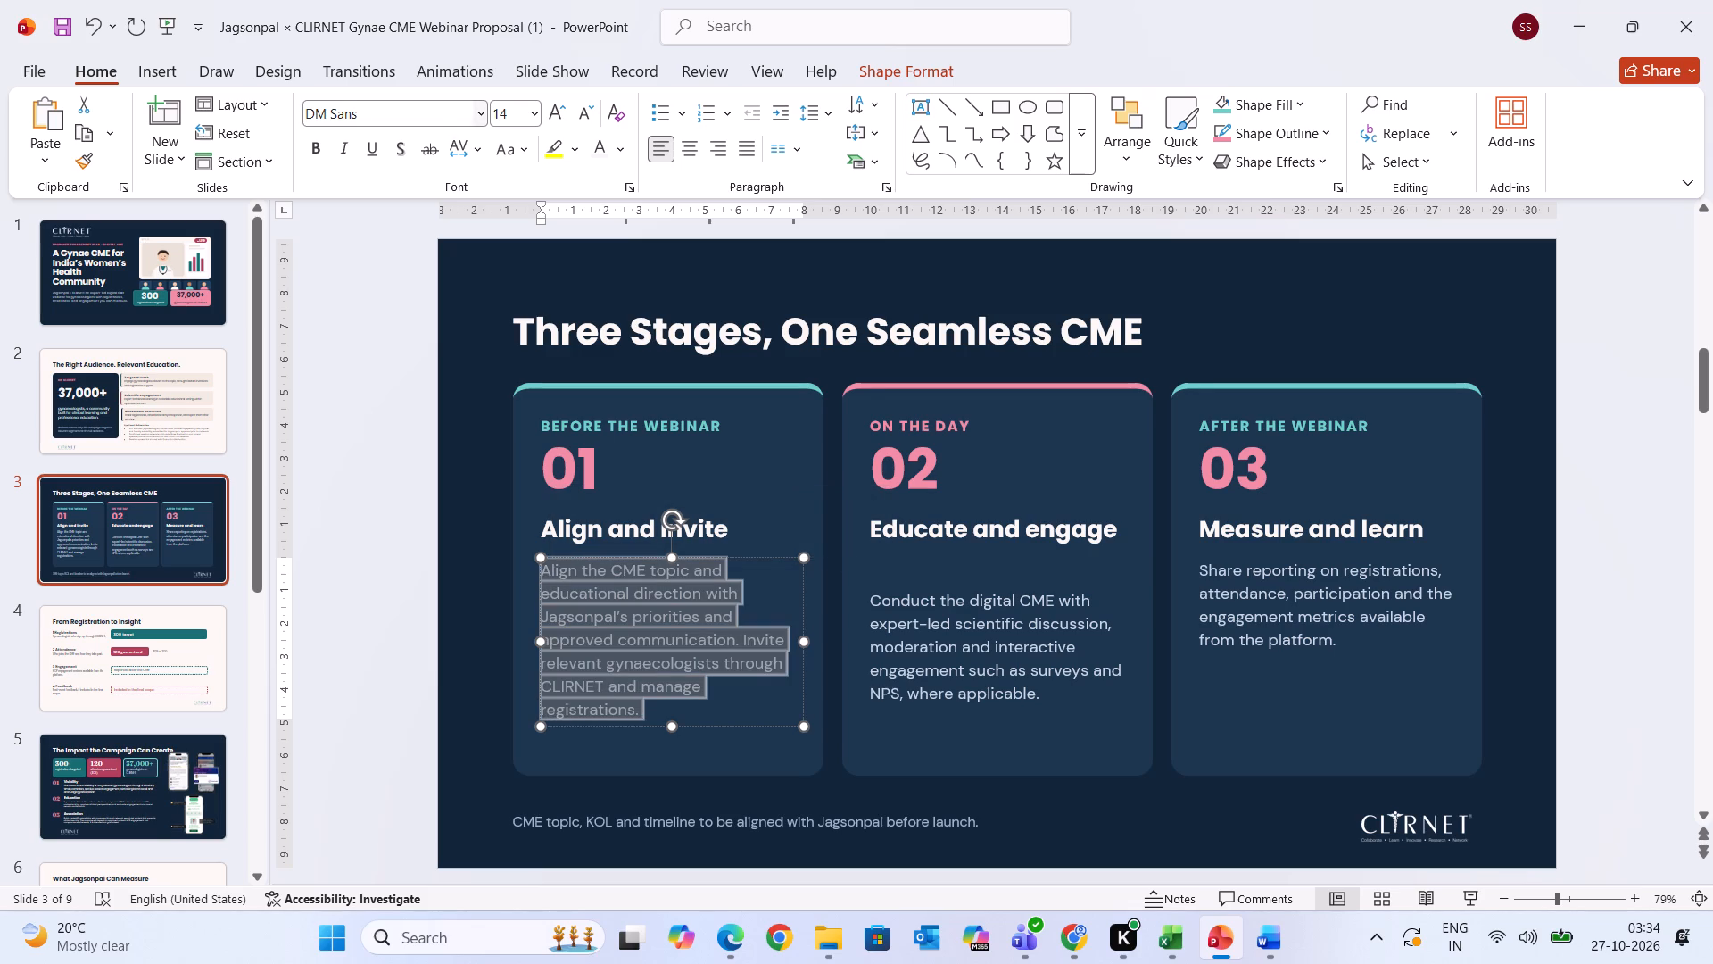
click(440, 118)
text(po)
key(Return)
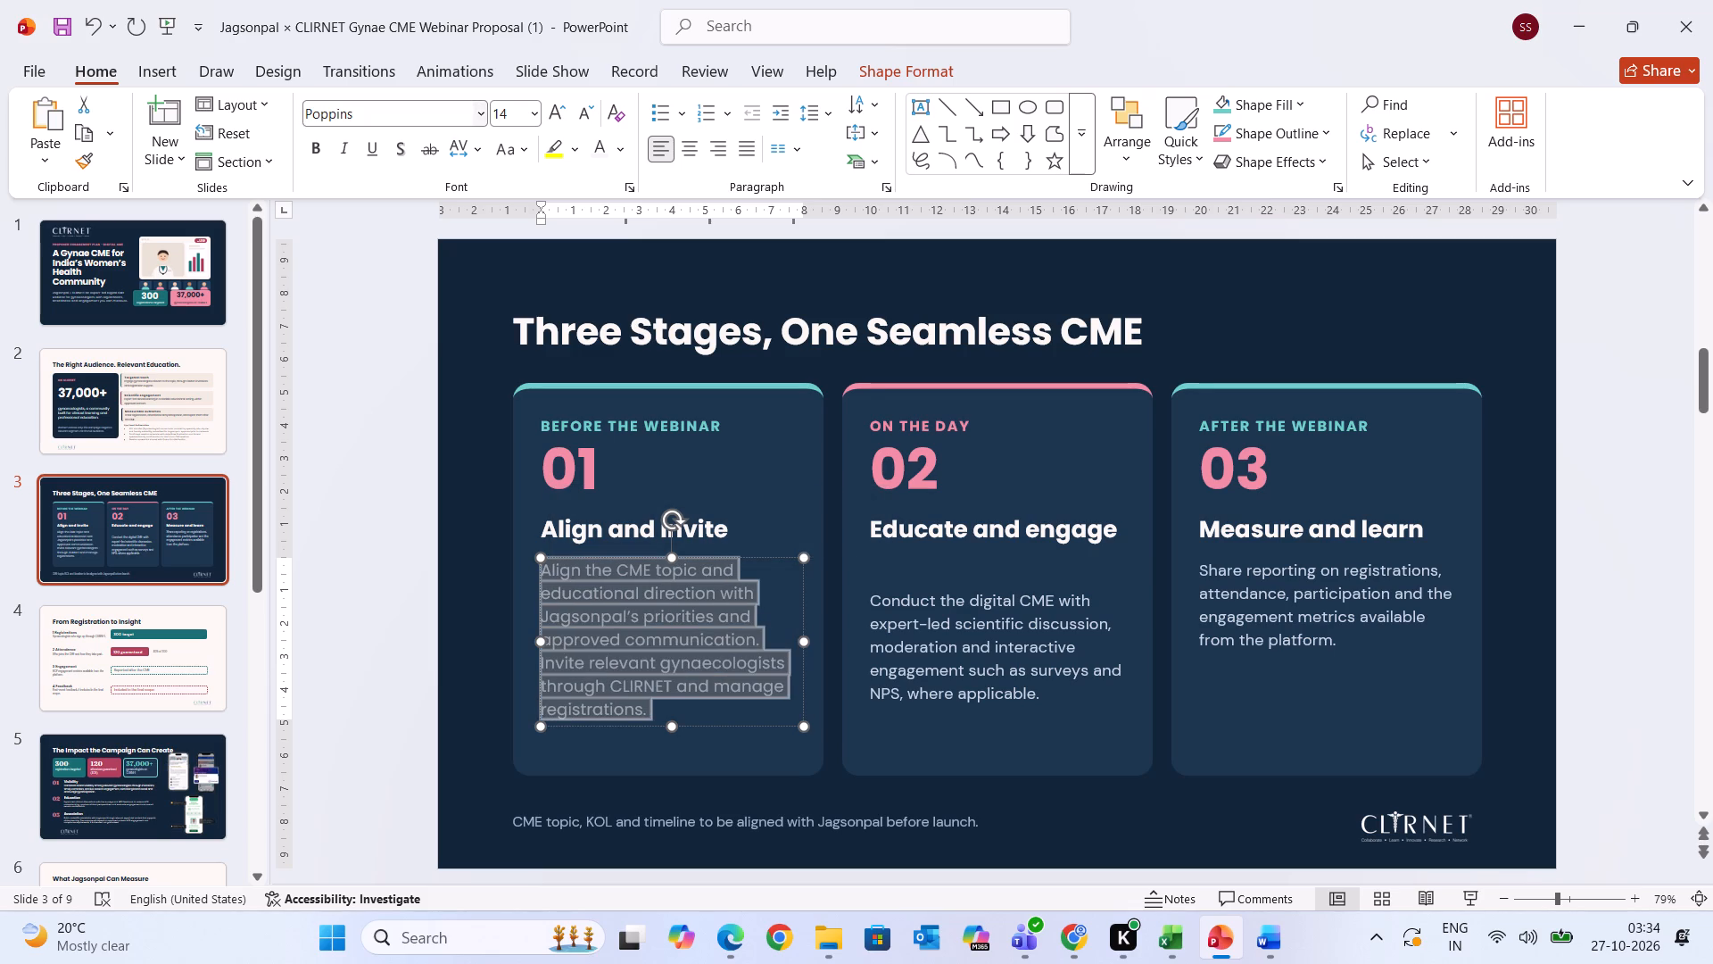
click(583, 114)
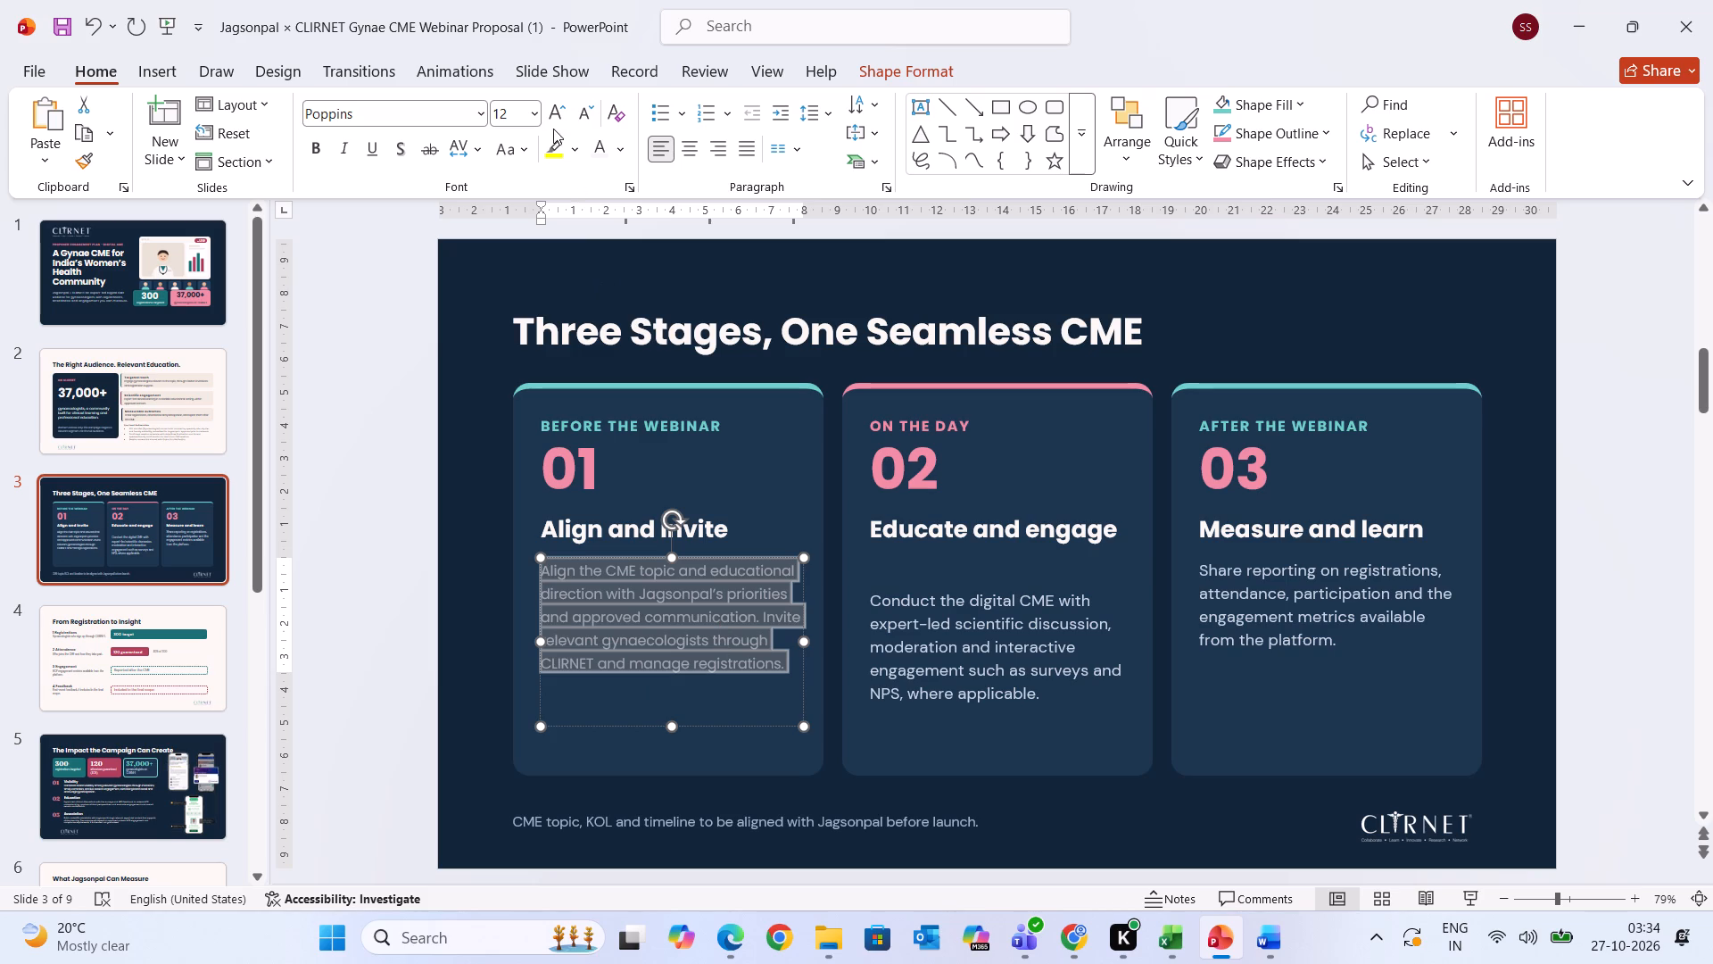
click(530, 115)
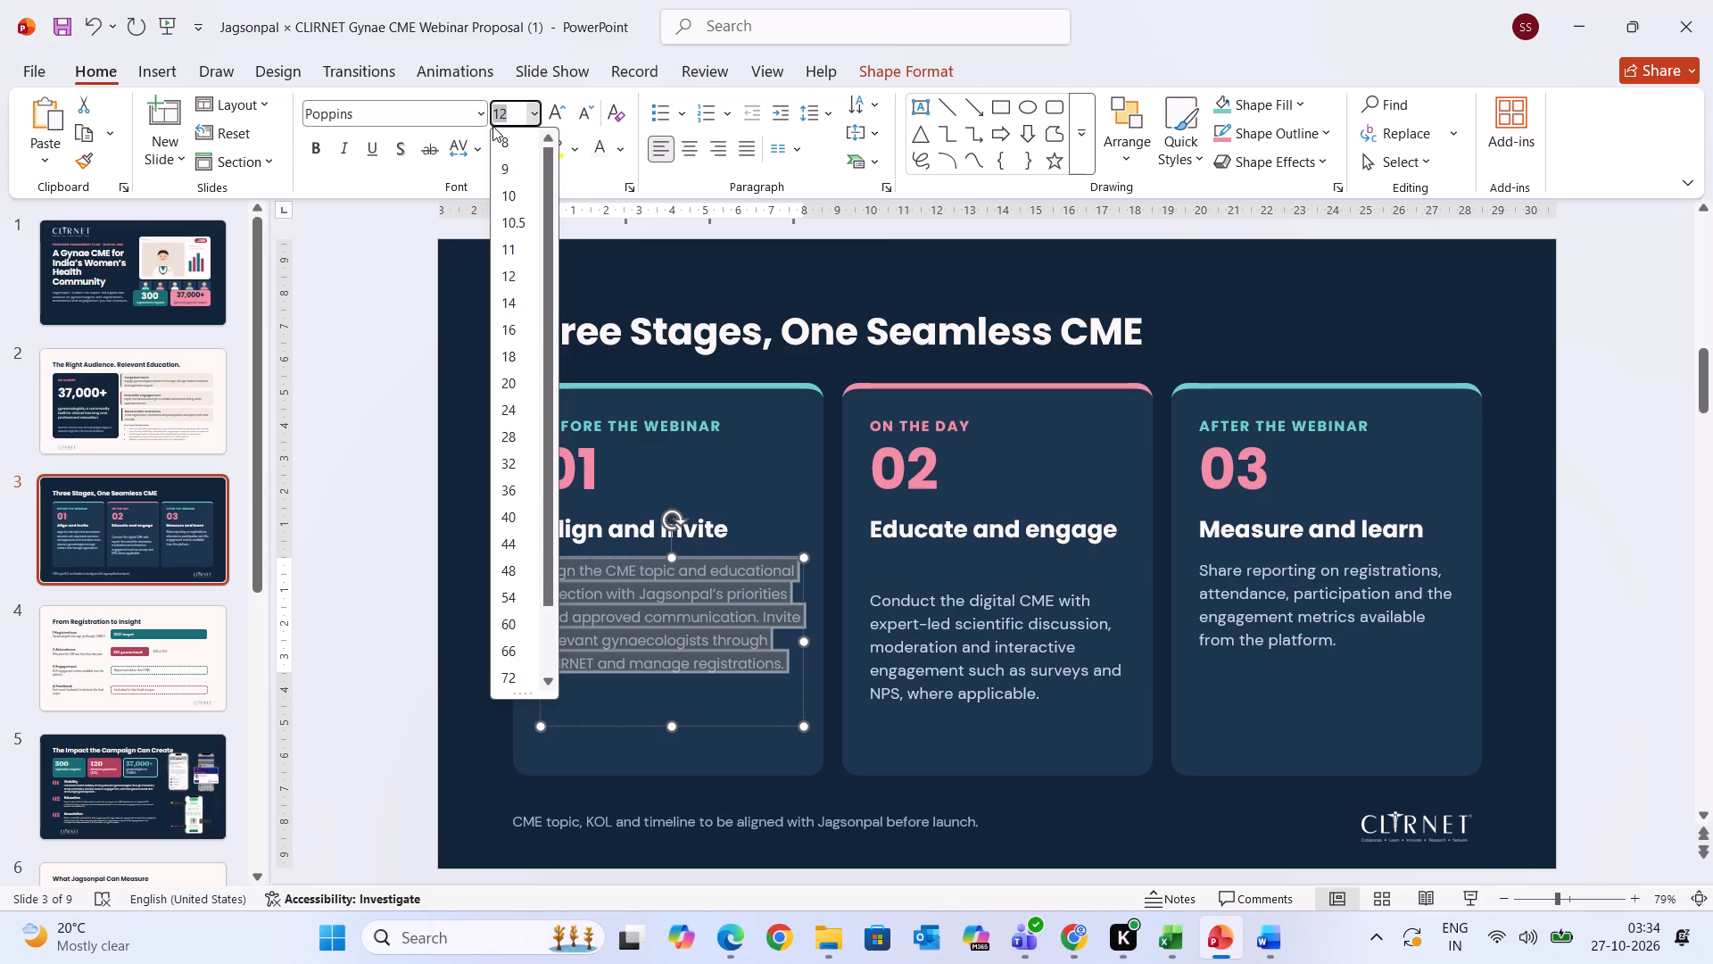
click(506, 114)
key(BackSpace)
key(3)
key(Return)
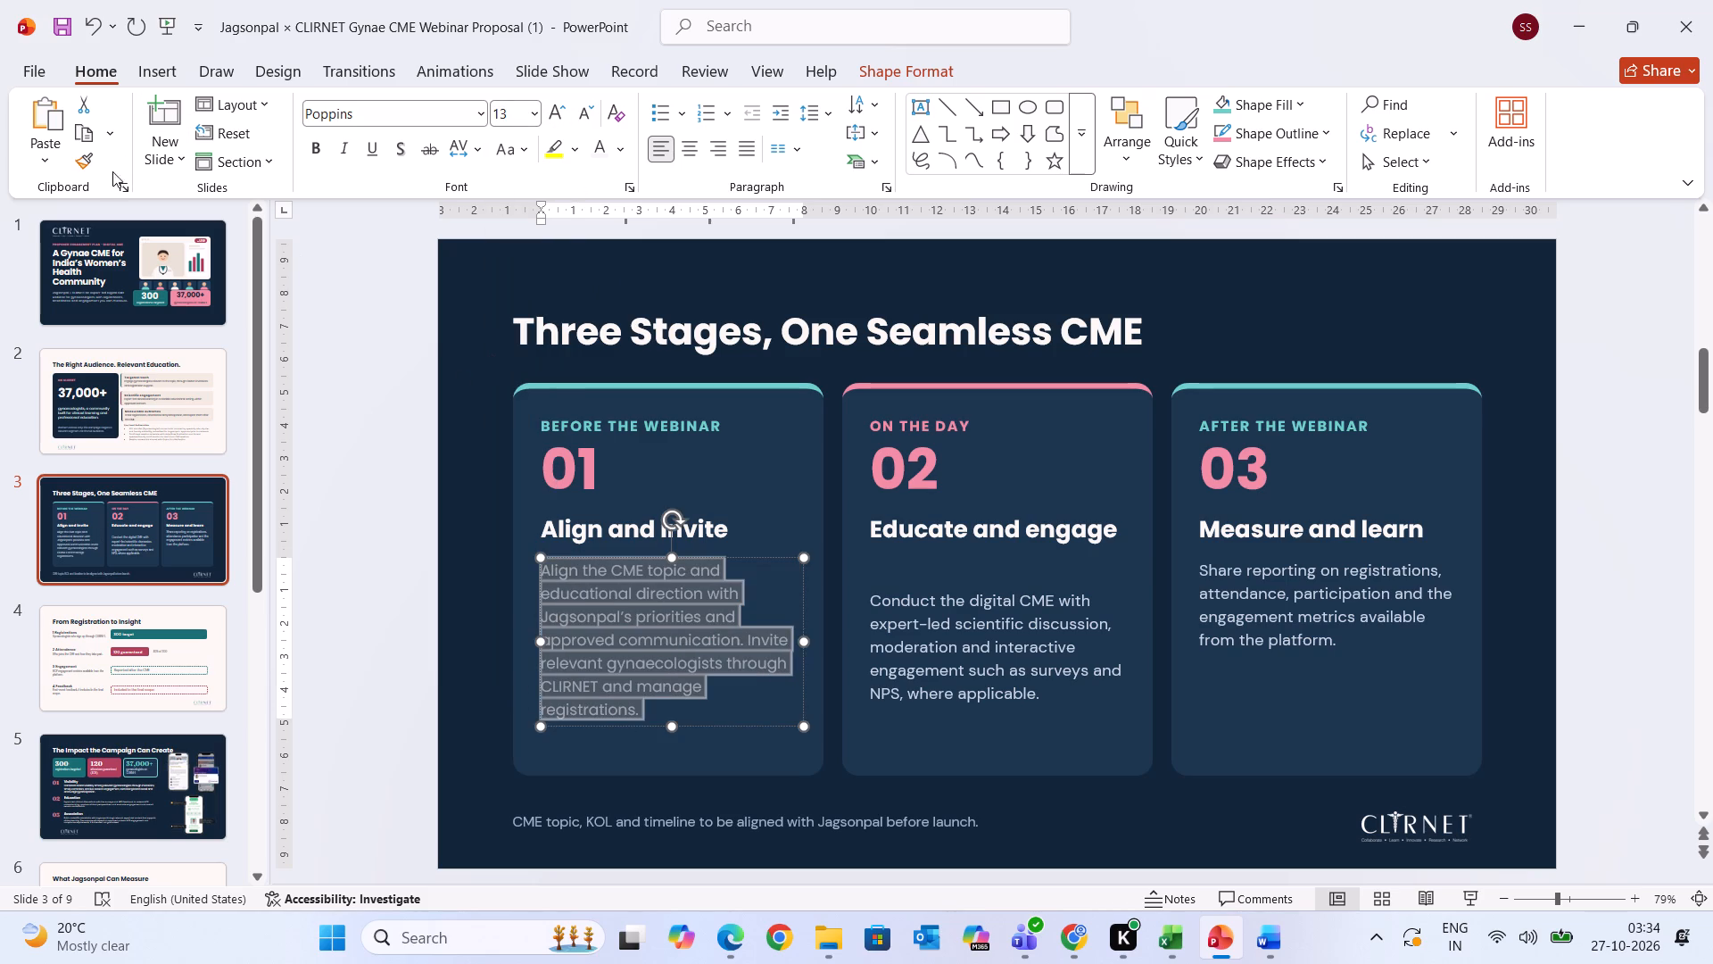
Copy the "Align and invite" description's formatting onto the "Educate and engage" and "Measure and learn" descriptions with Format Painter.
click(87, 166)
drag(881, 599, 1051, 696)
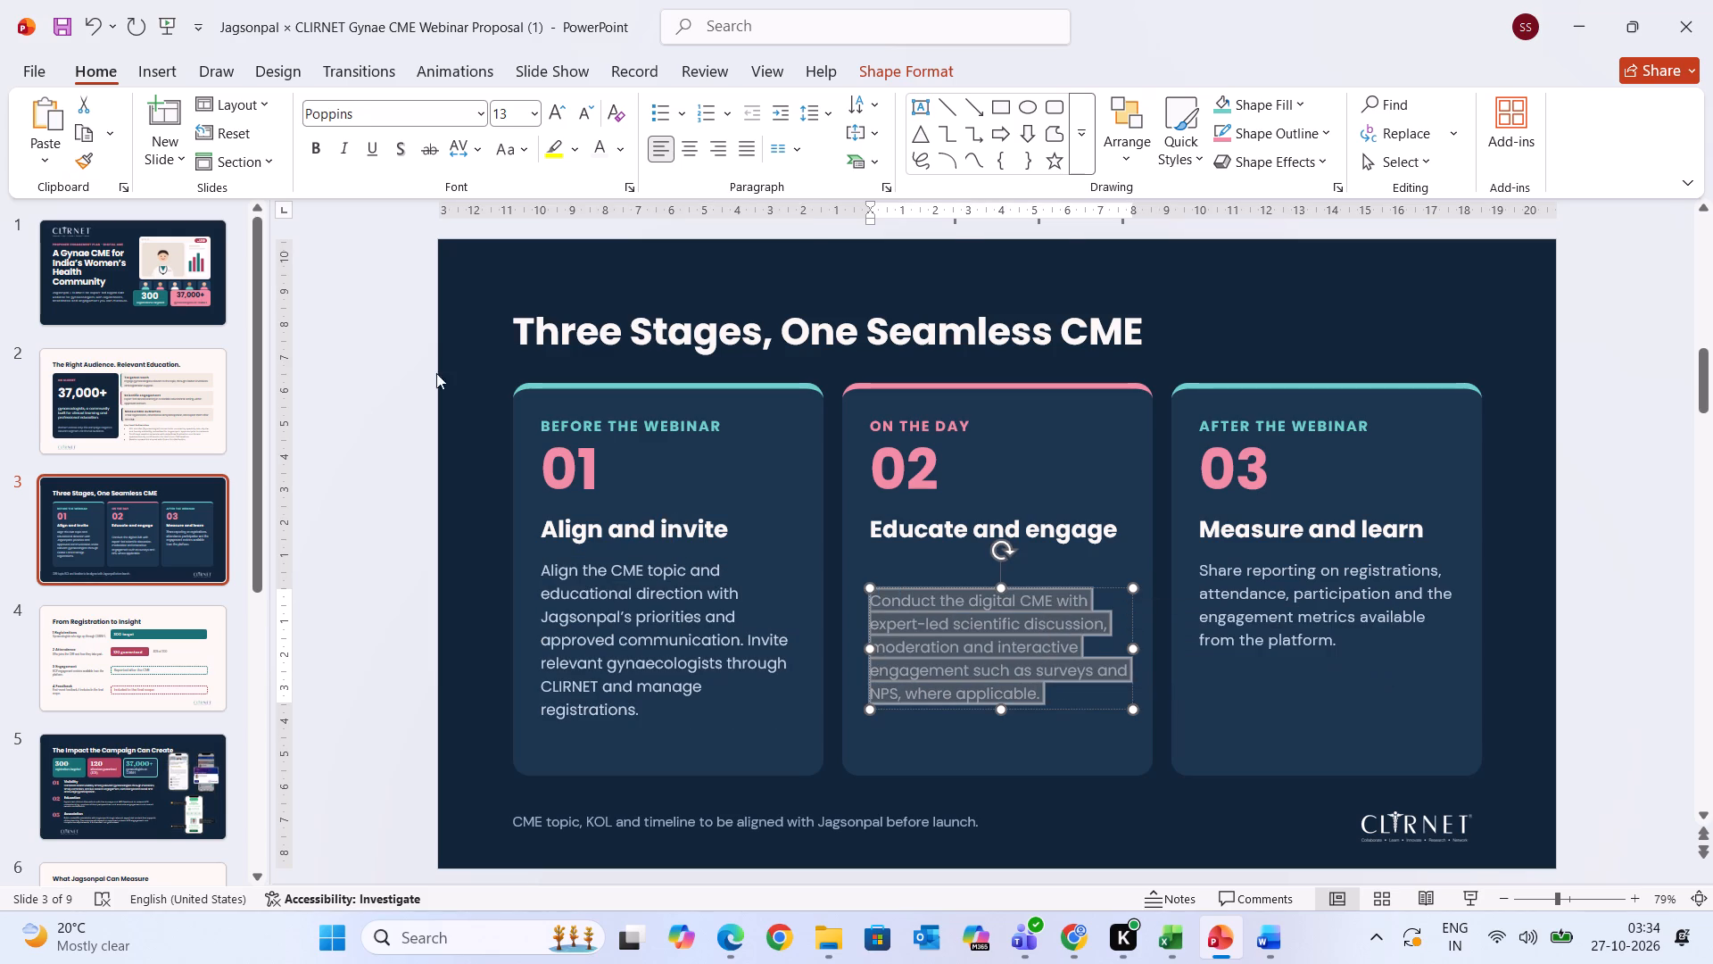
click(88, 163)
drag(1215, 568, 1279, 617)
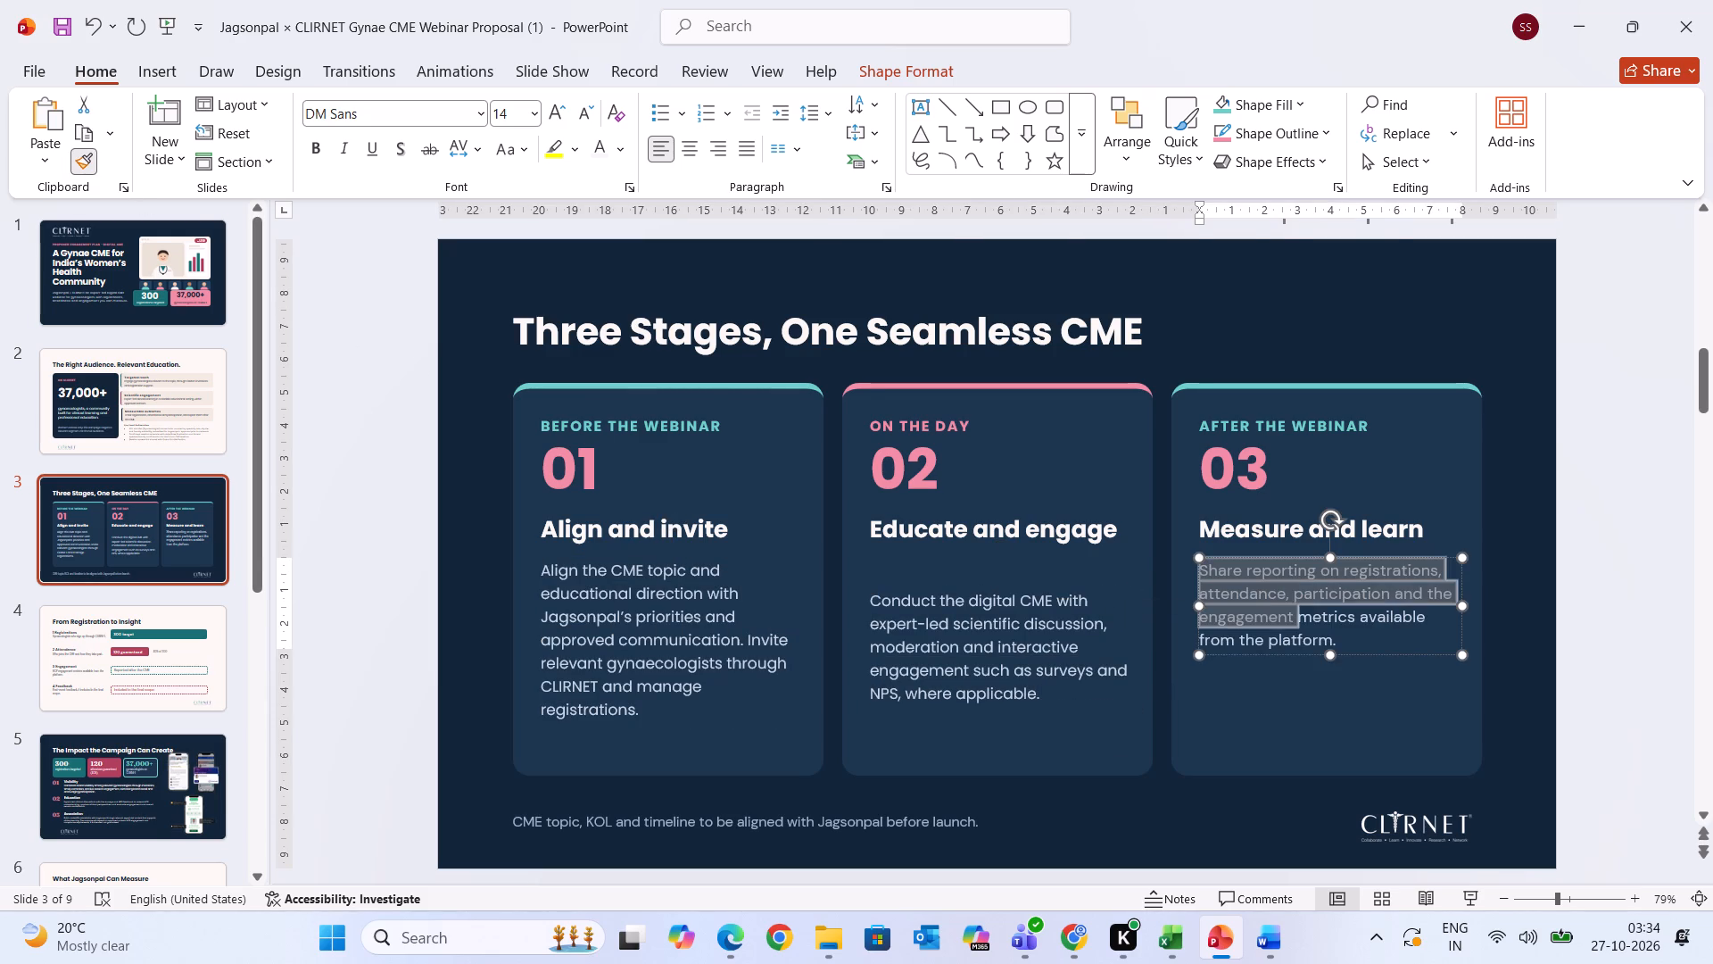
drag(1279, 617, 1345, 648)
click(1618, 736)
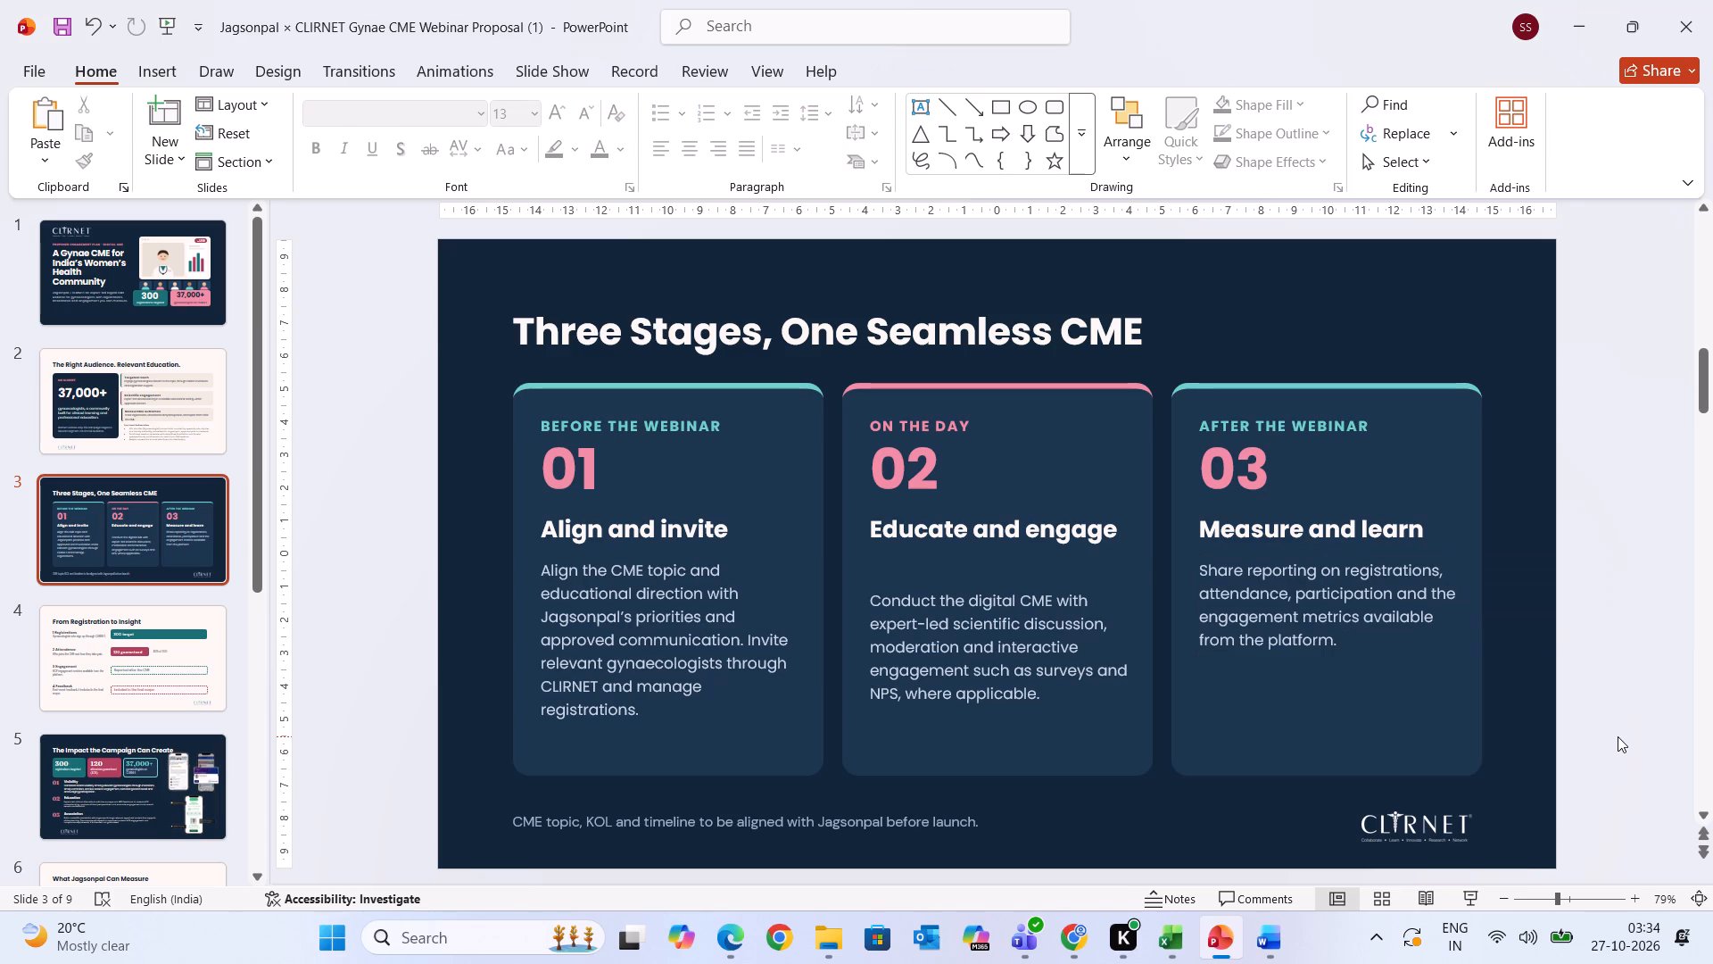
Set the note below the cards, "CME topic, KOL and timeline to be aligned…", to Poppins at 11 pt.
click(782, 829)
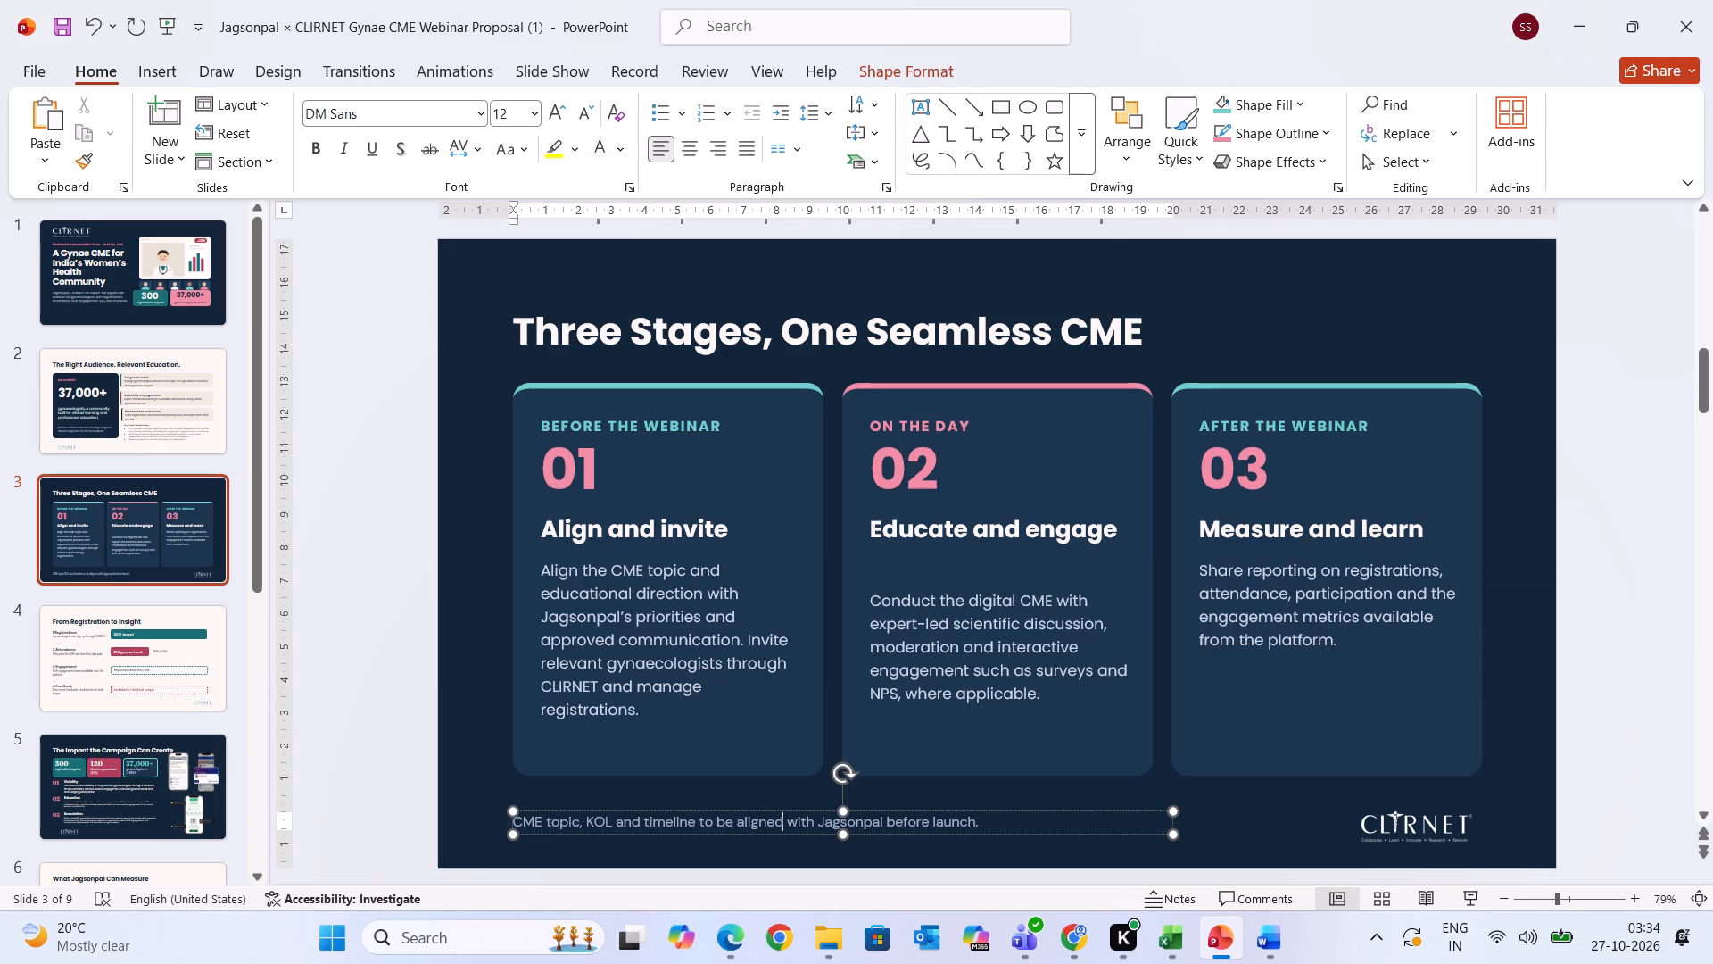
click(725, 811)
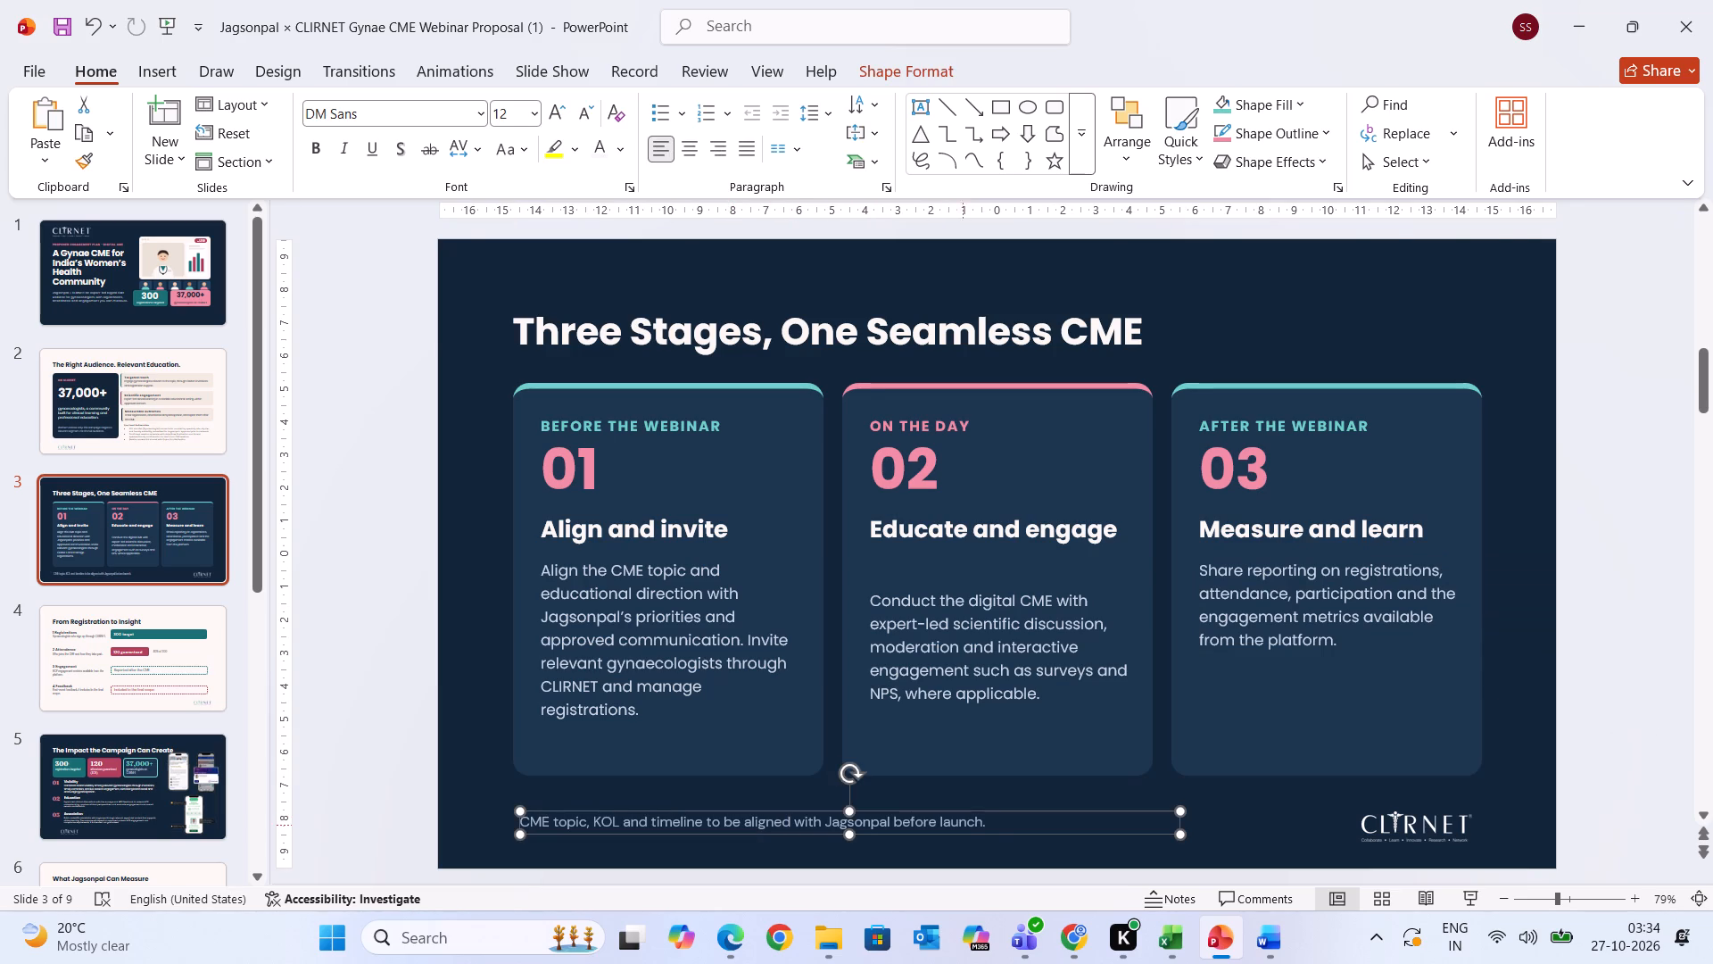
click(981, 819)
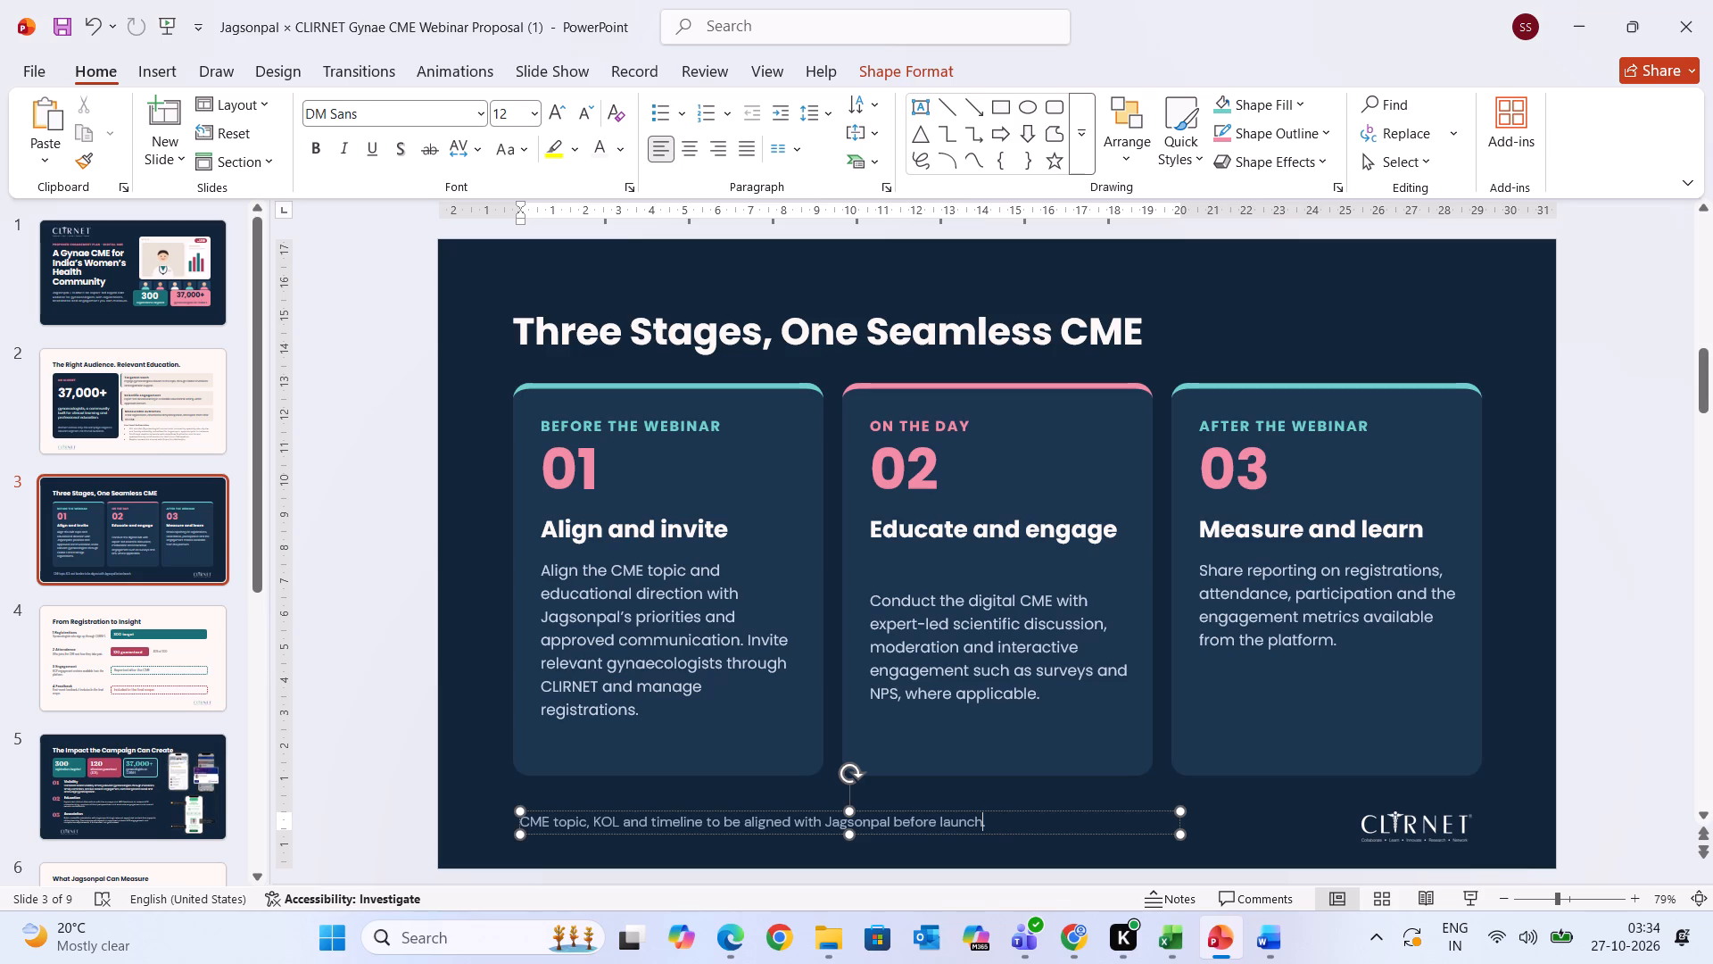
drag(984, 820, 514, 848)
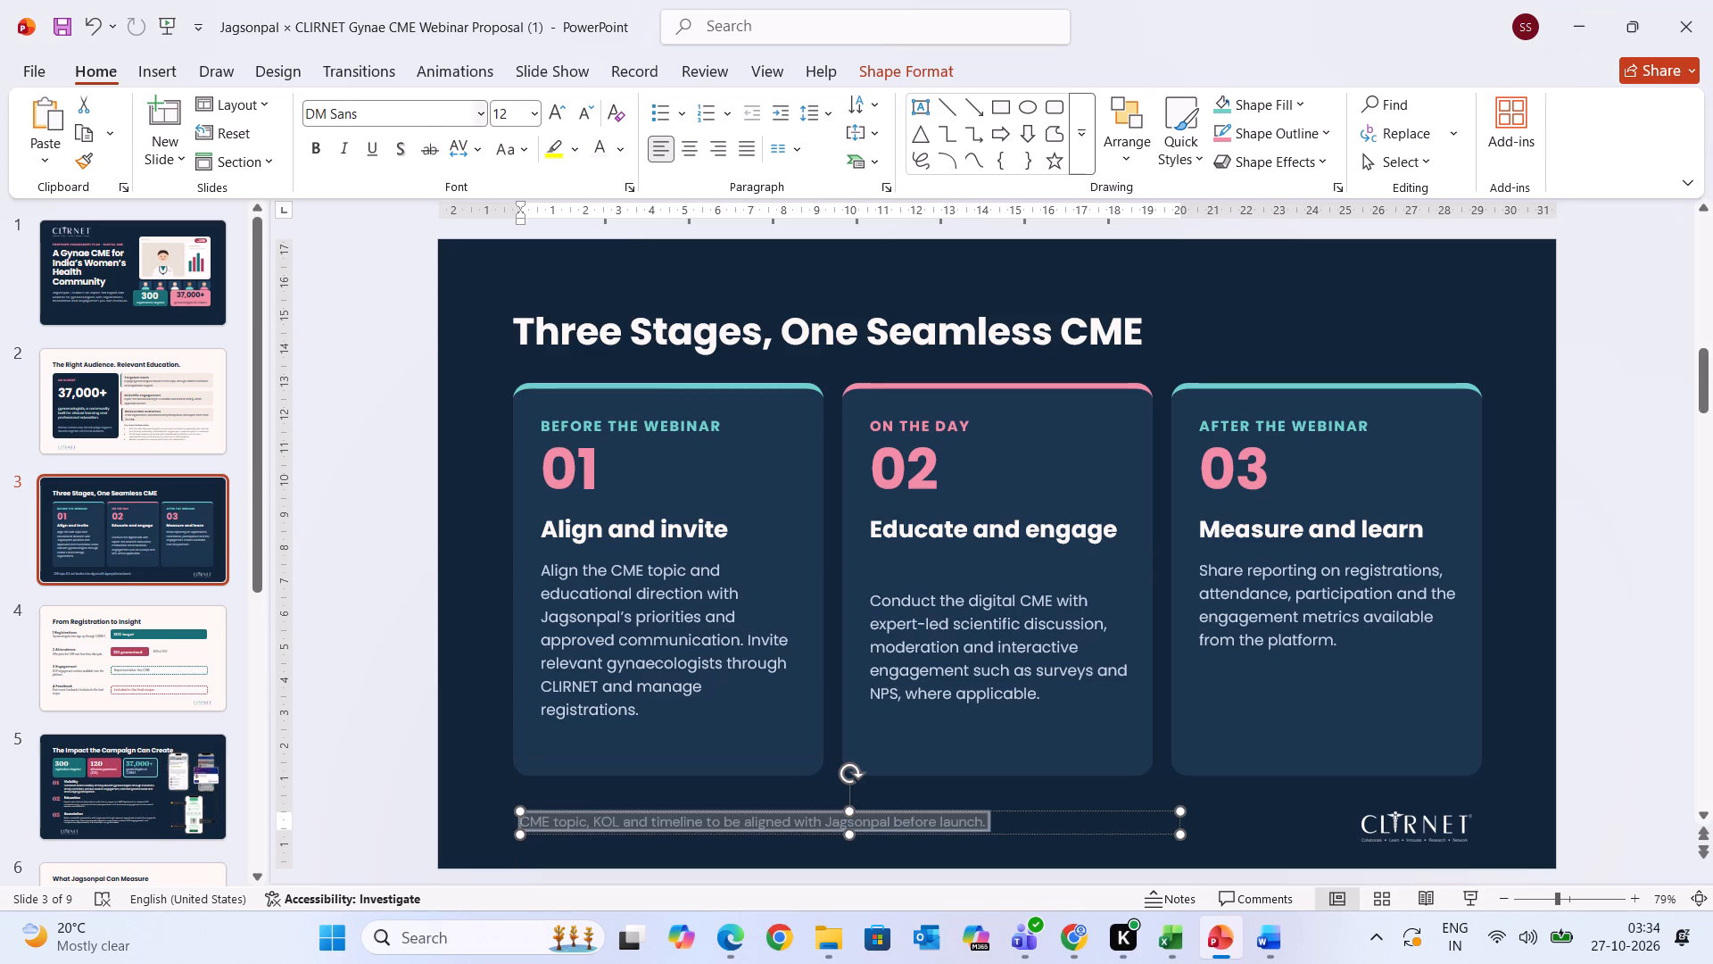
click(427, 119)
text(po)
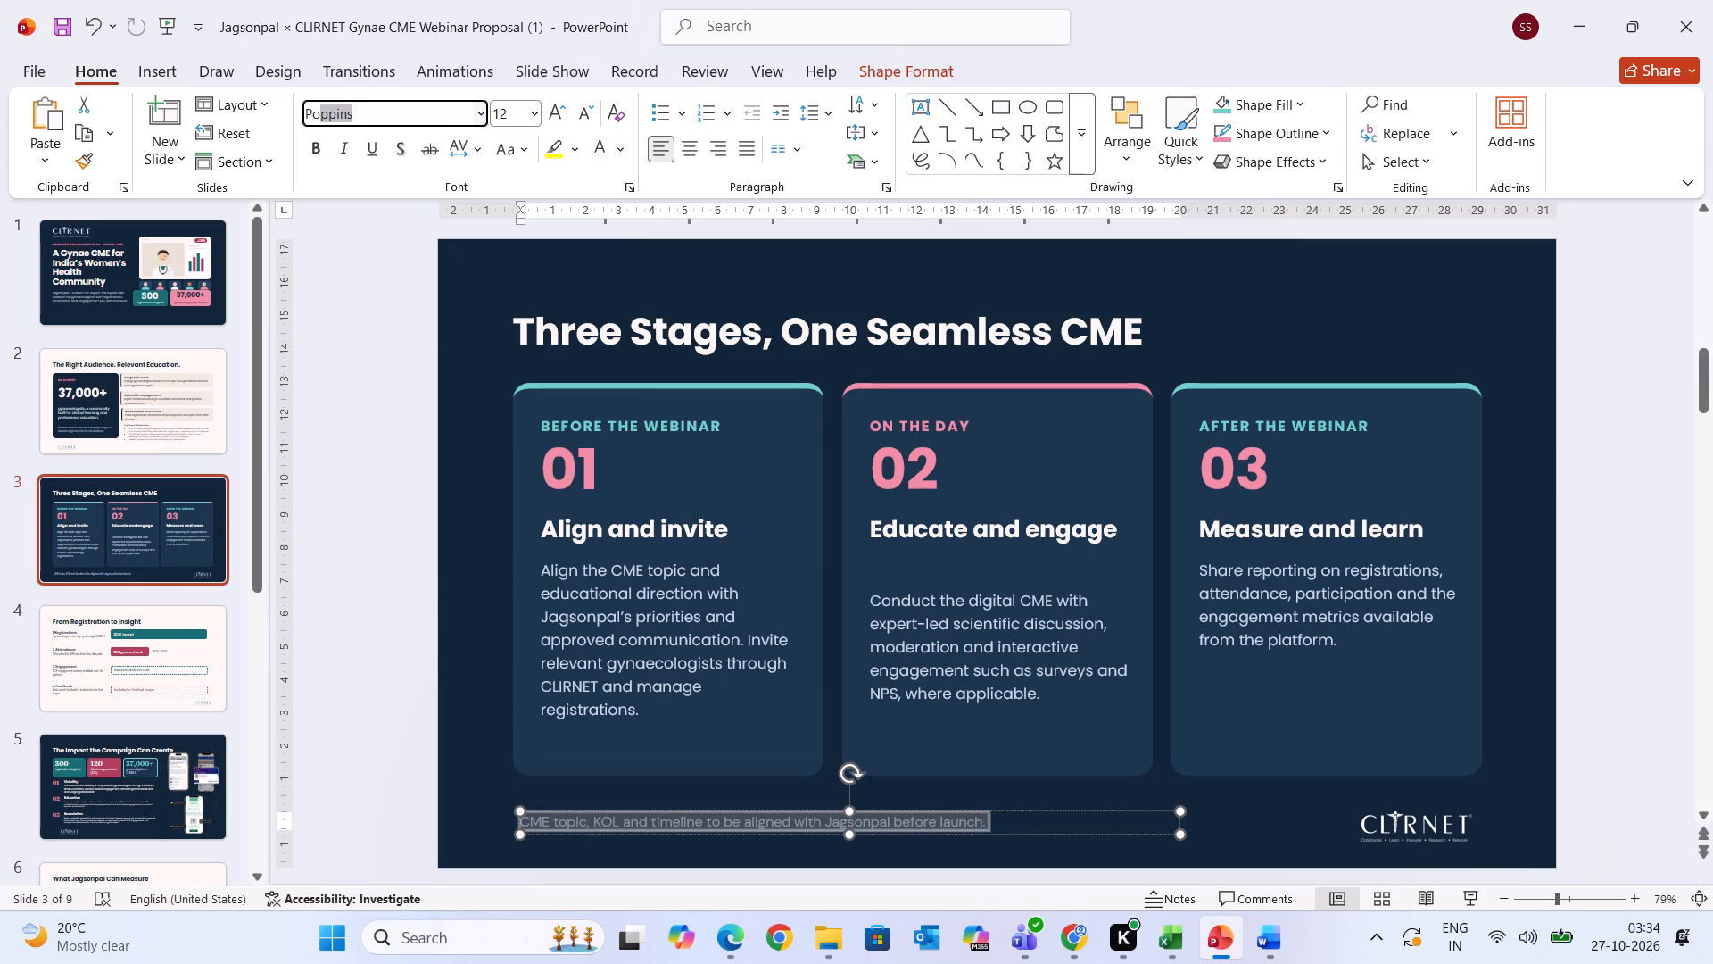
key(Return)
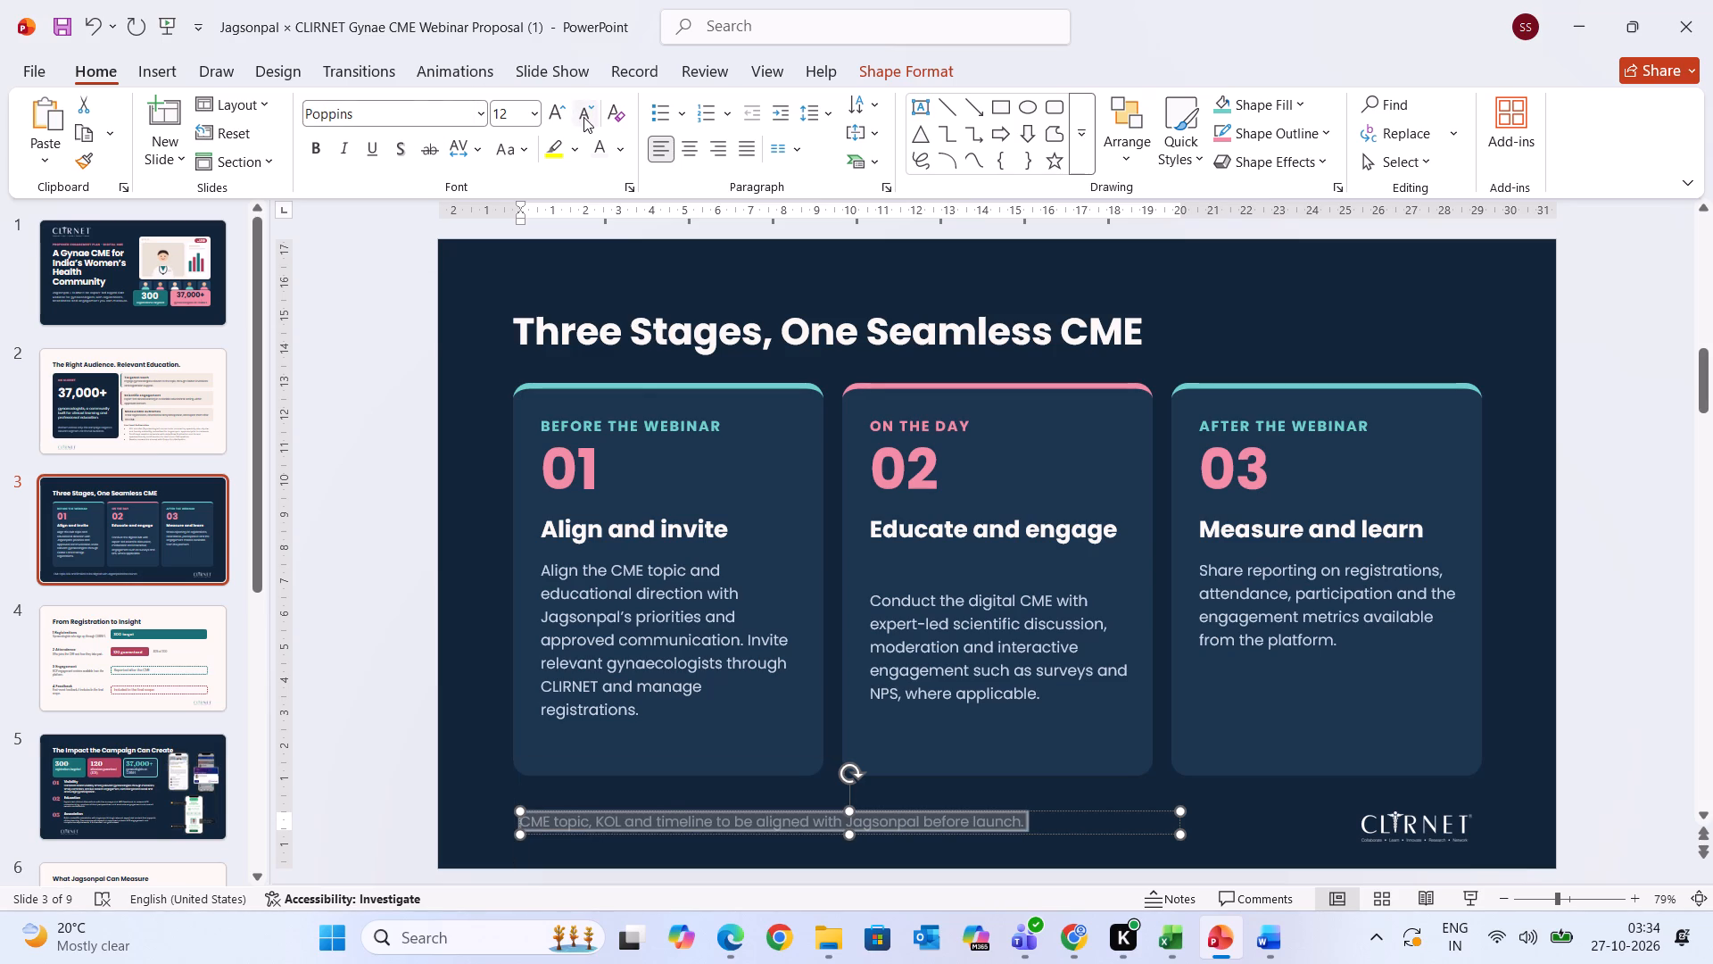
click(583, 117)
click(401, 584)
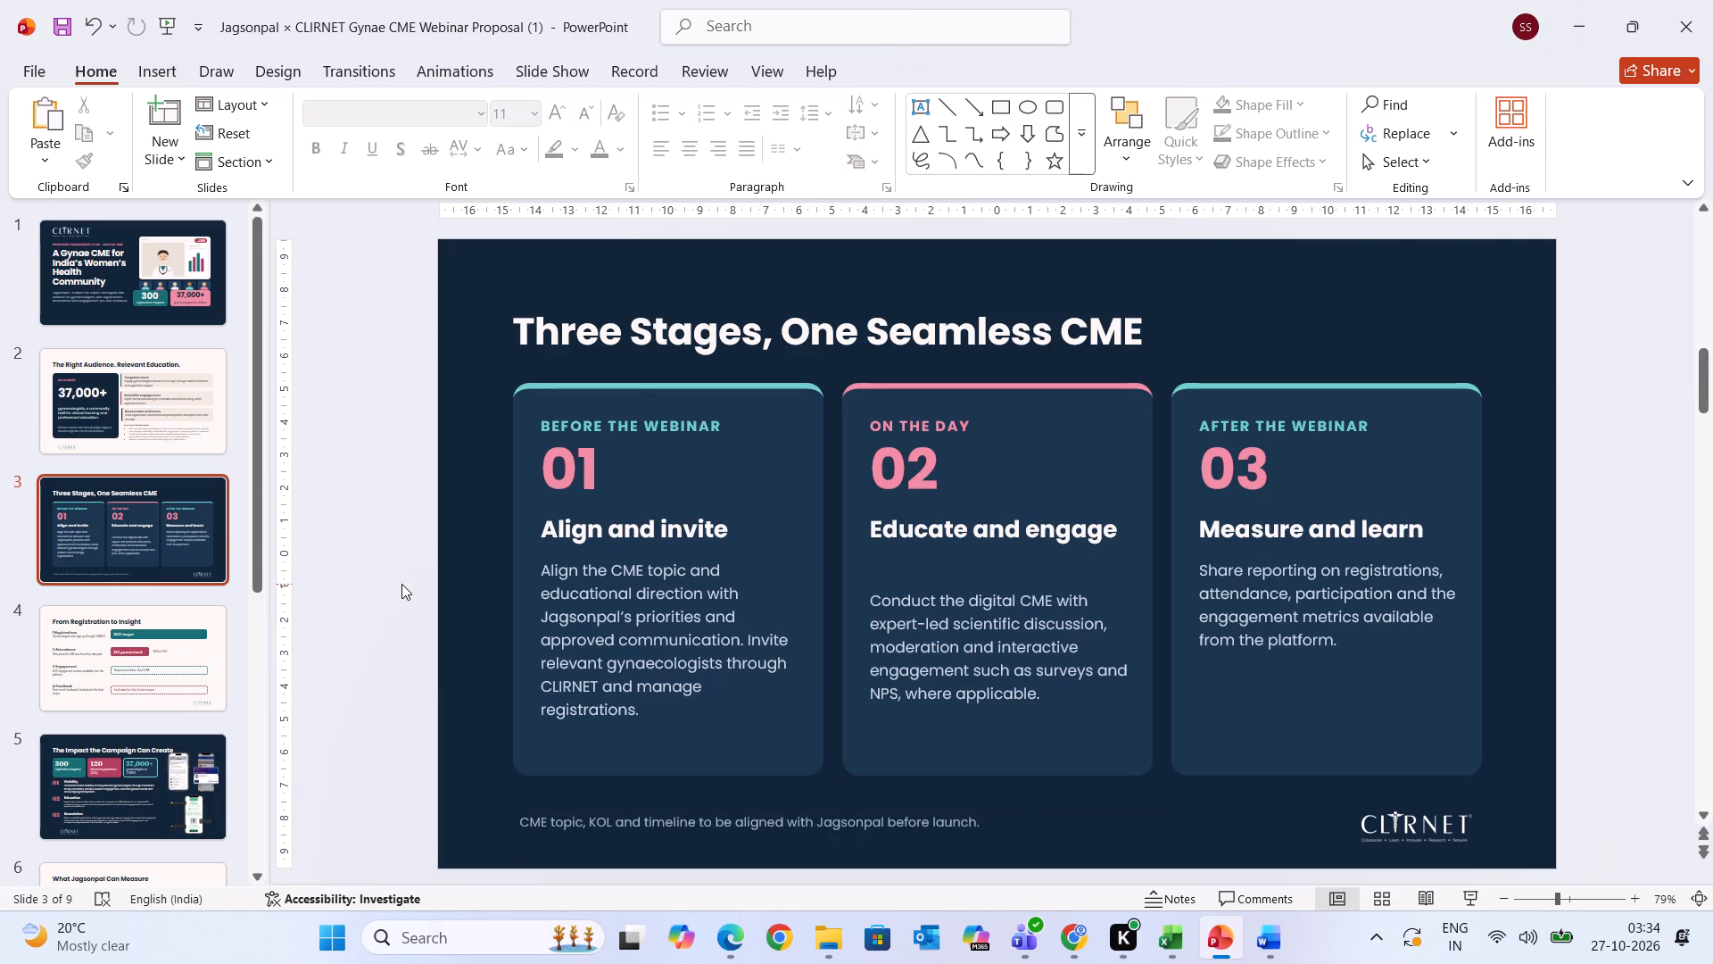
On slide 1, move the teal registrations card rightward to nearly meet the pink 37,000+ card, and nudge the pink card slightly right.
click(155, 299)
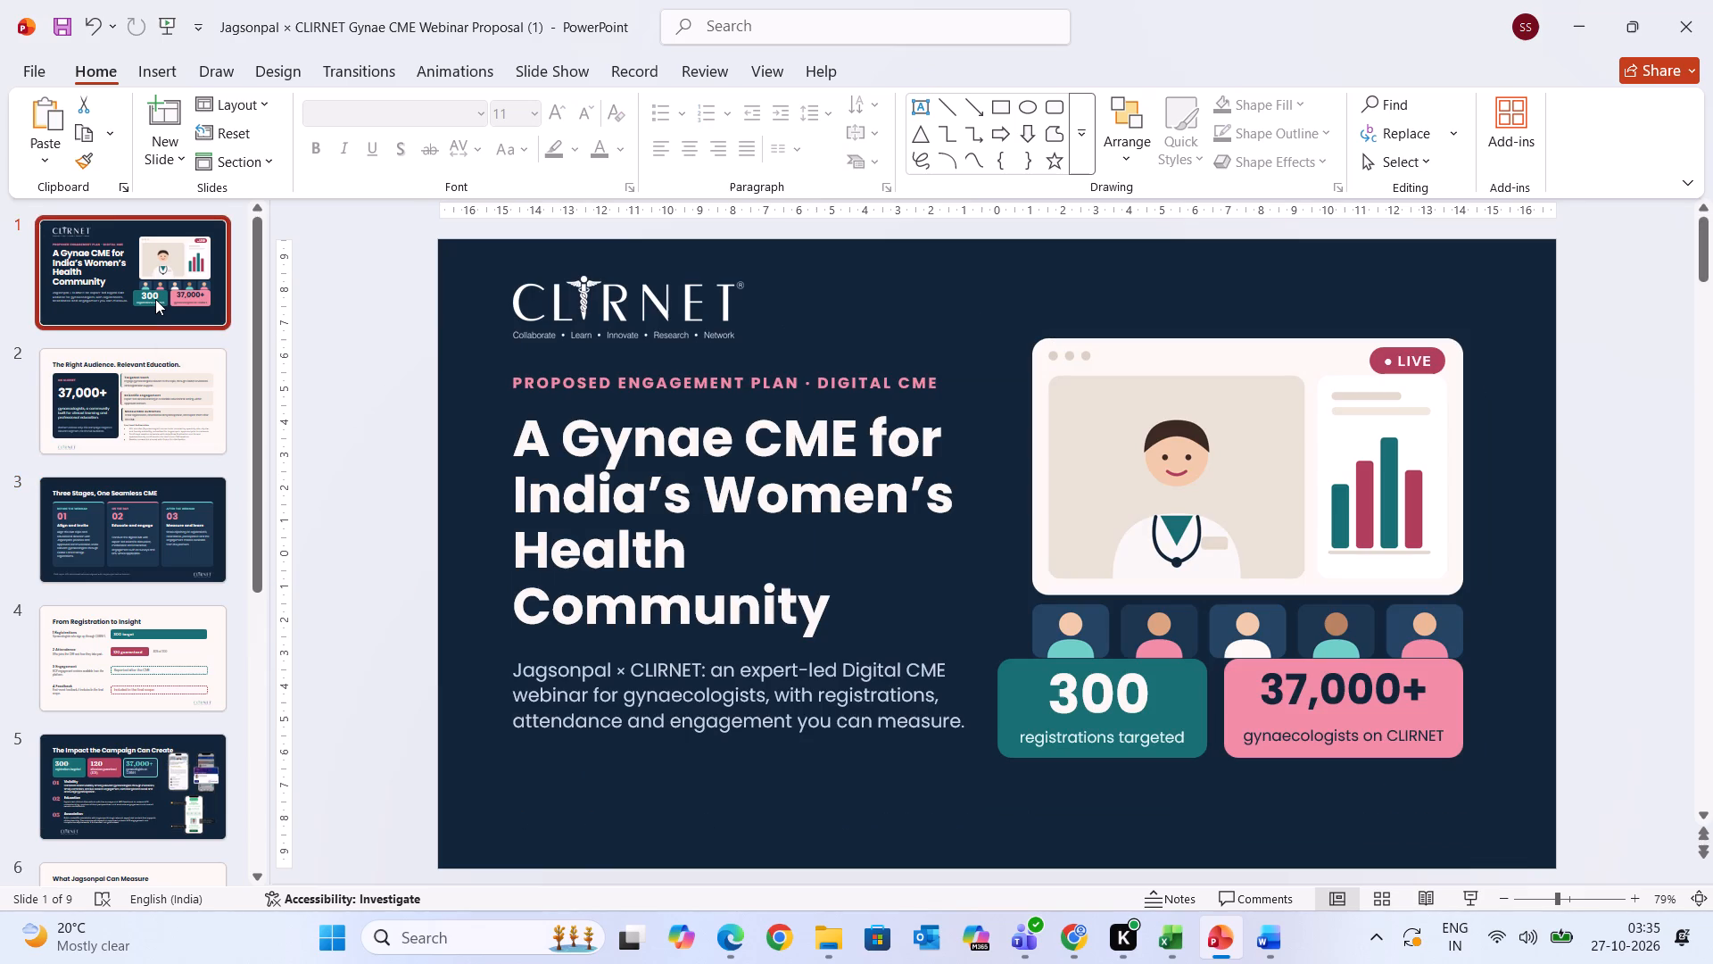
drag(1198, 694, 1206, 694)
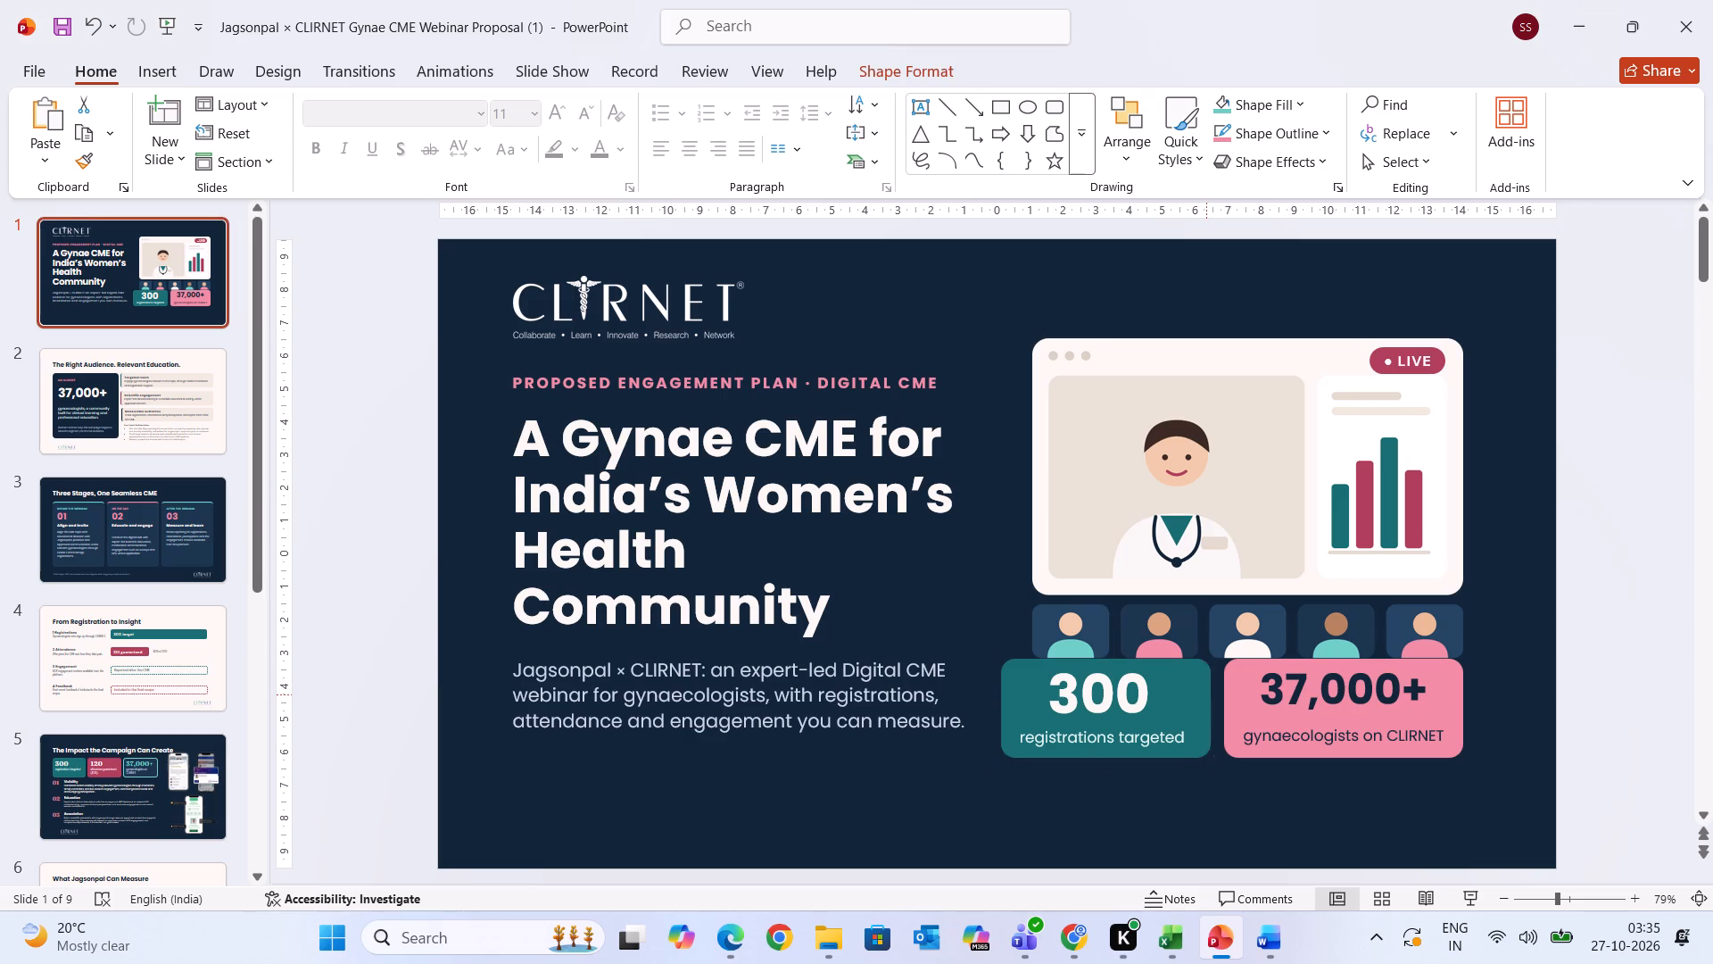
drag(1206, 694, 1214, 695)
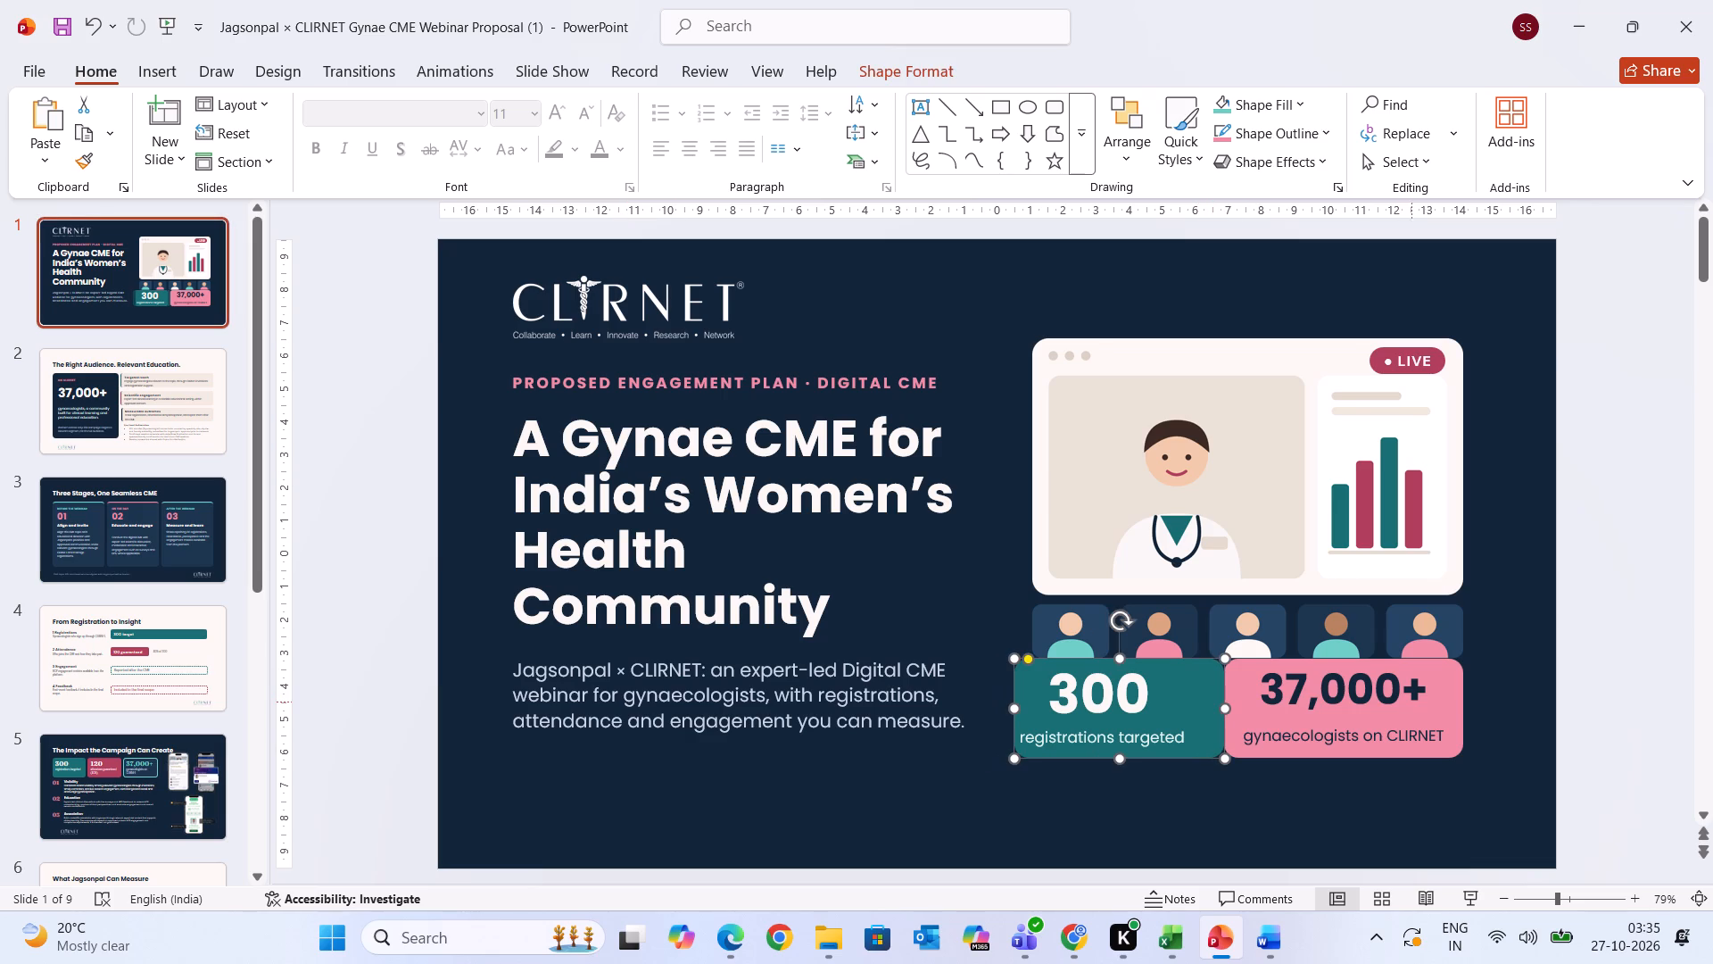
click(1458, 703)
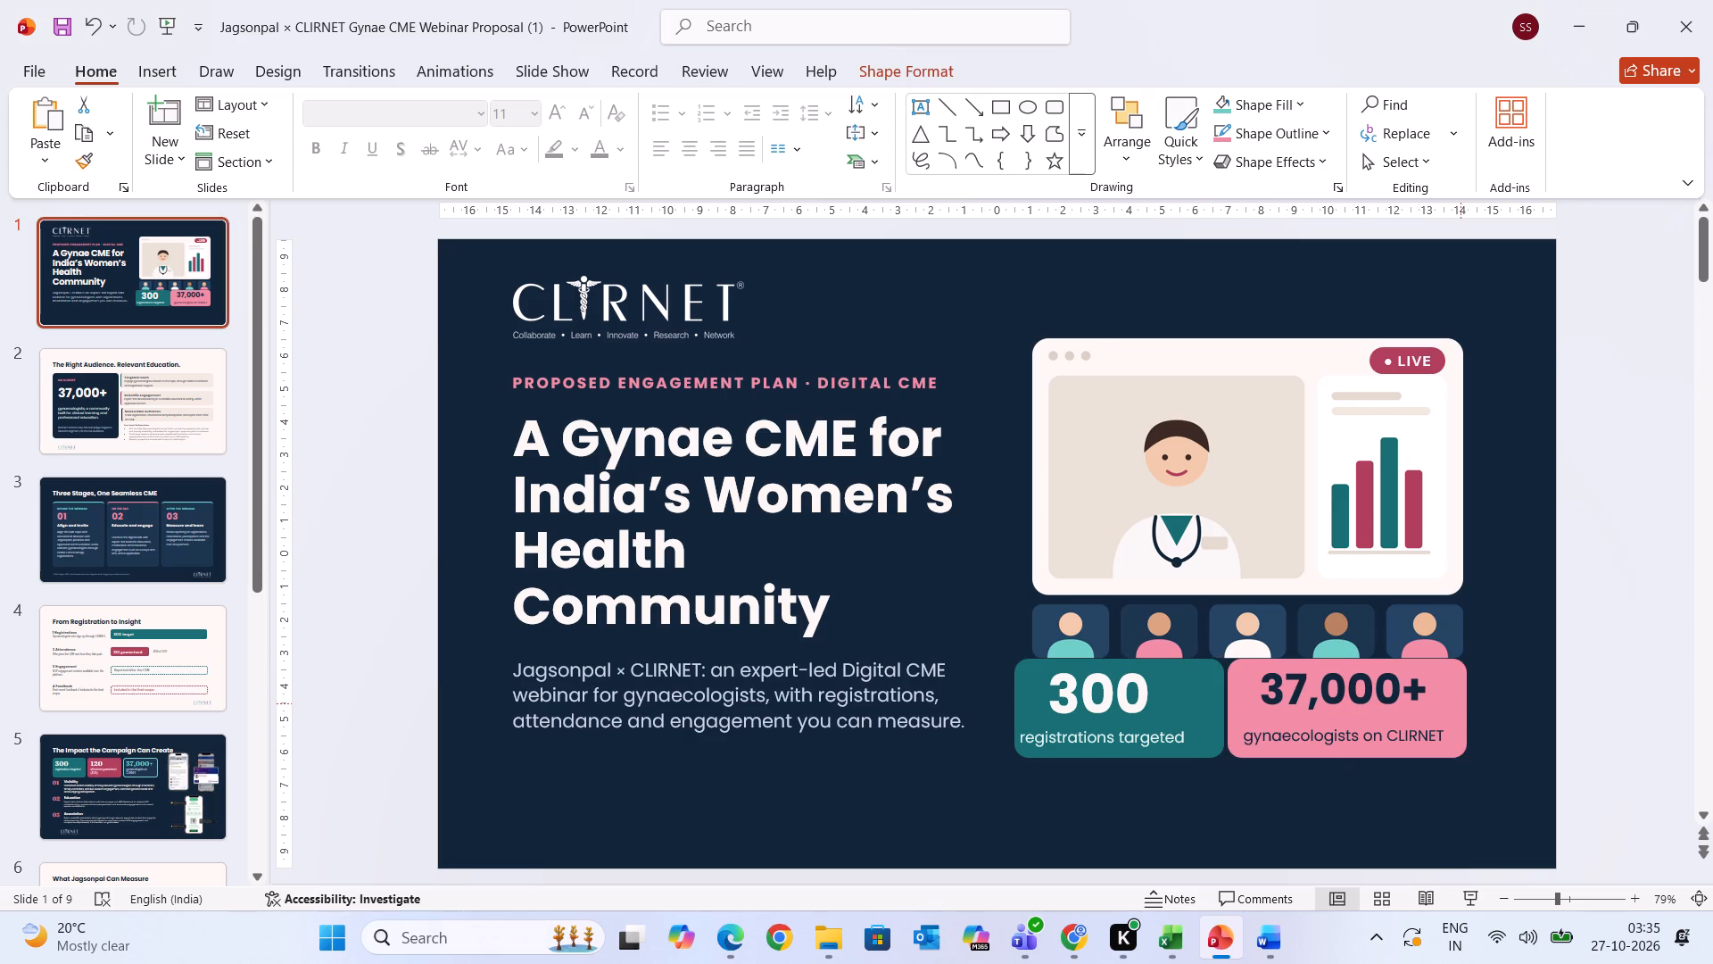
Shift the "registrations targeted" label and the "300" figure rightward so both sit centred on the teal card.
click(1154, 740)
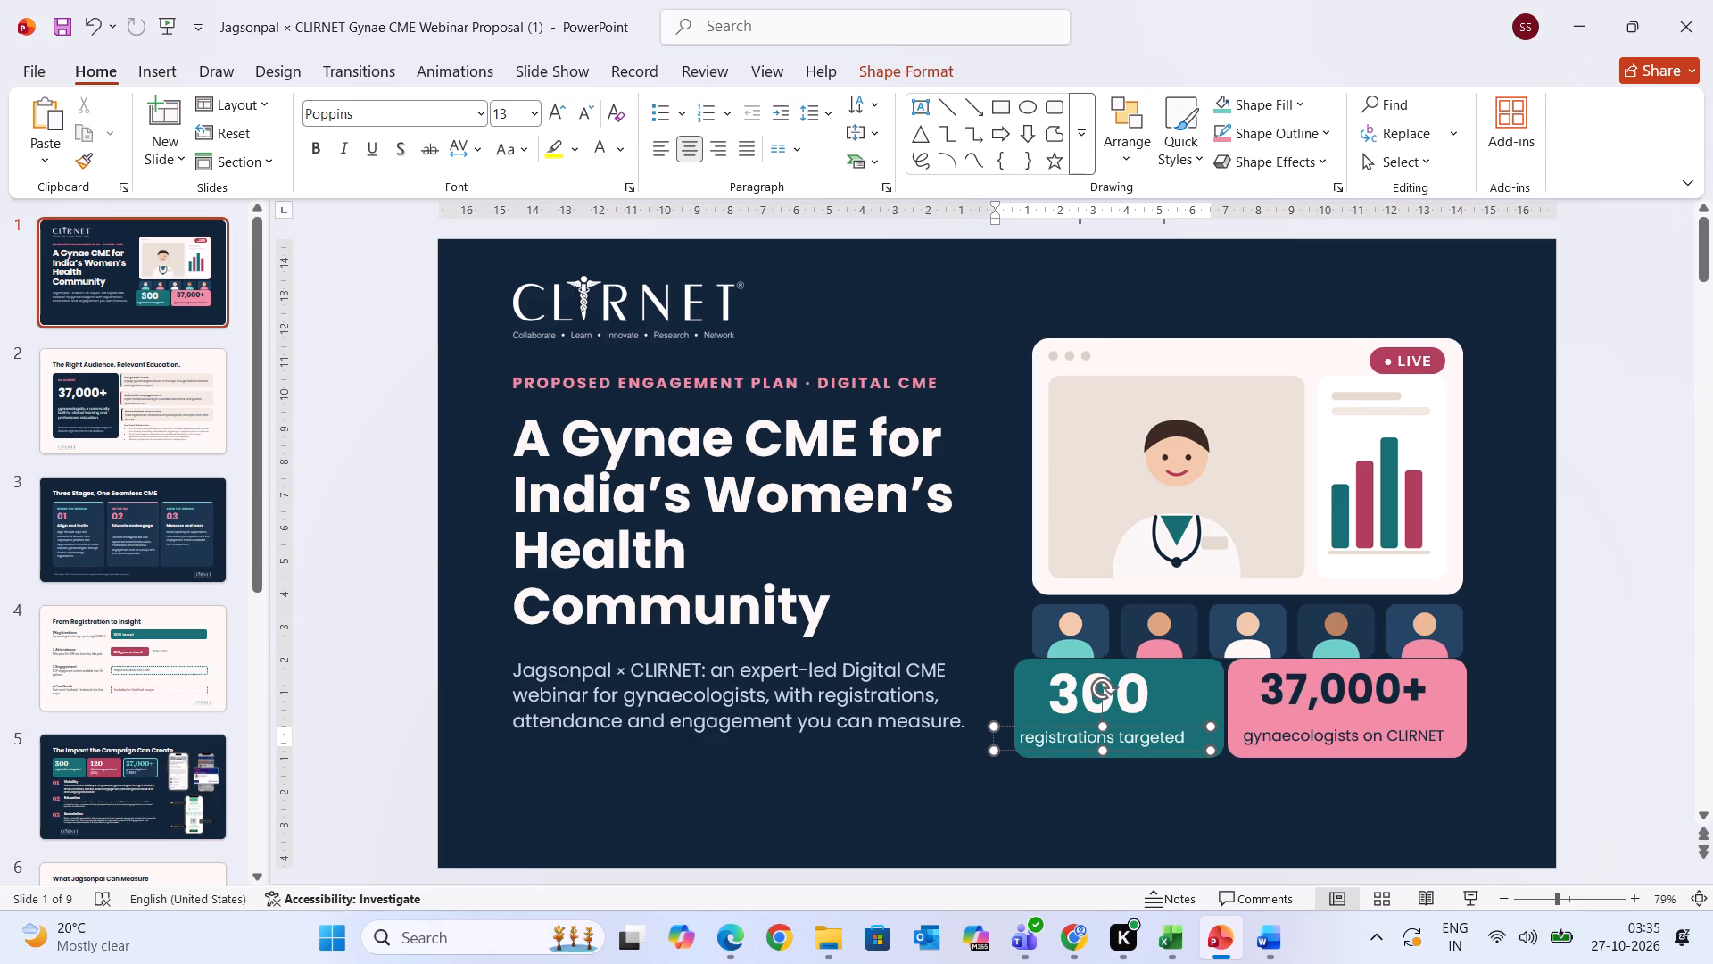
drag(1179, 727, 1188, 725)
click(1095, 691)
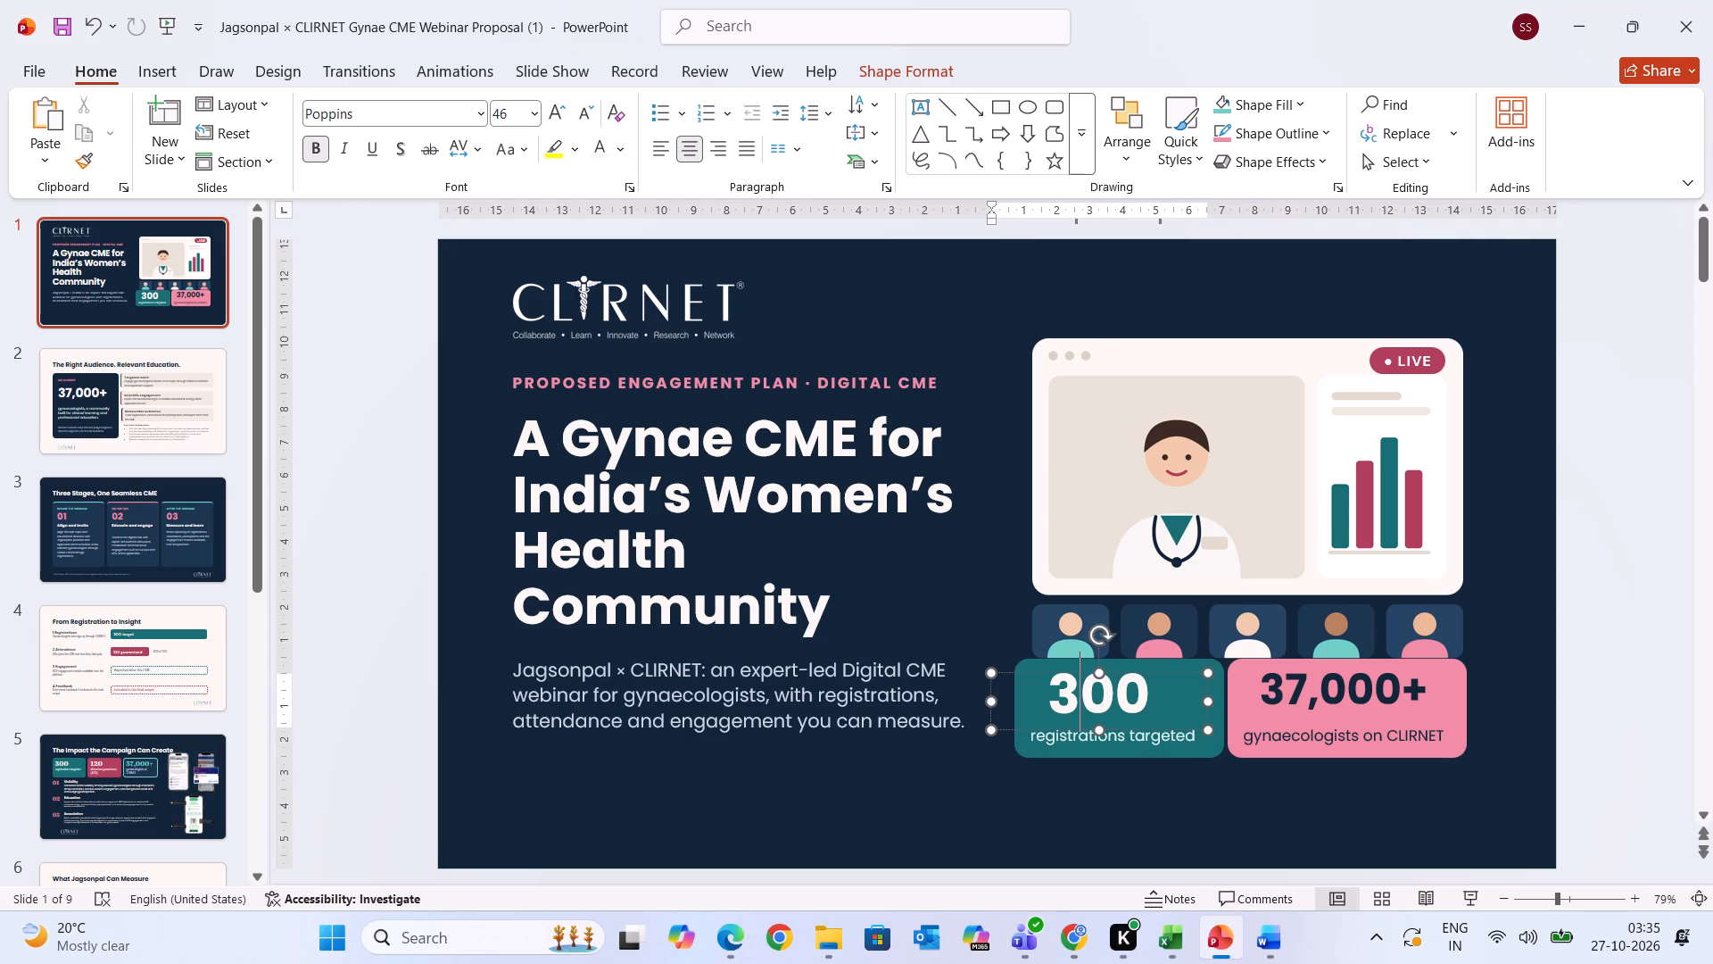
drag(1161, 674, 1171, 674)
click(1614, 734)
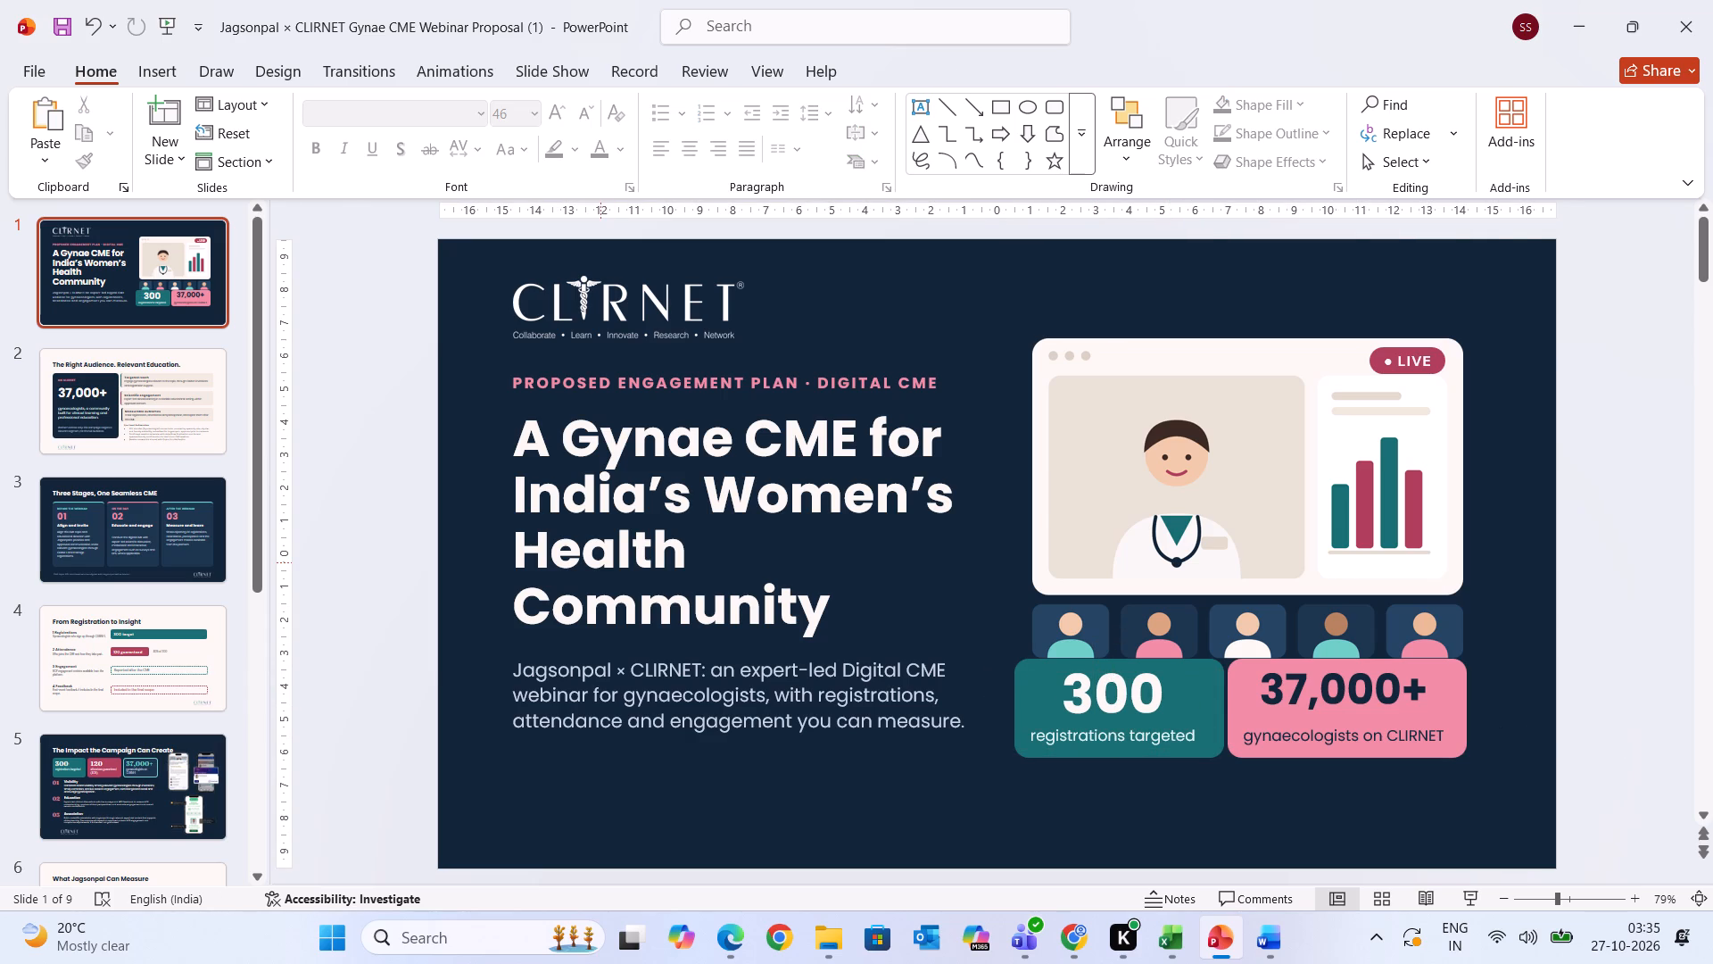
On slide 4, "From Registration to Insight", change the "1 Registrations" heading's font to Poppins.
click(72, 288)
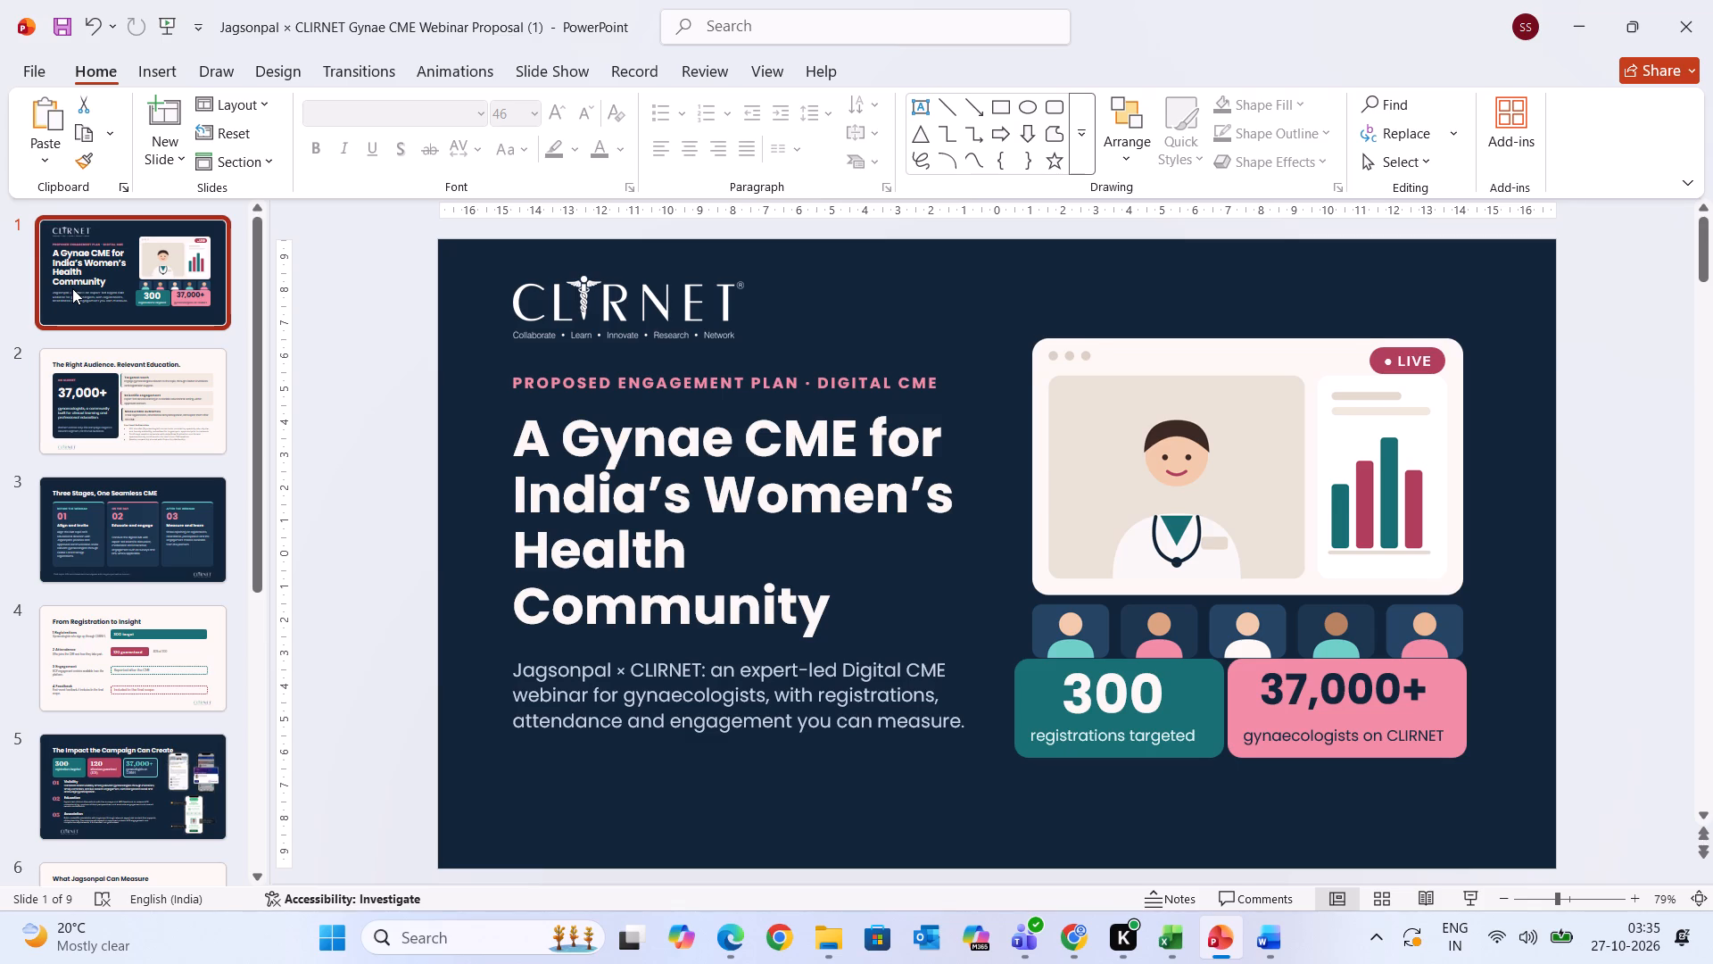
key(Down)
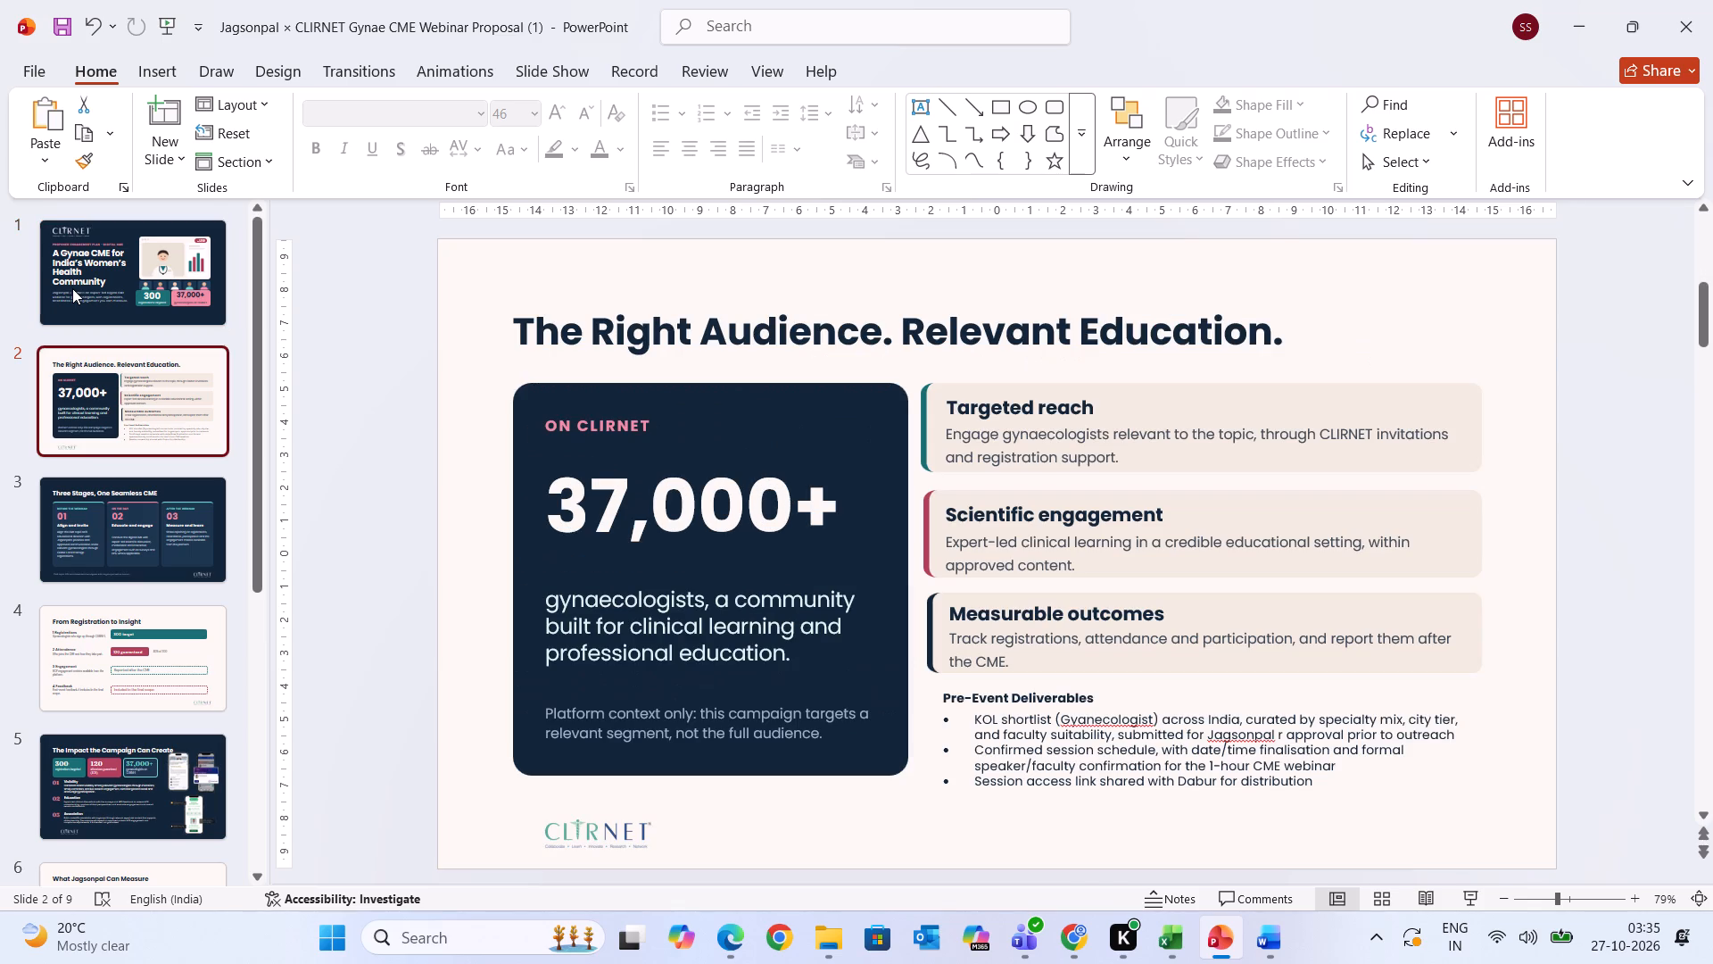
key(Down)
key(Down)
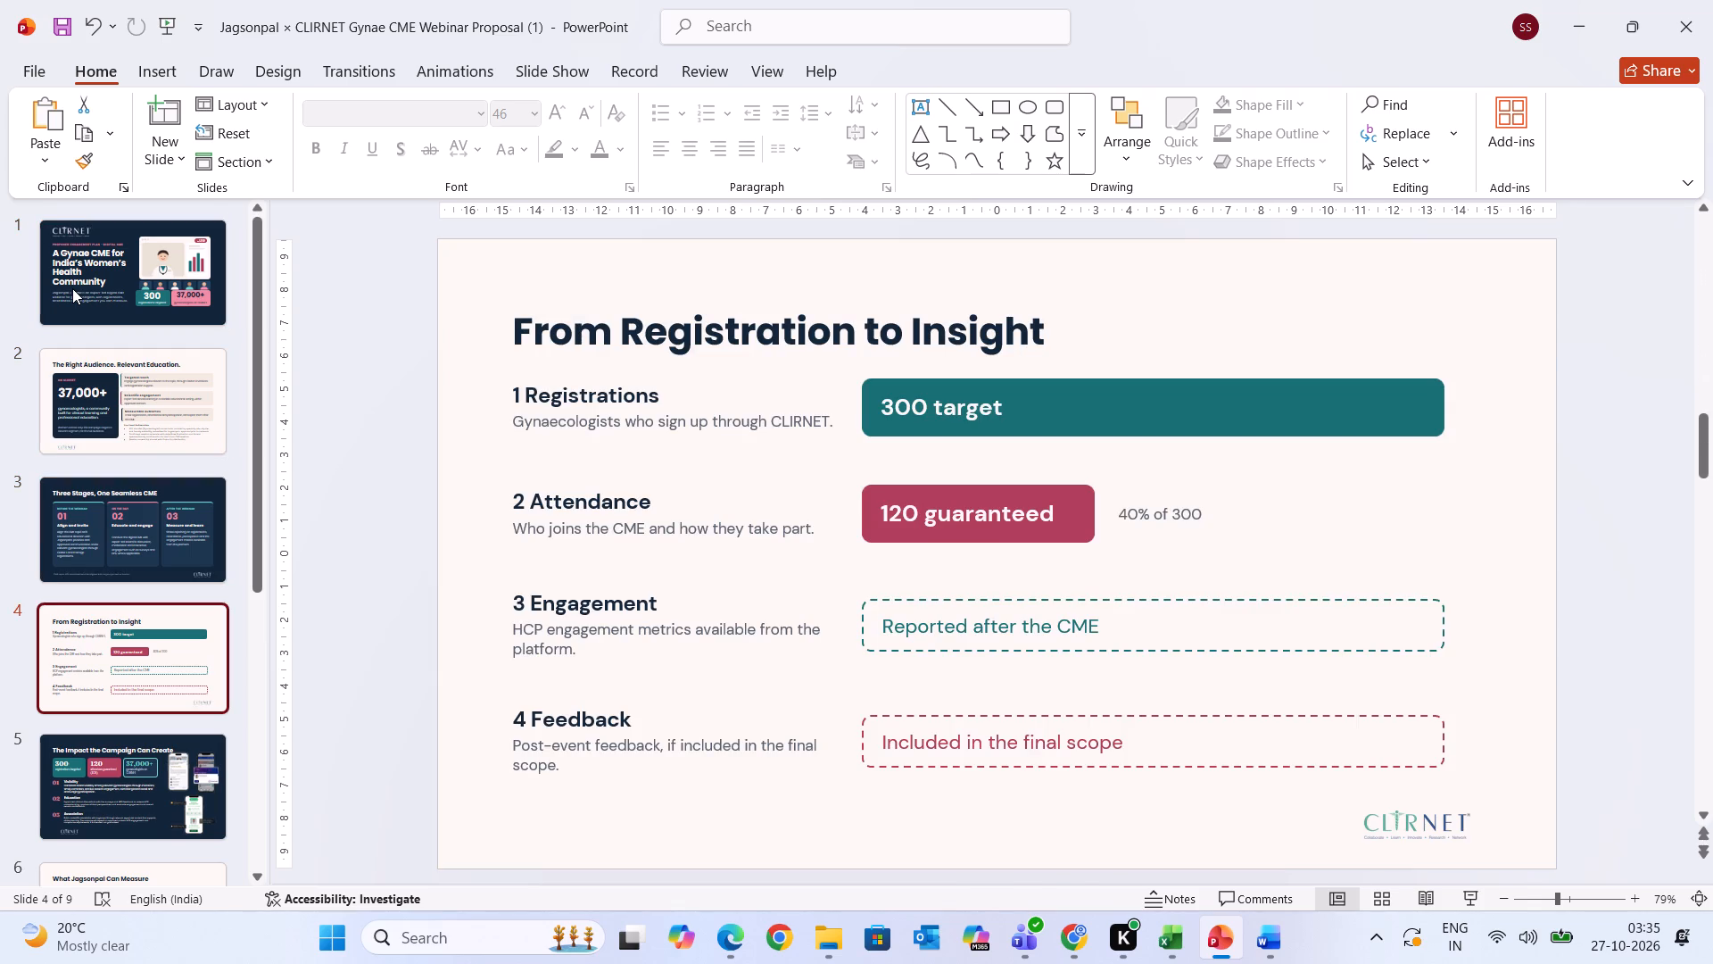
click(607, 371)
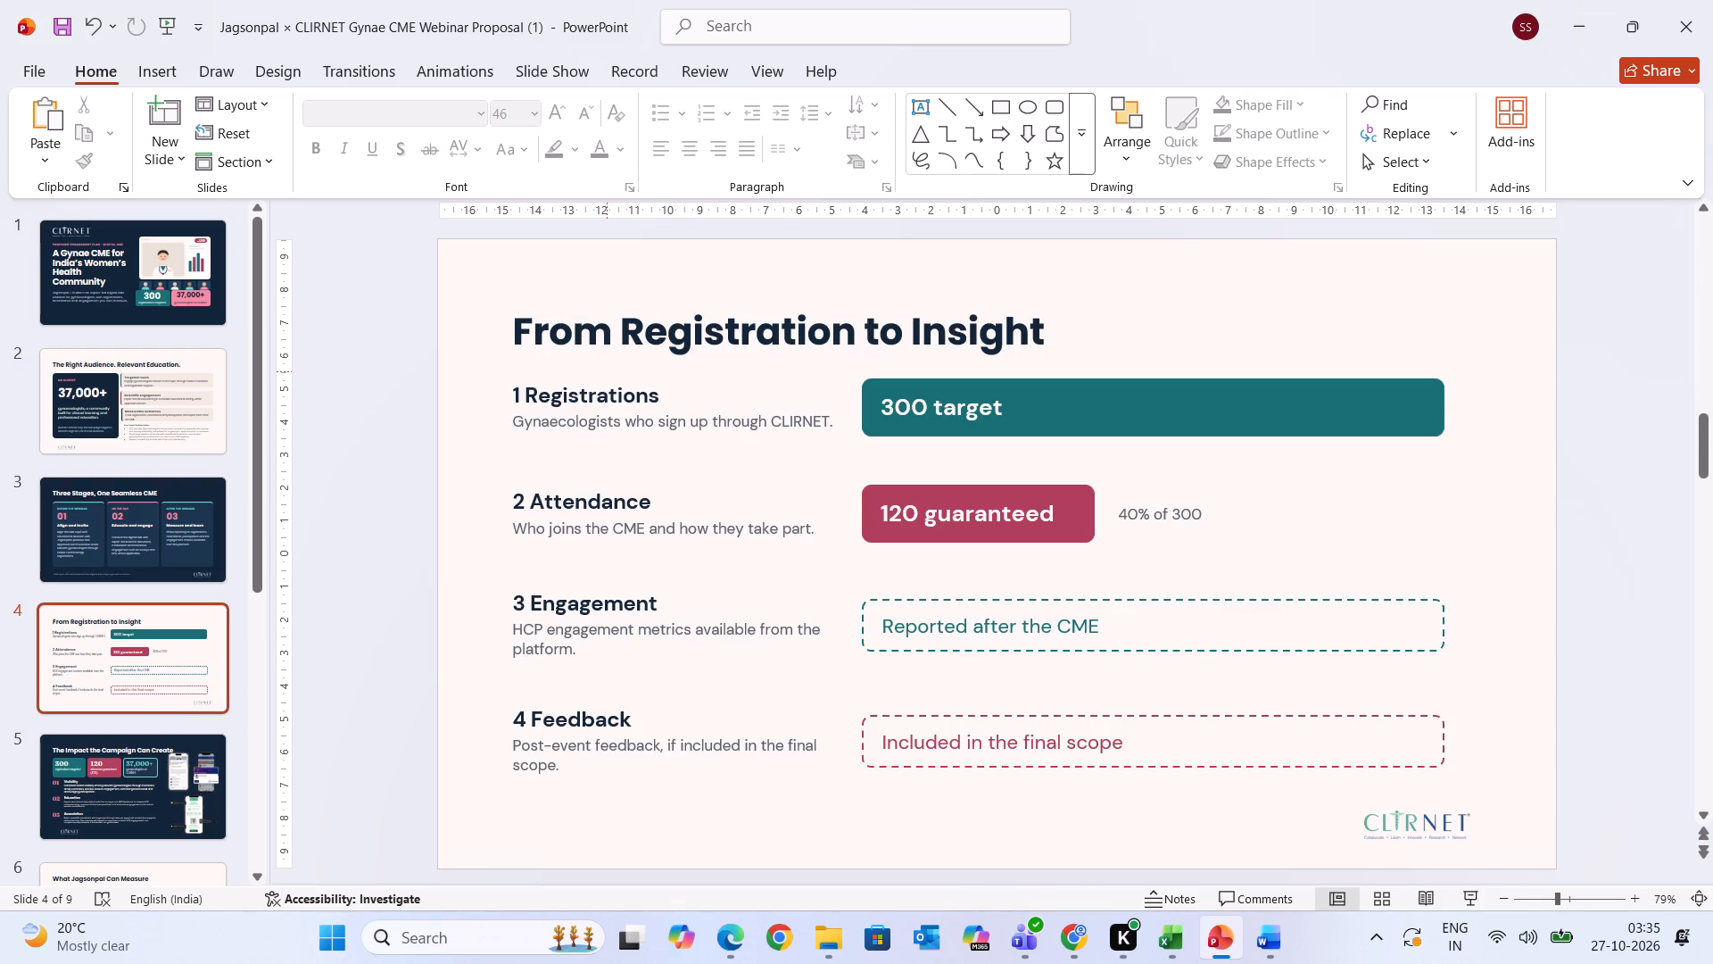
click(608, 398)
drag(659, 398, 577, 398)
click(598, 397)
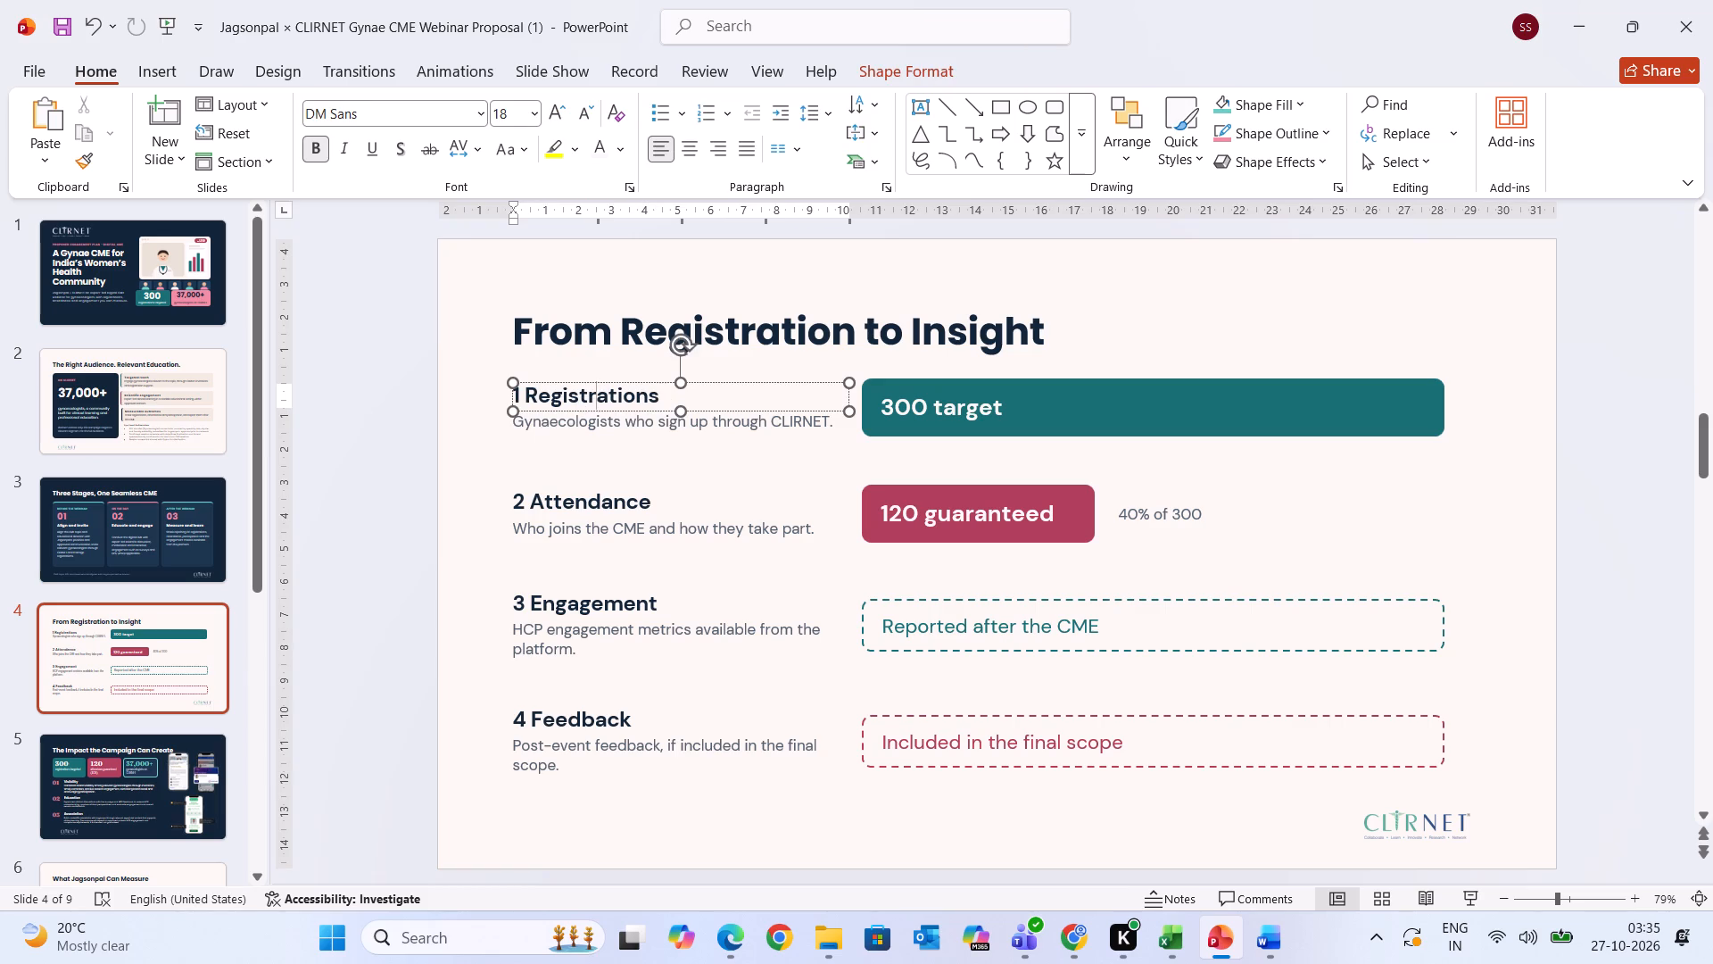
drag(658, 396, 369, 378)
click(374, 107)
text(pop)
key(Return)
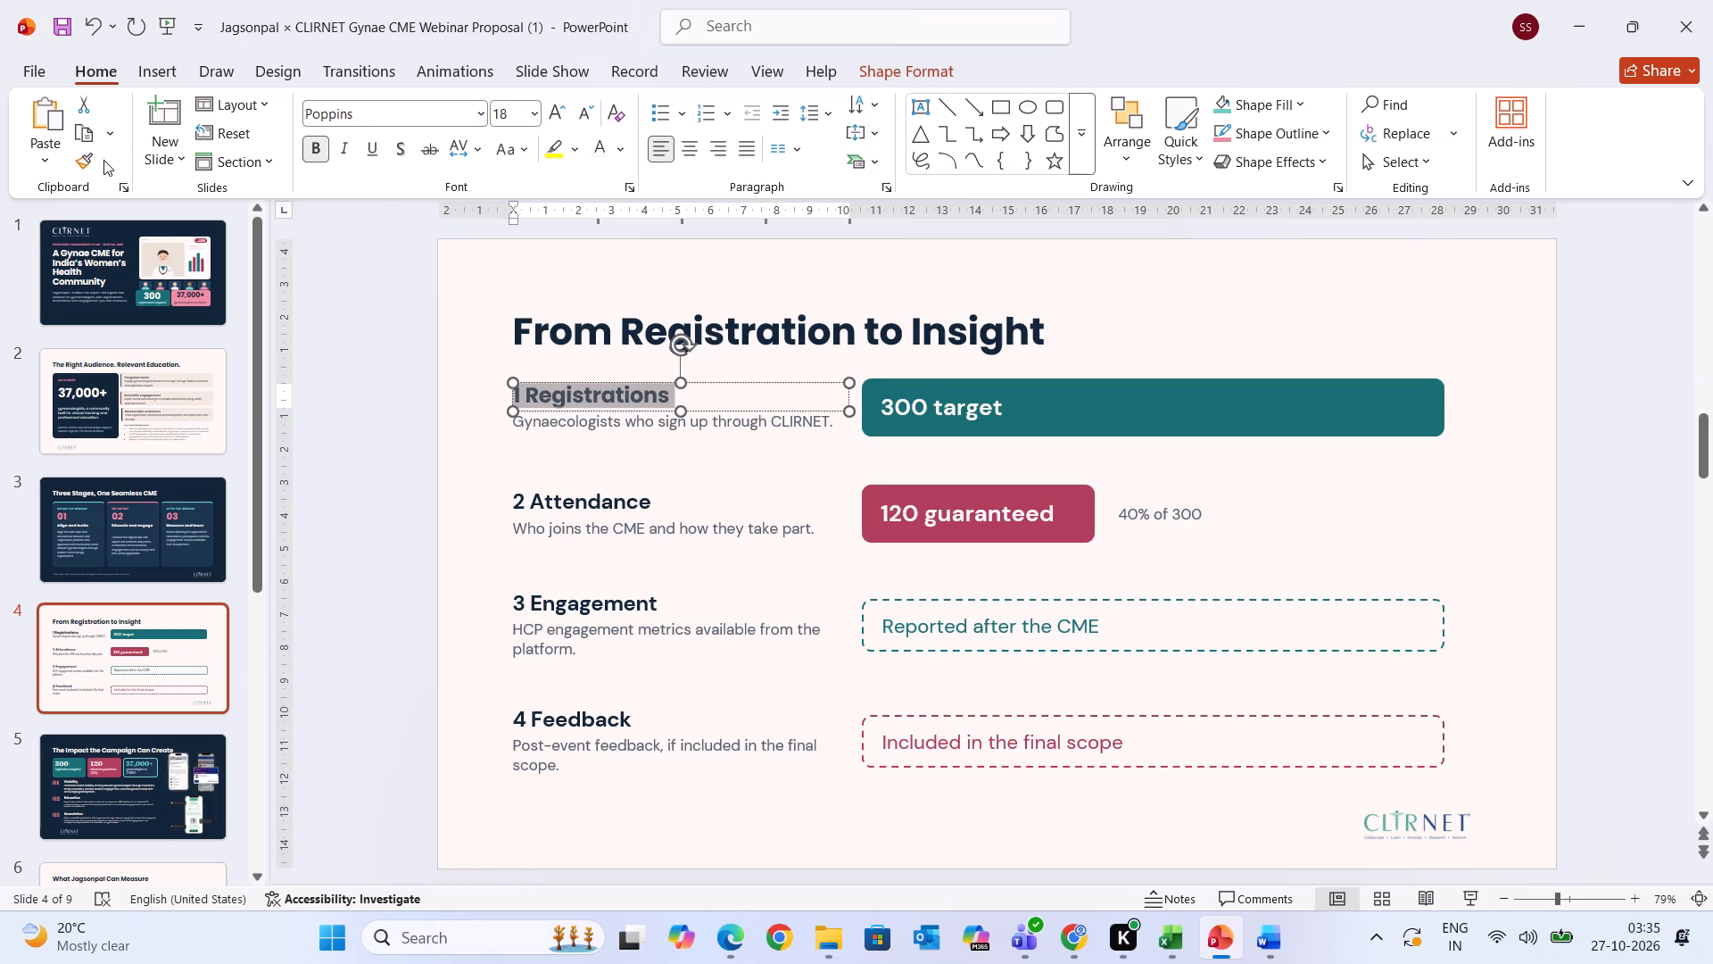
Copy the "1 Registrations" heading's formatting onto "2 Attendance", "3 Engagement" and "4 Feedback" with Format Painter.
click(90, 162)
drag(525, 495, 530, 495)
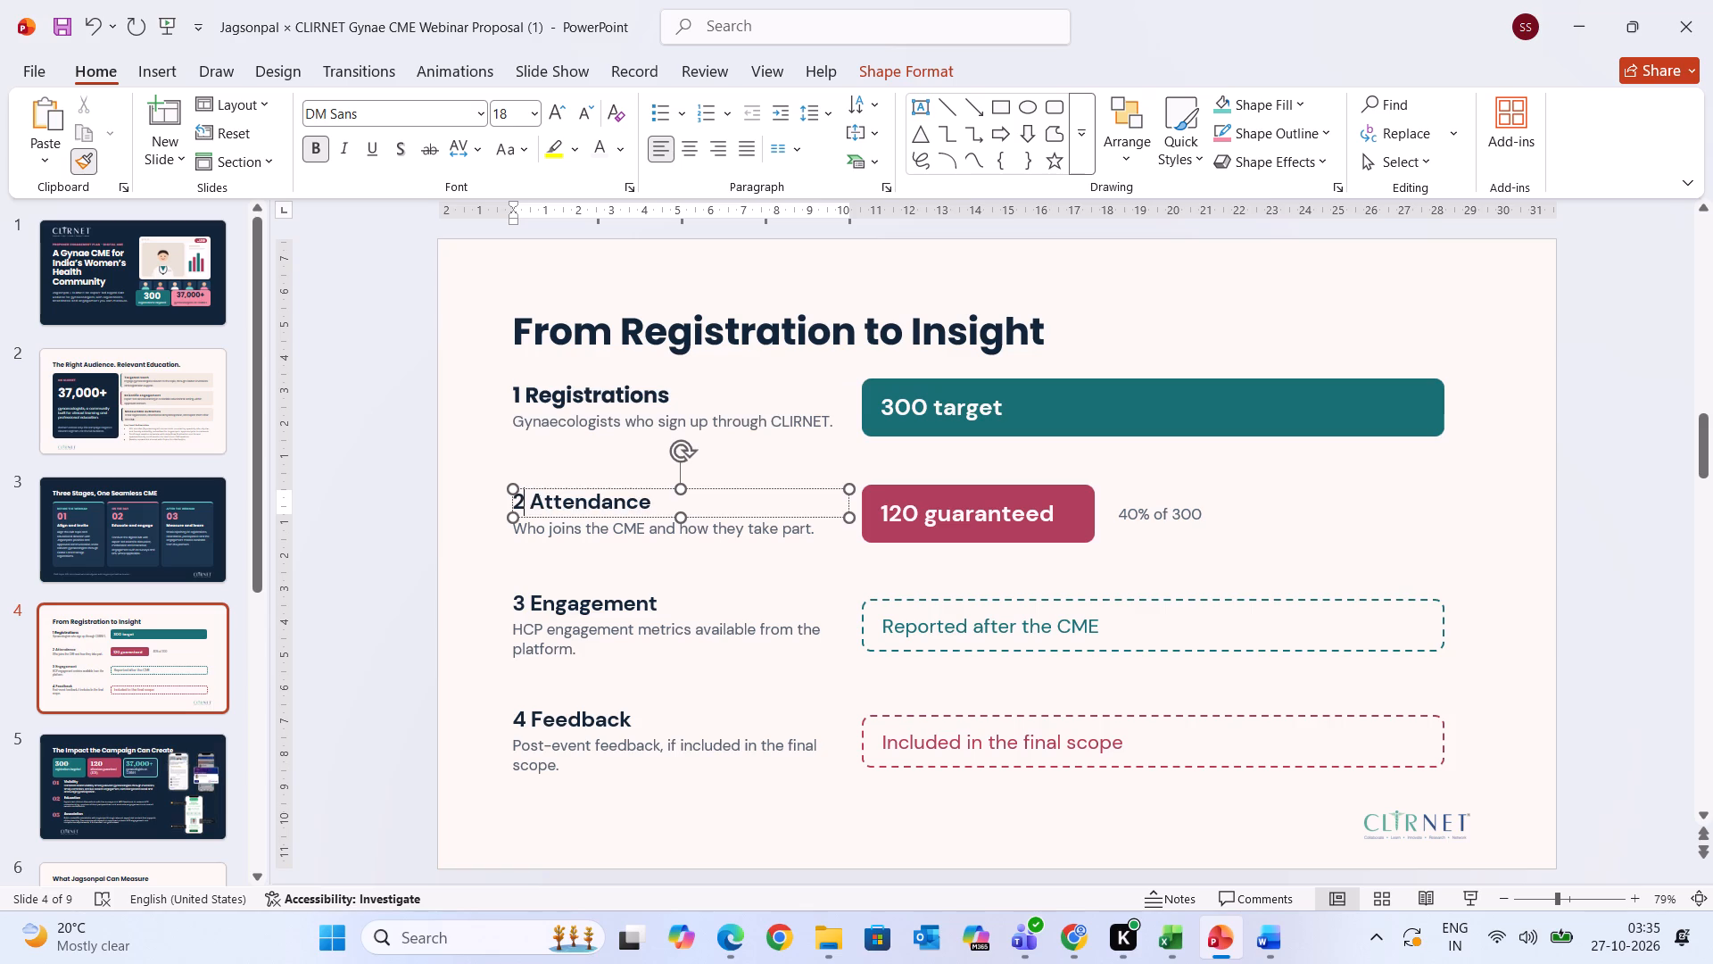
drag(530, 495, 653, 494)
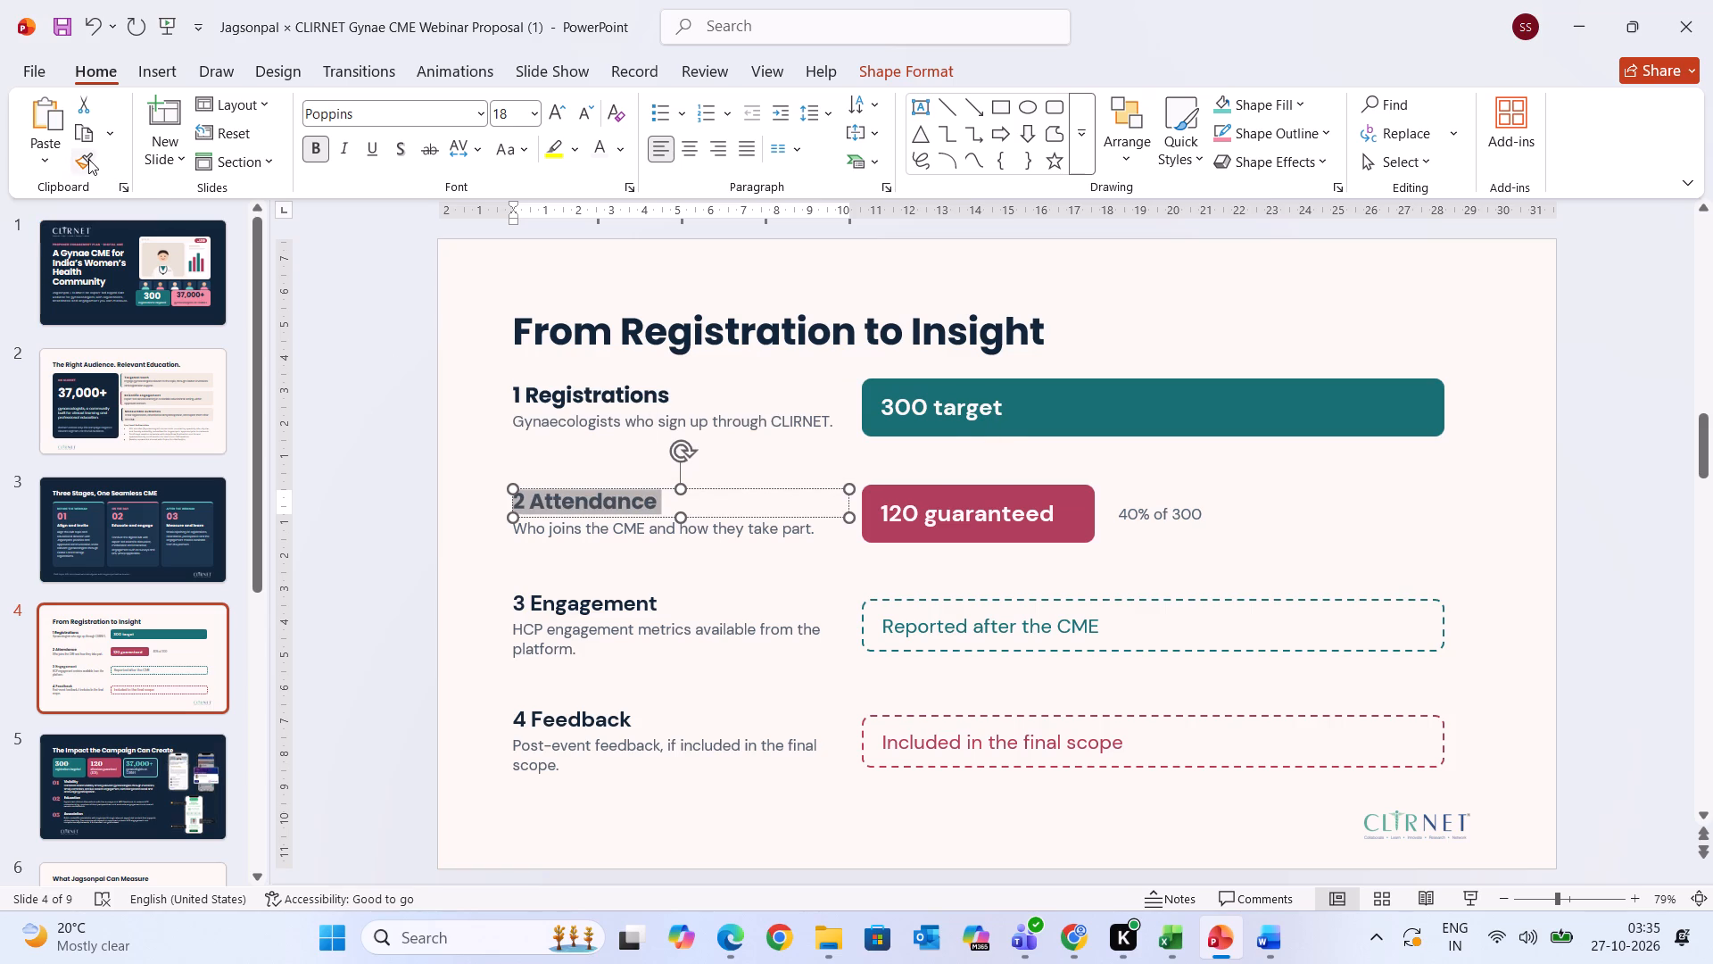
click(88, 159)
drag(524, 594, 585, 595)
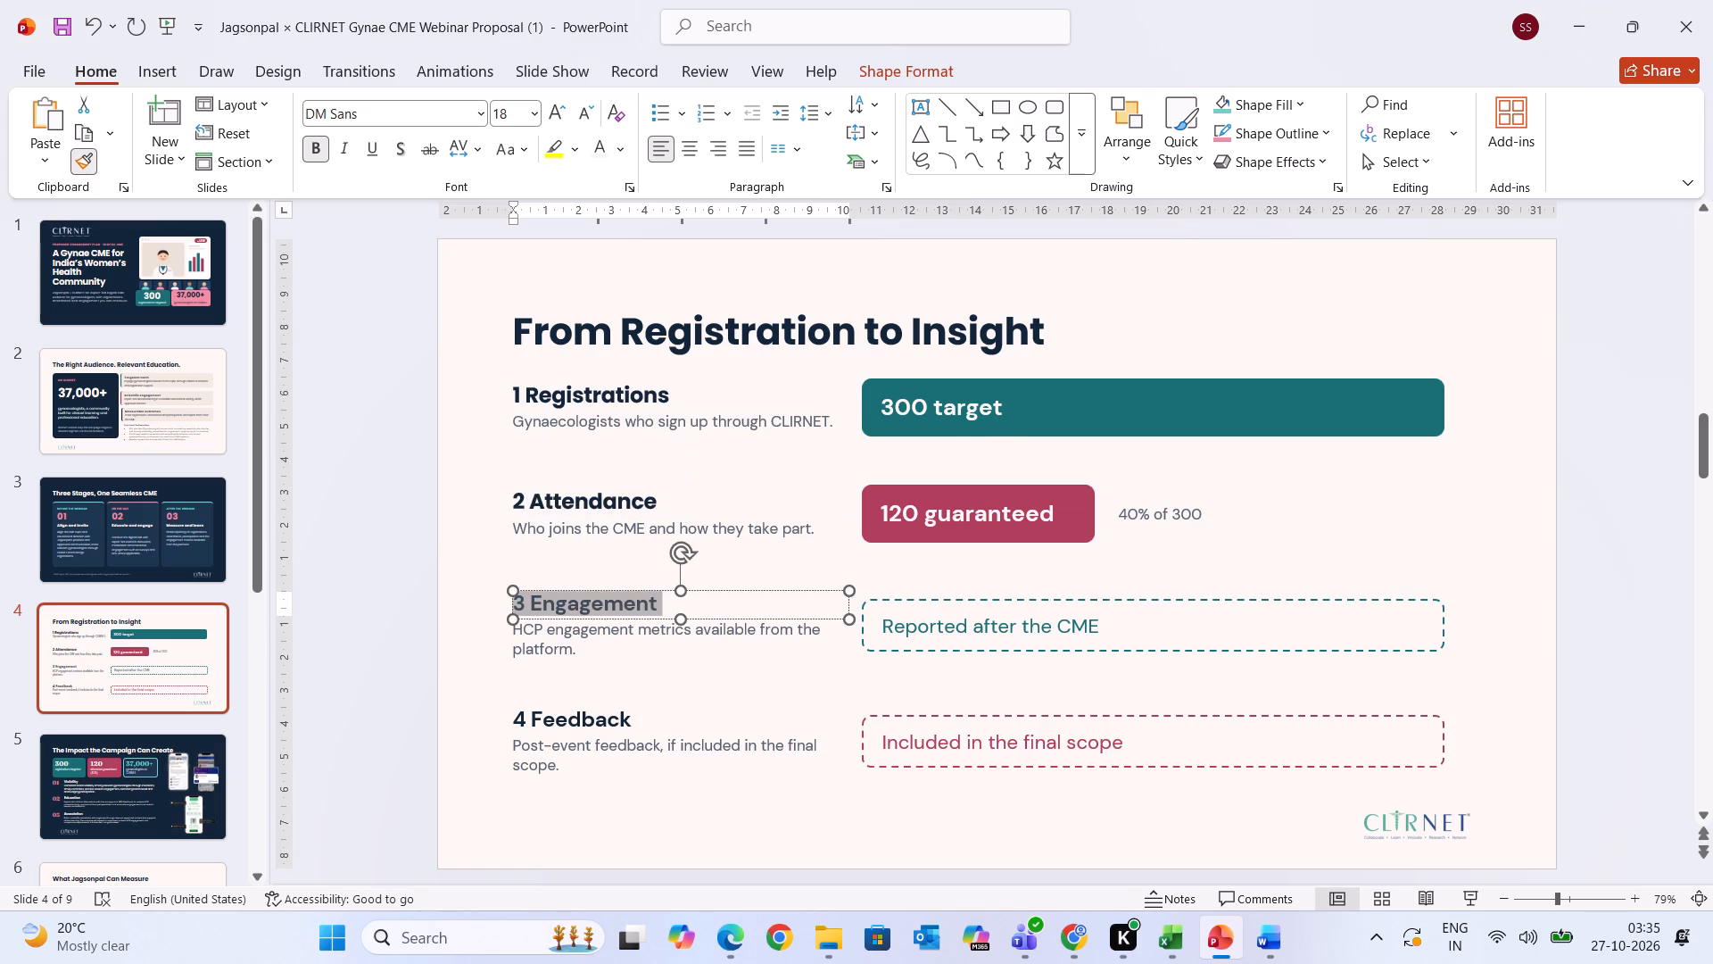
drag(585, 595, 689, 605)
click(93, 172)
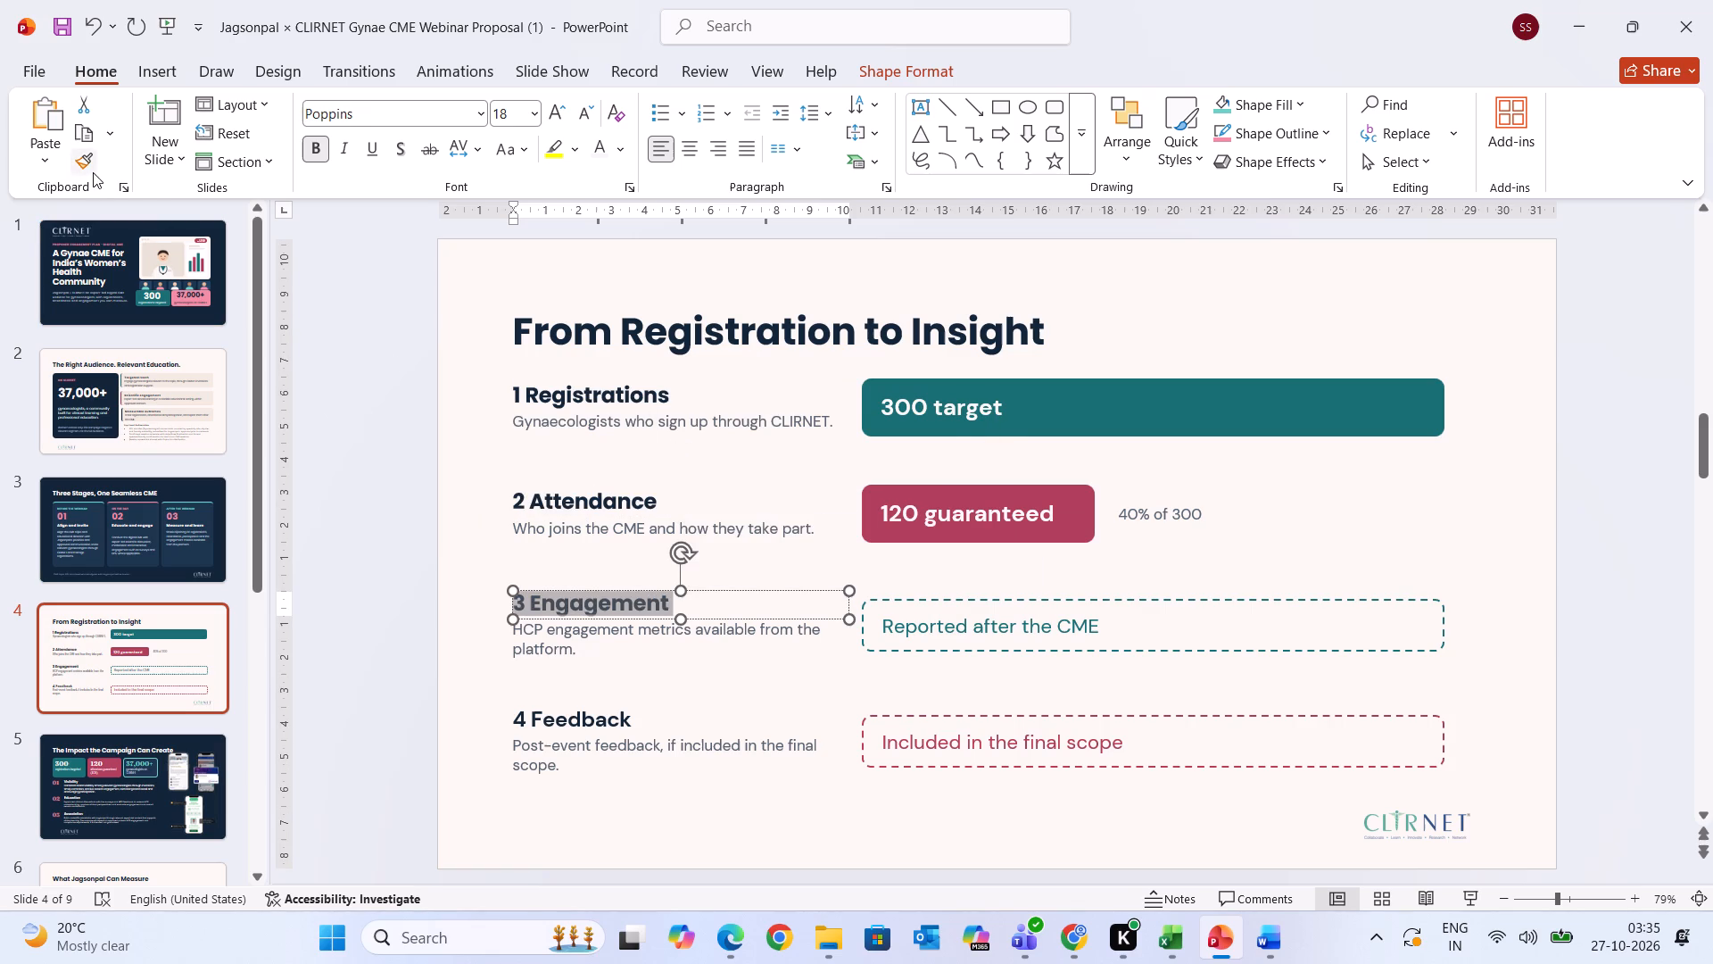
drag(524, 711, 623, 710)
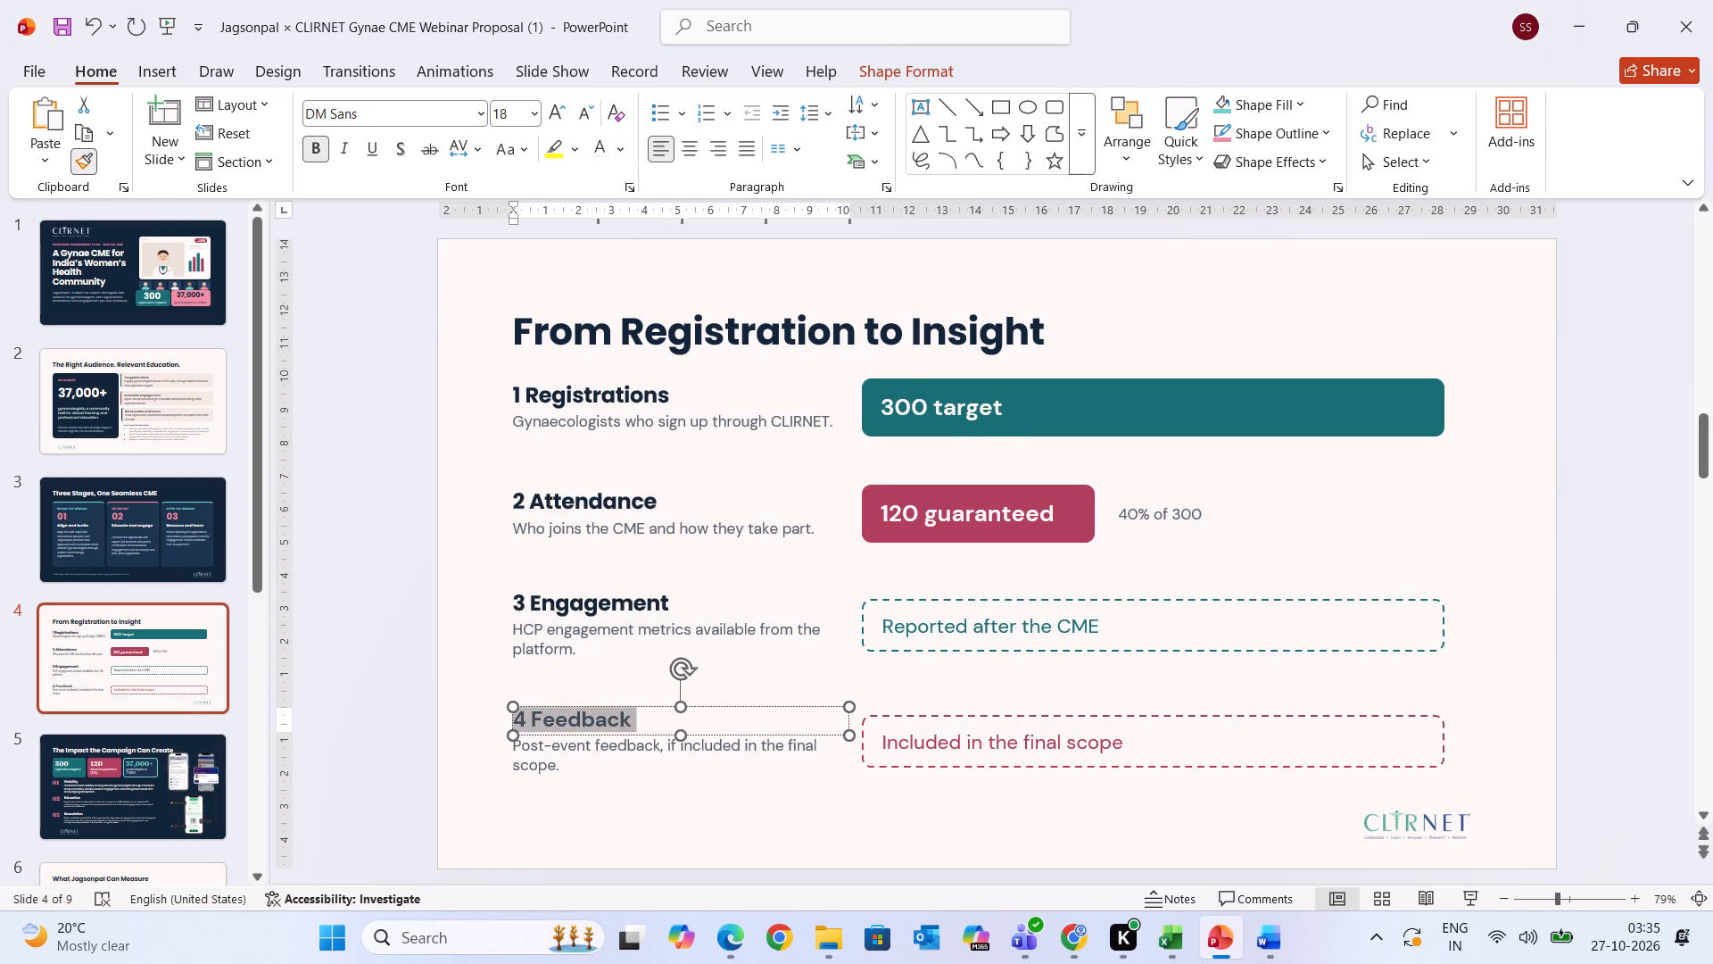
drag(623, 710, 627, 710)
click(393, 613)
Change the font of the description under "1 Registrations" to Poppins.
click(610, 422)
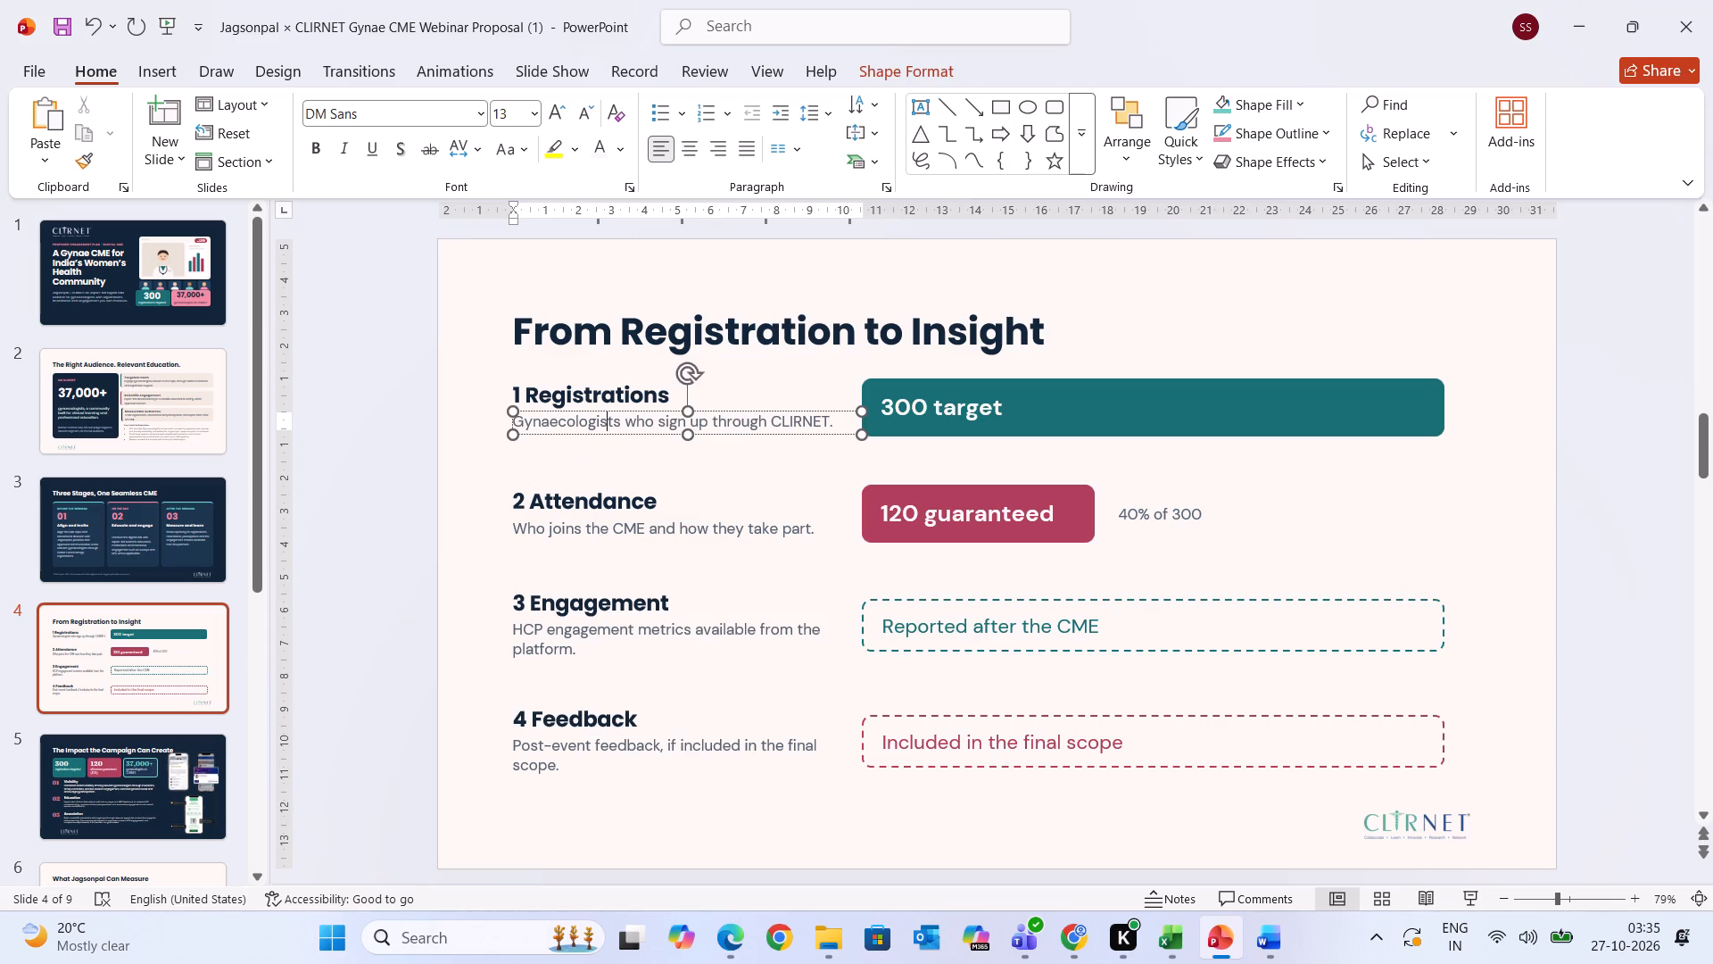
drag(830, 420, 418, 417)
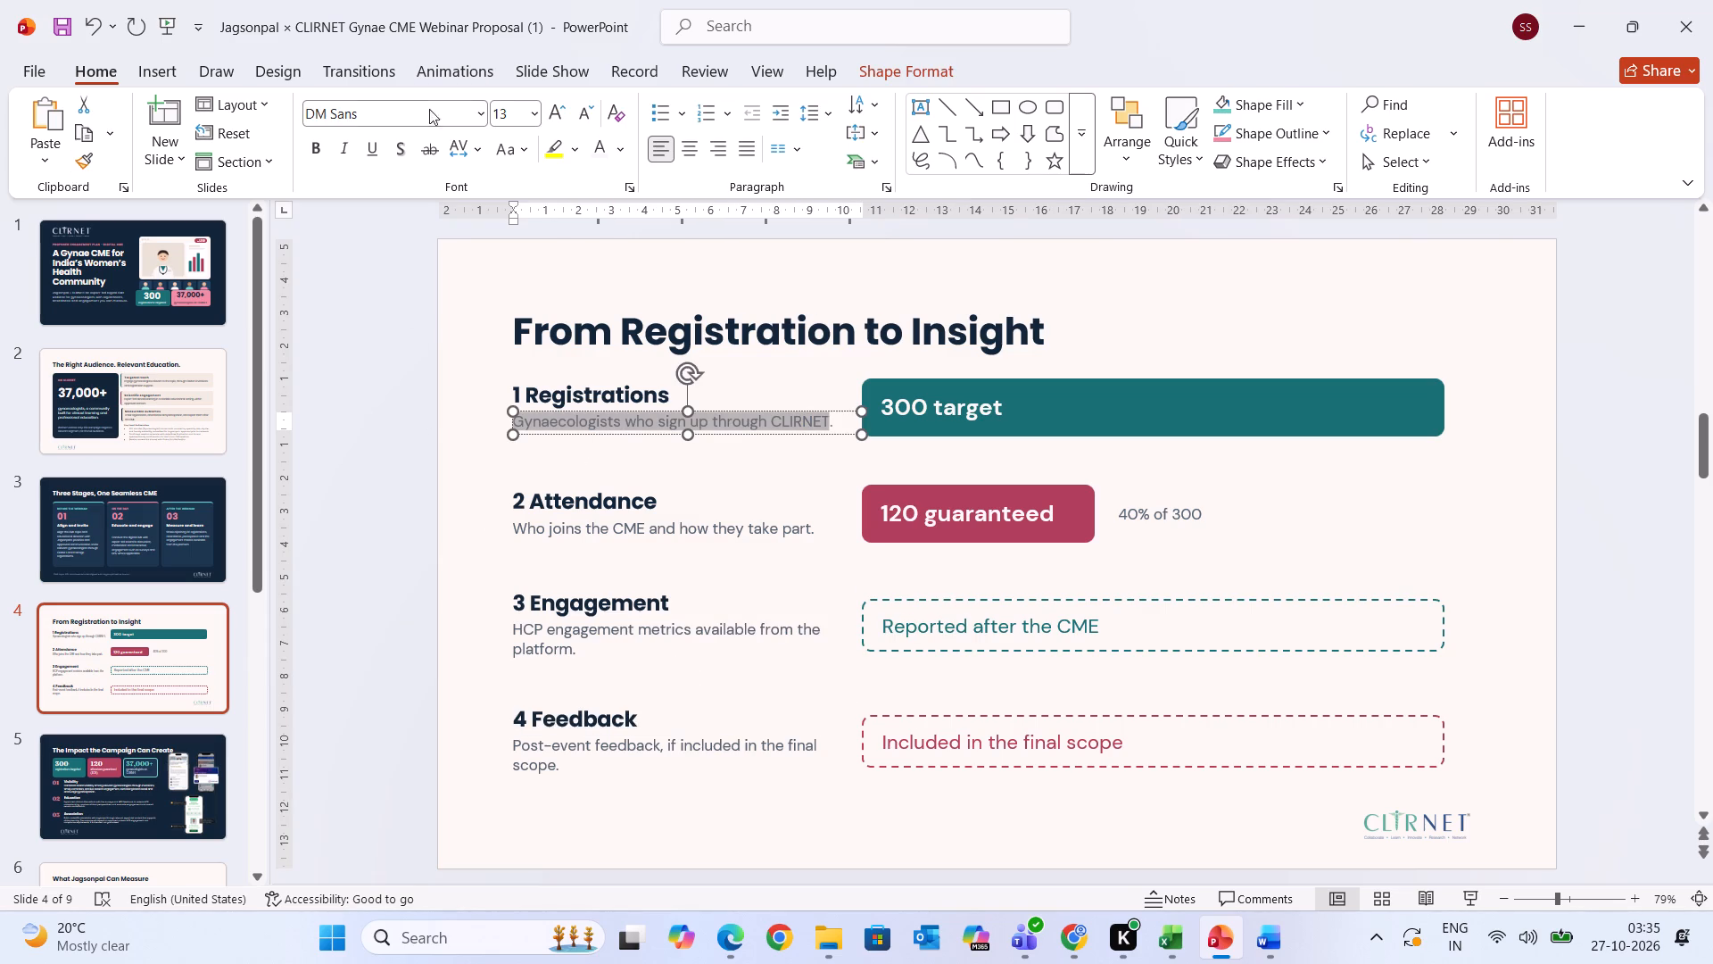
click(429, 109)
text(po)
key(Return)
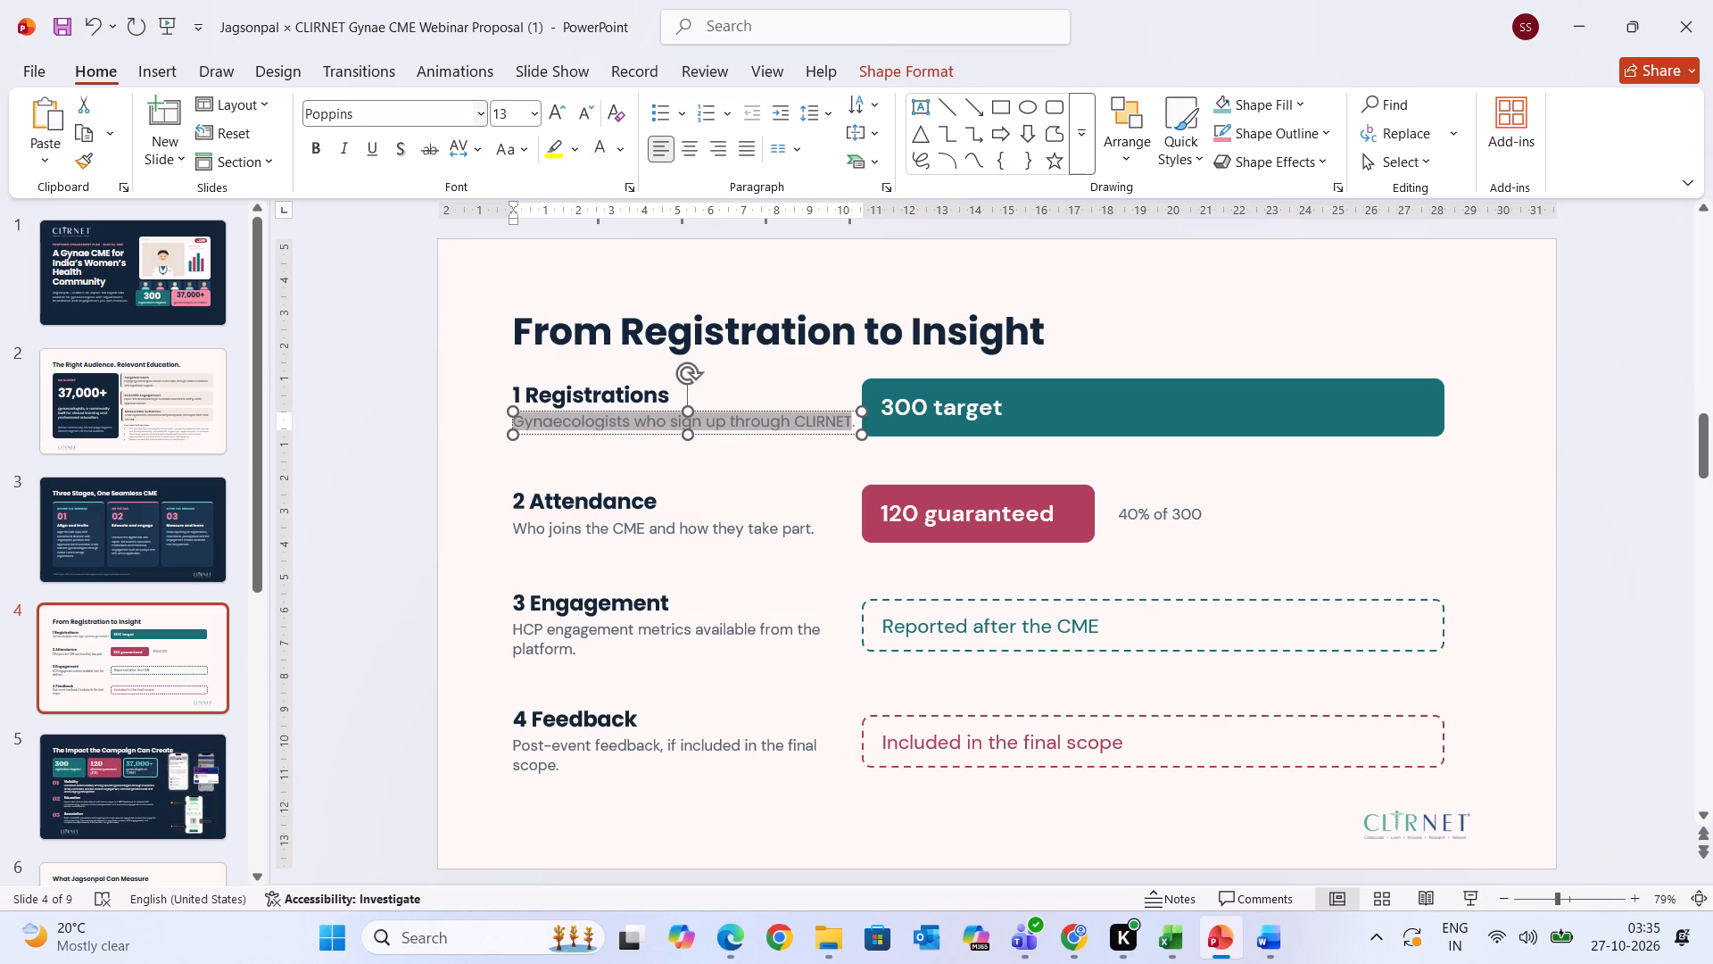
Copy the "1 Registrations" description's formatting onto the descriptions under "2 Attendance", "3 Engagement" and "4 Feedback" with Format Painter.
click(90, 158)
drag(525, 521, 766, 523)
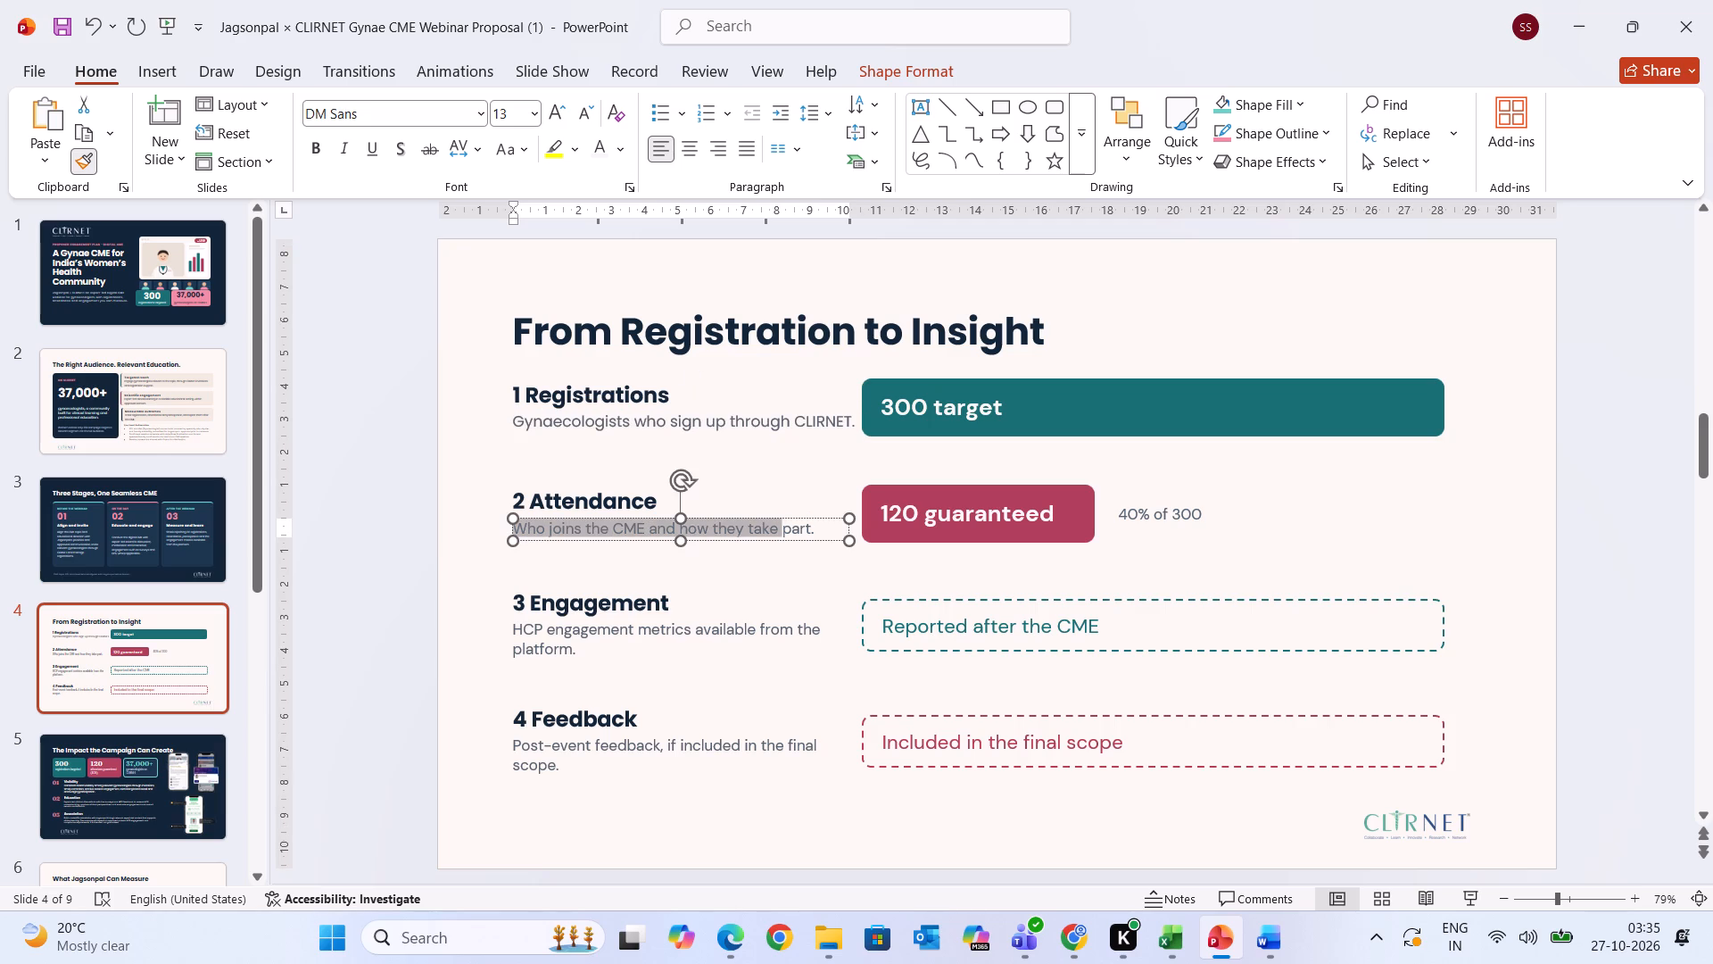
drag(766, 523, 814, 525)
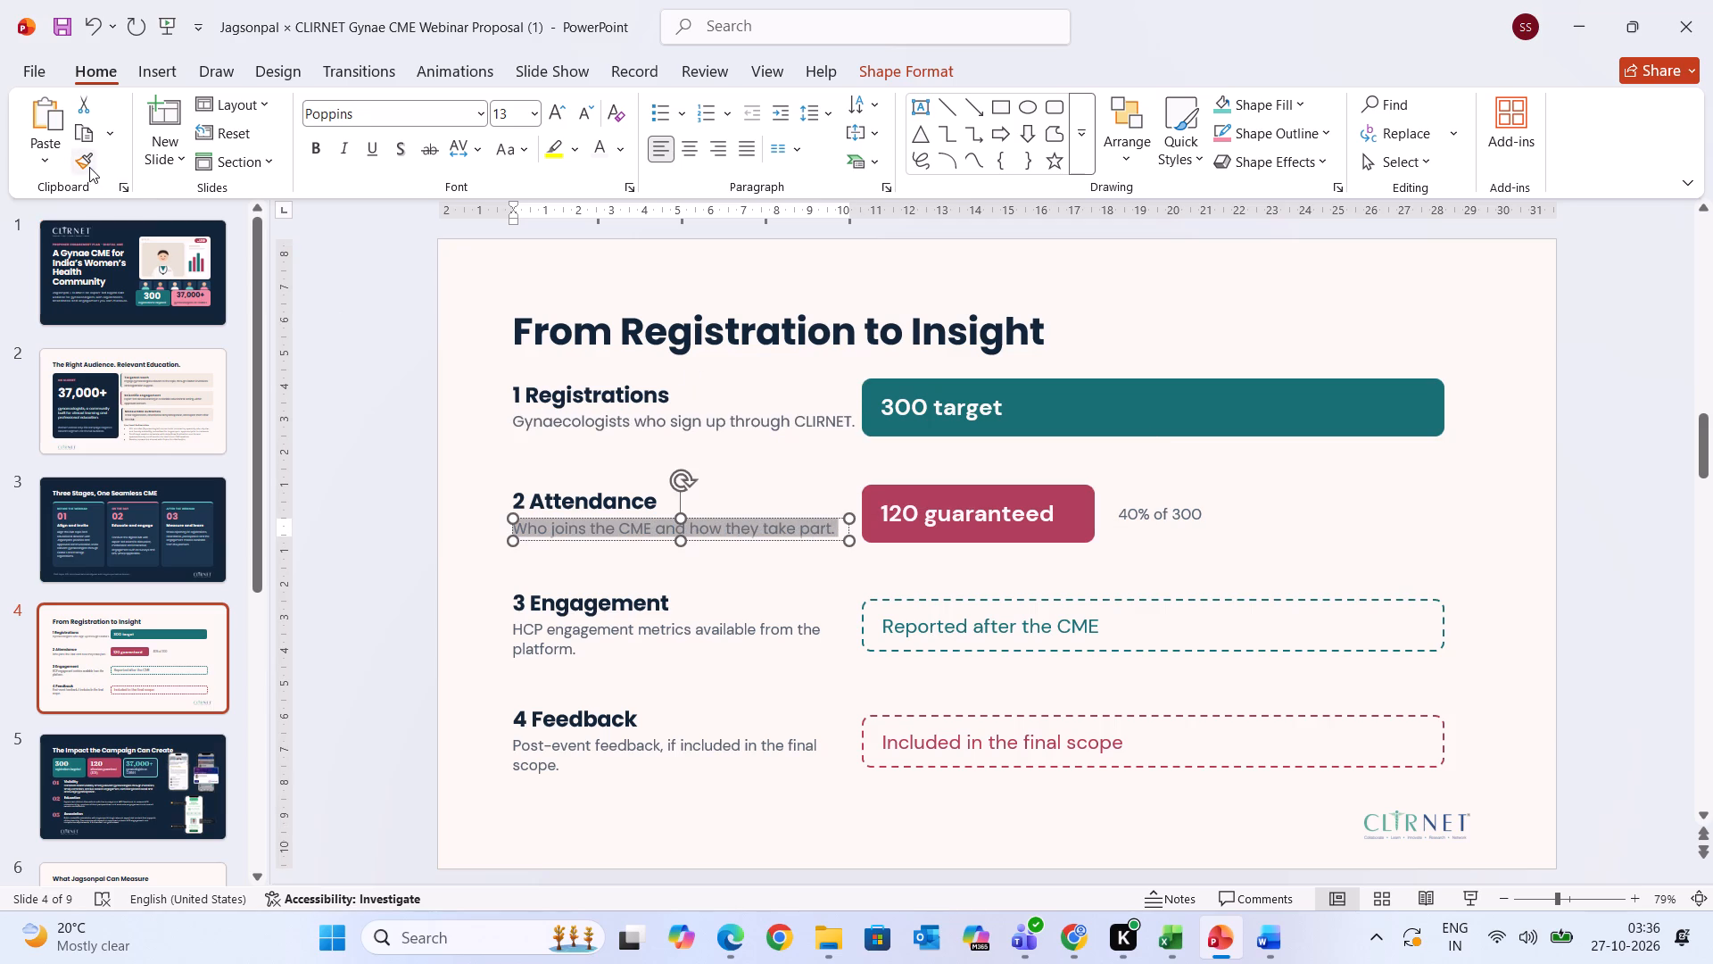
click(89, 167)
drag(522, 625, 586, 657)
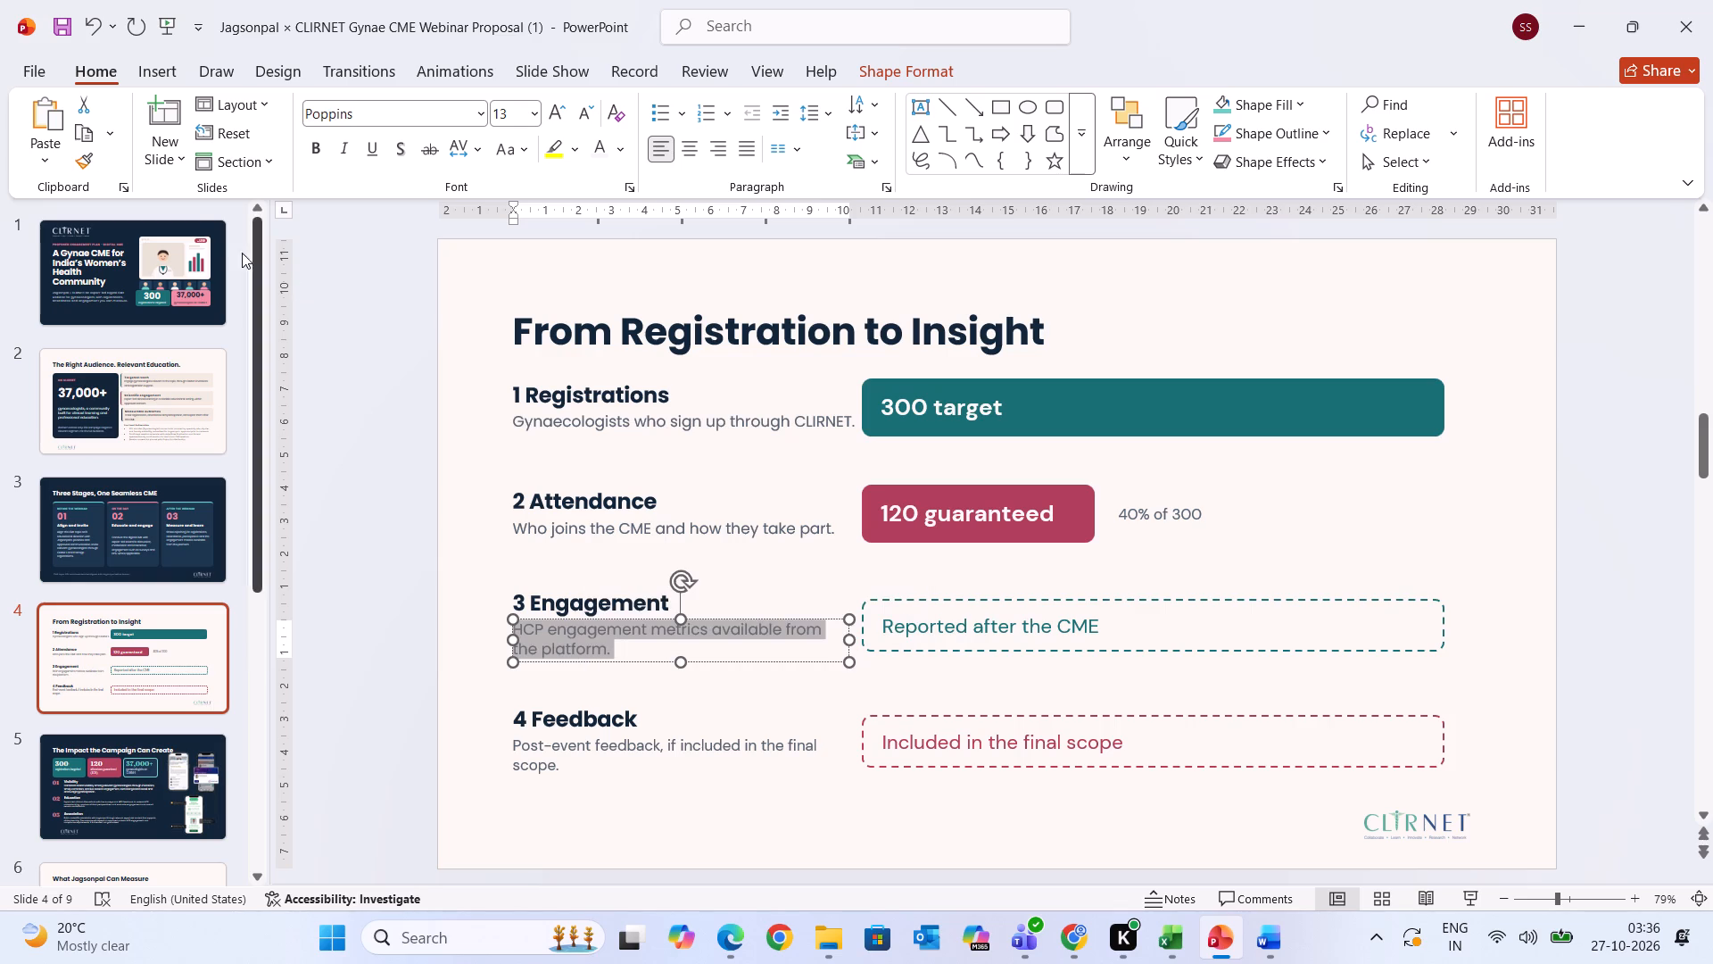
click(87, 161)
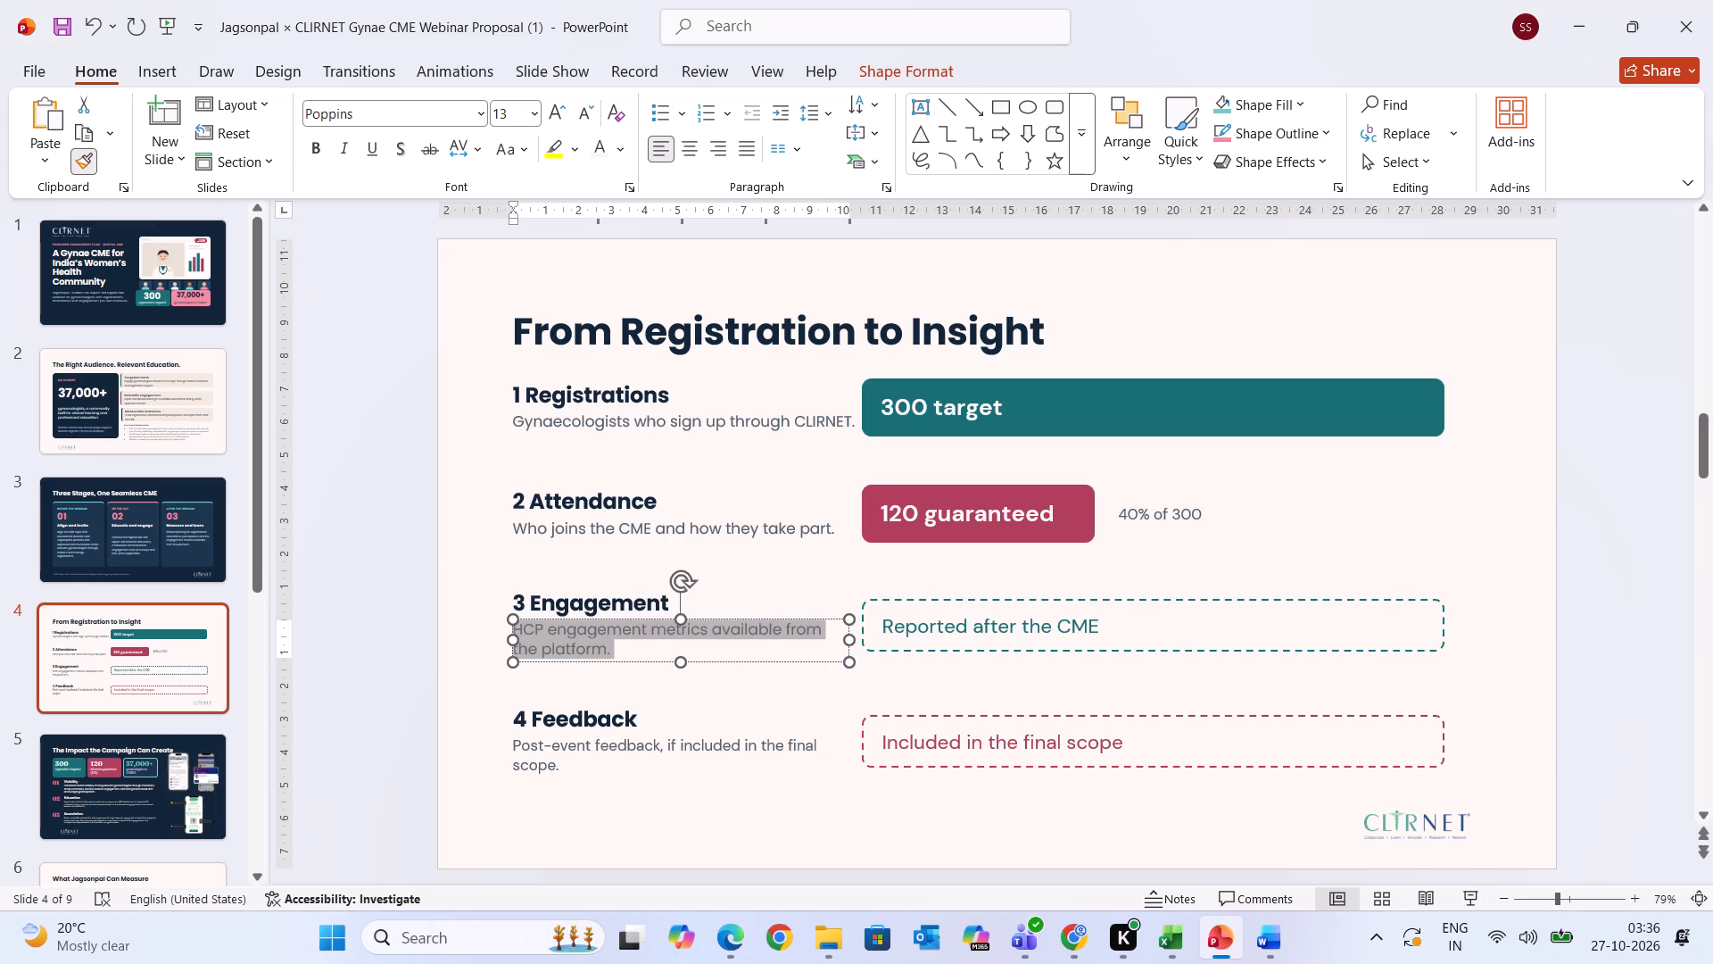
drag(528, 743, 570, 768)
click(412, 653)
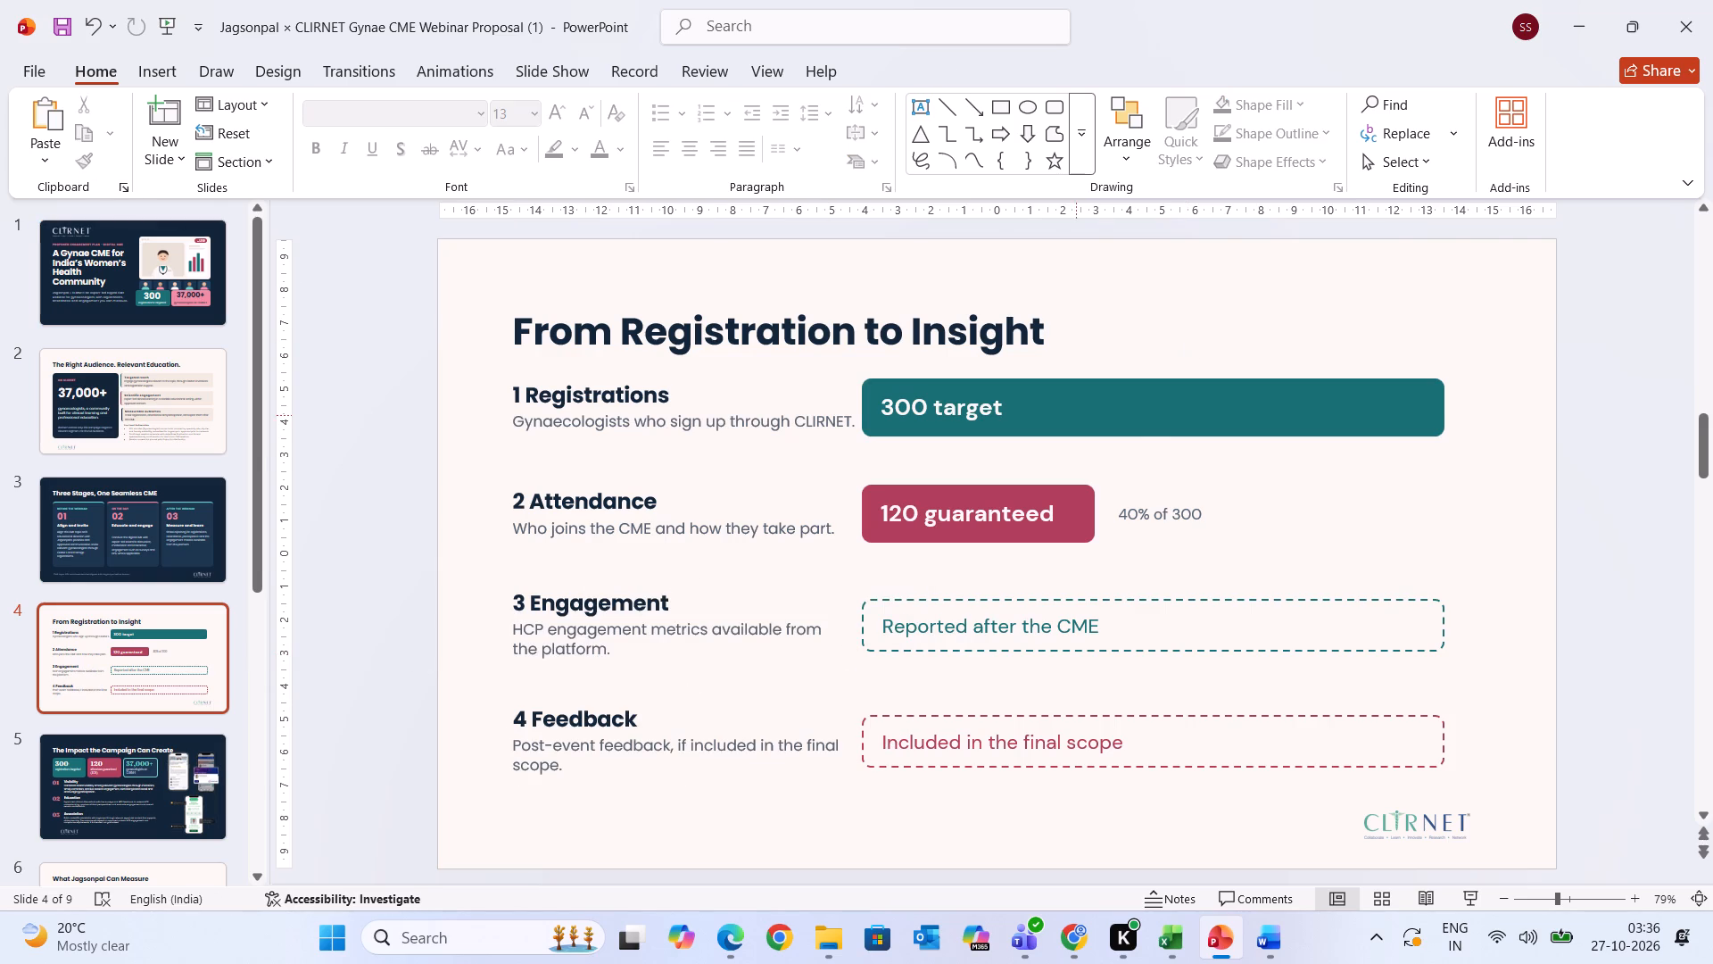
Change the font of the "300 target" text in the teal bar to Poppins.
click(1022, 417)
drag(998, 404, 760, 398)
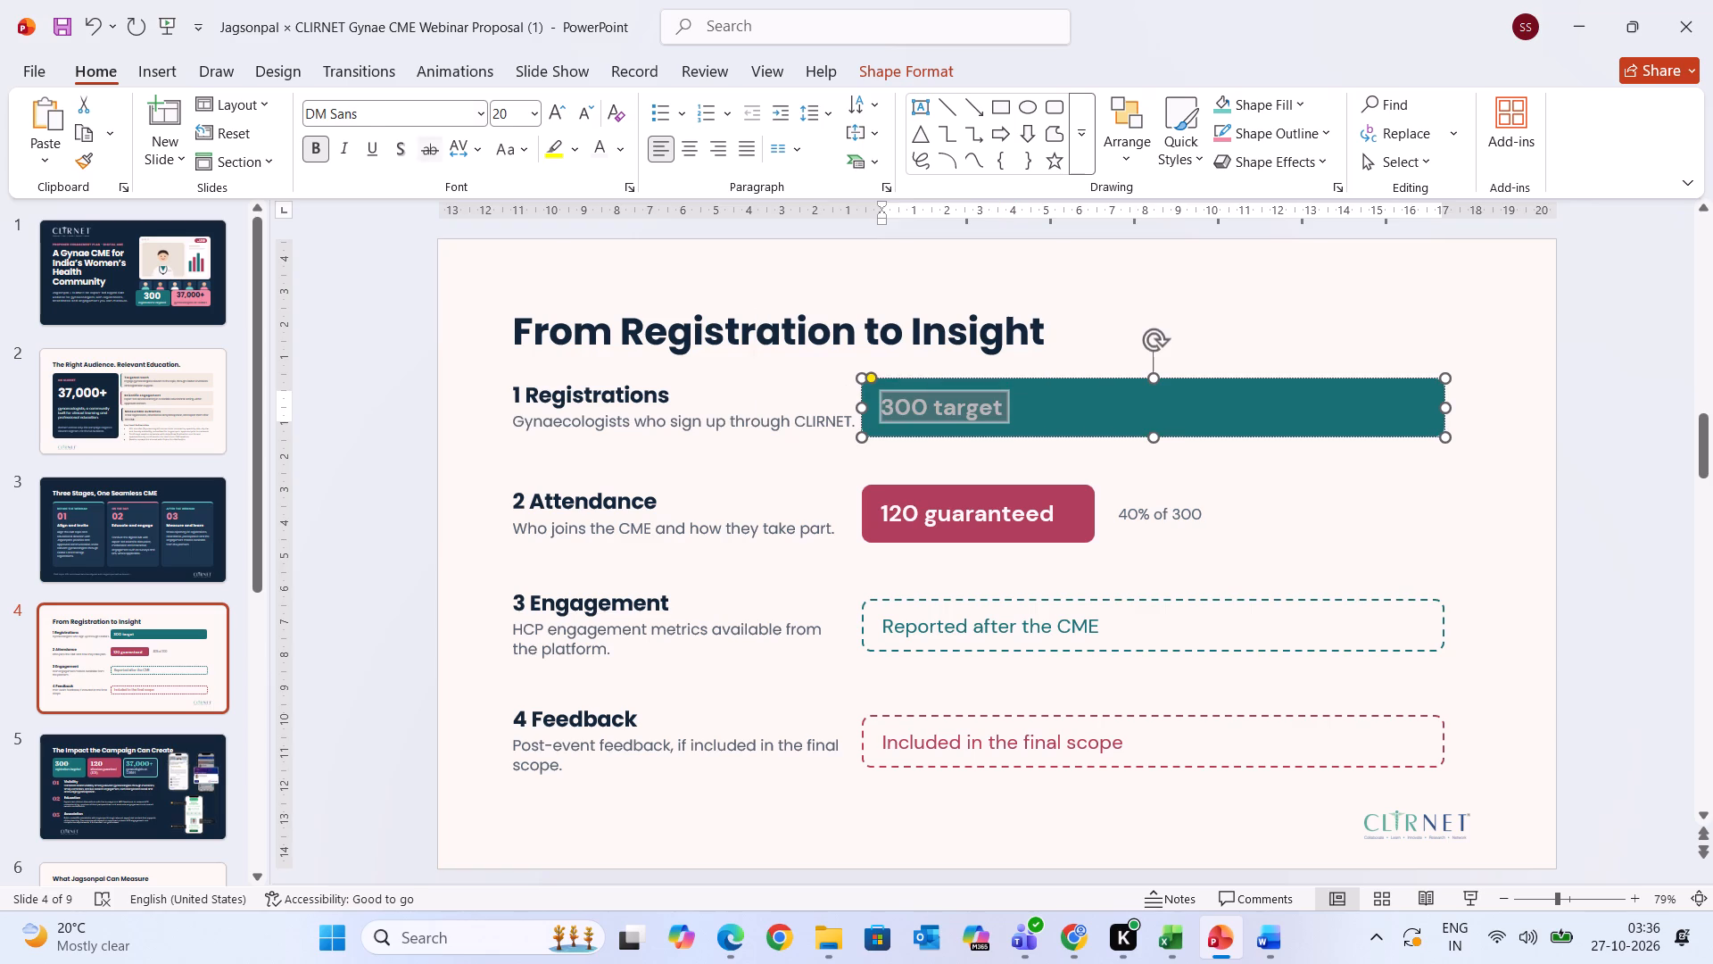
click(388, 123)
click(377, 106)
text(pop)
key(Return)
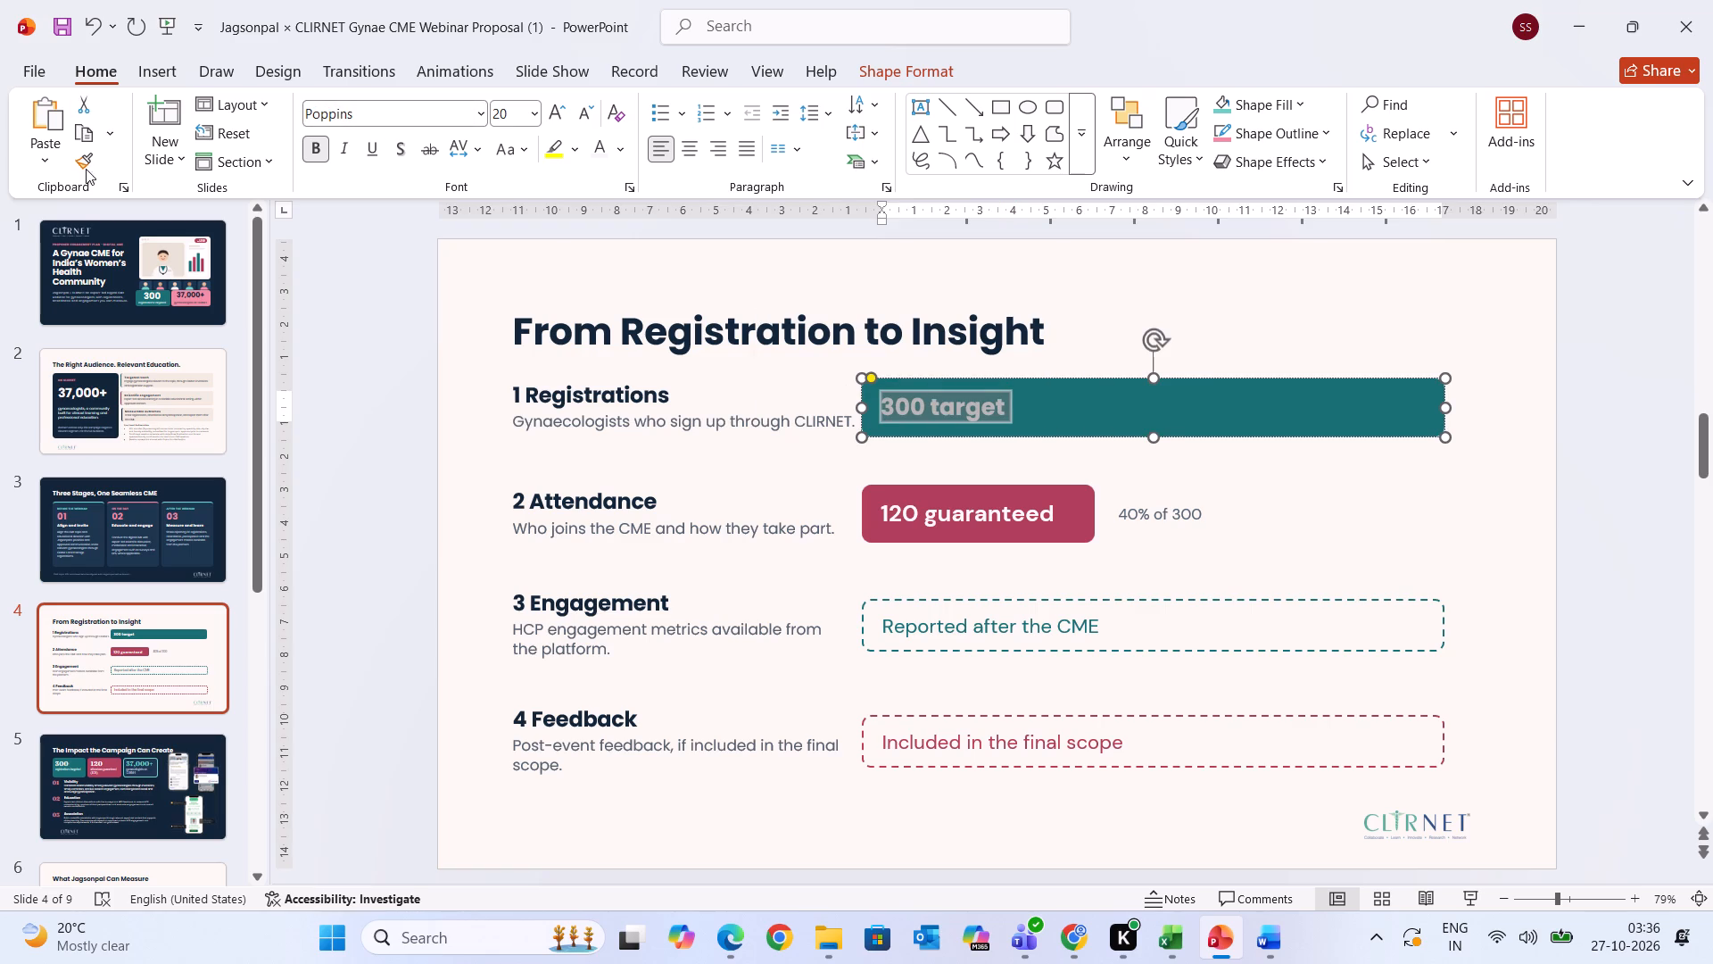
Copy the "300 target" text formatting onto "120 guaranteed" with Format Painter.
click(79, 159)
drag(898, 515, 1043, 521)
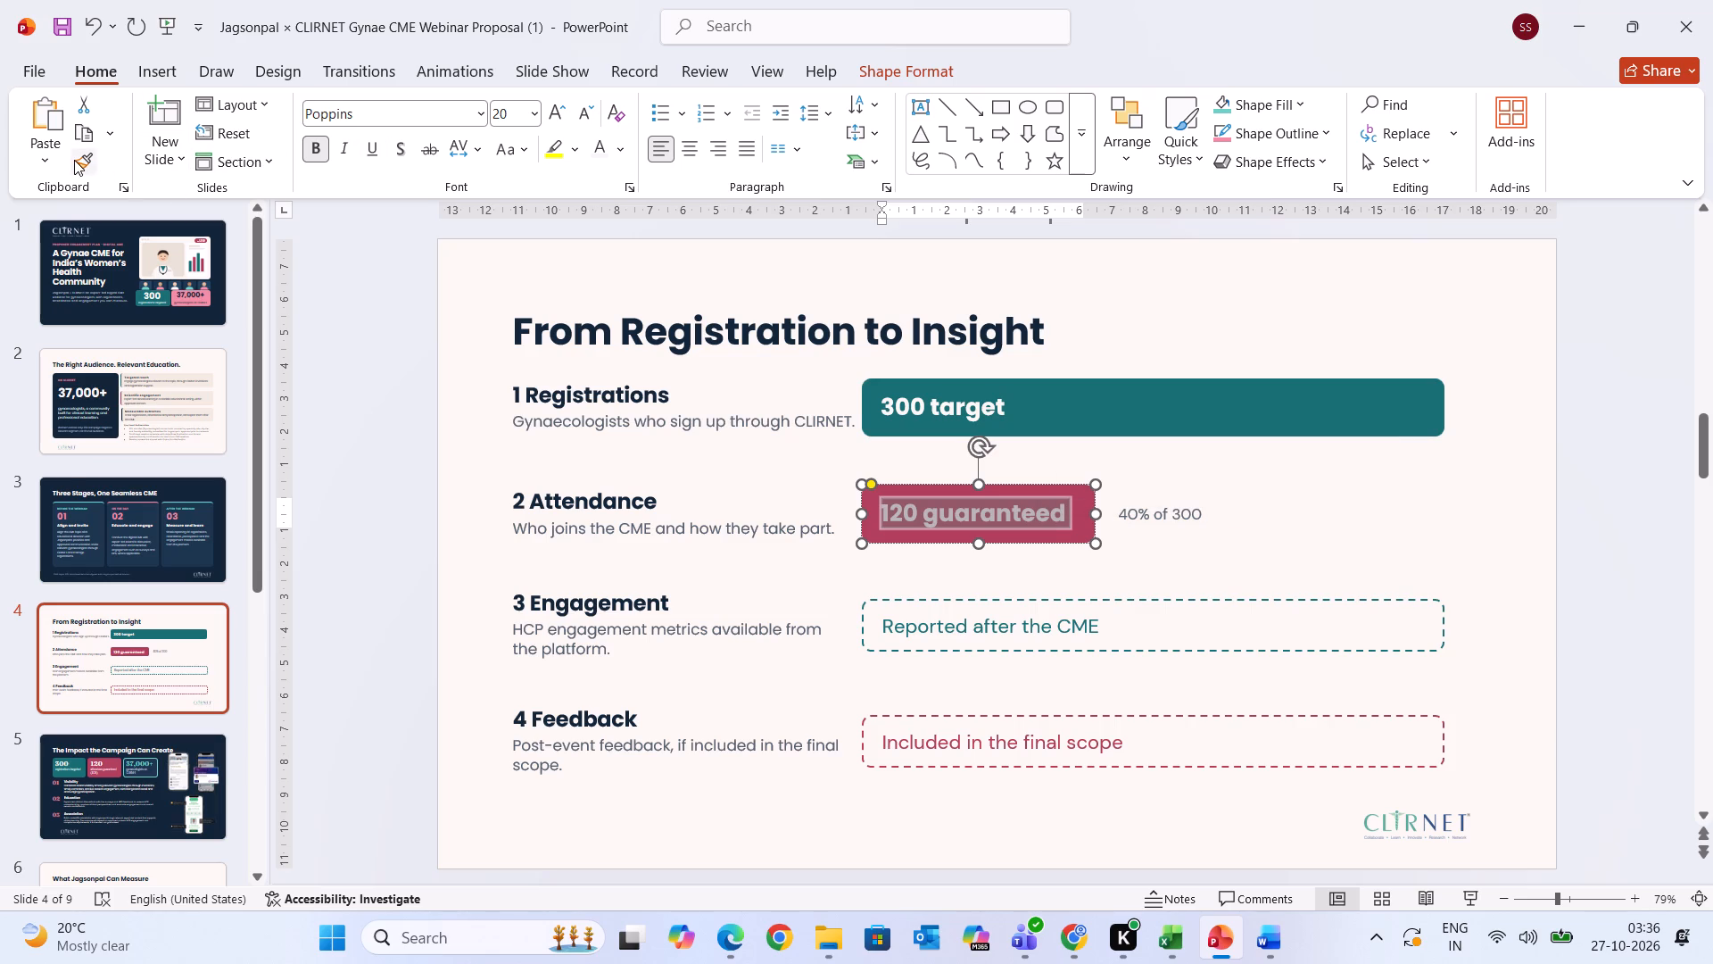
Change the font of "Reported after the CME" in the teal dashed box to Poppins.
click(978, 649)
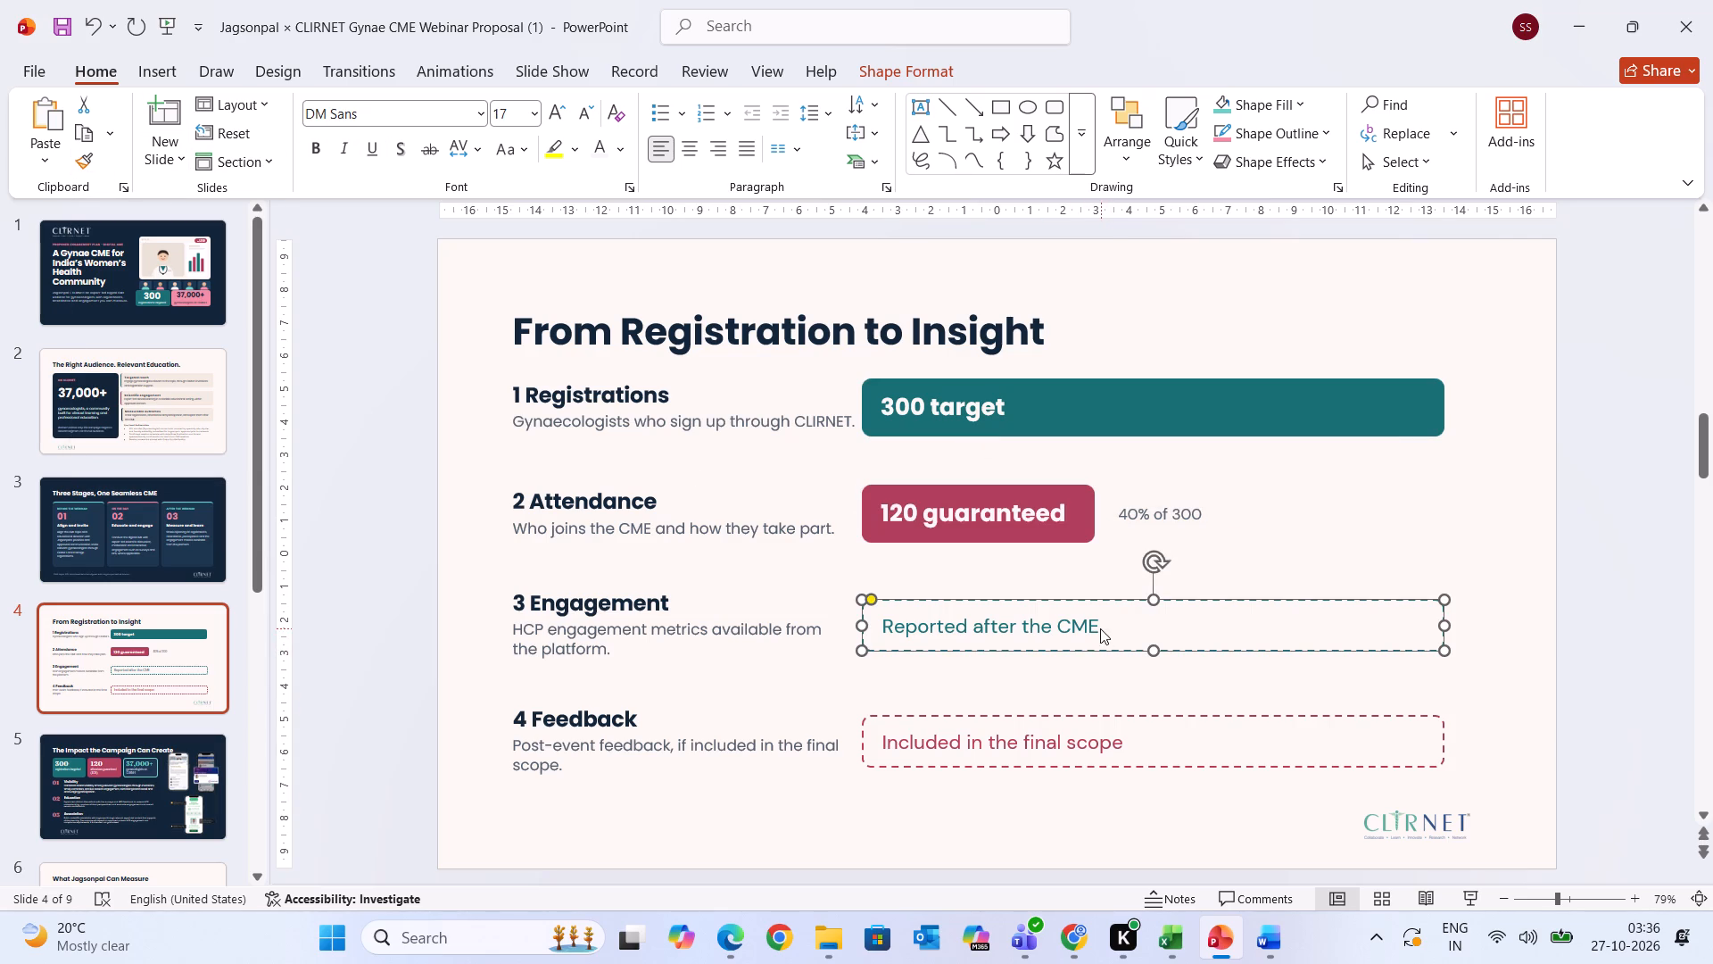
drag(1093, 625, 862, 638)
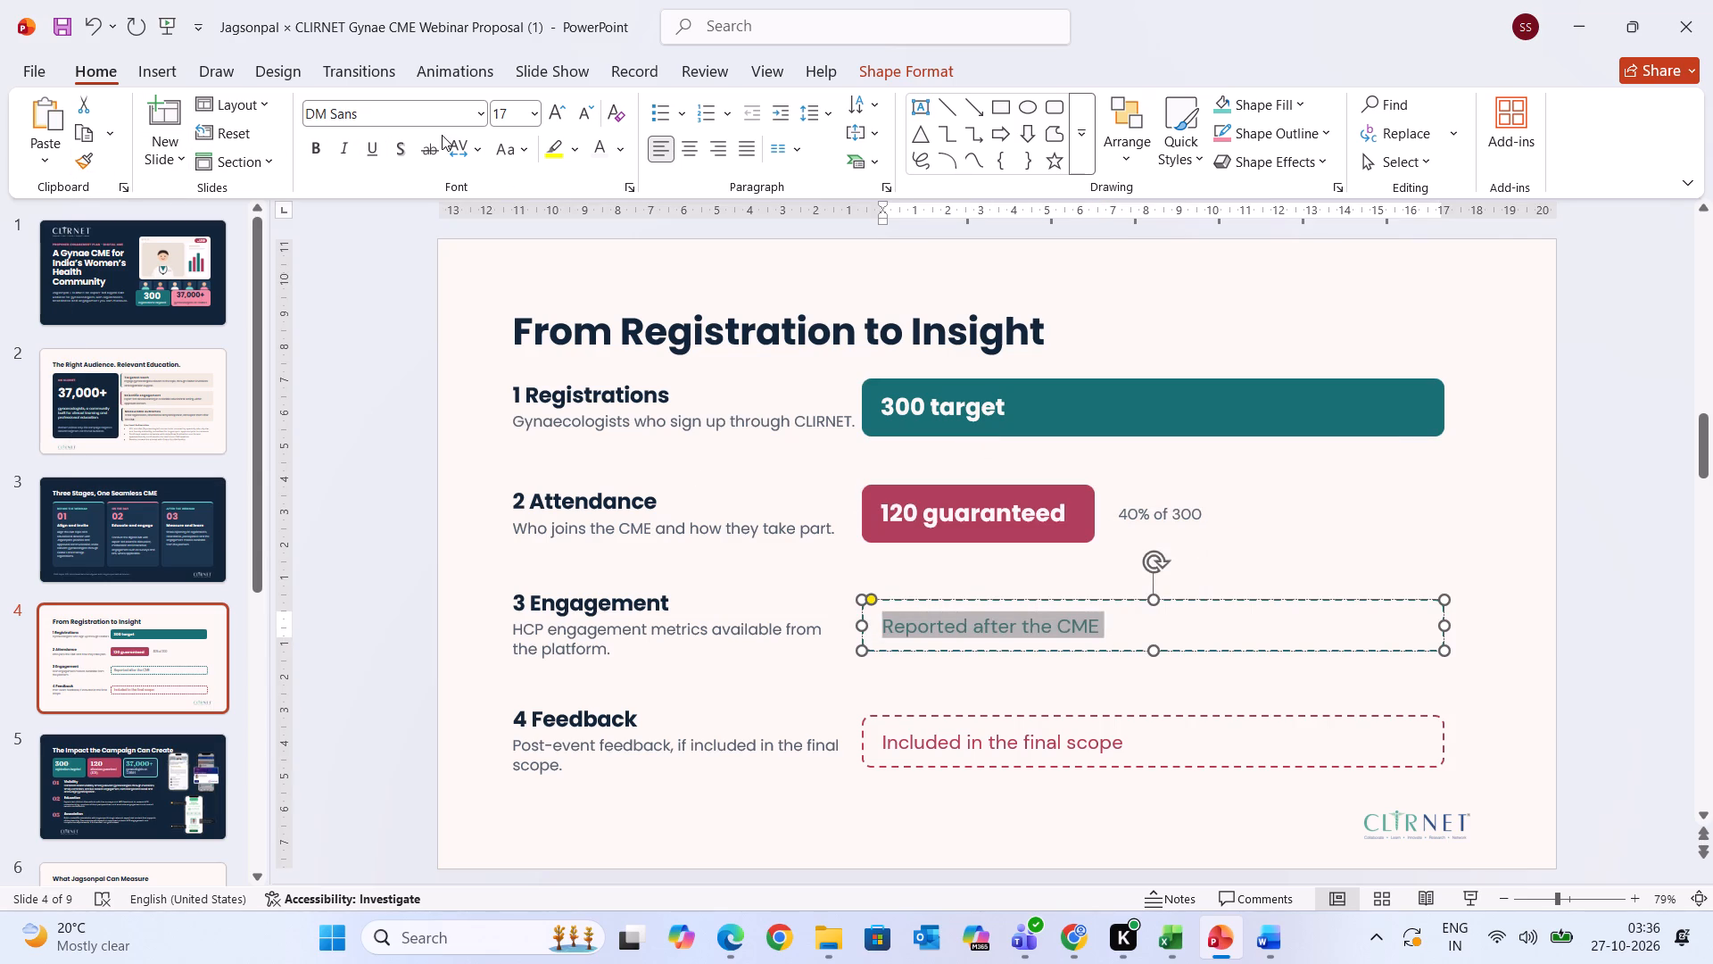
click(442, 135)
click(425, 114)
text(po)
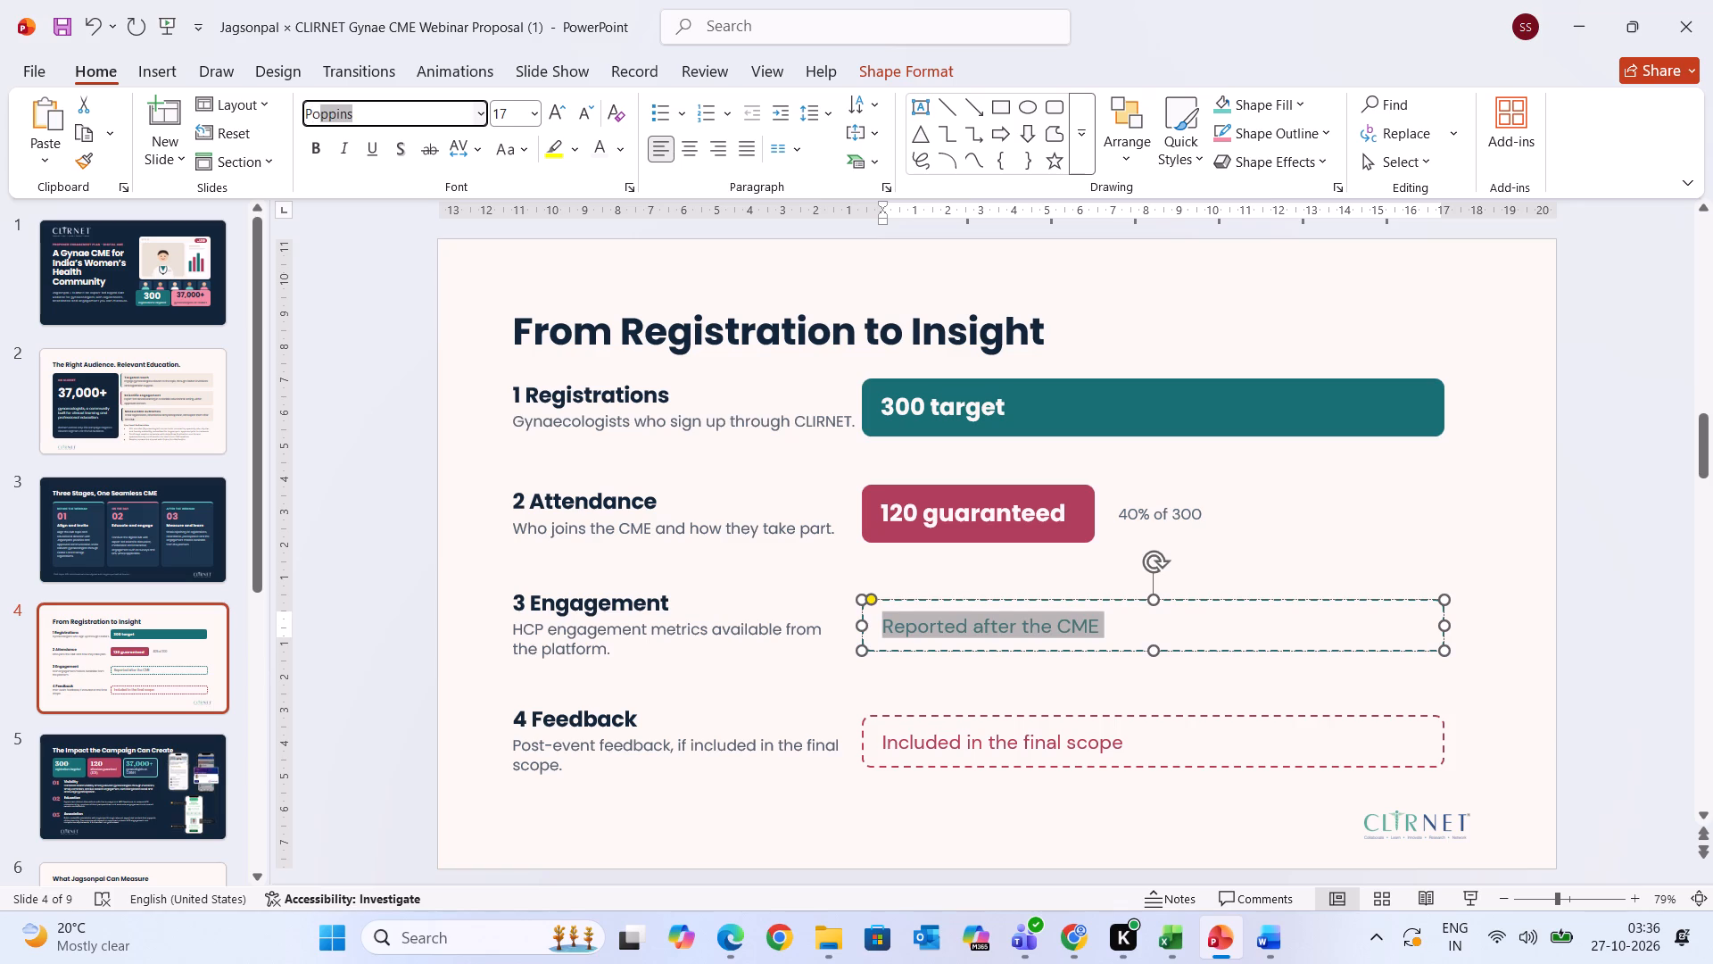
key(Return)
Change the font of "Included in the final scope" in the pink dashed box to Poppins.
click(1147, 746)
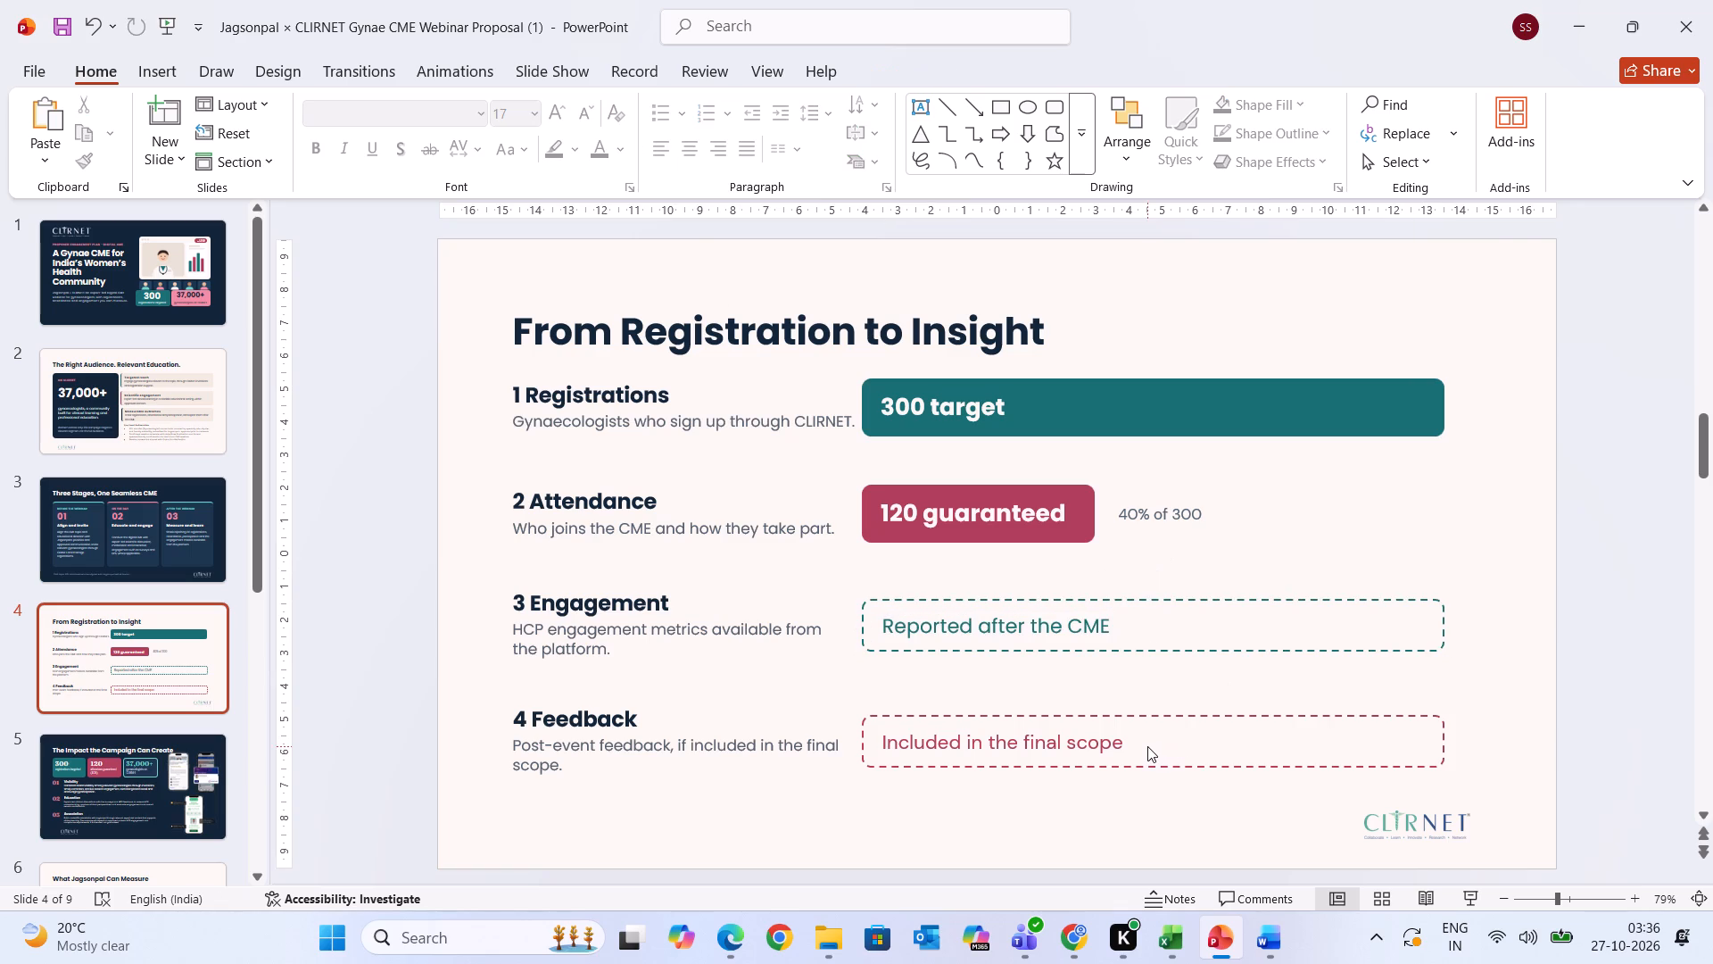
drag(1122, 742, 1048, 749)
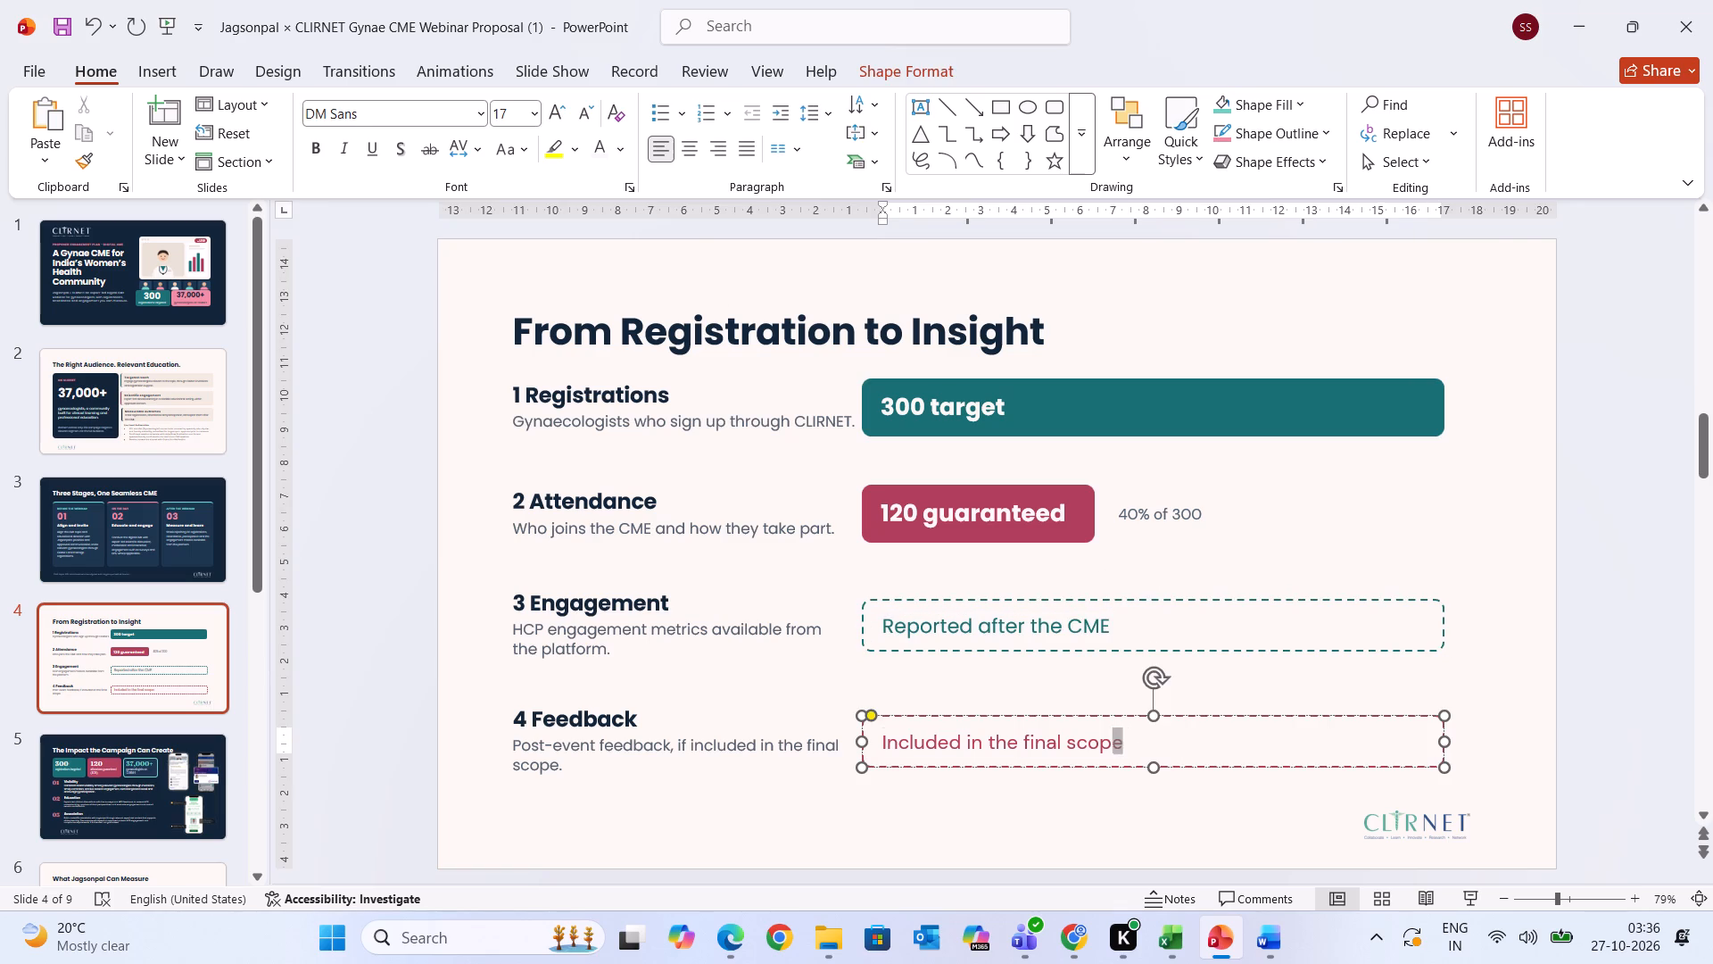
drag(1048, 749, 877, 749)
click(408, 124)
click(402, 118)
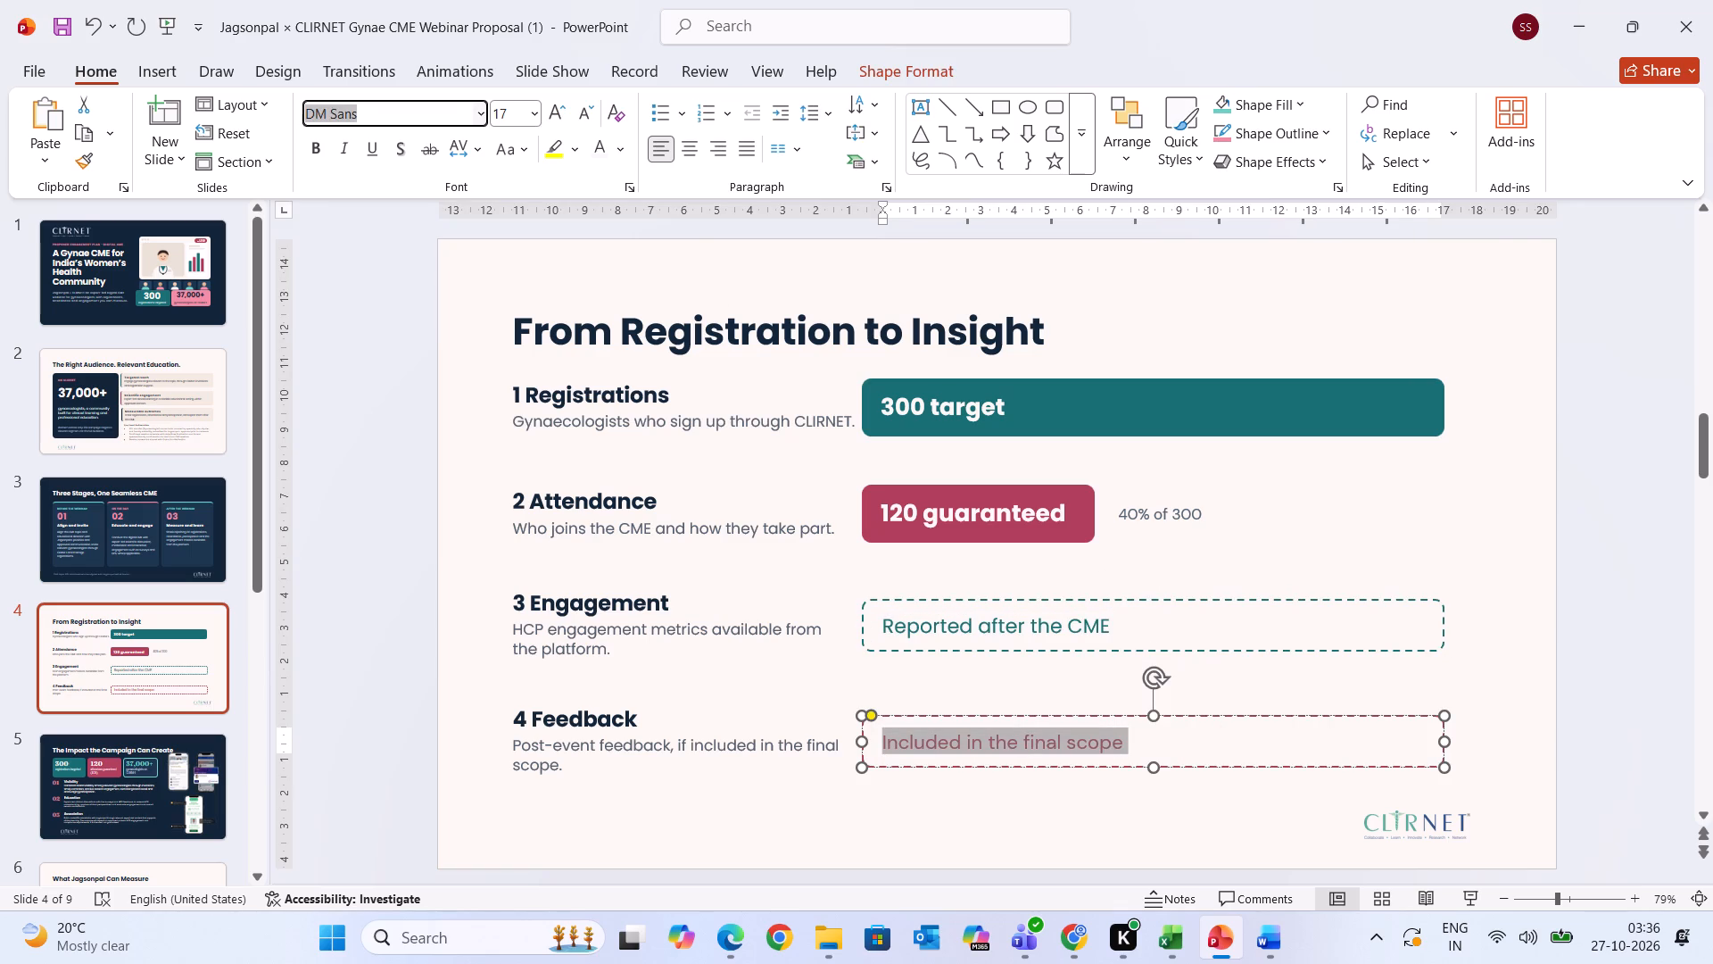
text(pop)
key(Return)
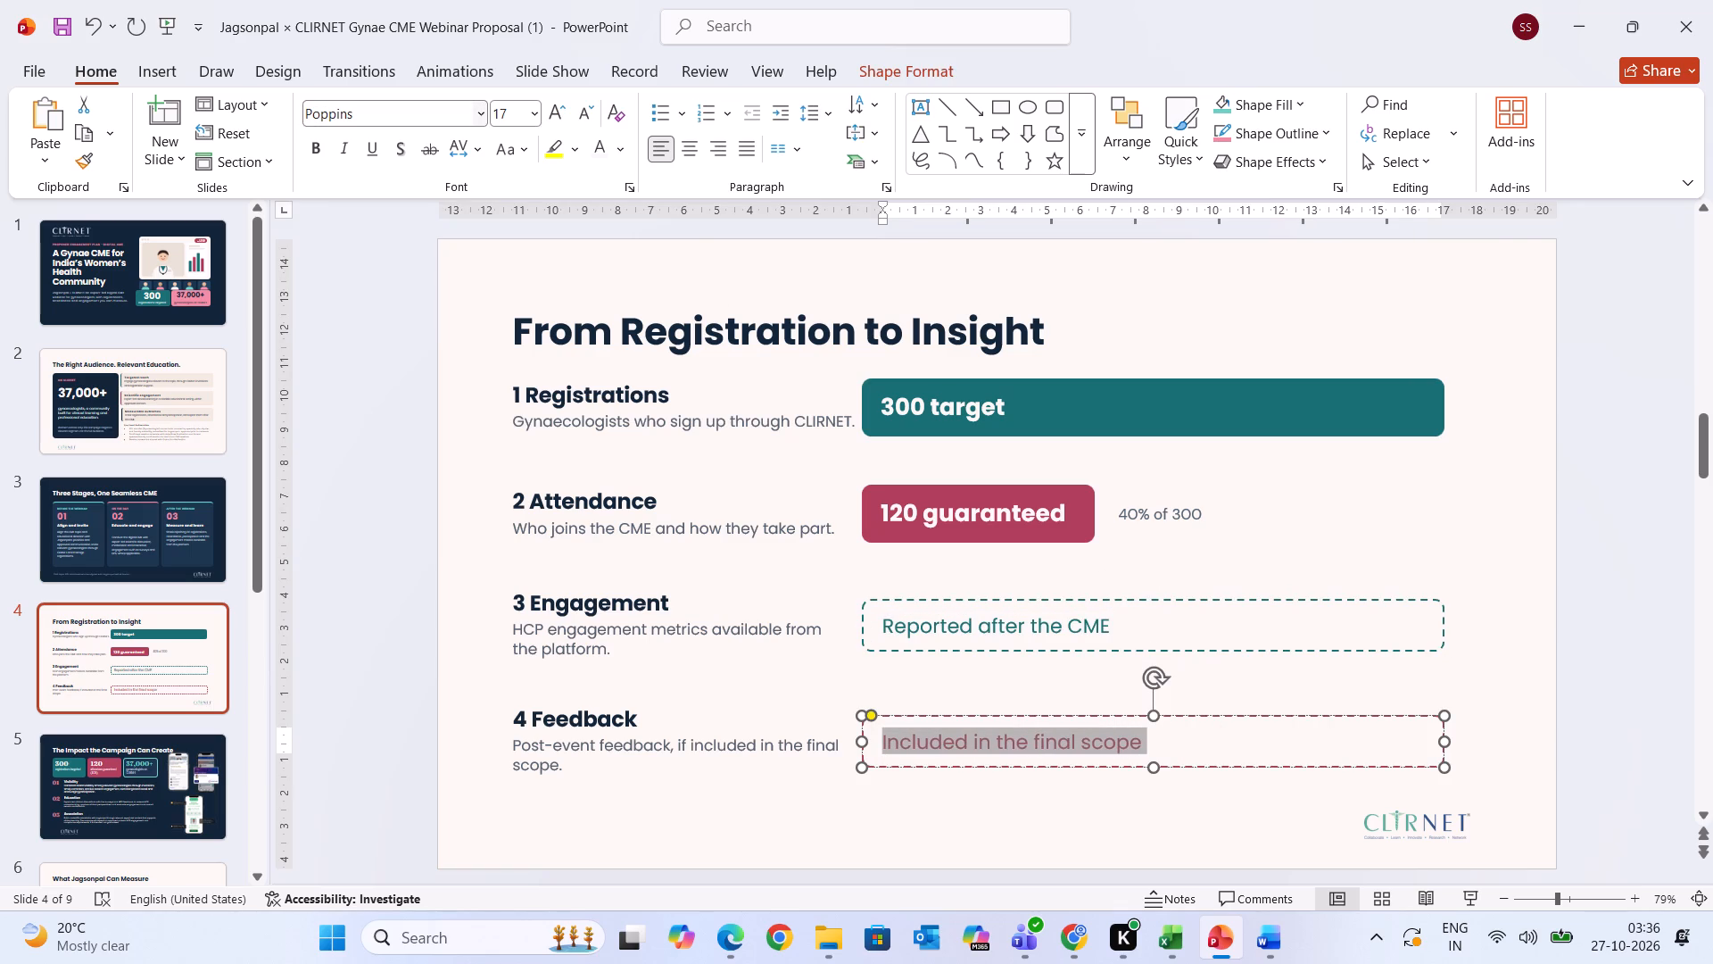
Change the font of the "40% of 300" note beside the attendance bar to Poppins.
click(1137, 515)
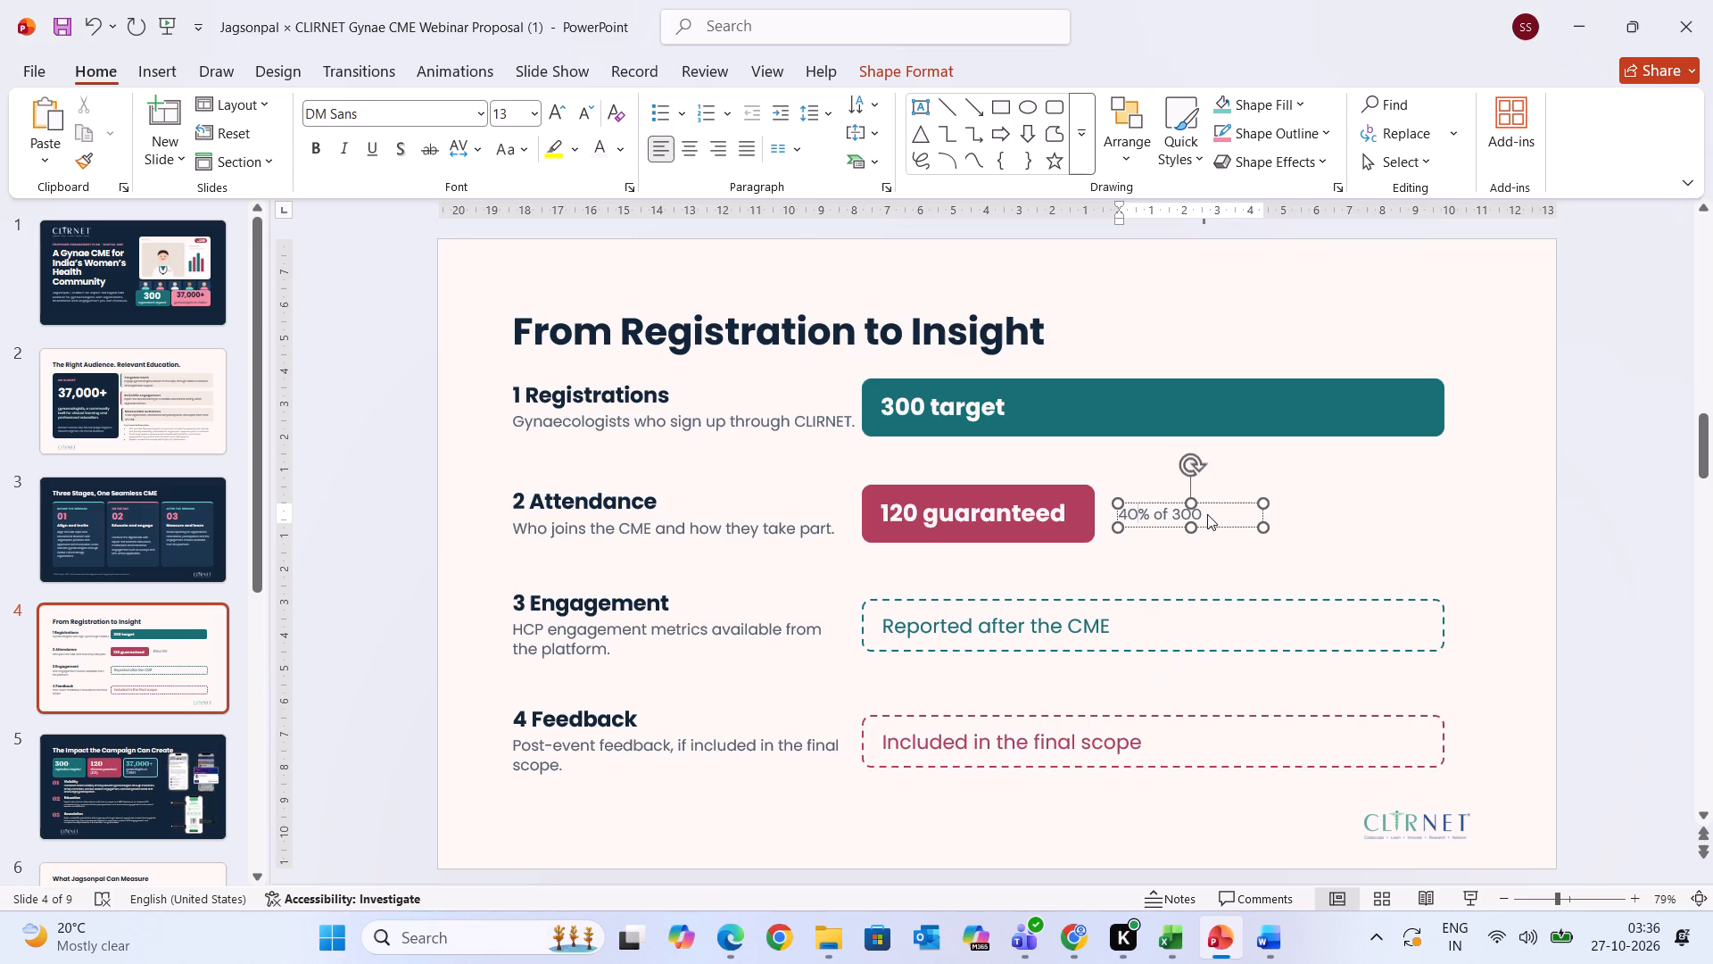
drag(1199, 512, 1044, 513)
click(476, 123)
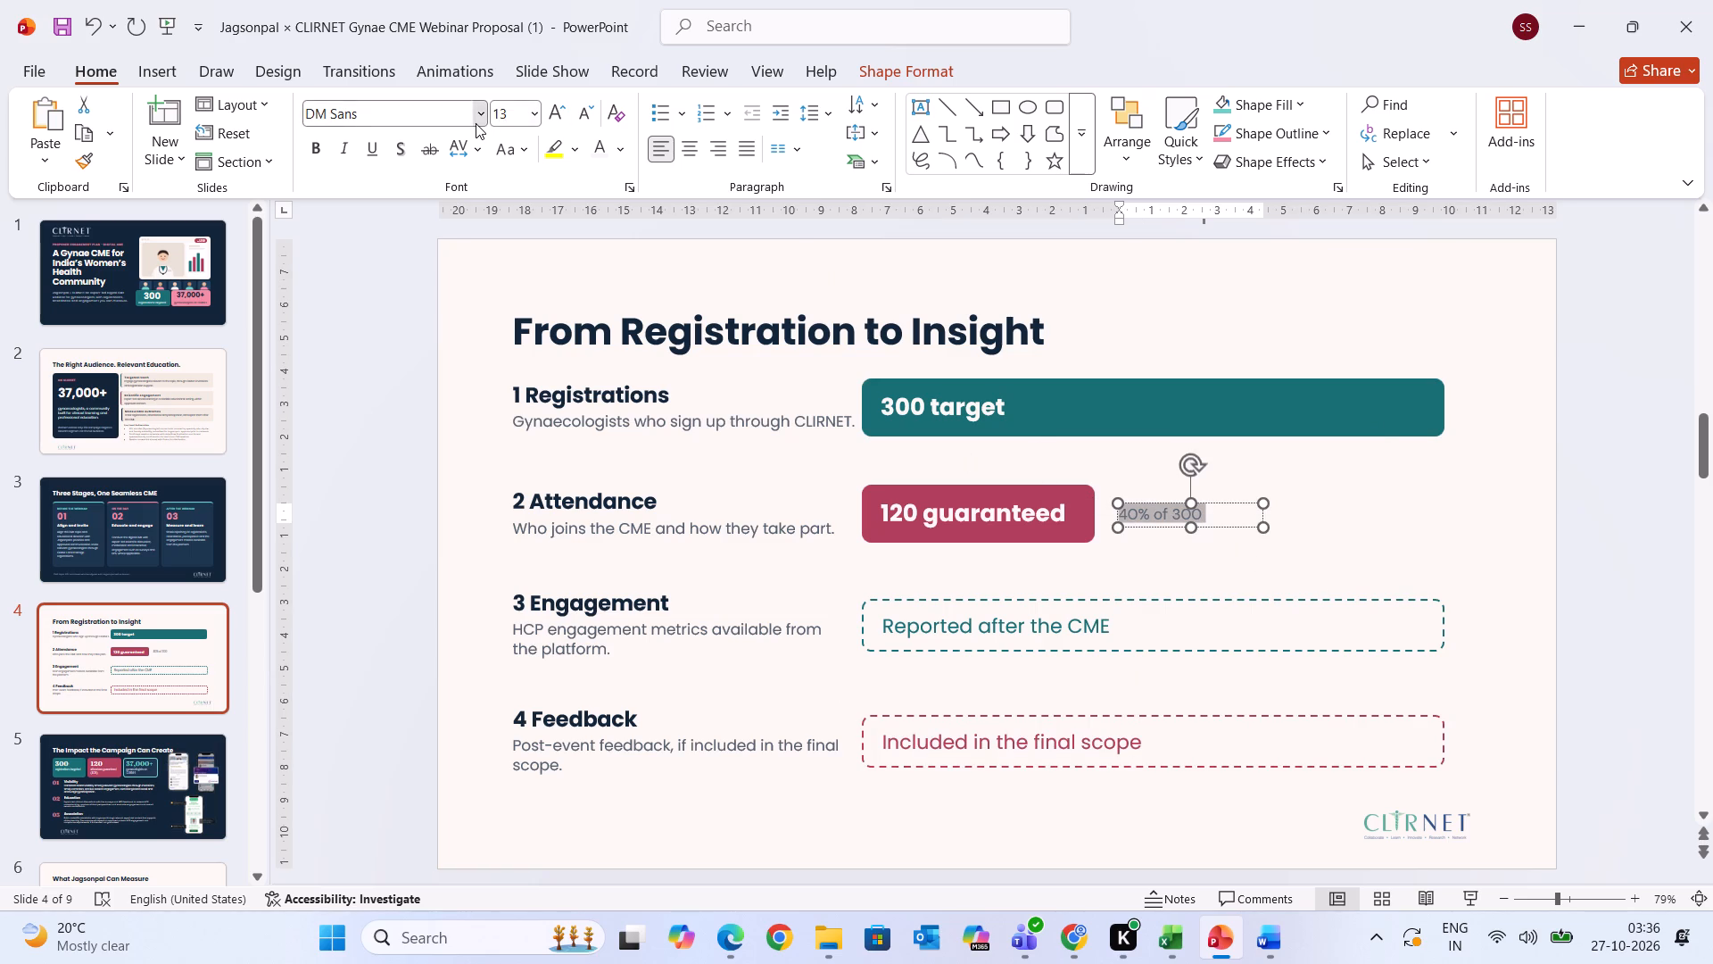
text(po)
key(Return)
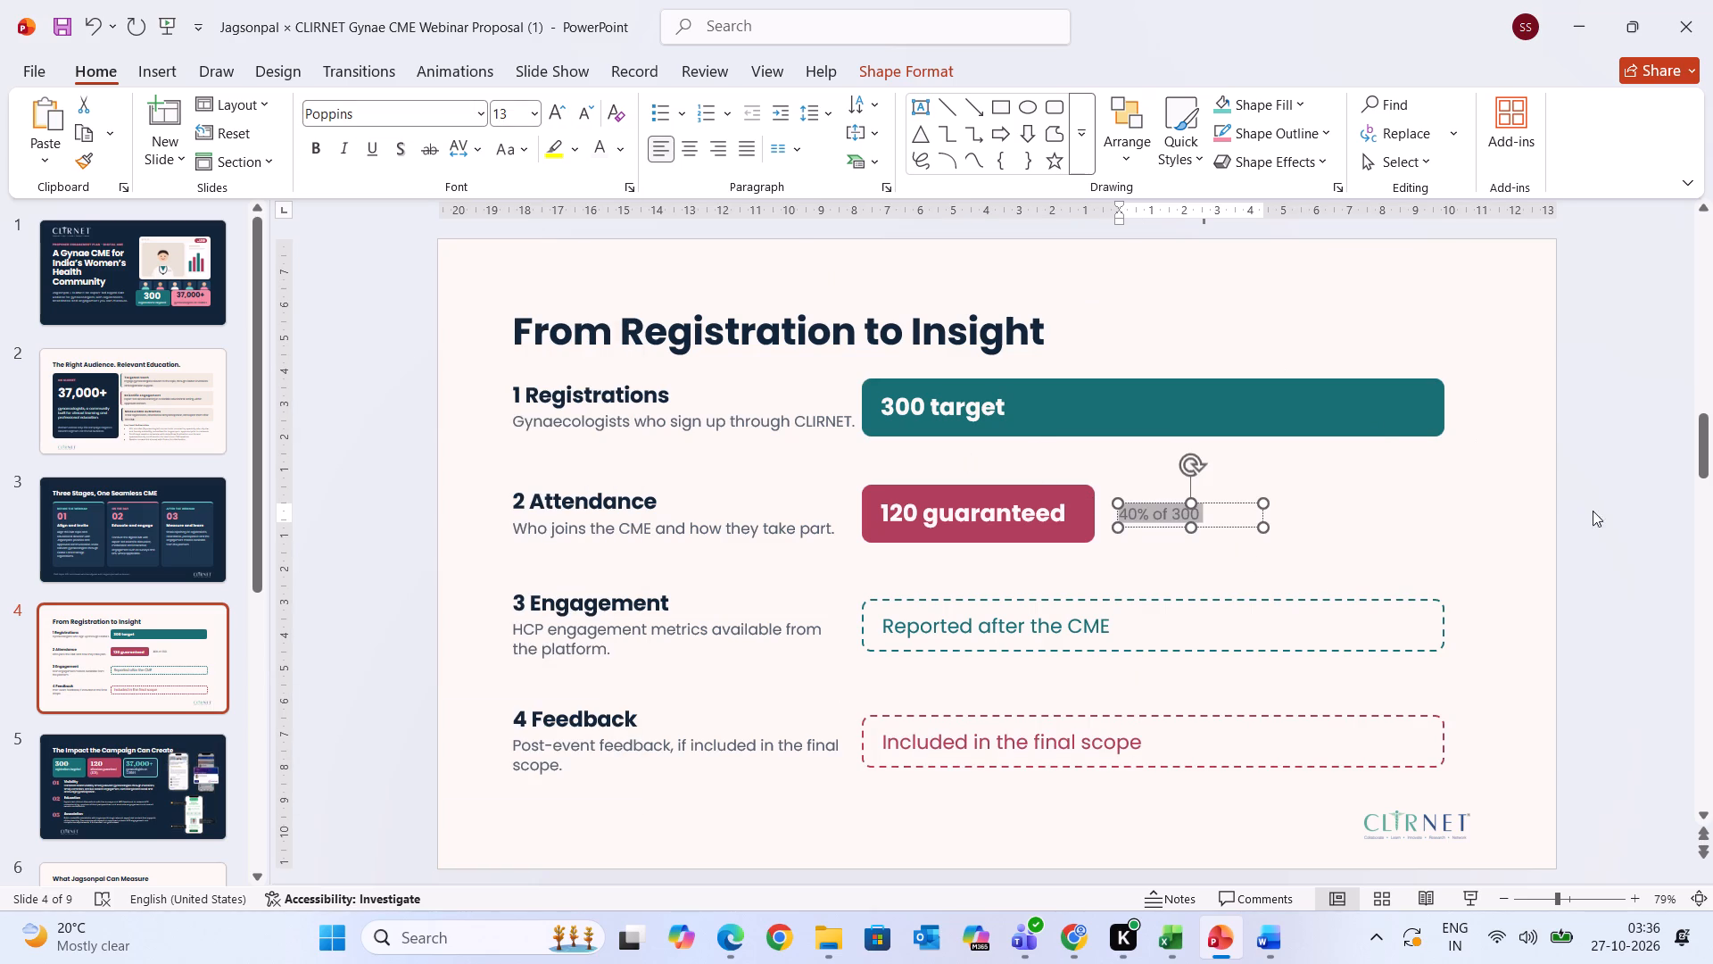
click(1643, 555)
Review slides 1 to 4 in sequence to check their fonts and layout.
click(66, 289)
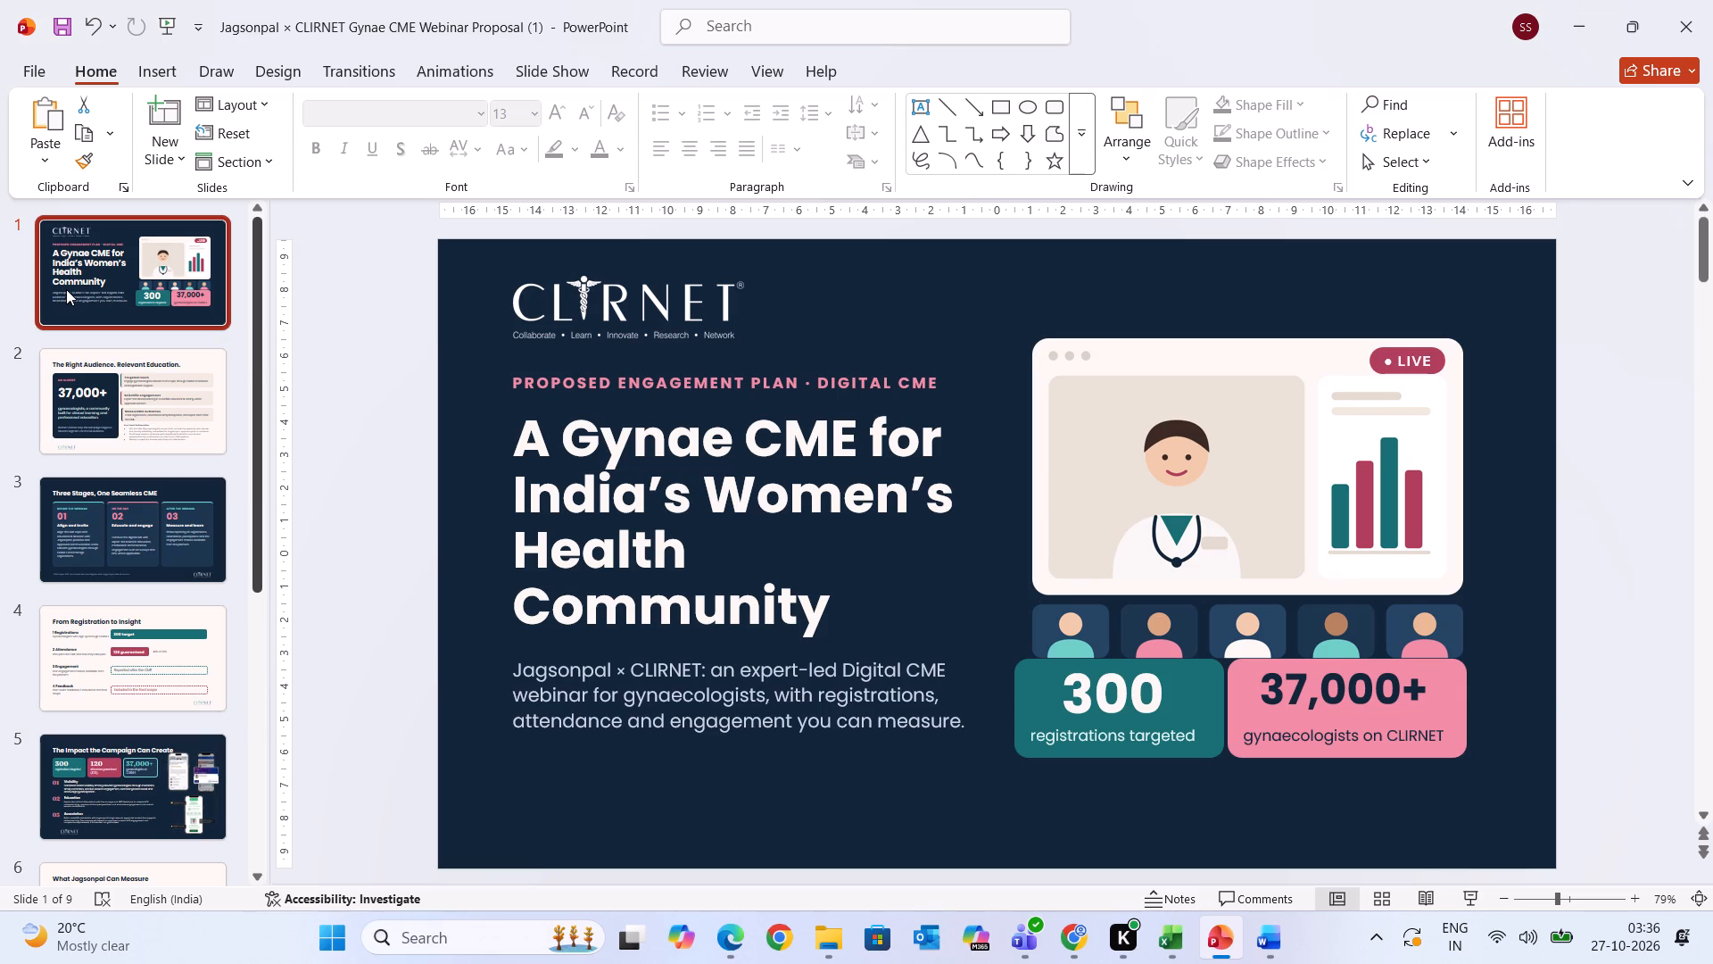
key(Down)
key(Down)
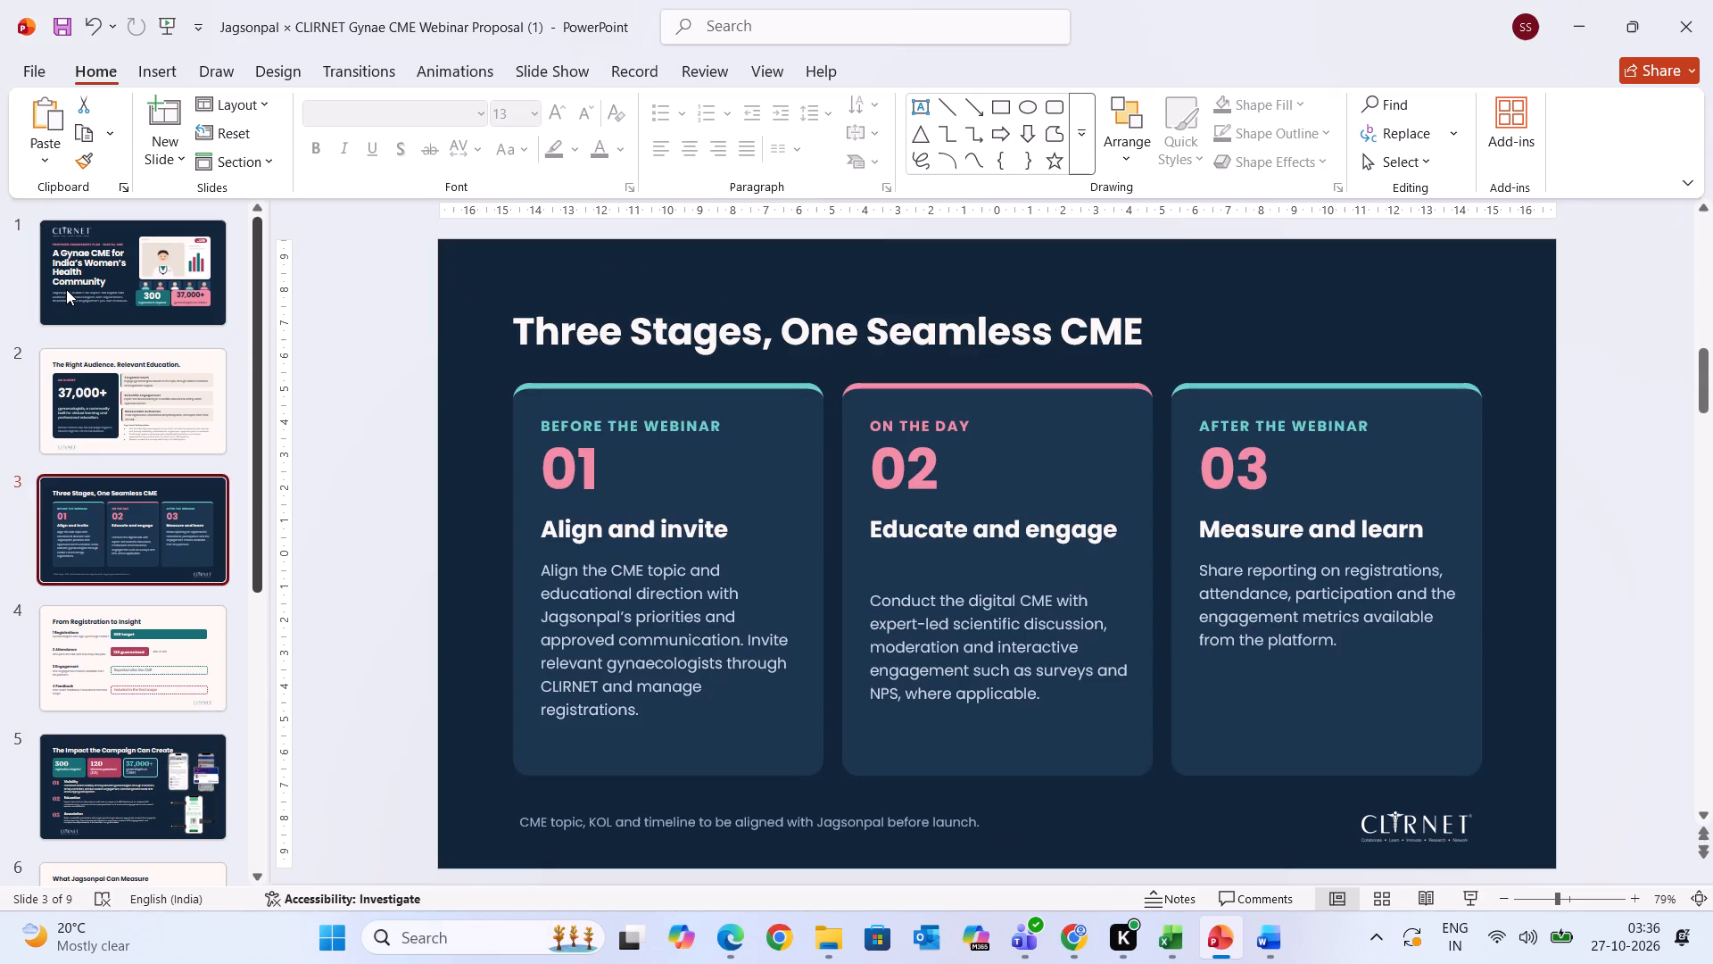
key(Down)
key(Down)
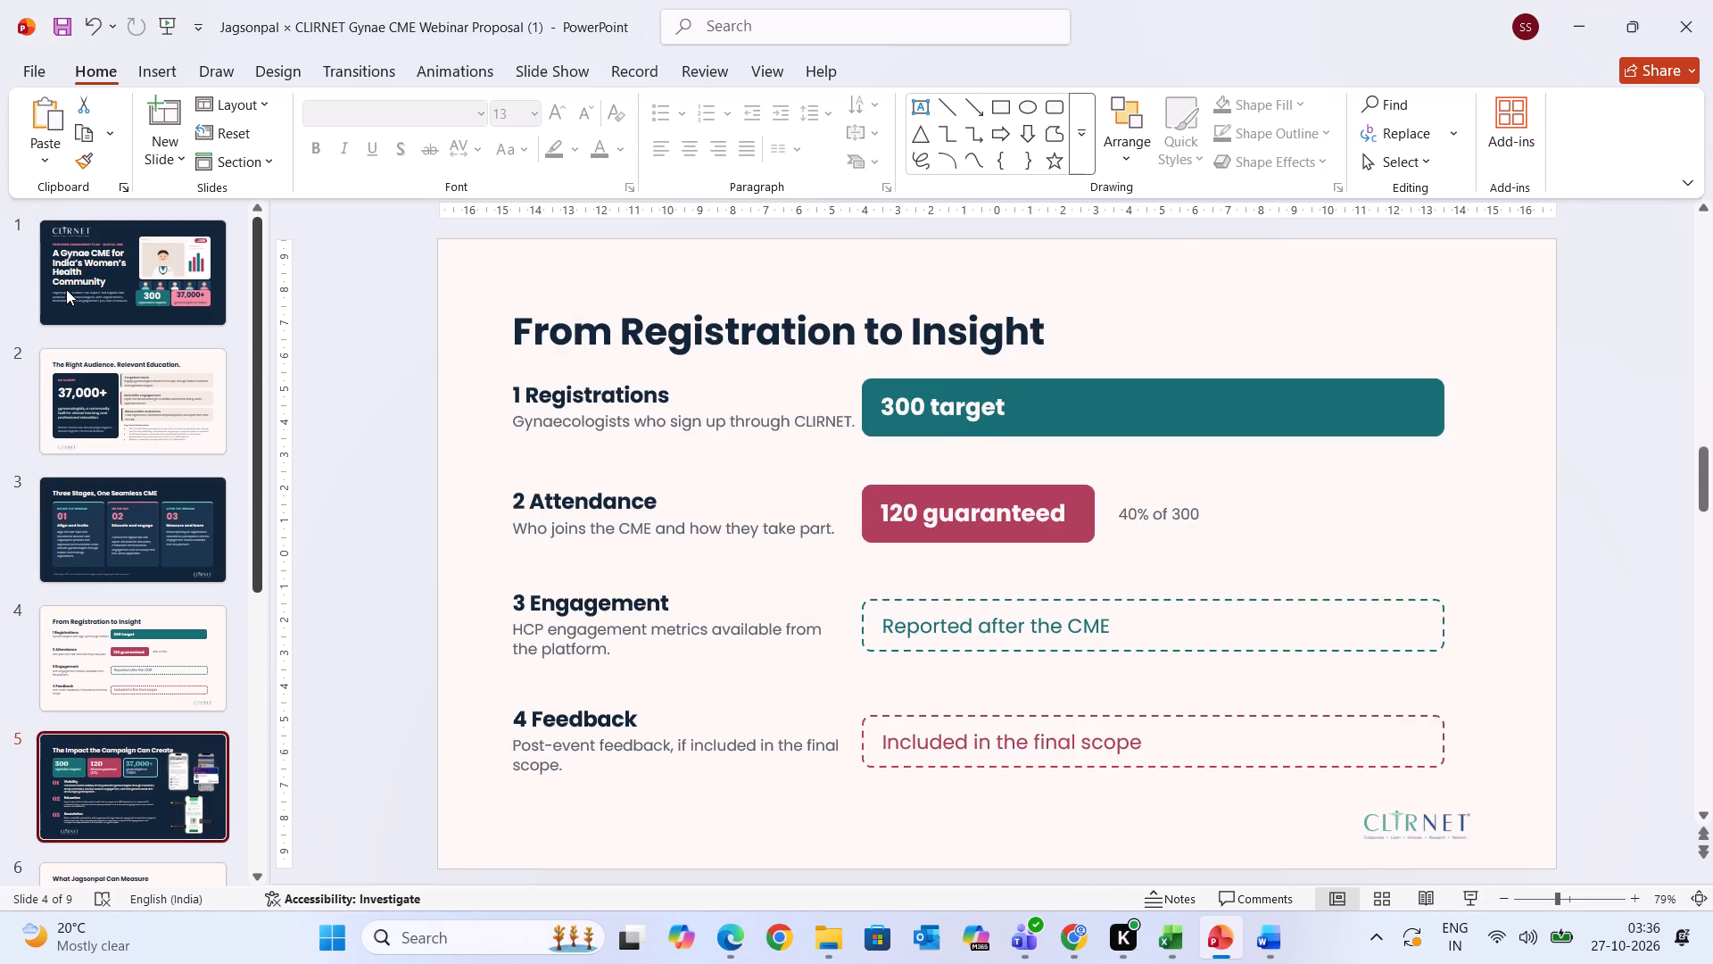
key(Up)
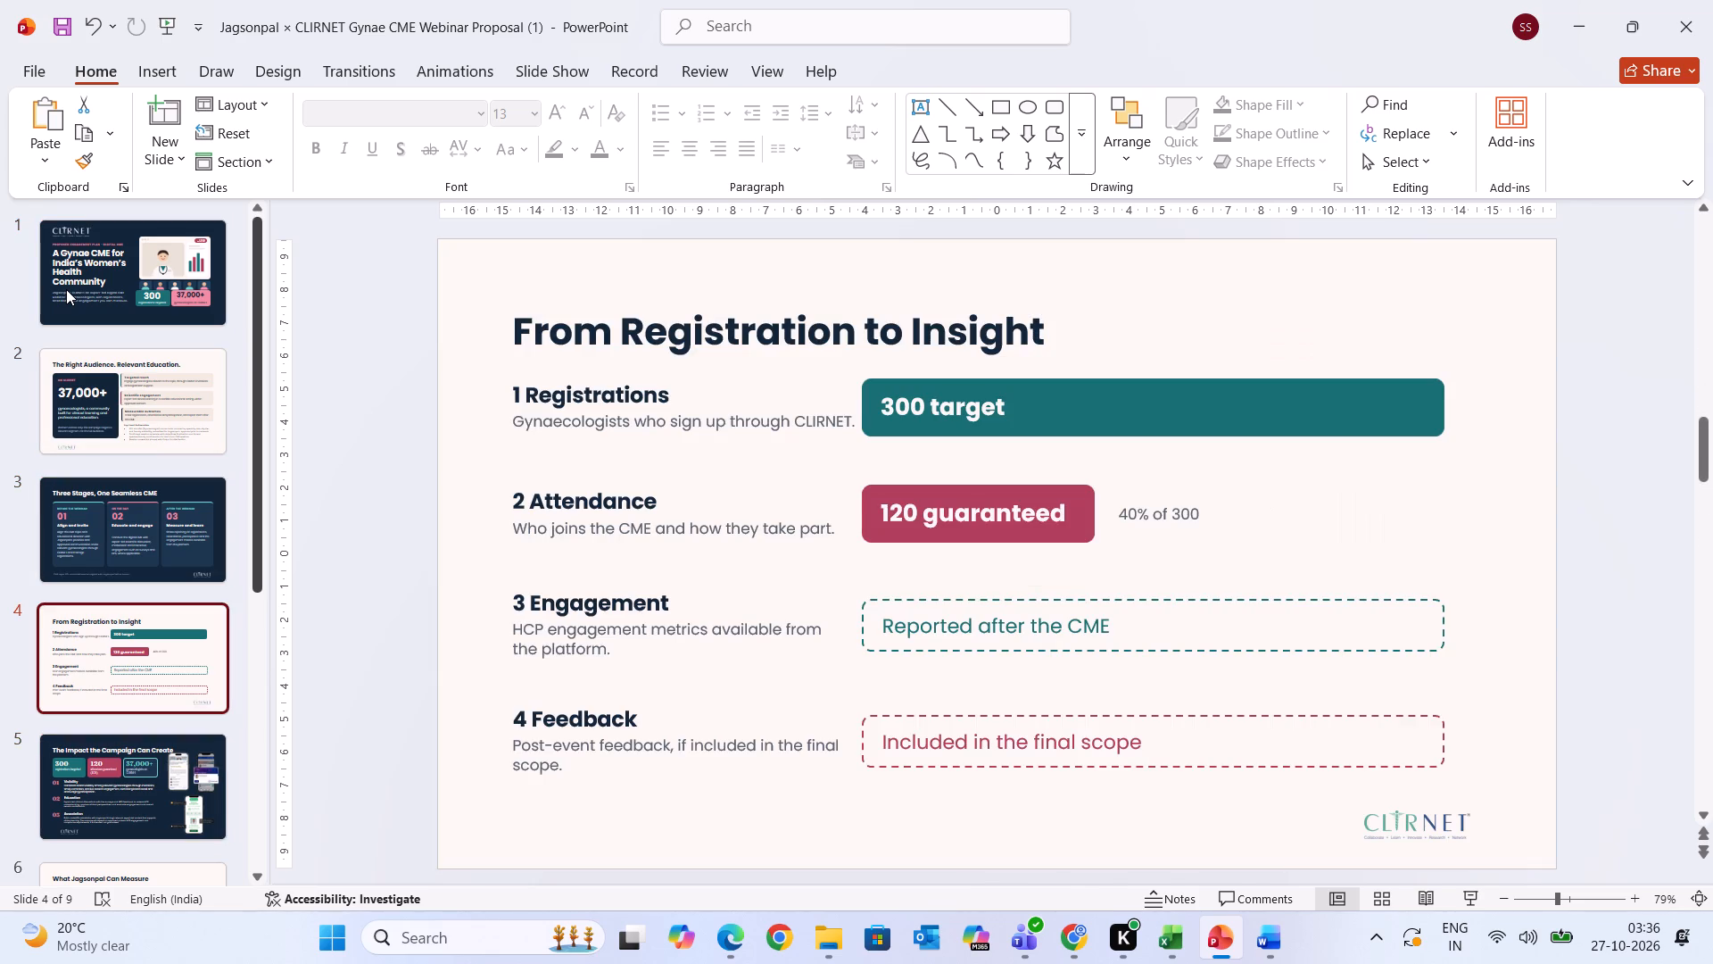
On slide 5, "The Impact the Campaign Can Create", change the "300" figure's font to Poppins.
key(Down)
click(615, 456)
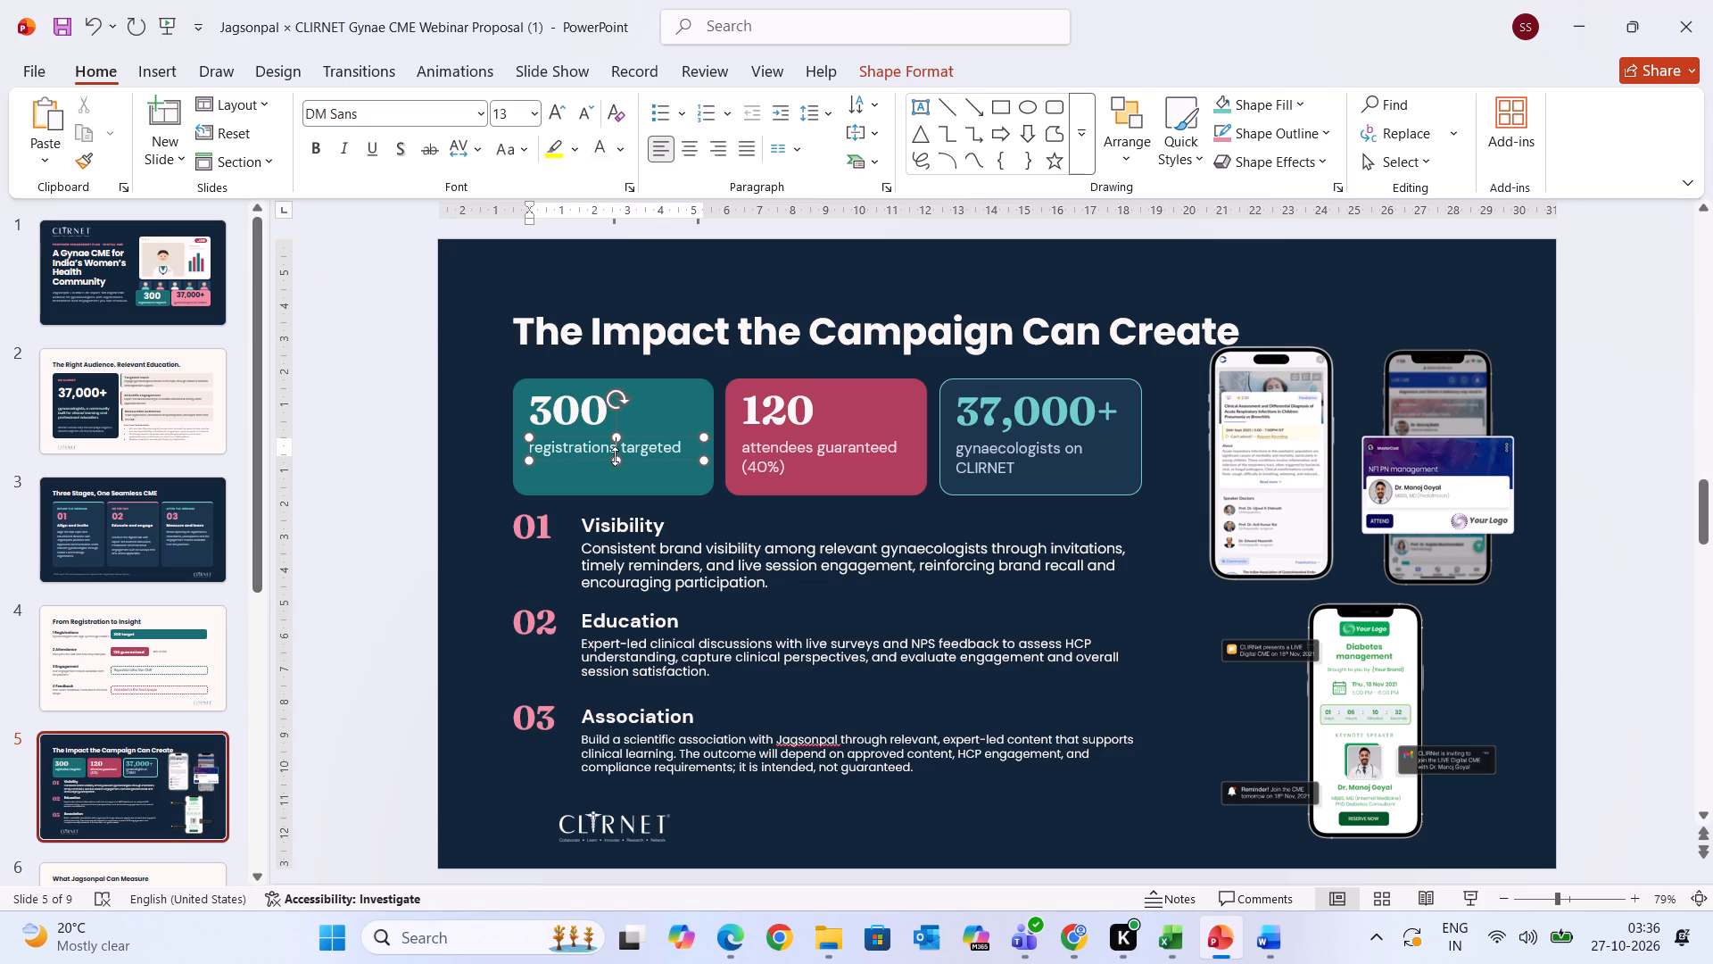
drag(530, 406, 617, 412)
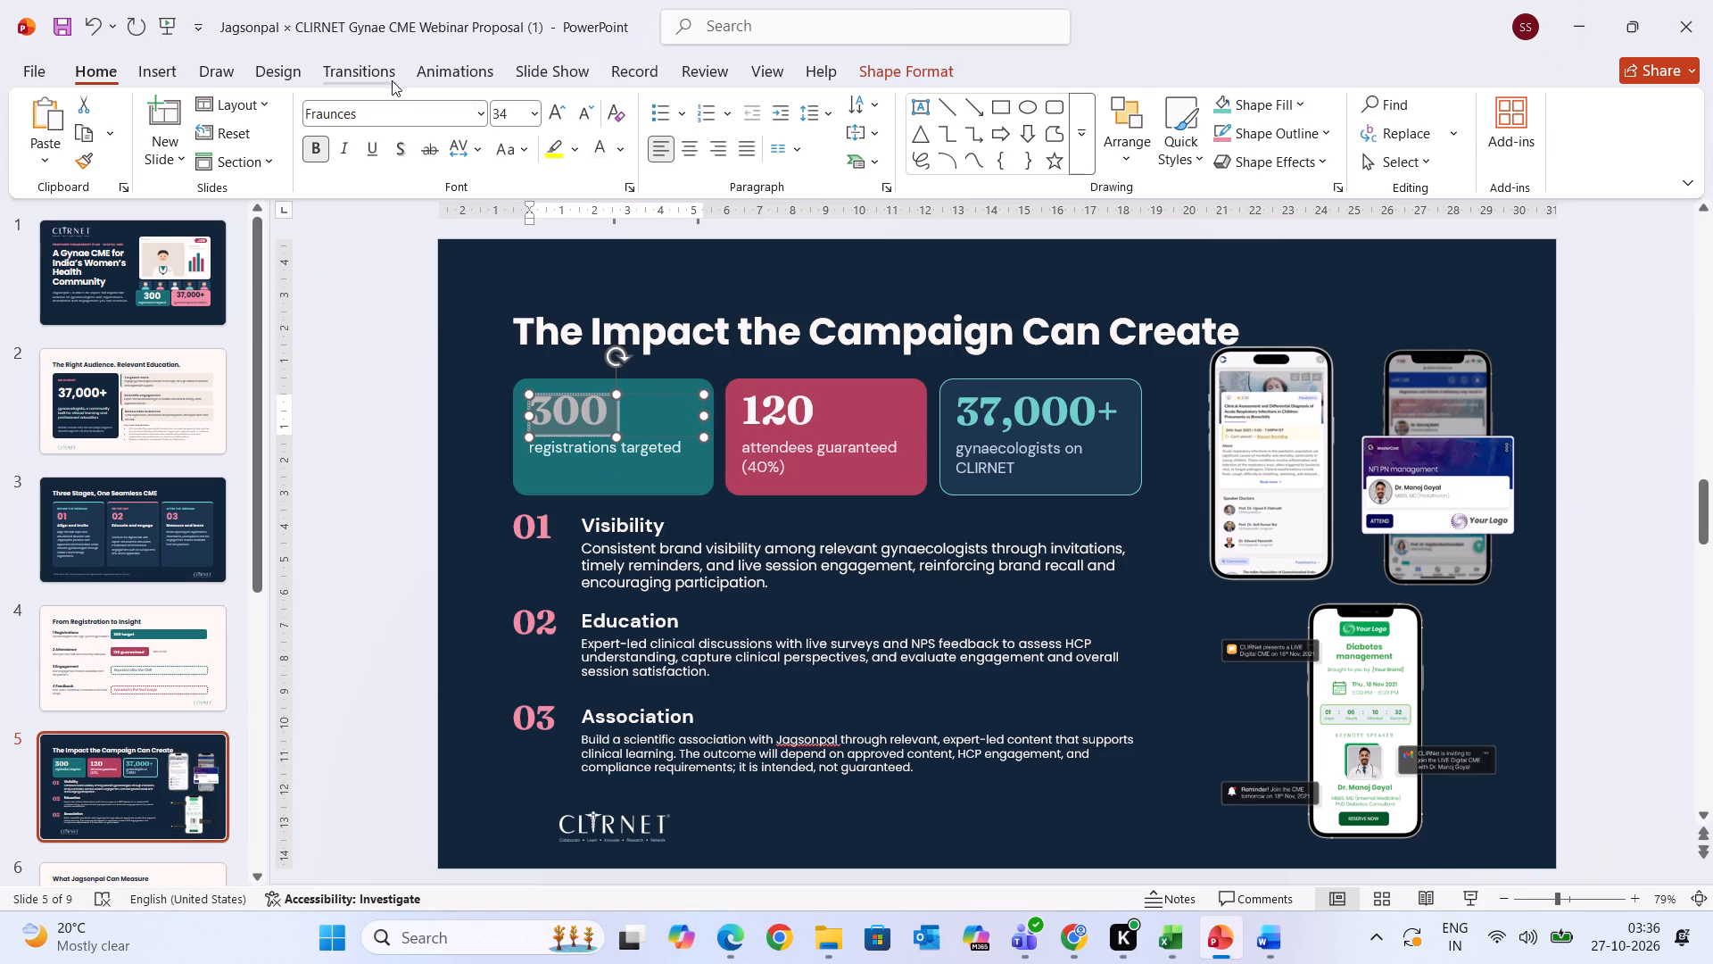
click(393, 112)
text(pop)
key(Return)
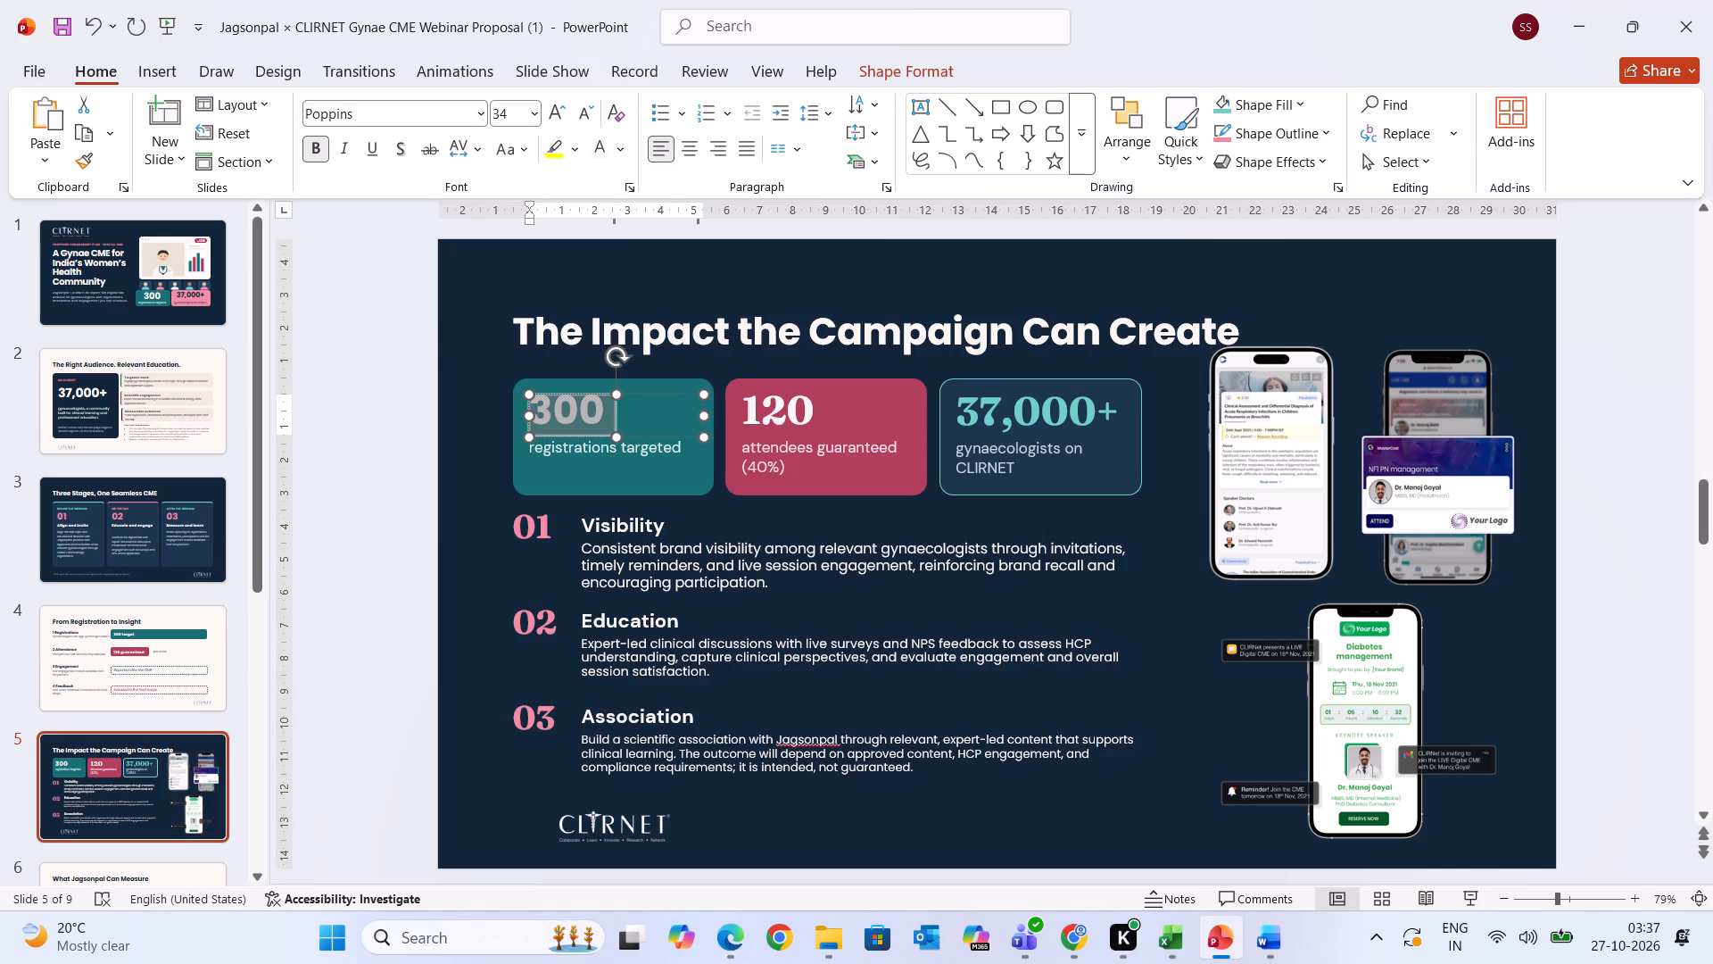
Move the two upper phone mockups slightly down, and shift the one with the "Your Logo" banner a little rightward, widening the gap between them.
drag(1255, 501, 1257, 516)
drag(1444, 512, 1453, 521)
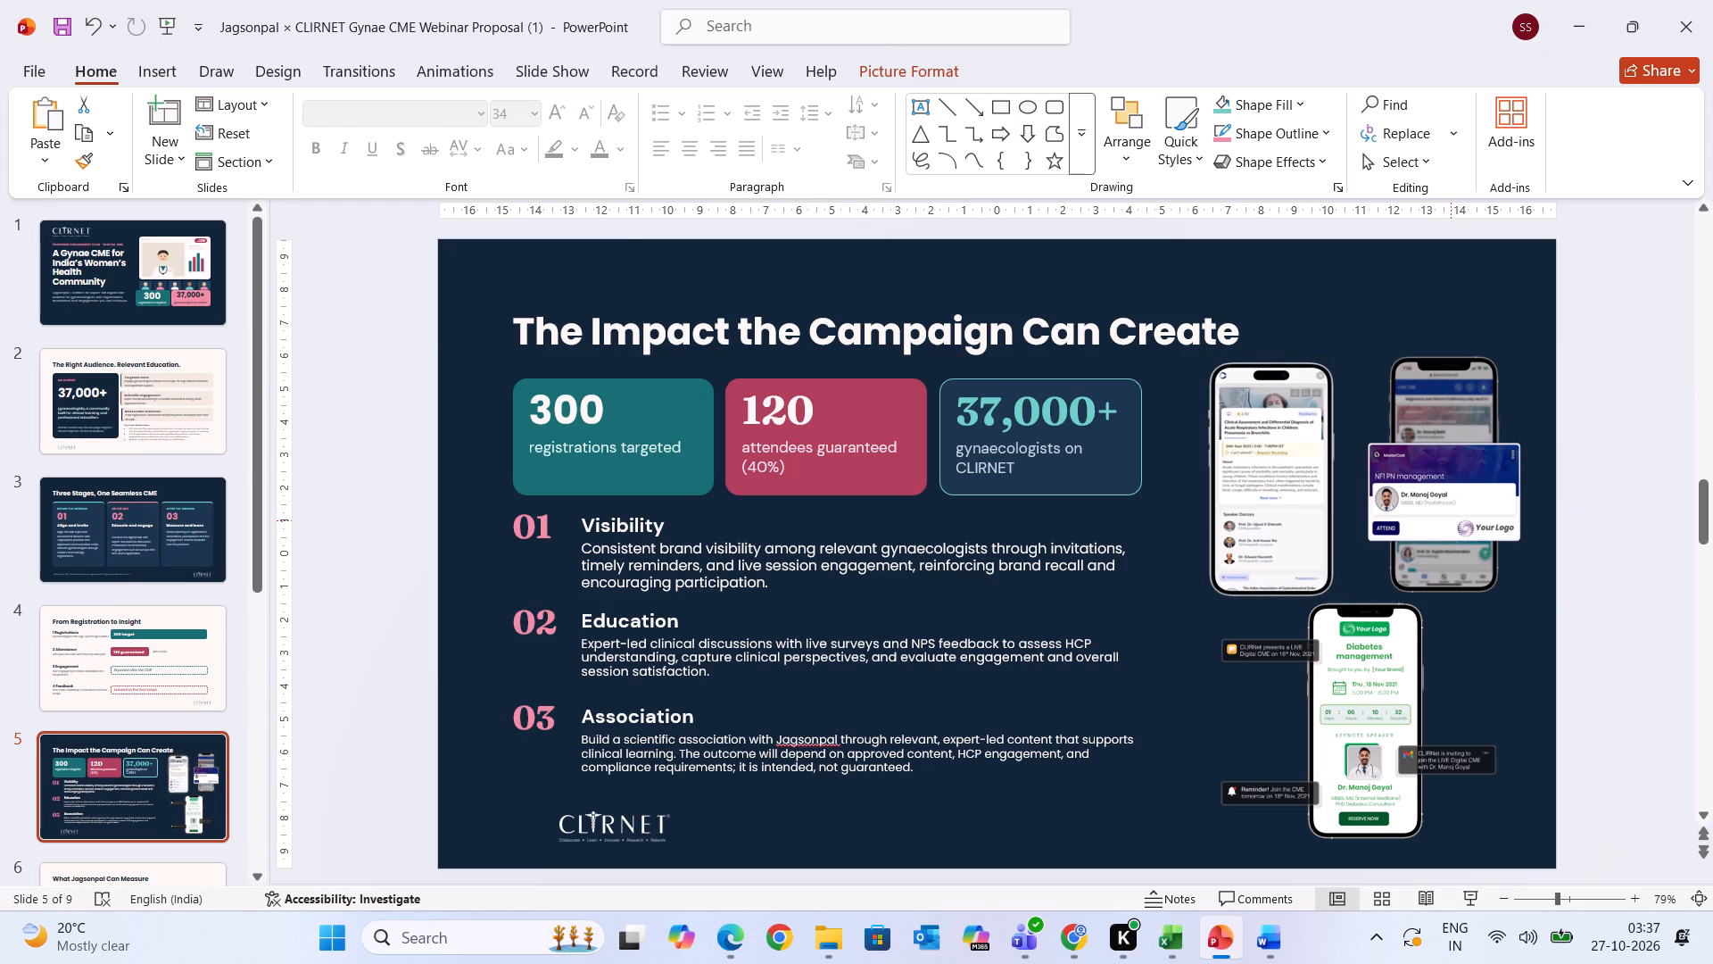
drag(1453, 521, 1457, 526)
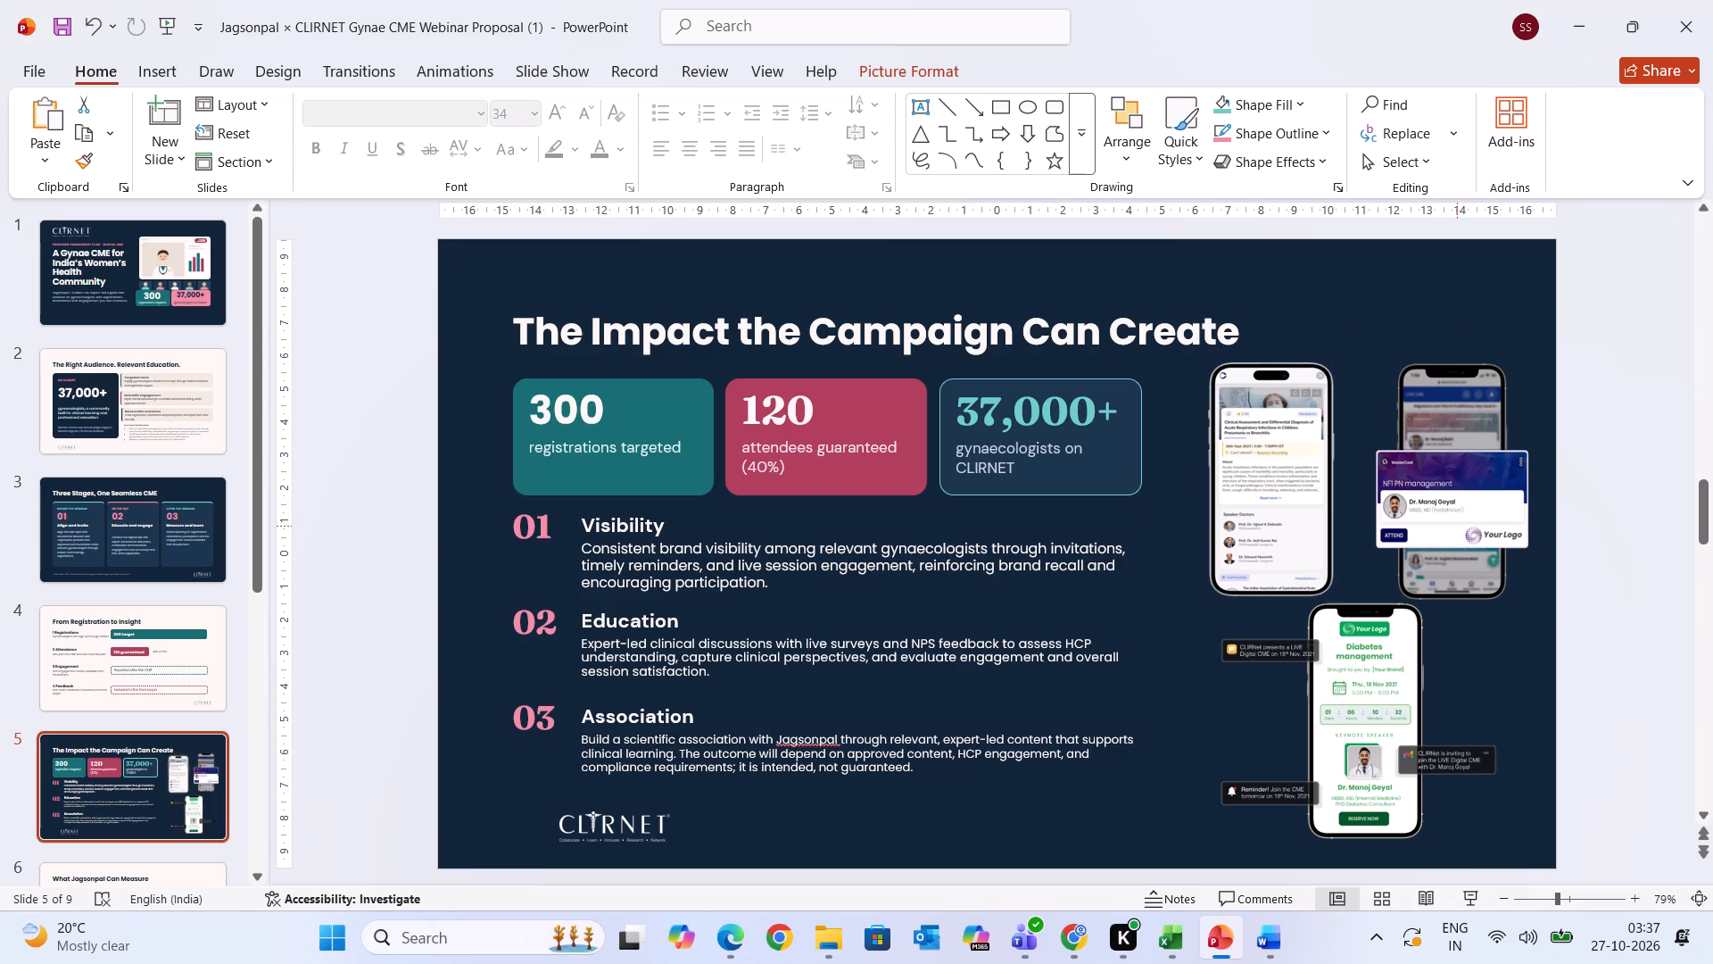
drag(1457, 526, 1466, 524)
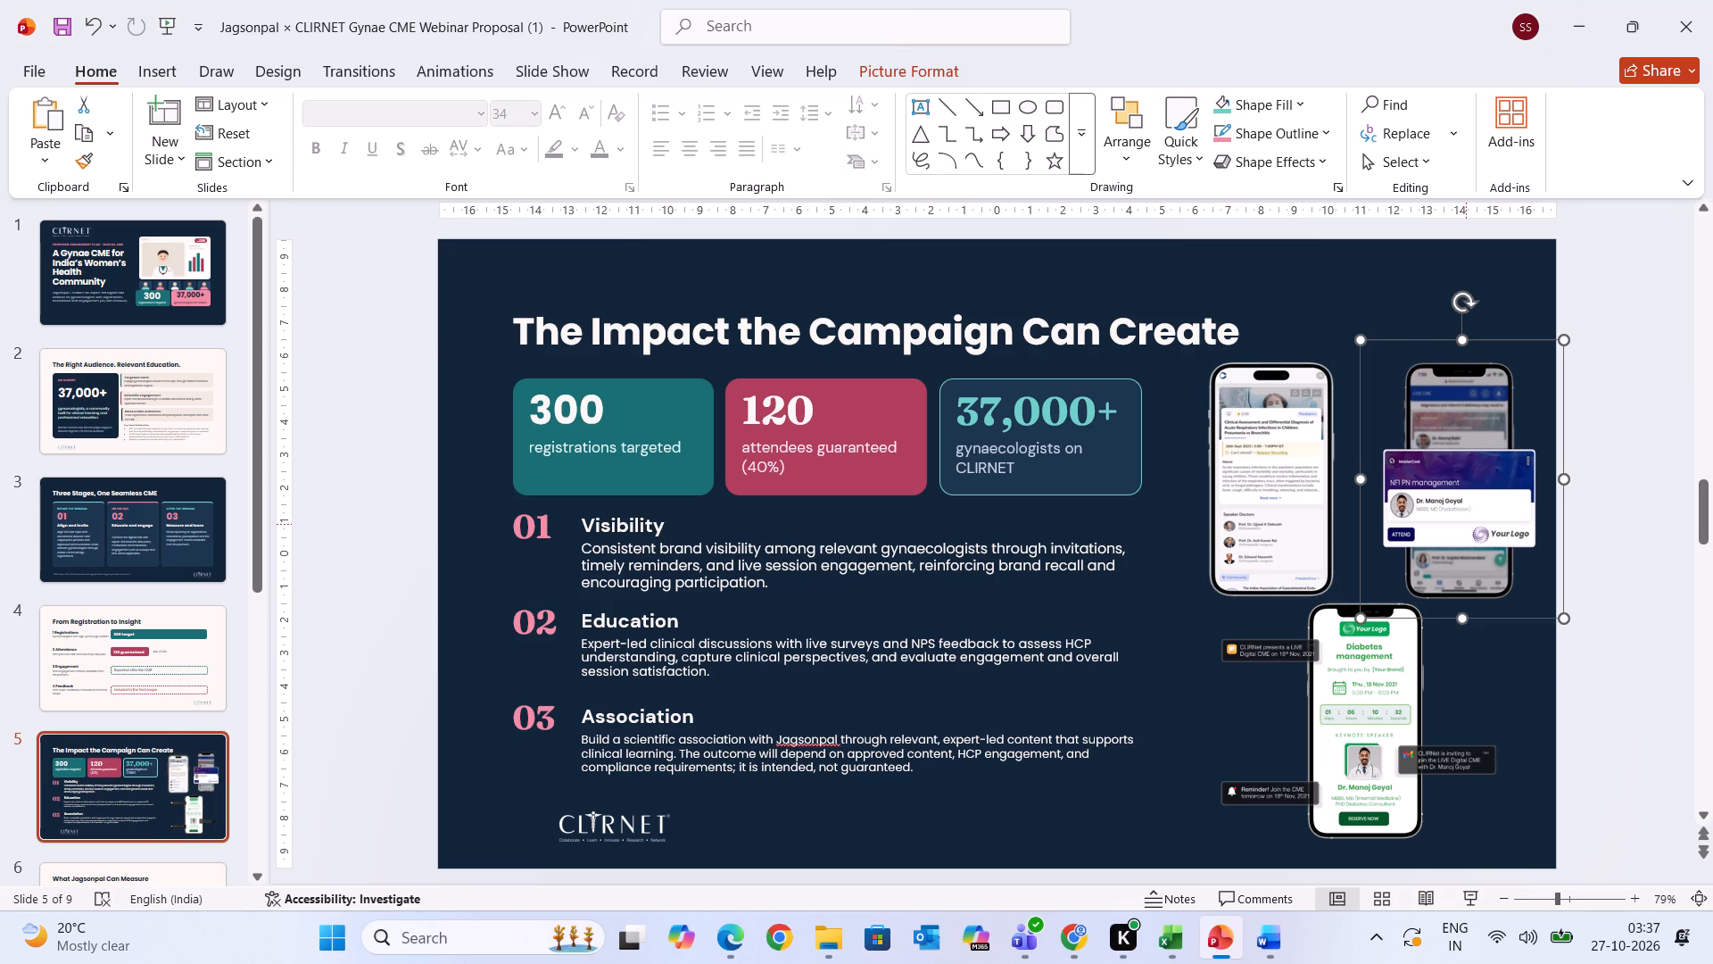
click(1575, 696)
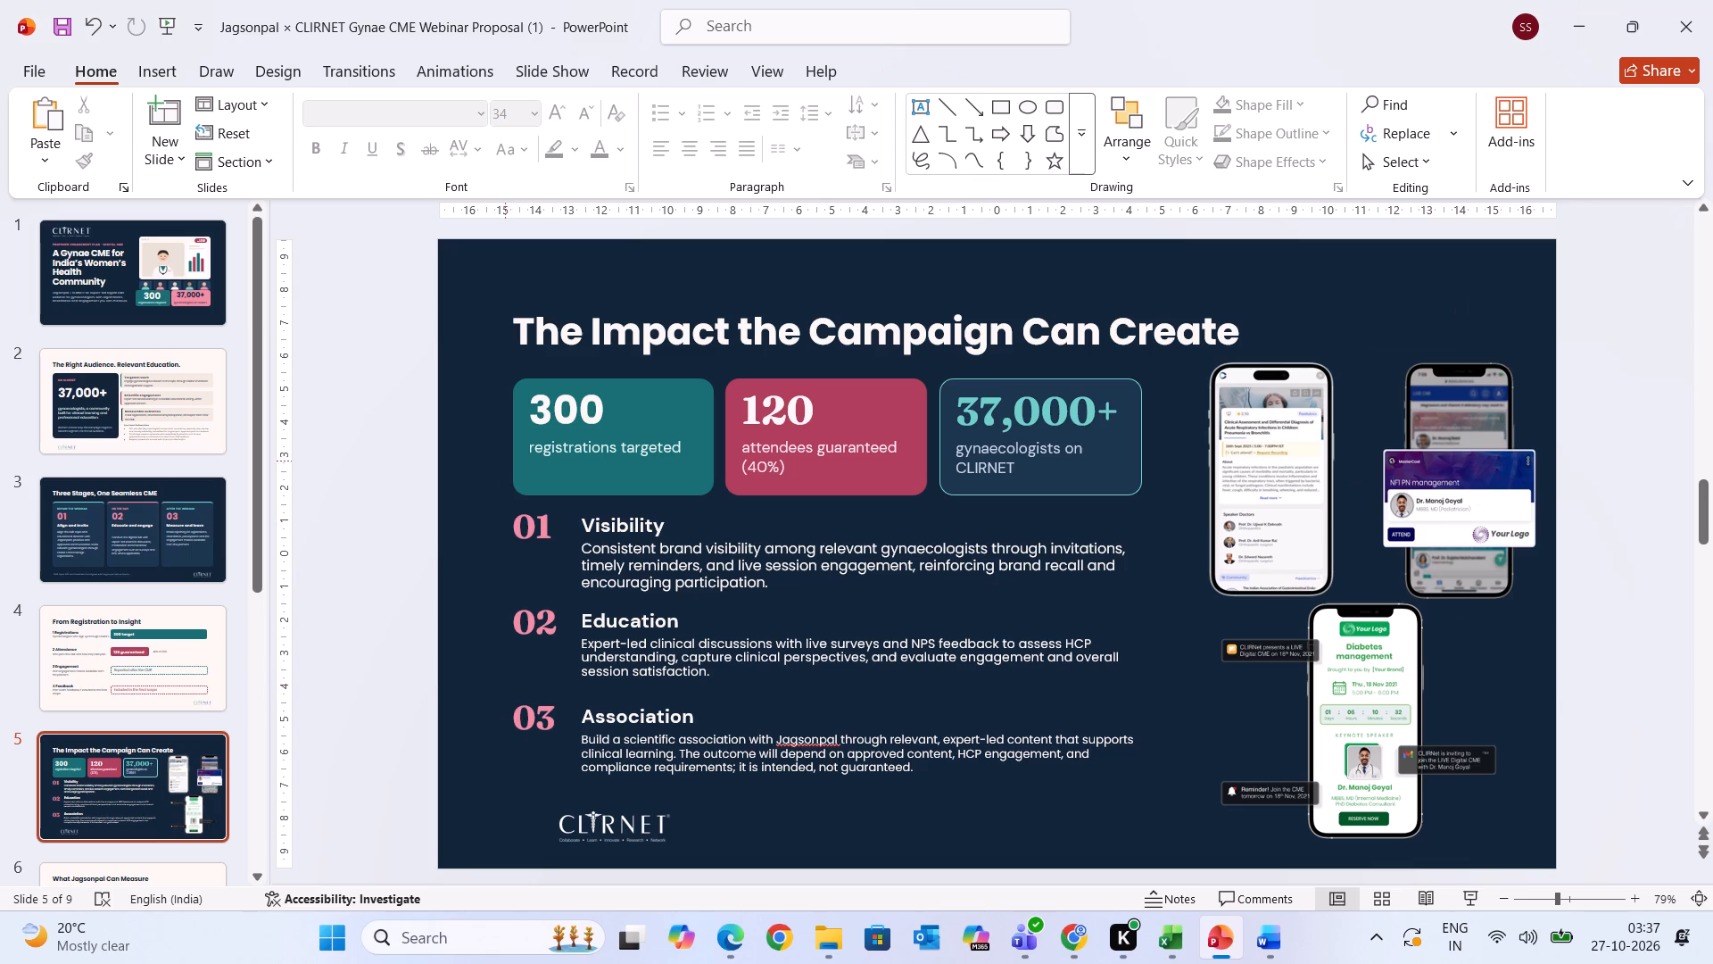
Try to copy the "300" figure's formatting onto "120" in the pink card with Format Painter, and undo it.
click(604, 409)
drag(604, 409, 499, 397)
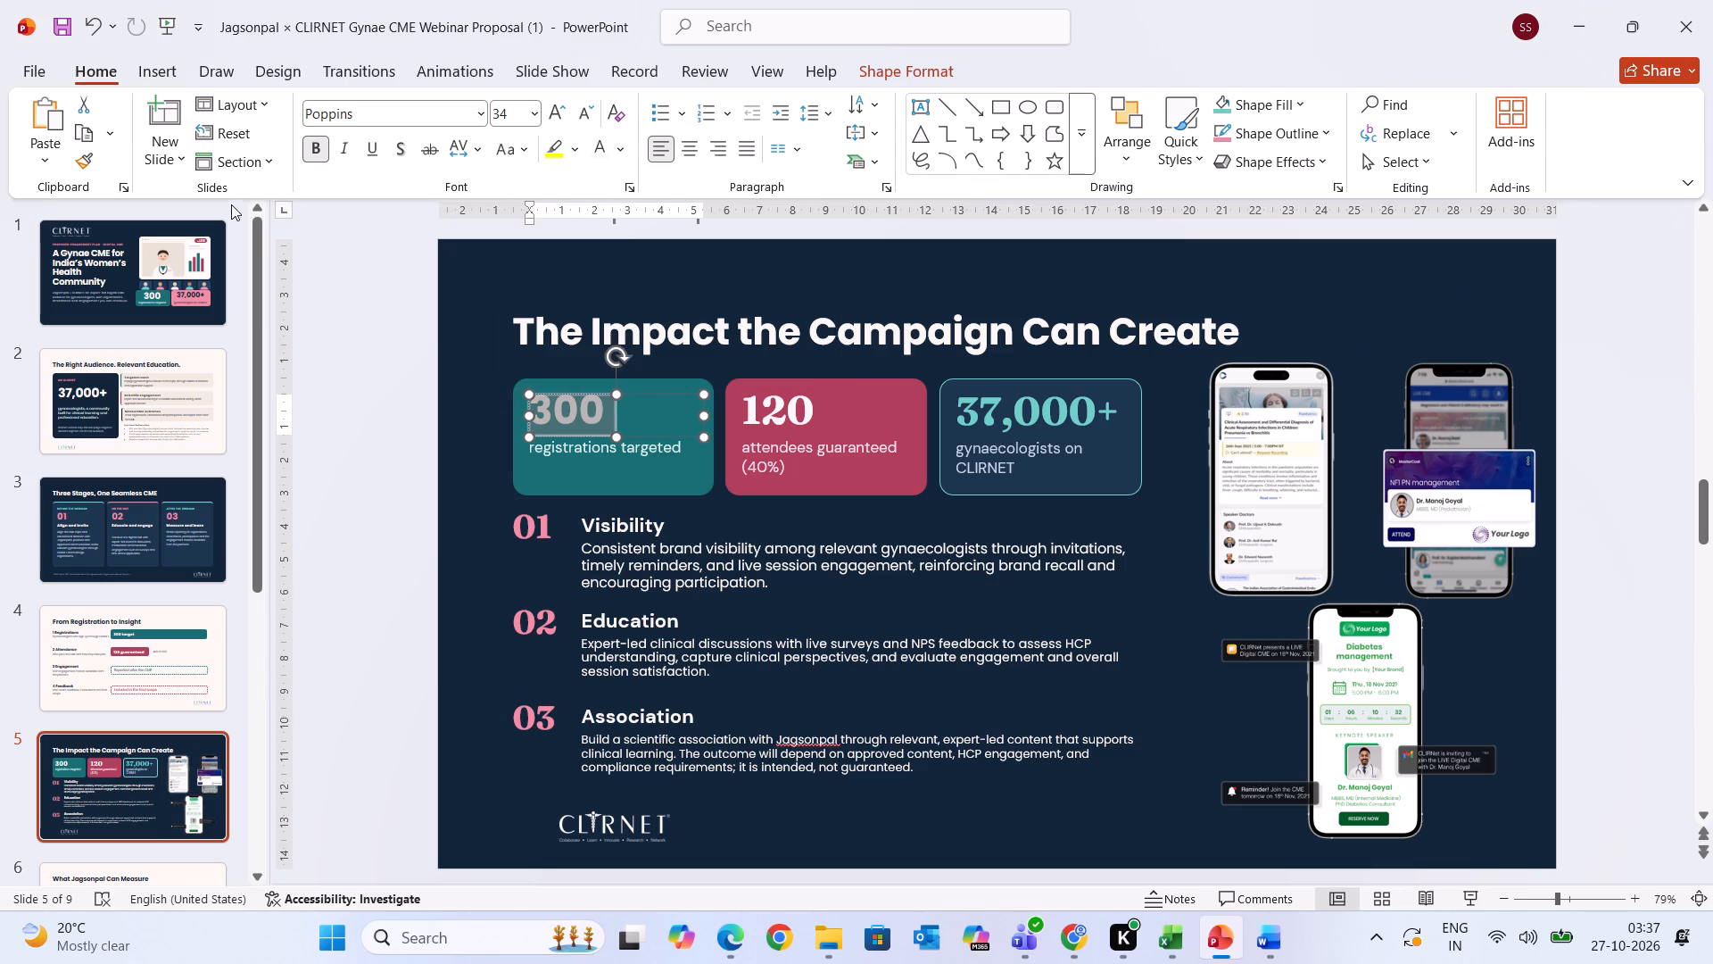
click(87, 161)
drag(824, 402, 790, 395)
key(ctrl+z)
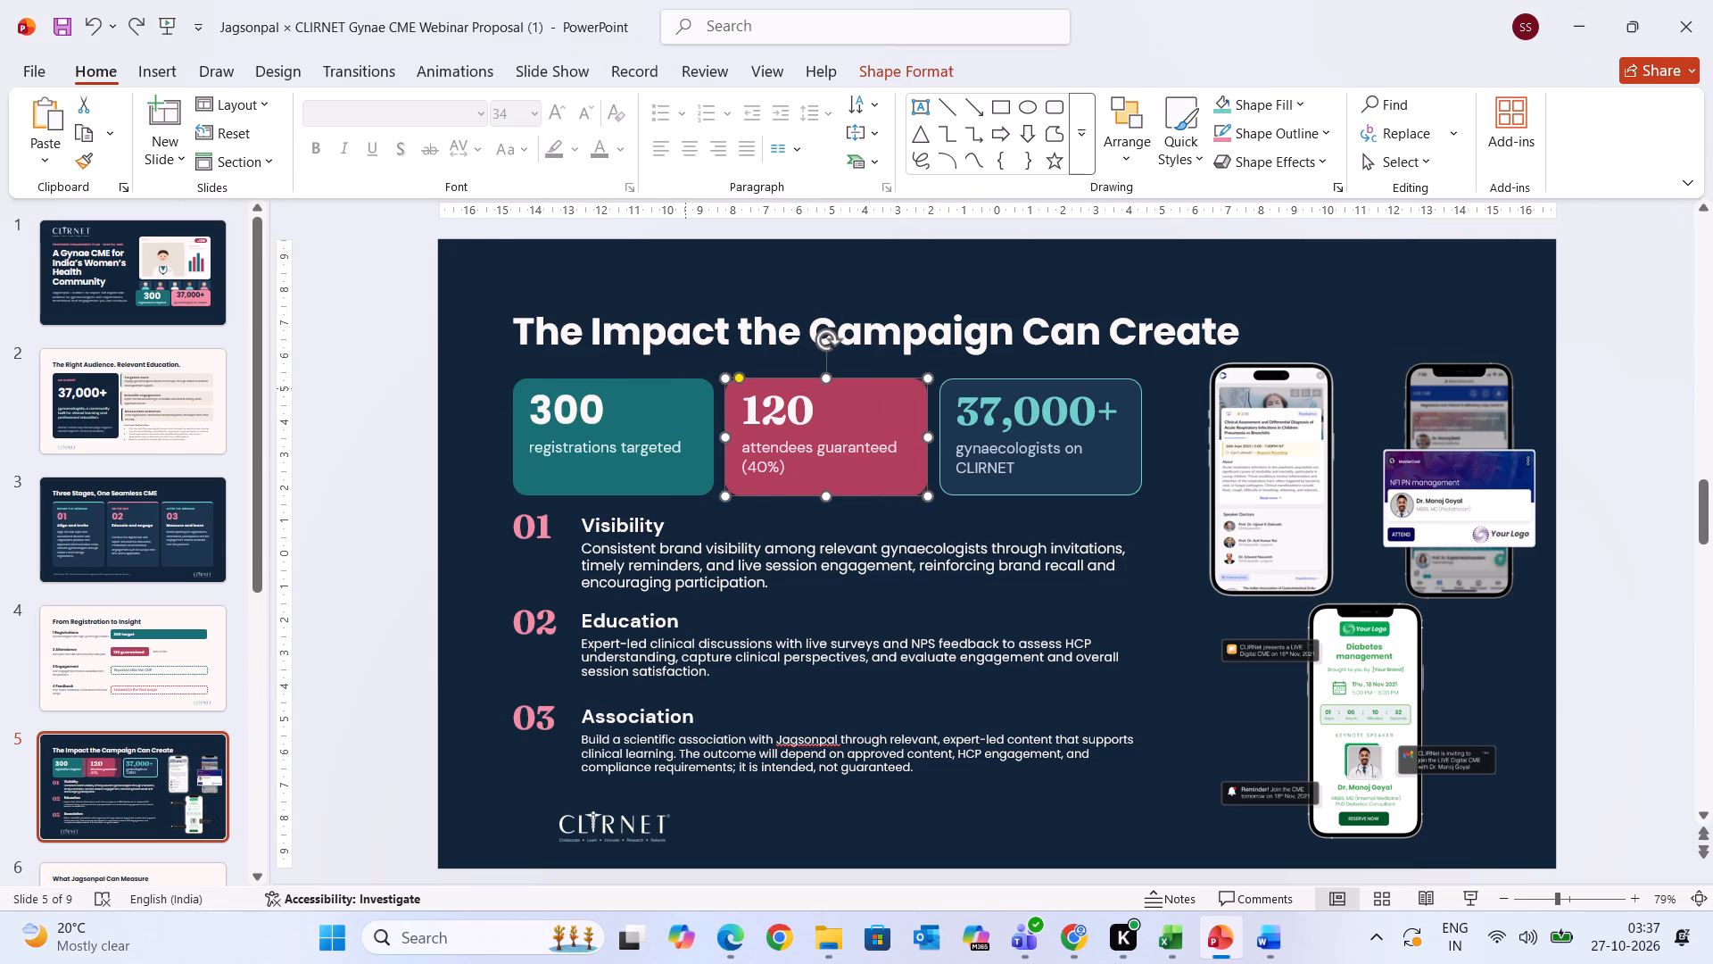
Copy the "300" figure's formatting onto the "120" and "37,000+" figures in the other two cards with Format Painter.
click(616, 408)
drag(600, 408, 470, 402)
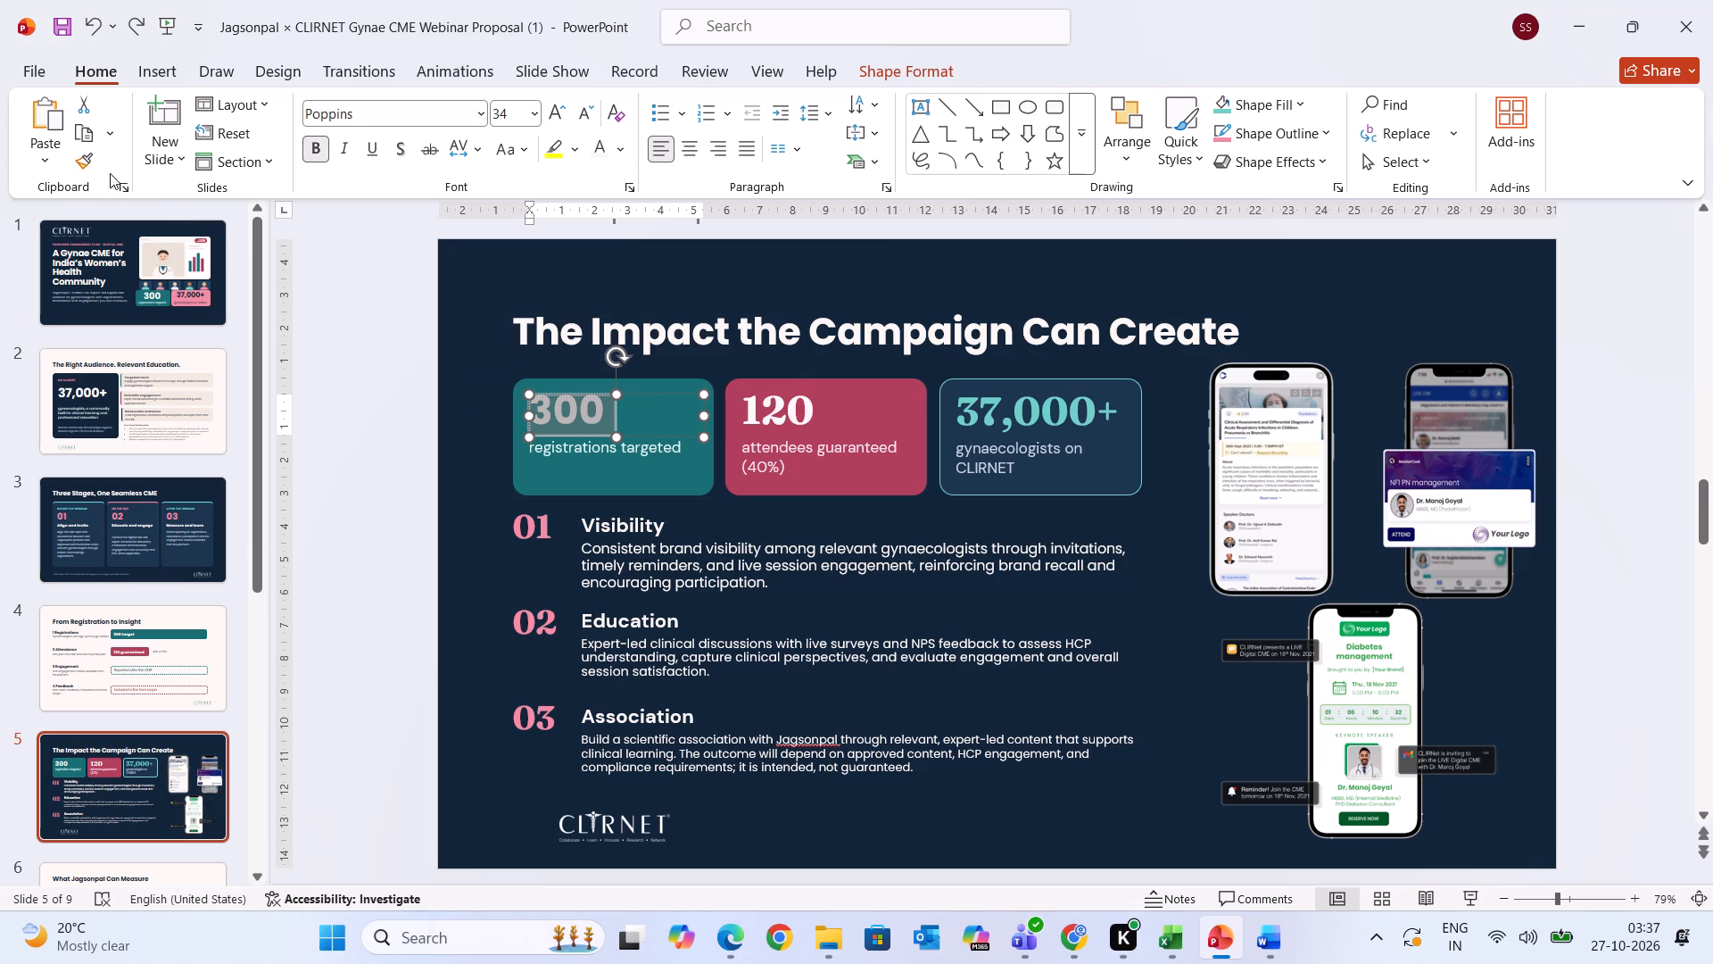
click(86, 163)
drag(757, 409, 765, 409)
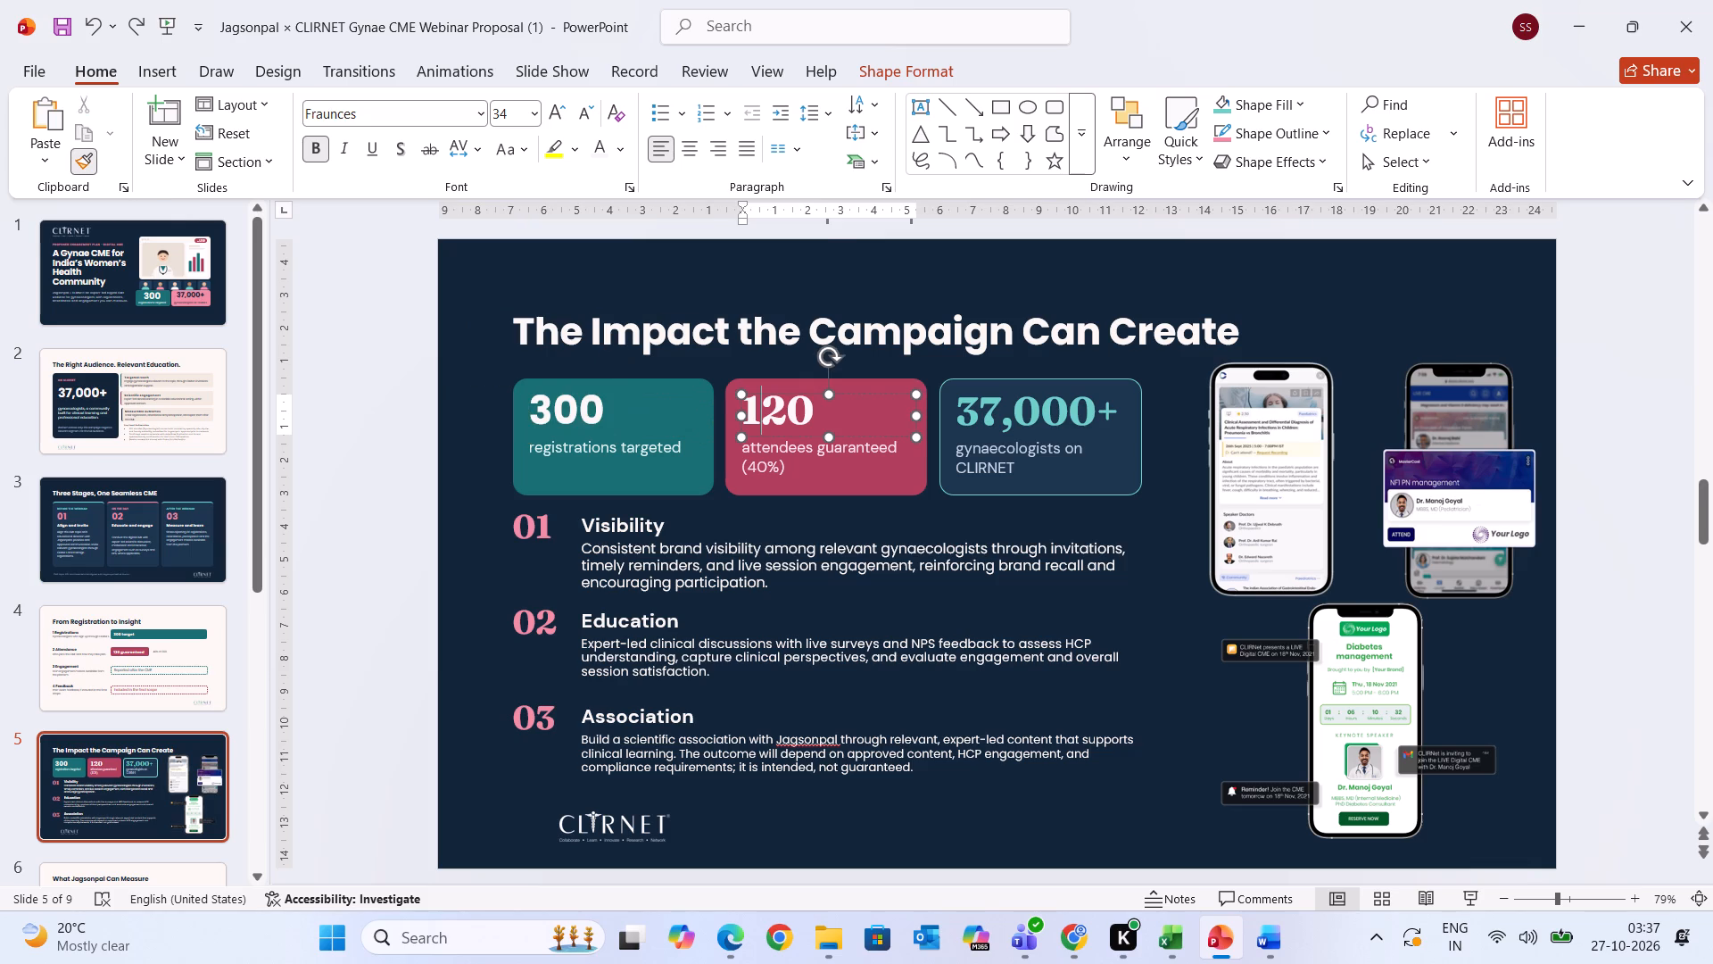
drag(765, 409, 836, 411)
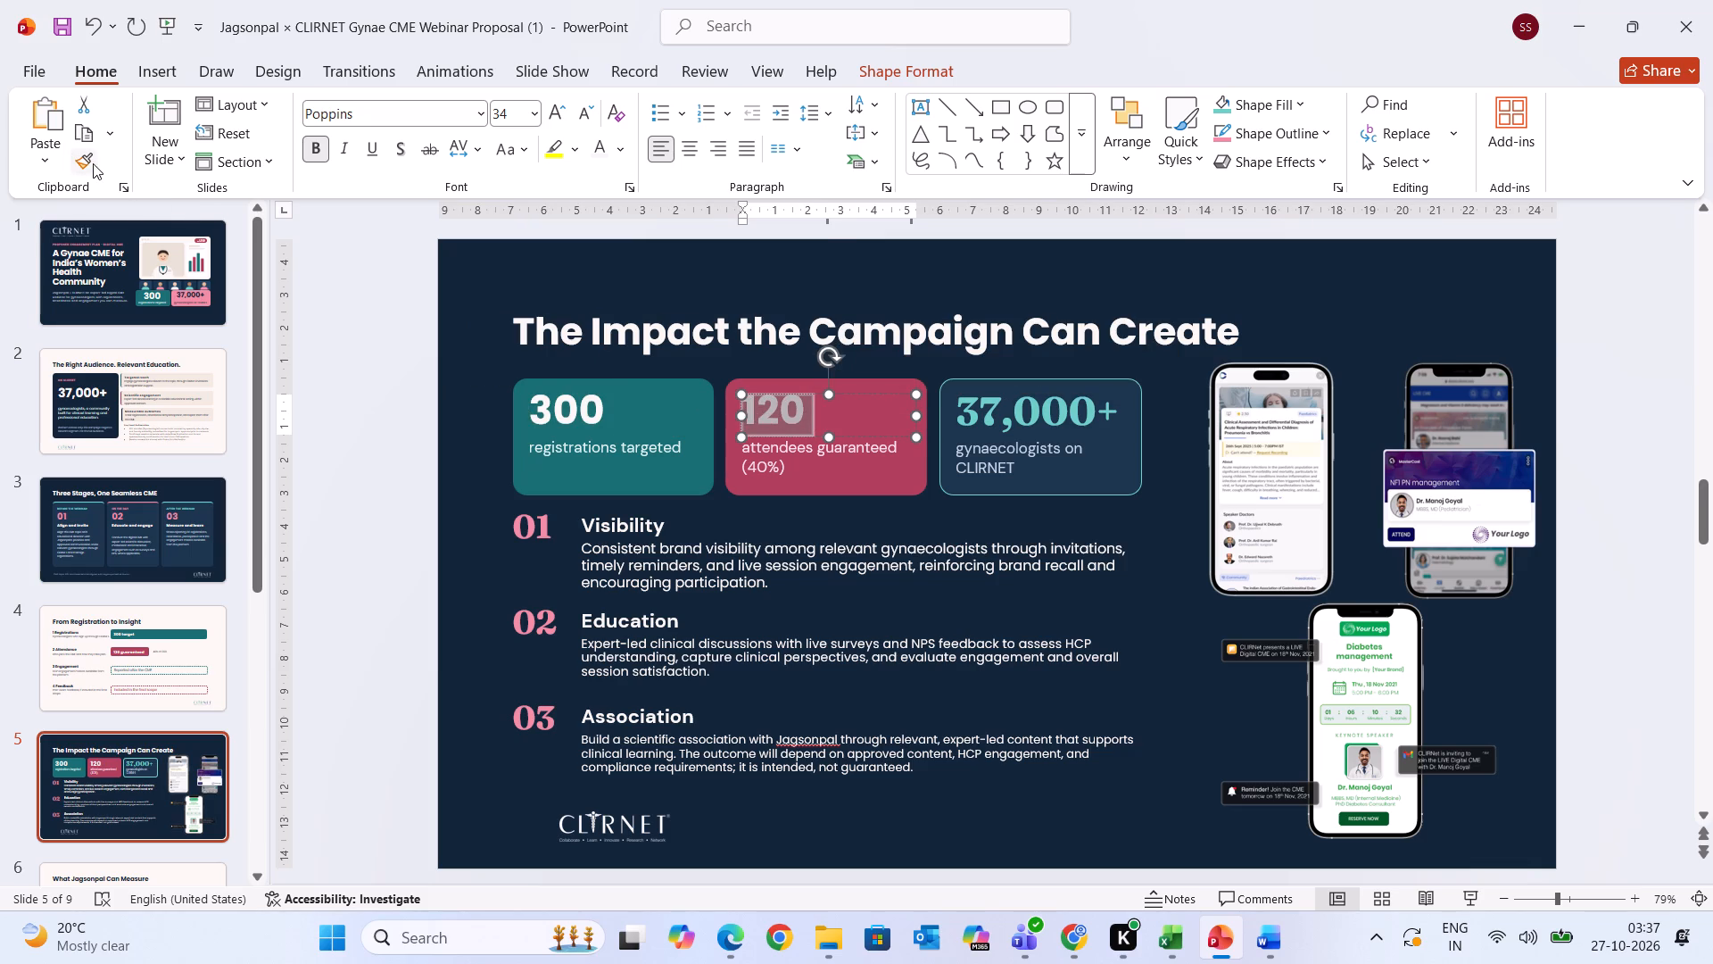
click(93, 163)
drag(978, 404, 1112, 411)
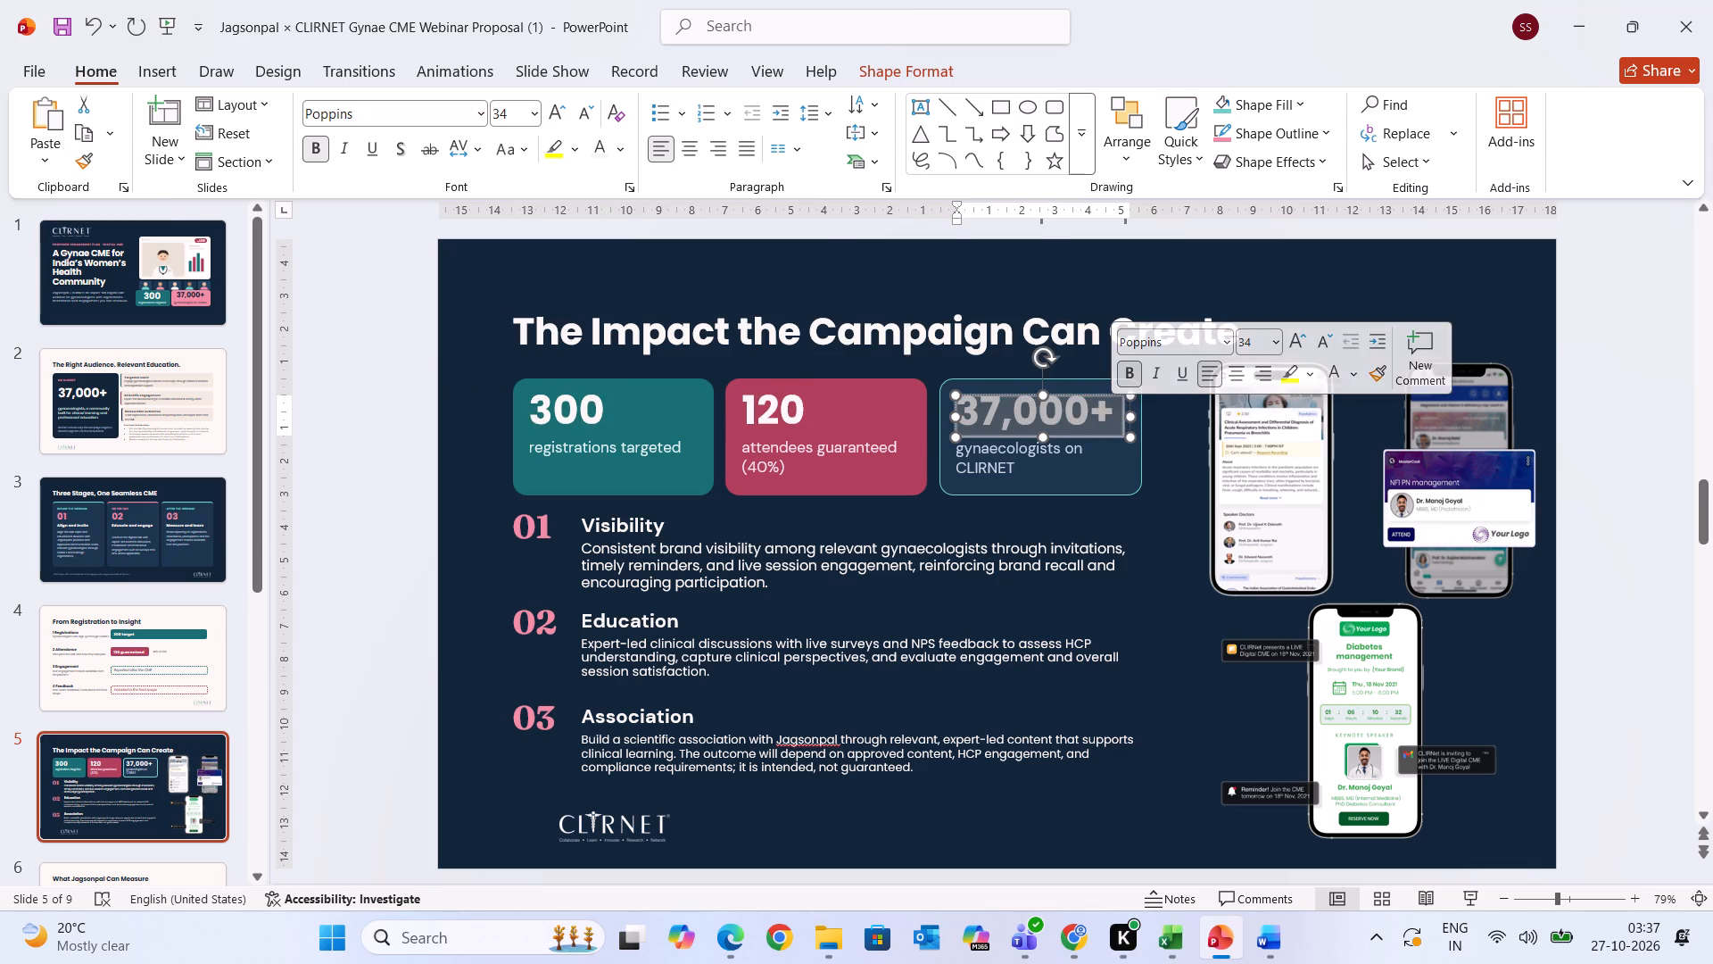
Change the "registrations targeted" caption in the teal card to Poppins, size 12.
click(675, 450)
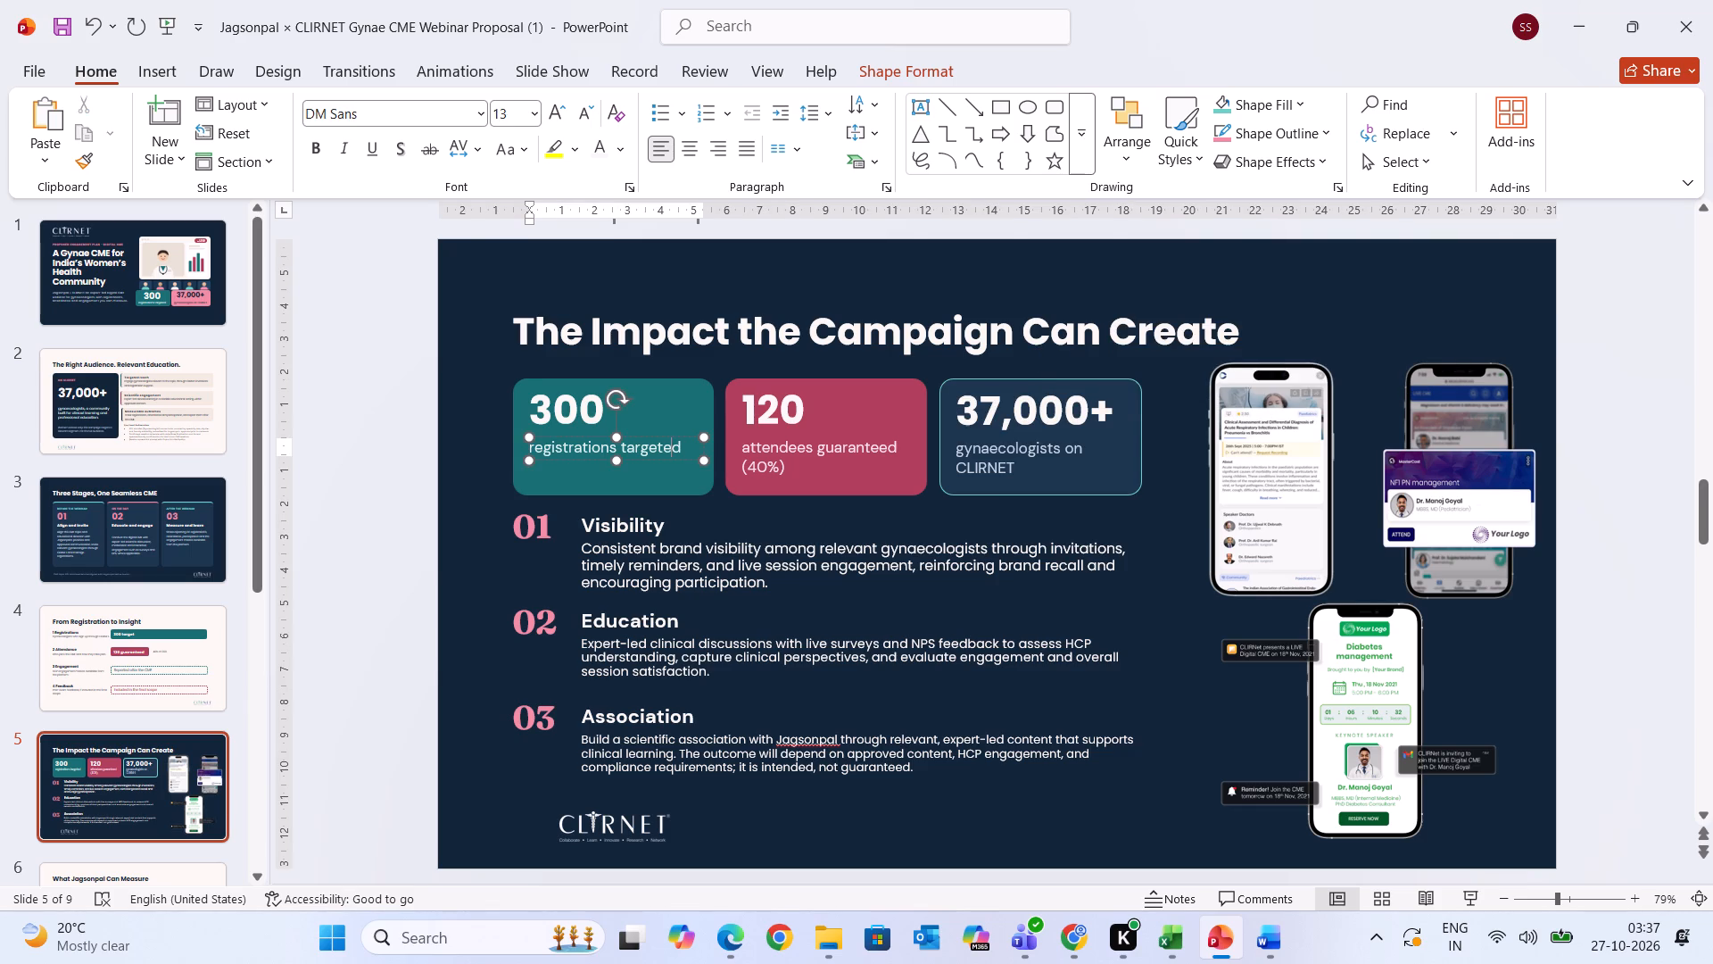
click(682, 447)
click(681, 447)
drag(681, 447, 493, 428)
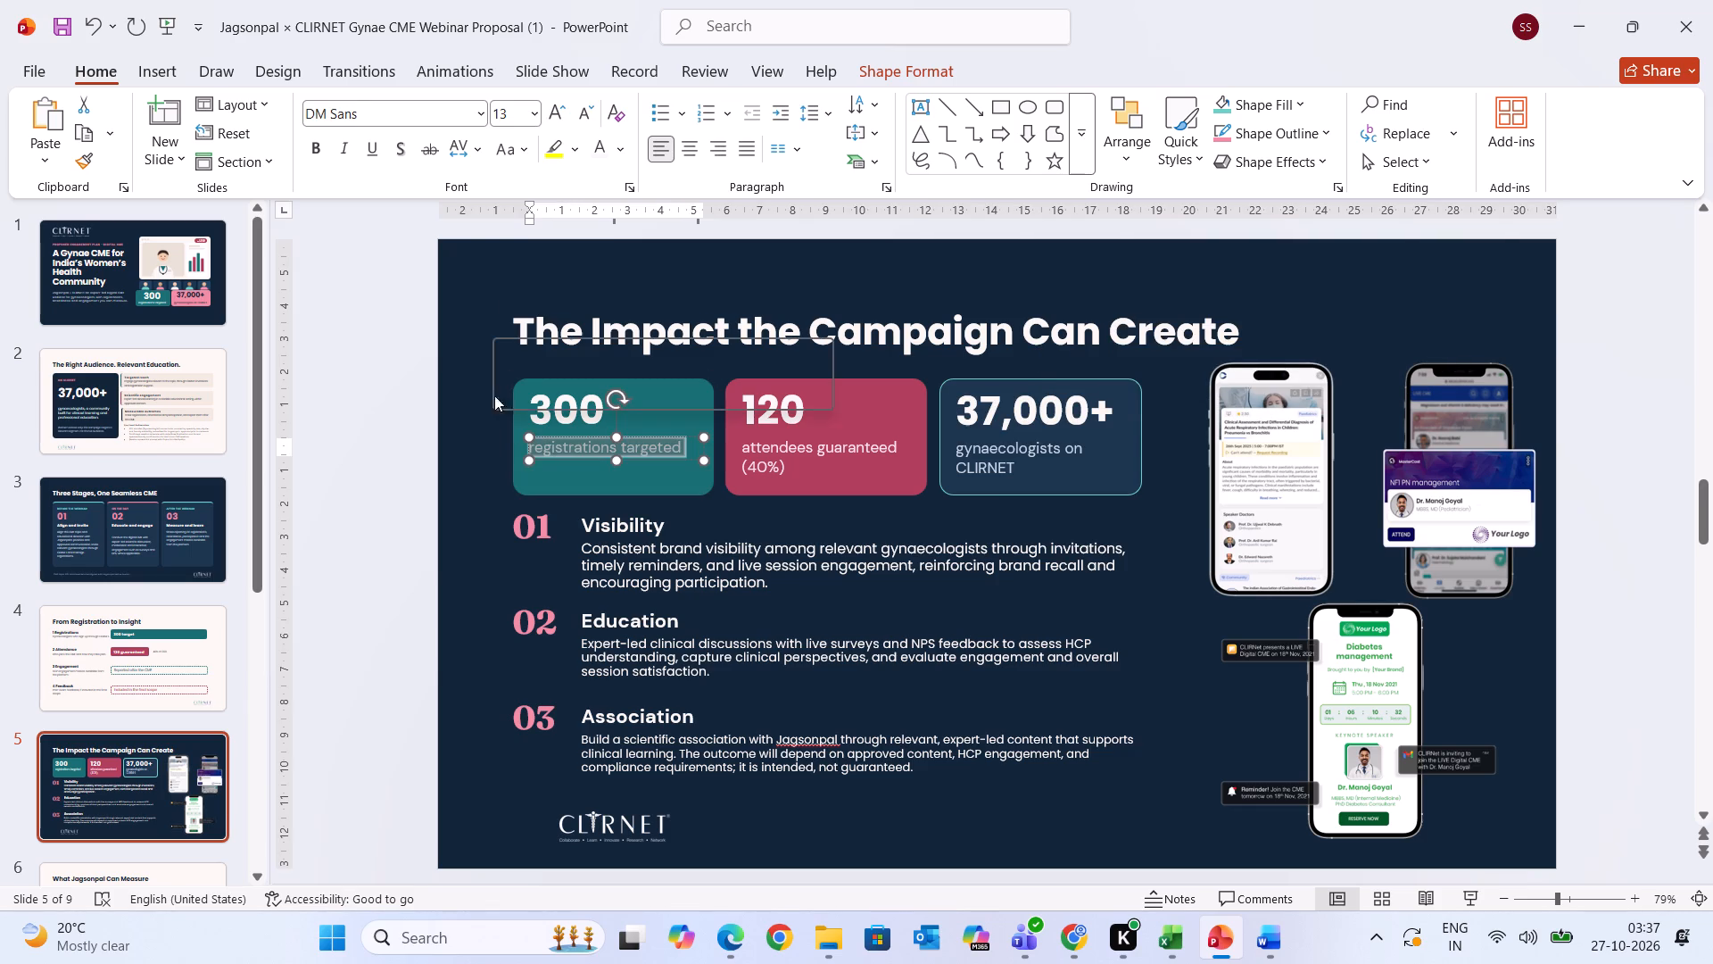
click(411, 110)
text(pop)
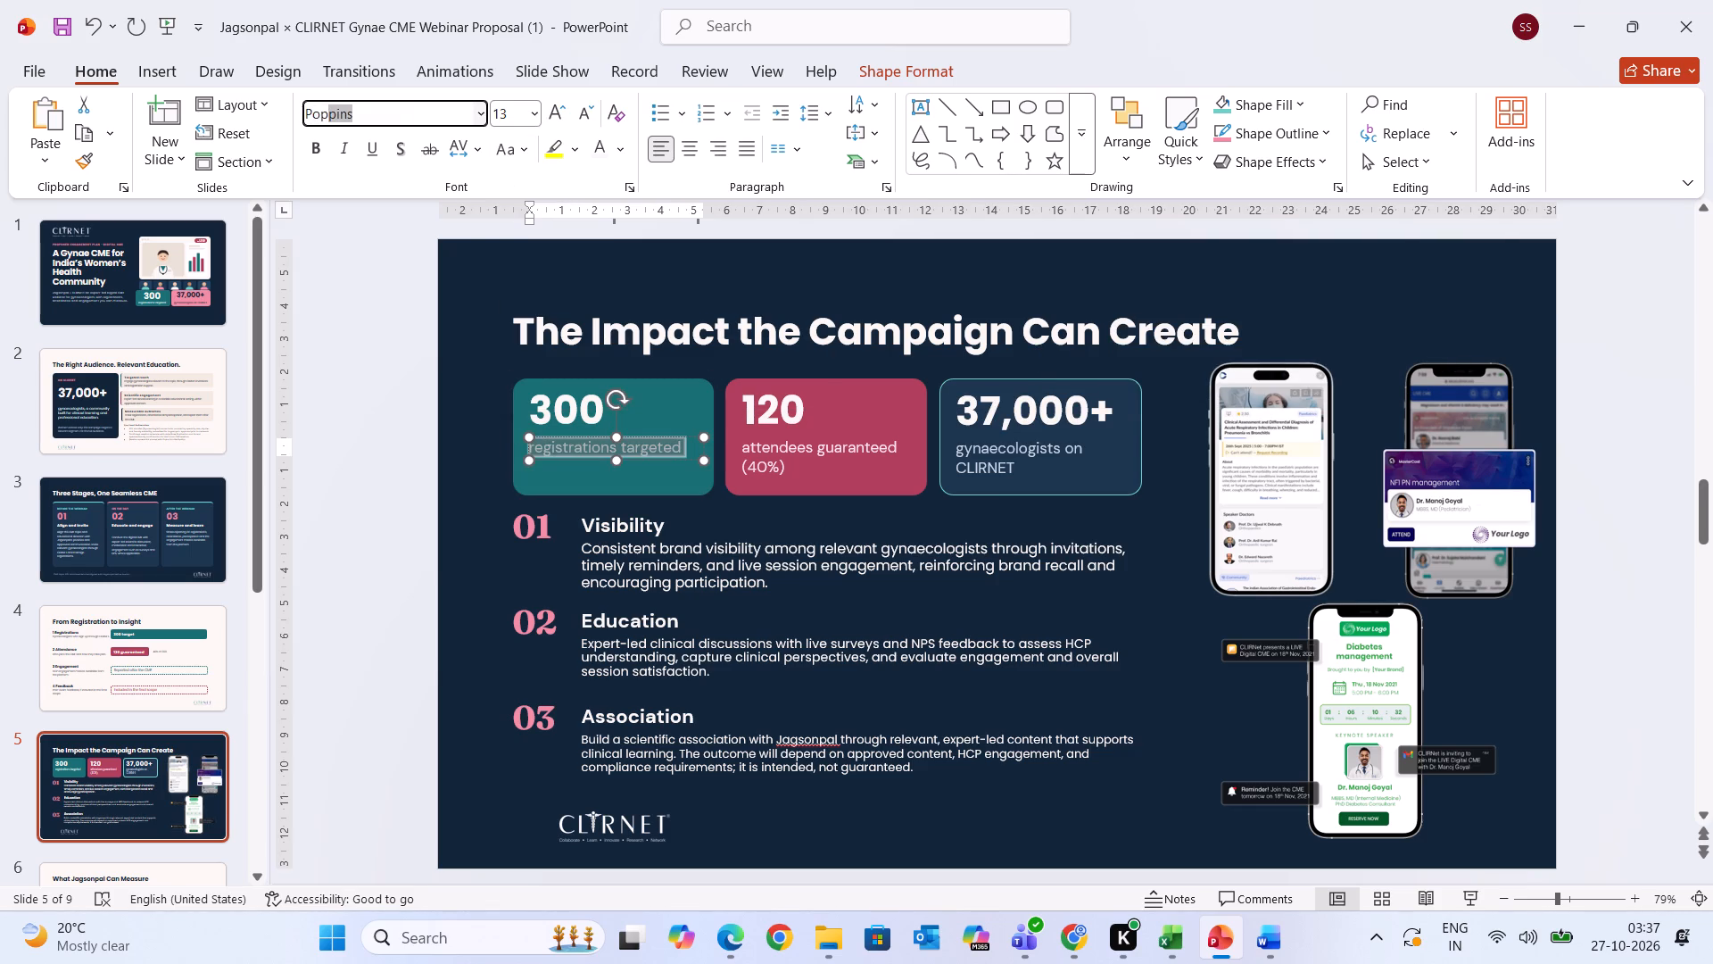
key(Return)
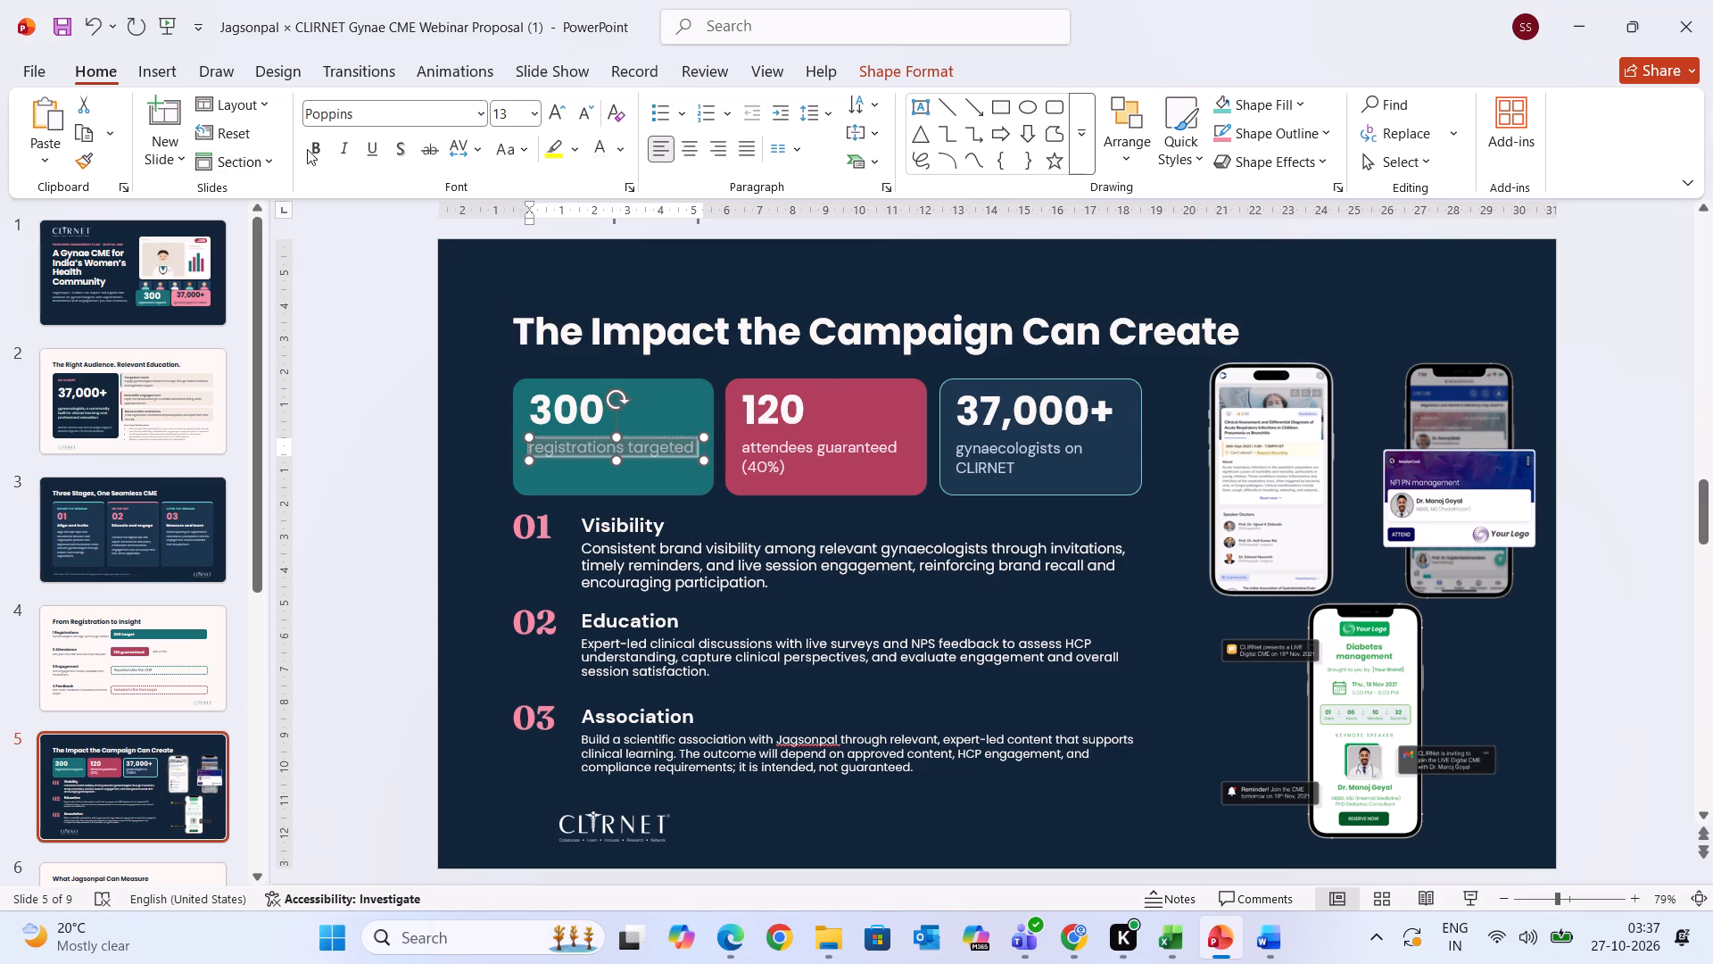
click(587, 123)
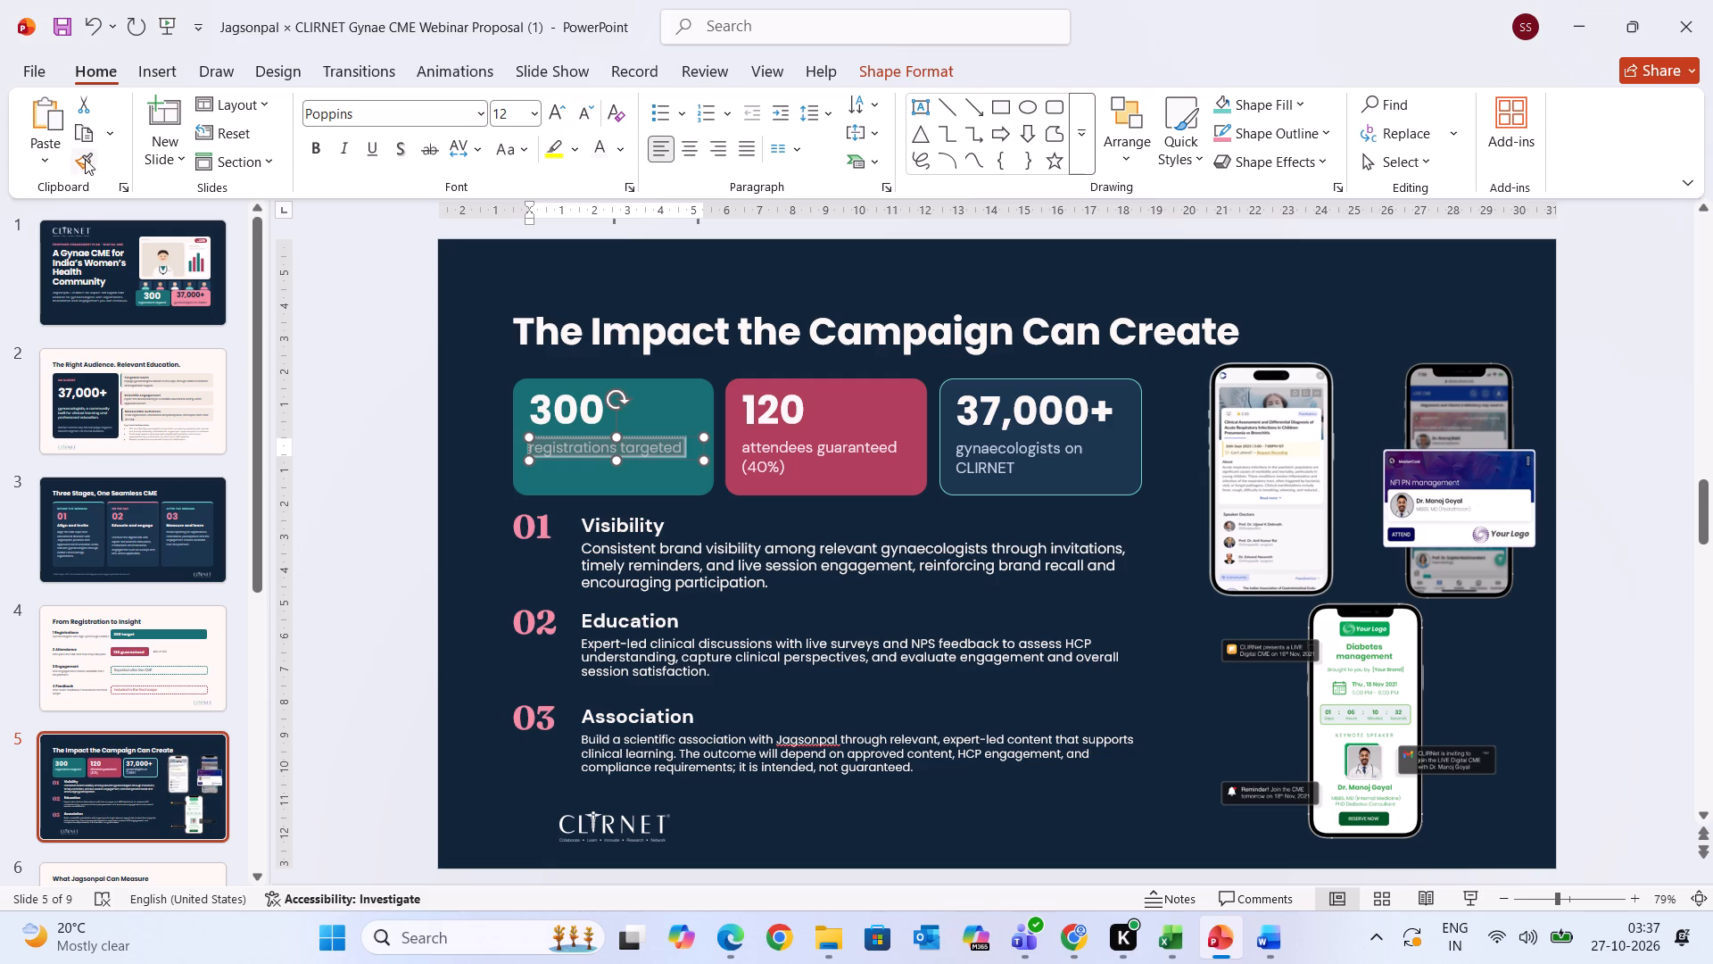
Copy the "registrations targeted" formatting onto the "attendees guaranteed (40%)" and "gynaecologists on CLIRNET" captions with Format Painter.
click(81, 163)
drag(754, 446, 808, 471)
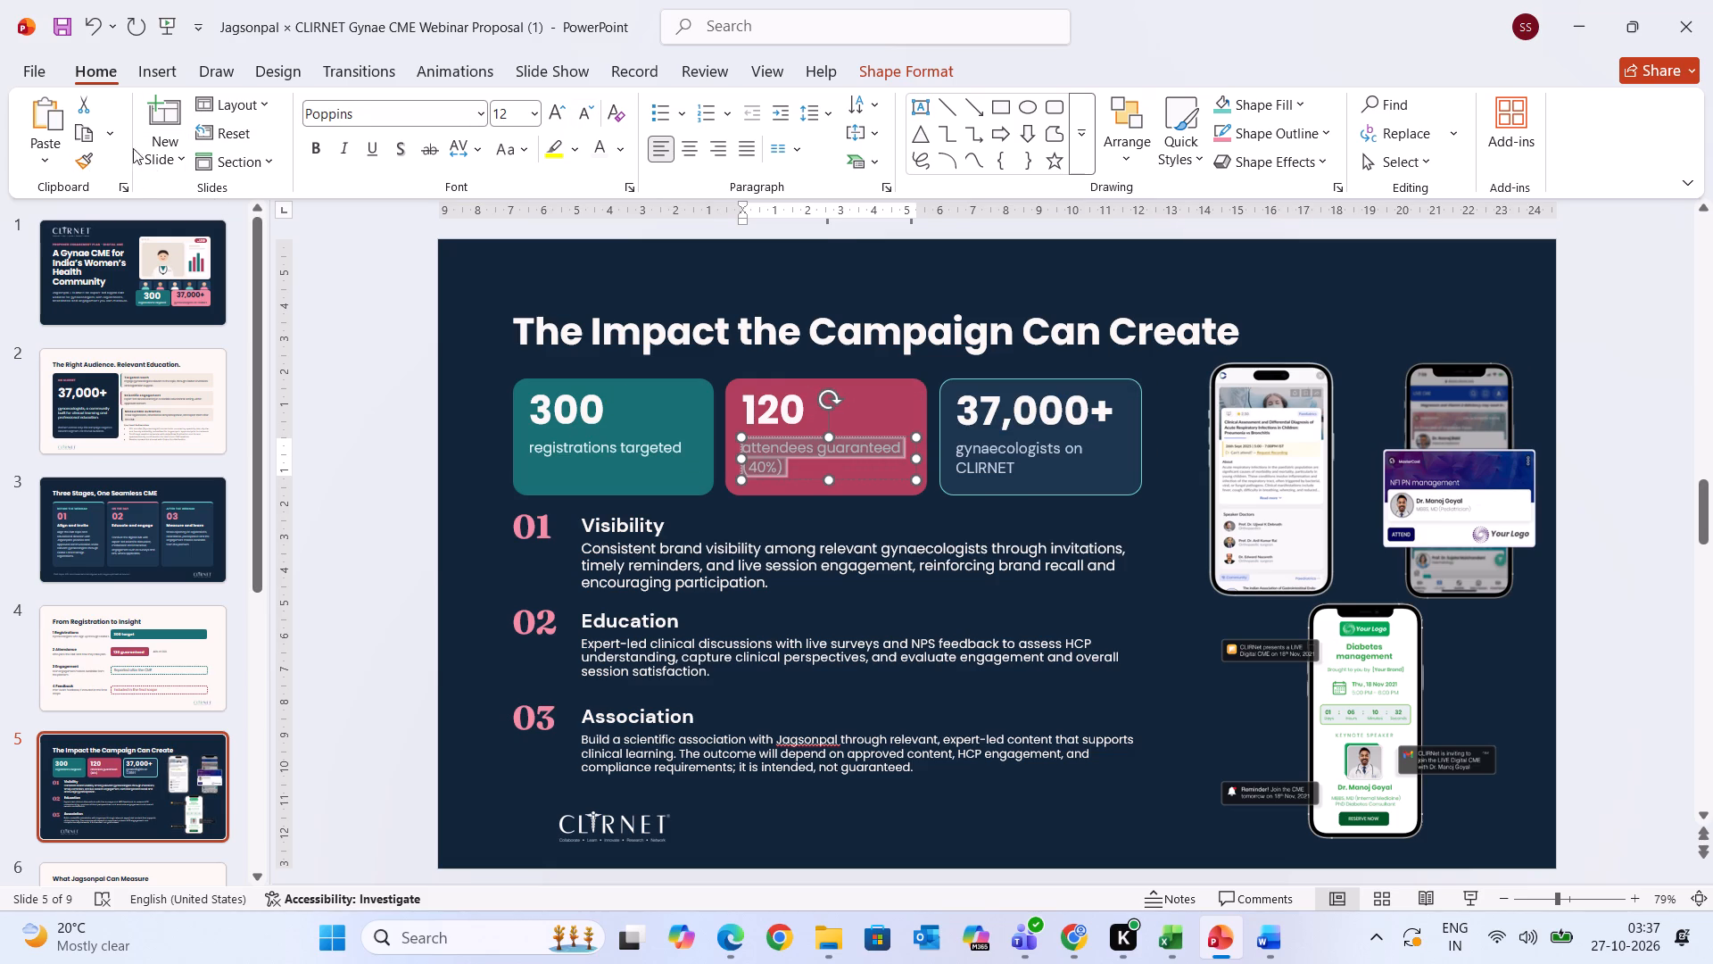
click(95, 162)
drag(972, 449, 1030, 470)
click(921, 601)
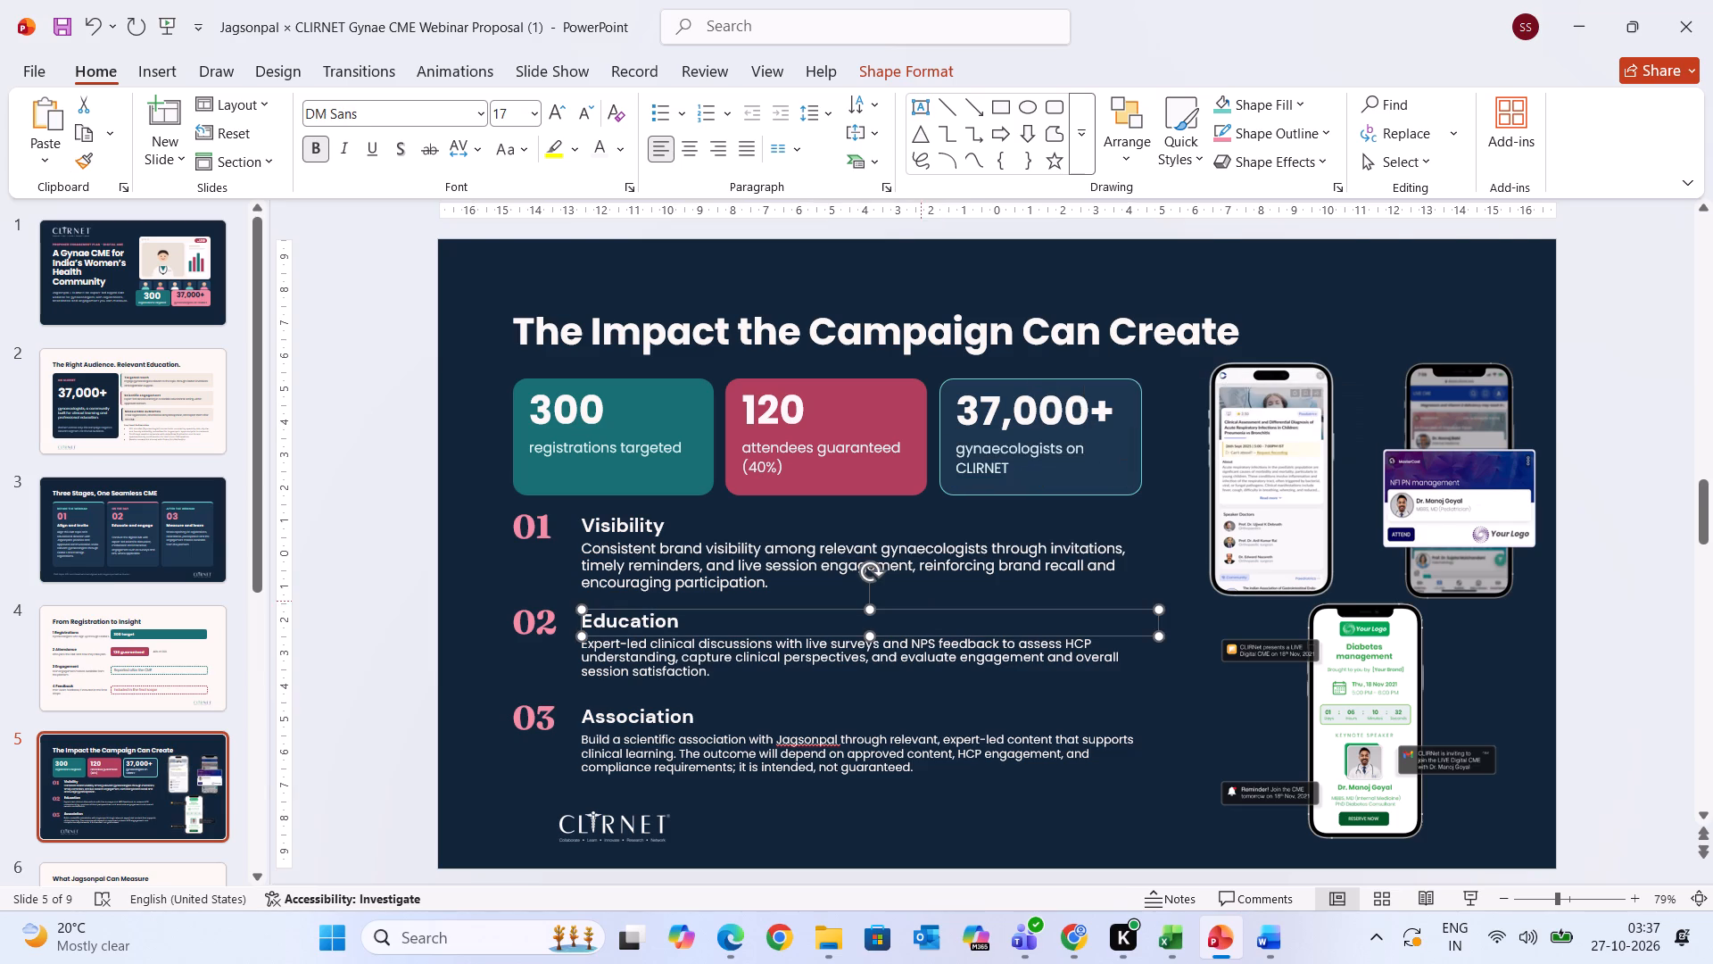
Change the "Visibility" heading to Poppins, size 16.
click(624, 573)
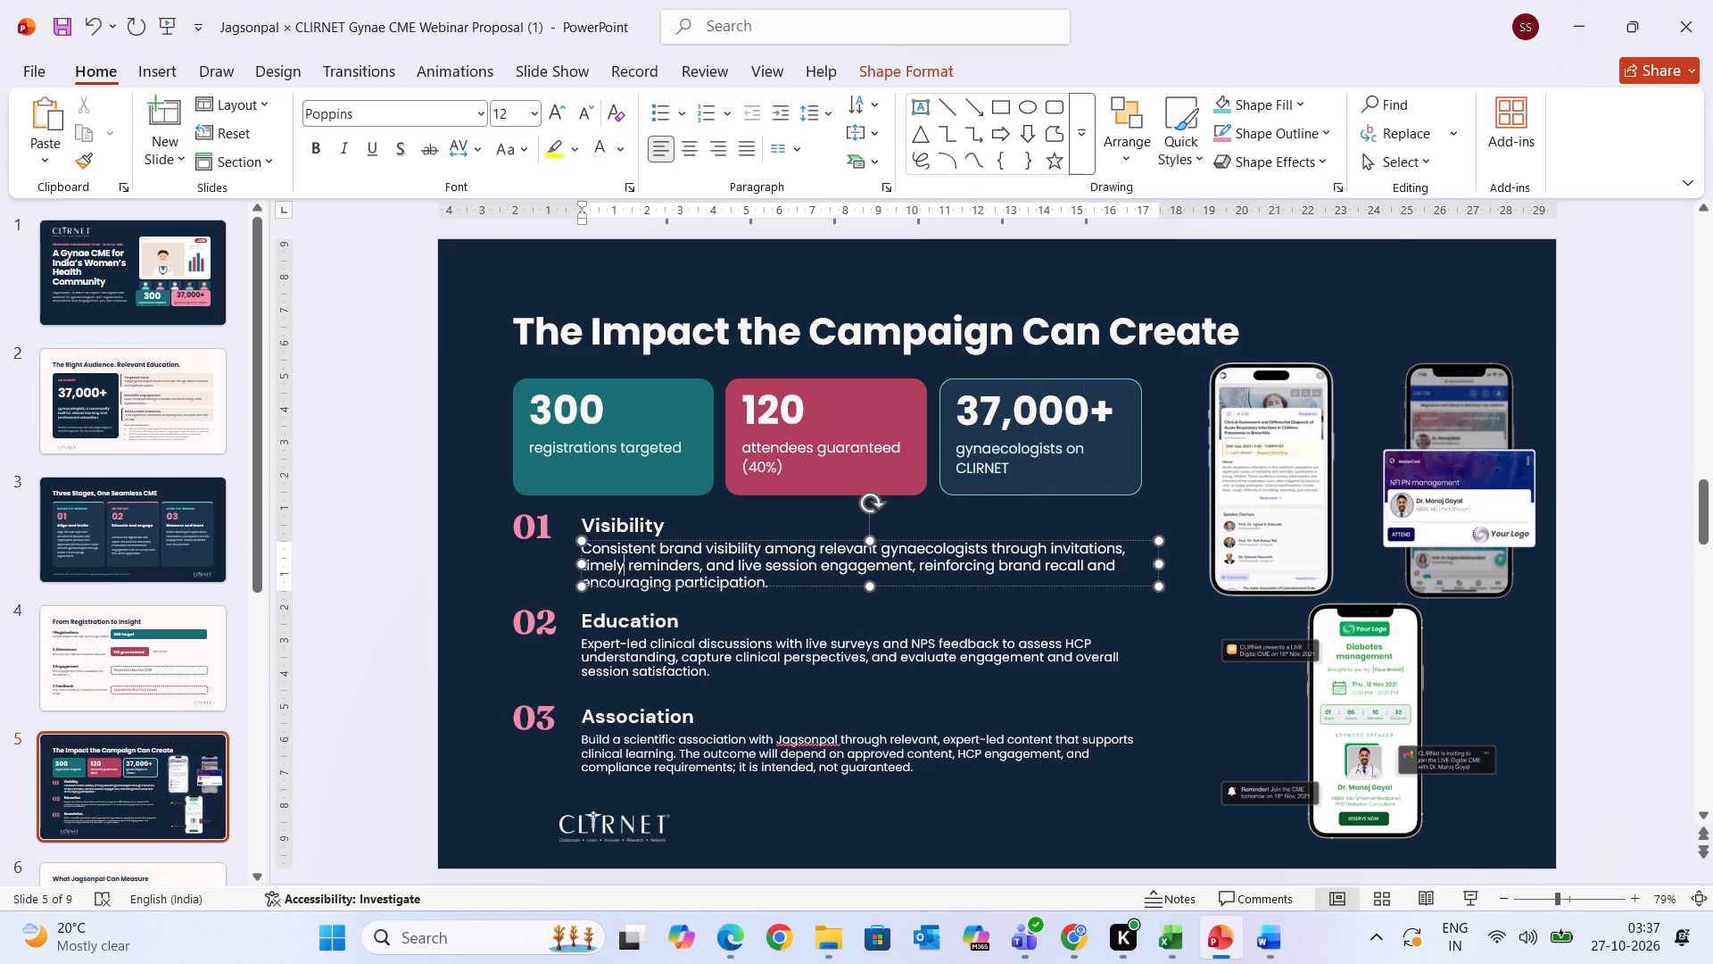
click(650, 651)
click(641, 521)
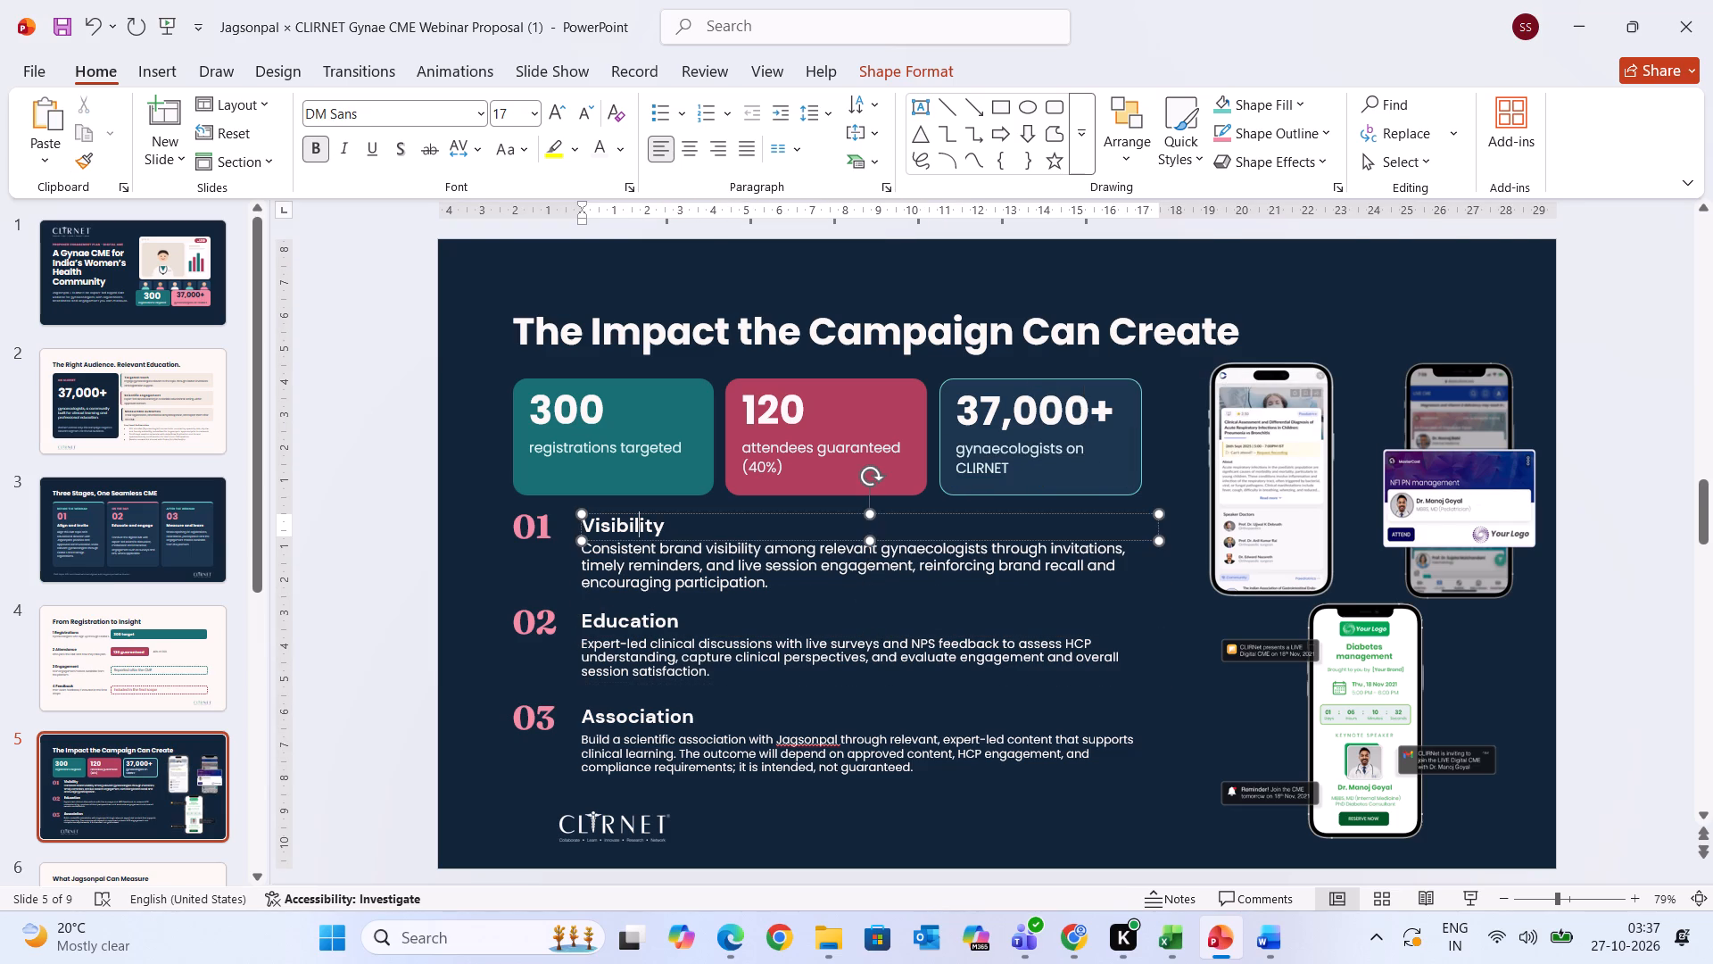
drag(660, 529, 542, 523)
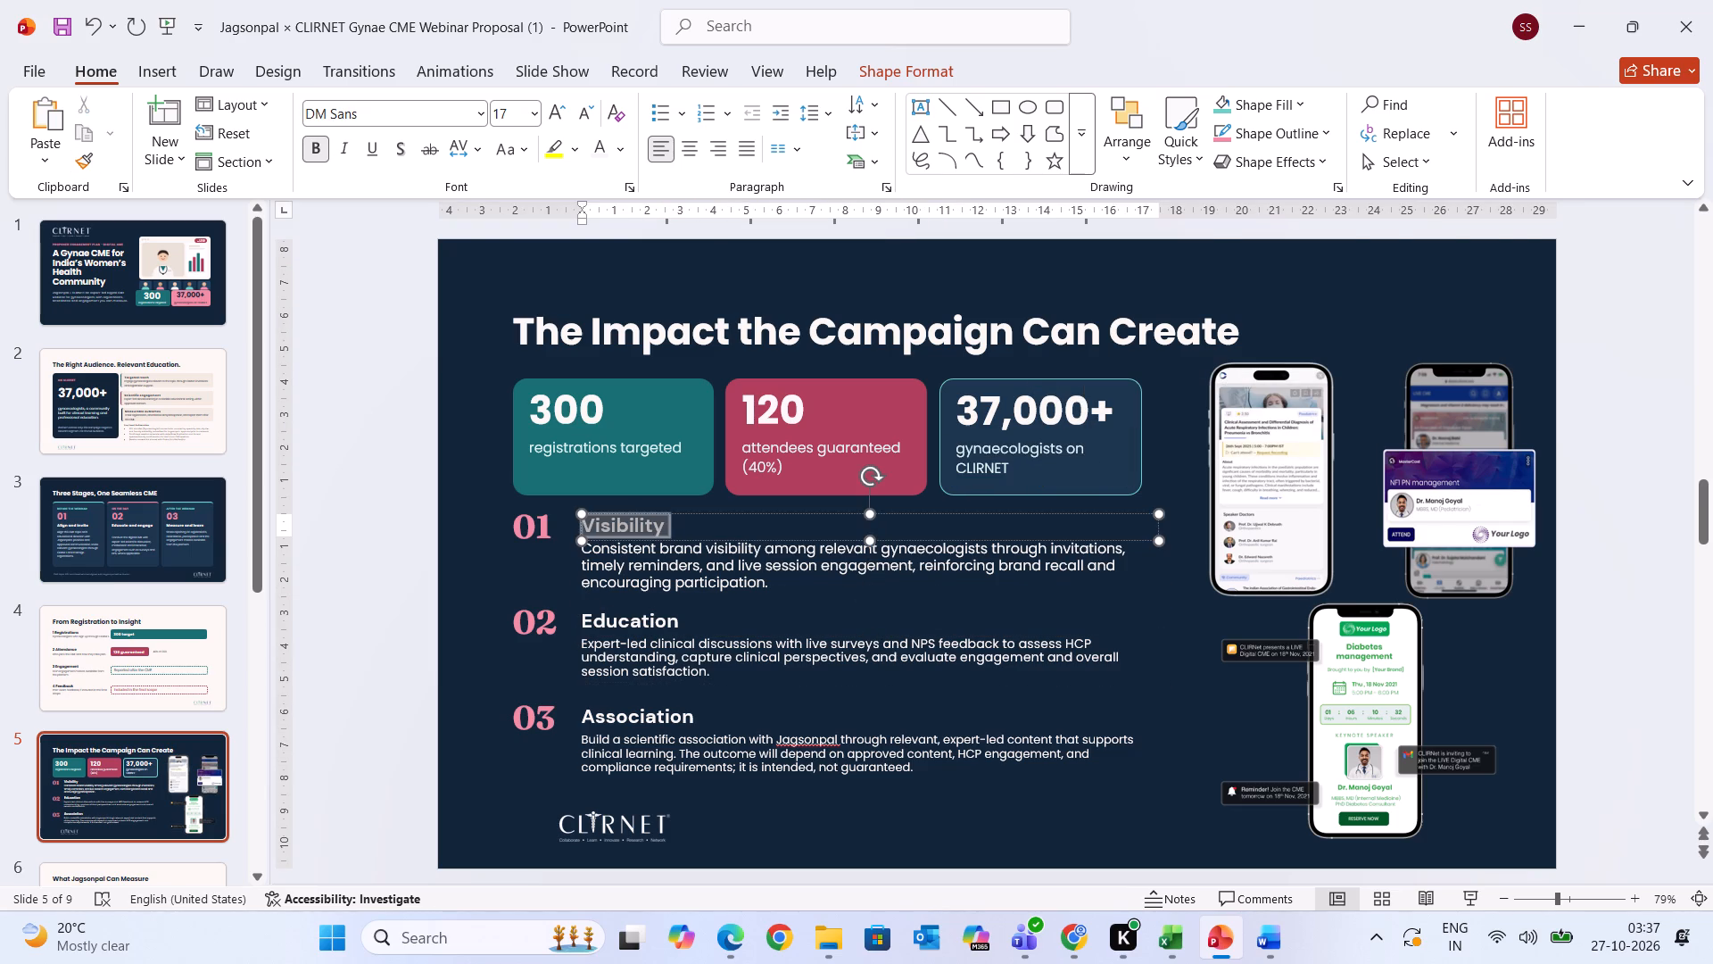
drag(542, 523, 532, 520)
click(428, 111)
text(po)
key(Return)
click(589, 109)
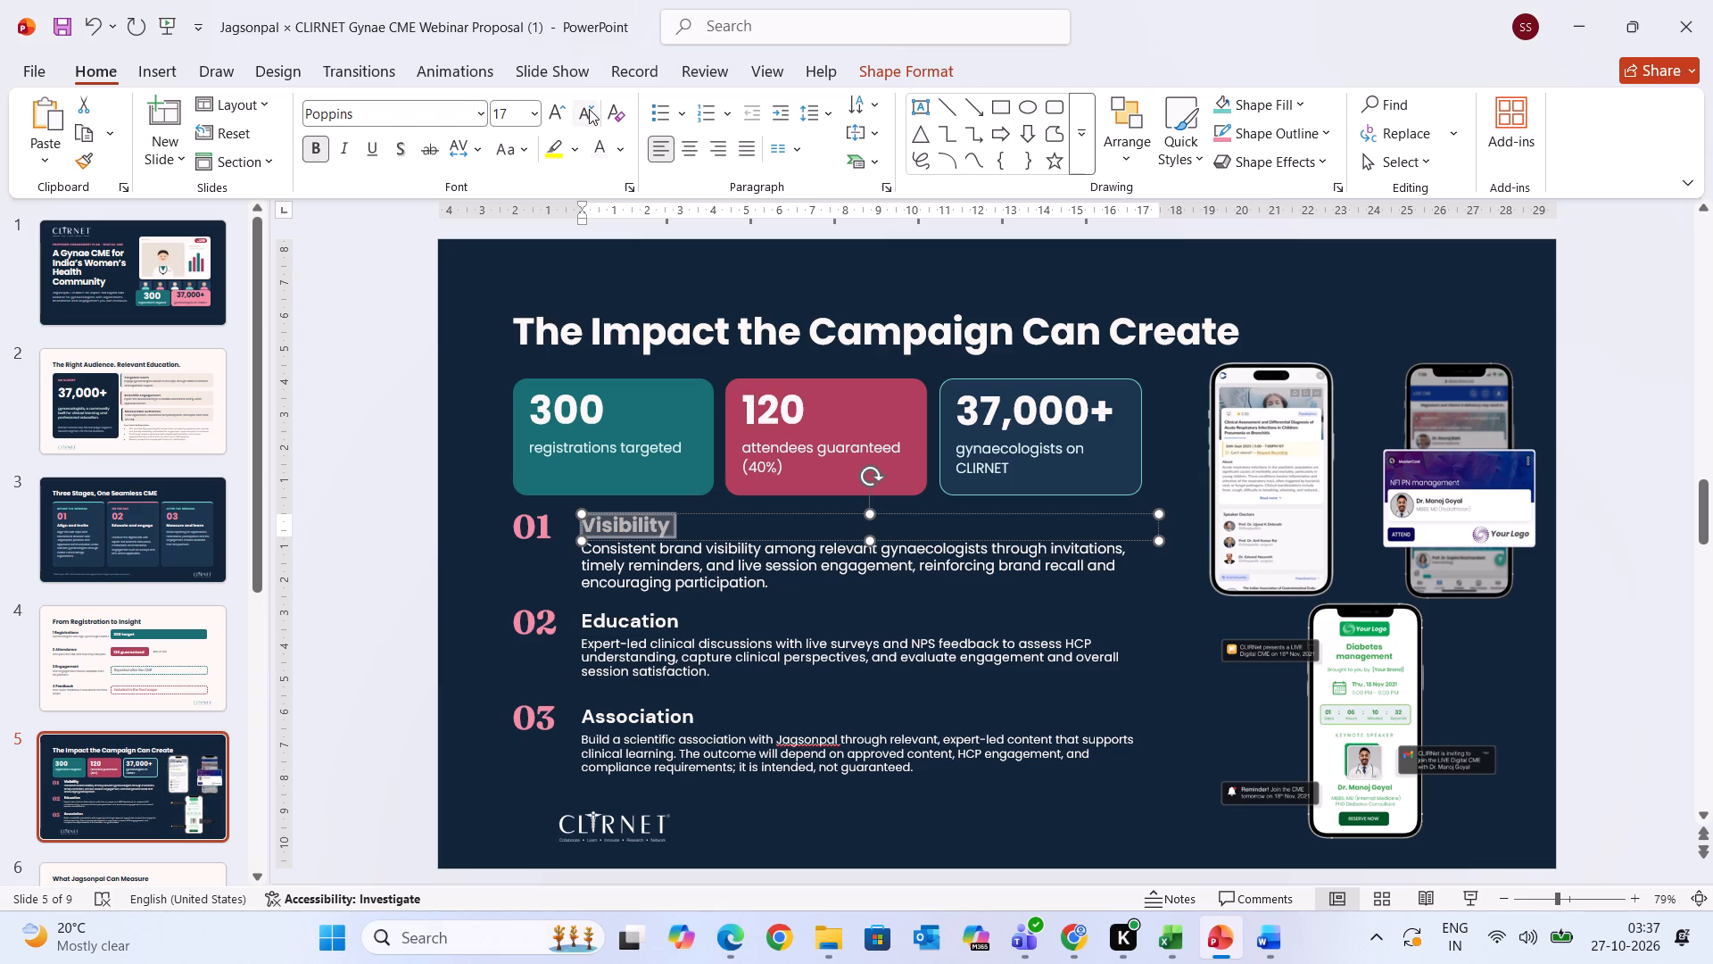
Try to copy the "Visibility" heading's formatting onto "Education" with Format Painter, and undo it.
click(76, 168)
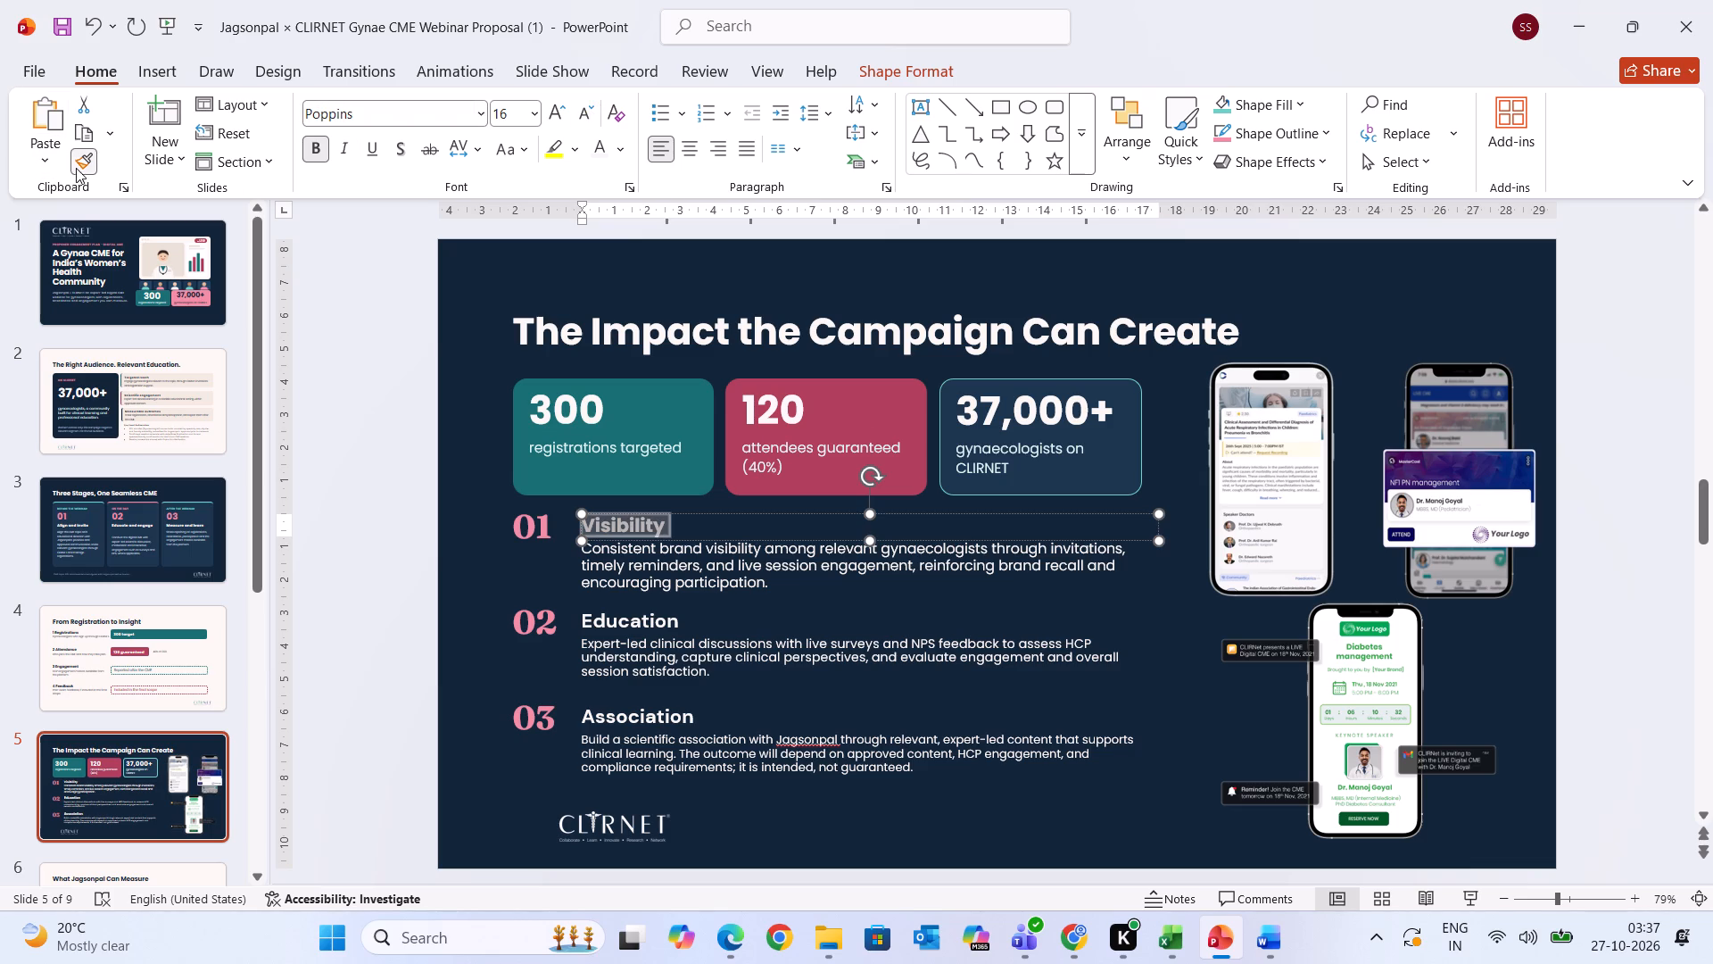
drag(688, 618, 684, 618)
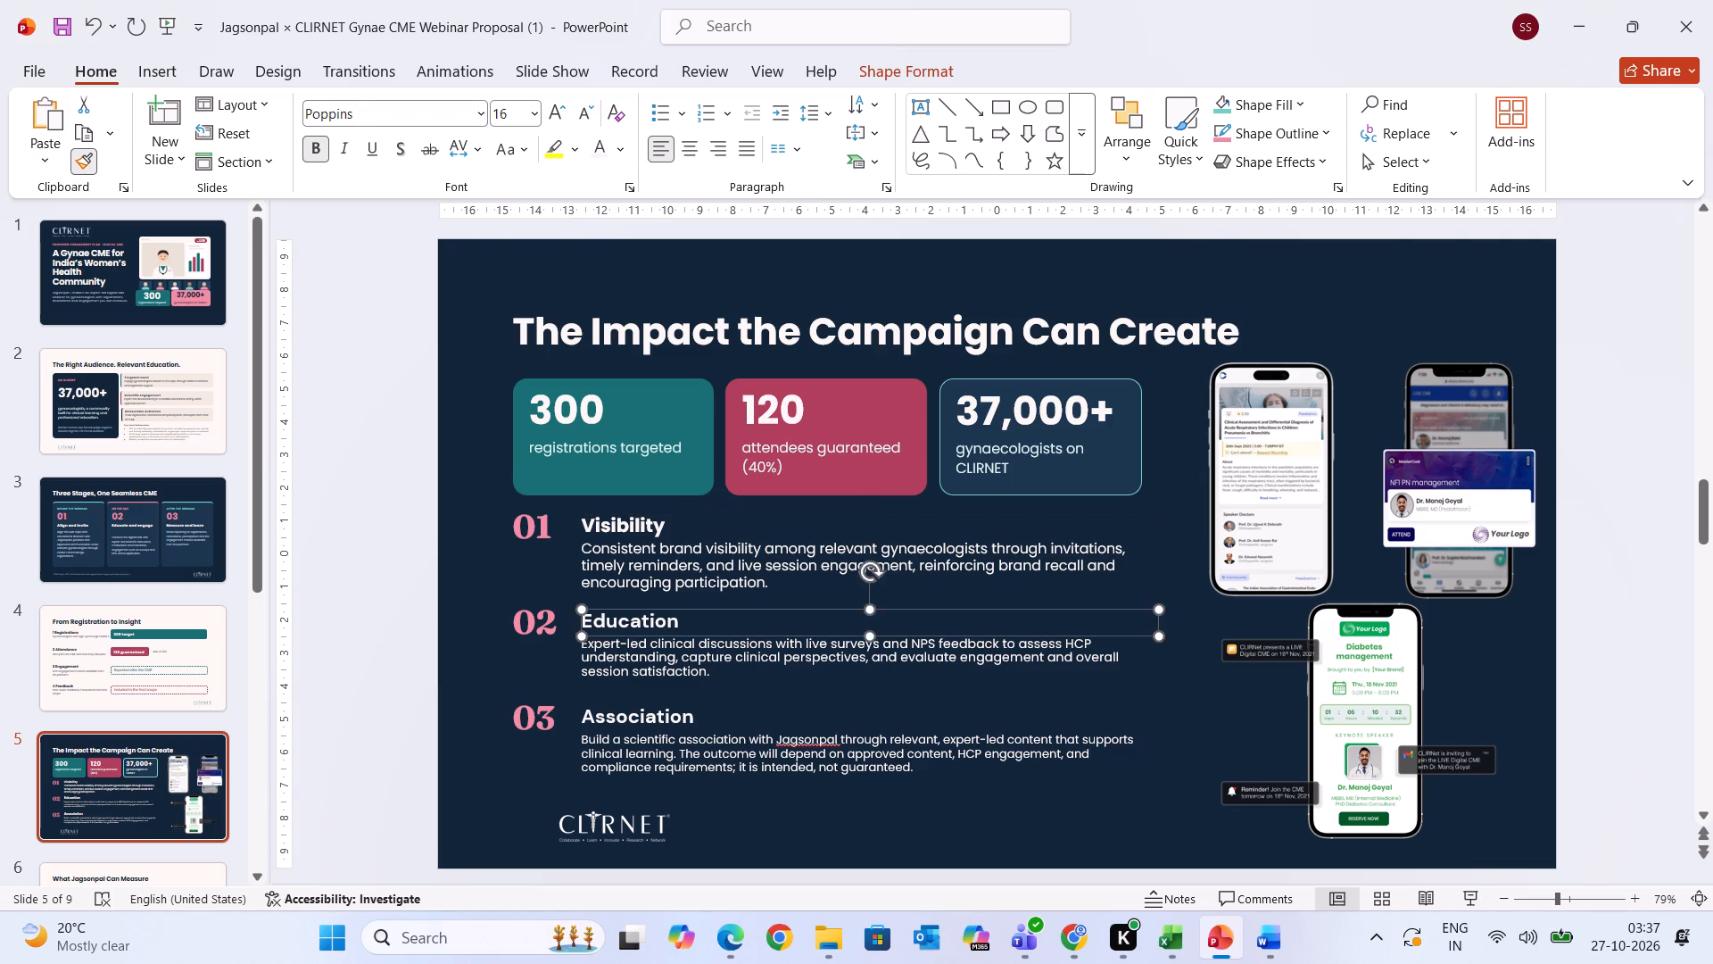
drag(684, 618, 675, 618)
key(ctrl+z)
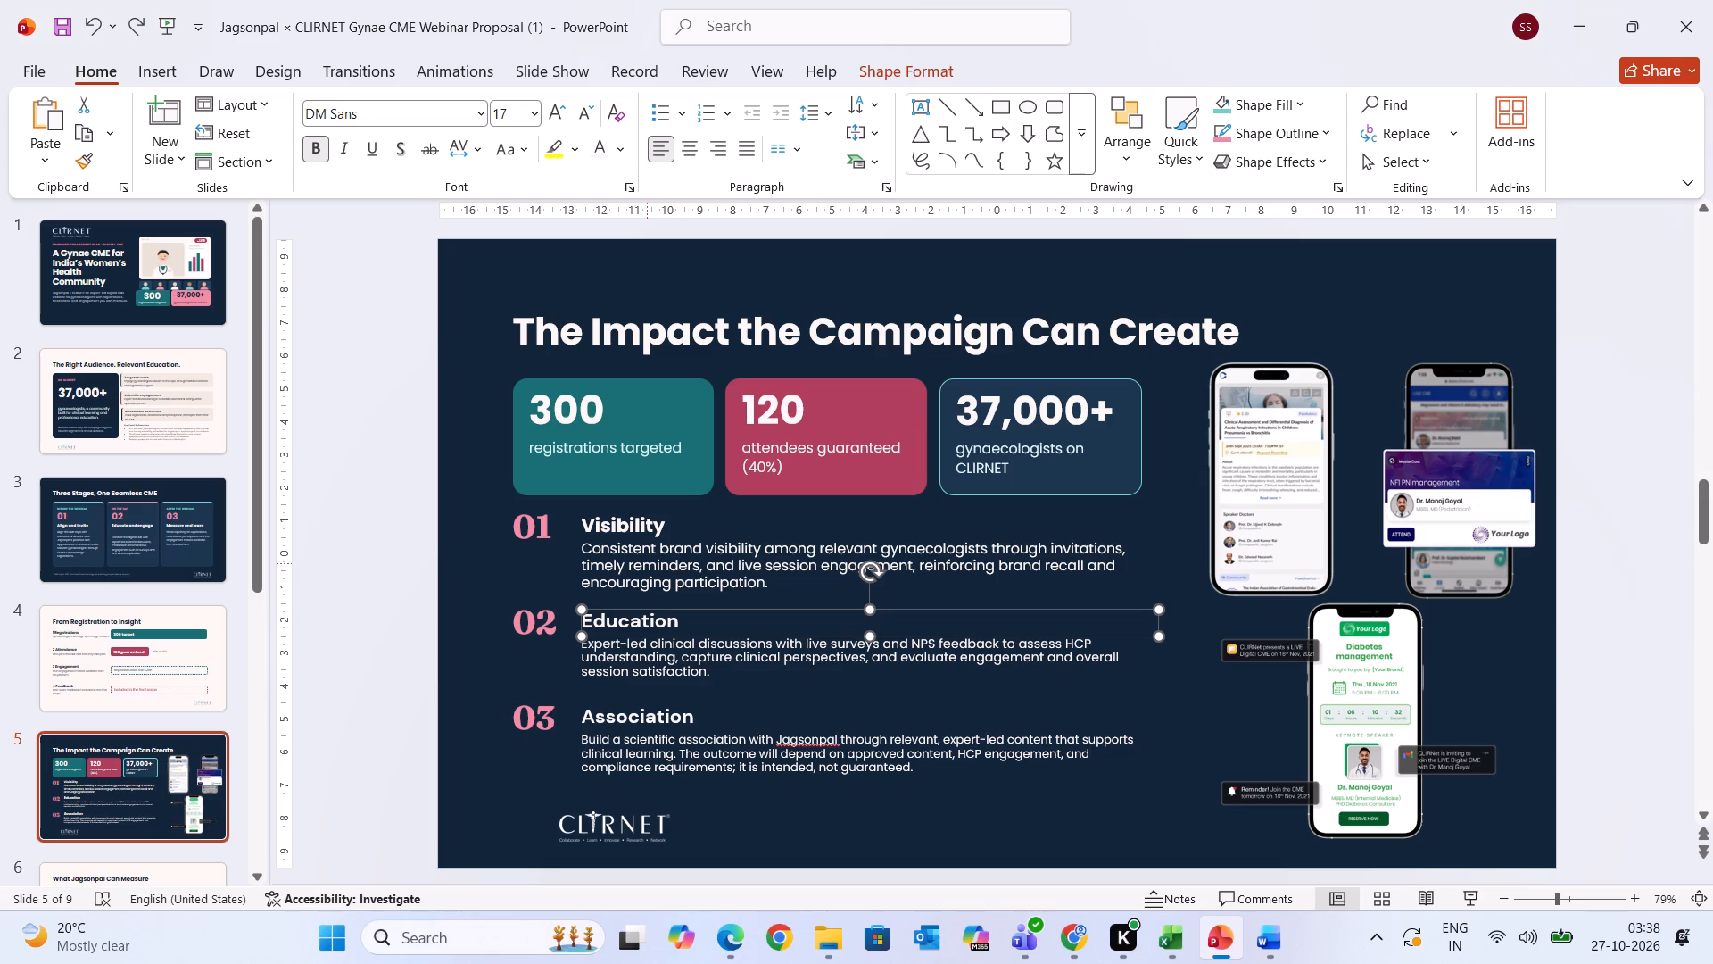
Change the "Education" heading to Poppins, size 16, matching the "Visibility" heading.
click(655, 682)
click(626, 611)
click(625, 531)
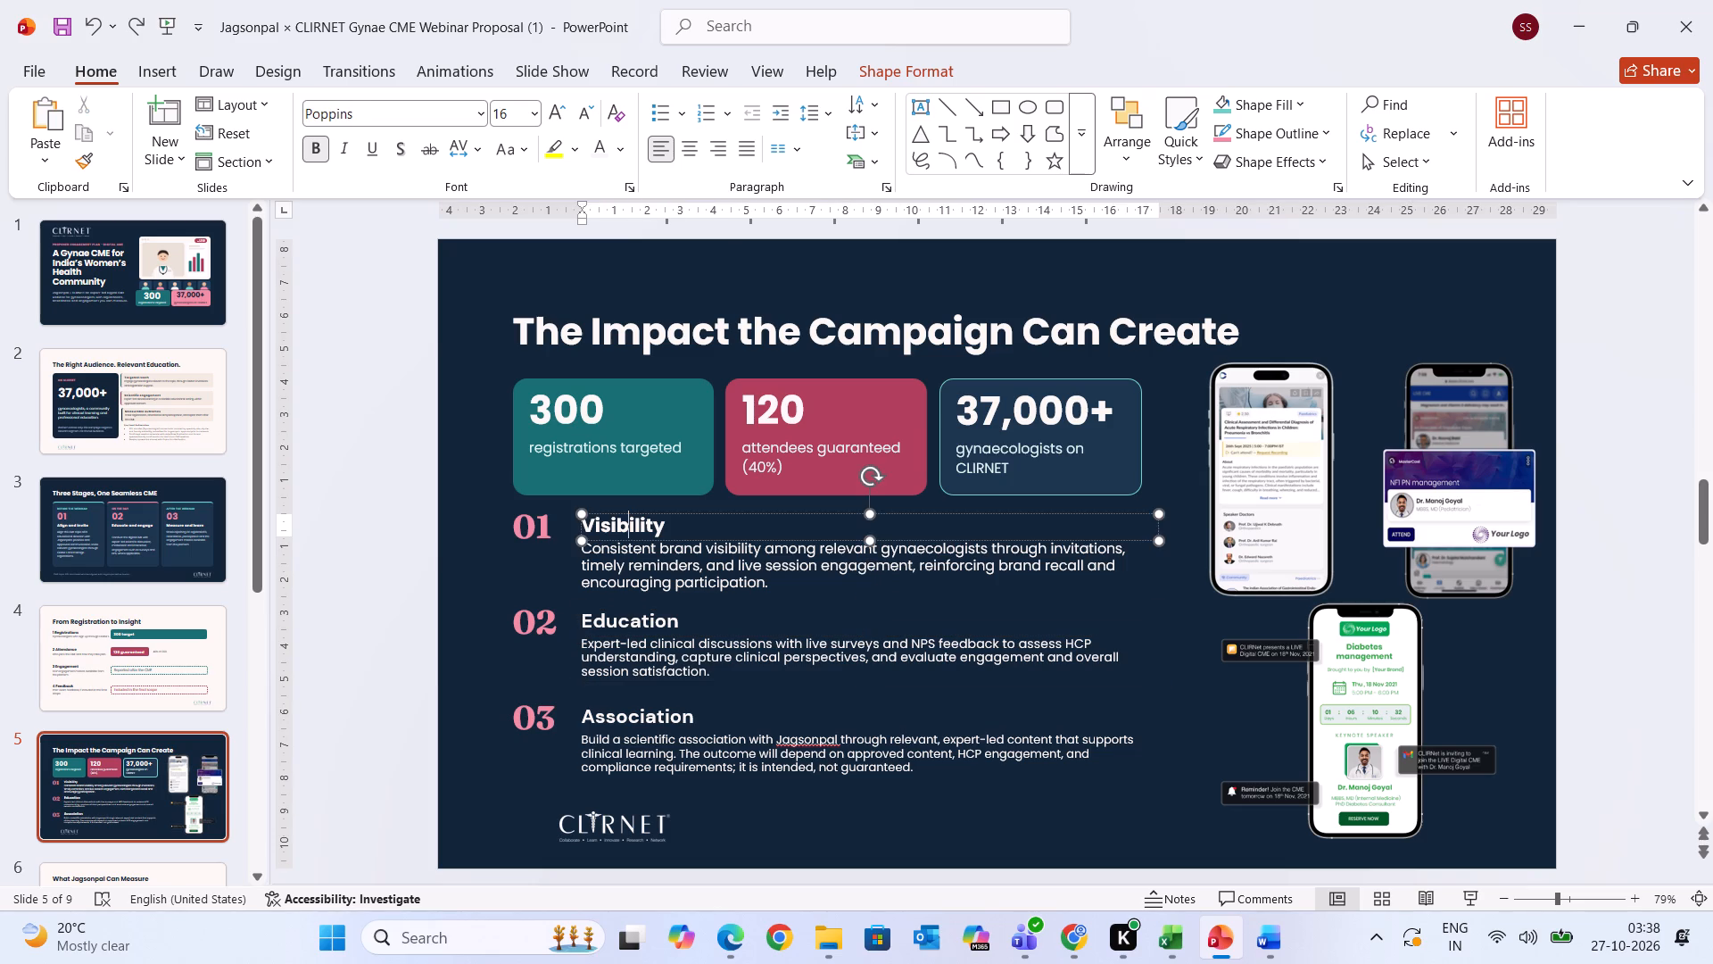
click(627, 612)
click(679, 622)
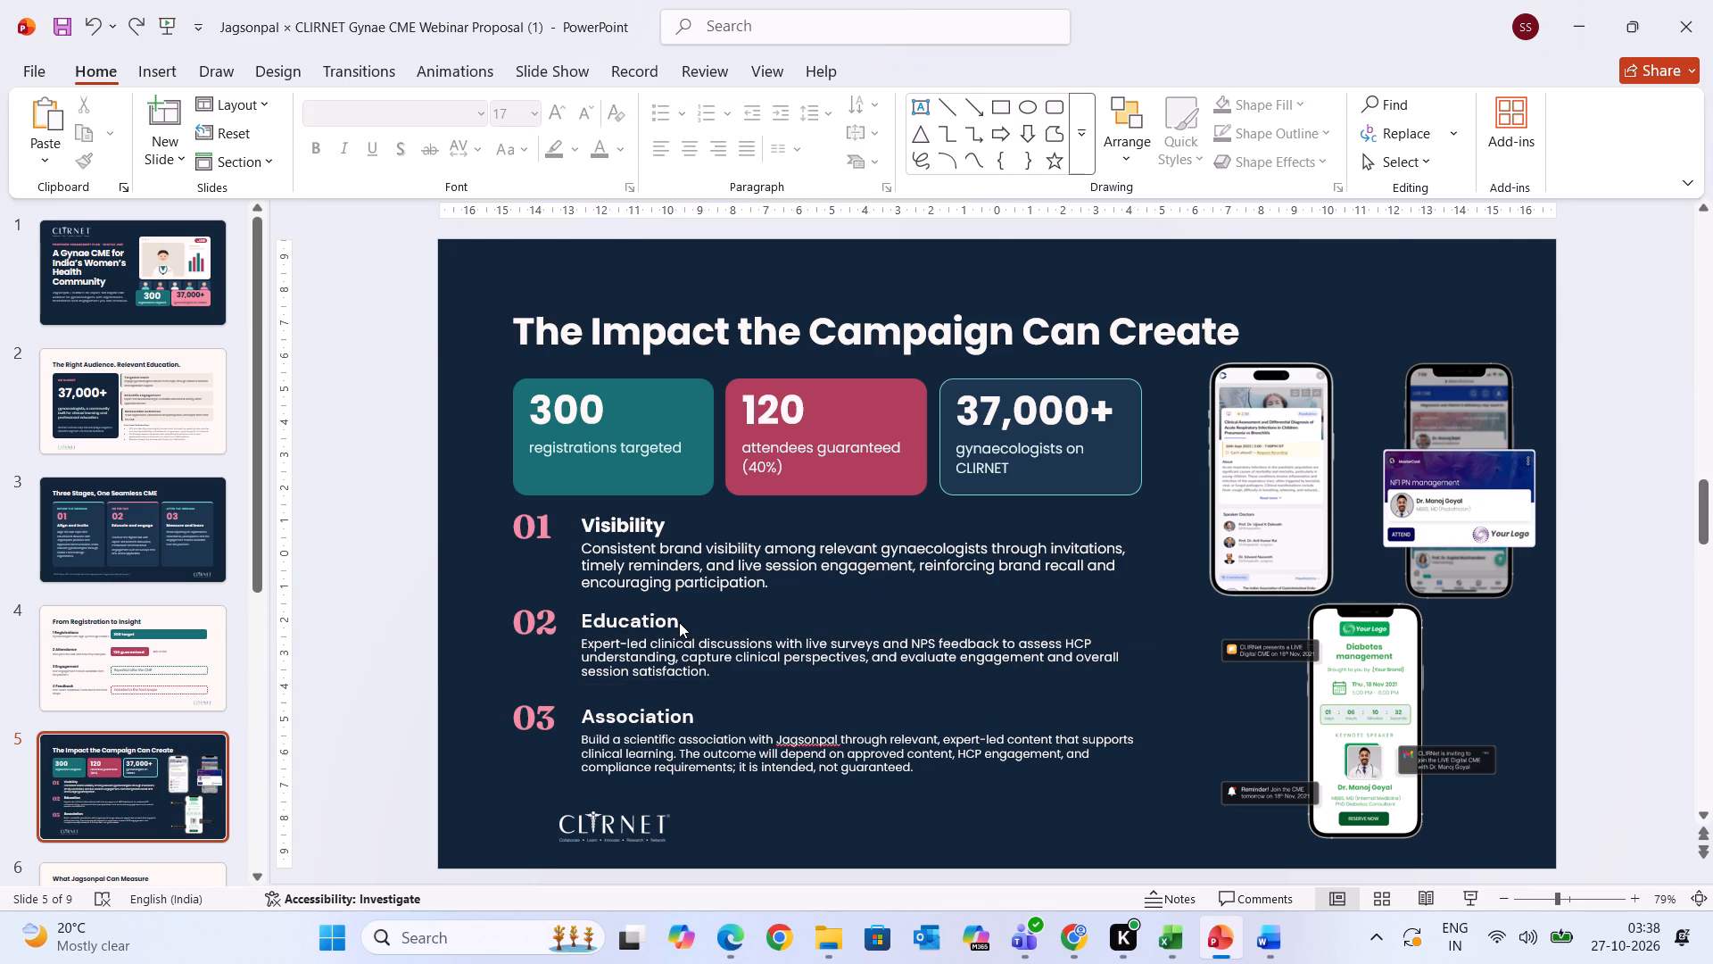
click(662, 619)
drag(676, 622, 499, 604)
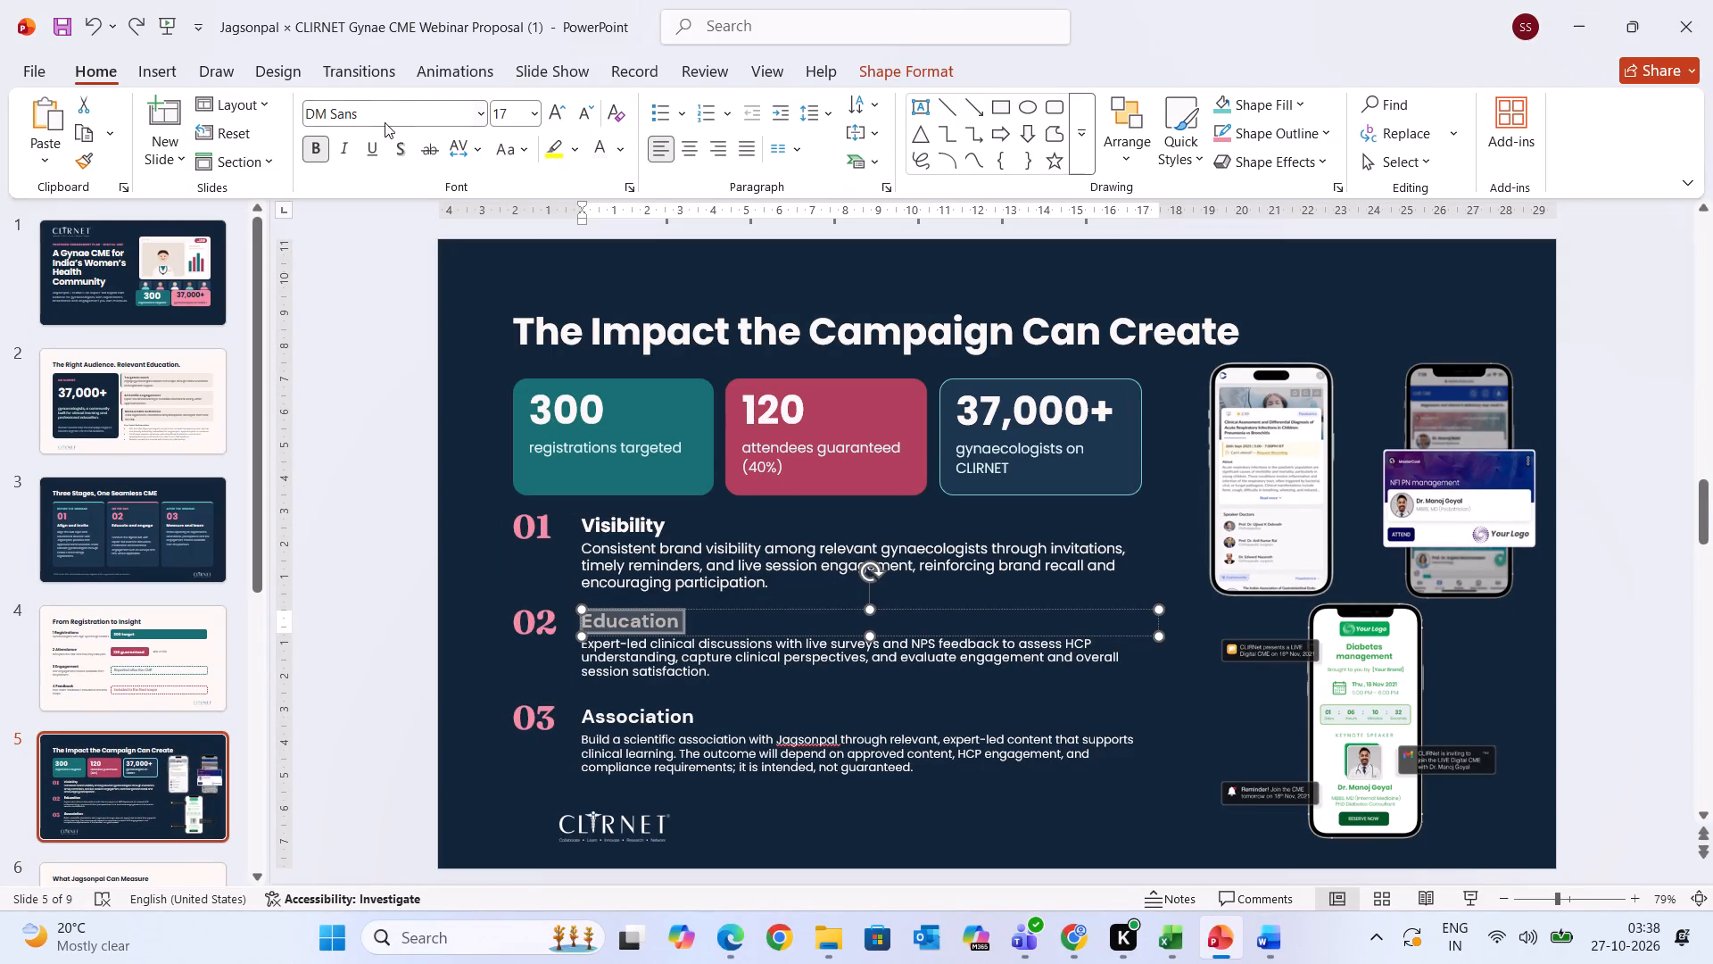
click(377, 117)
text(pop)
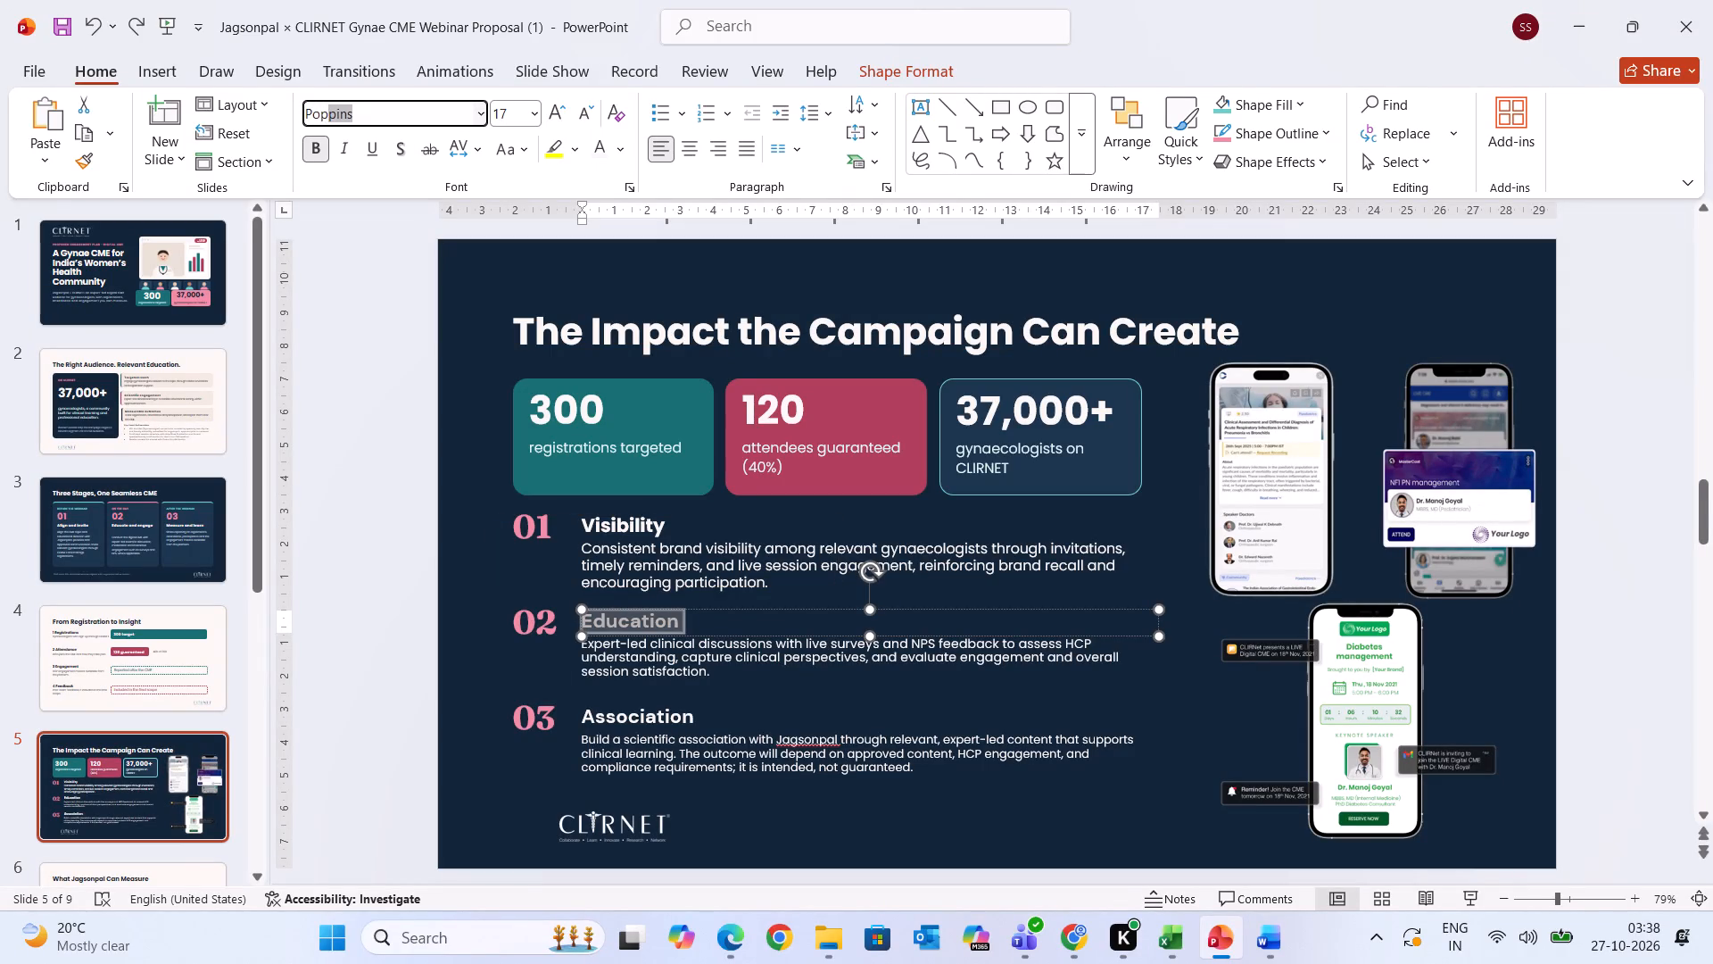
key(Return)
click(591, 110)
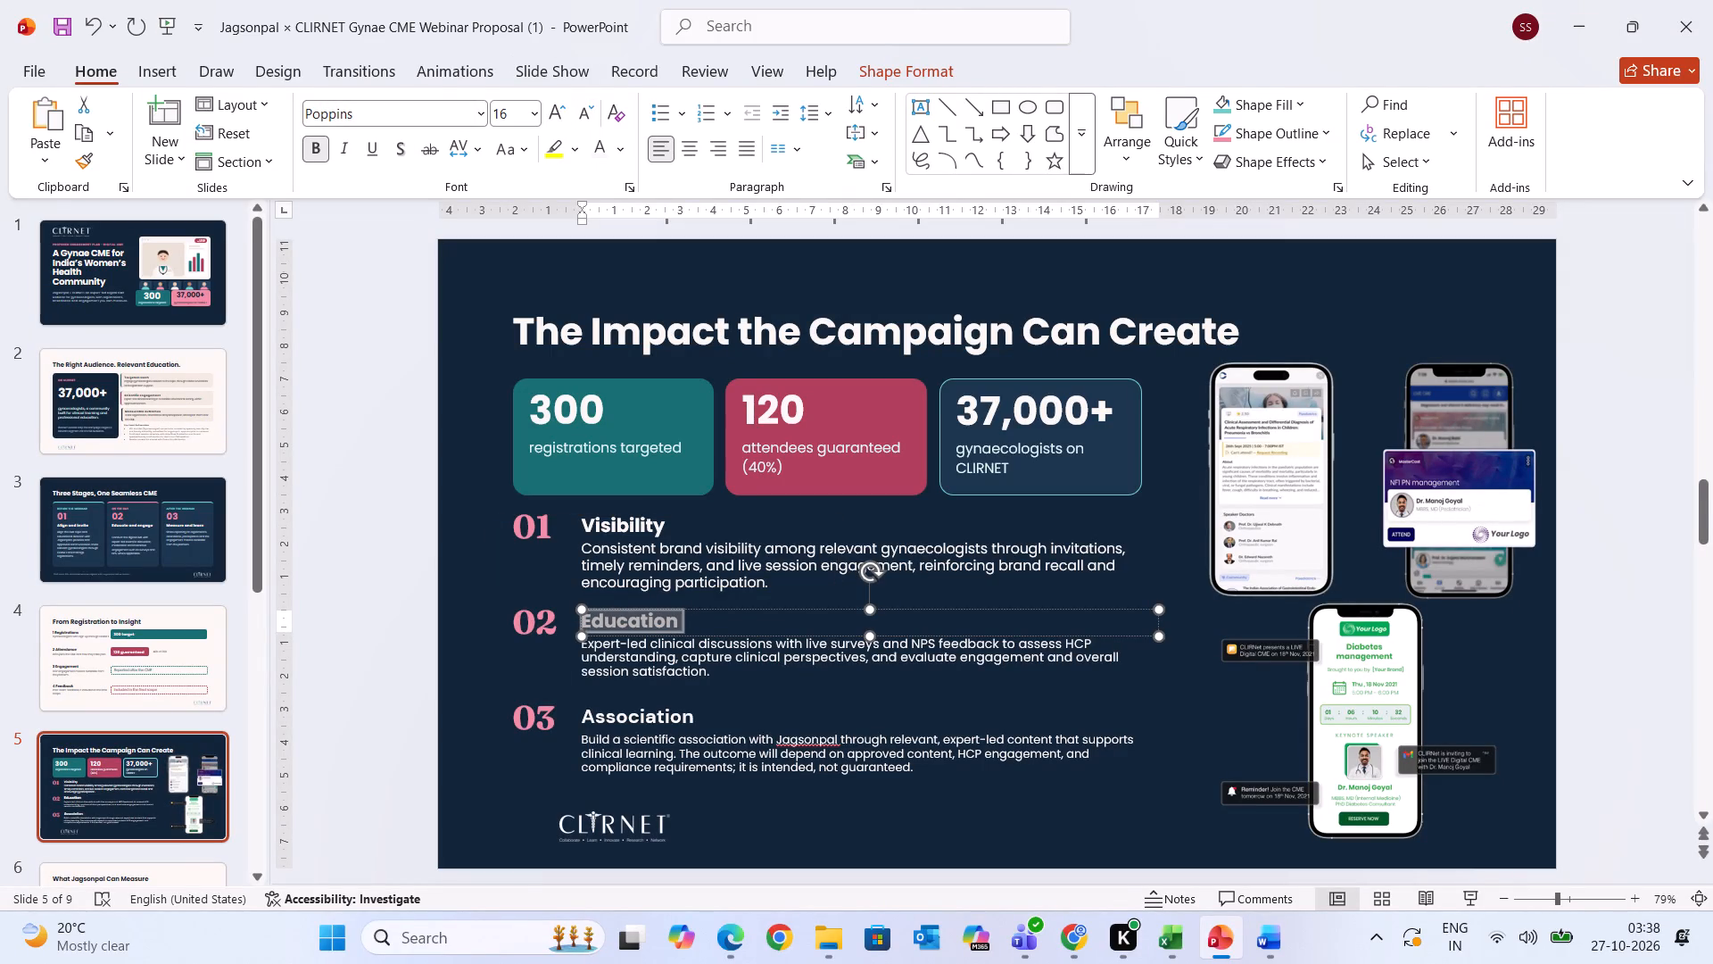
Change the "Association" heading to Poppins, size 16.
click(678, 703)
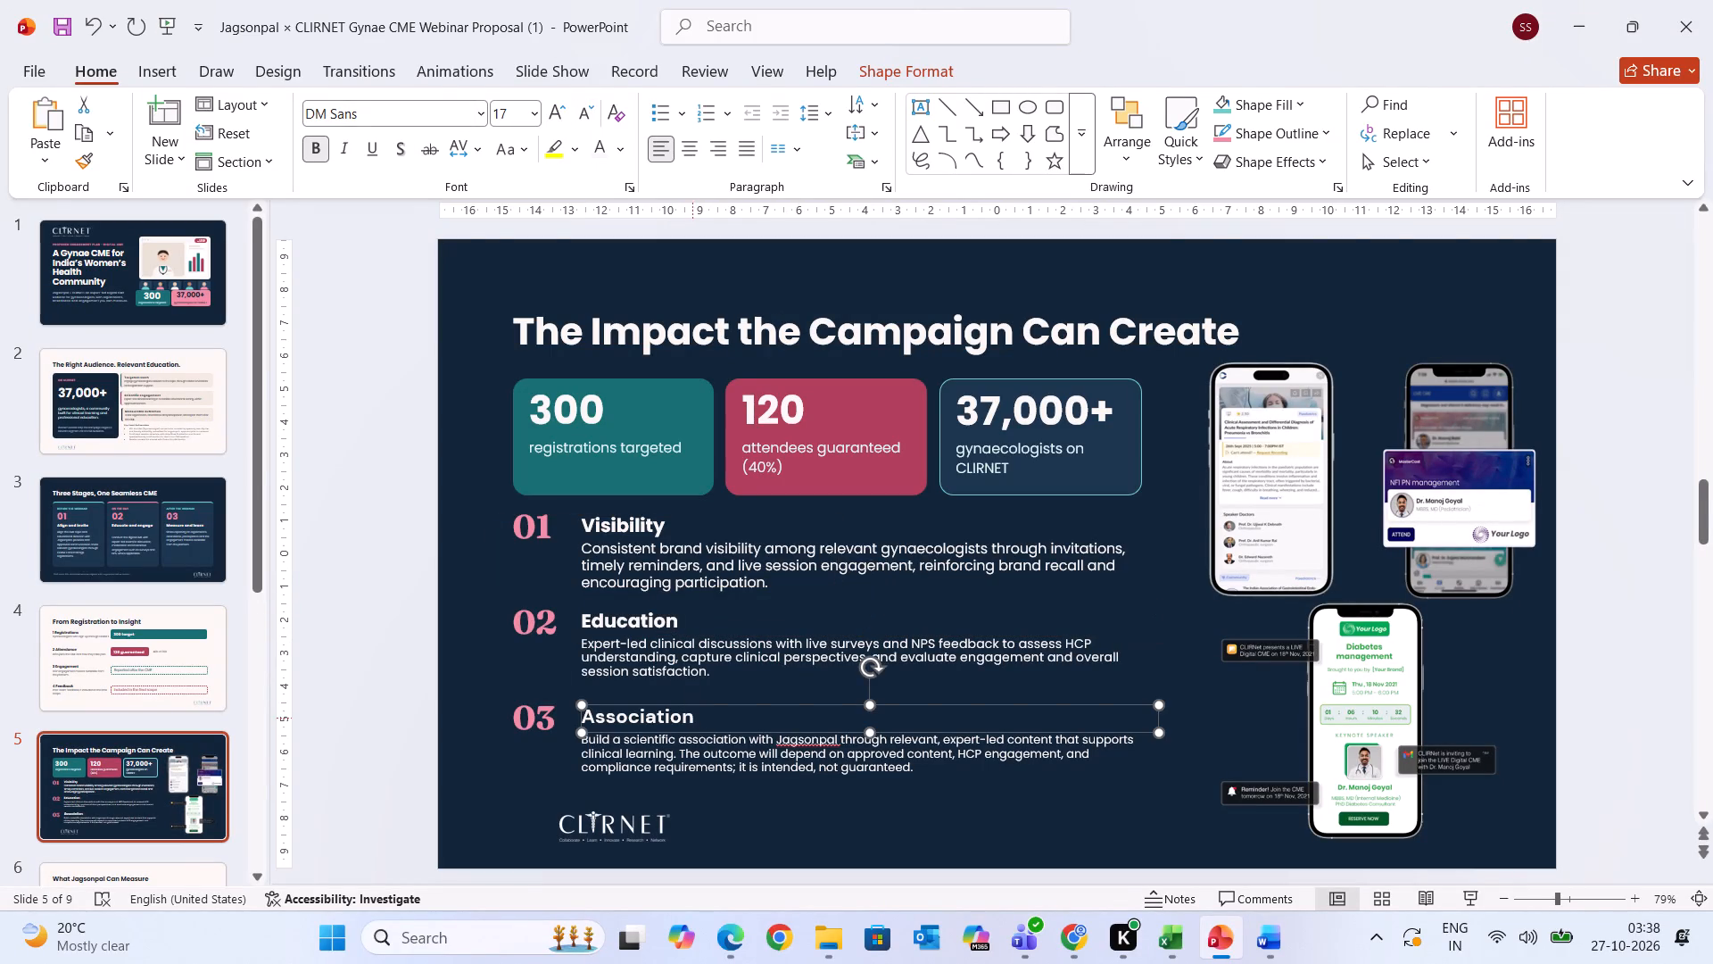
drag(692, 718, 554, 709)
click(393, 115)
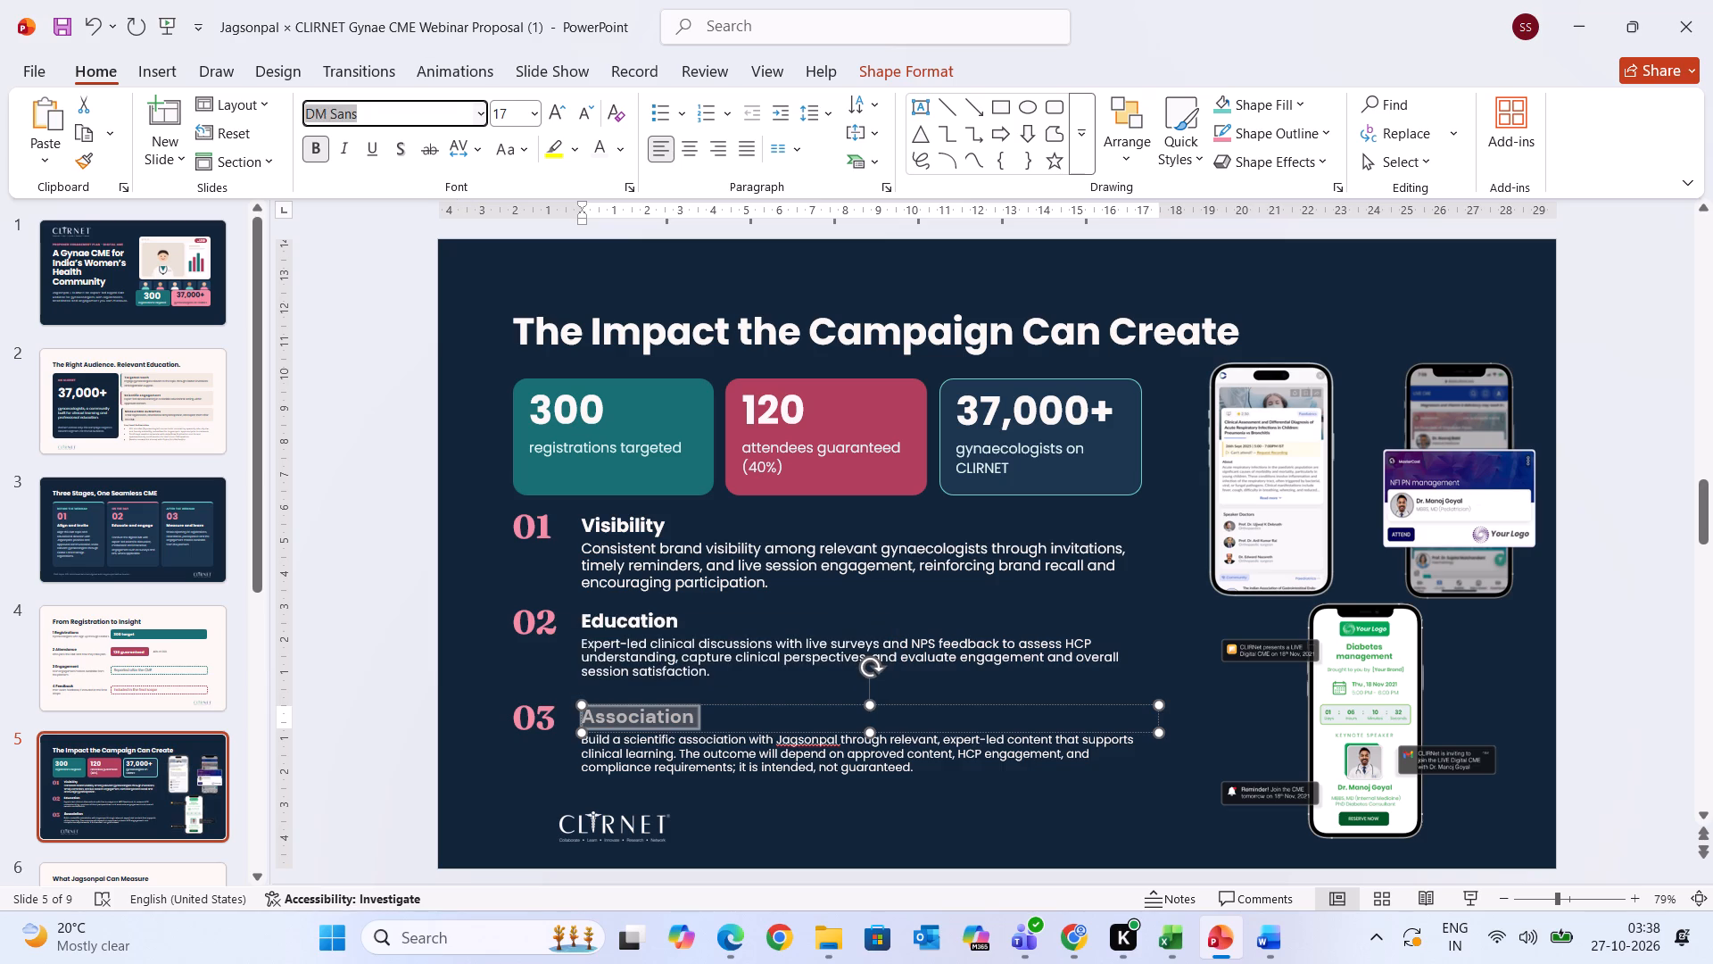
text(po)
key(Return)
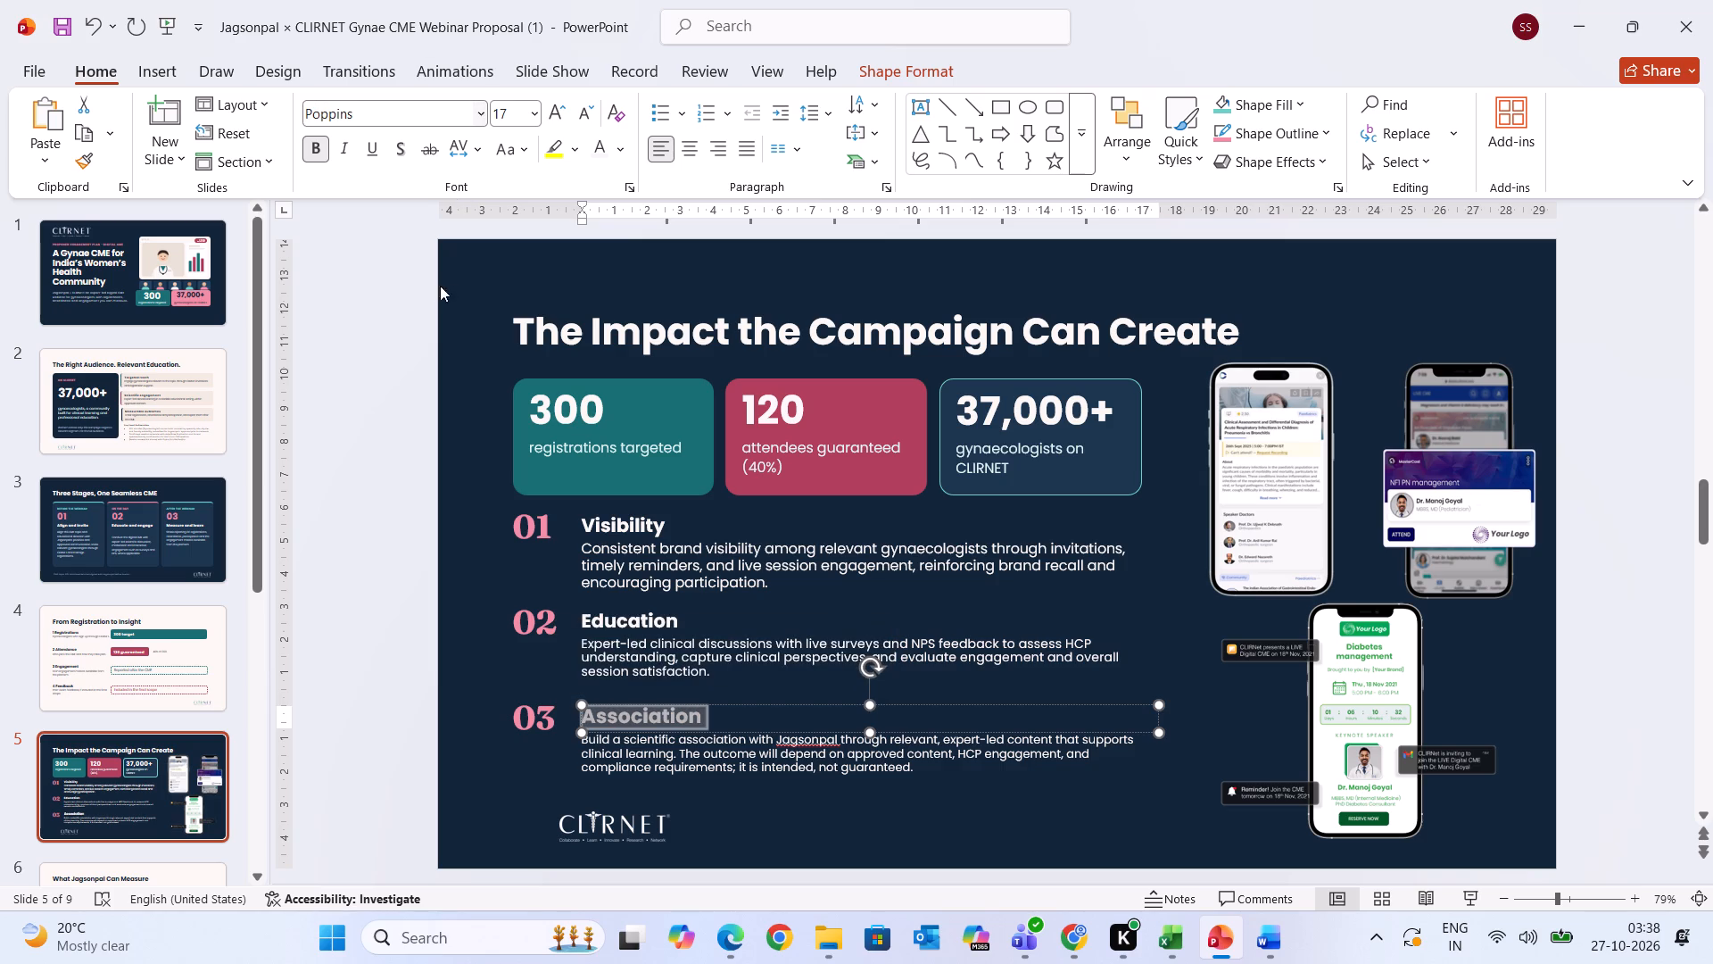
click(583, 115)
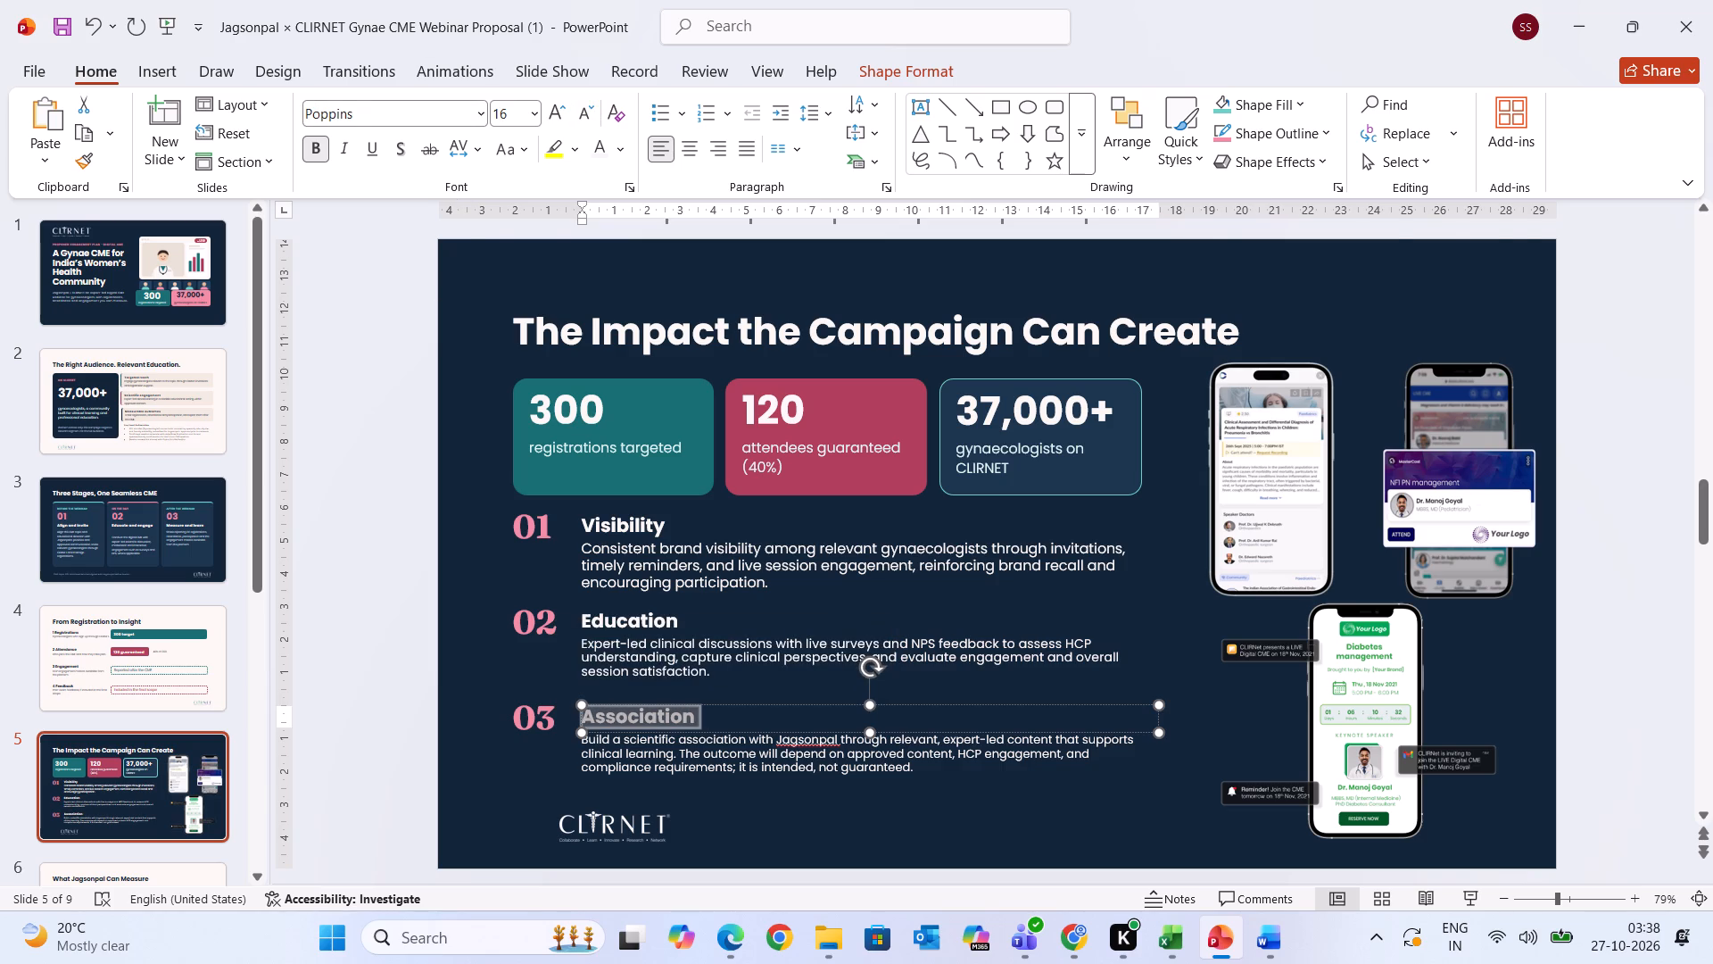
Change the "01" numeral beside "Visibility" to Poppins, keeping its size at 28.
click(555, 710)
click(533, 536)
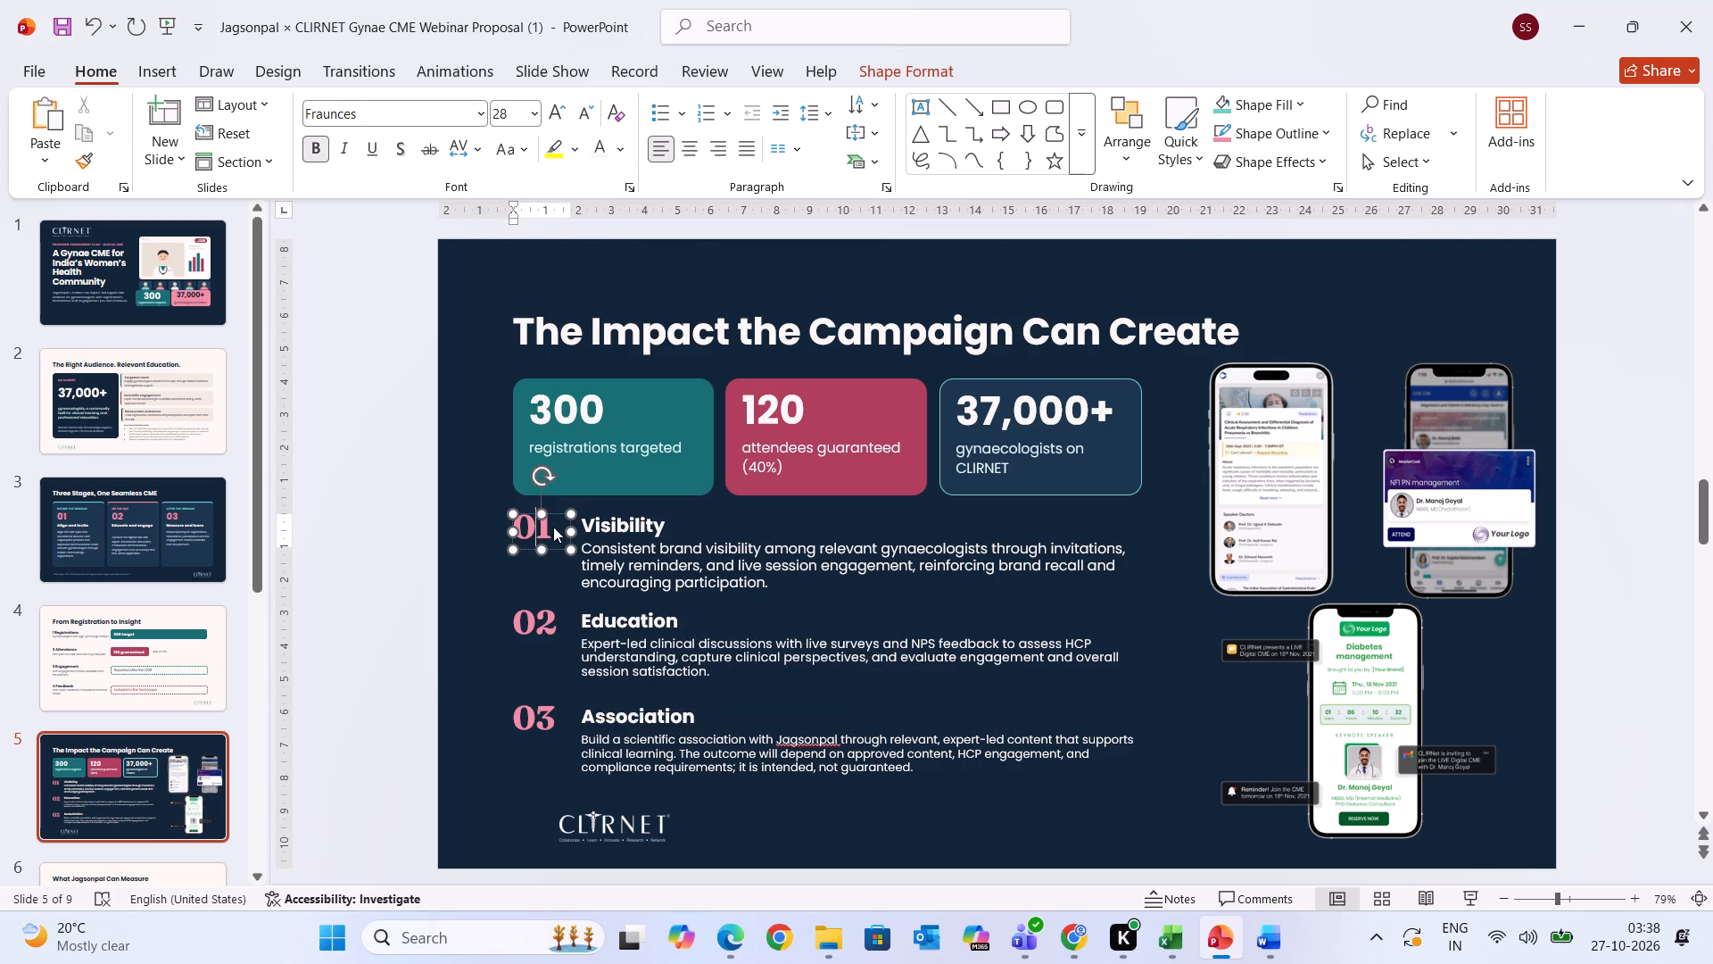
drag(548, 530, 509, 529)
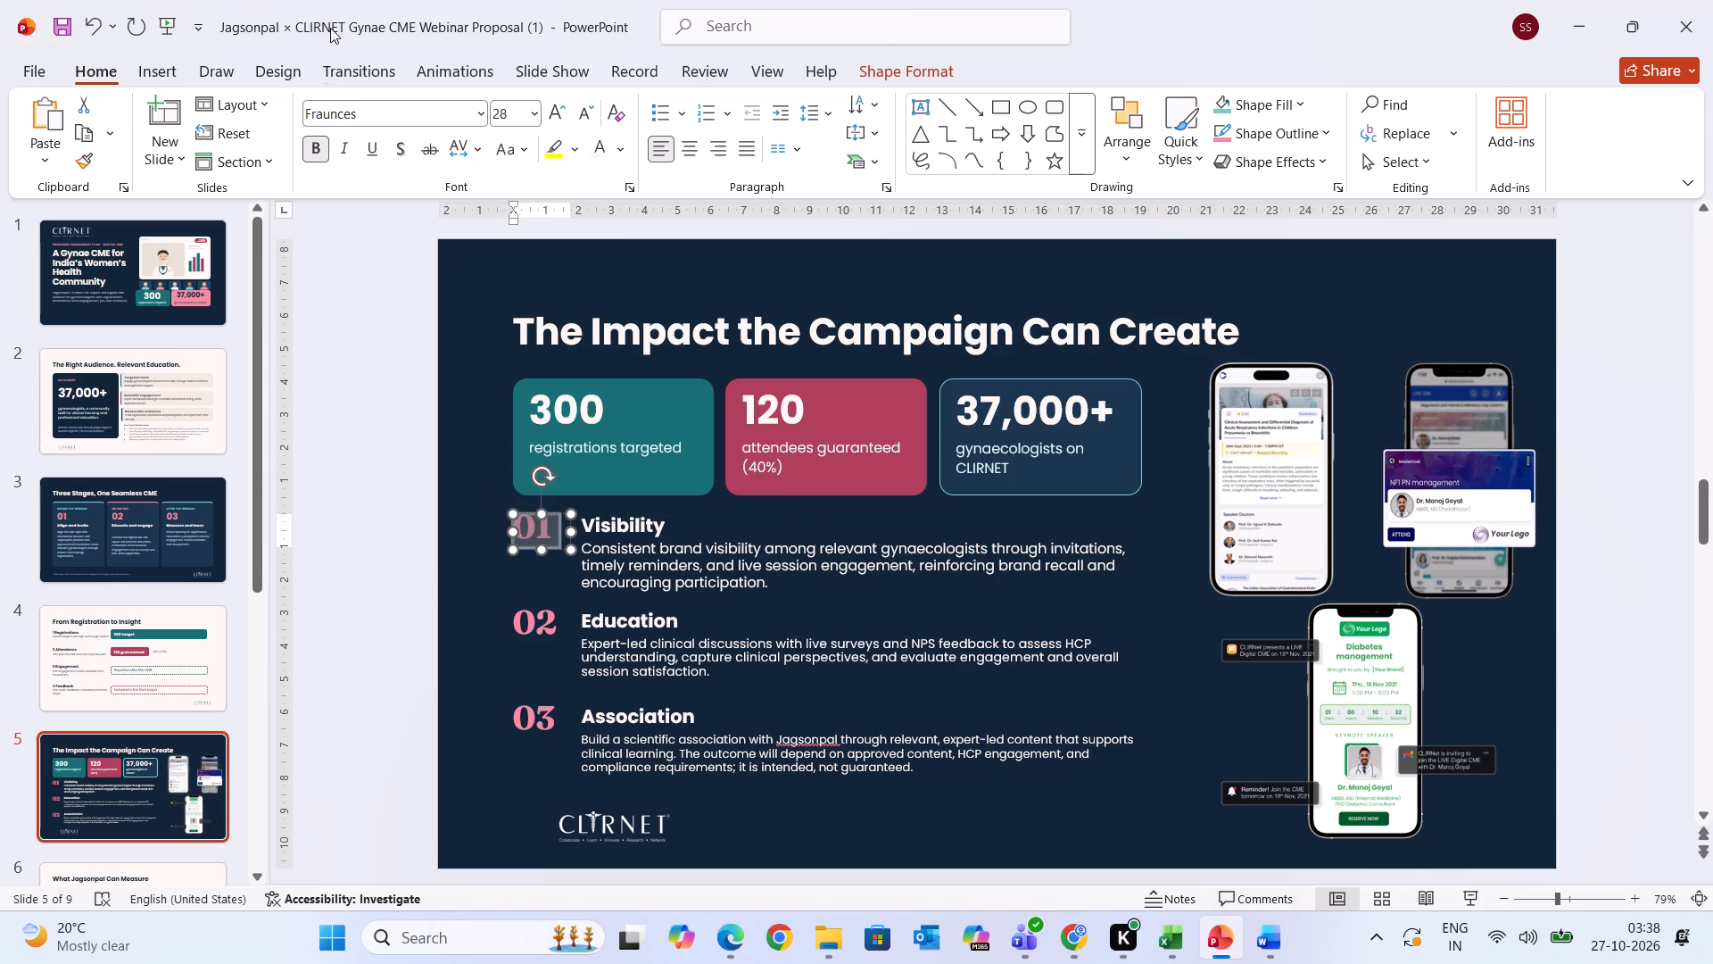
click(372, 107)
text(po)
key(Return)
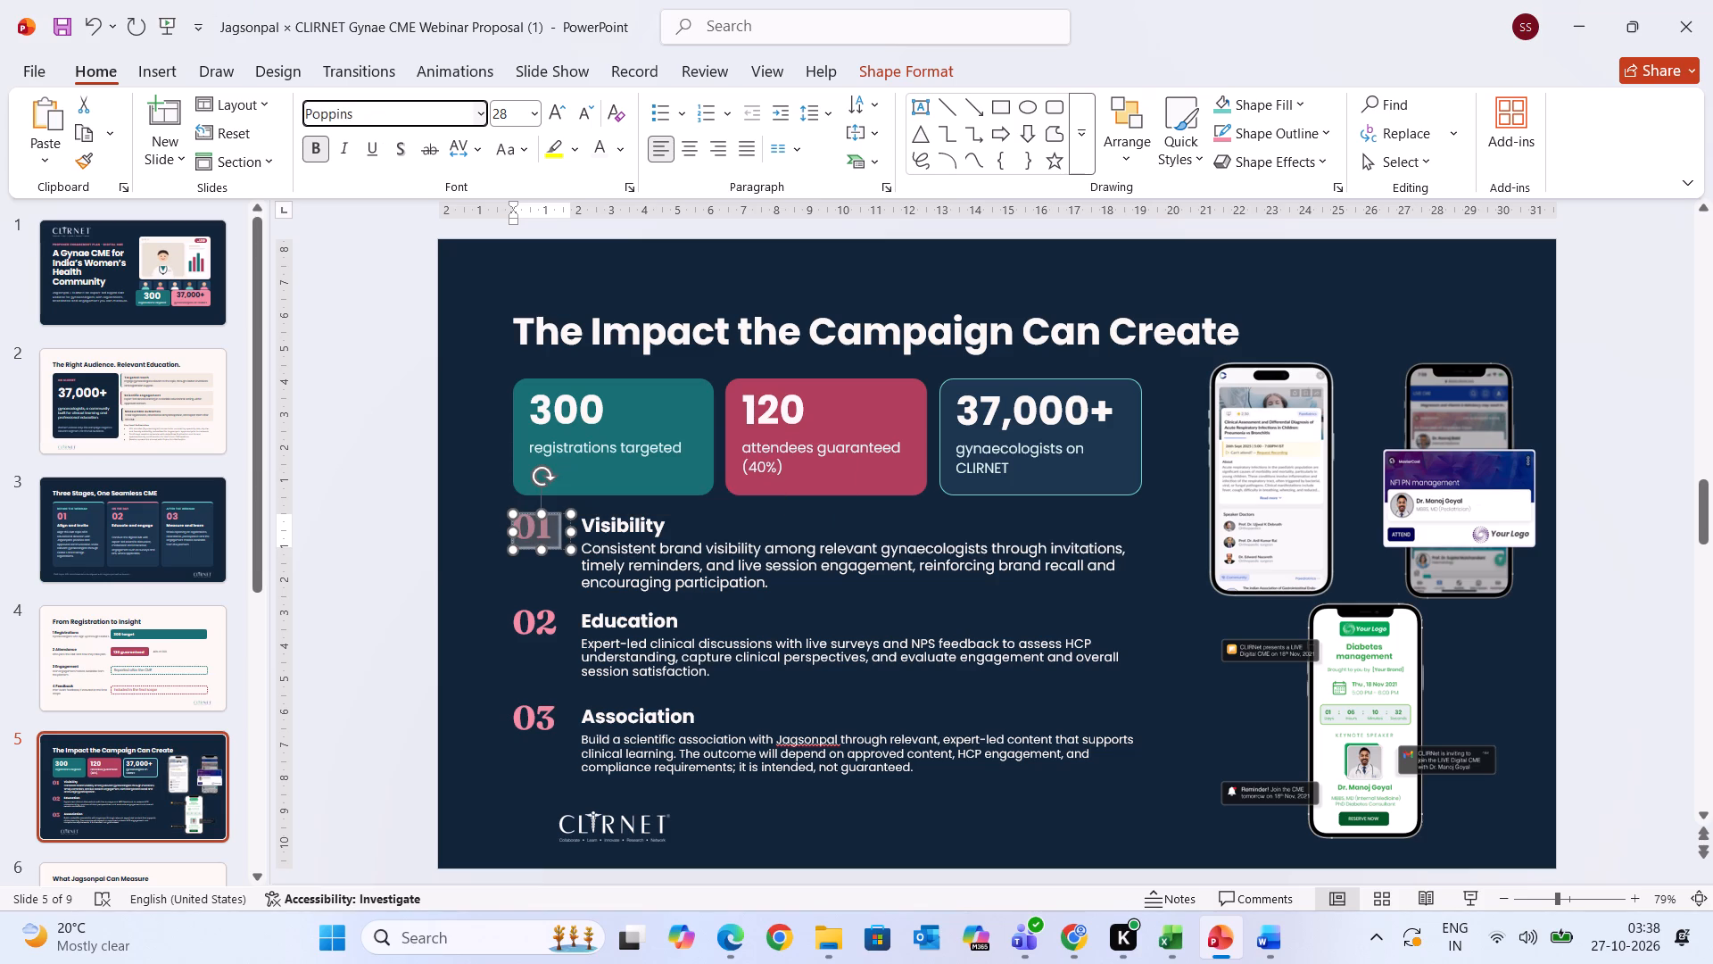
click(581, 117)
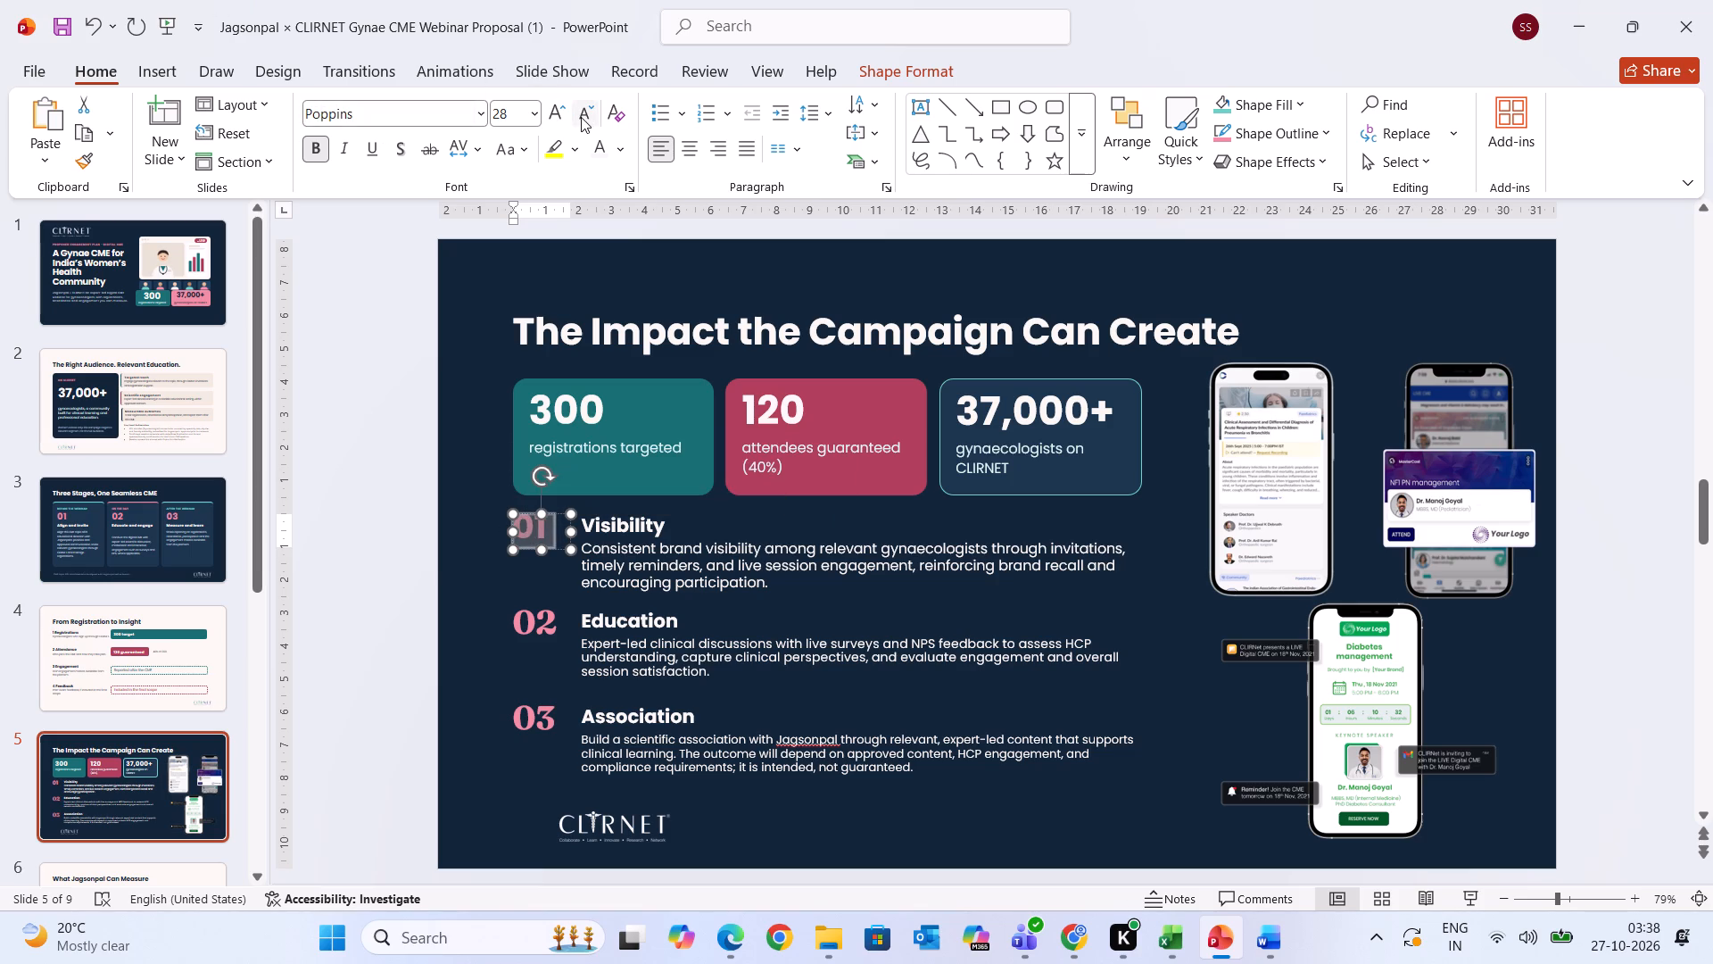
click(557, 112)
Copy the "01" numeral's formatting onto the "02" and "03" numerals with Format Painter.
click(86, 165)
drag(525, 618, 562, 618)
click(80, 170)
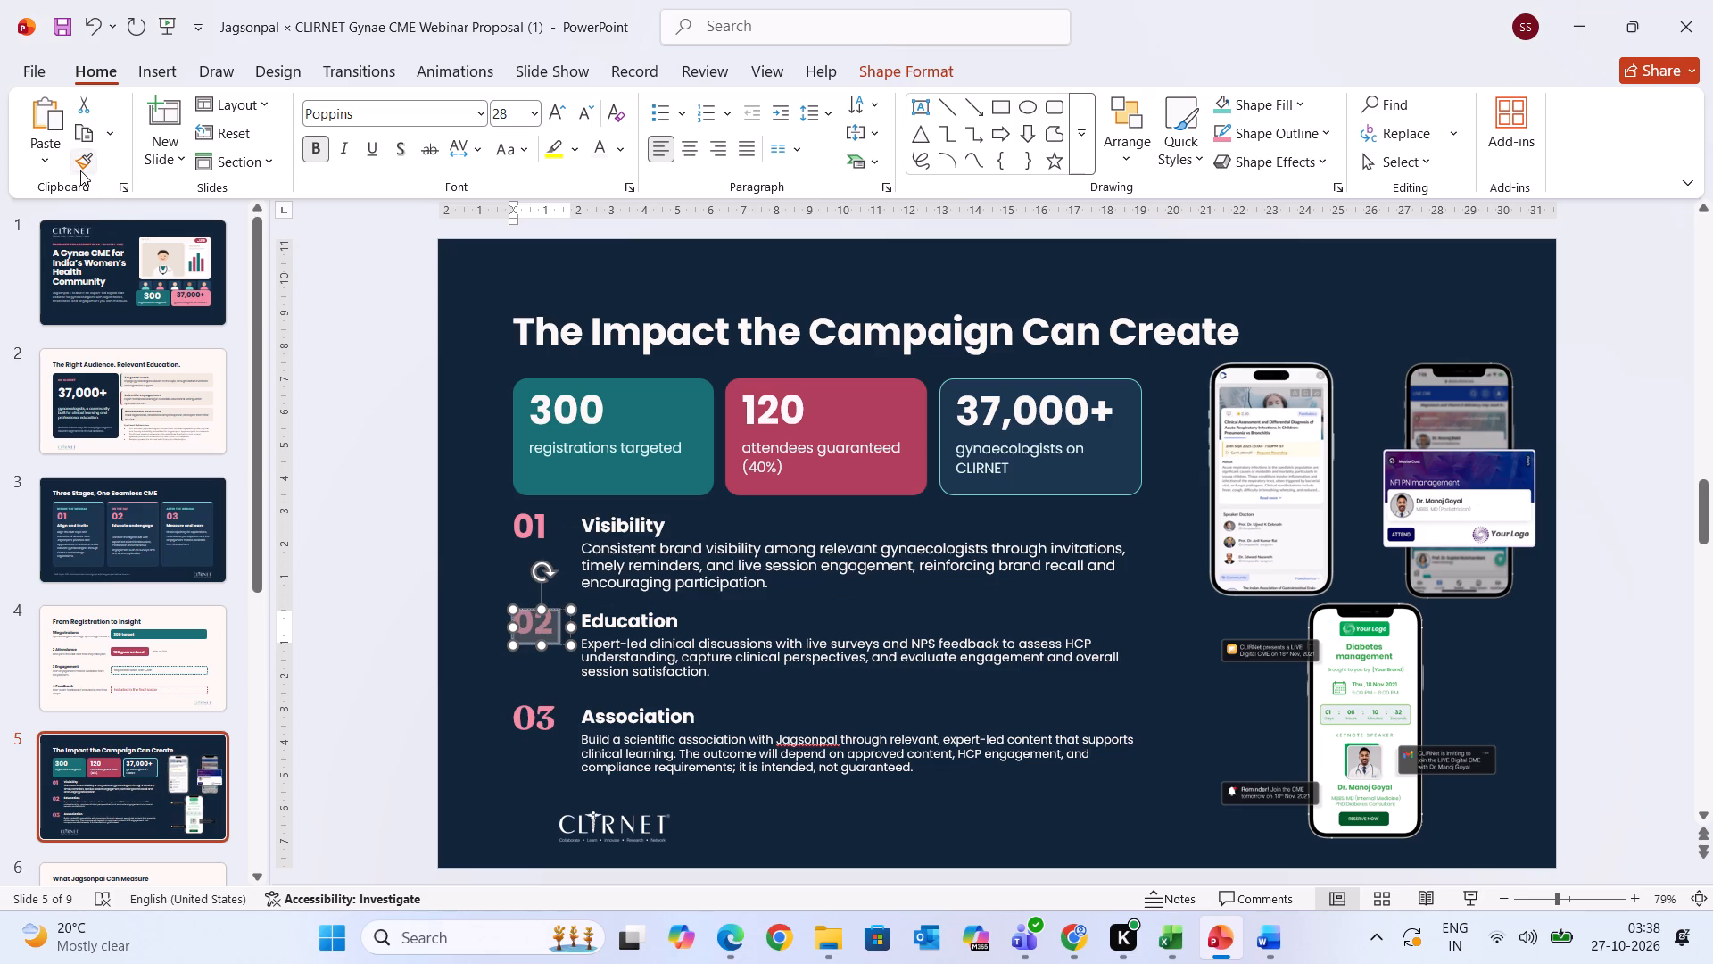
drag(528, 710, 570, 710)
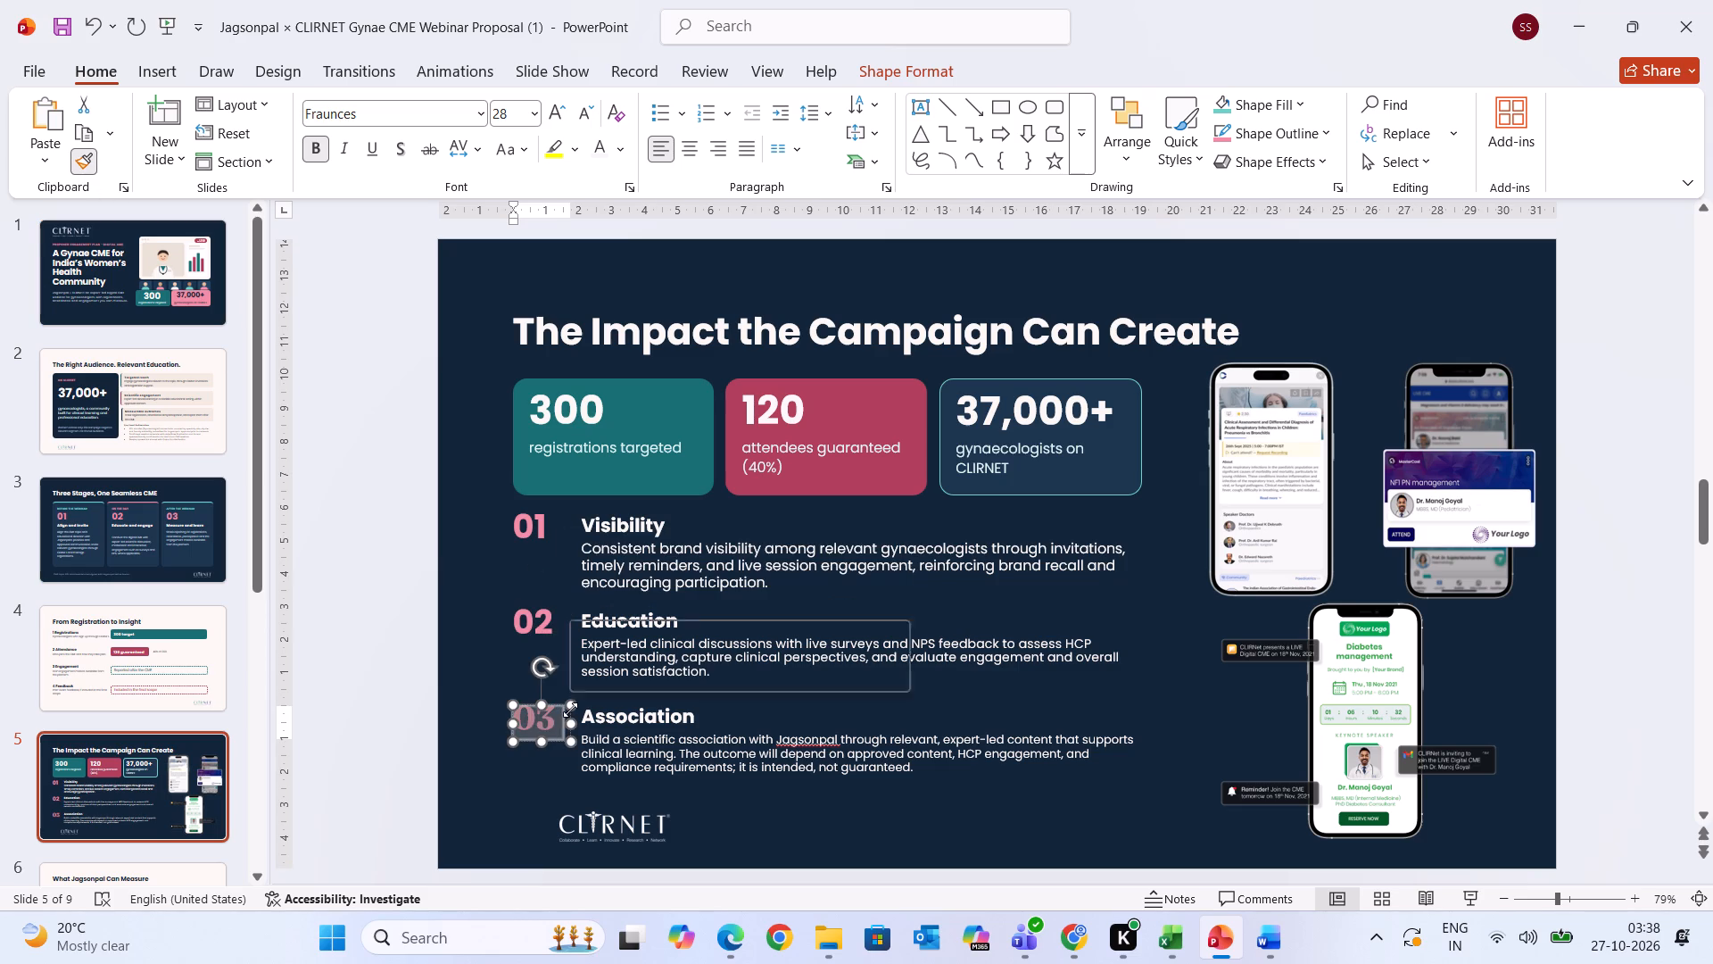
click(1591, 704)
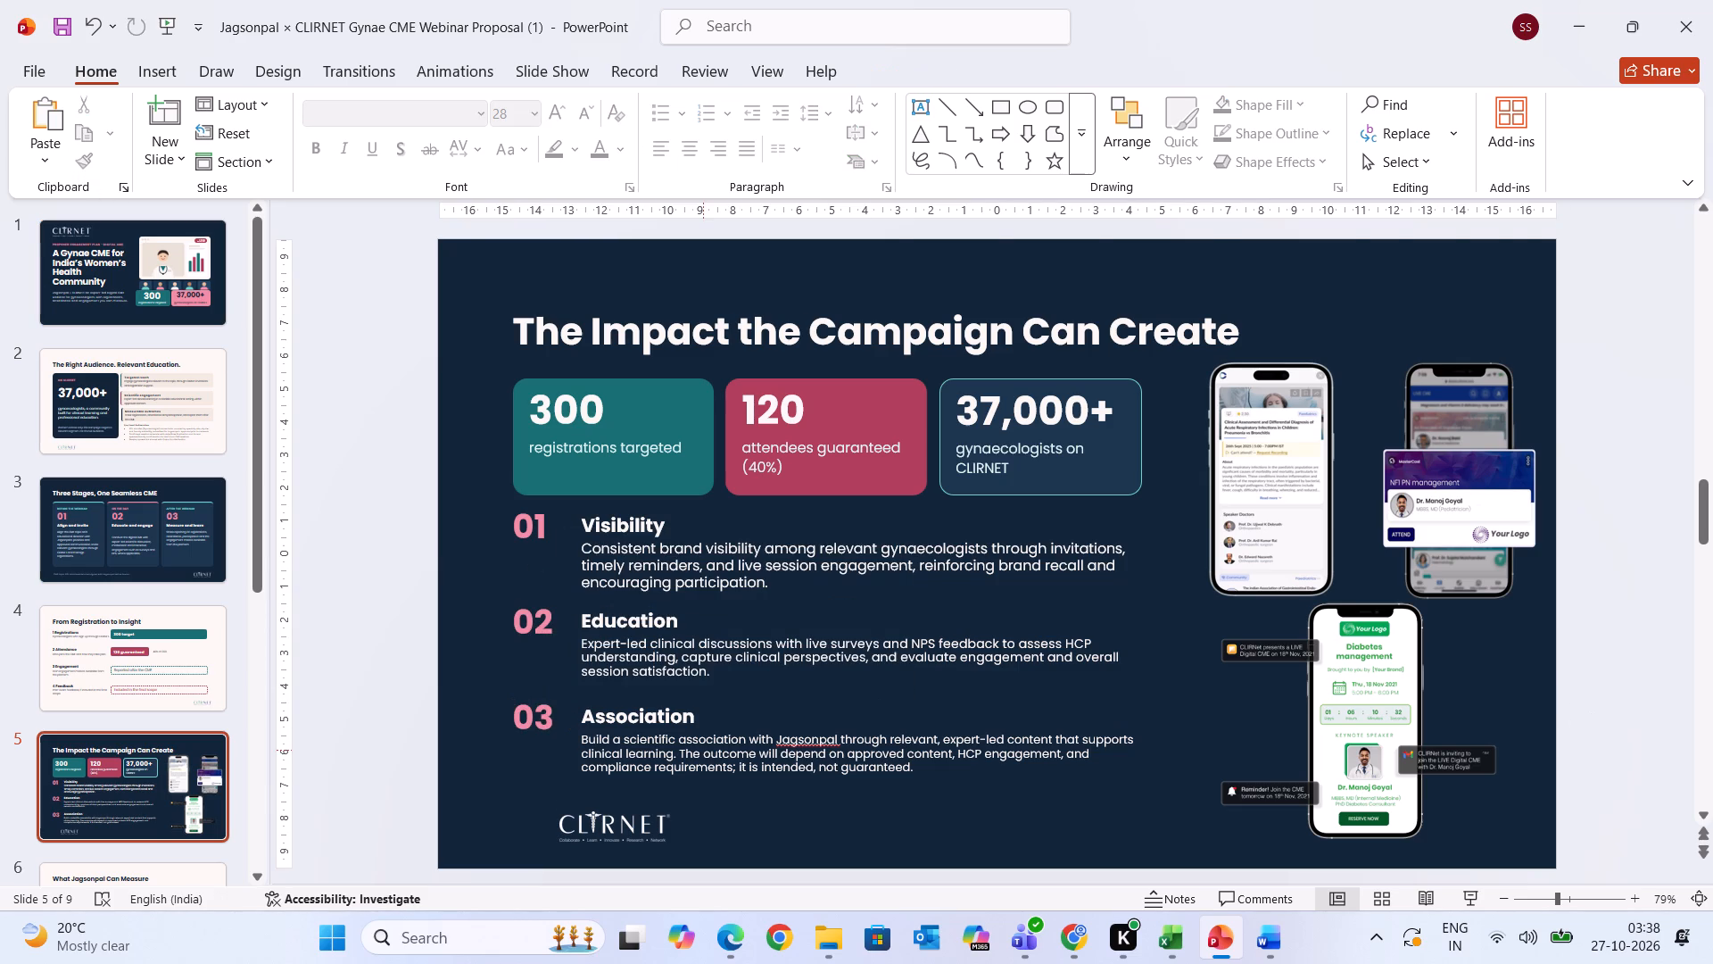
On slide 6, change the description under "Registrations" to Poppins, size 12.
click(168, 421)
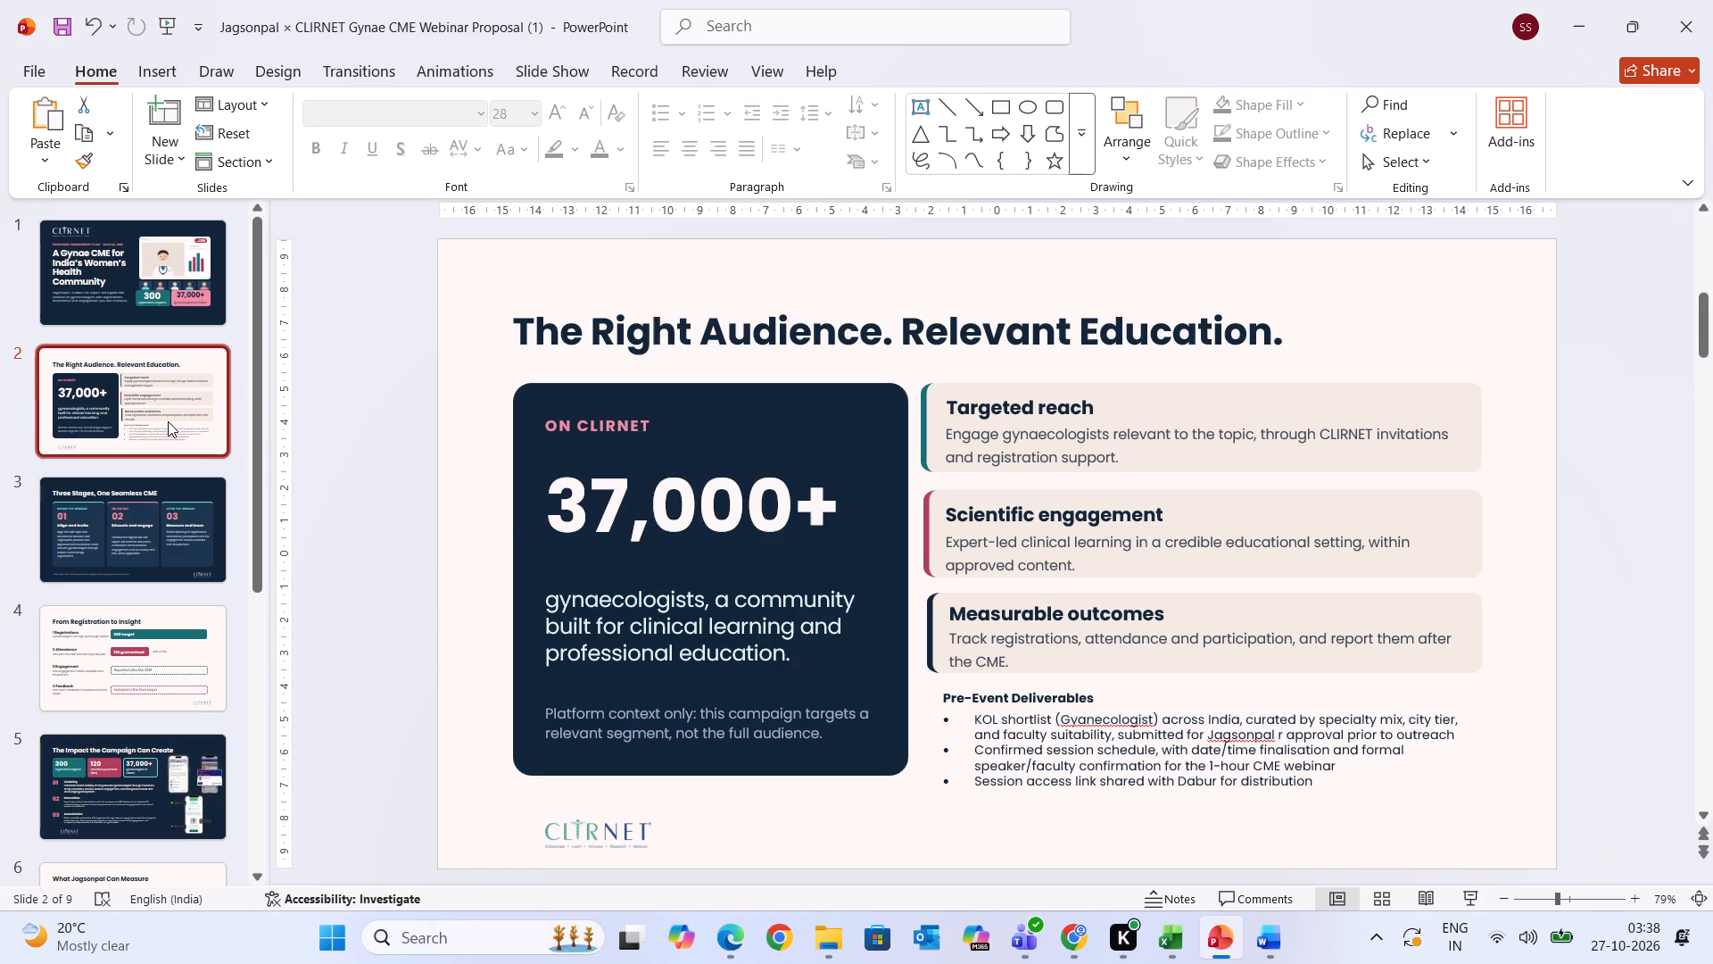
key(Down)
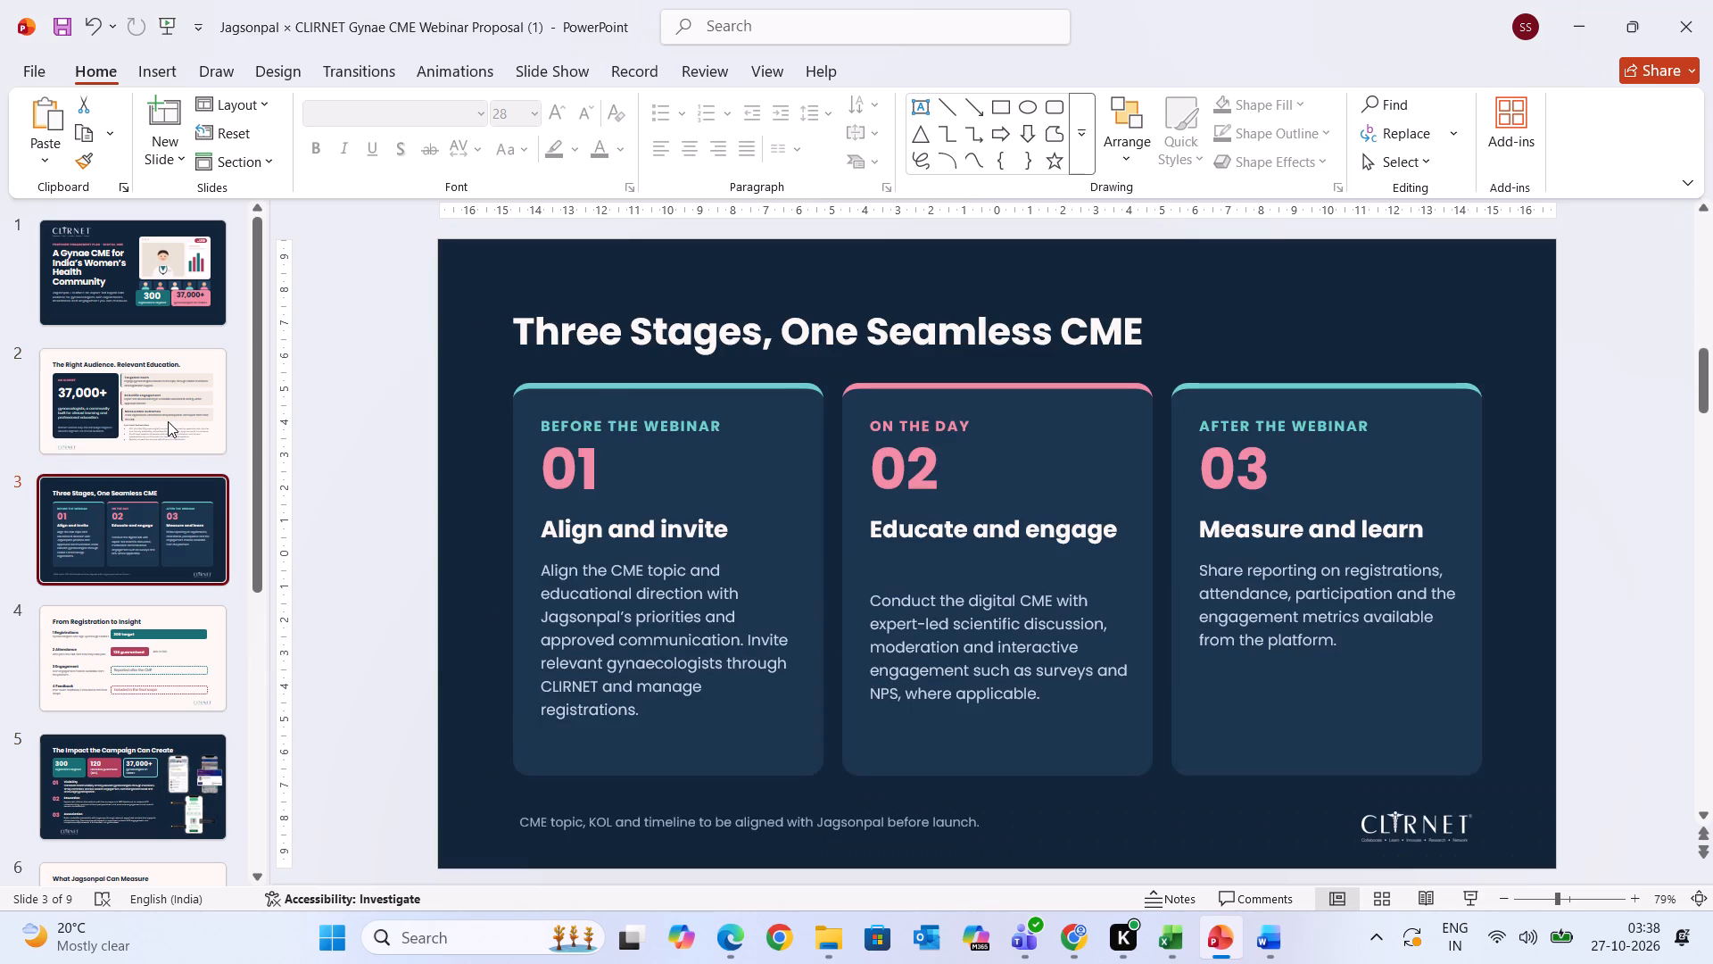
key(Down)
key(Down)
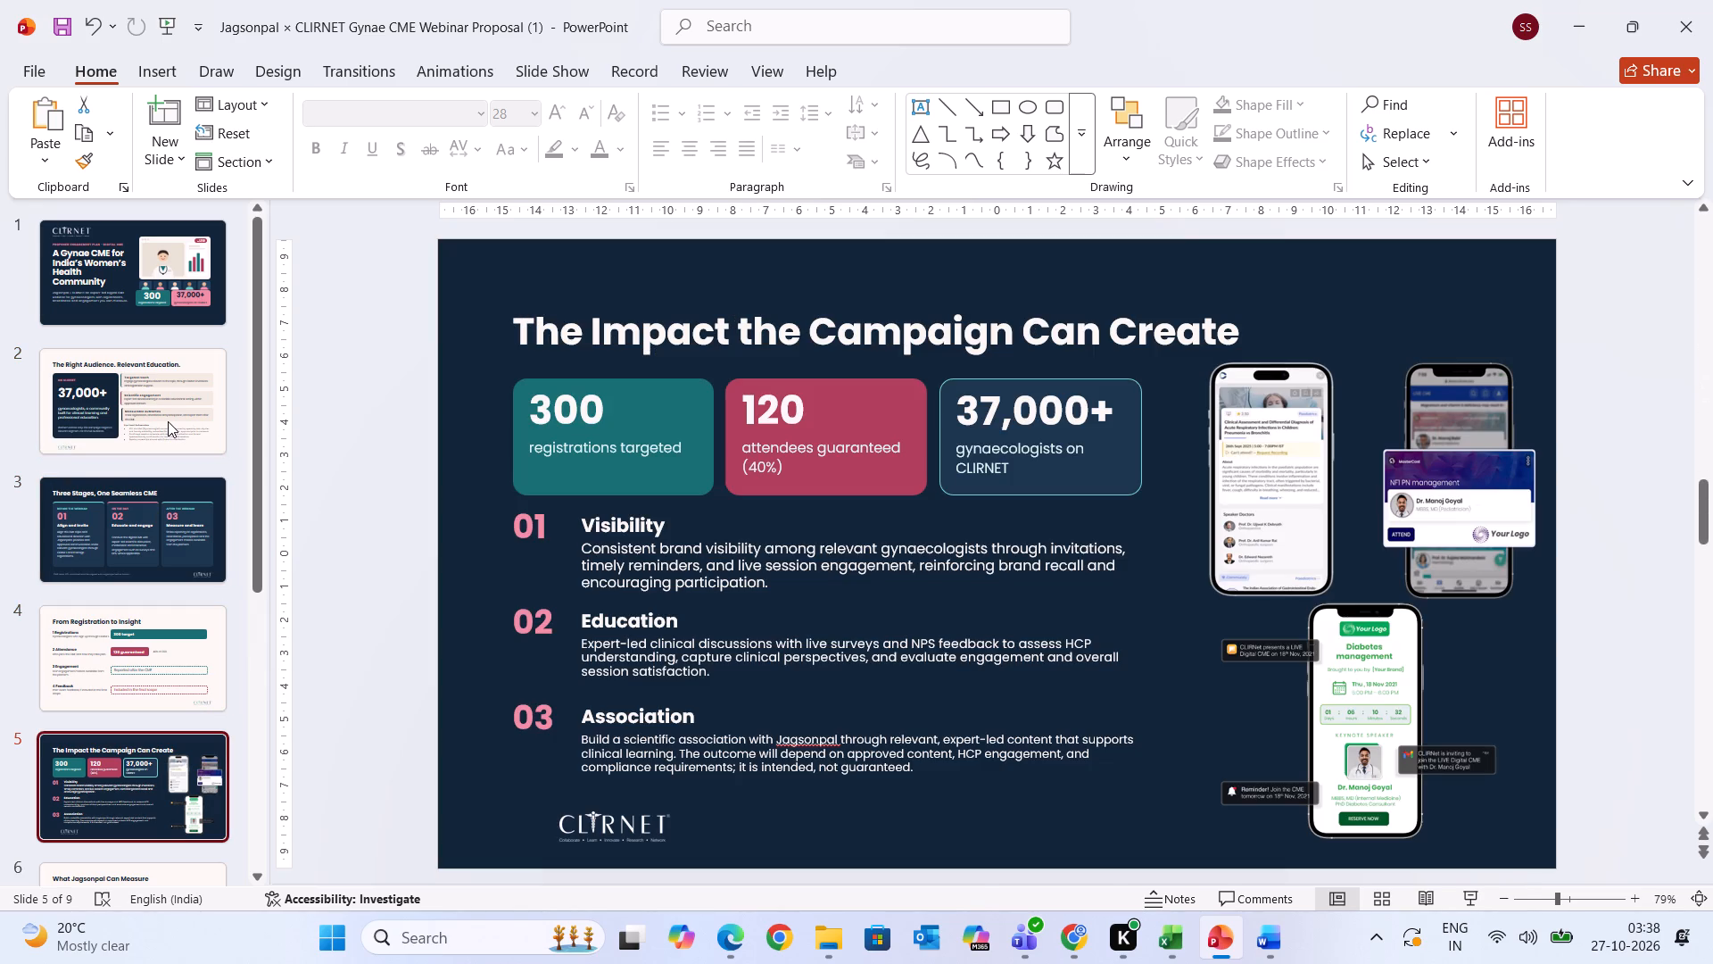
key(Down)
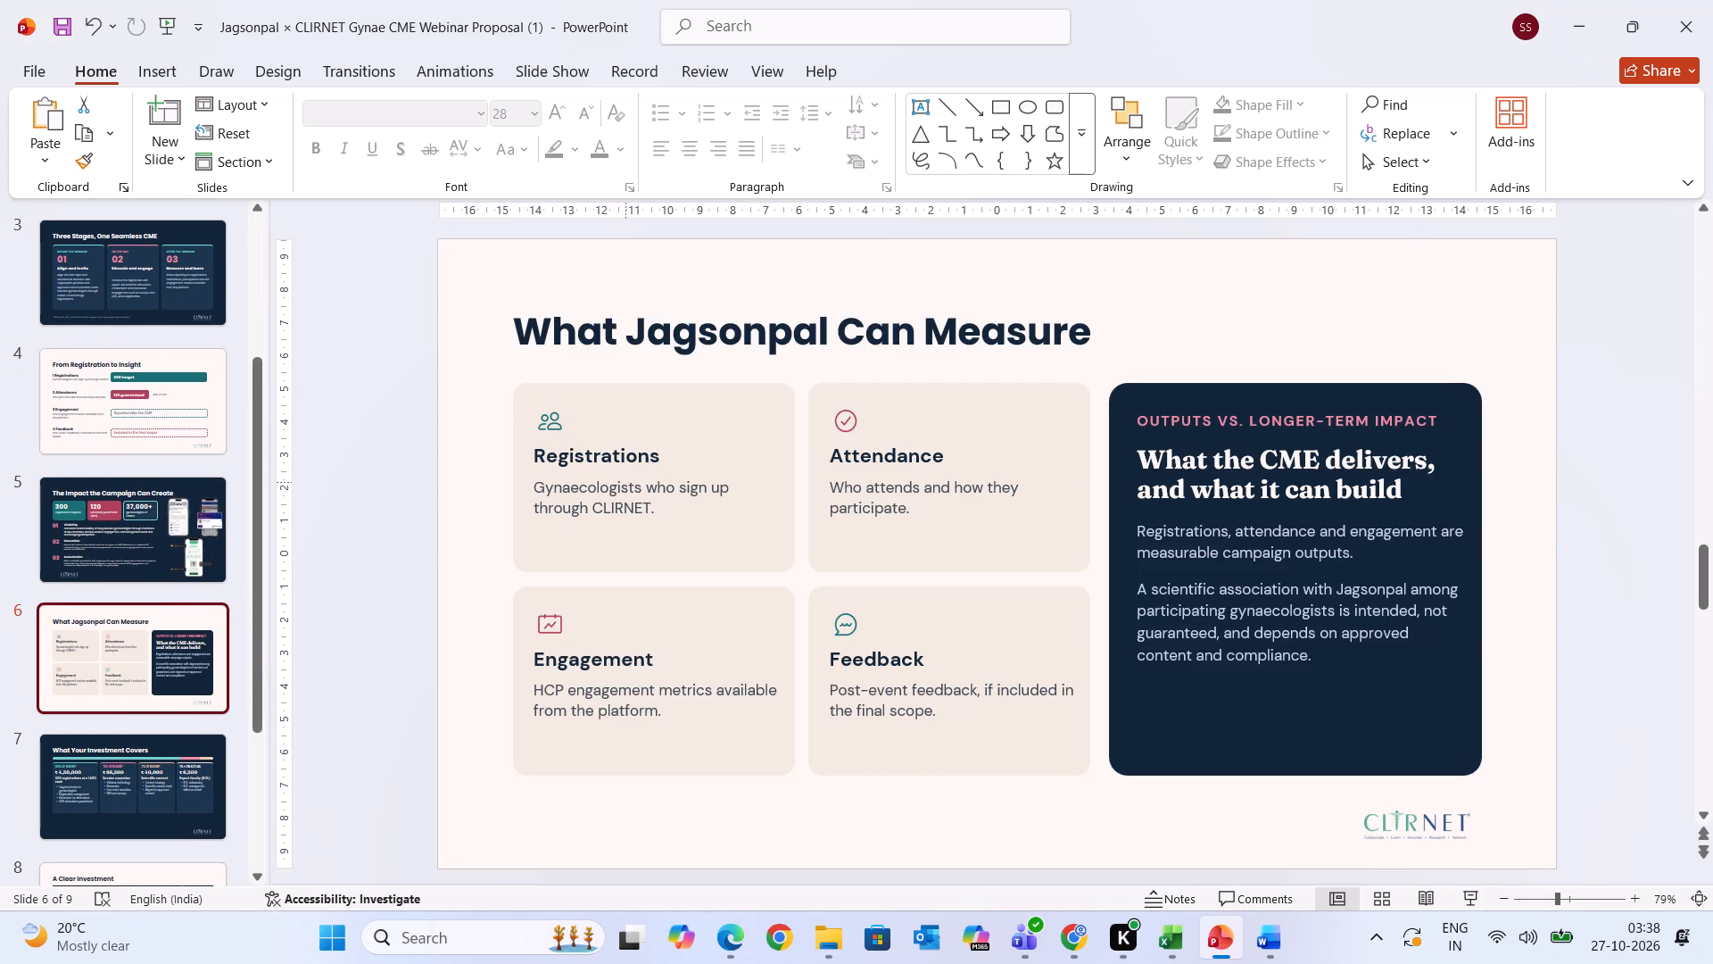
click(618, 491)
drag(656, 503, 549, 485)
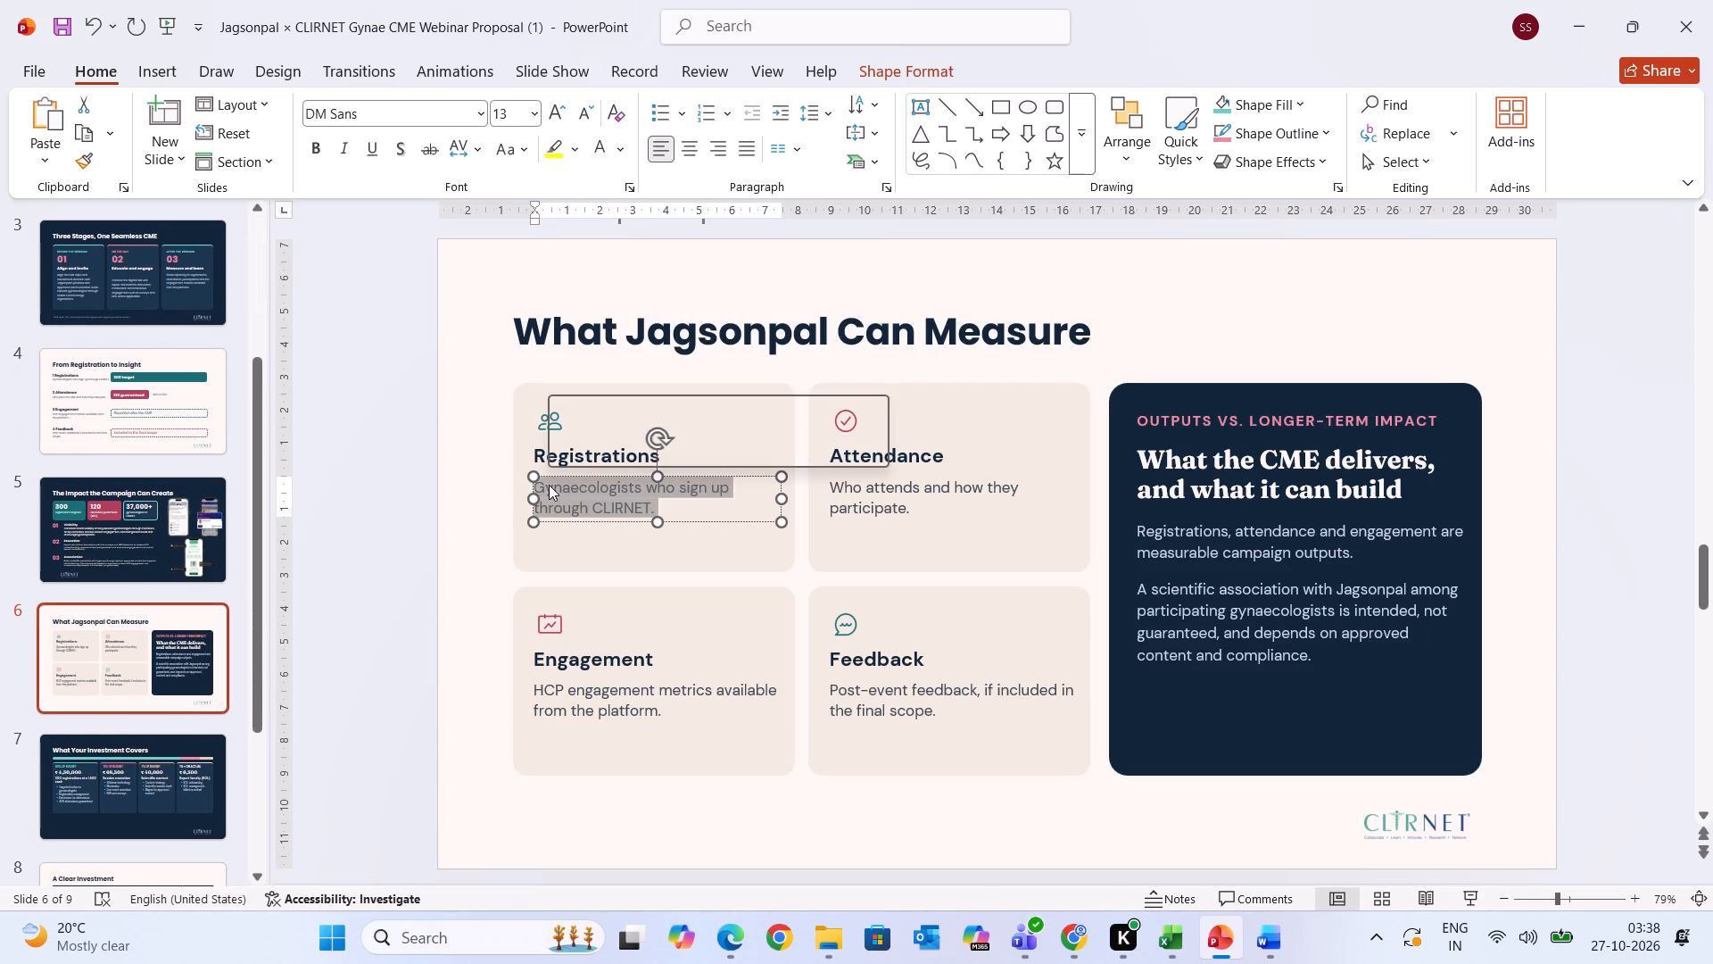
click(401, 116)
text(po)
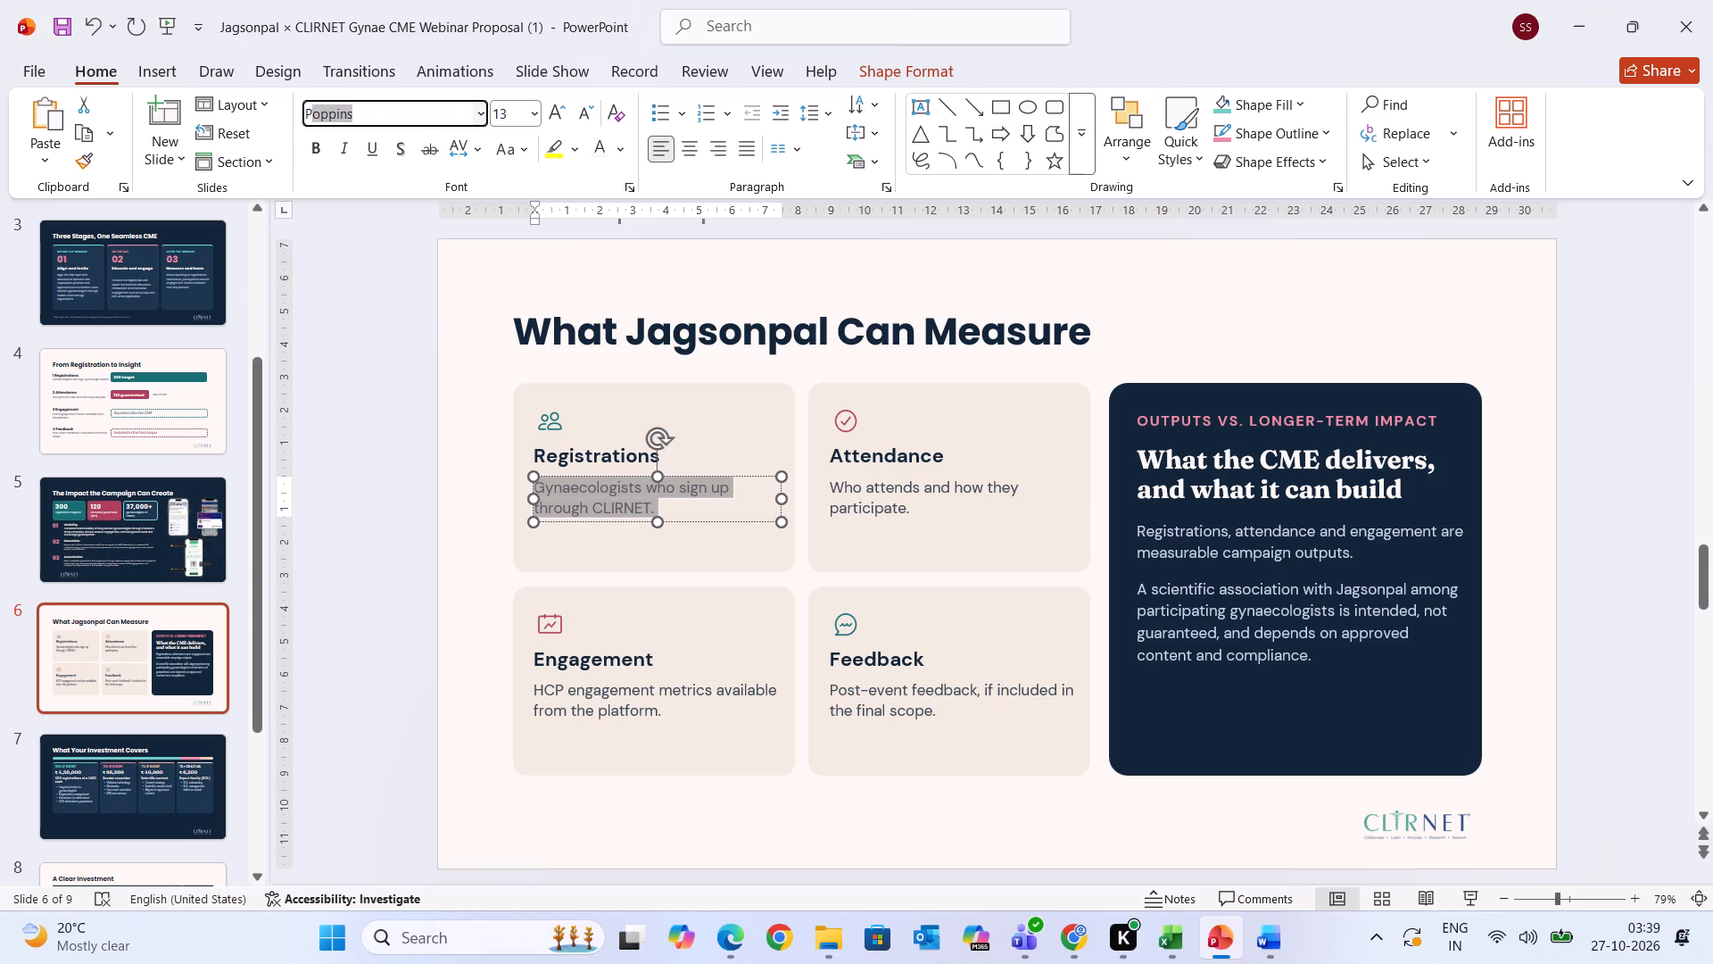
key(Return)
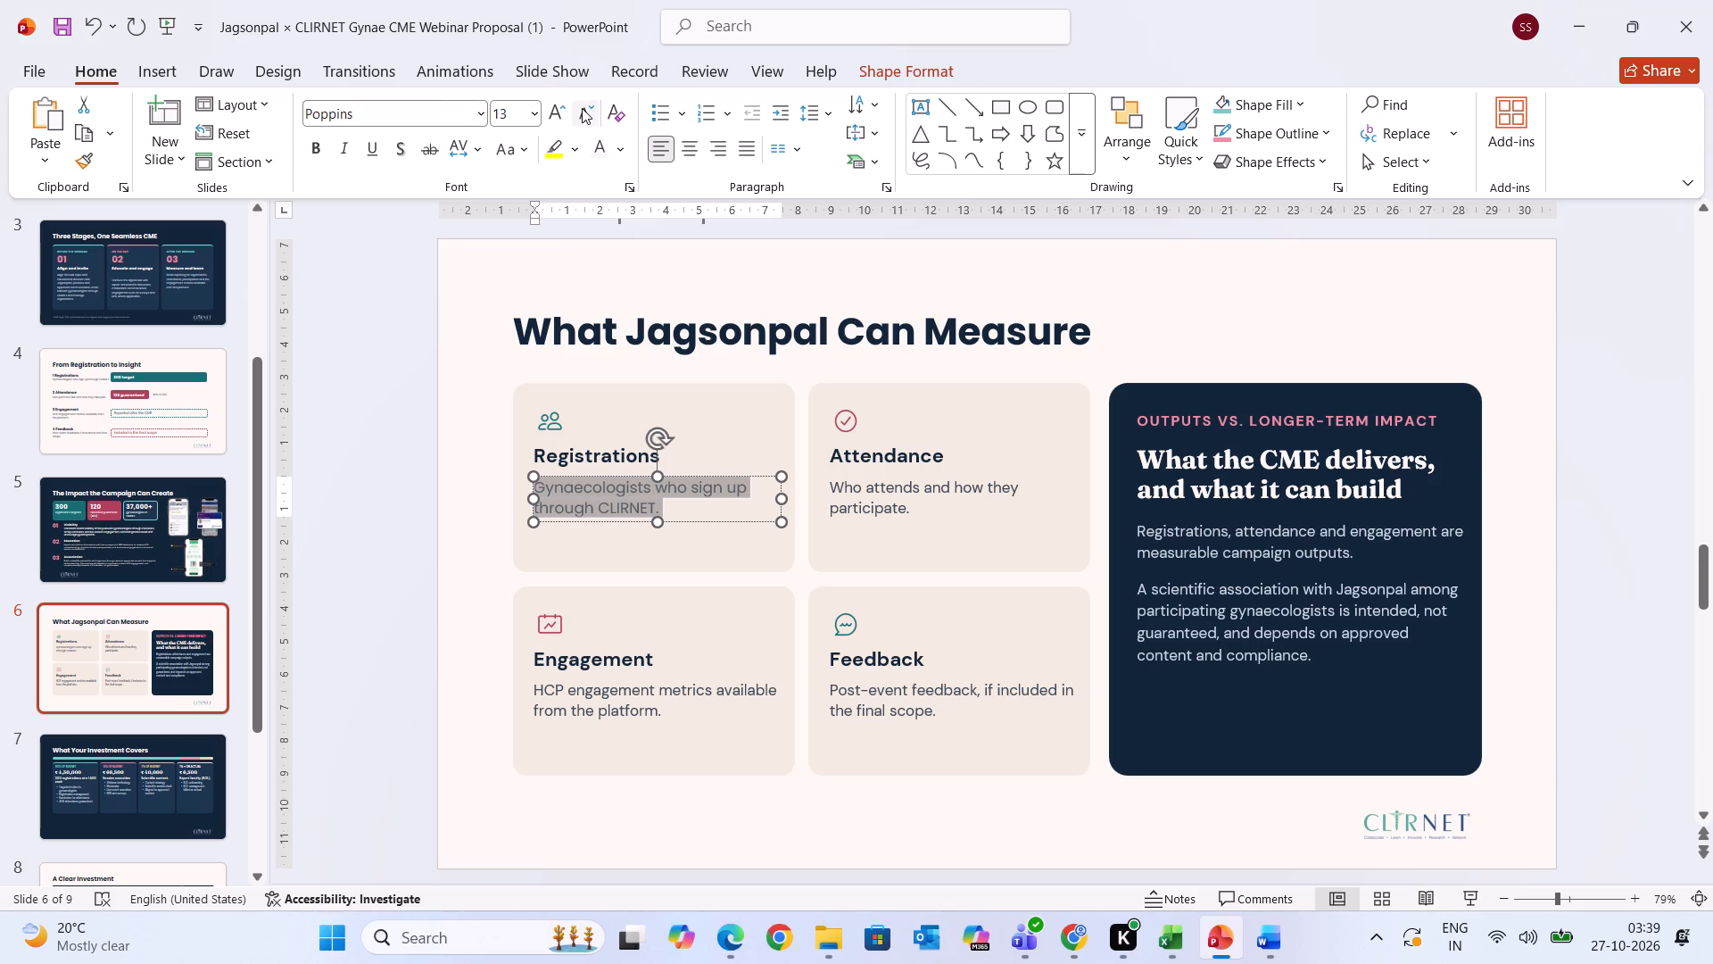
click(582, 108)
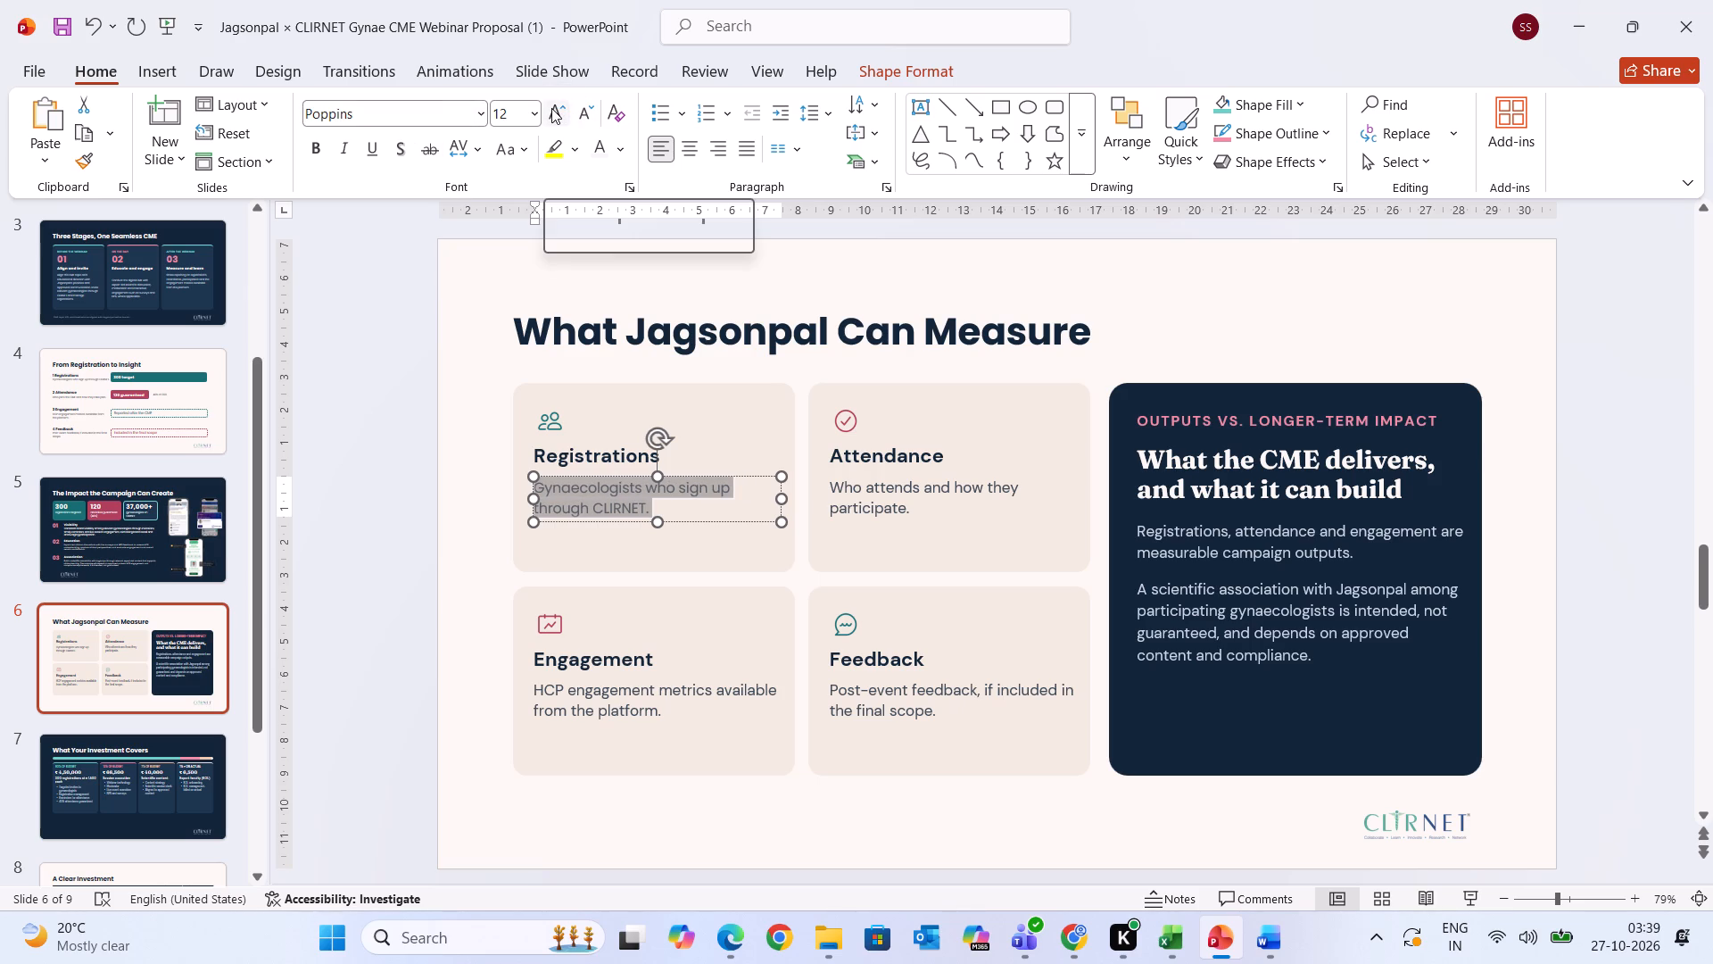
Copy the "Registrations" description's formatting onto the "Attendance", "Engagement" and "Feedback" descriptions with Format Painter.
click(74, 161)
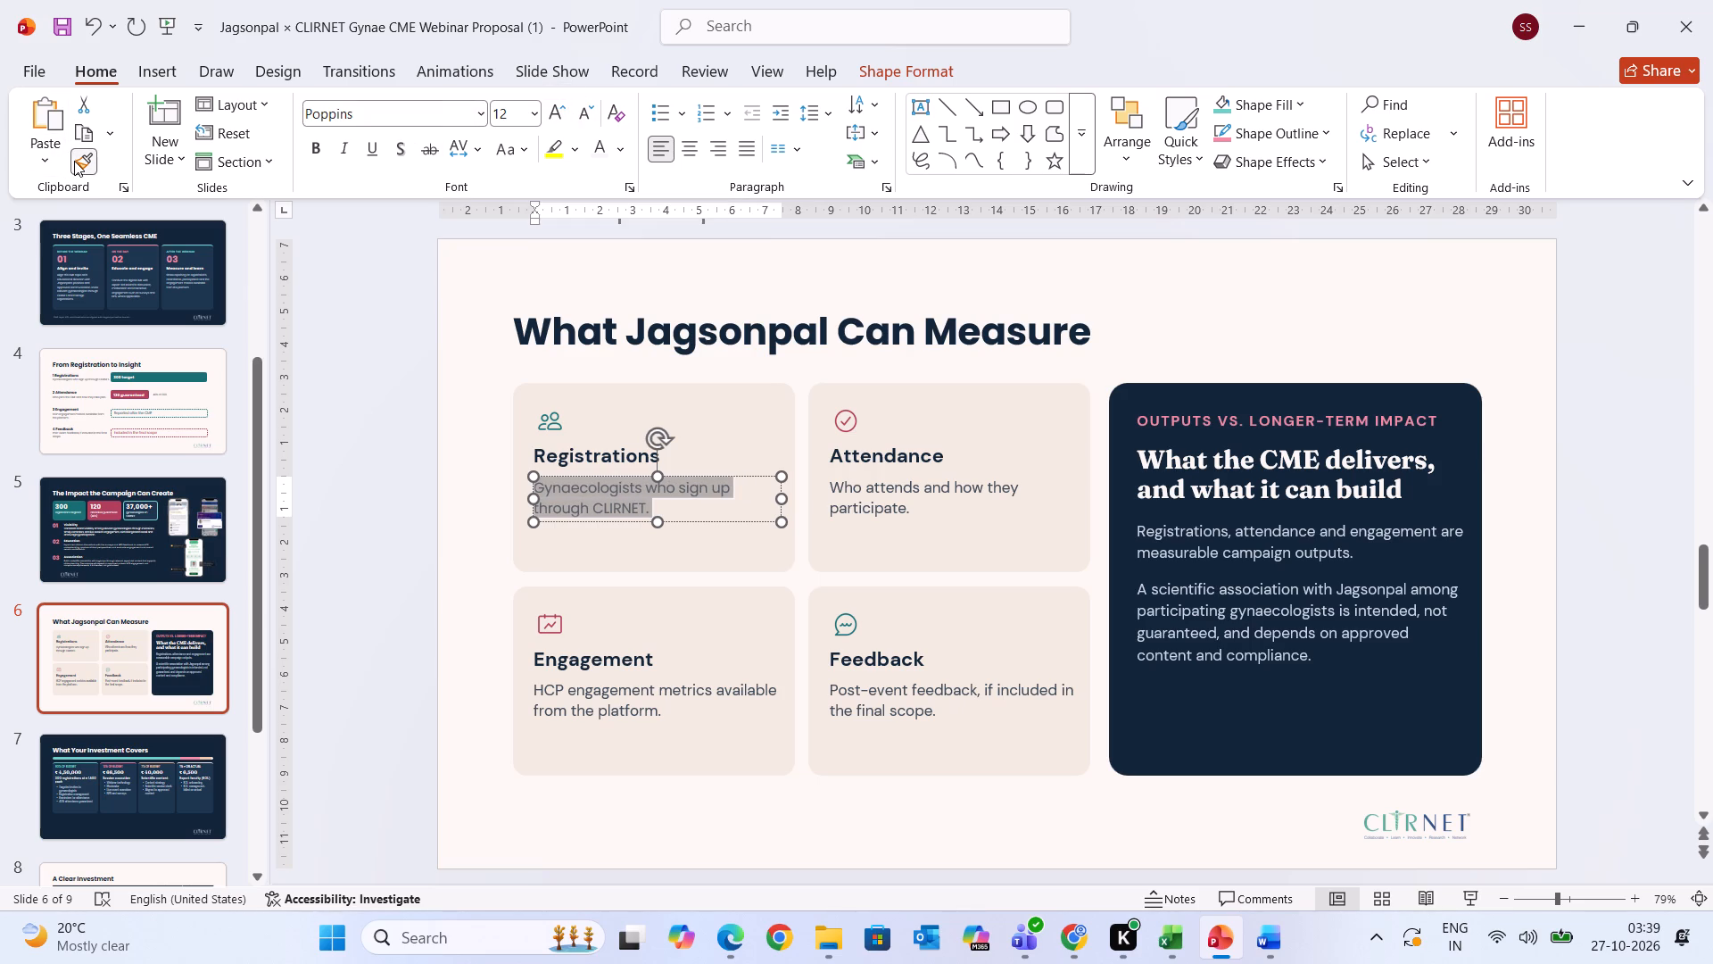
drag(918, 507, 841, 478)
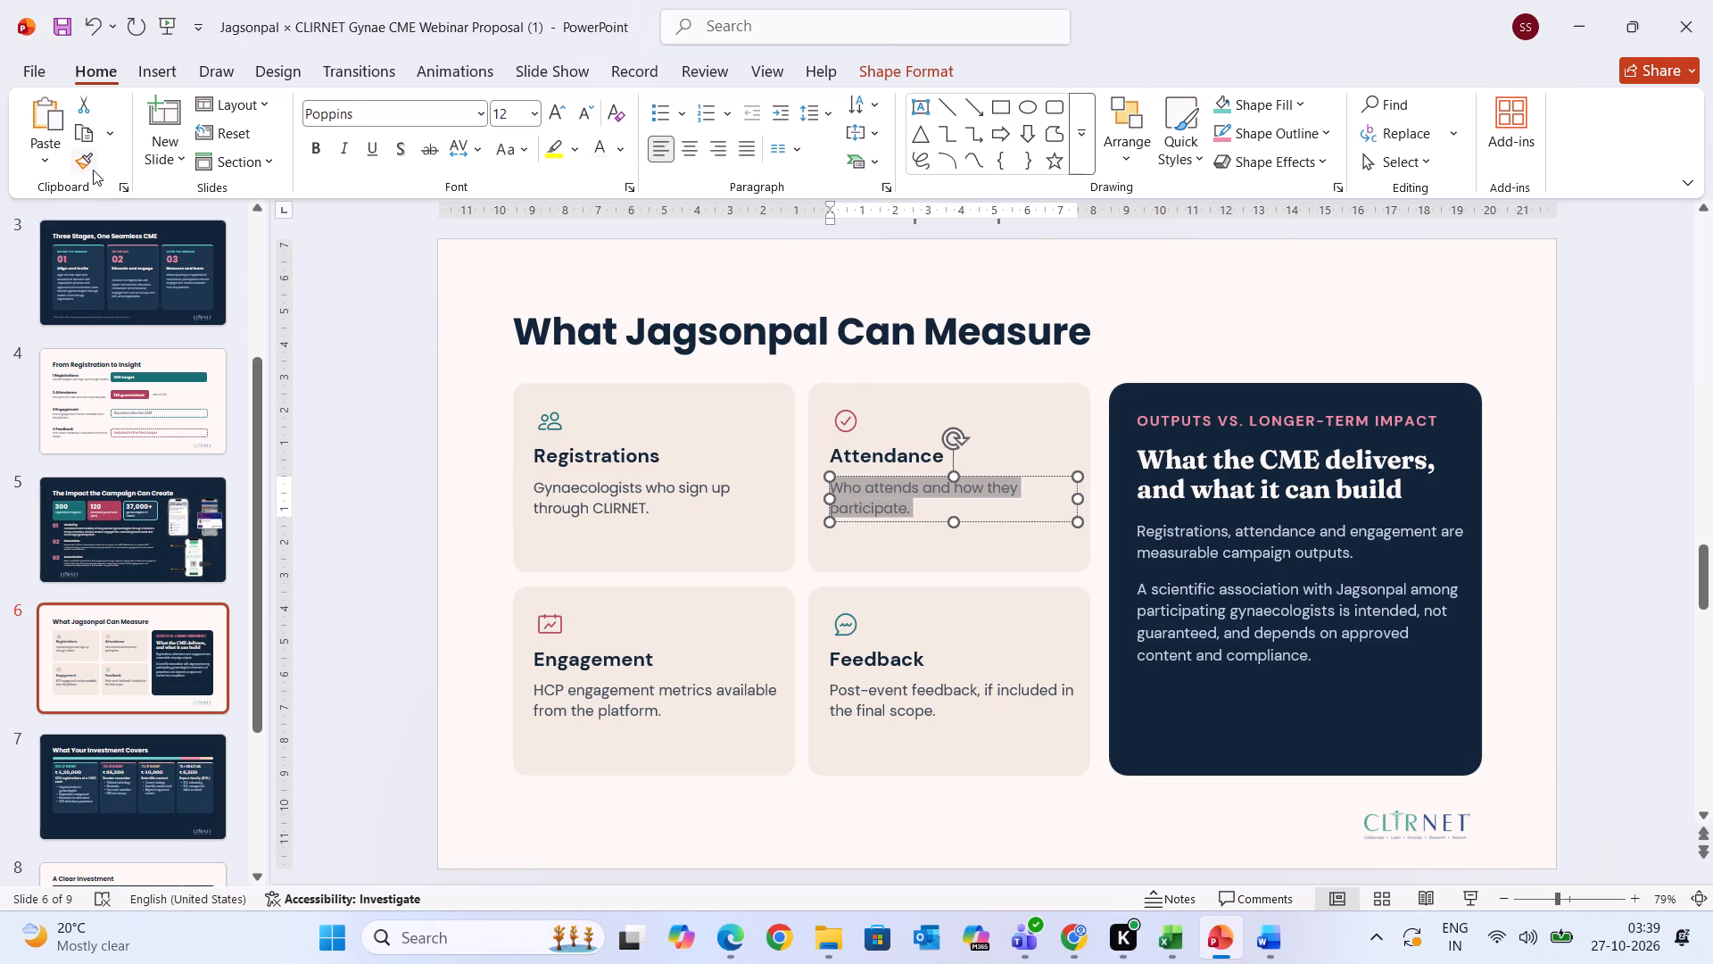
click(83, 163)
drag(670, 709, 540, 686)
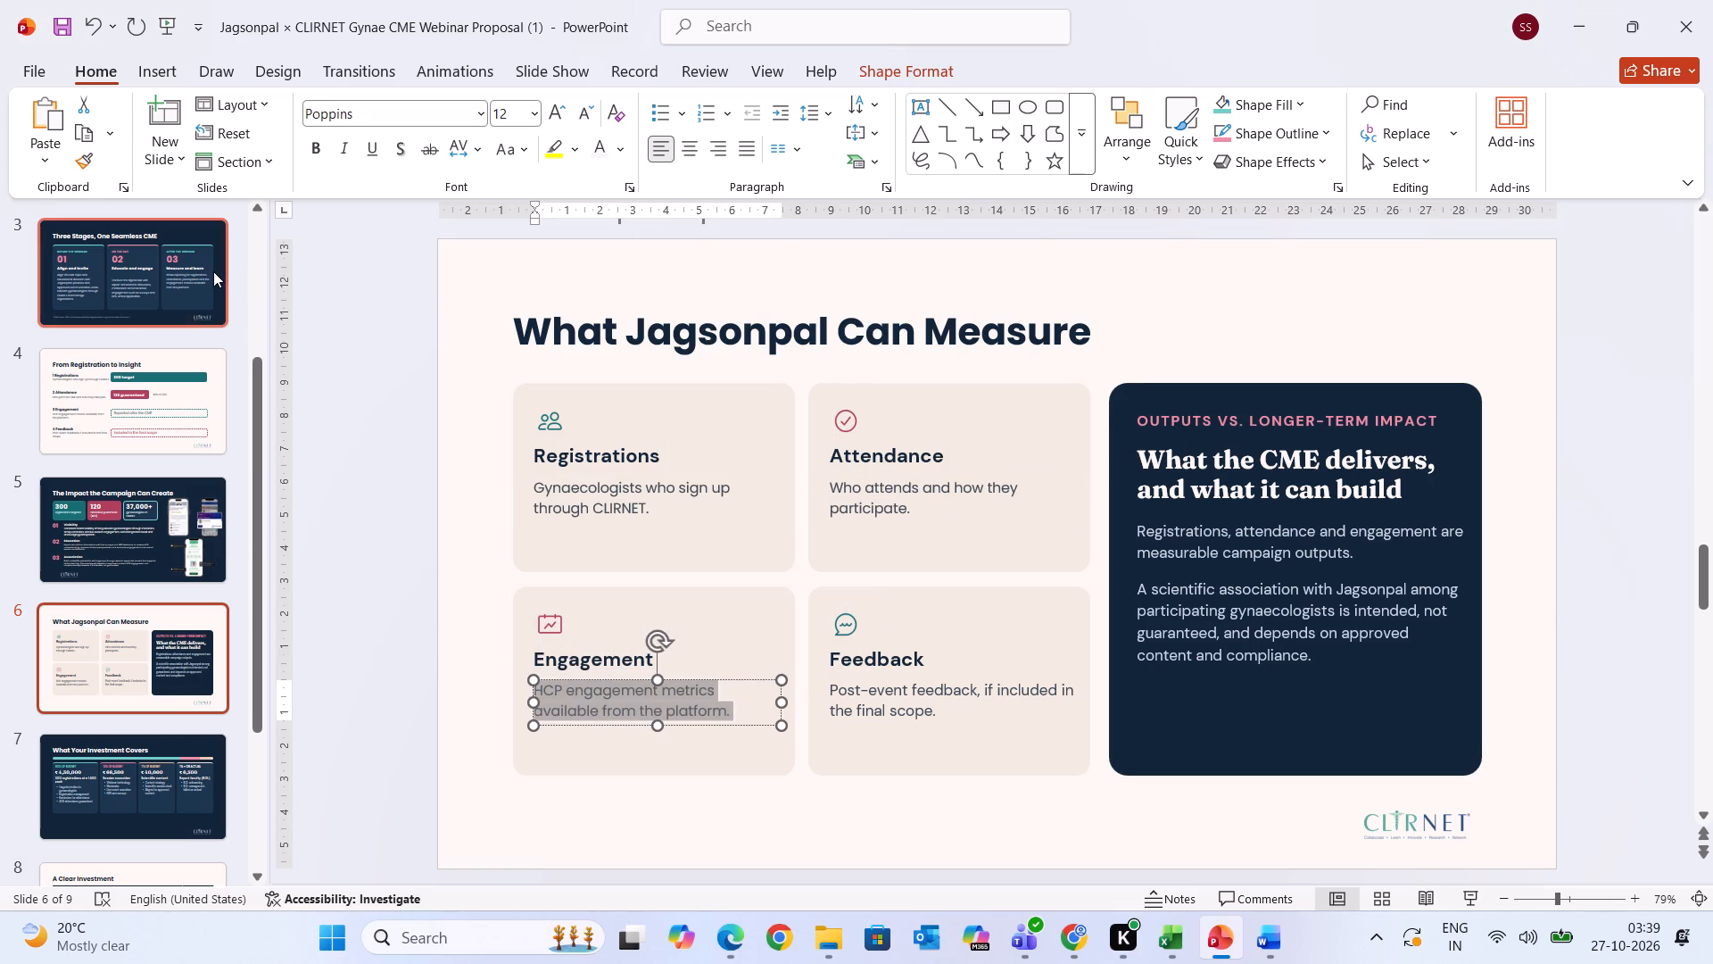
click(84, 159)
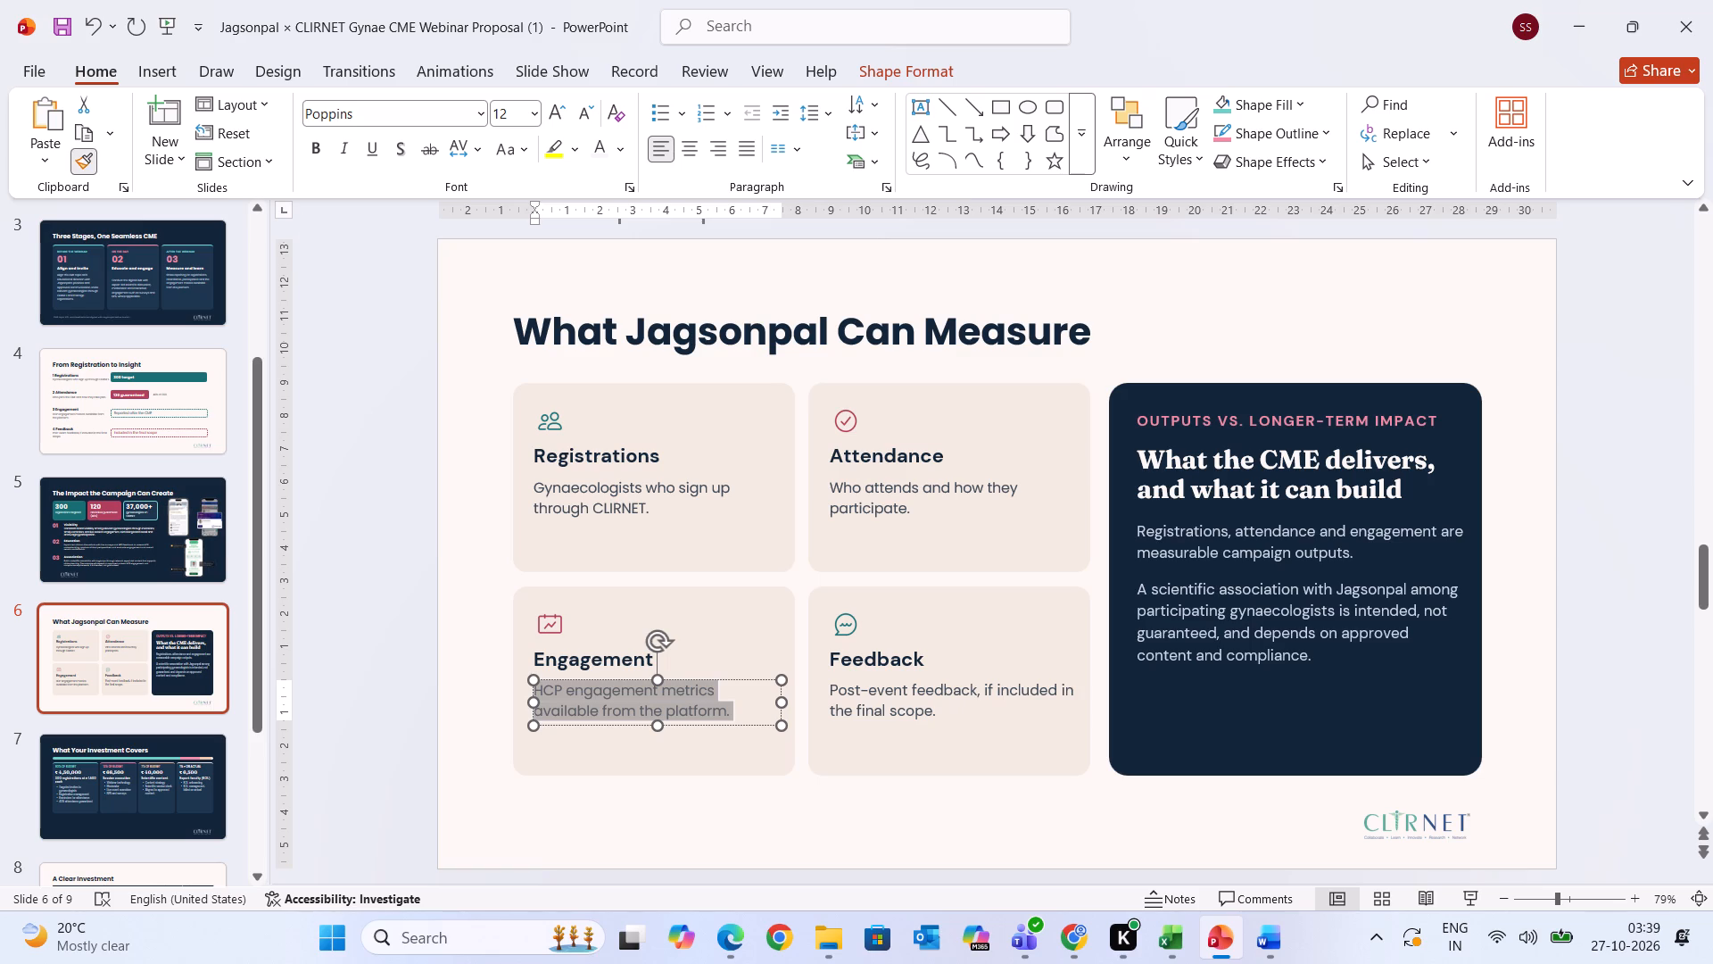
drag(944, 709, 847, 688)
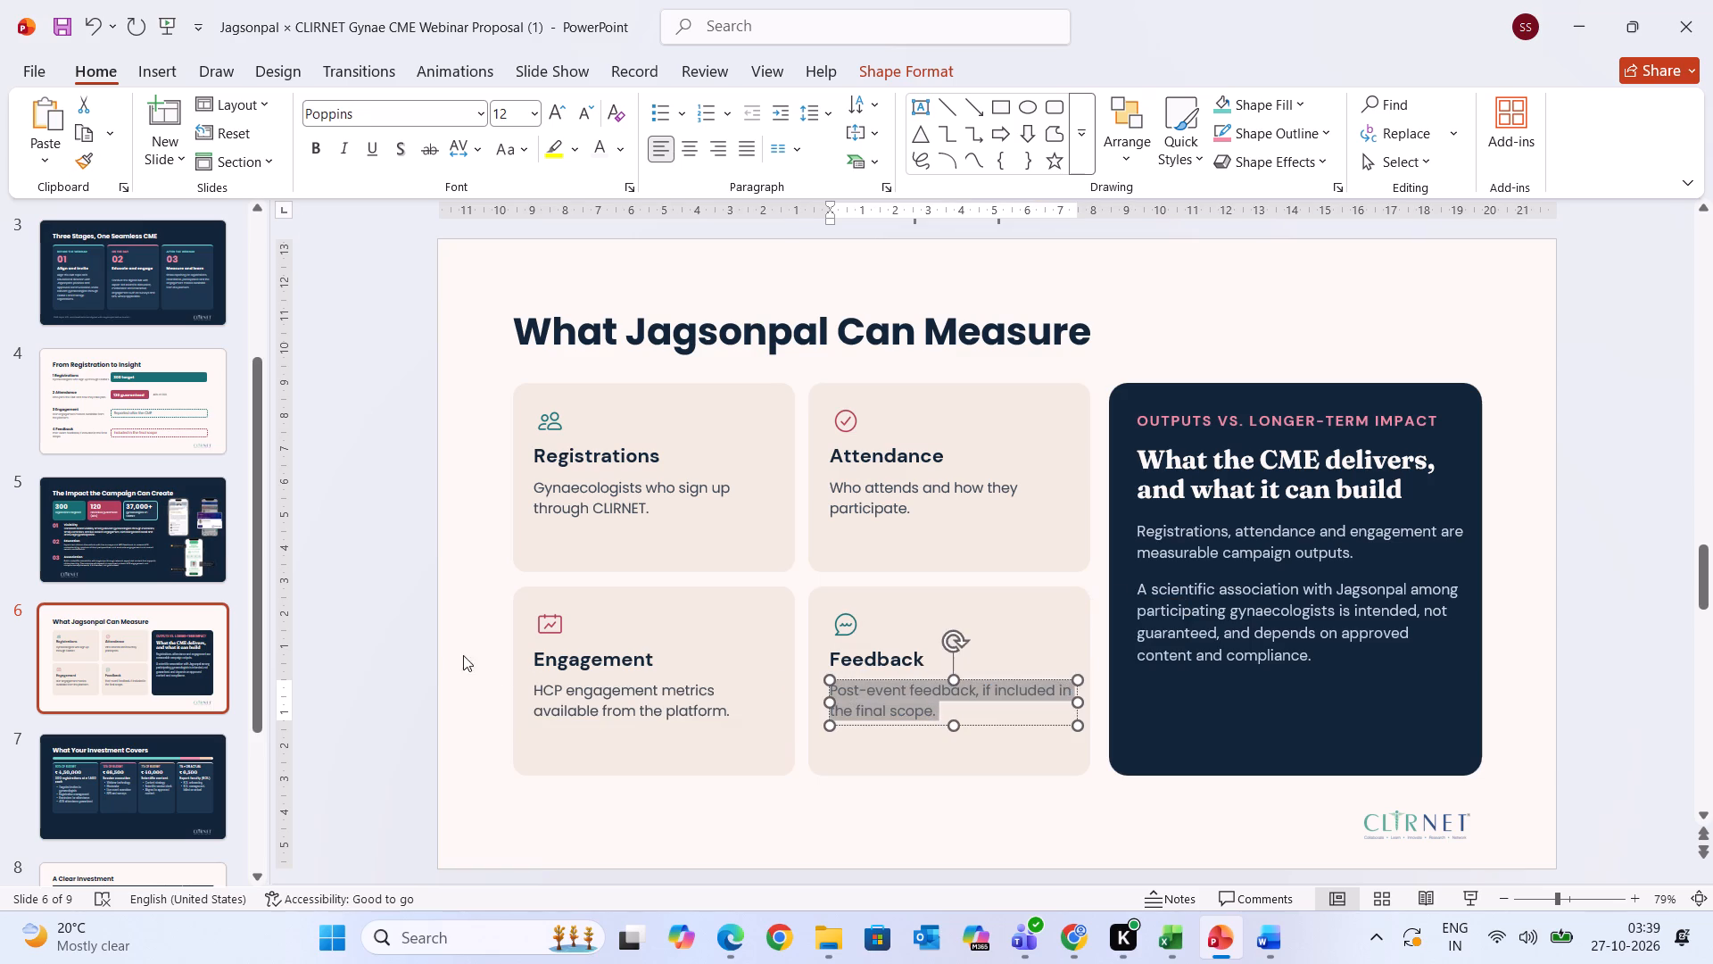
click(401, 648)
Change the "Registrations" heading on slide 6 to Poppins, keeping its size at 17.
click(628, 454)
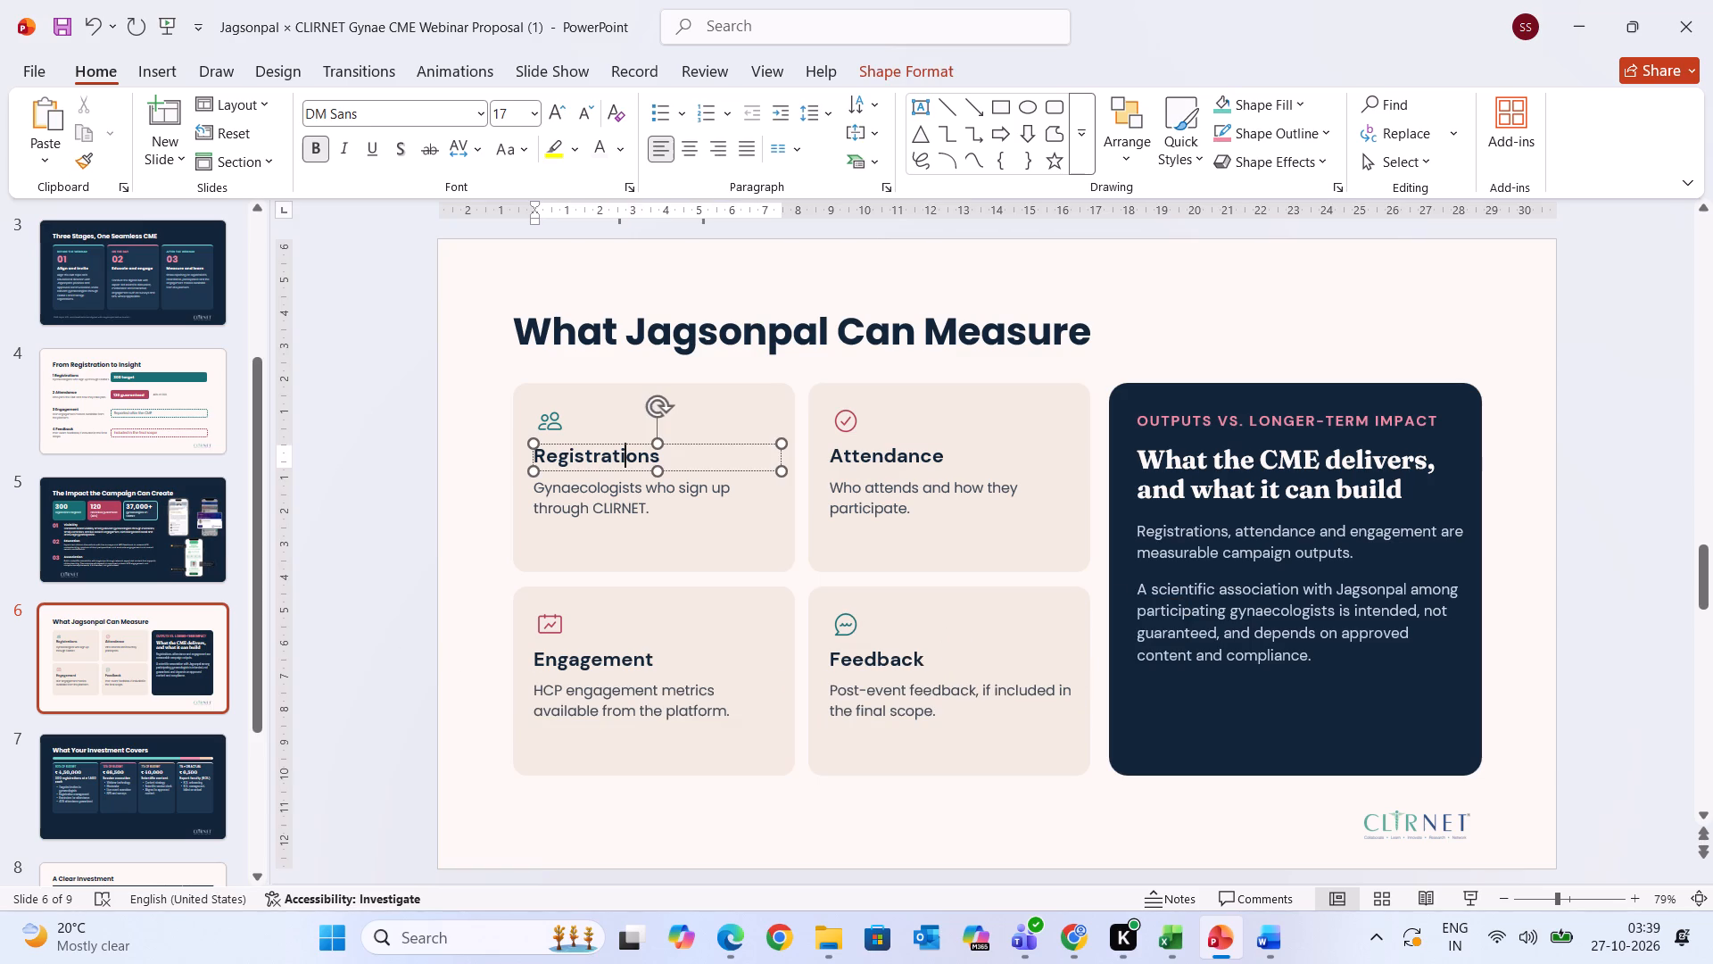
drag(657, 455, 437, 453)
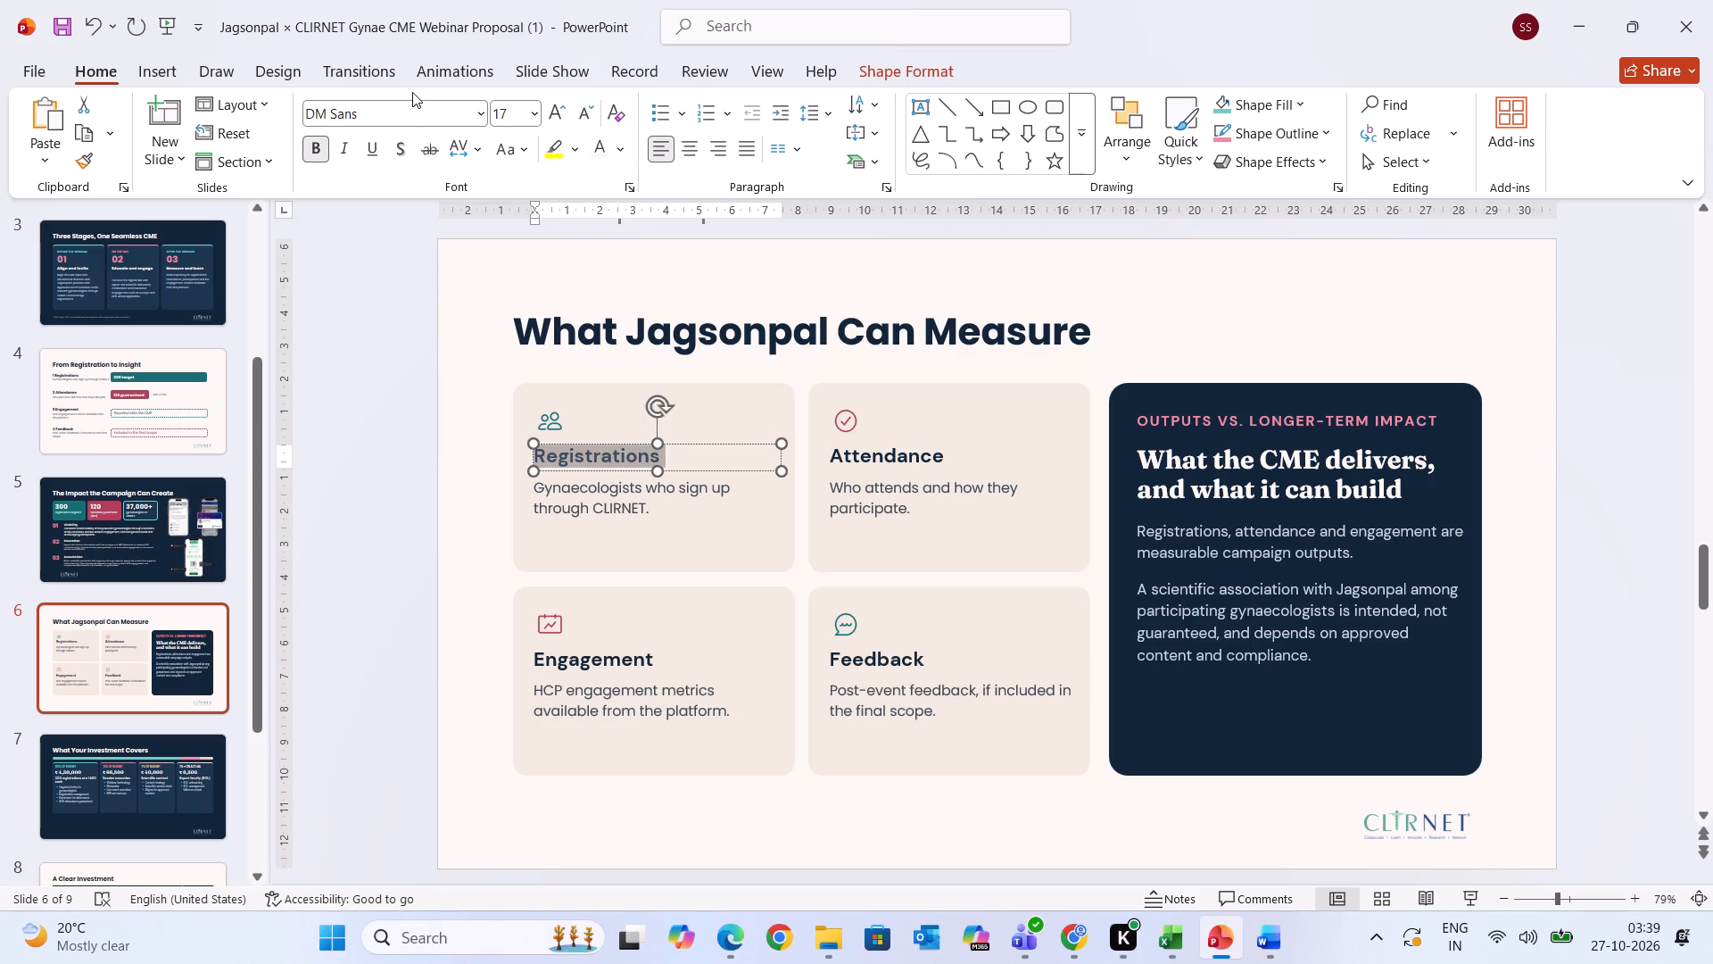
click(404, 115)
text(po)
key(Return)
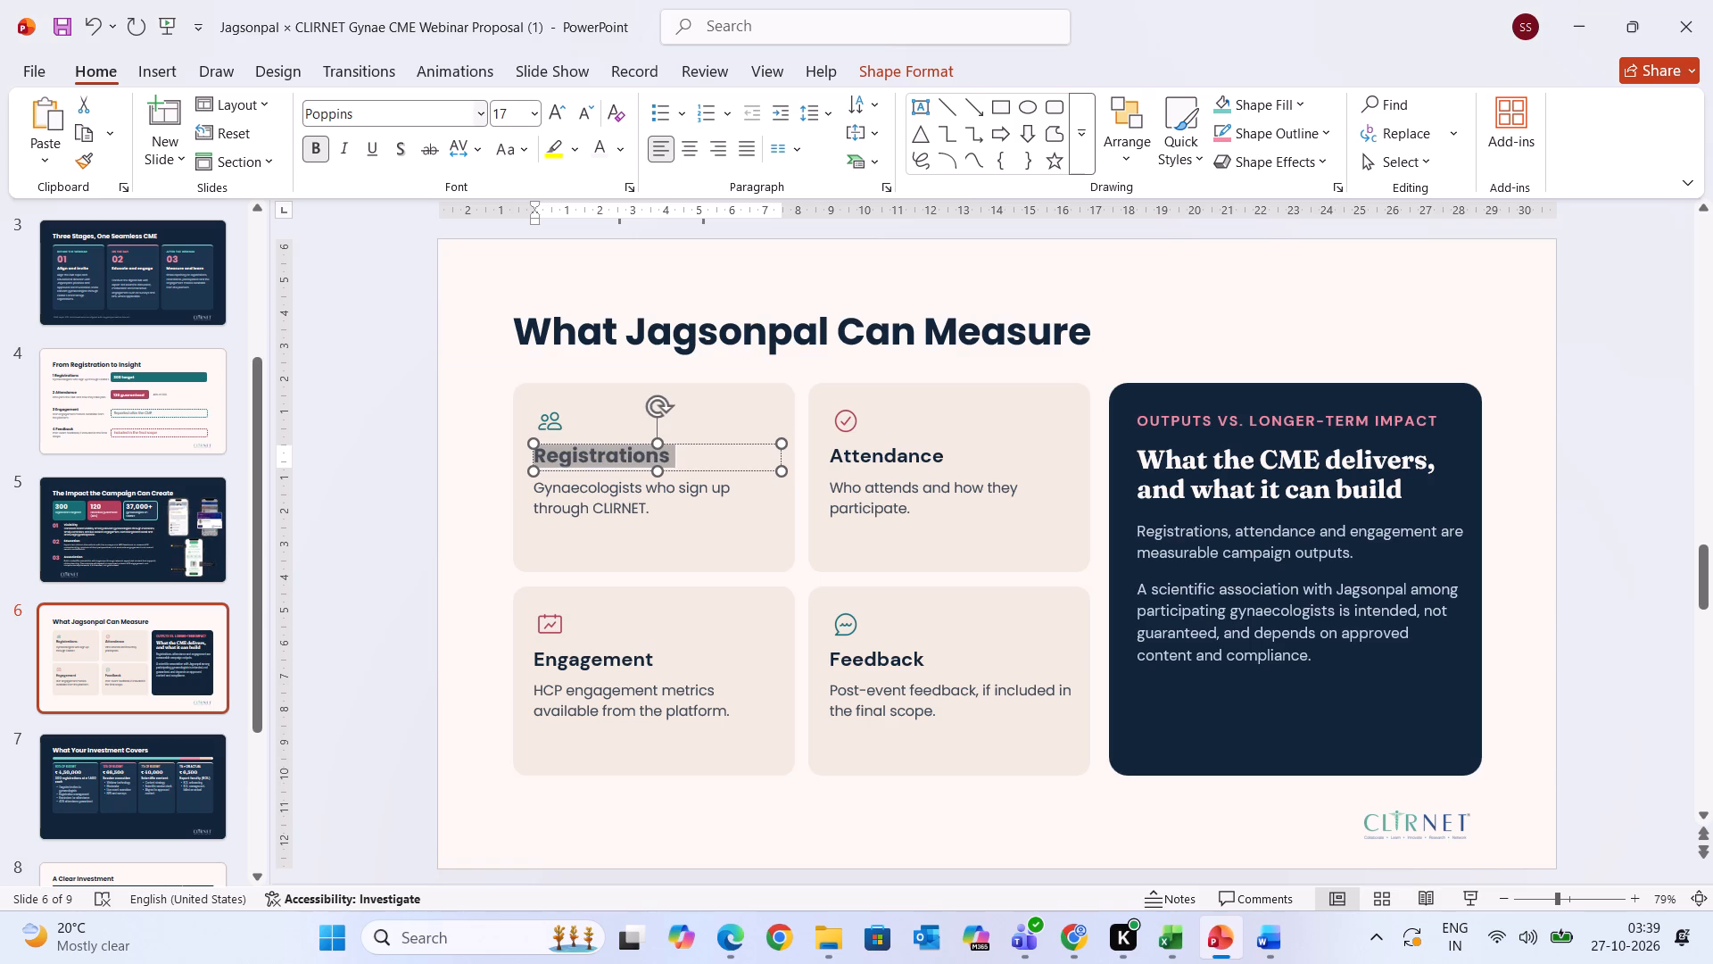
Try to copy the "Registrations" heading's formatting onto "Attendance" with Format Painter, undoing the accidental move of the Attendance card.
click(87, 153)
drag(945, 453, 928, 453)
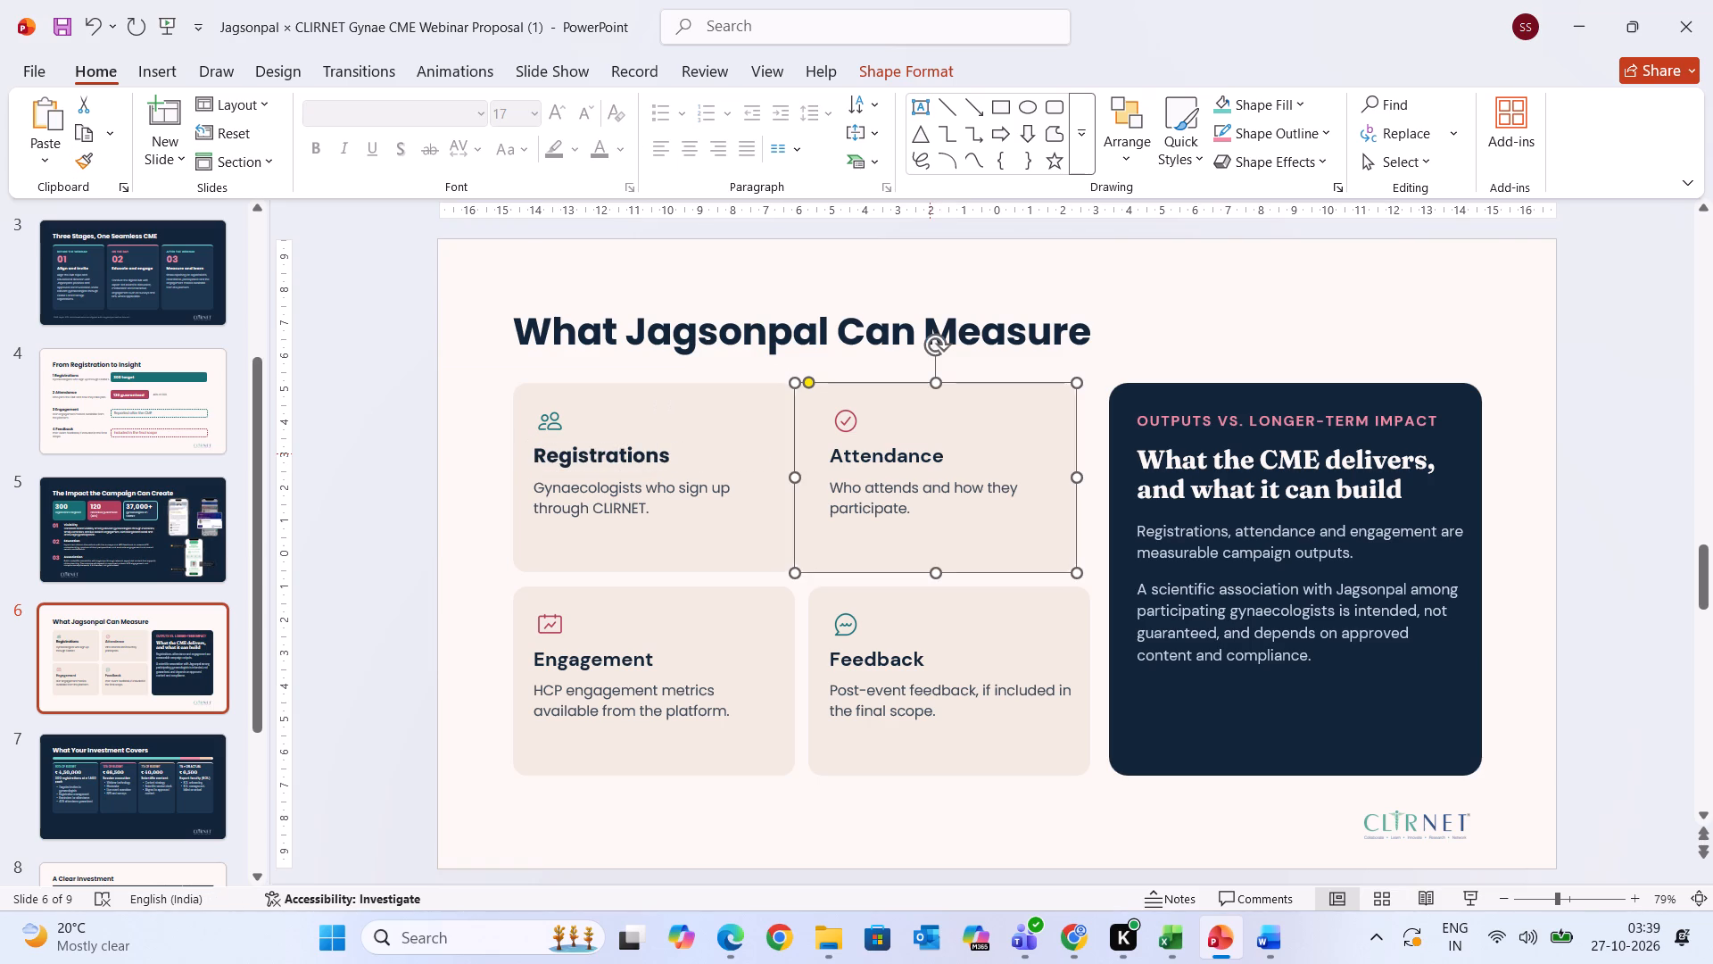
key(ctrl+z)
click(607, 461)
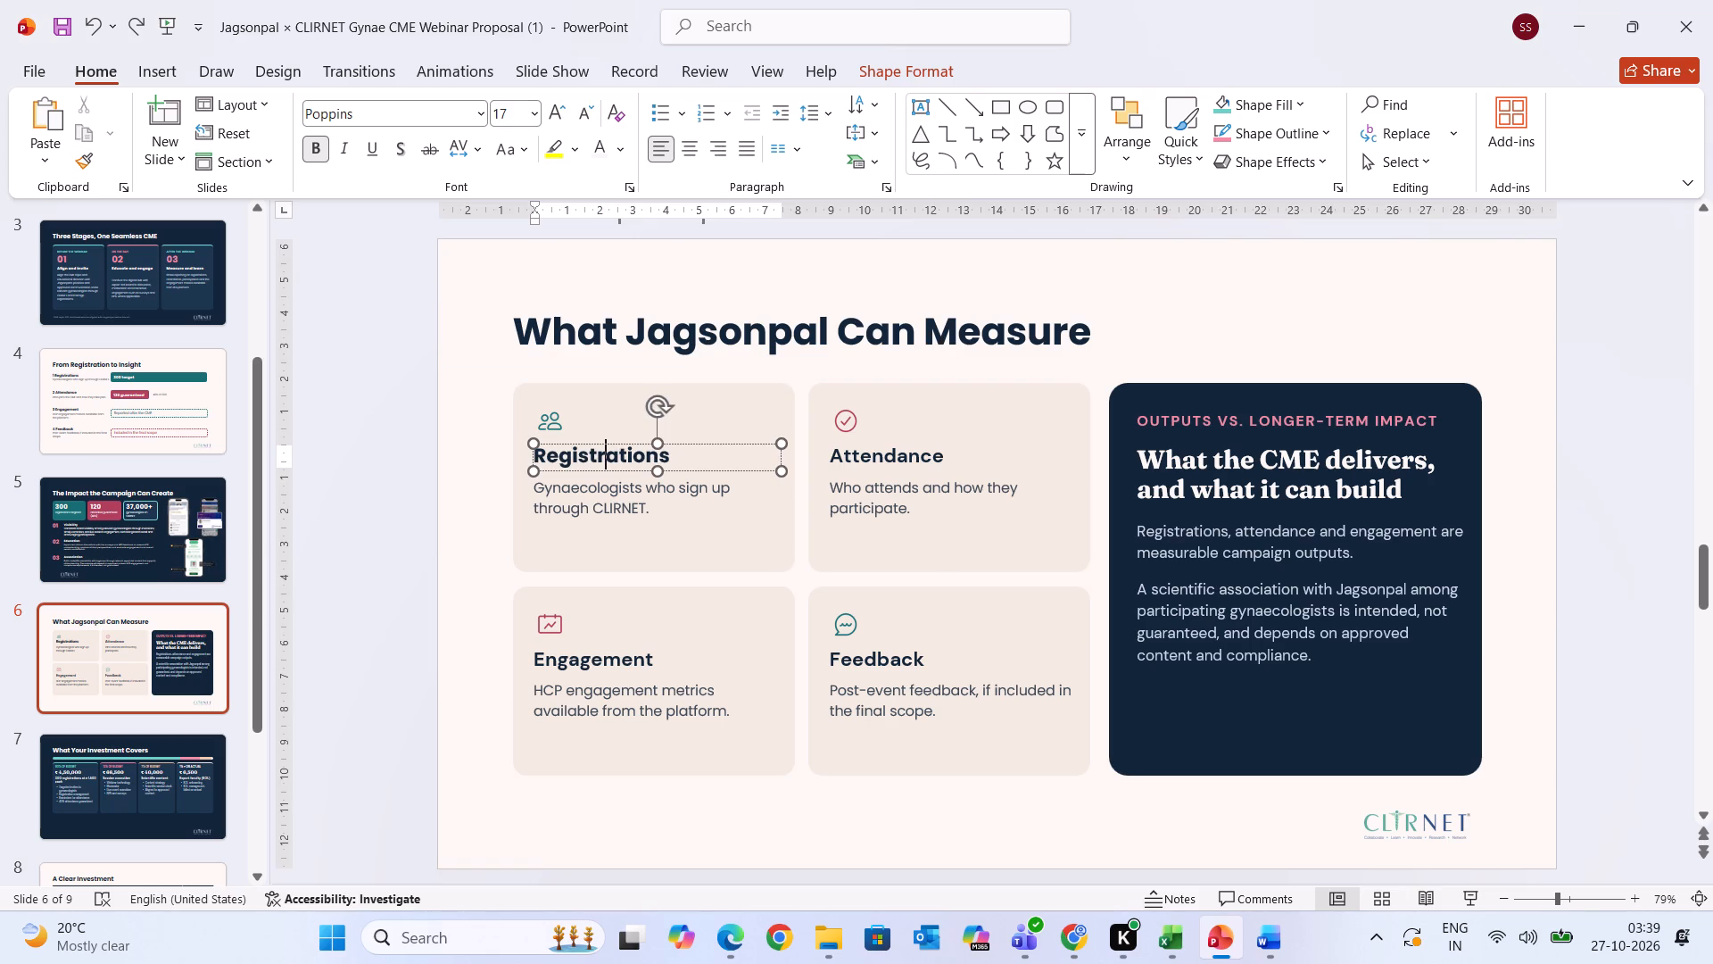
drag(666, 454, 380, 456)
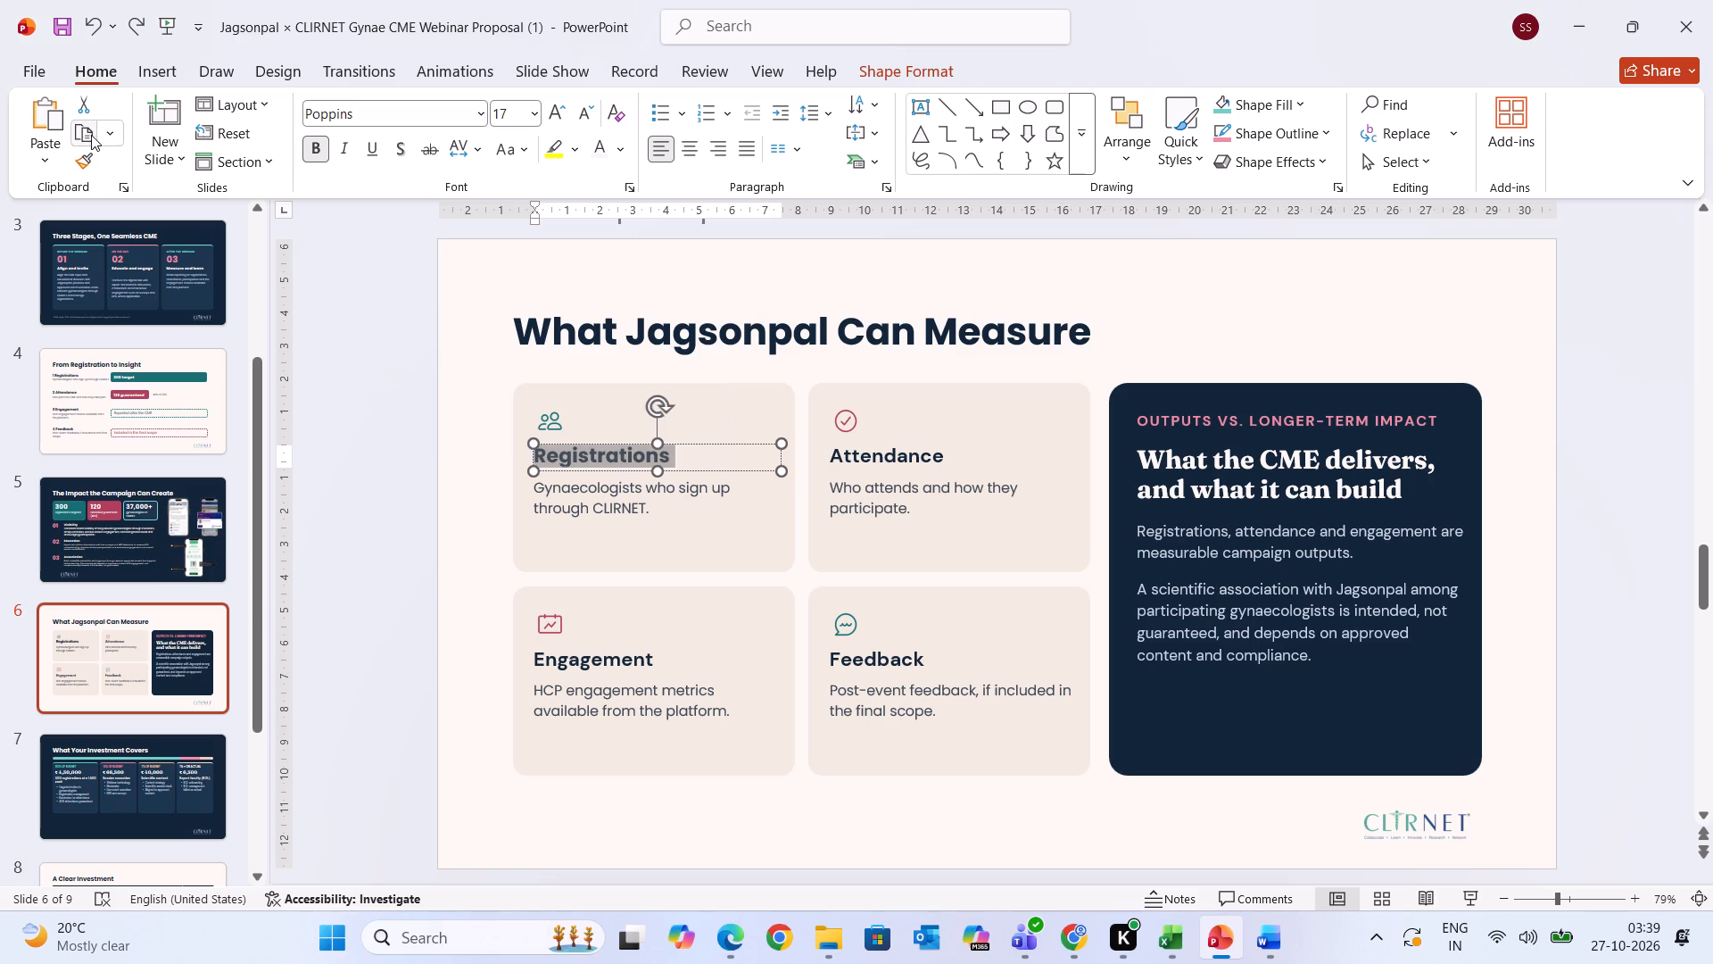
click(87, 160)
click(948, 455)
Change the "Attendance" heading to Poppins, keeping its size at 17.
click(893, 447)
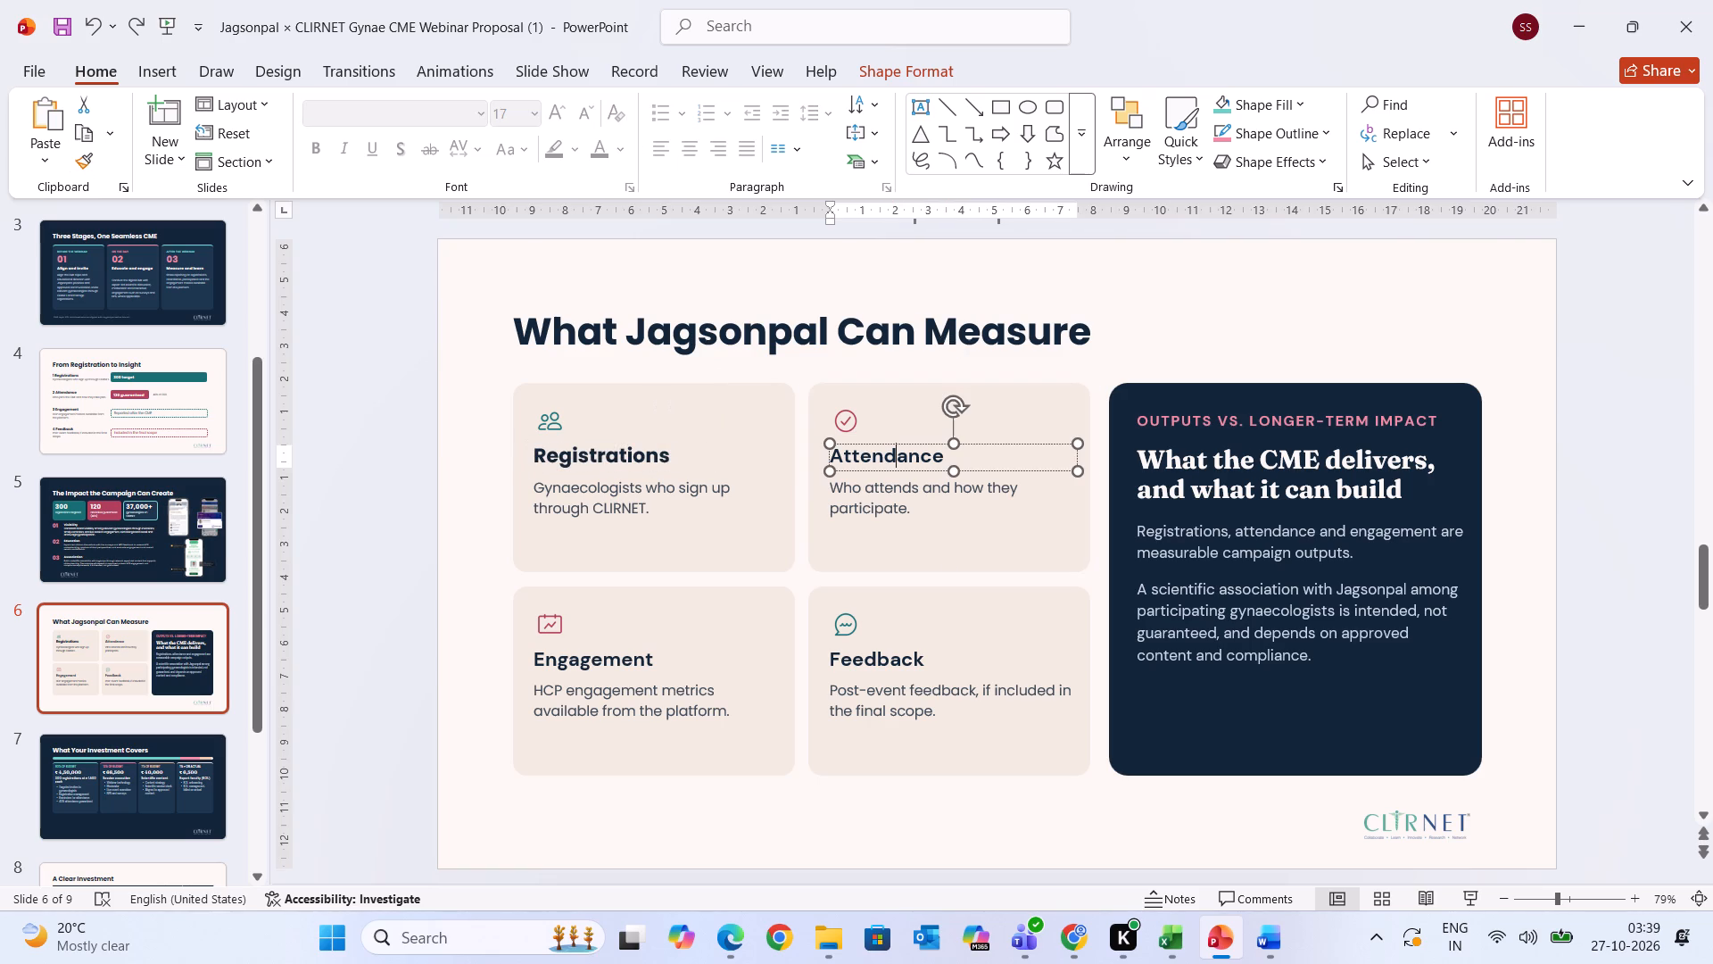
drag(834, 455, 914, 455)
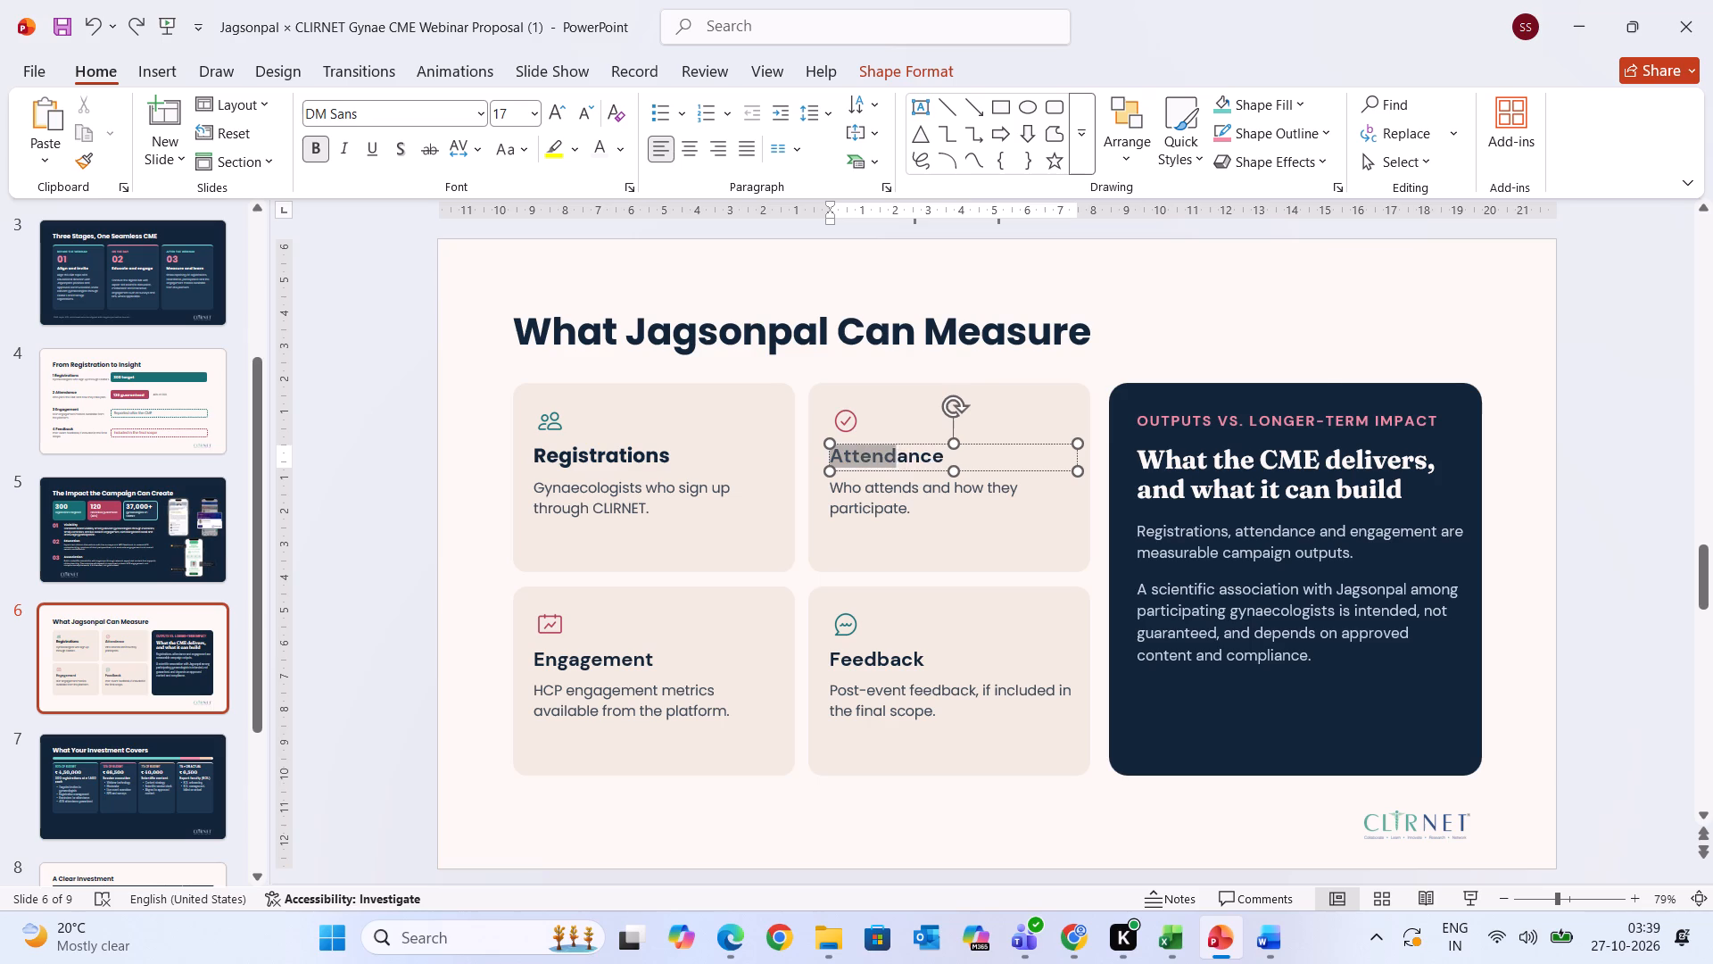
drag(914, 455, 983, 453)
click(425, 117)
text(po)
key(Return)
Change the "Engagement" heading to Poppins, keeping its size at 17.
click(622, 645)
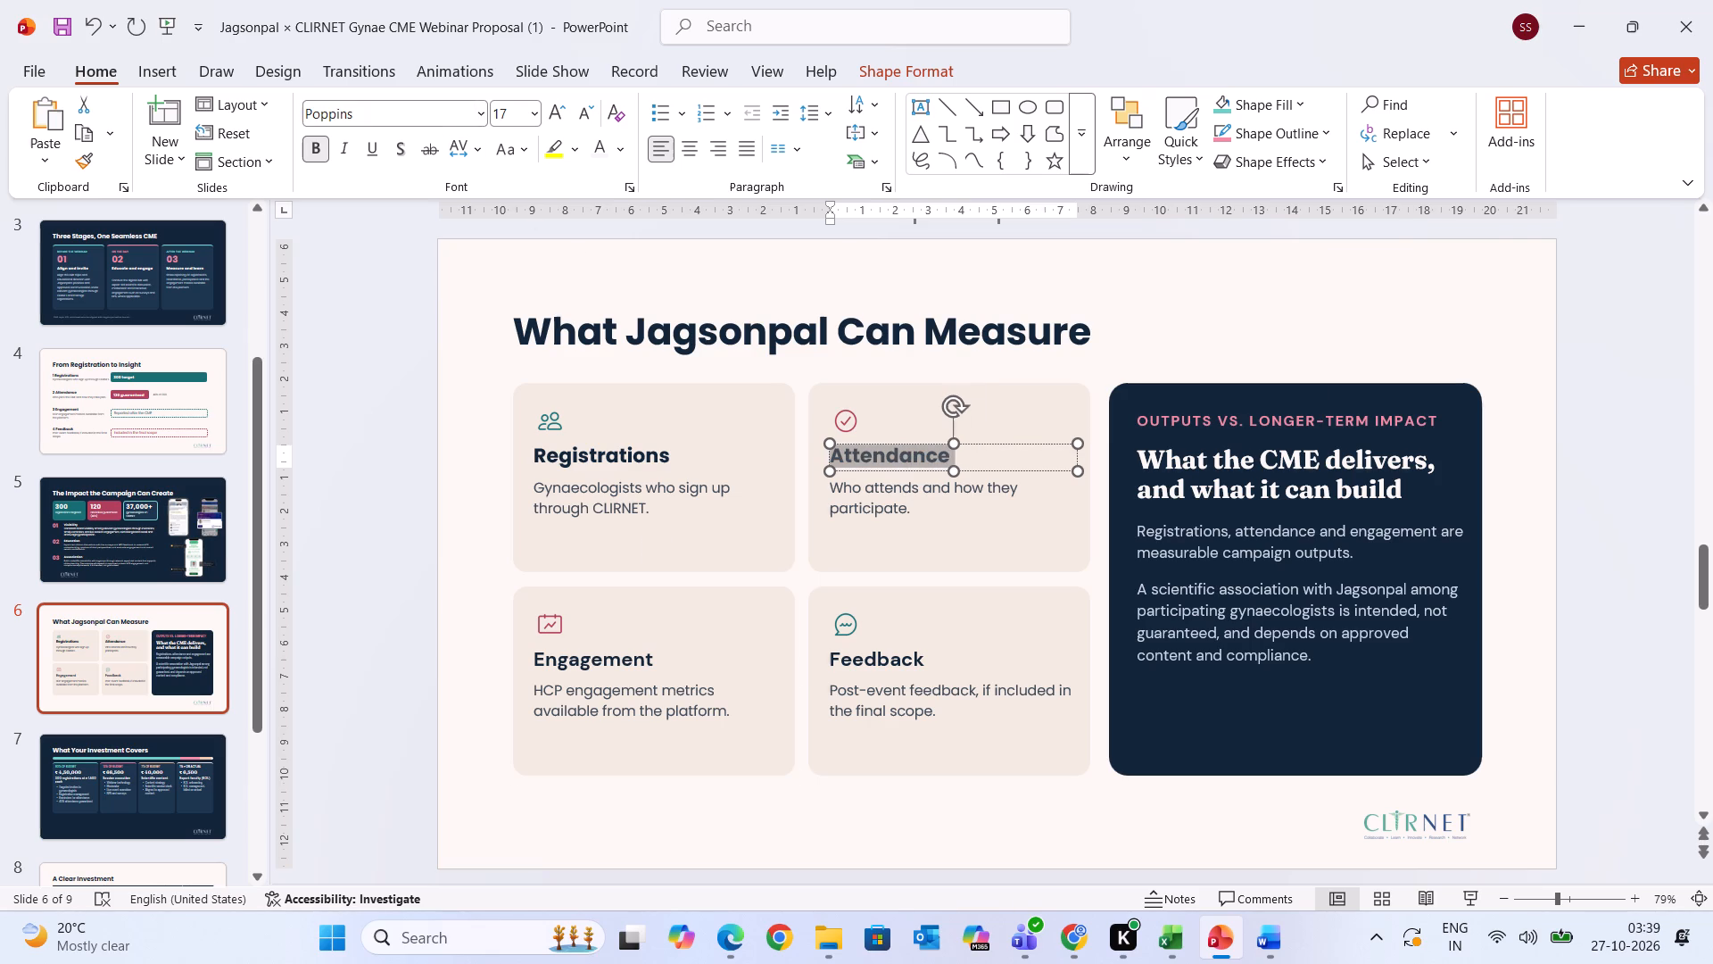
click(643, 661)
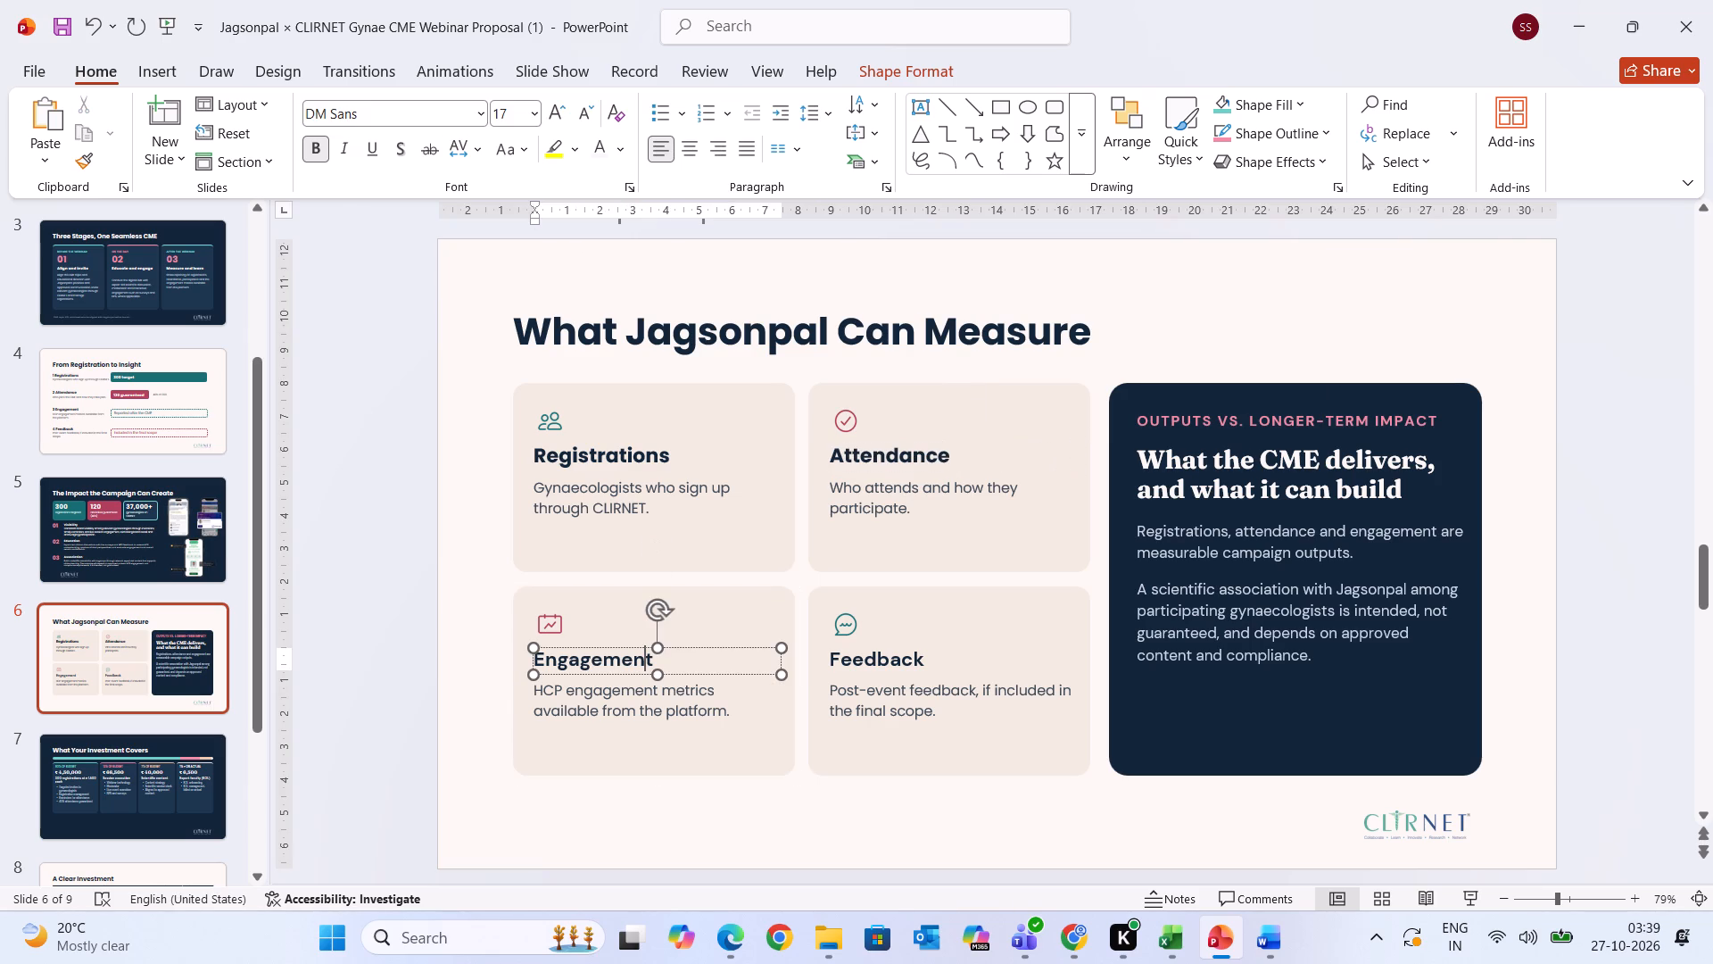
drag(650, 661, 492, 652)
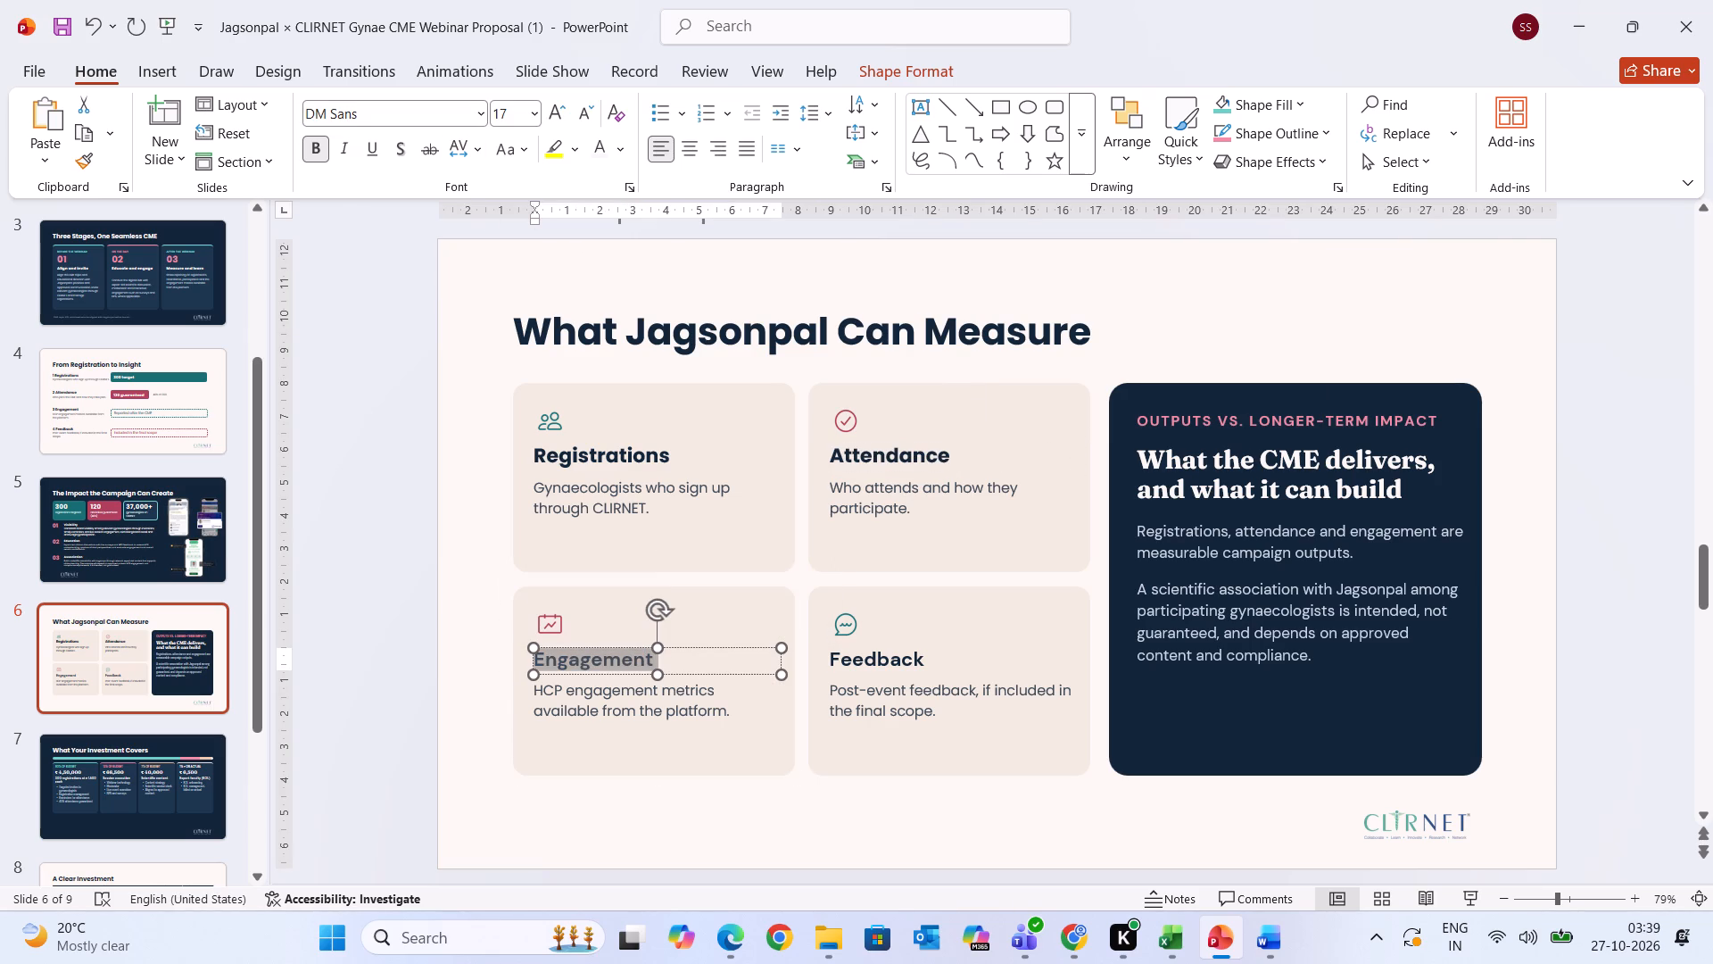
click(447, 112)
text(po)
key(Return)
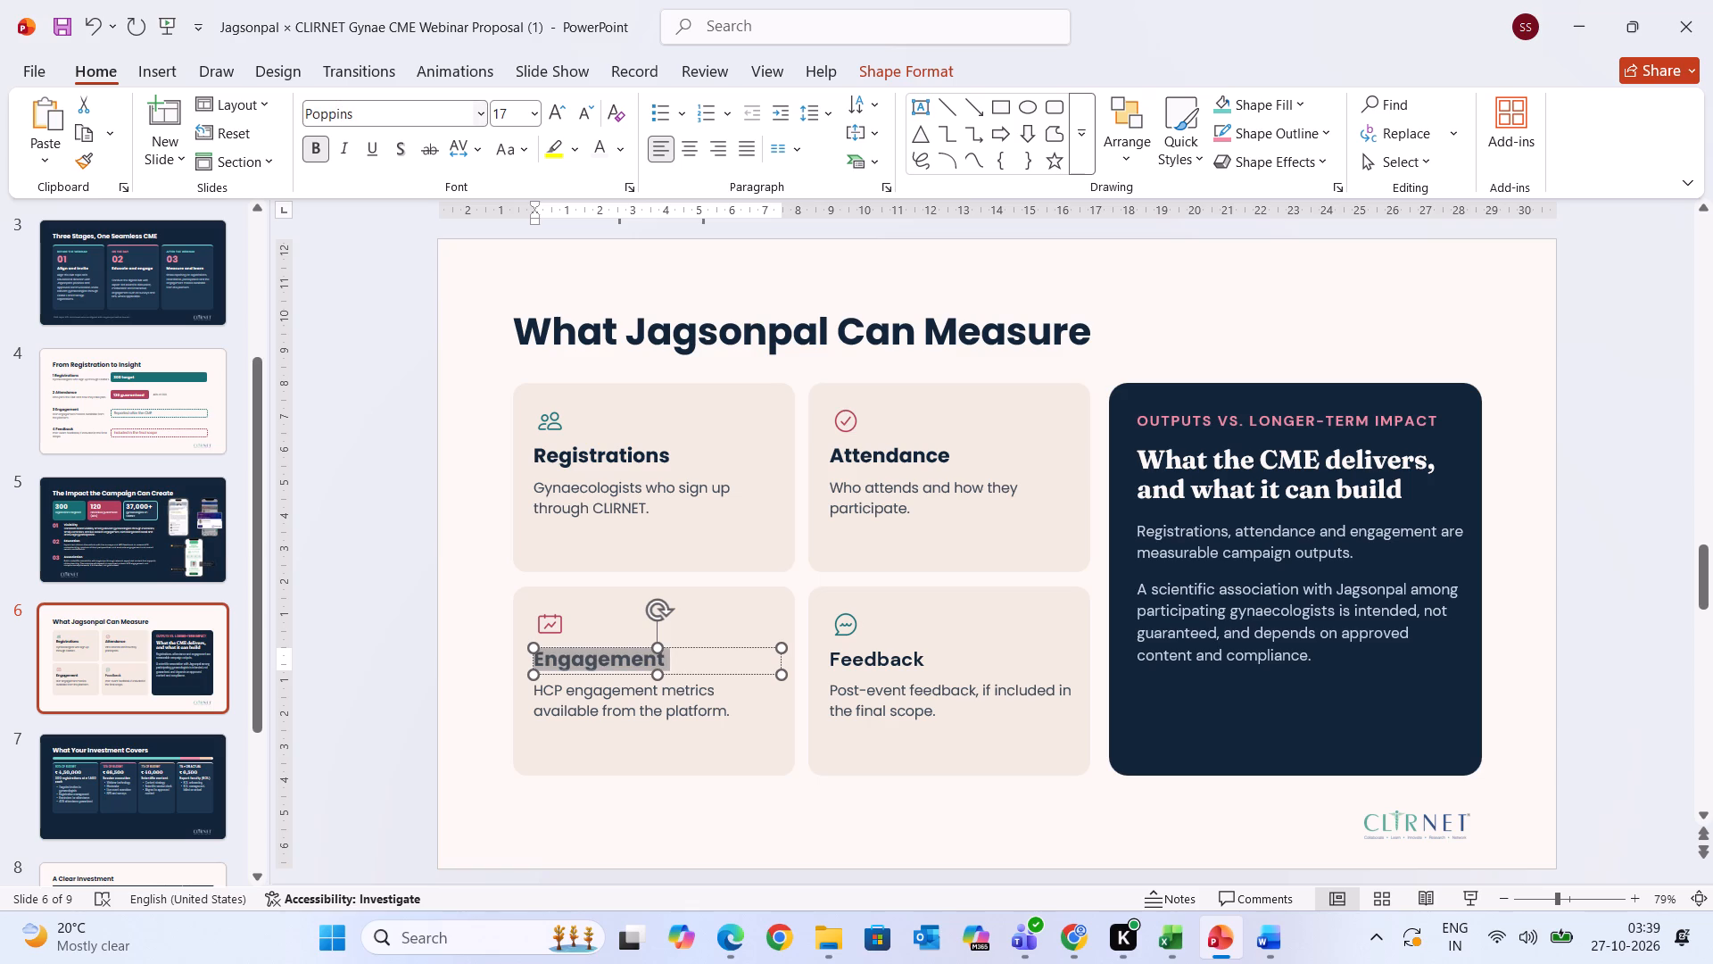
Change the "Feedback" heading on slide 6 to the Poppins font.
click(908, 675)
click(908, 664)
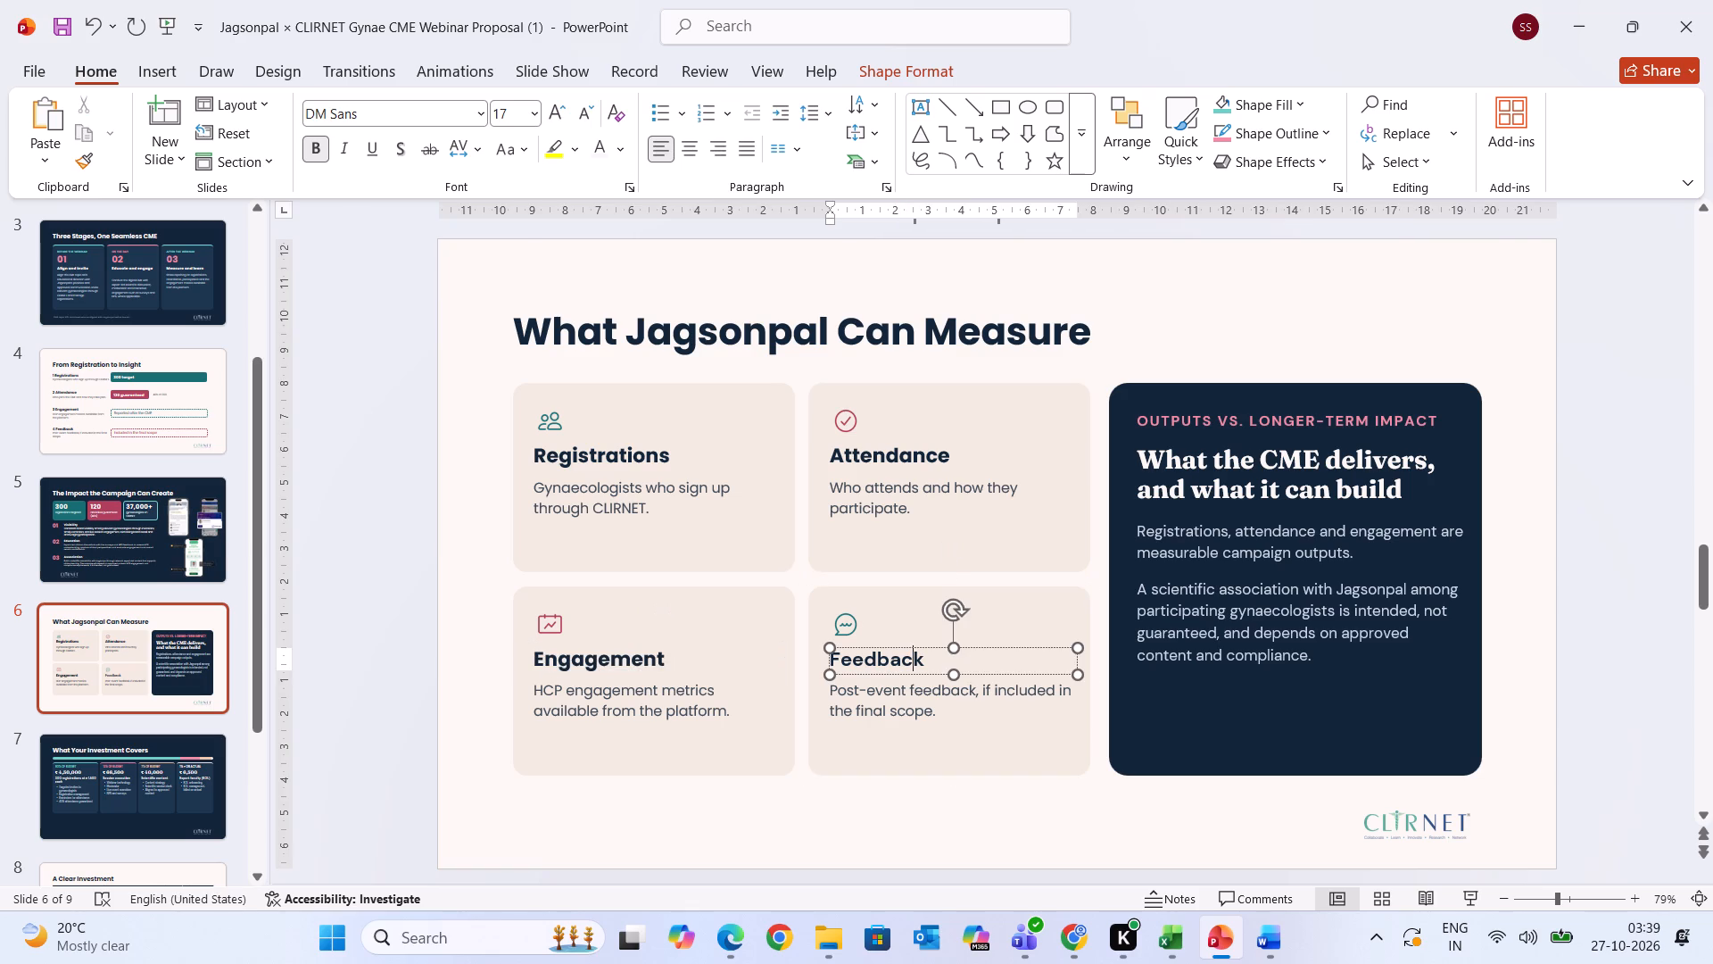
drag(918, 661, 804, 660)
click(930, 670)
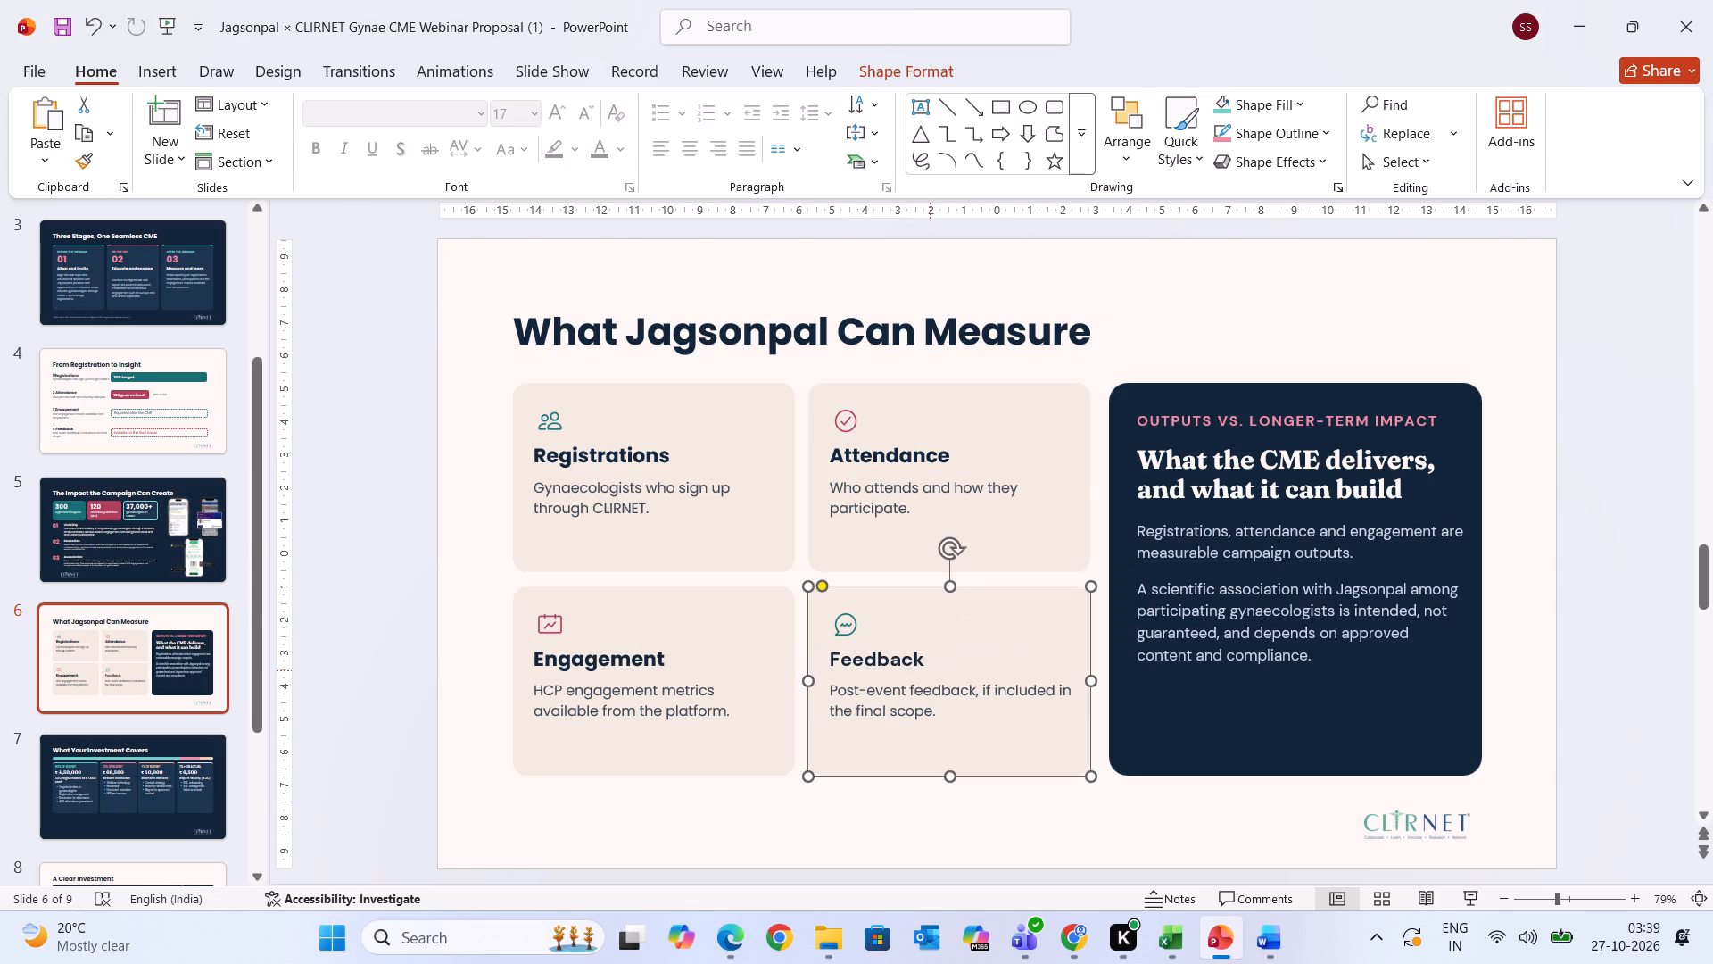
click(929, 661)
click(923, 660)
drag(923, 660, 736, 655)
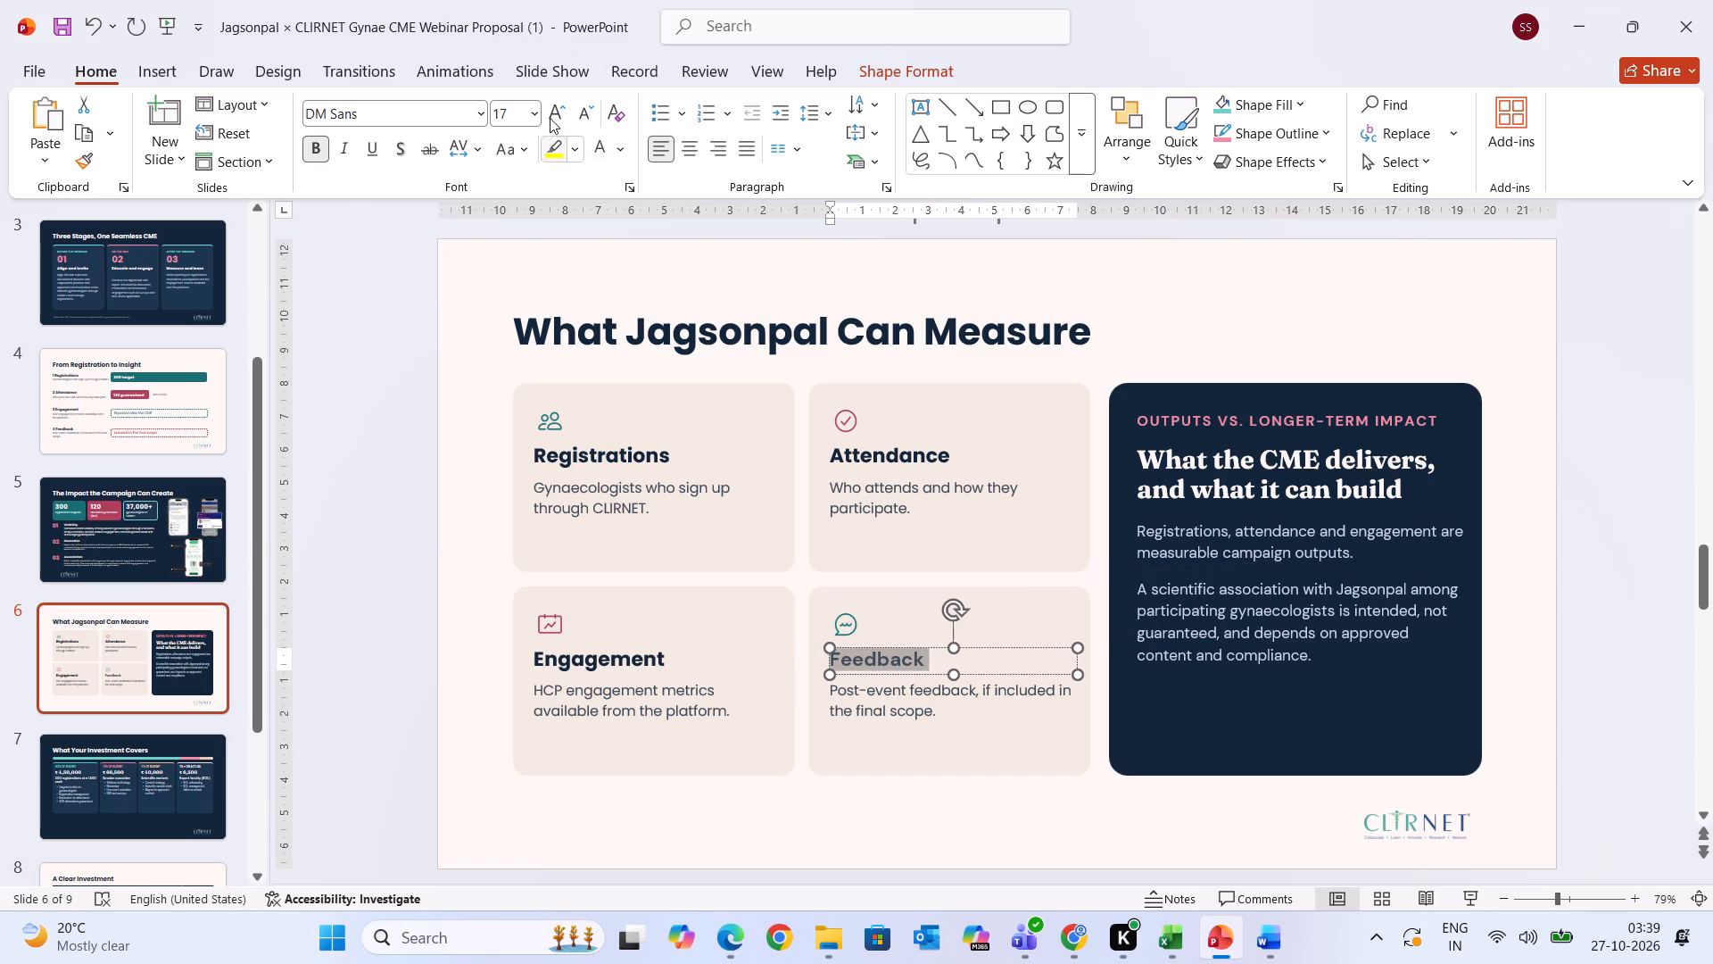
click(401, 113)
text(po)
key(Return)
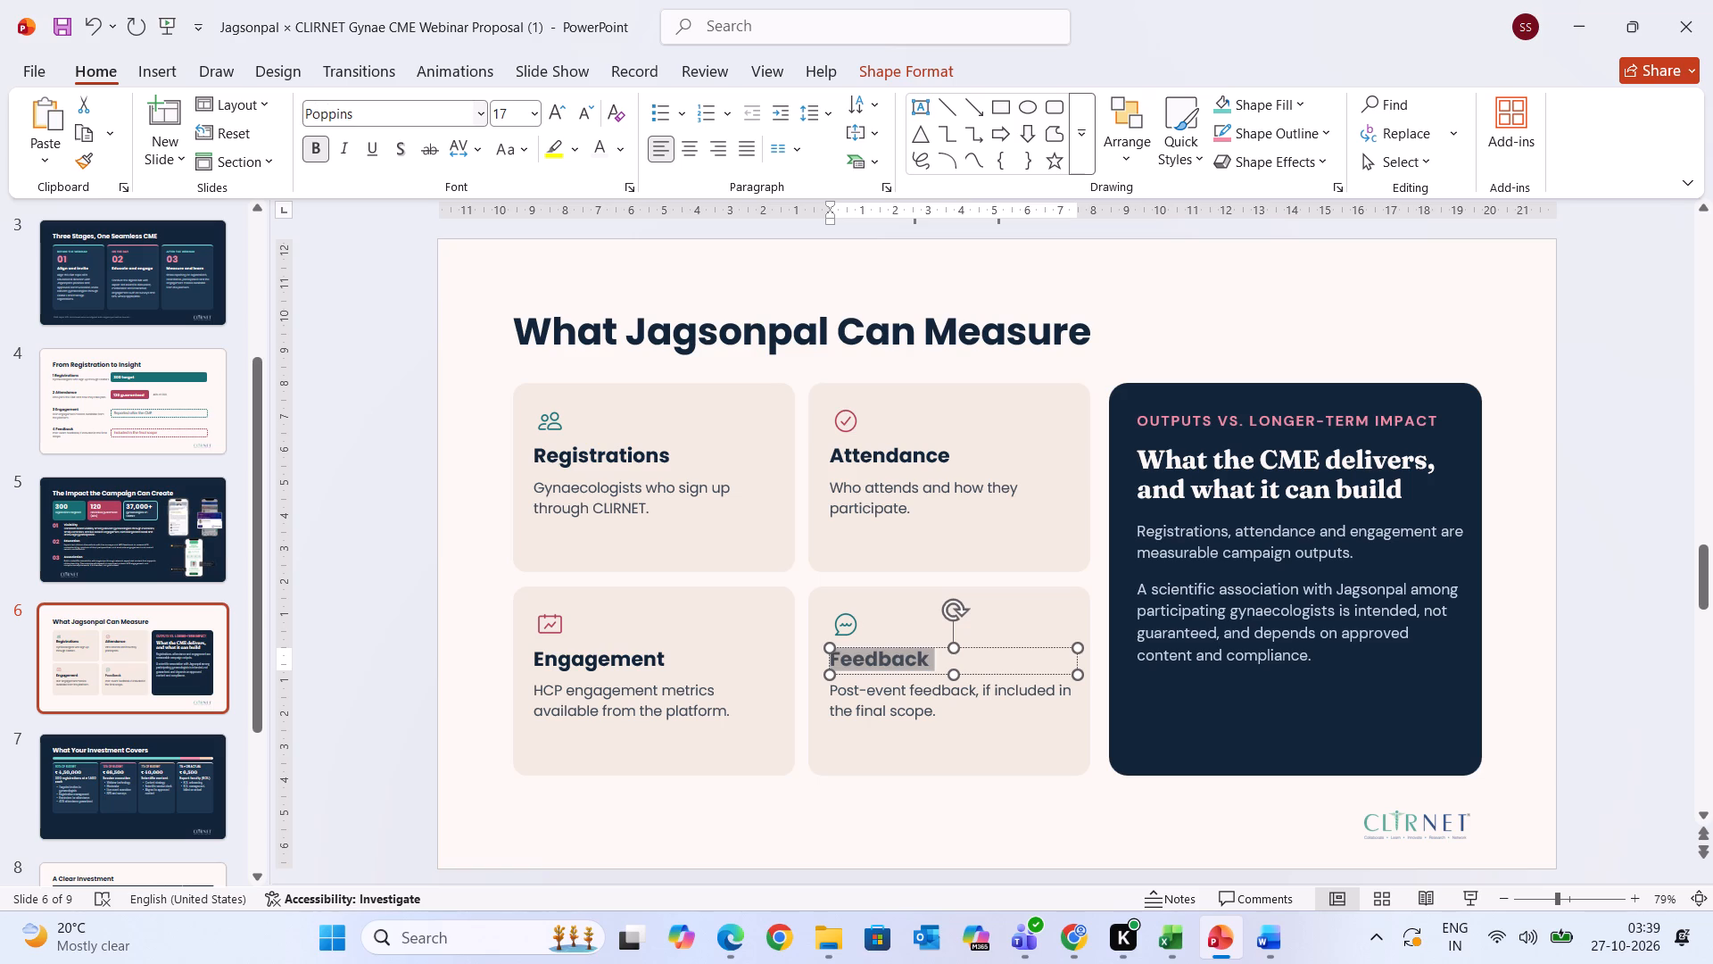
Change the "OUTPUTS VS. LONGER-TERM IMPACT" label in slide 6's dark card to Poppins.
click(1272, 487)
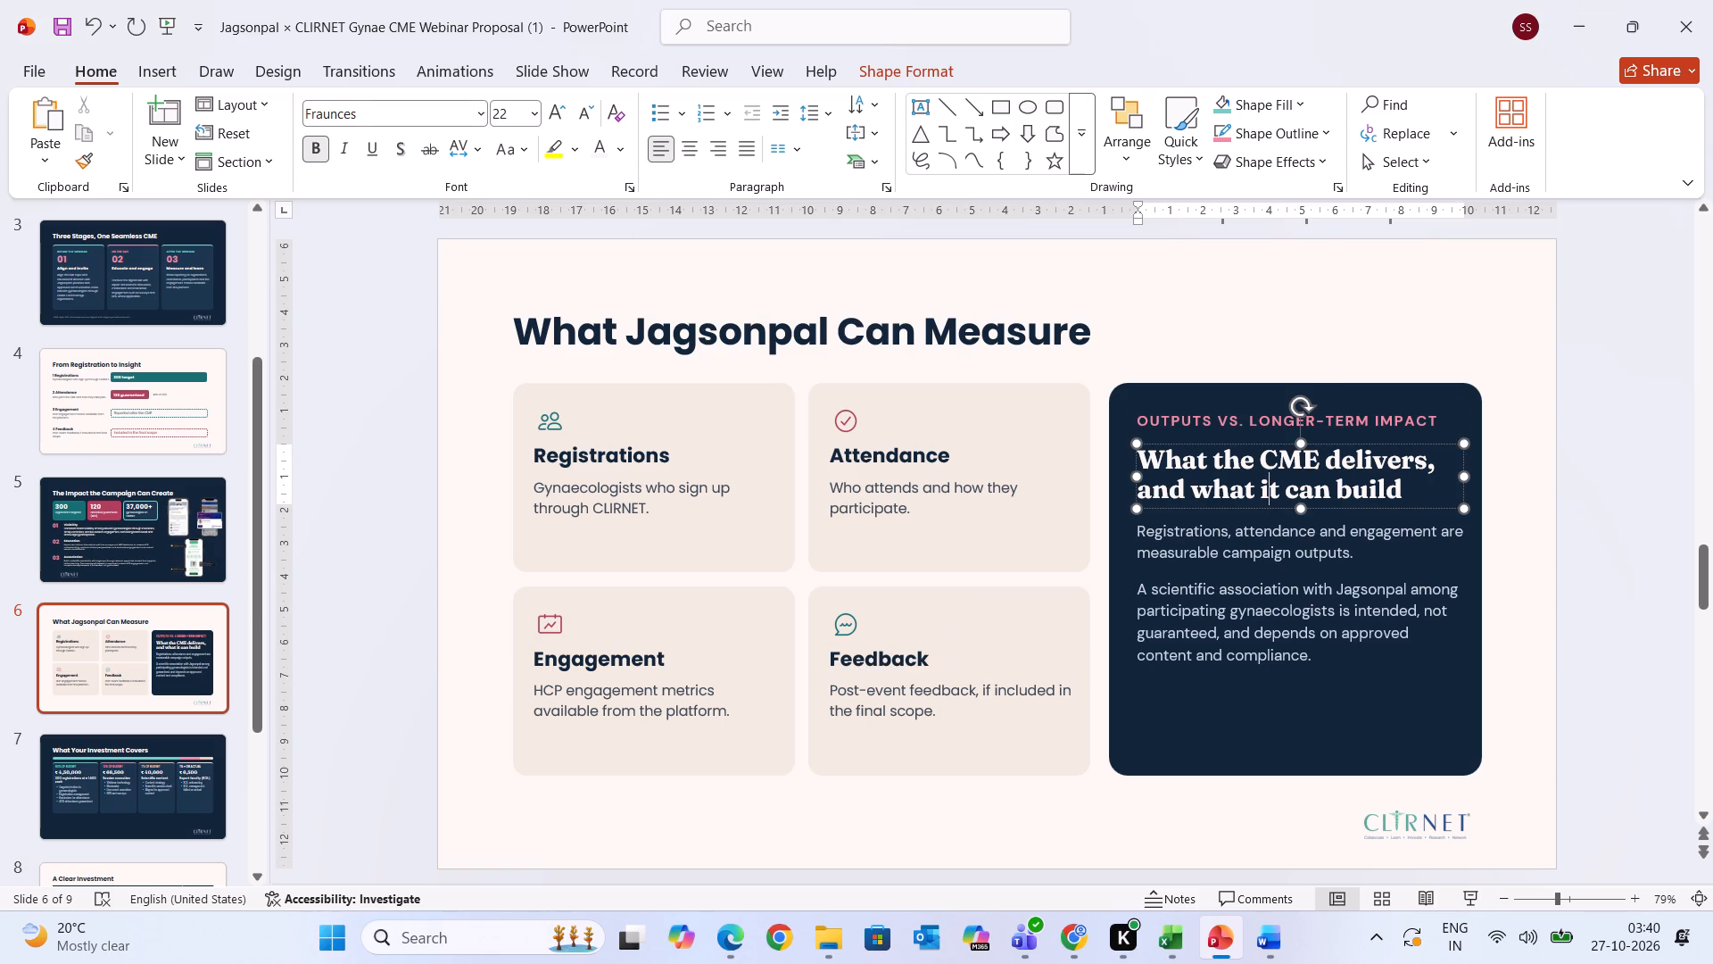
click(1220, 424)
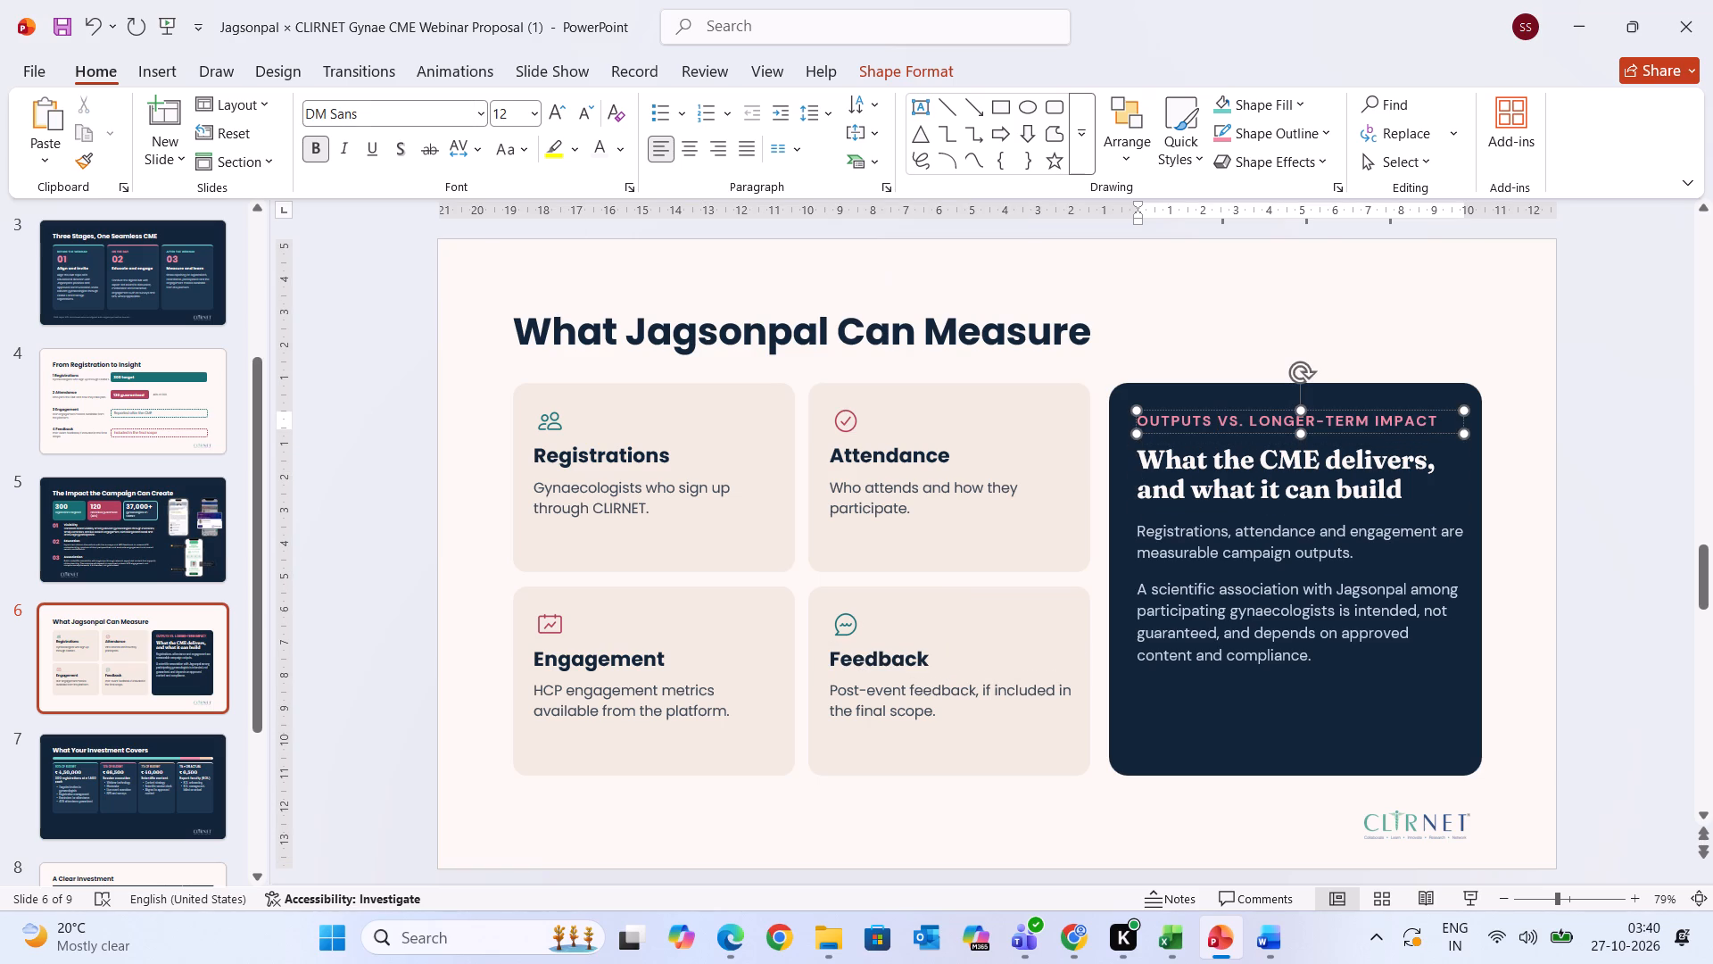
drag(1436, 419, 1088, 401)
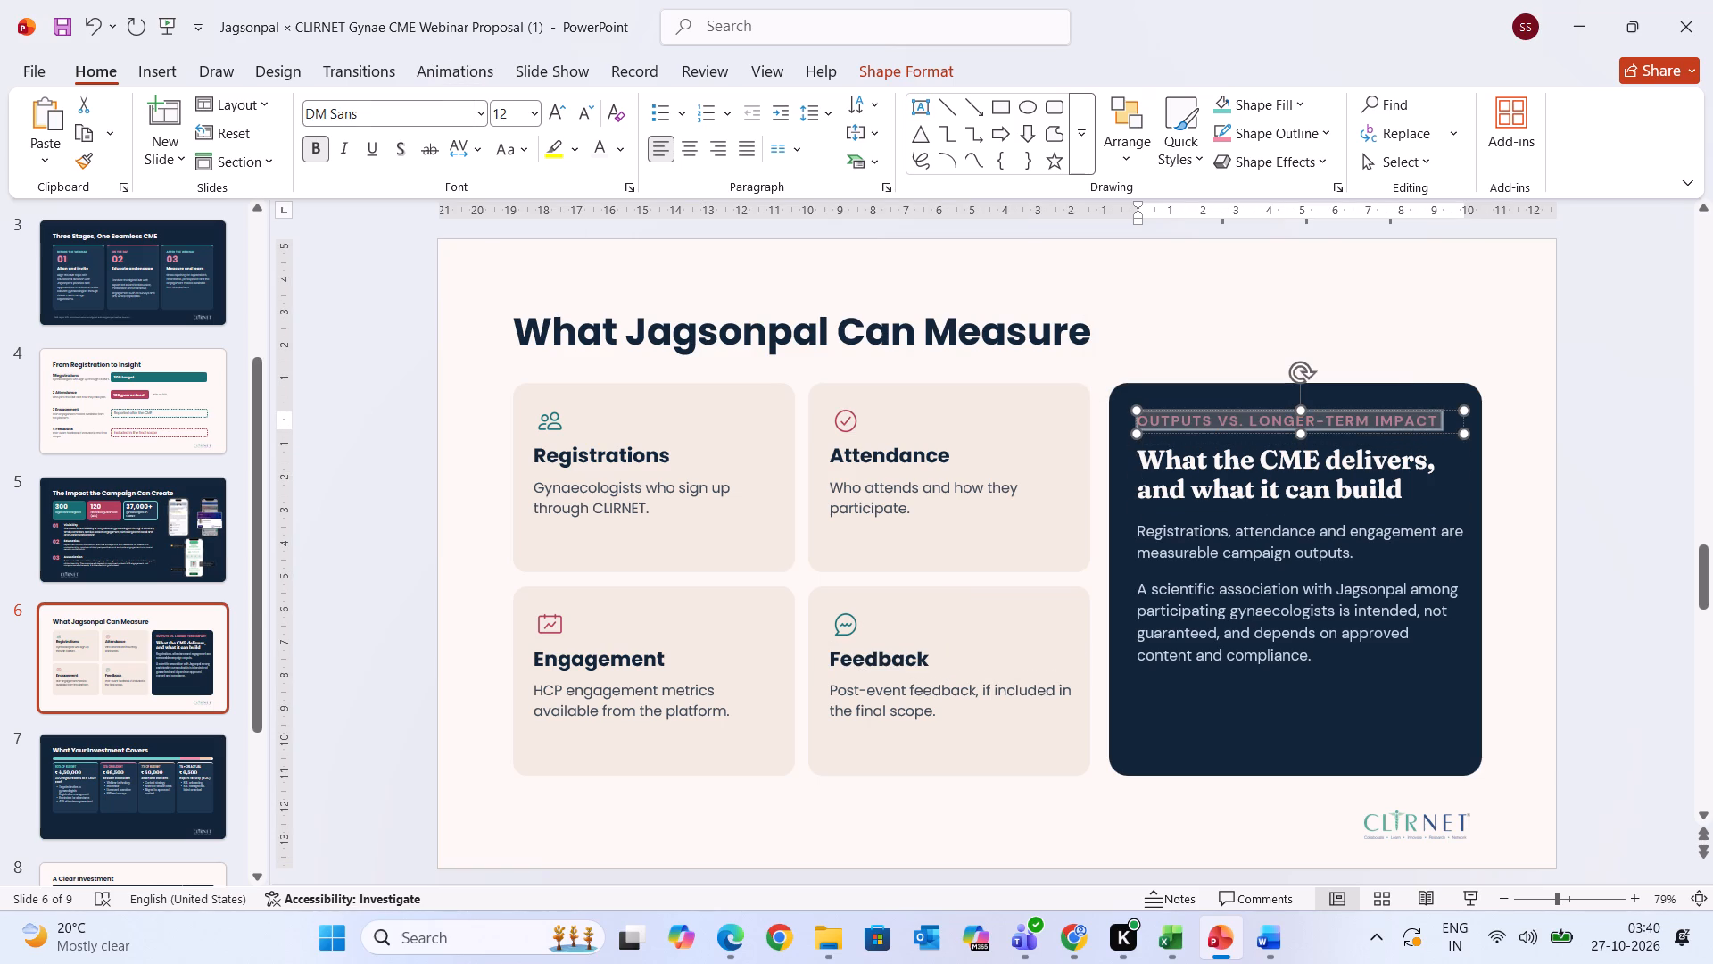
click(443, 109)
text(po)
key(Return)
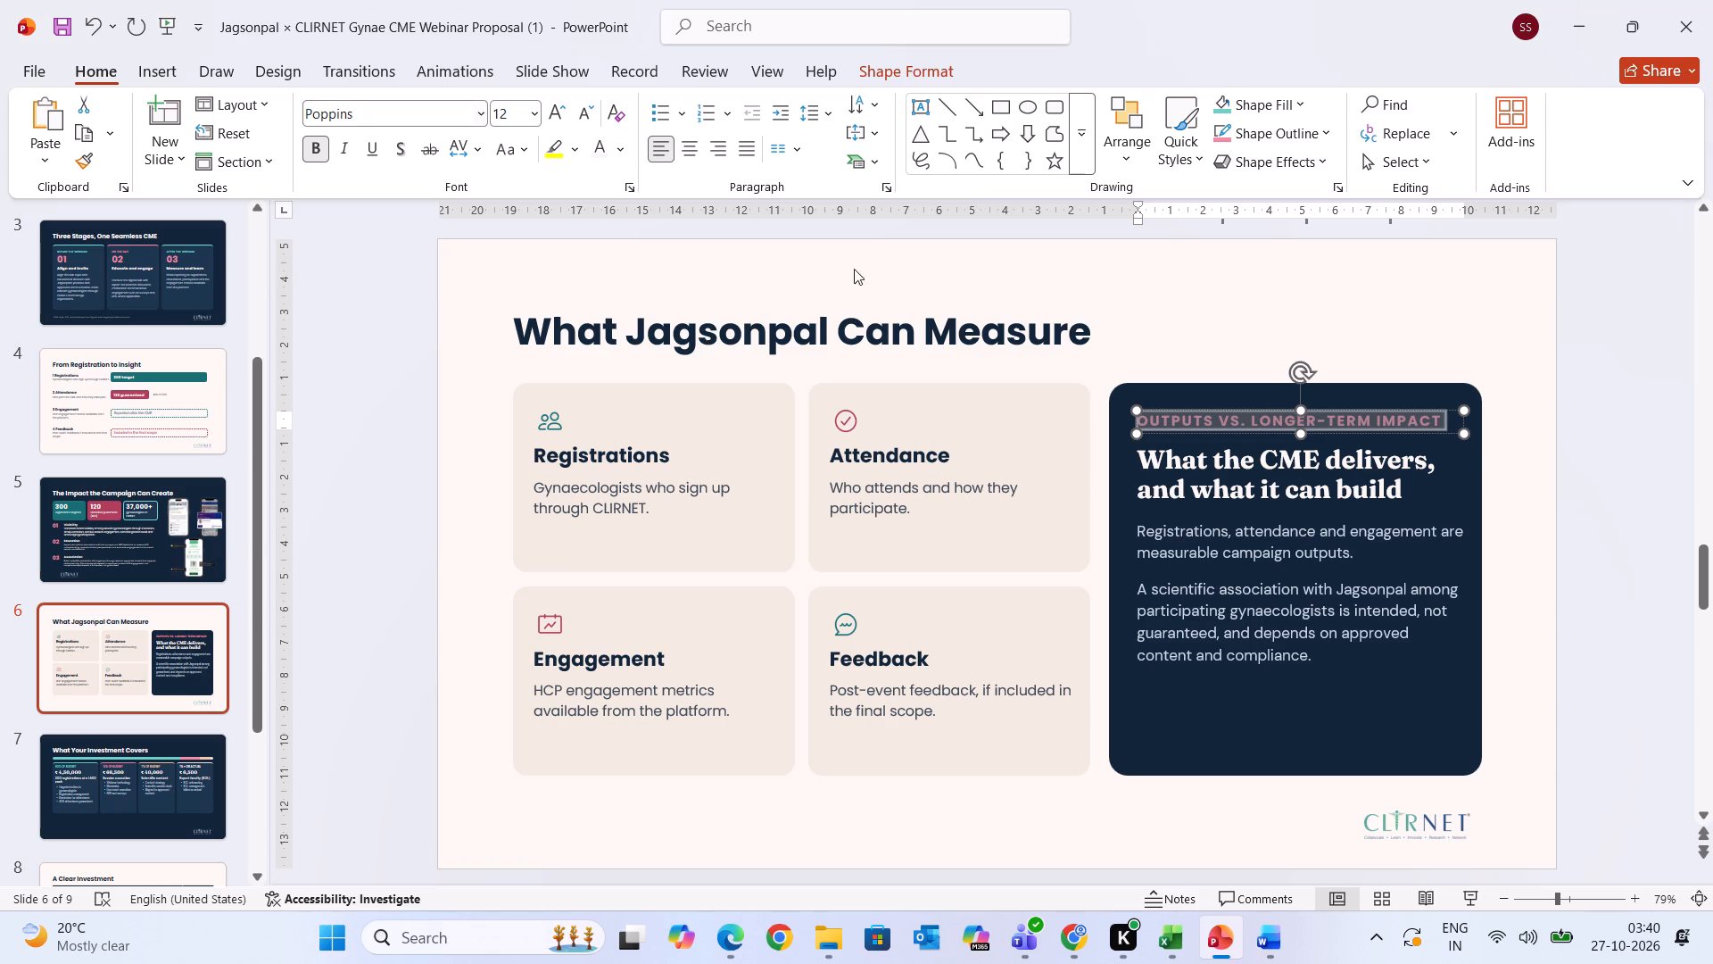
Change the dark card's heading "What the CME delivers, and what it can build" to Poppins.
click(1237, 474)
drag(1412, 498, 1115, 461)
click(431, 115)
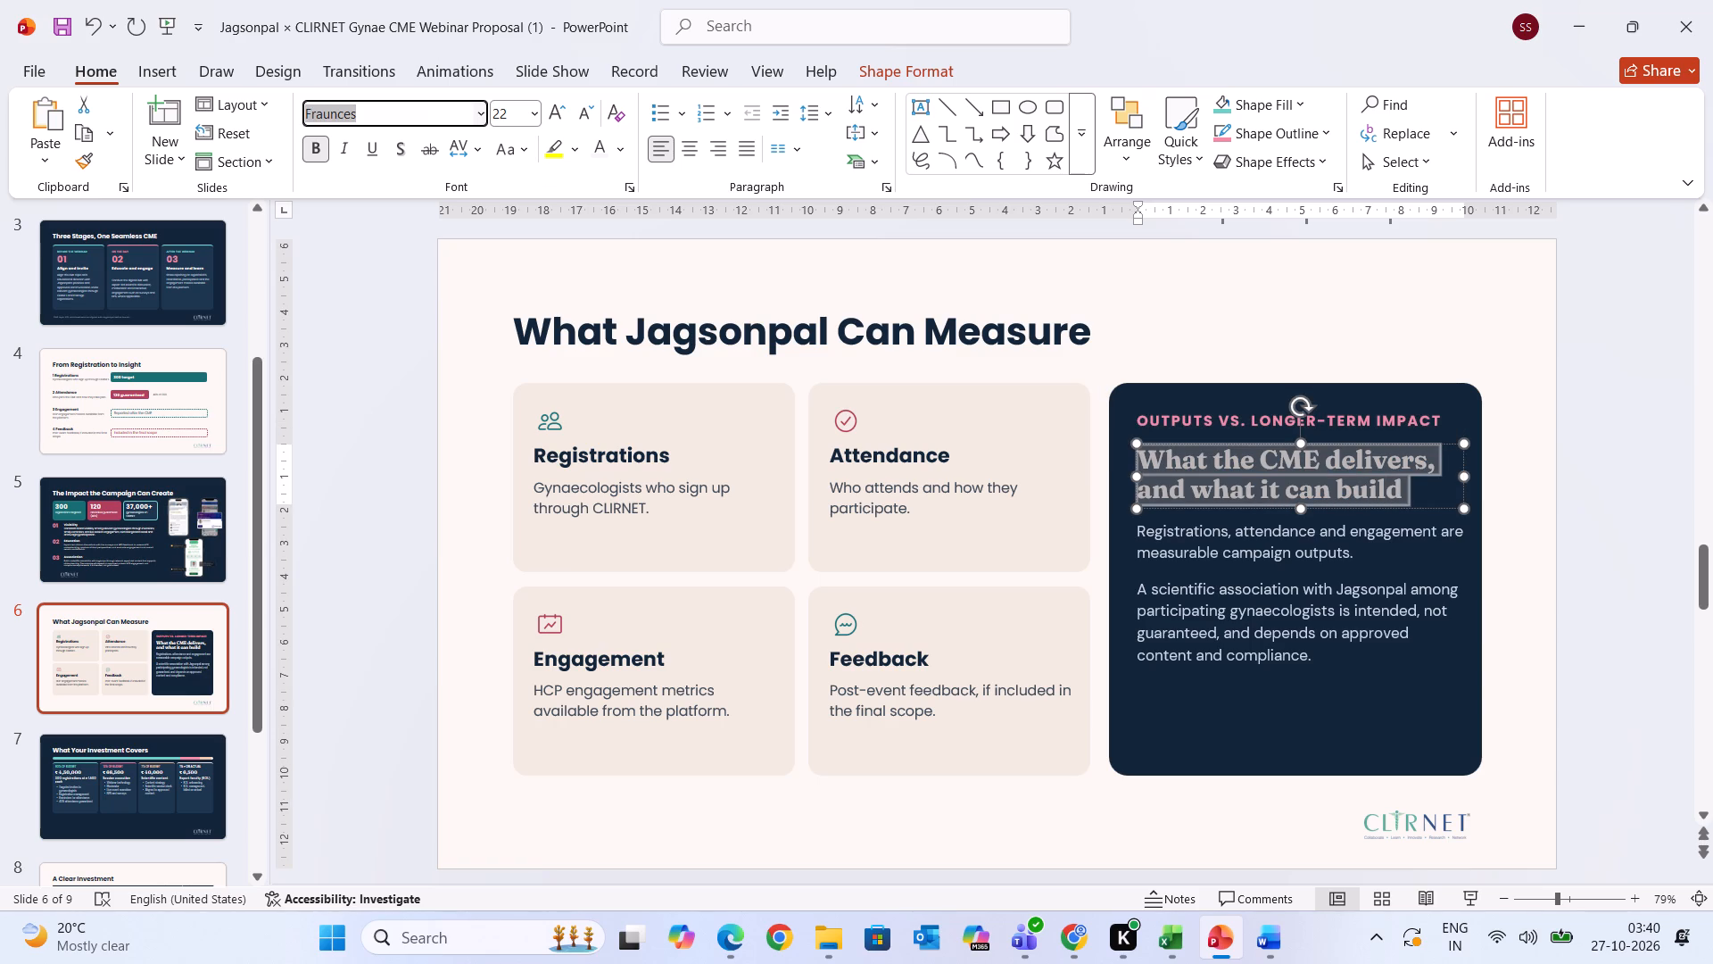
text(pop)
key(Return)
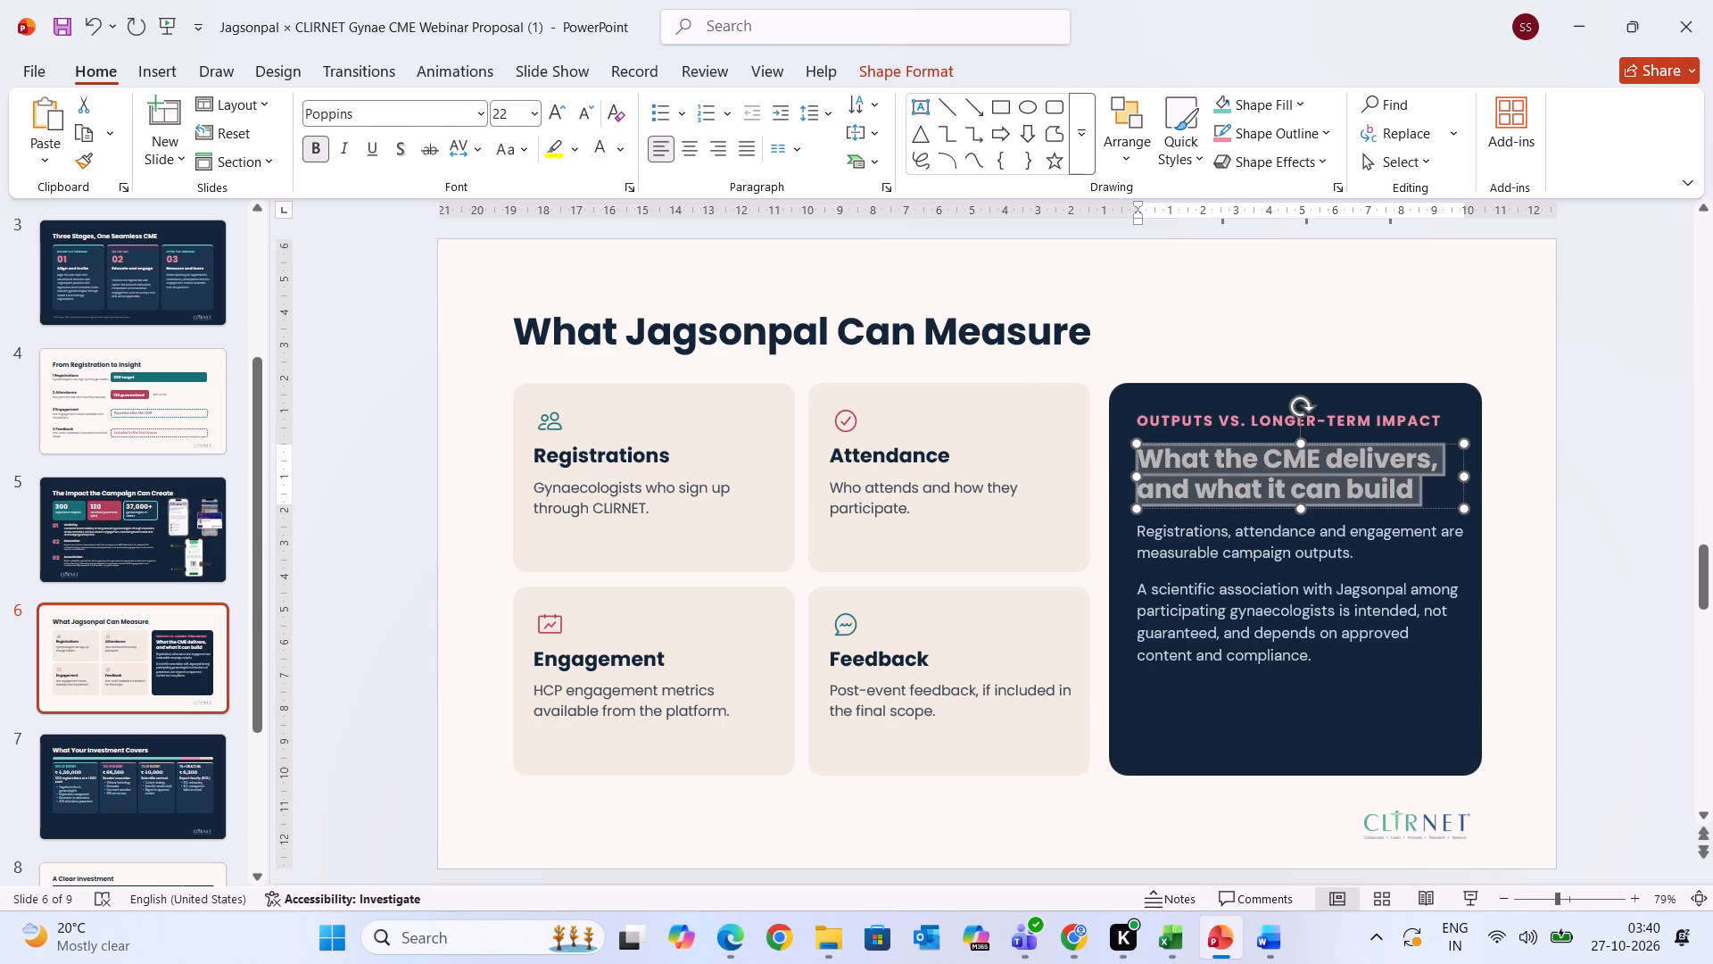
Change the dark card's first paragraph, beginning "Registrations, attendance and engagement", to Poppins.
click(1207, 552)
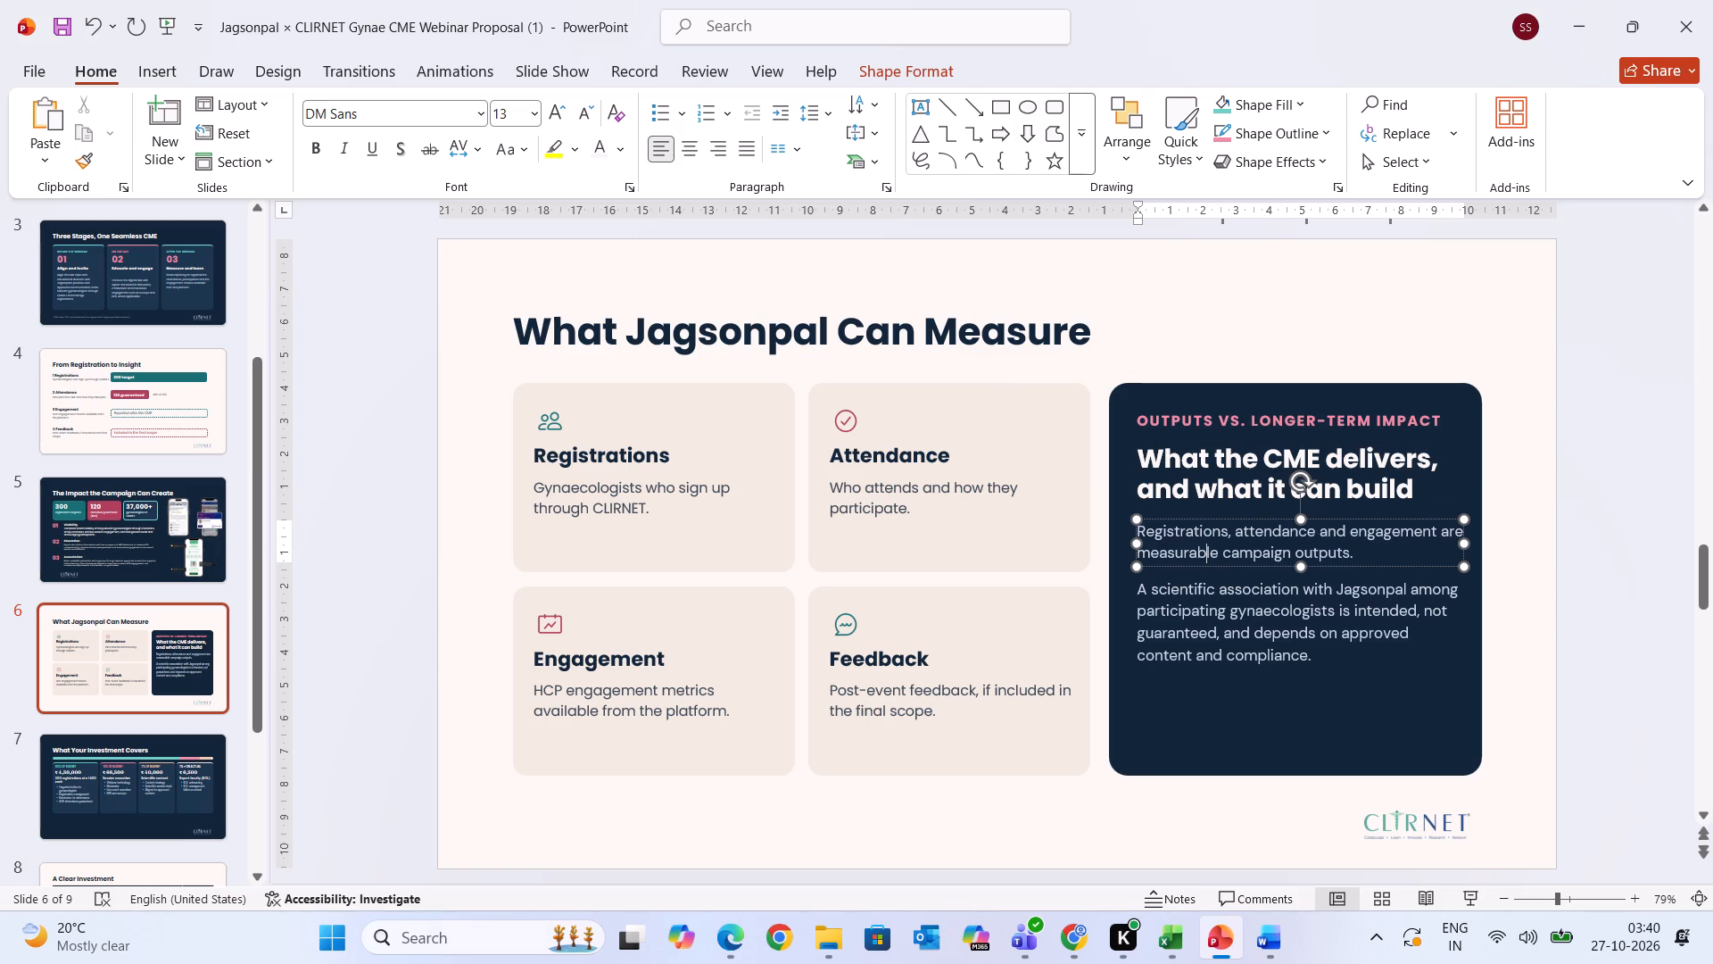
drag(1366, 554, 1135, 523)
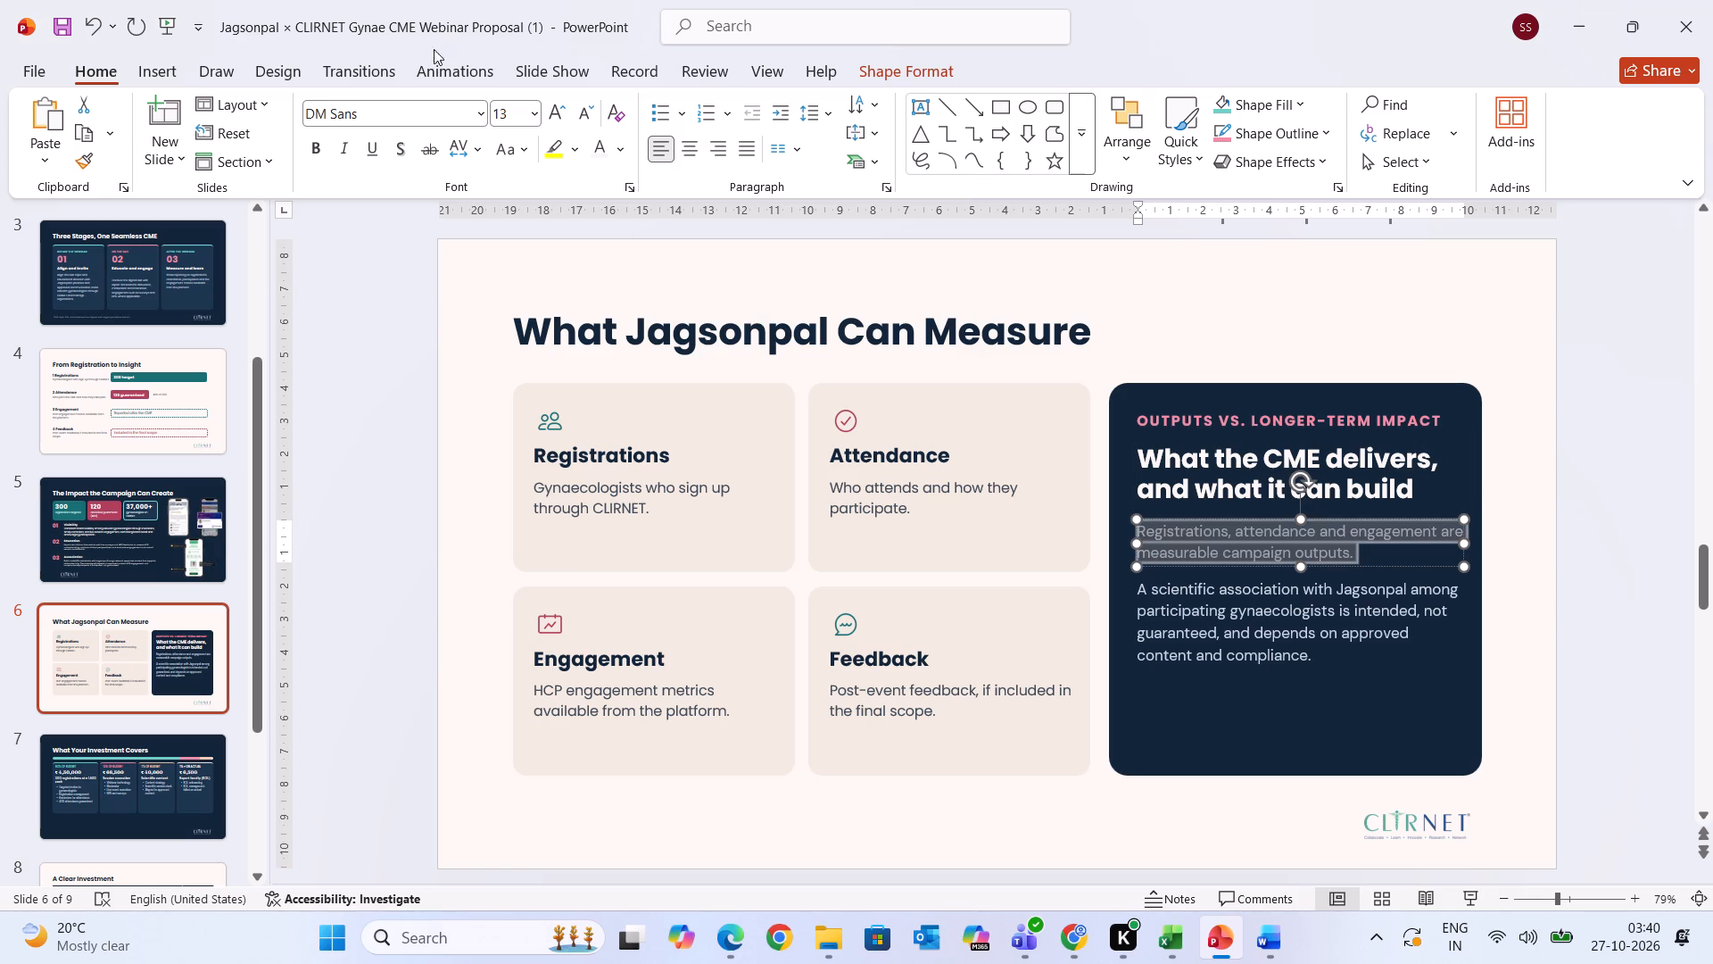
click(410, 118)
text(po)
key(Return)
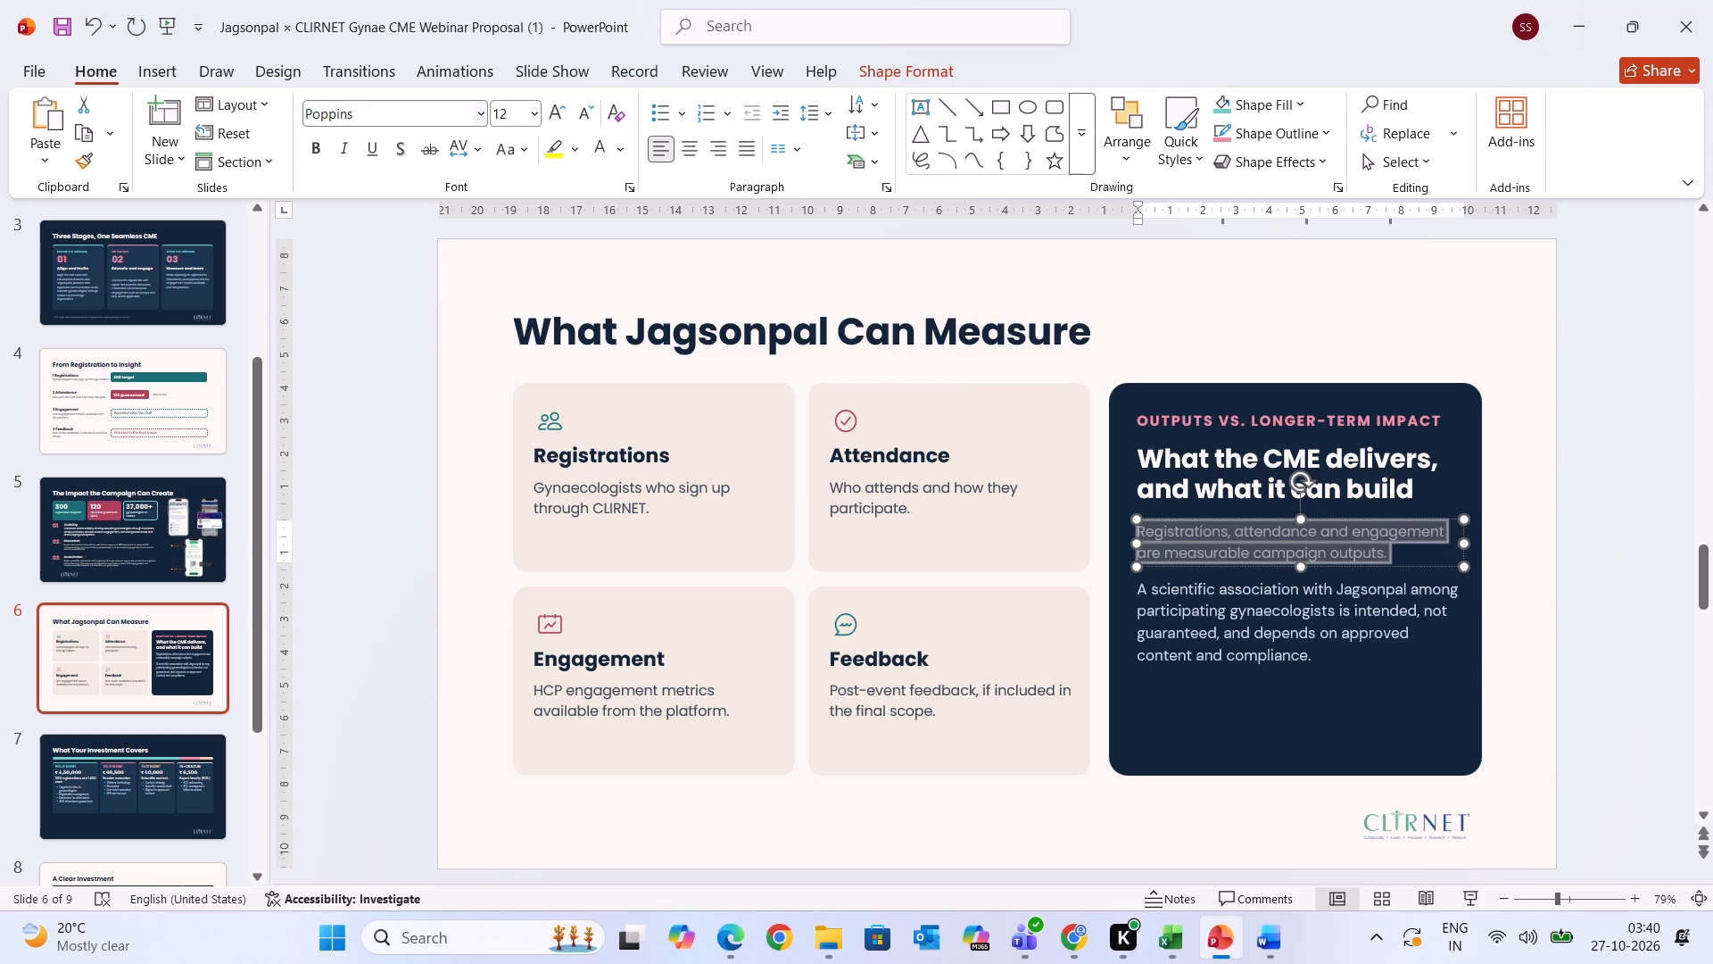
Change the dark card's second paragraph, beginning "A scientific association with Jagsonpal", to Poppins.
click(1248, 625)
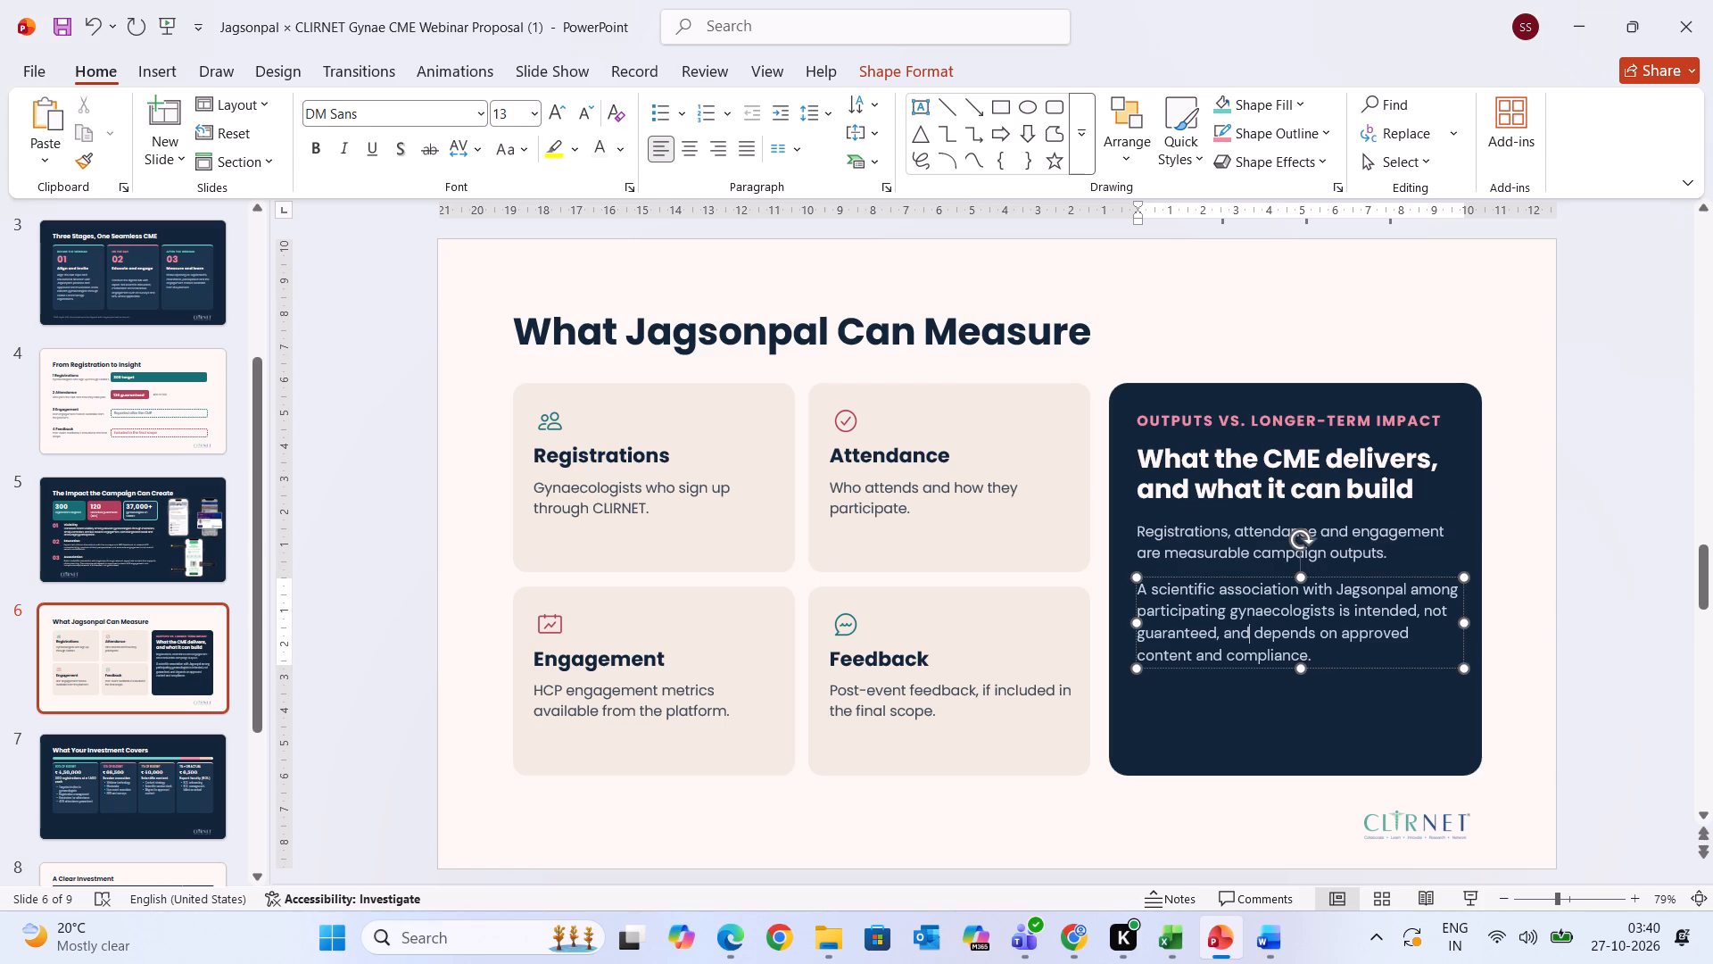
drag(1310, 657, 1102, 572)
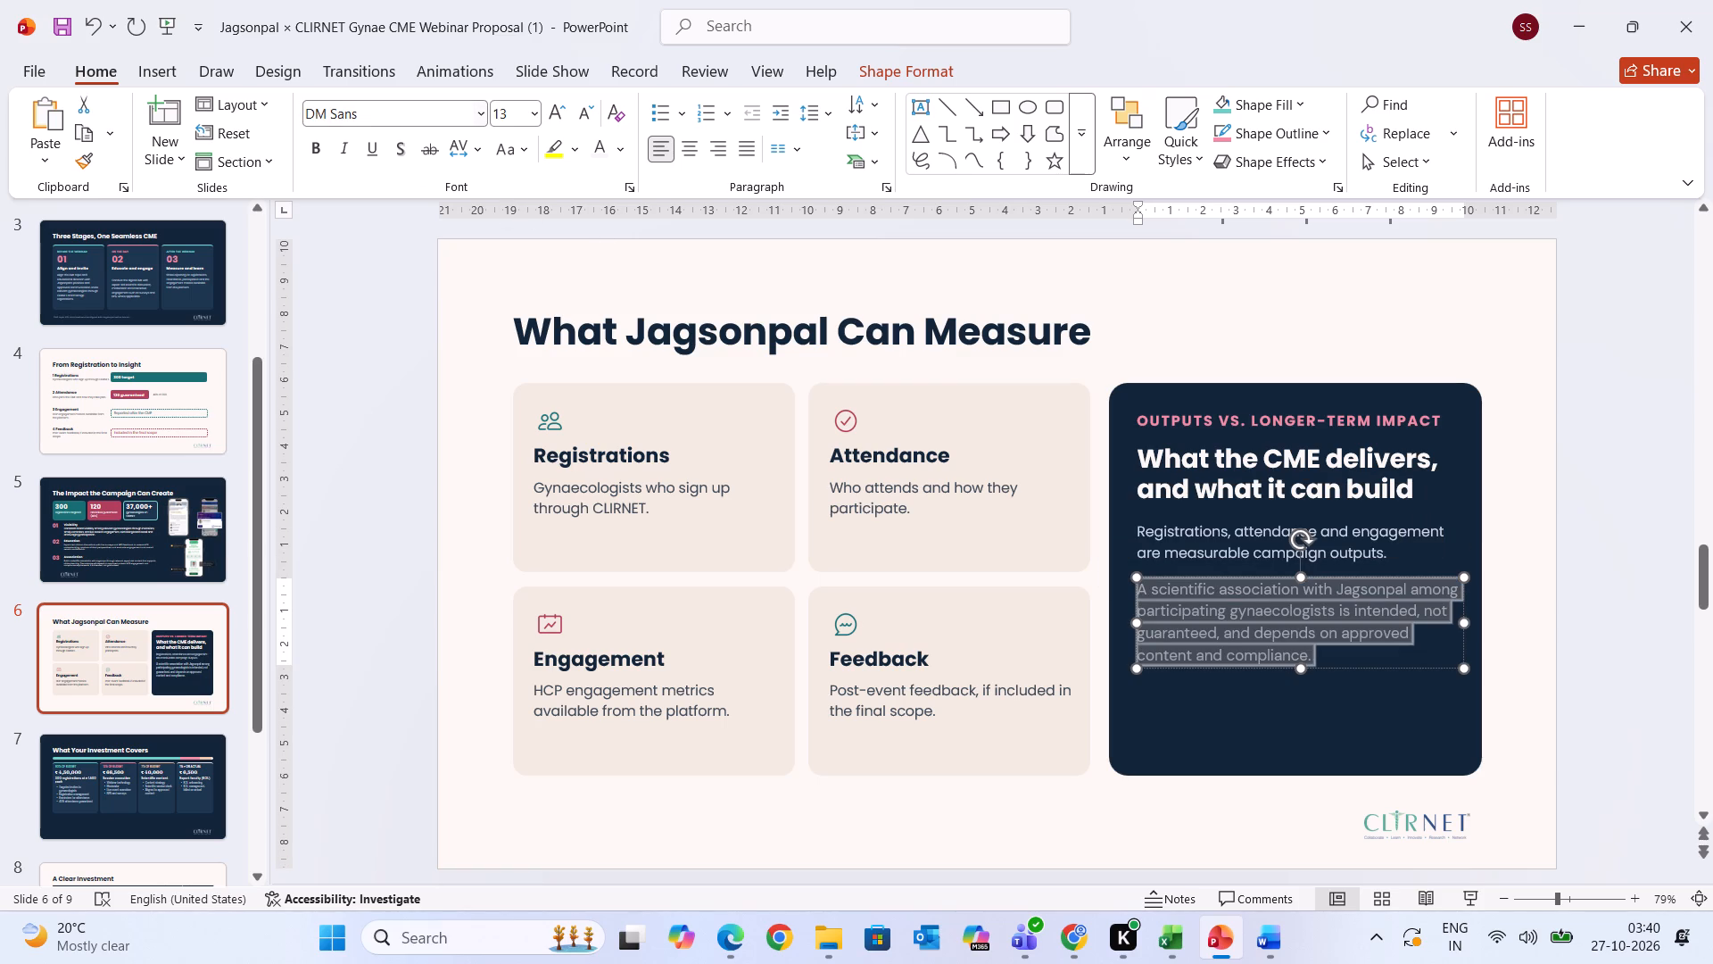
click(391, 115)
text(pop)
key(Return)
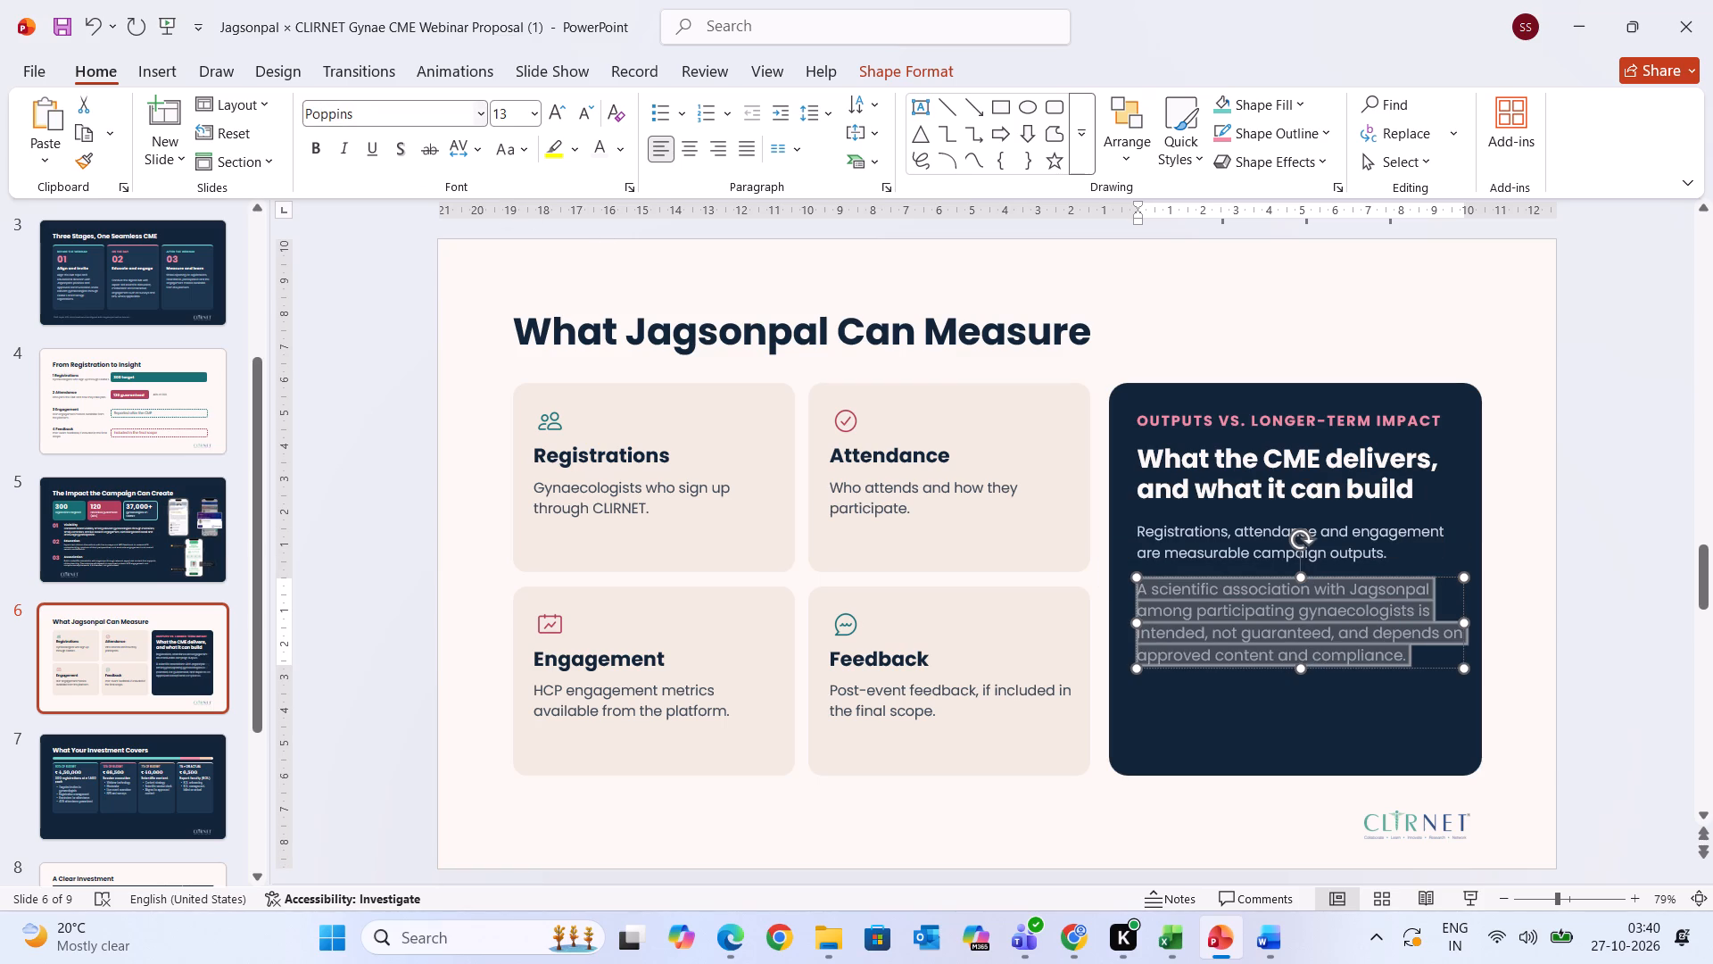
click(1593, 693)
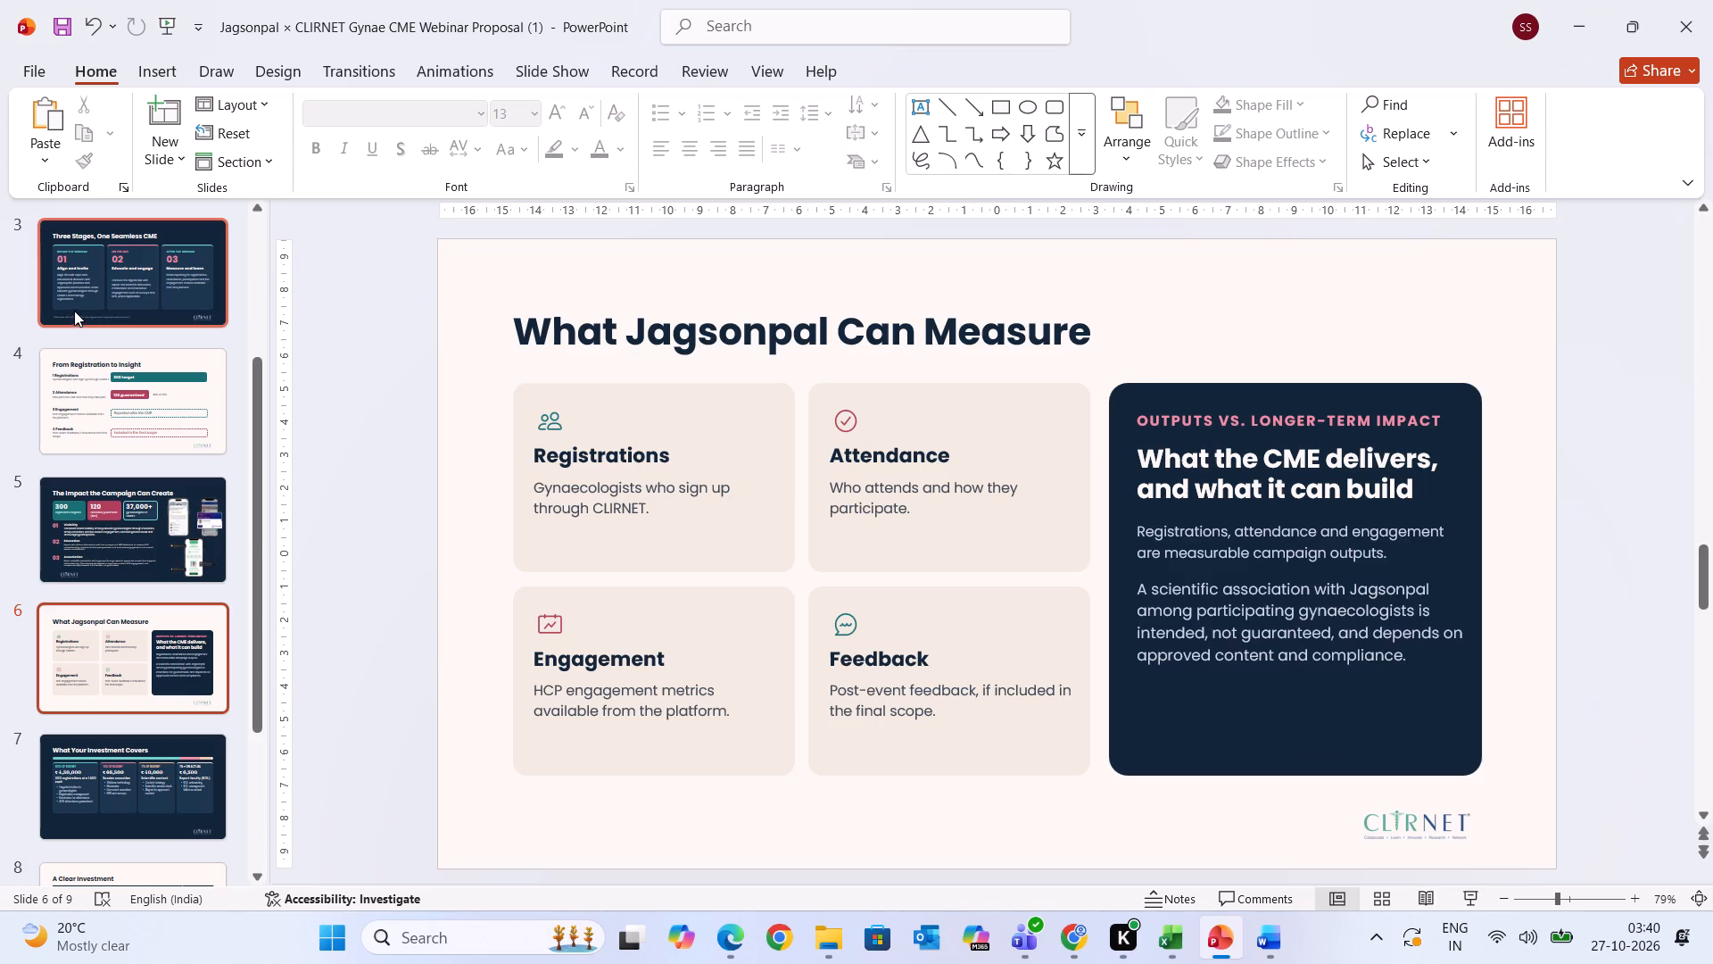
Look through slides 3 to 8 to check the text styling, ending on slide 7, "What Your Investment Covers".
click(85, 303)
key(Down)
key(Down)
key(Down)
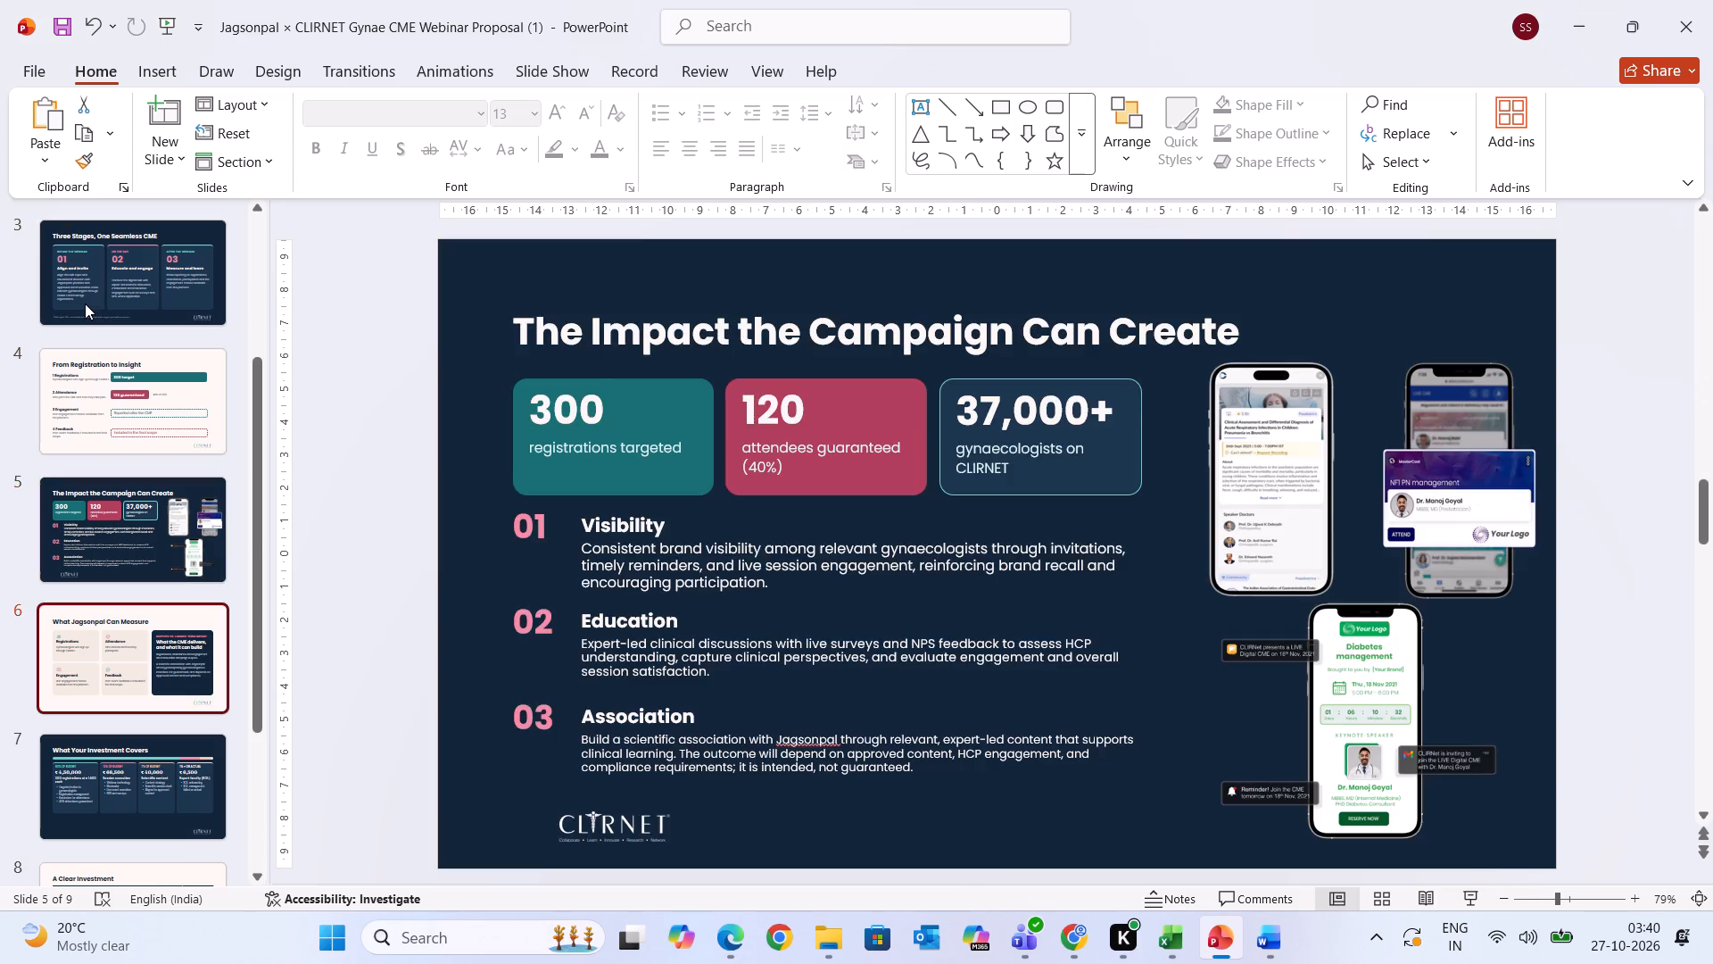
key(Up)
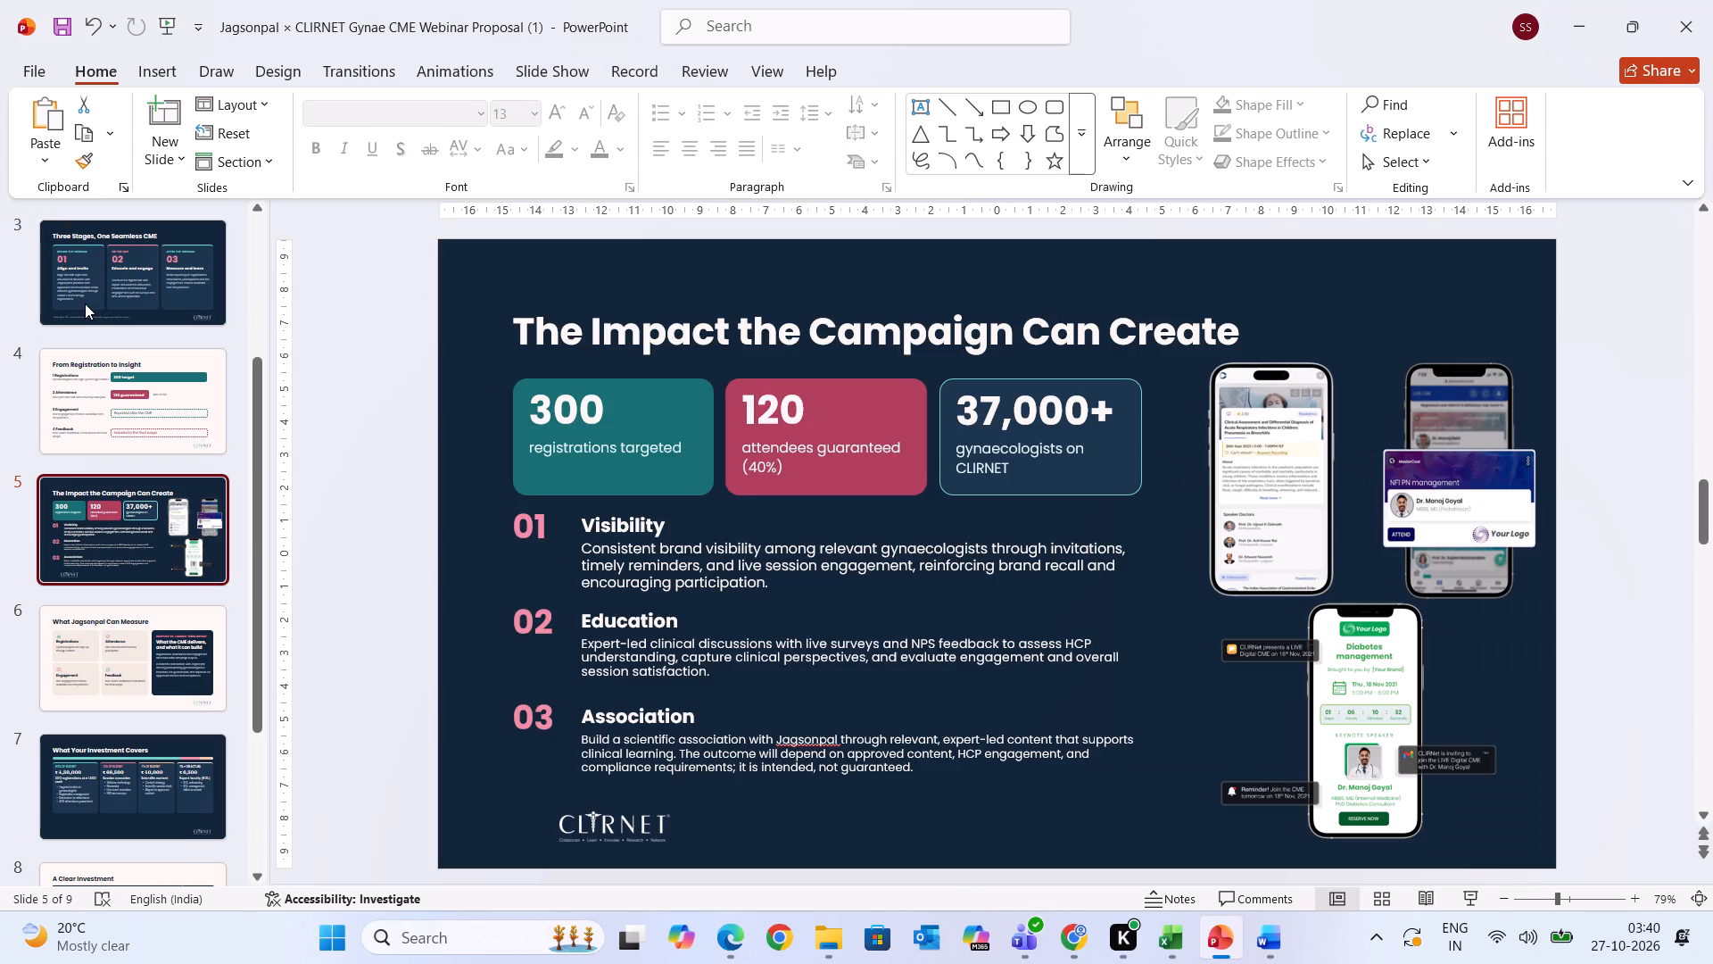
key(Down)
key(Down)
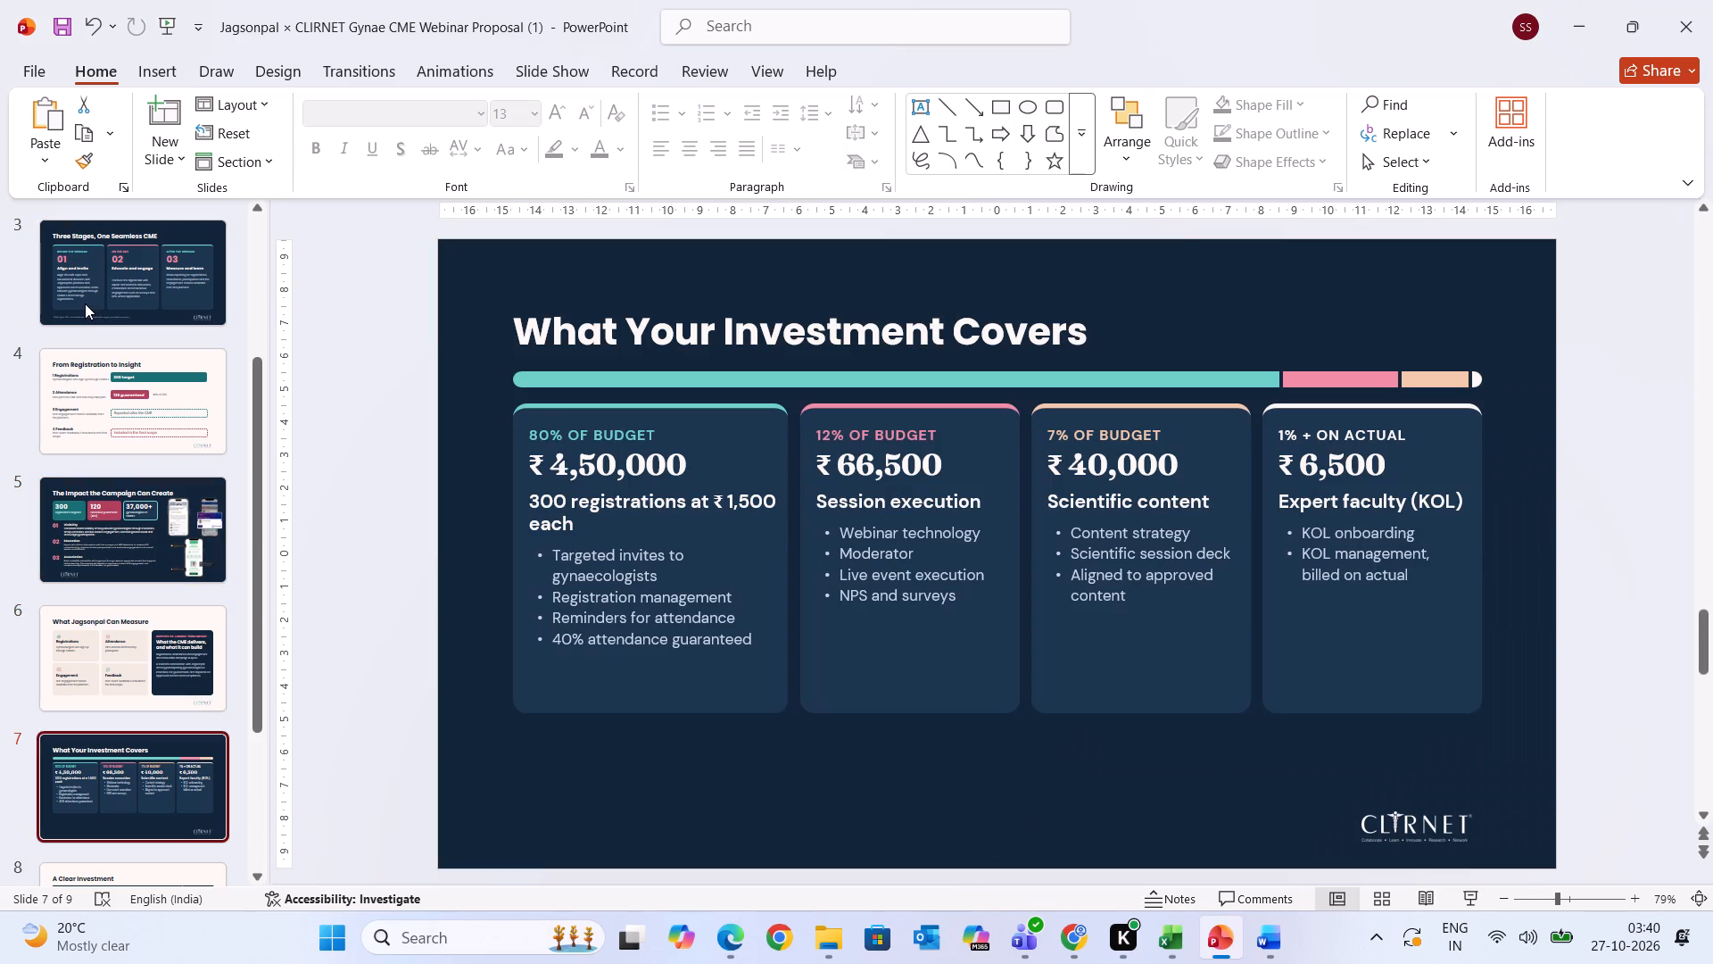
key(Down)
key(Up)
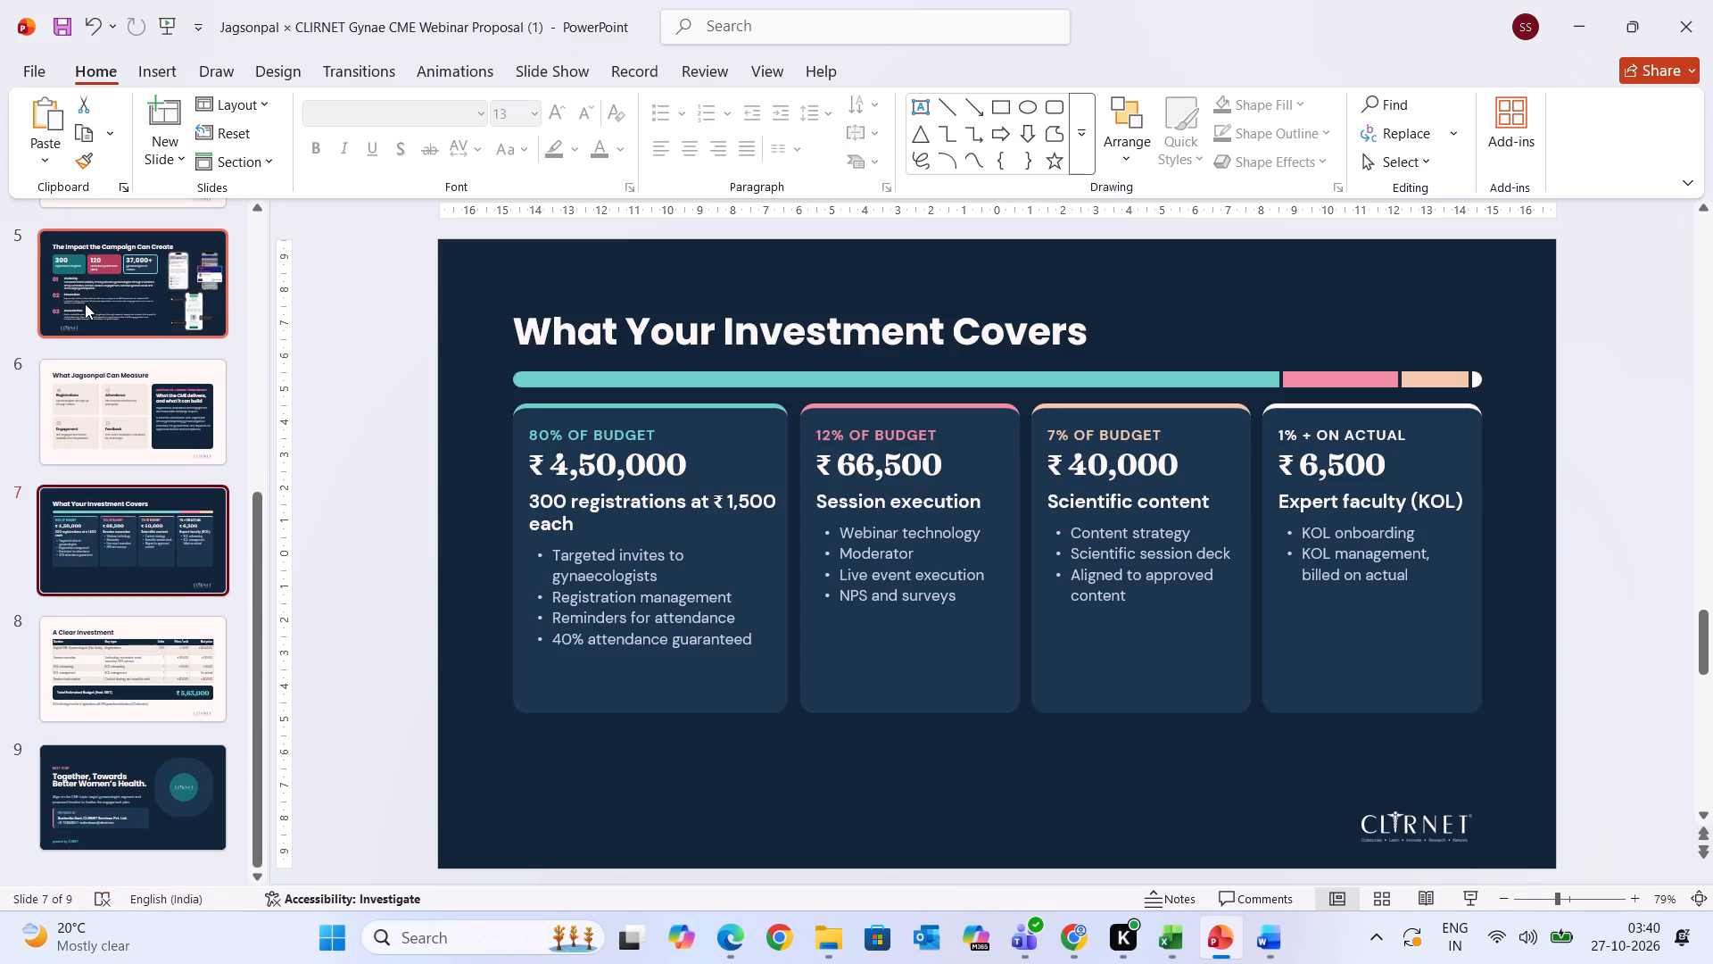
Change the "80% OF BUDGET" label in slide 7's first investment card to Poppins.
click(667, 481)
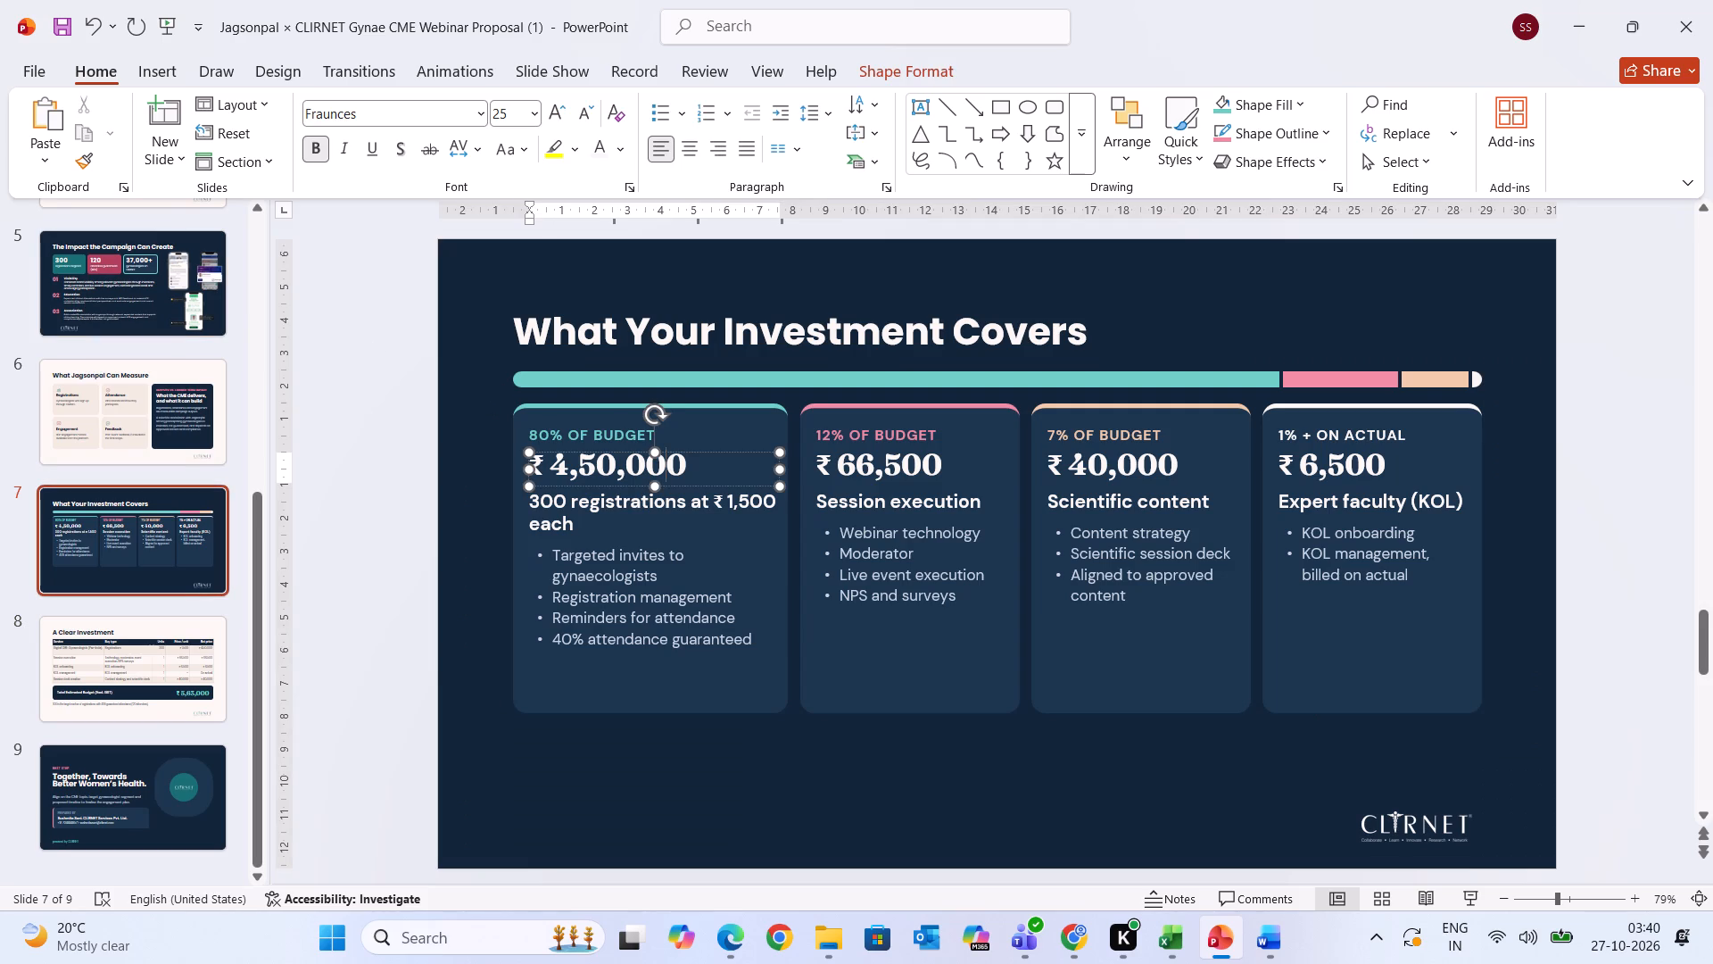
click(646, 434)
drag(654, 435, 463, 436)
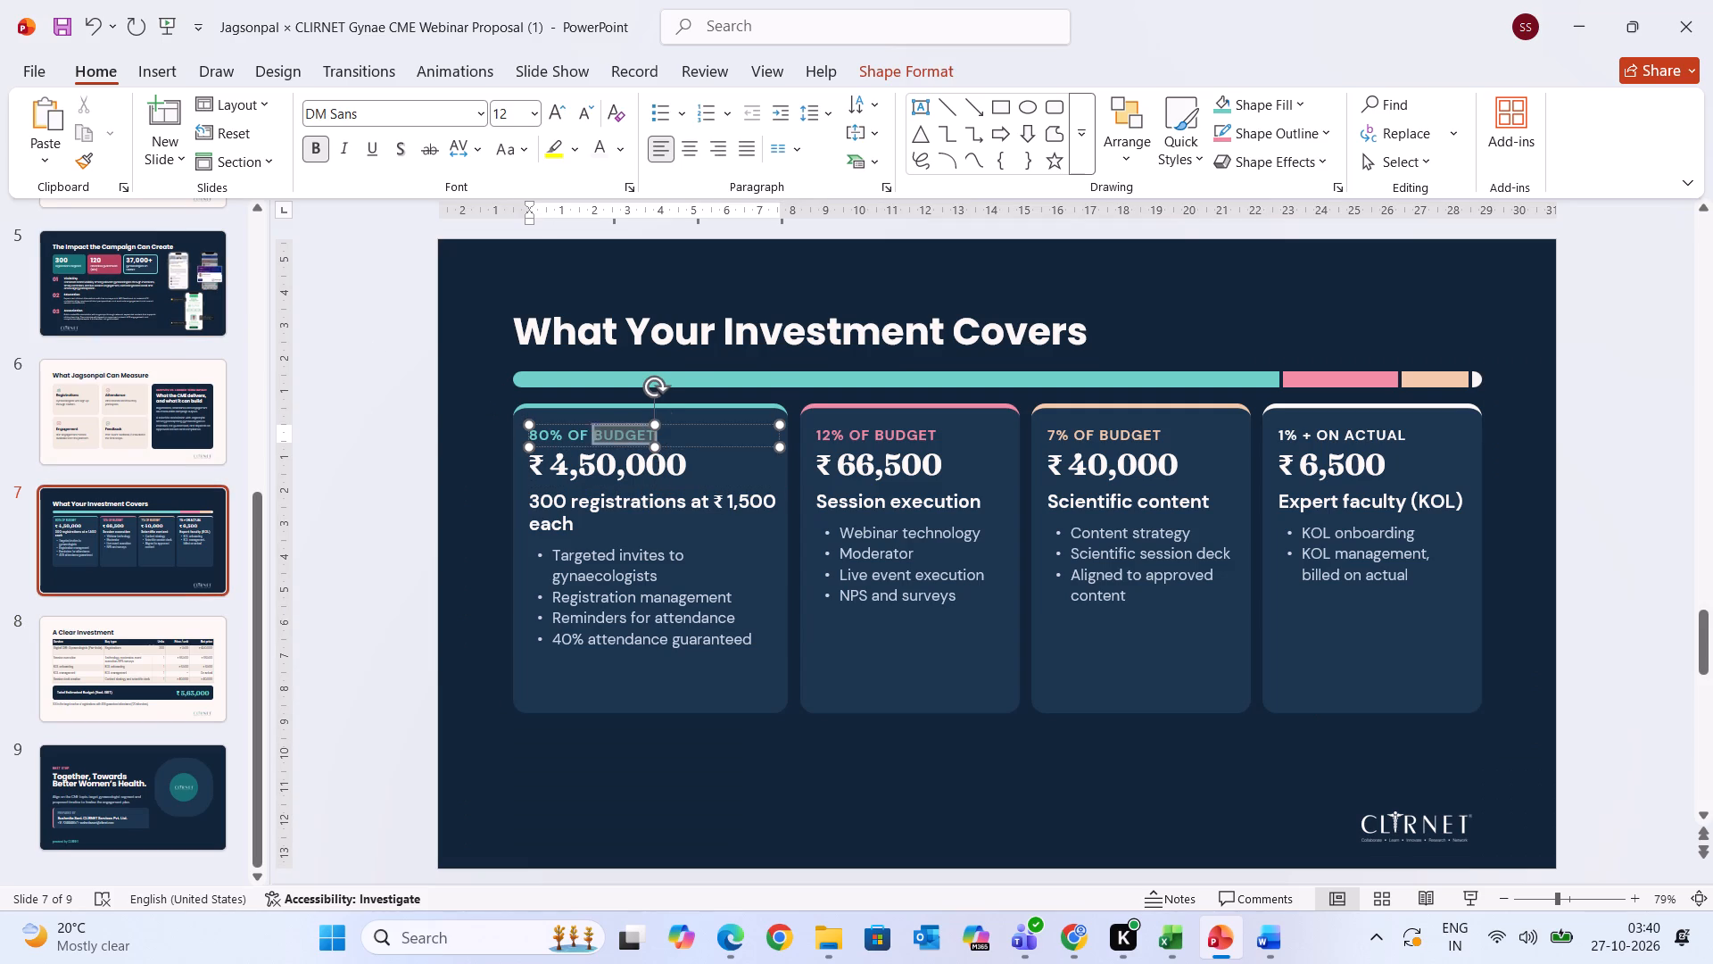
drag(463, 436, 428, 432)
click(383, 108)
text(po)
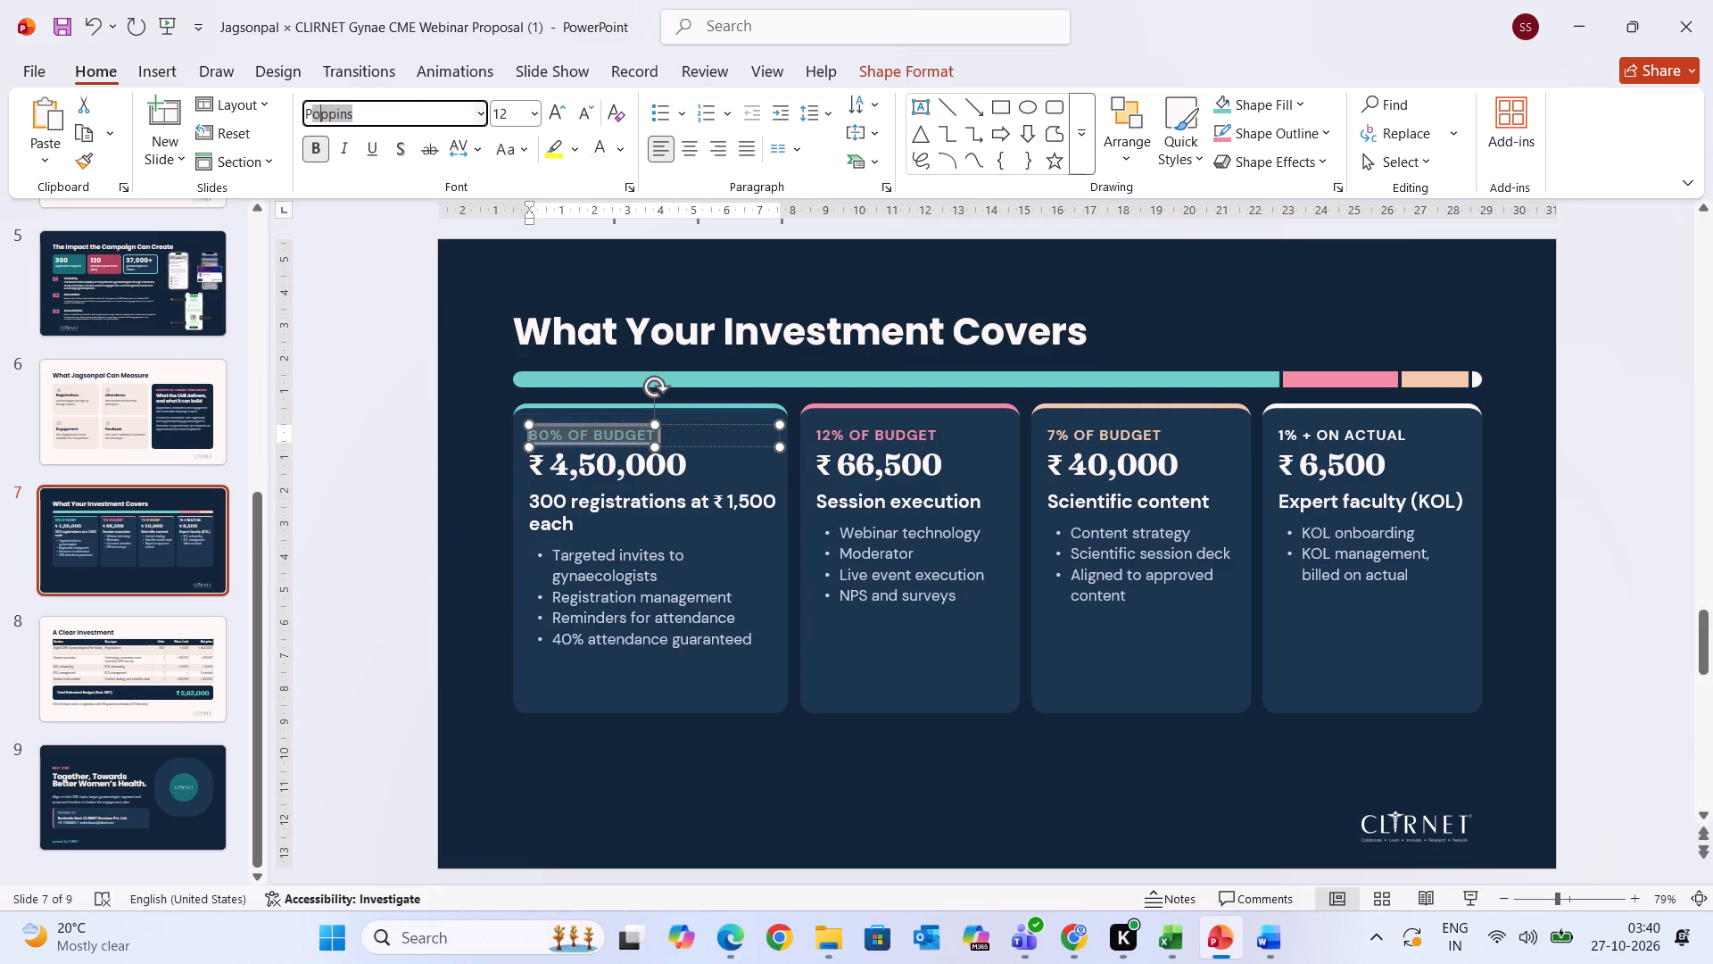
key(Return)
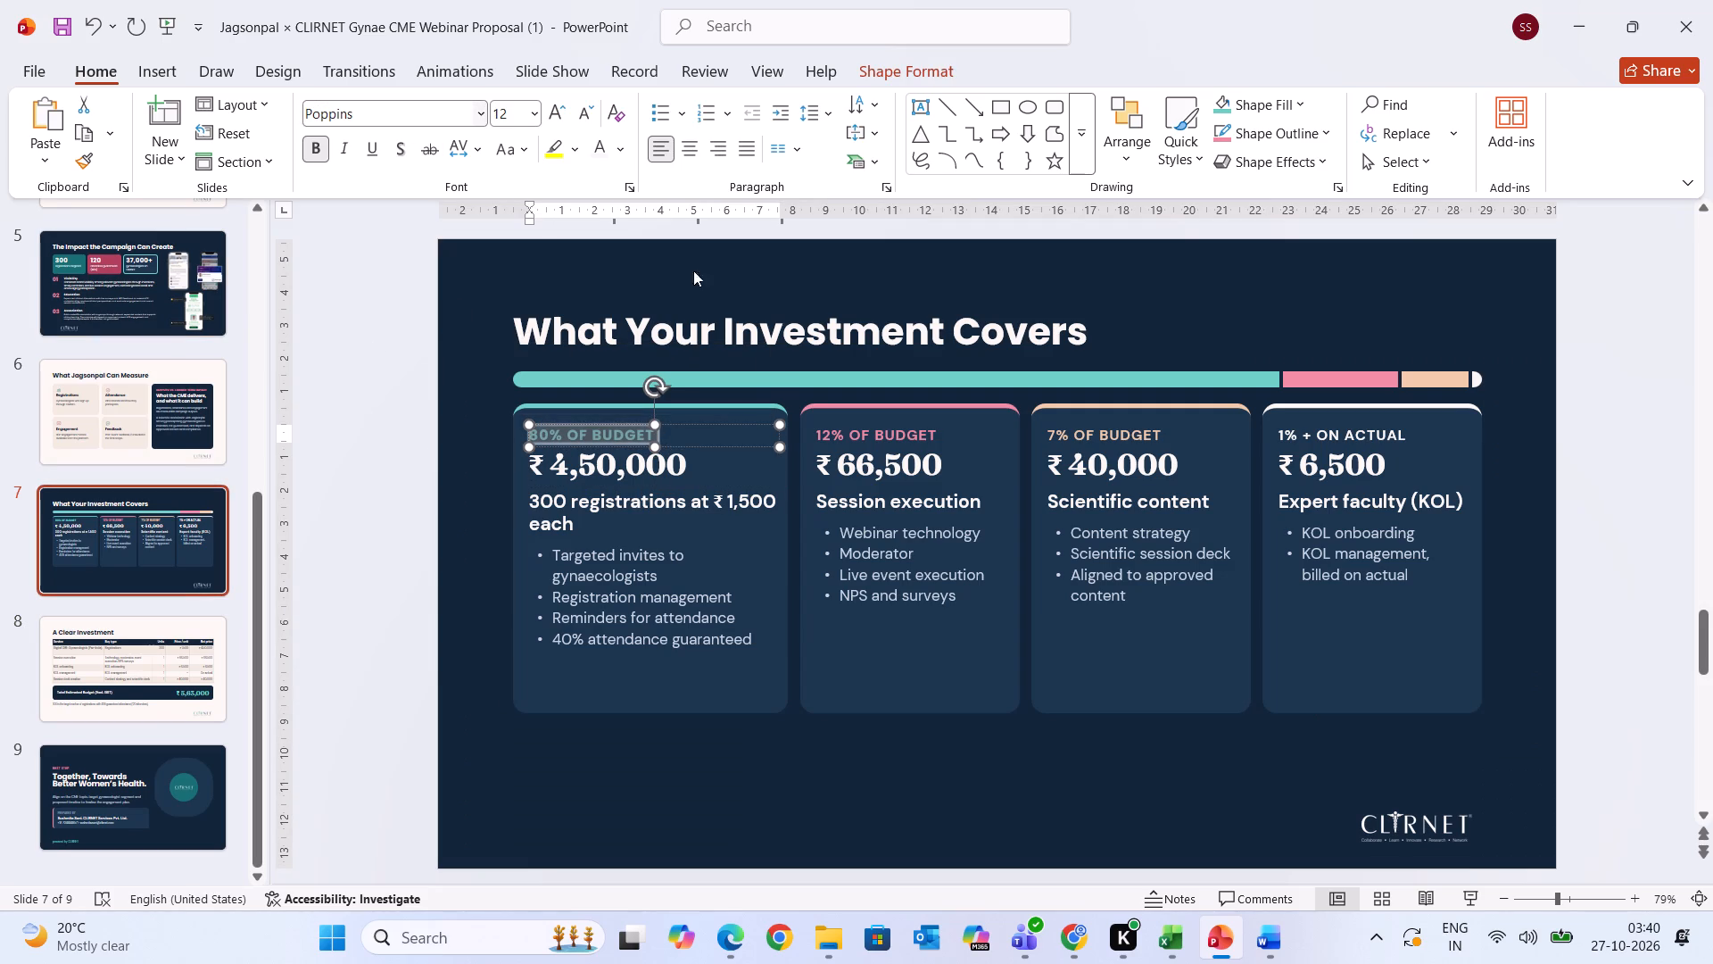
Change the "12% OF BUDGET" label in the Session execution card to Poppins.
click(896, 453)
click(939, 433)
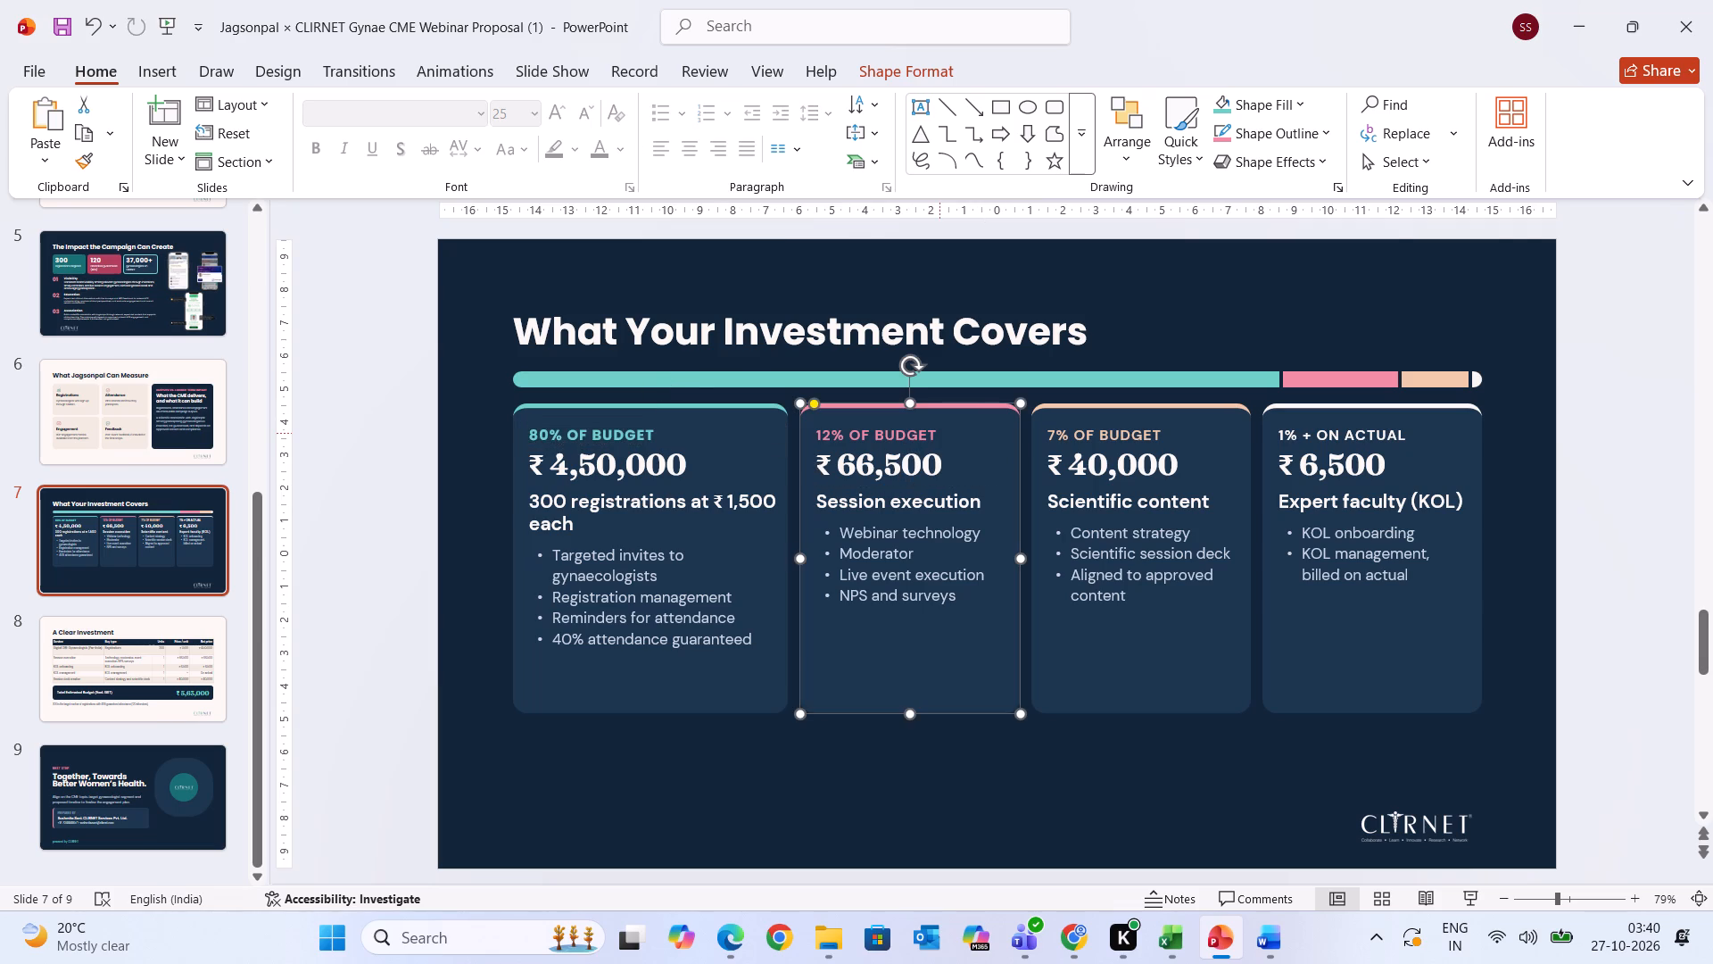
drag(931, 433, 798, 445)
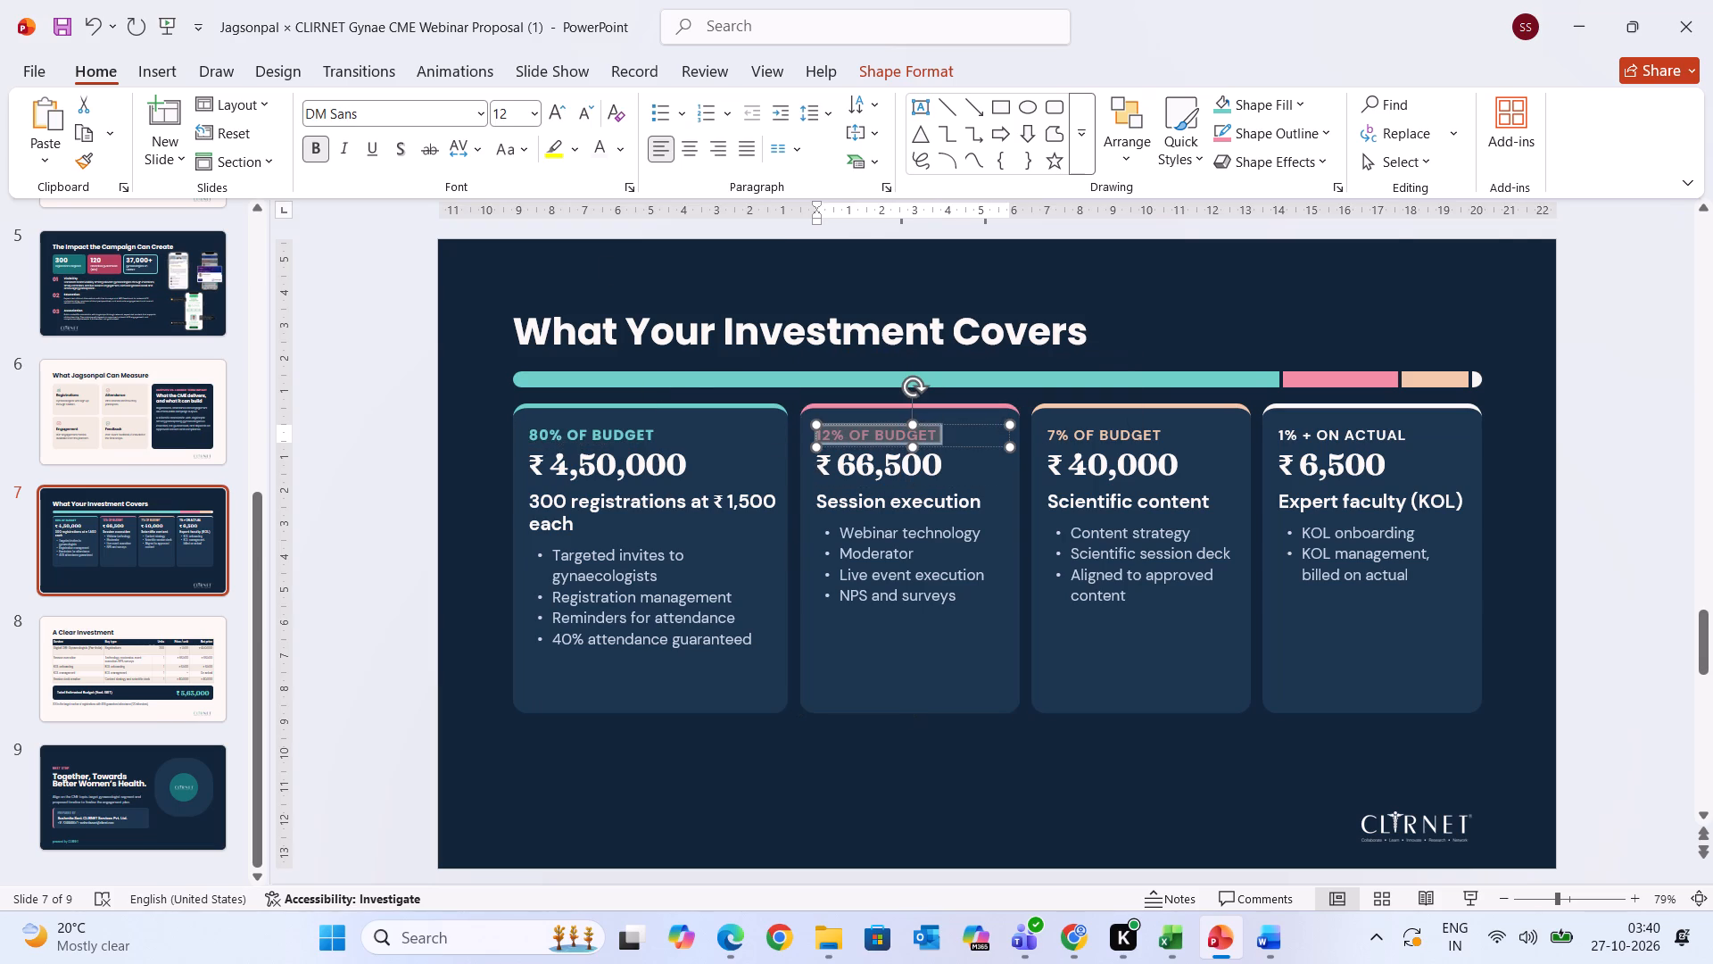
click(427, 116)
text(po)
key(Return)
Change the "7% OF BUDGET" label in the Scientific content card to Poppins.
click(1131, 442)
drag(1158, 429, 1099, 429)
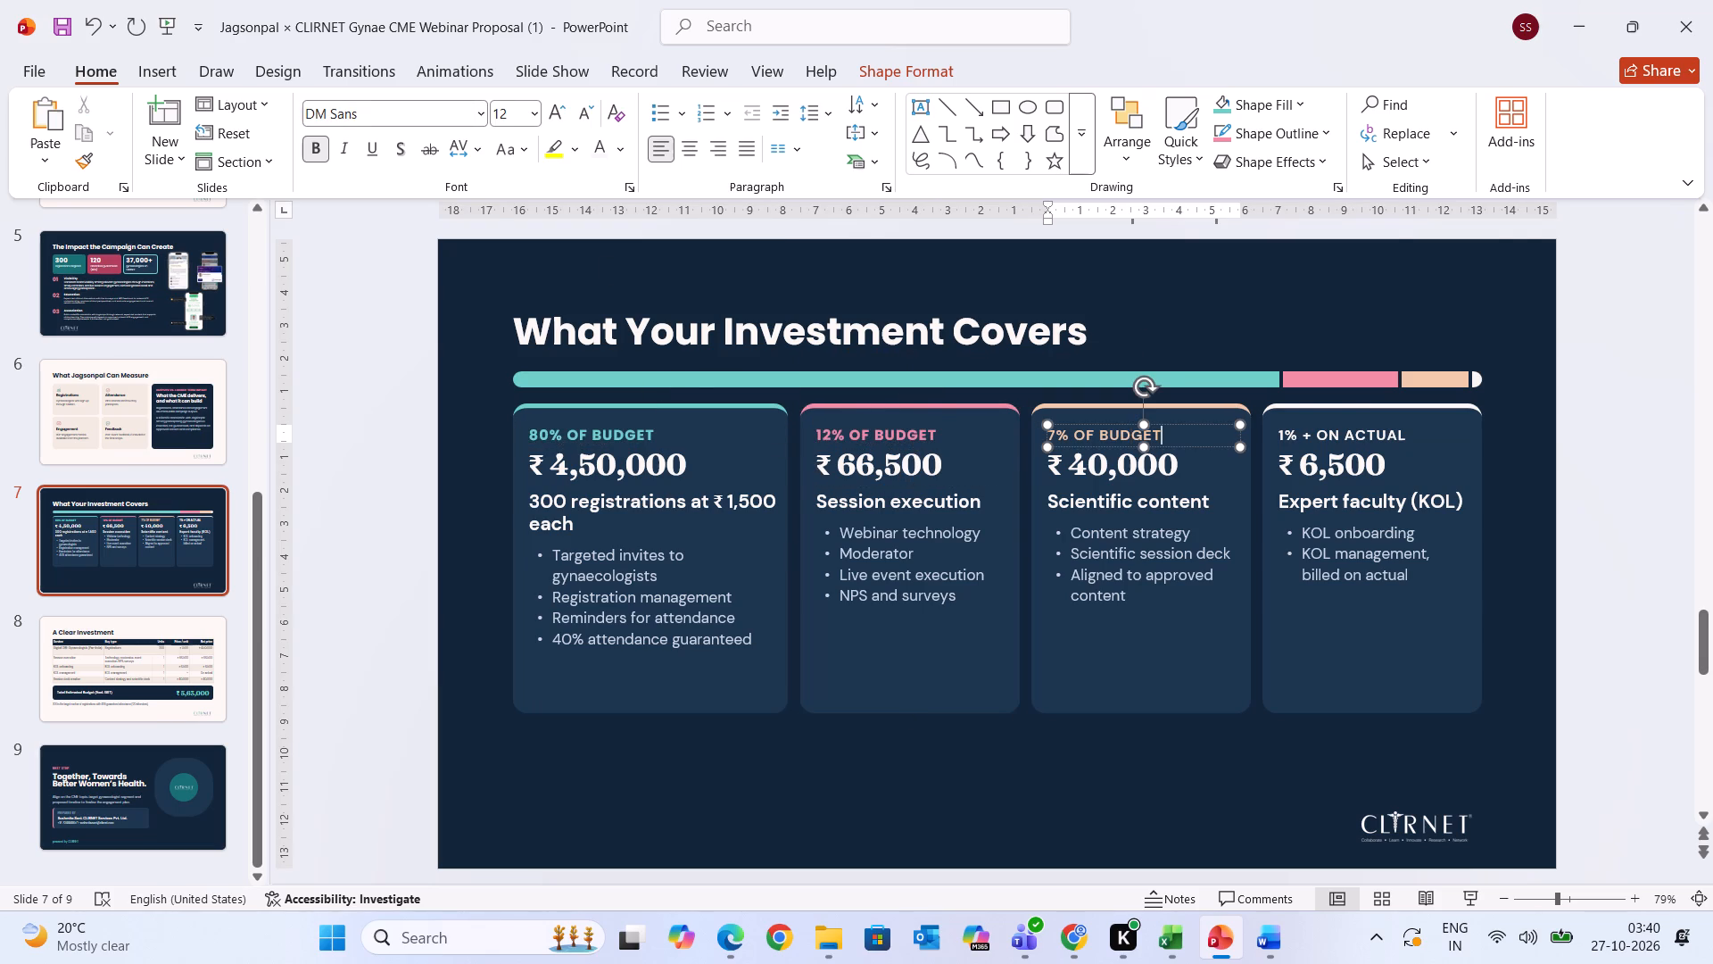
drag(1099, 429, 1005, 430)
click(424, 112)
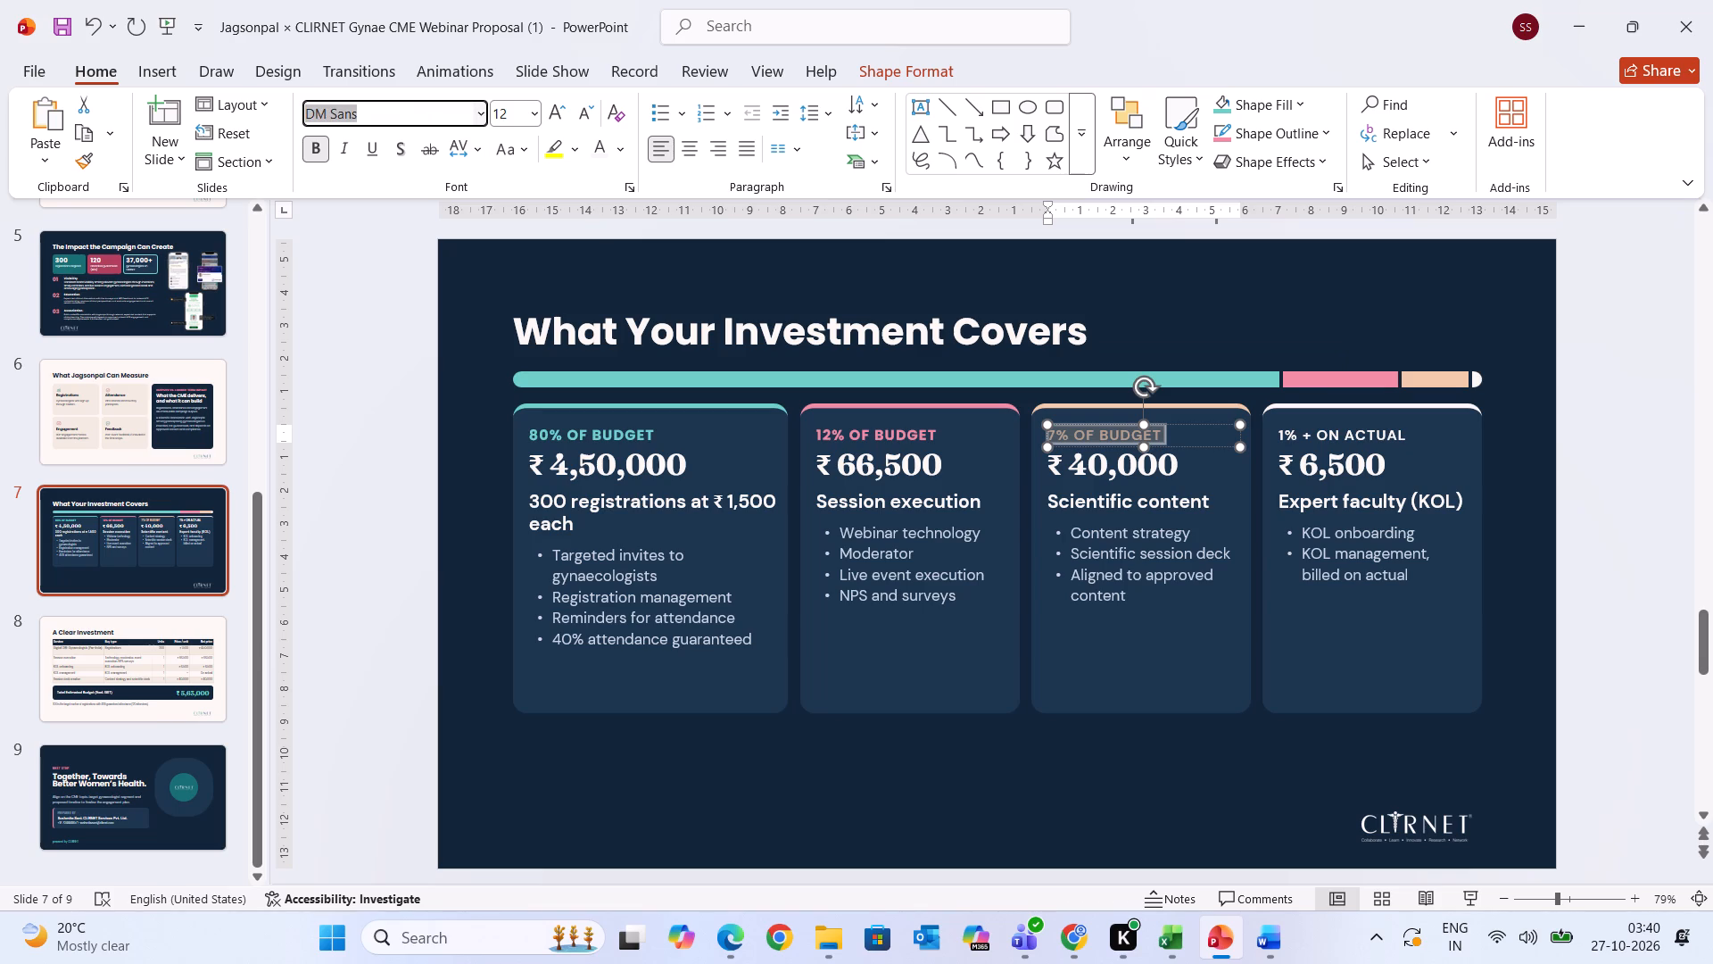
key(p)
key(Return)
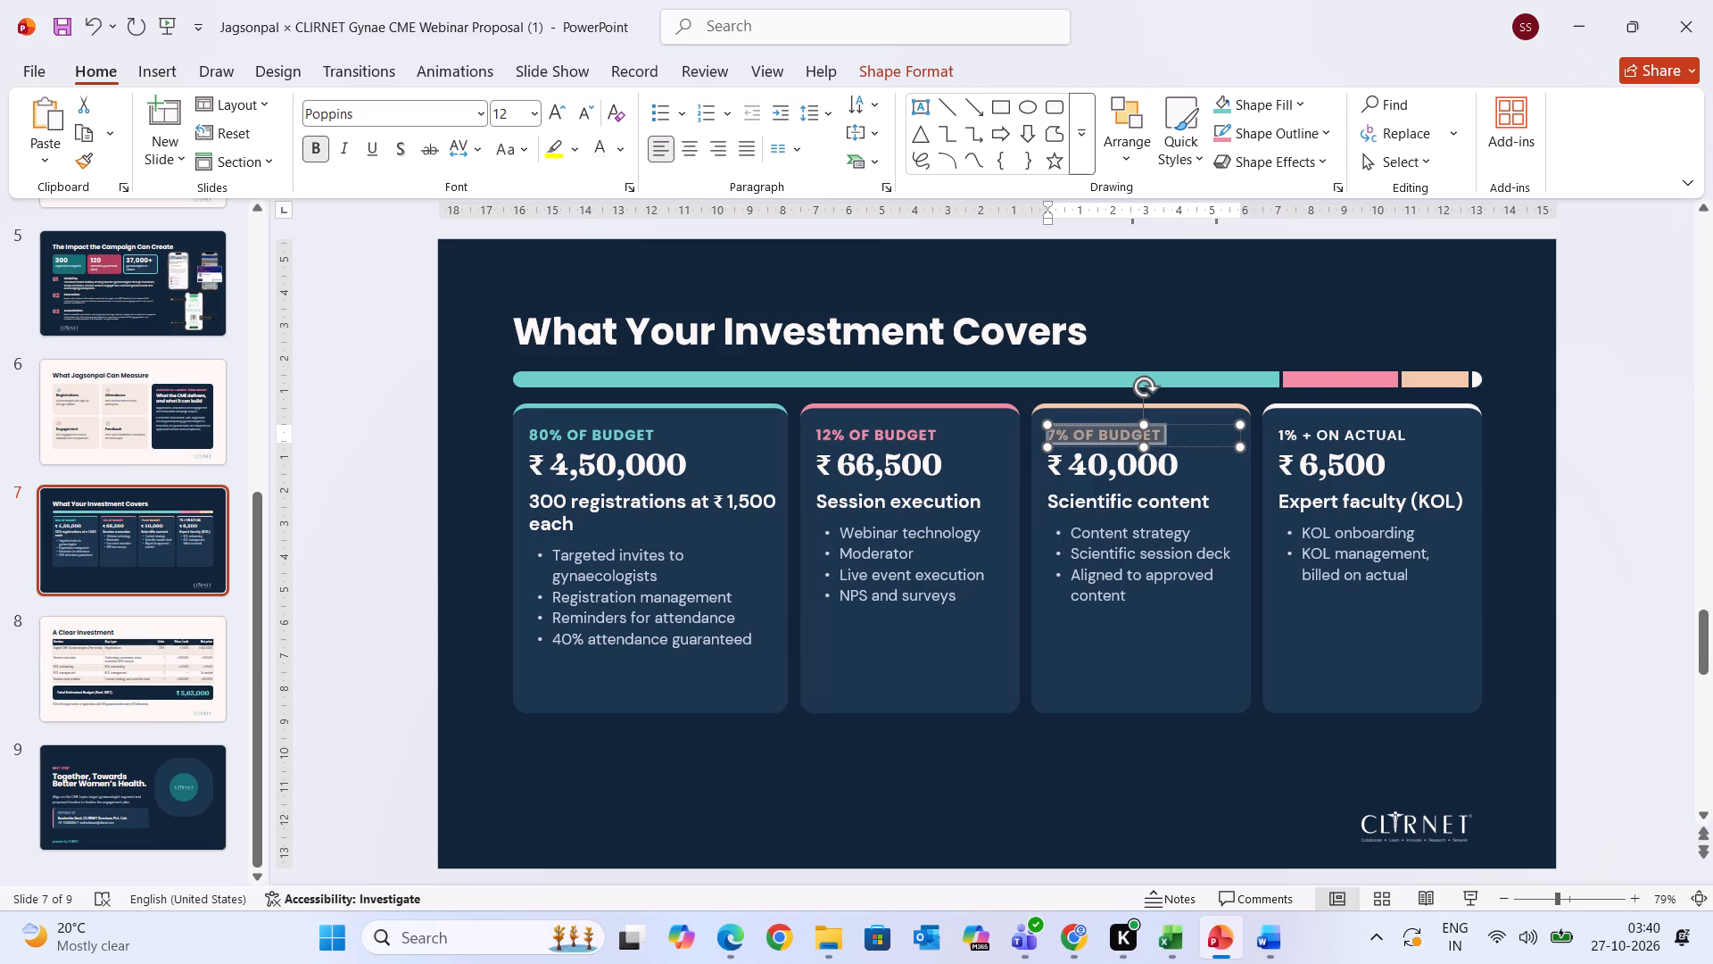
Change the "1% + ON ACTUAL" label in the Expert faculty (KOL) card to Poppins.
click(1346, 433)
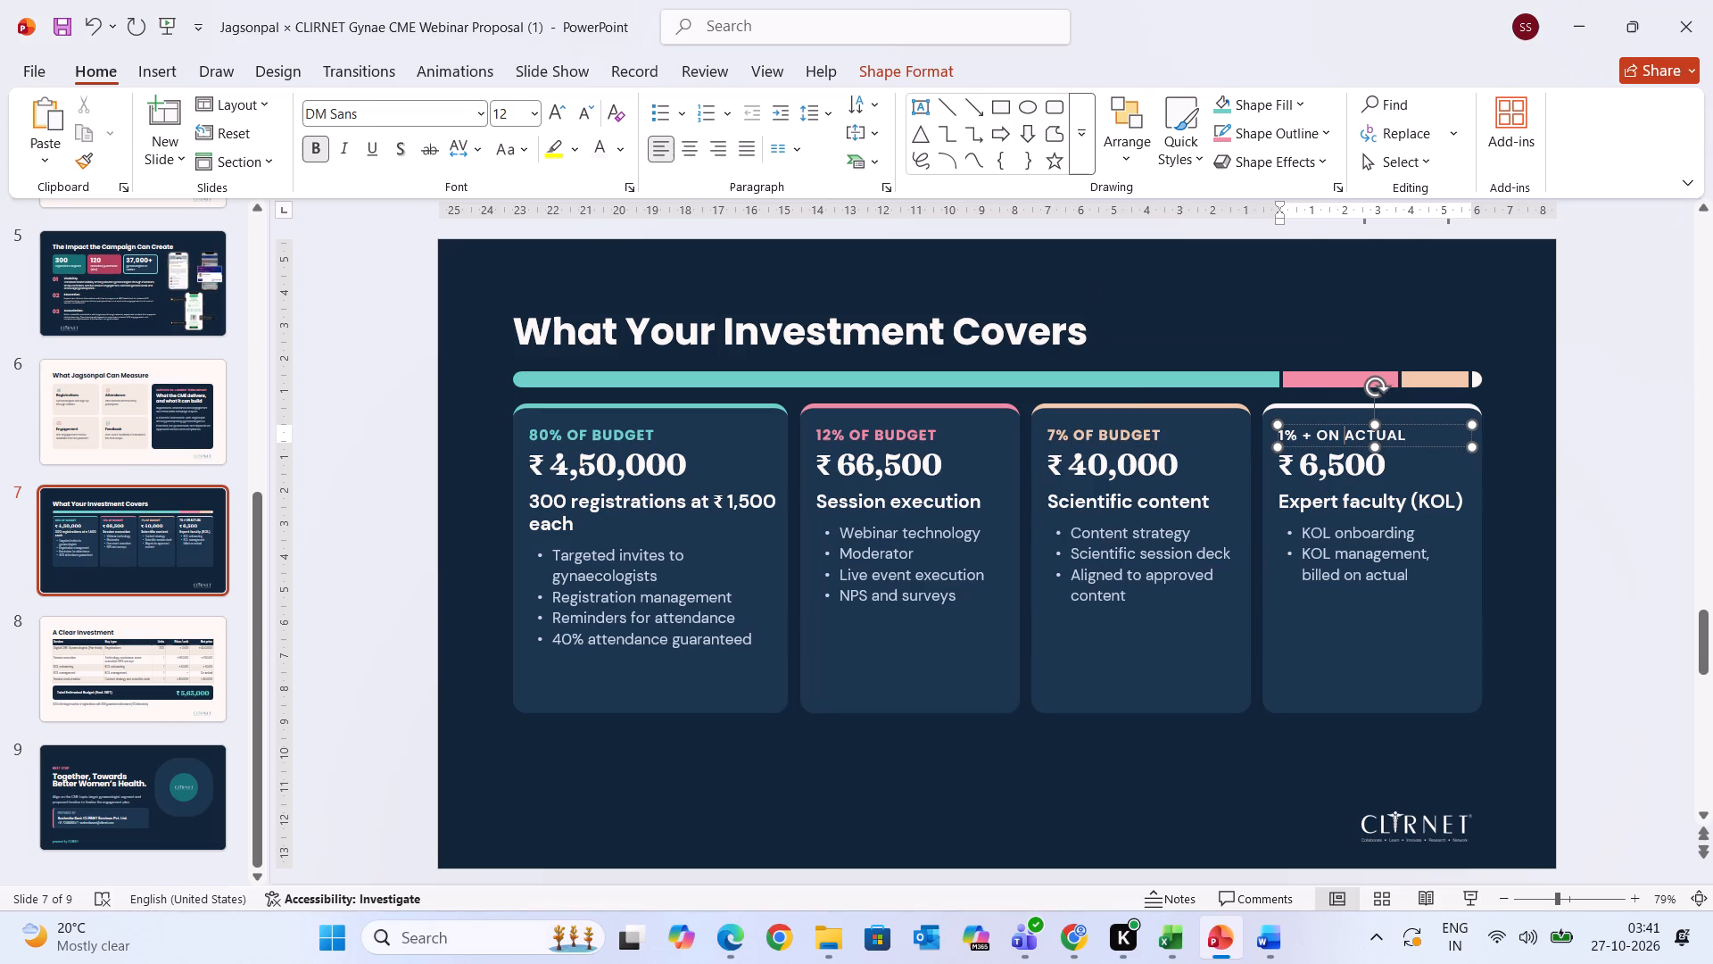
drag(1398, 433, 1227, 434)
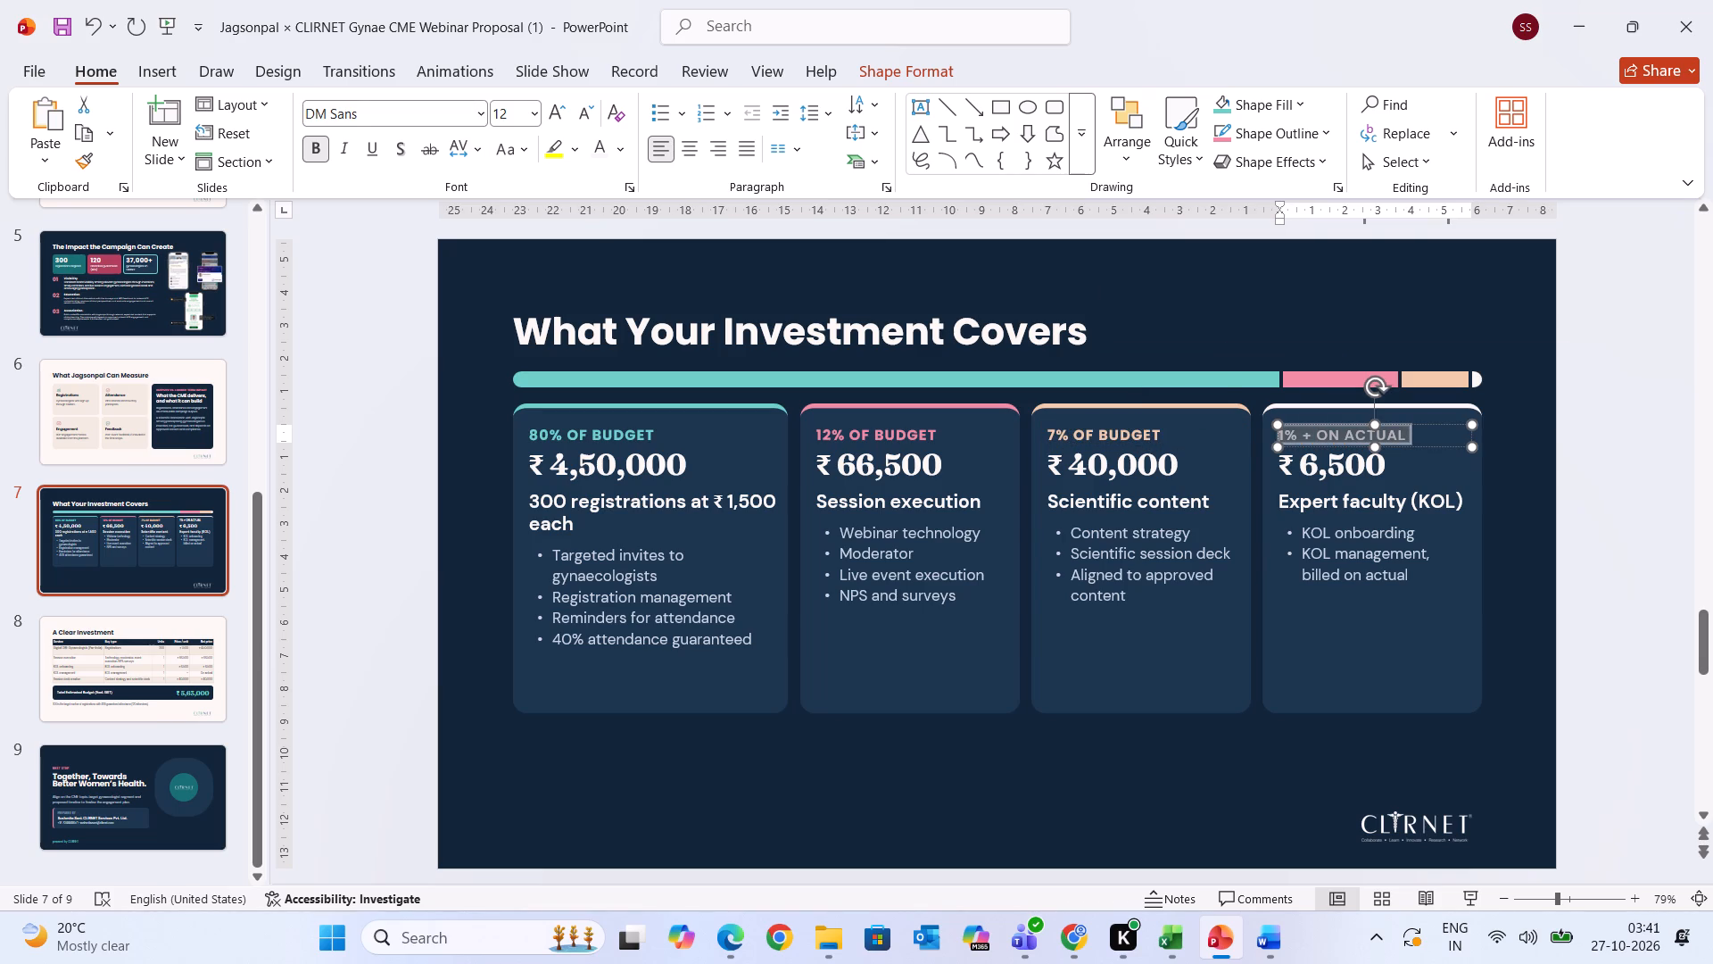
click(431, 122)
click(417, 107)
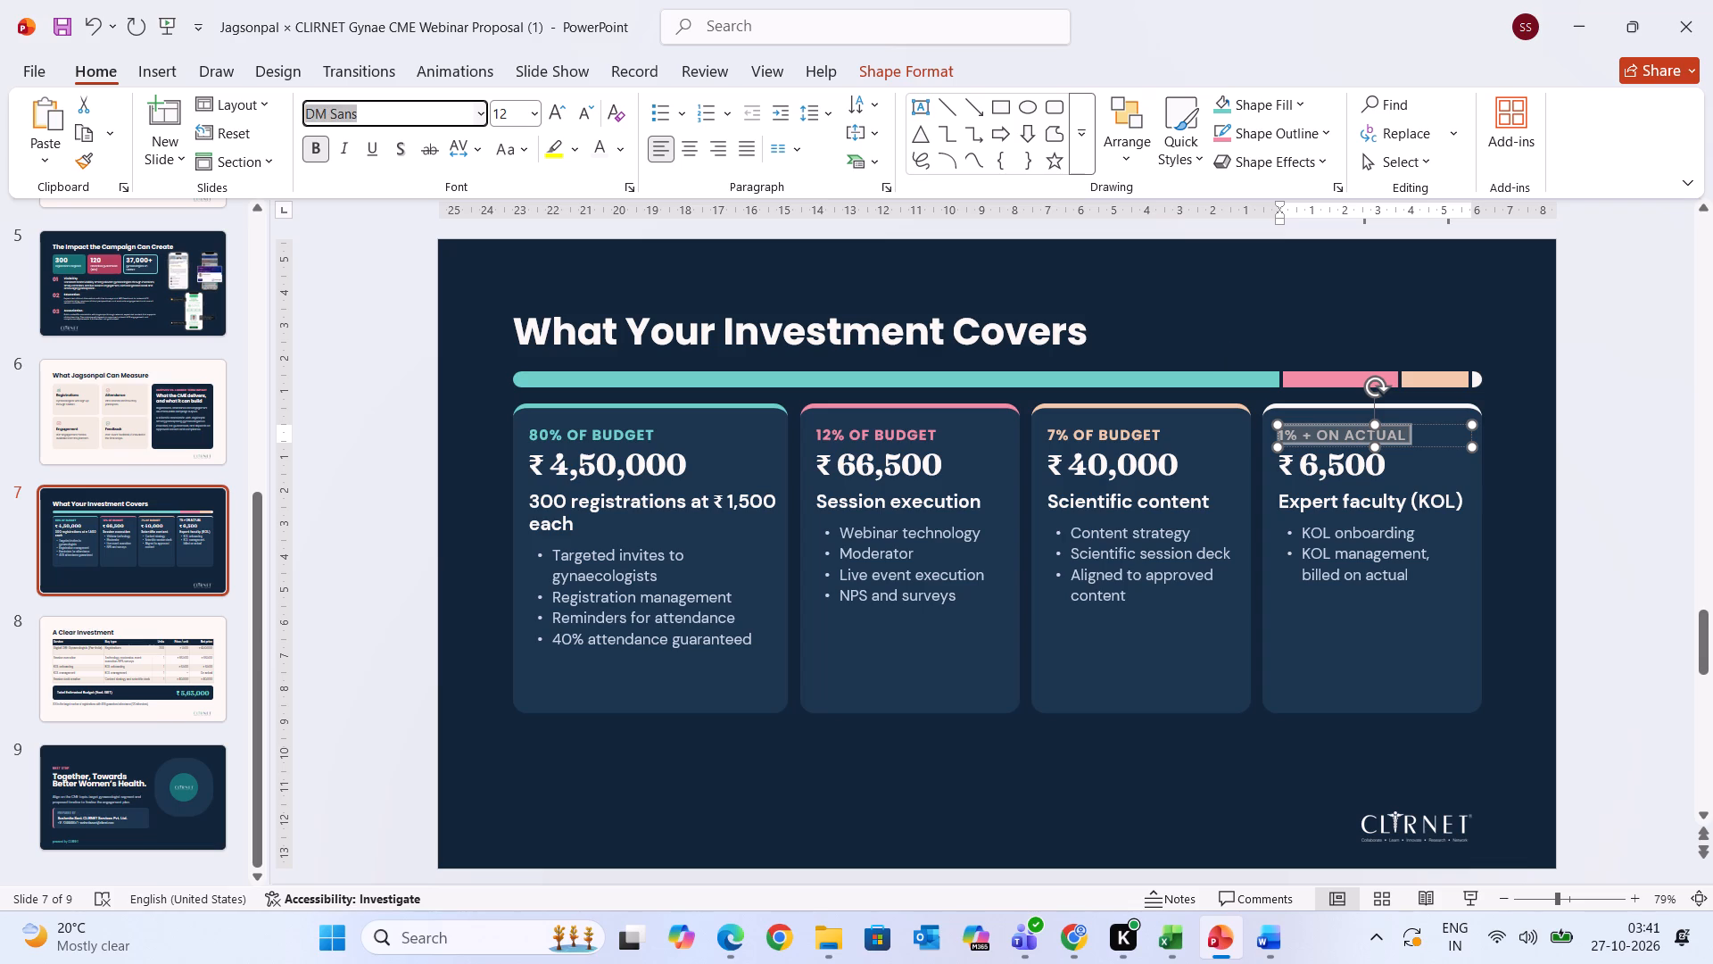
text(pop)
key(Return)
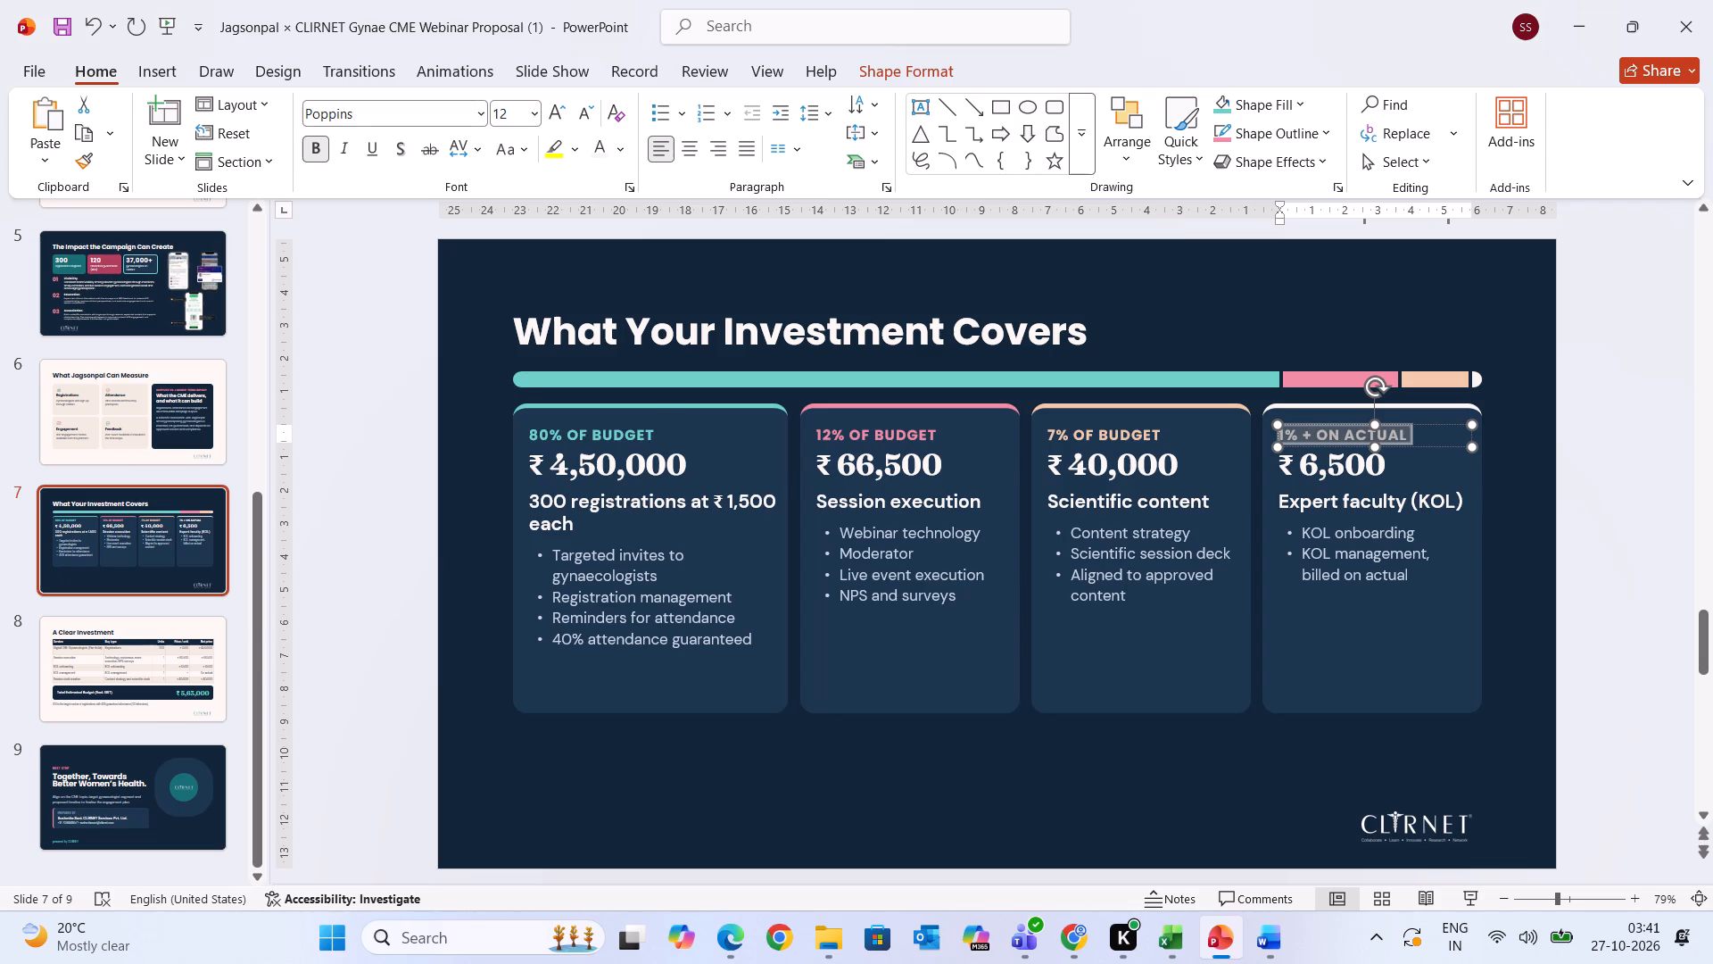
Change the "₹ 4,50,000" amount in slide 7's first investment card to Poppins.
click(614, 462)
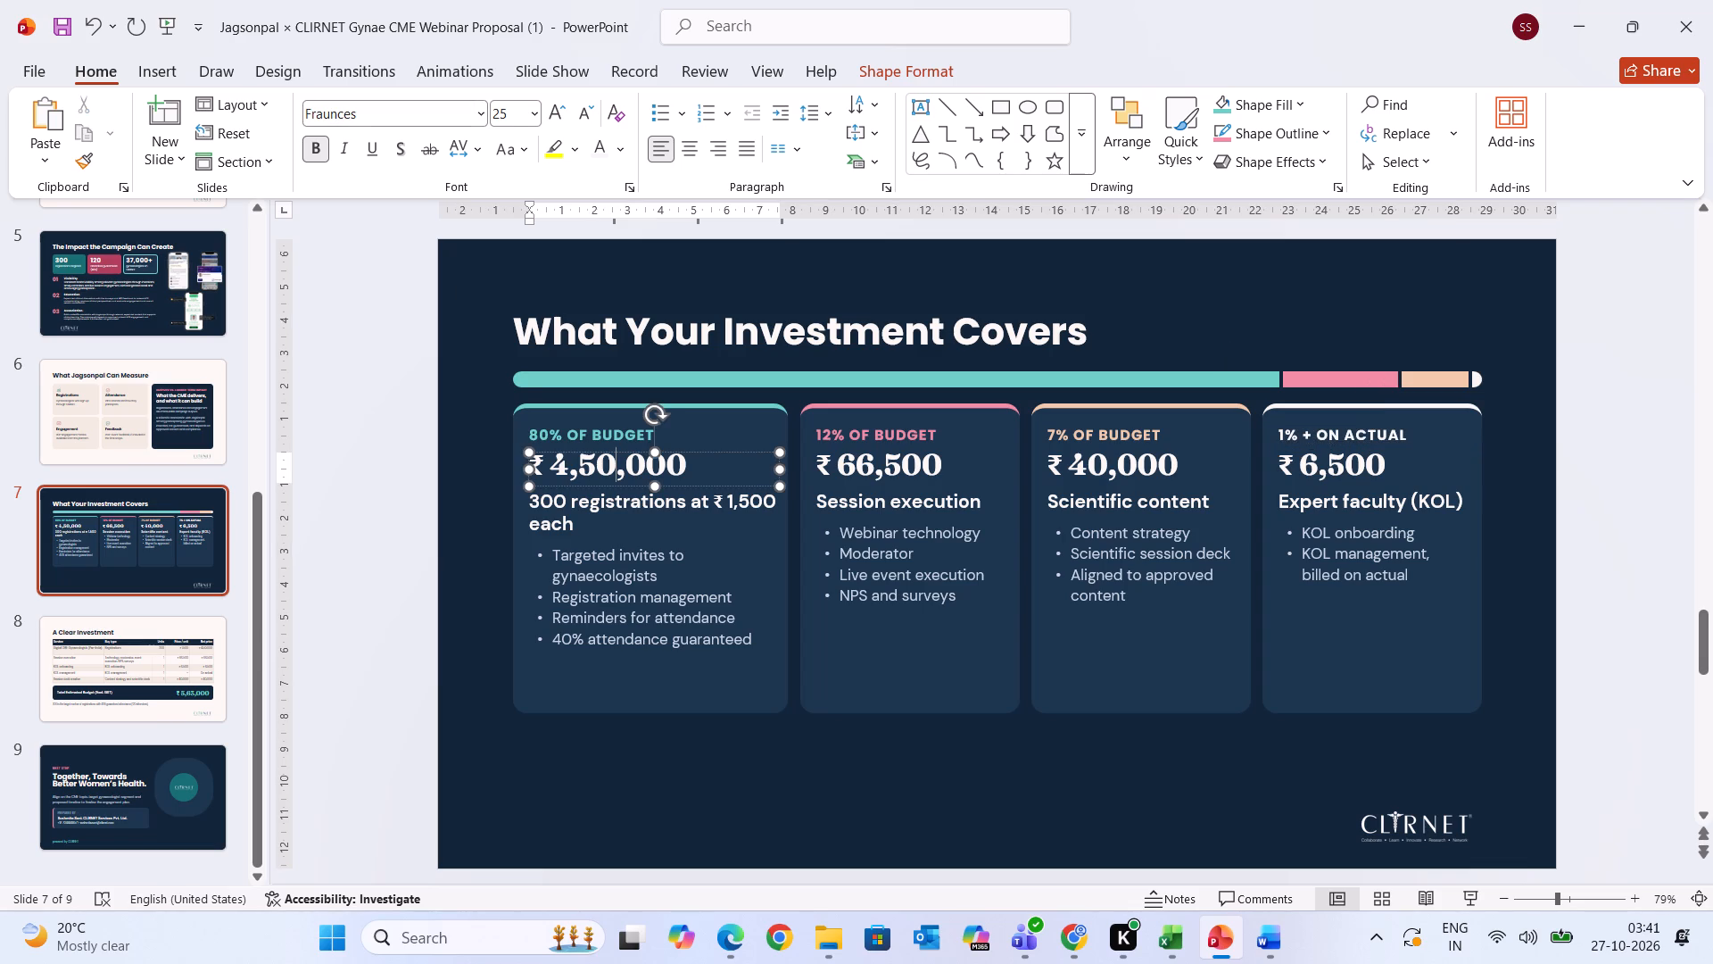
drag(680, 466, 536, 468)
click(391, 112)
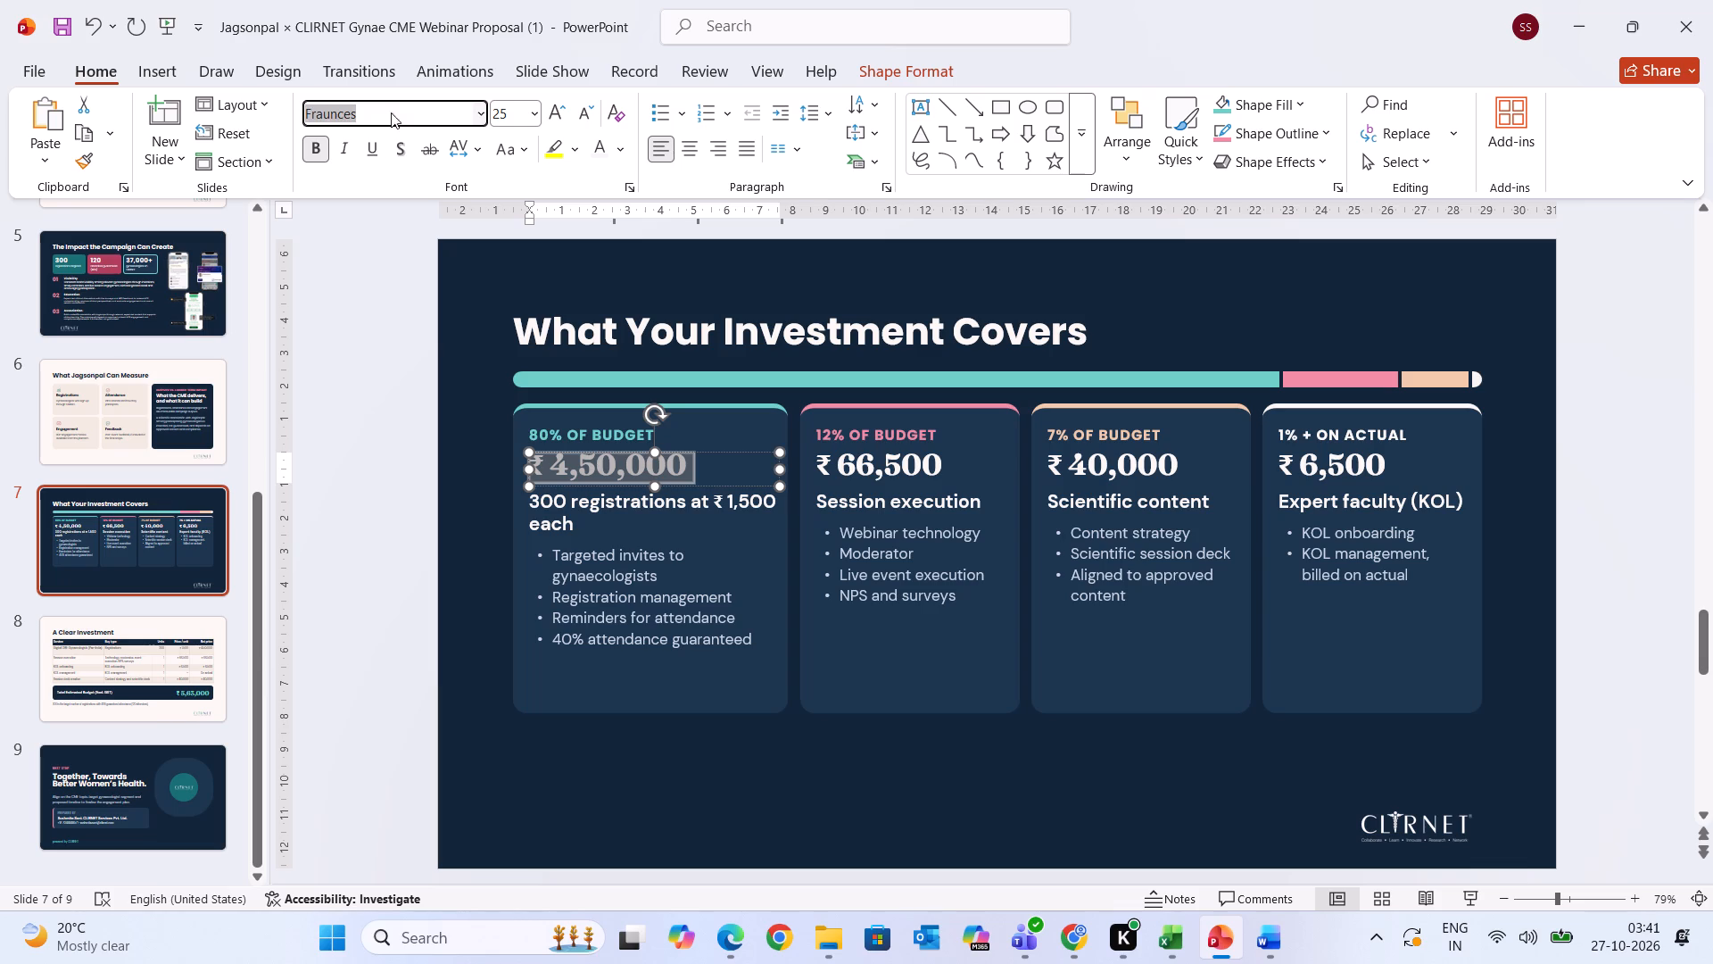
text(po)
key(Return)
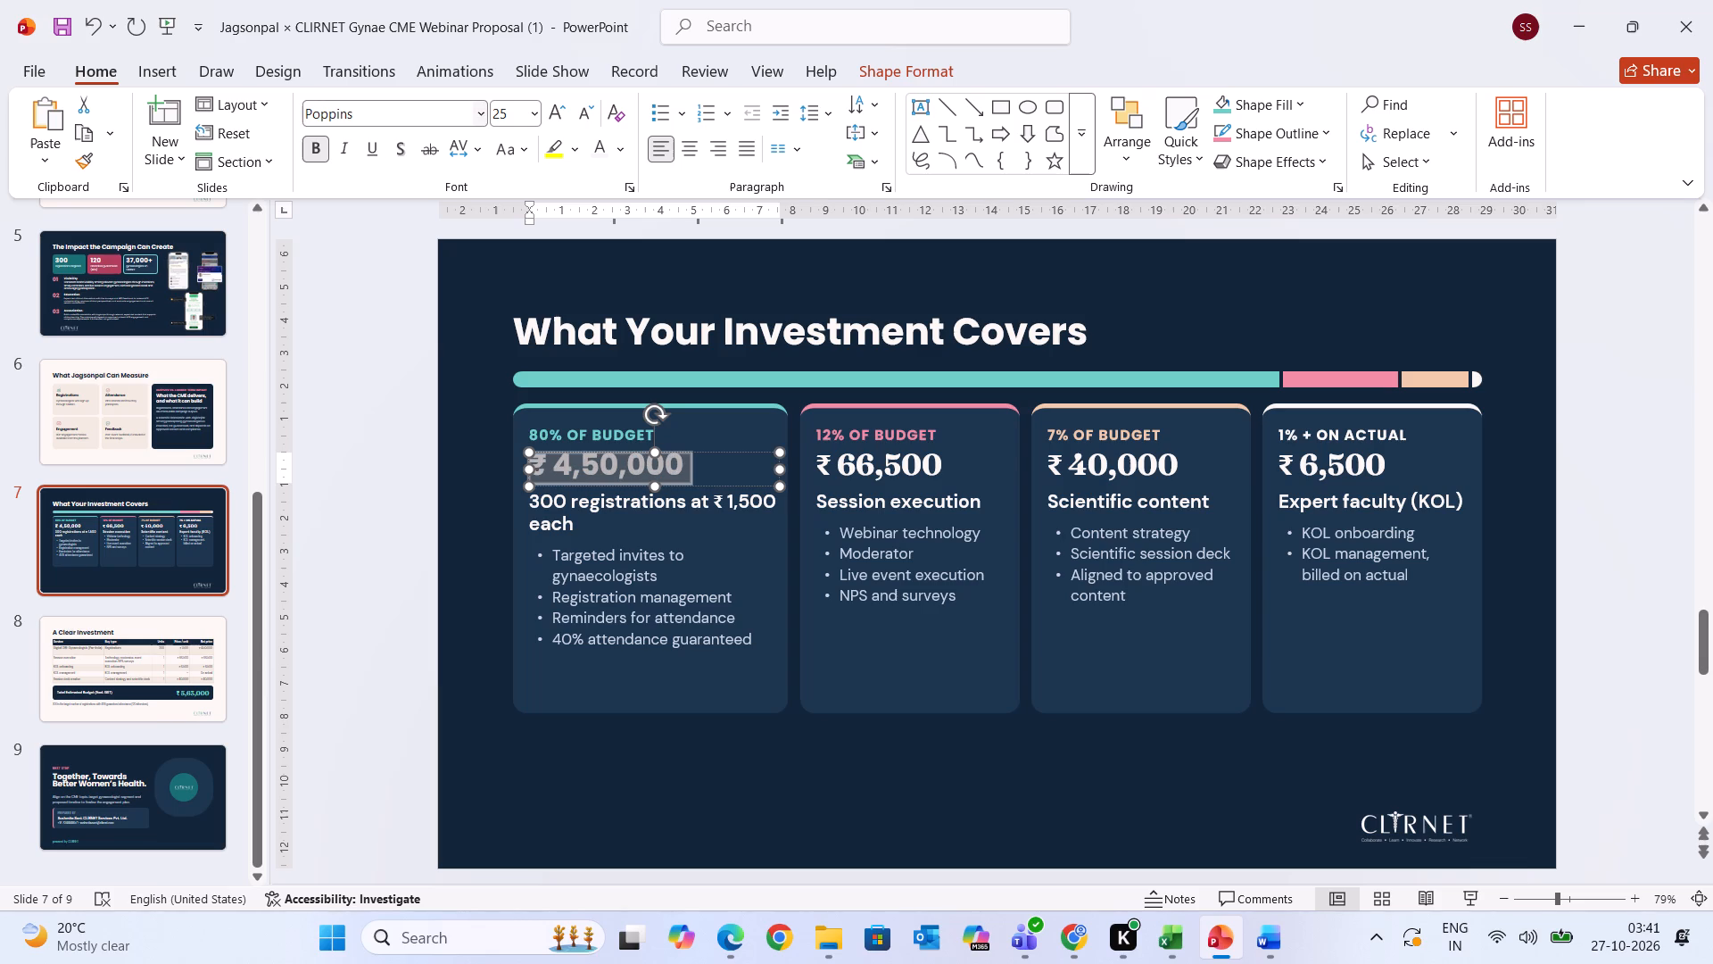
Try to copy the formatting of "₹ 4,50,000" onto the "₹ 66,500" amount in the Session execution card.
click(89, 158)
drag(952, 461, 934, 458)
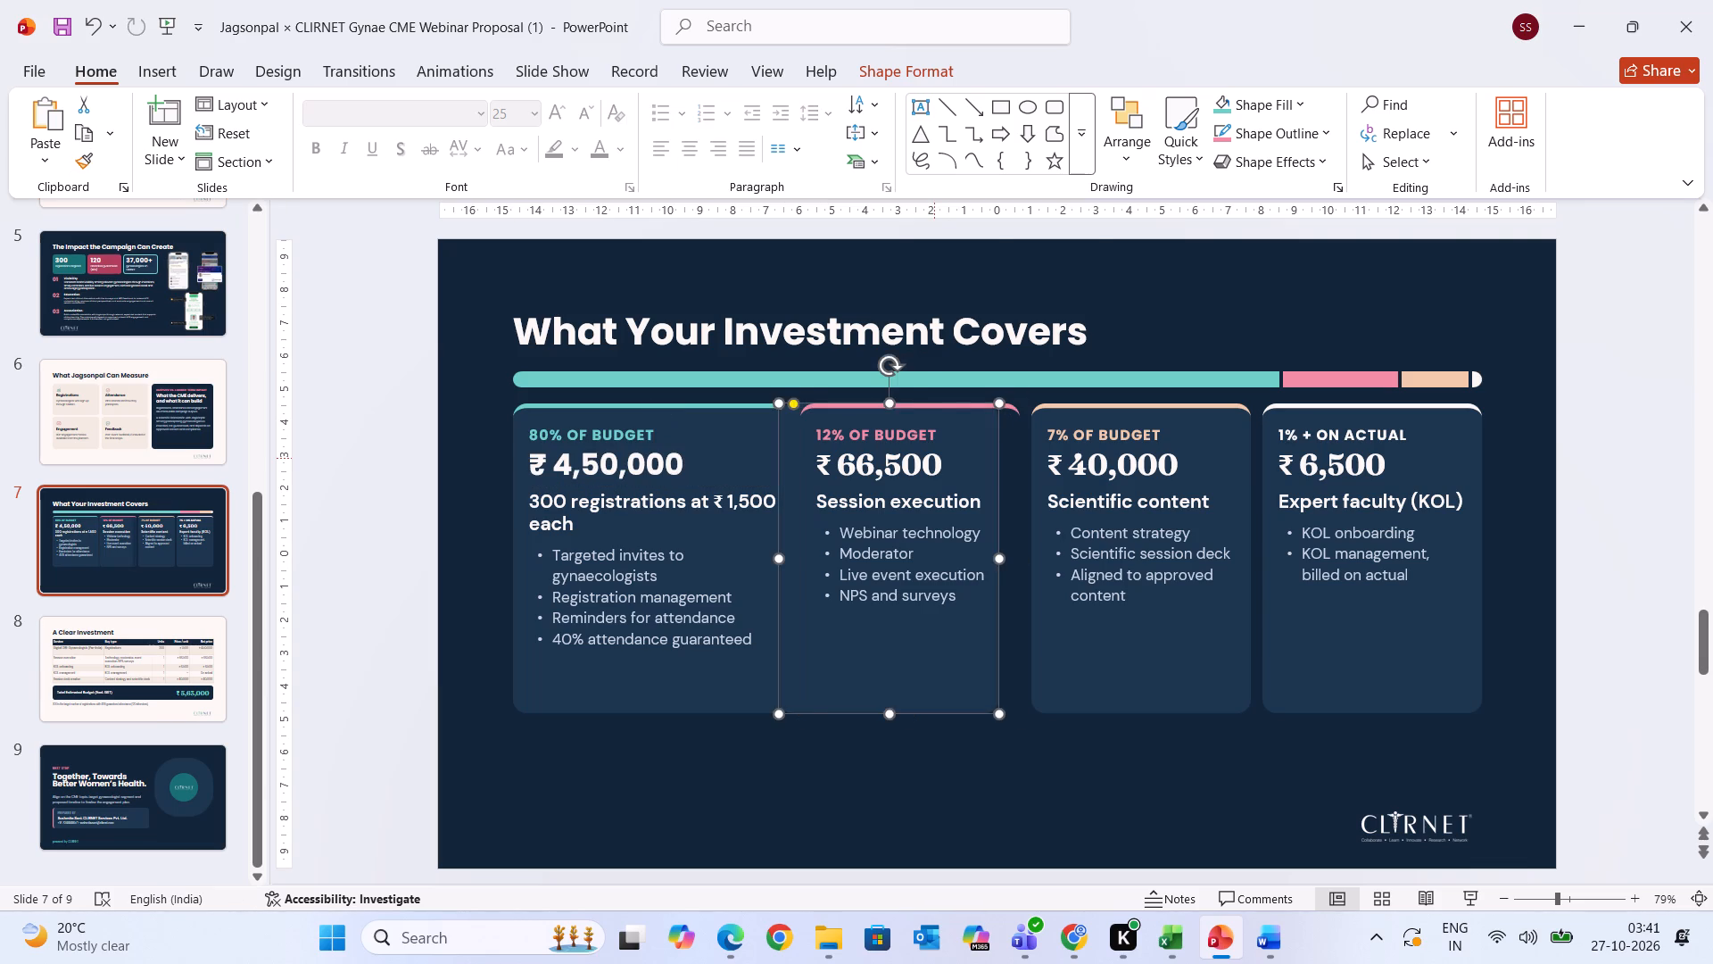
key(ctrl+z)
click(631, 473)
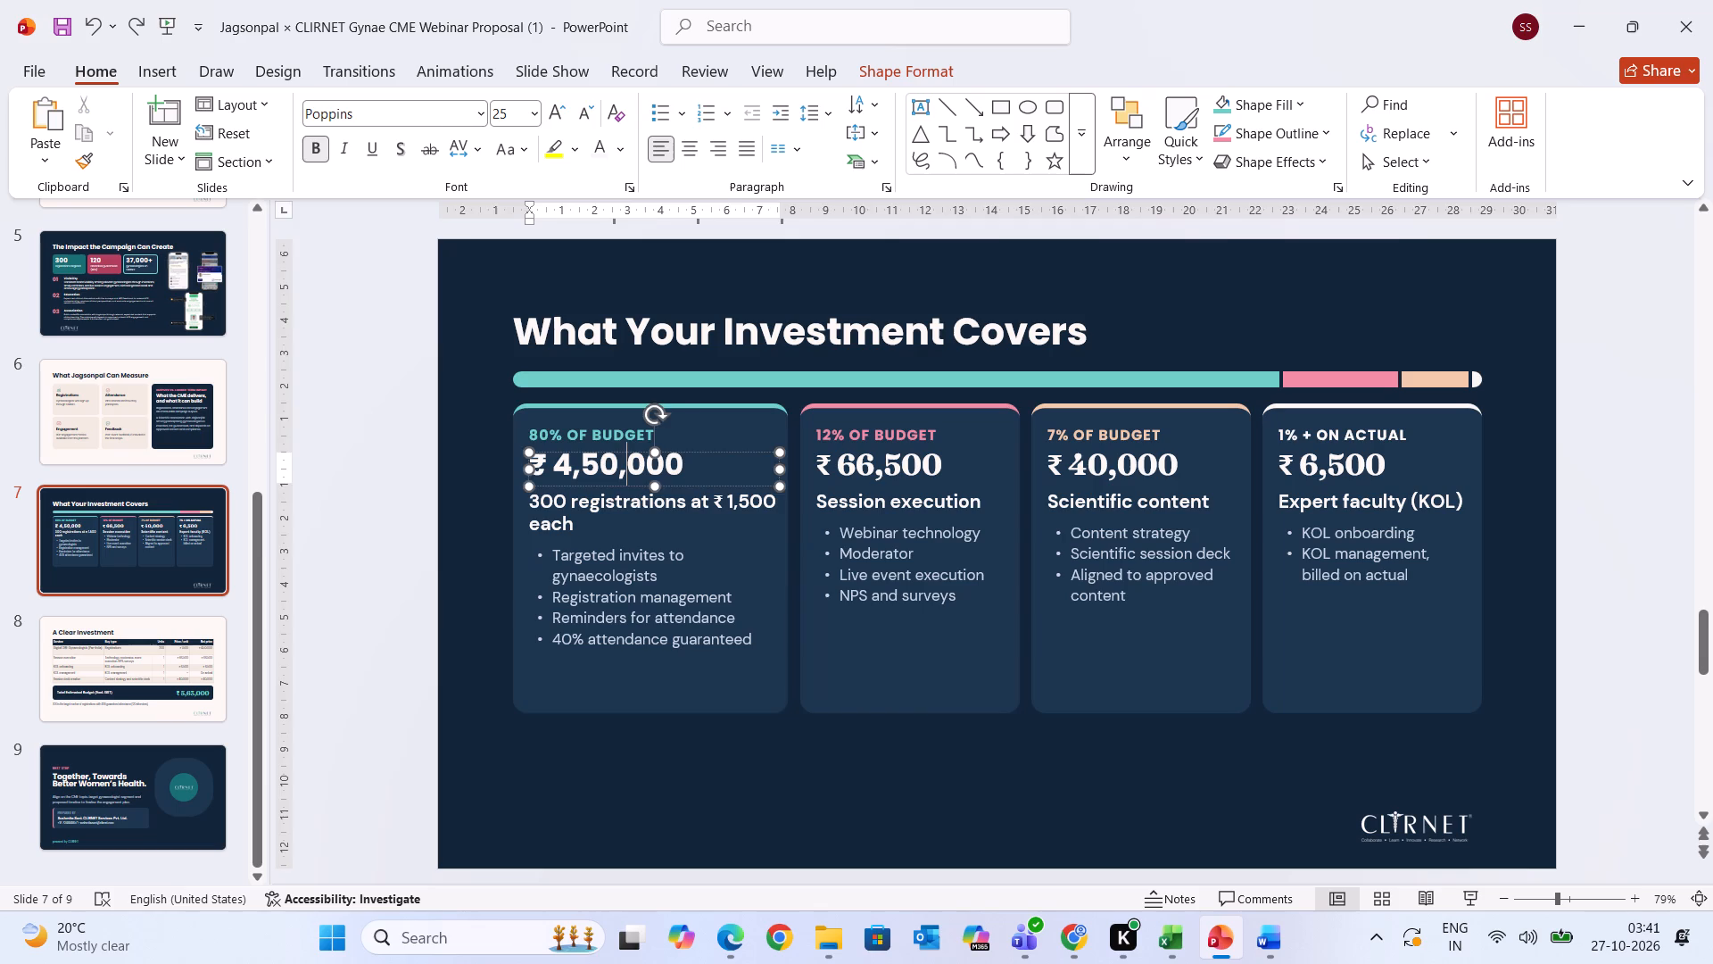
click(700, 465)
Change the "₹ 66,500" amount in the Session execution card to Poppins.
click(932, 470)
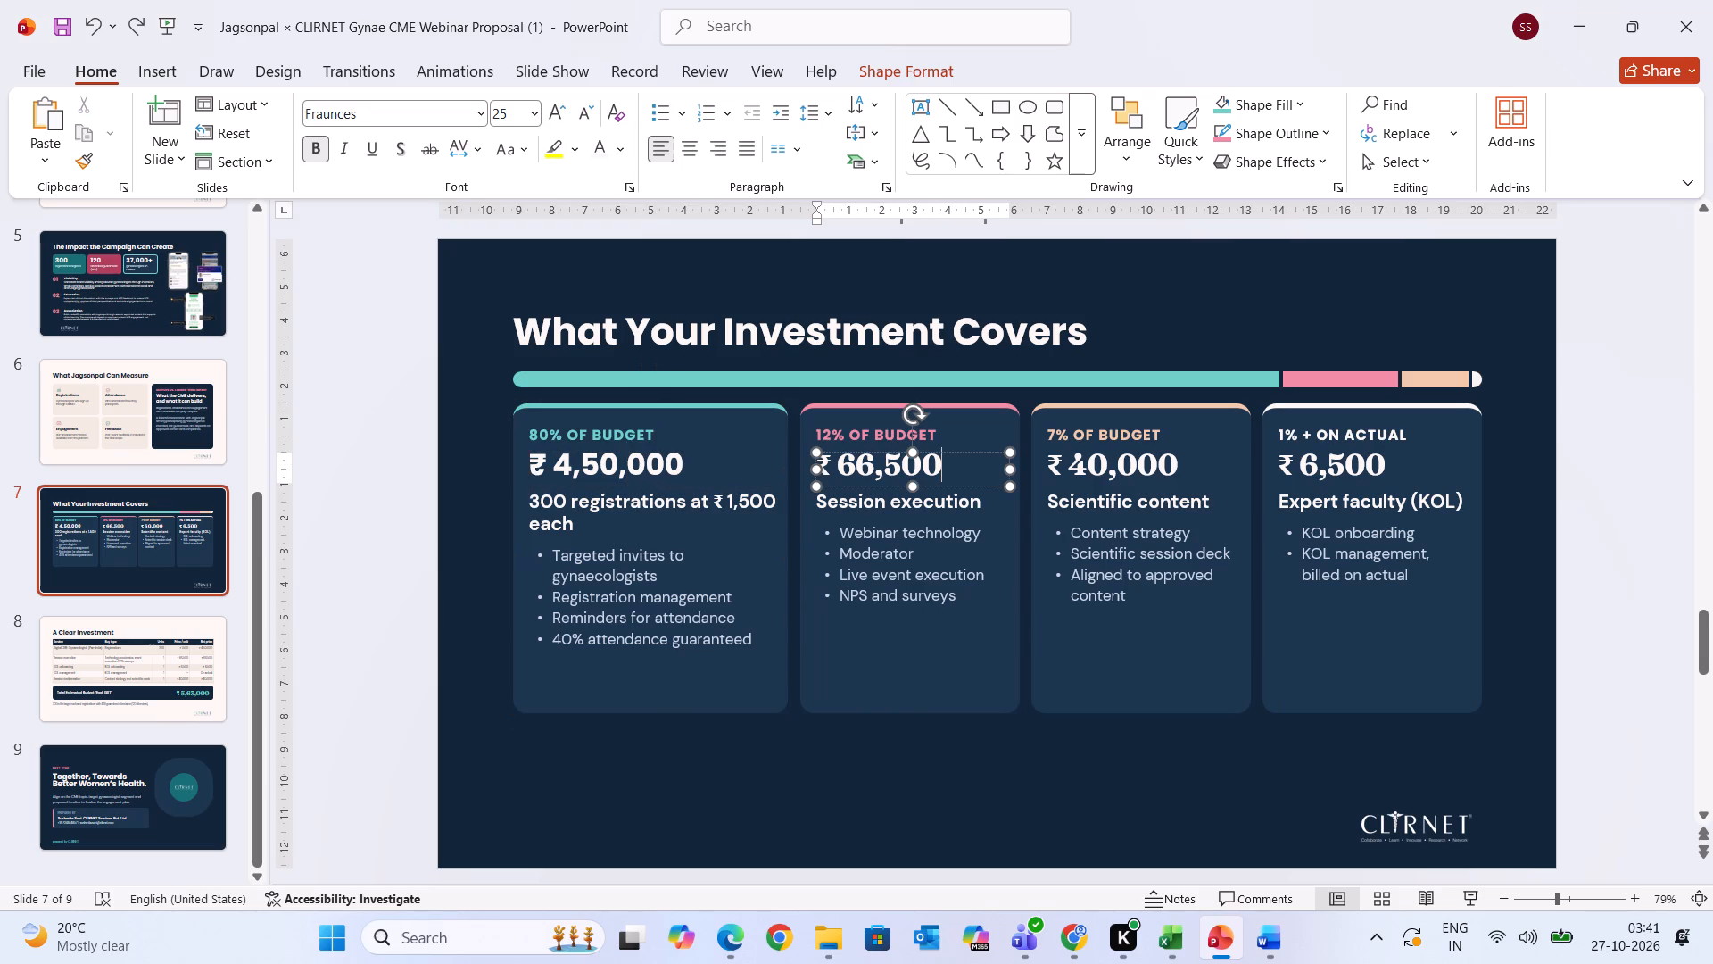
drag(939, 470, 815, 470)
click(409, 109)
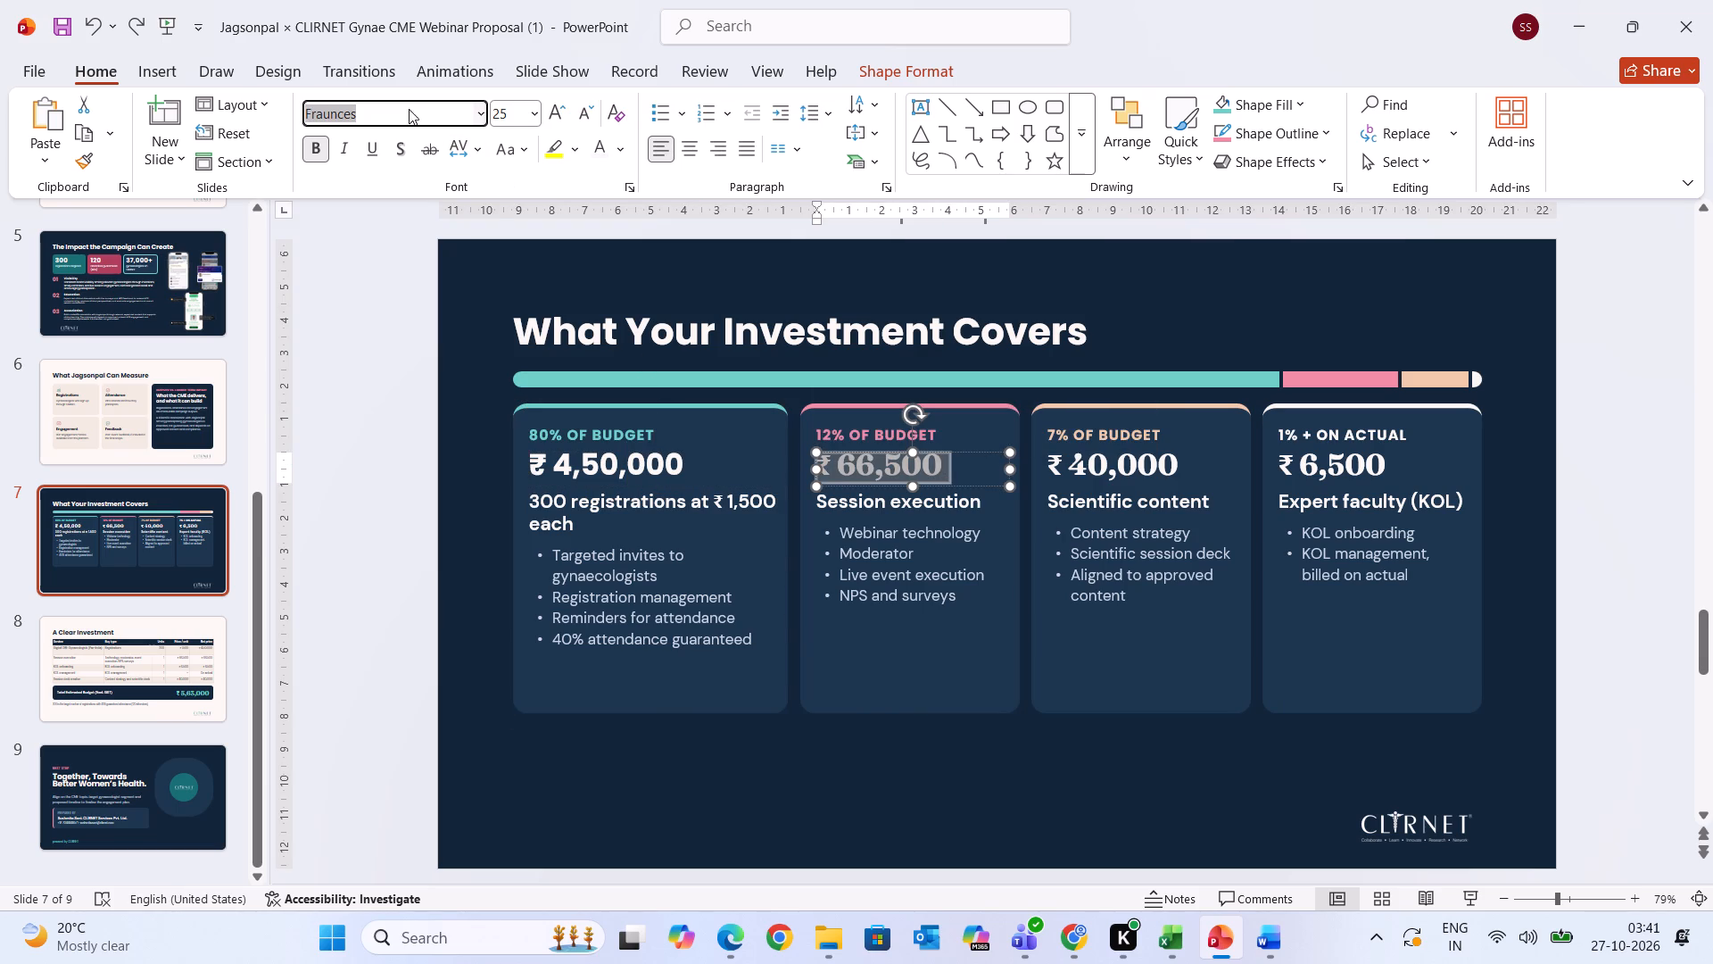
text(po)
key(Return)
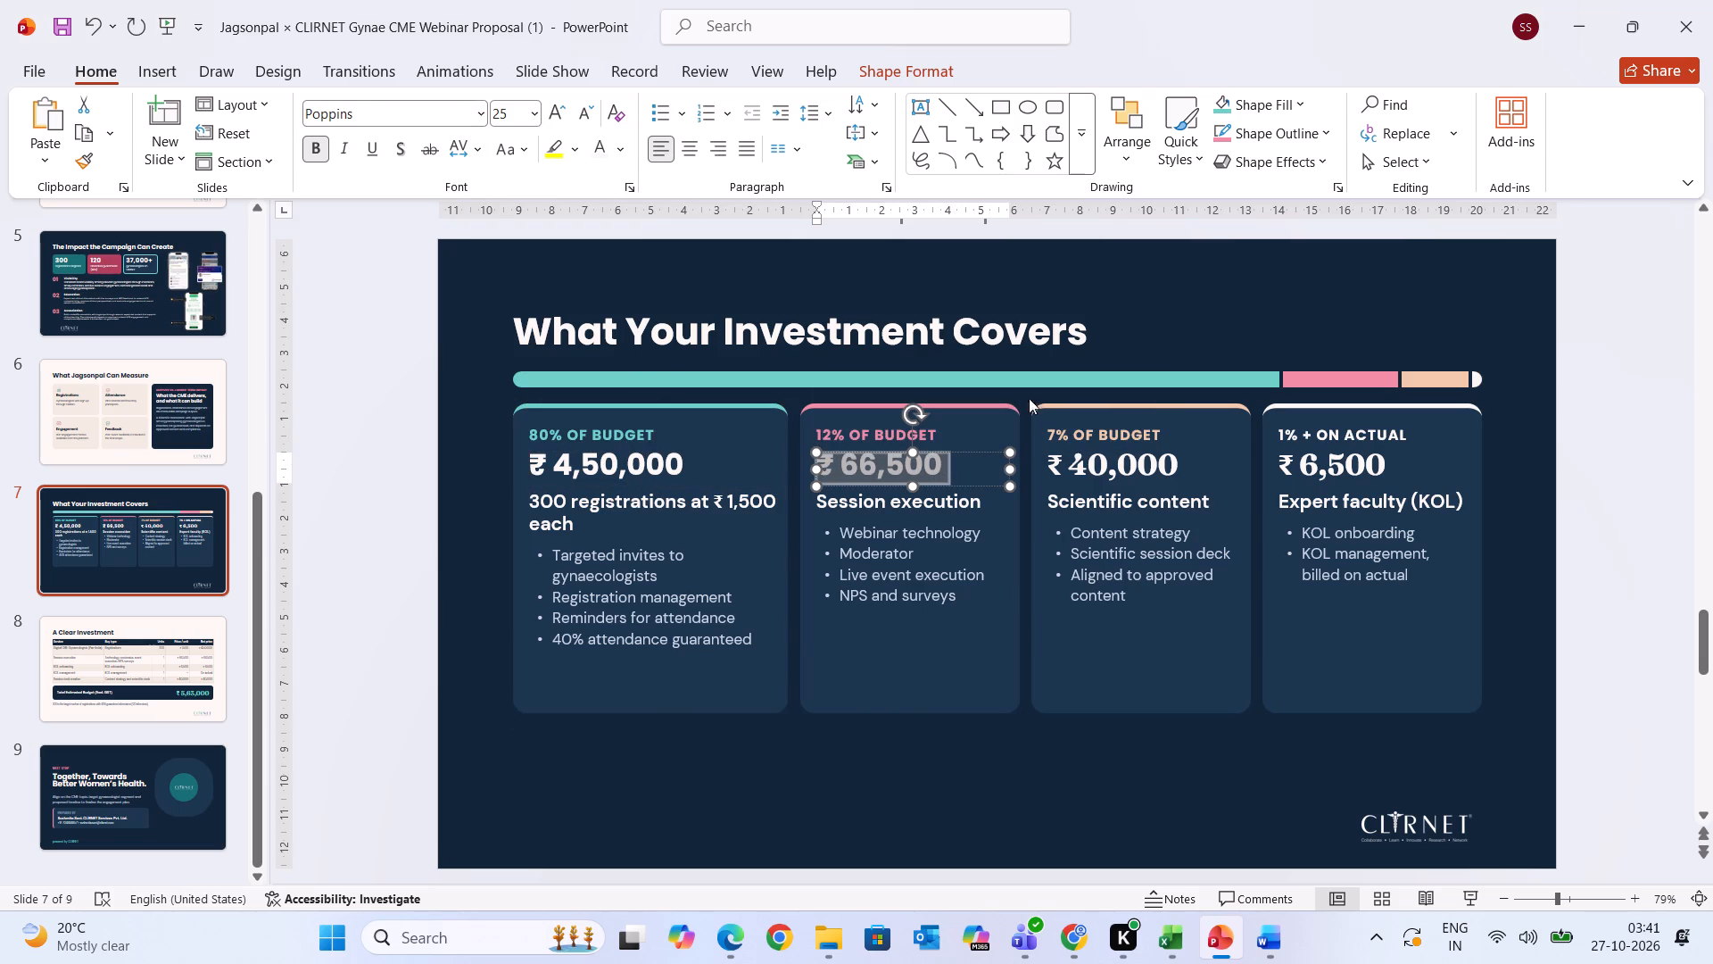
Change the "₹ 40,000" amount in the Scientific content card to Poppins.
click(1136, 479)
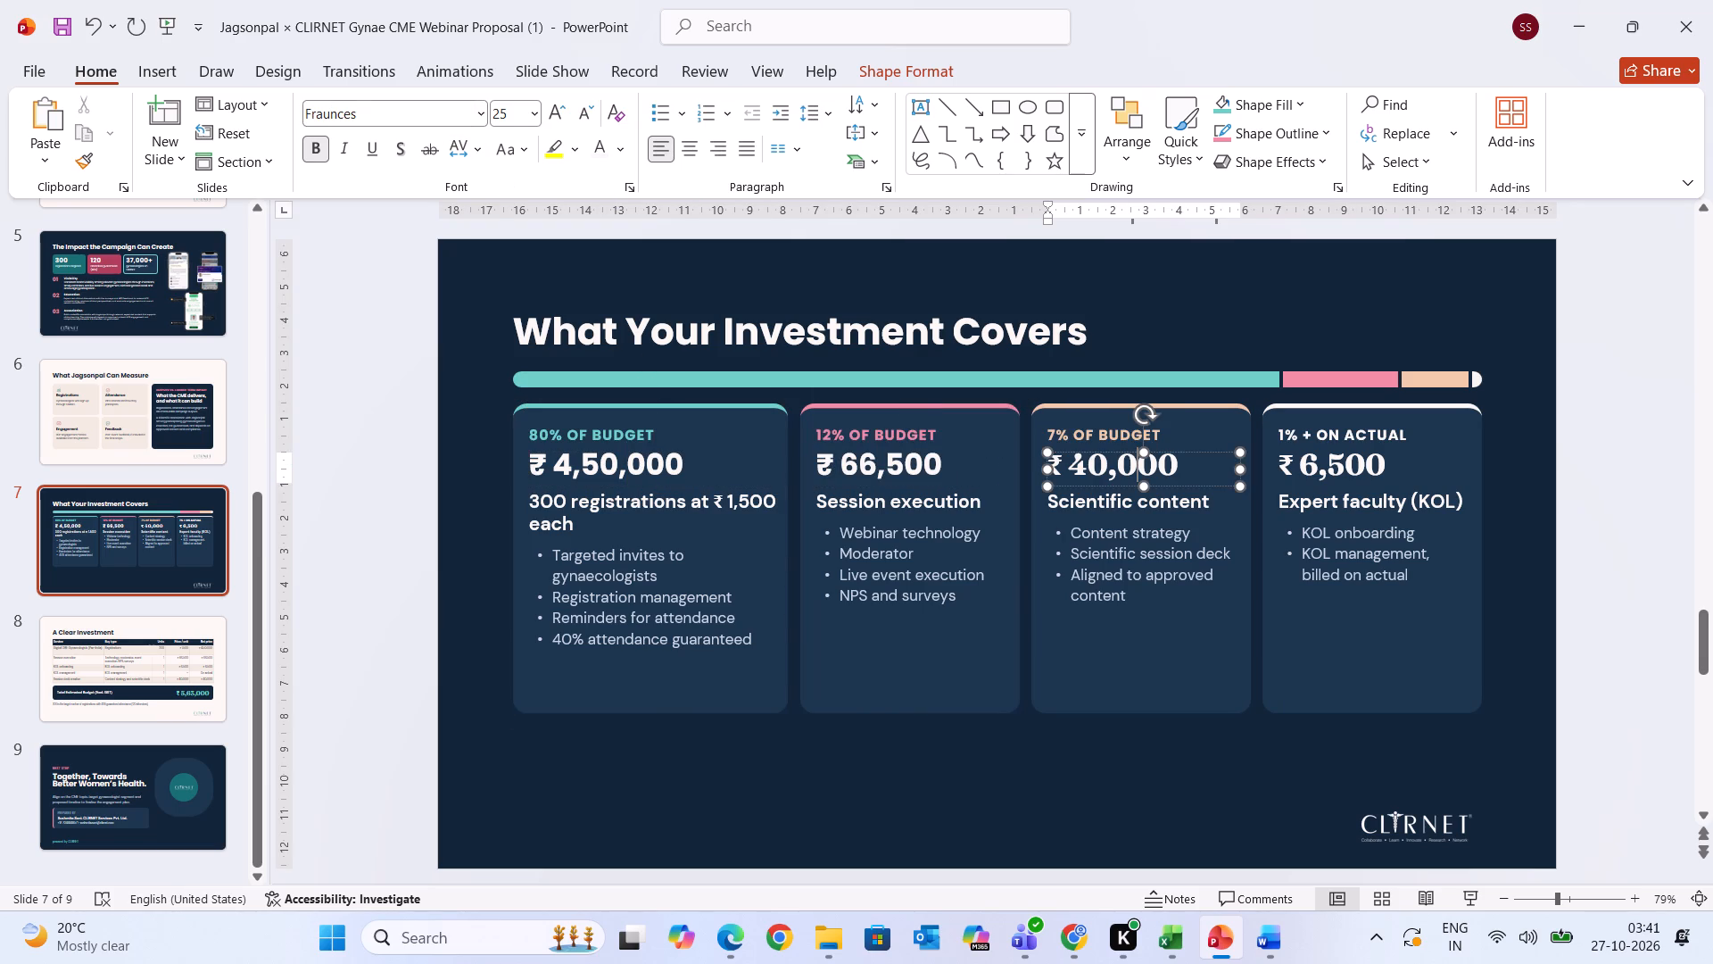
drag(1176, 465, 991, 464)
click(426, 123)
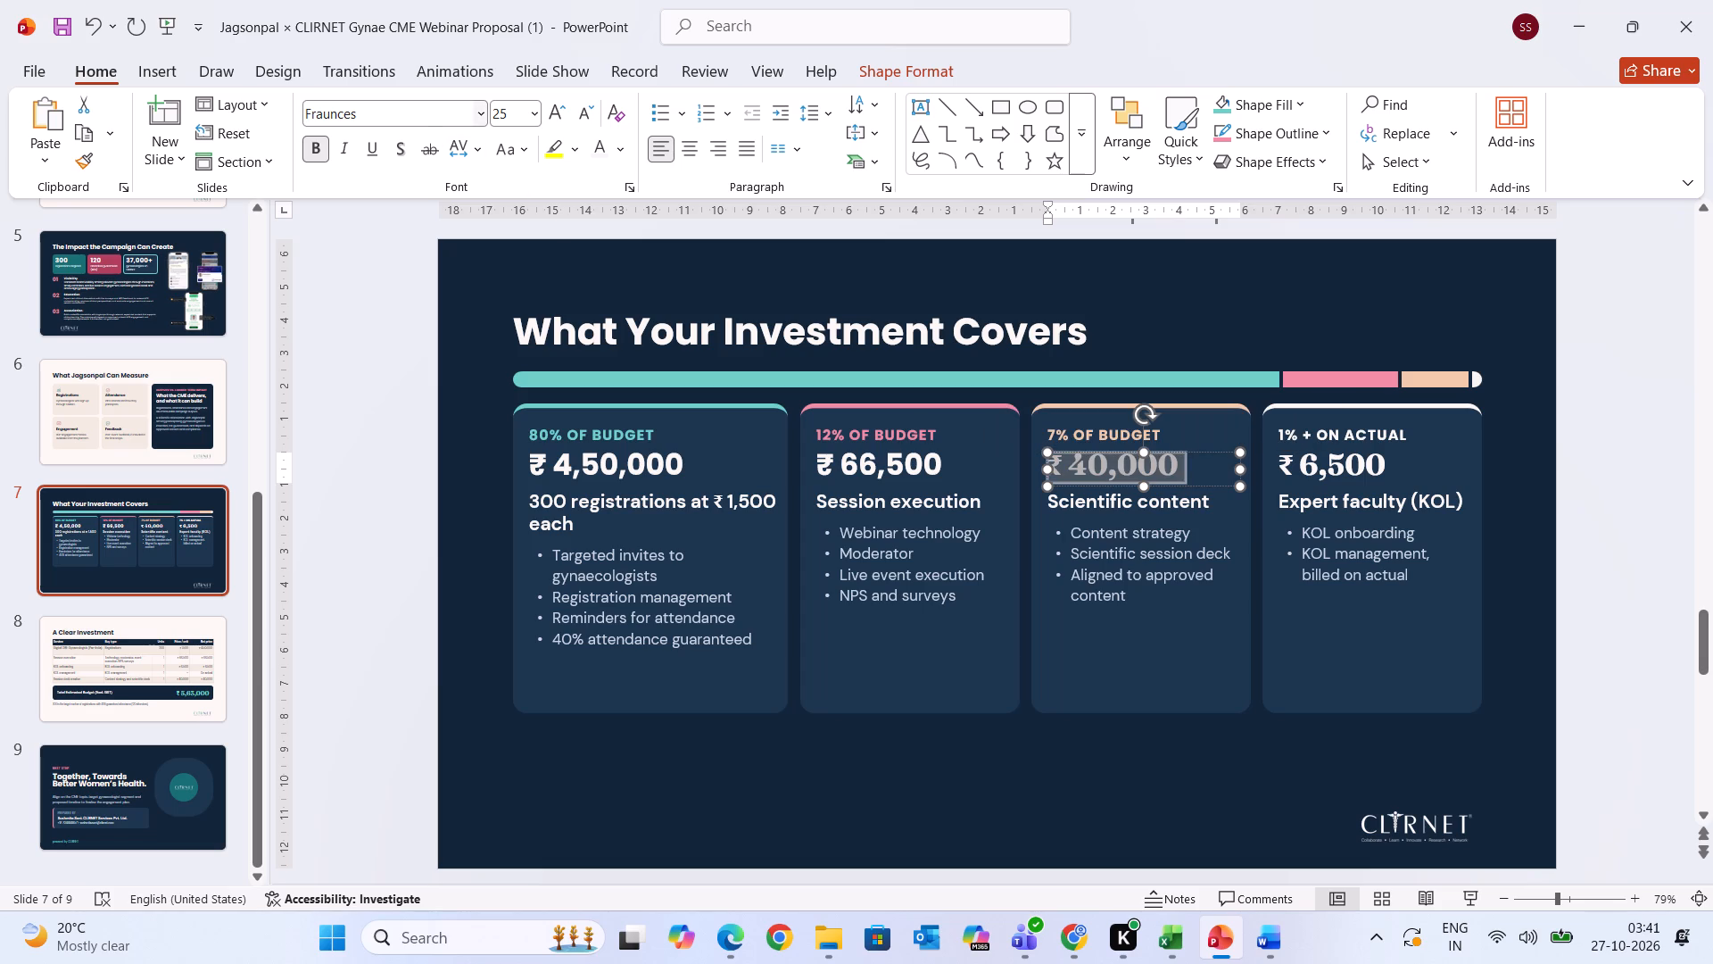
click(422, 117)
text(po)
key(Return)
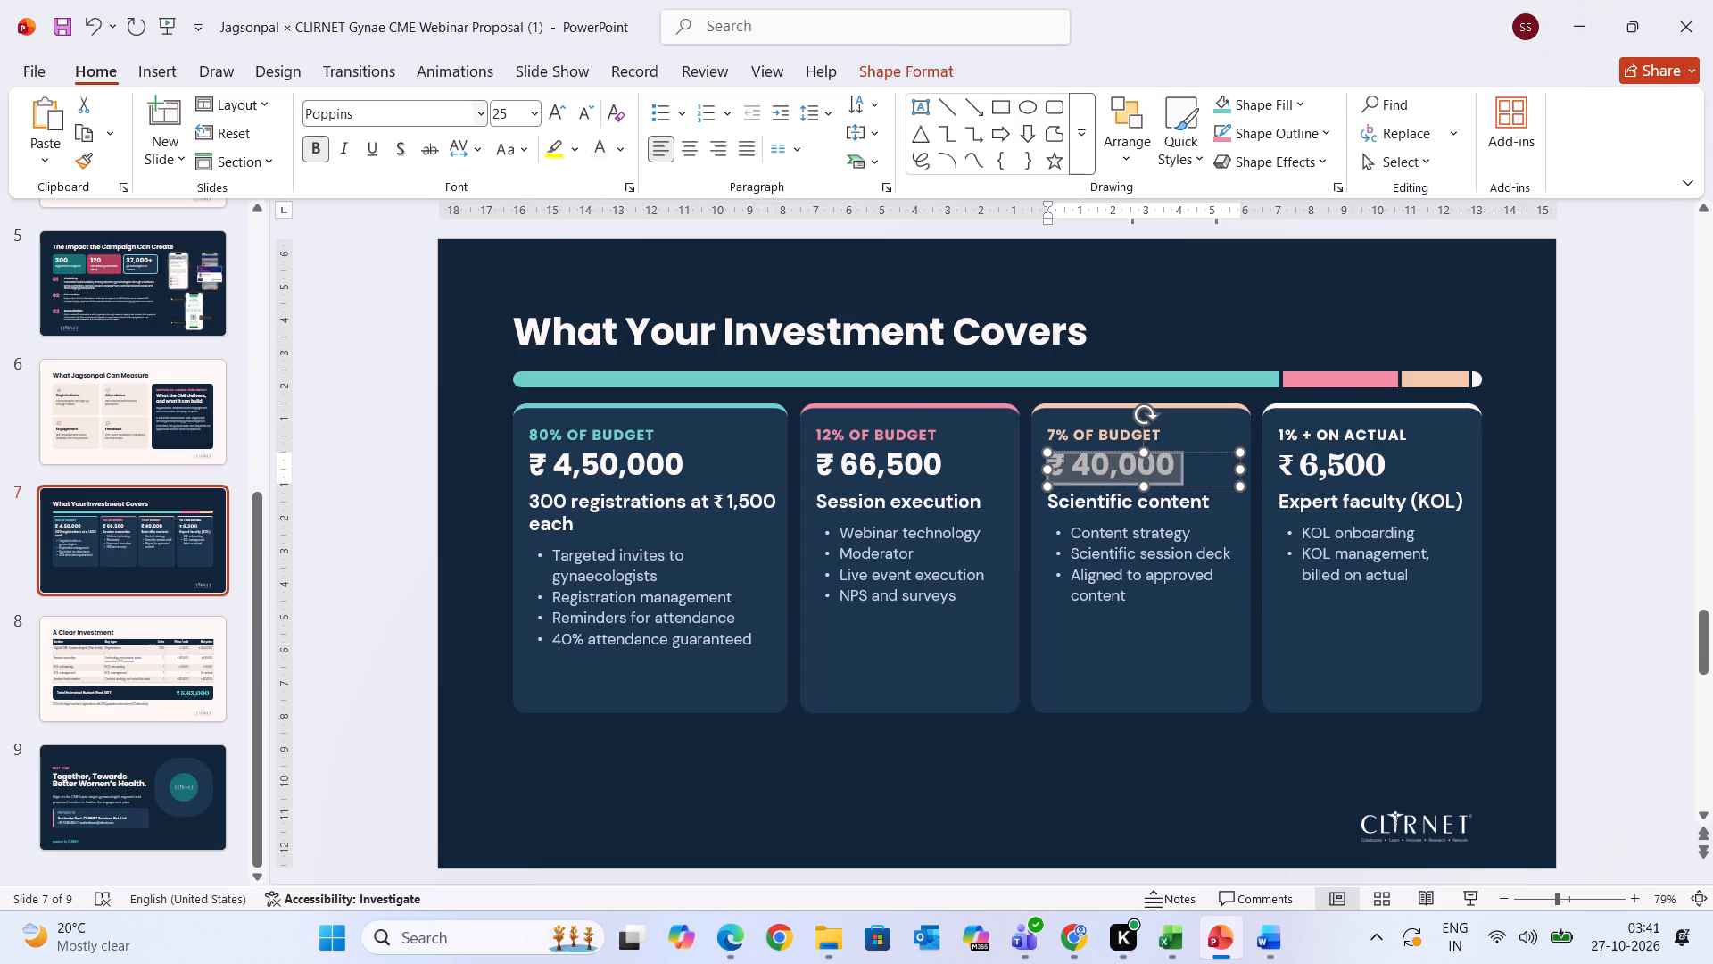
Change the "₹ 6,500" amount in the Expert faculty (KOL) card to Poppins.
click(1285, 470)
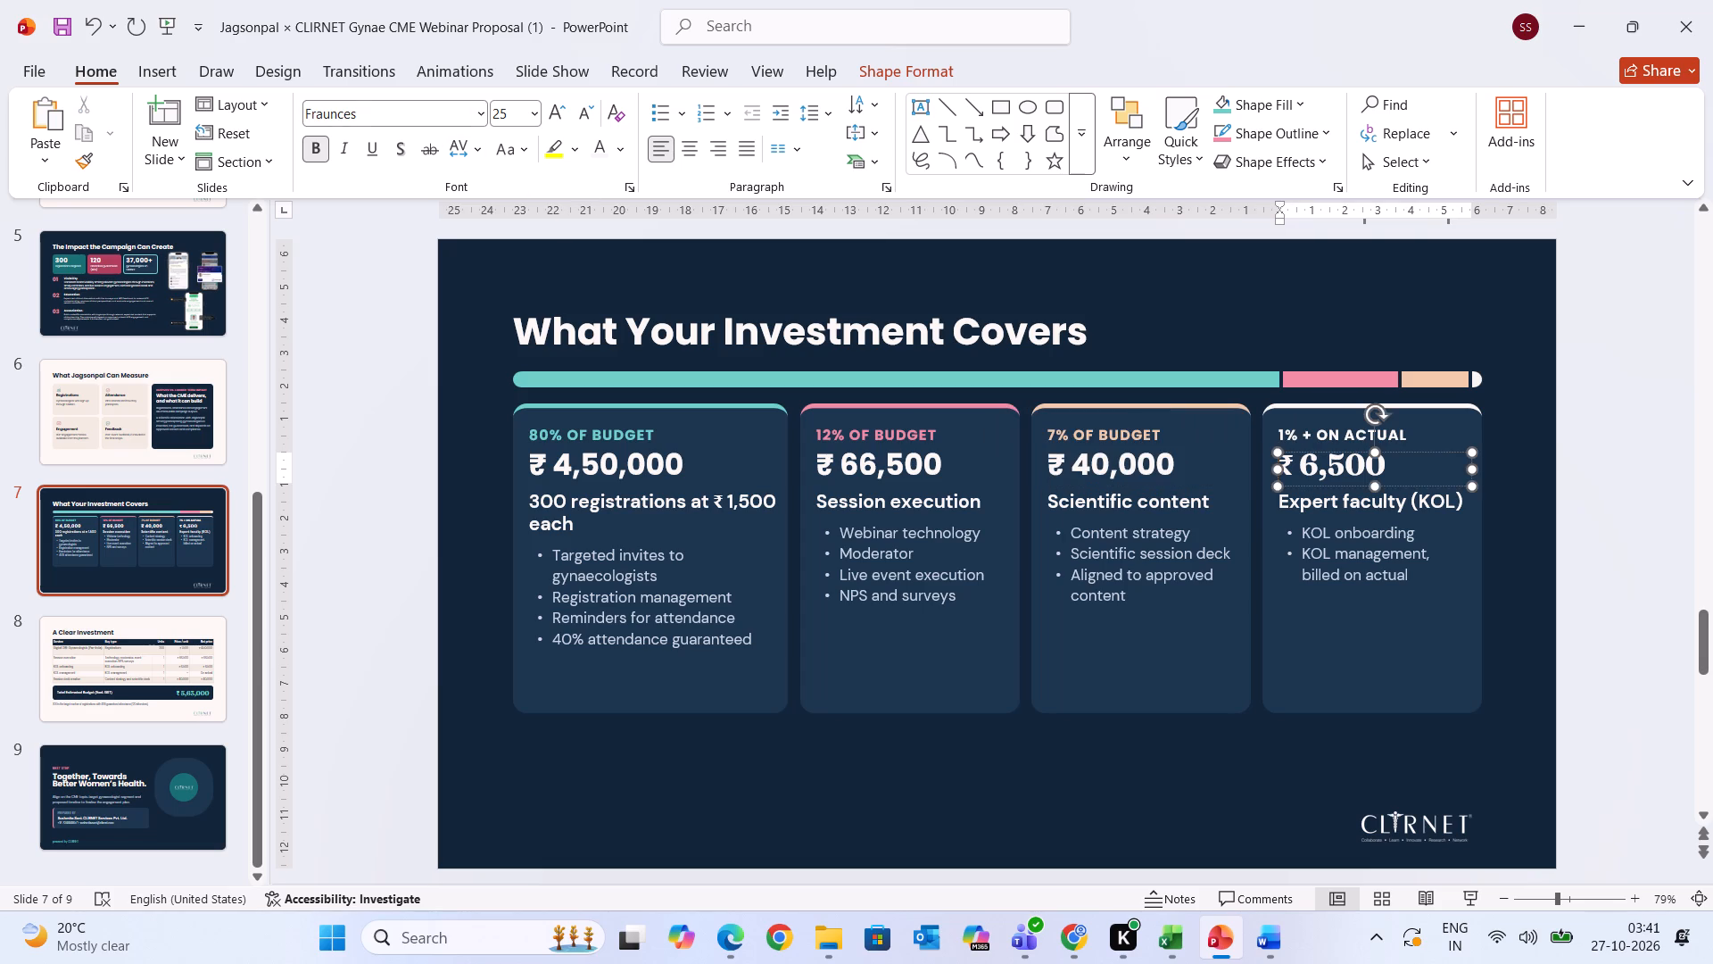
drag(1380, 464, 1169, 457)
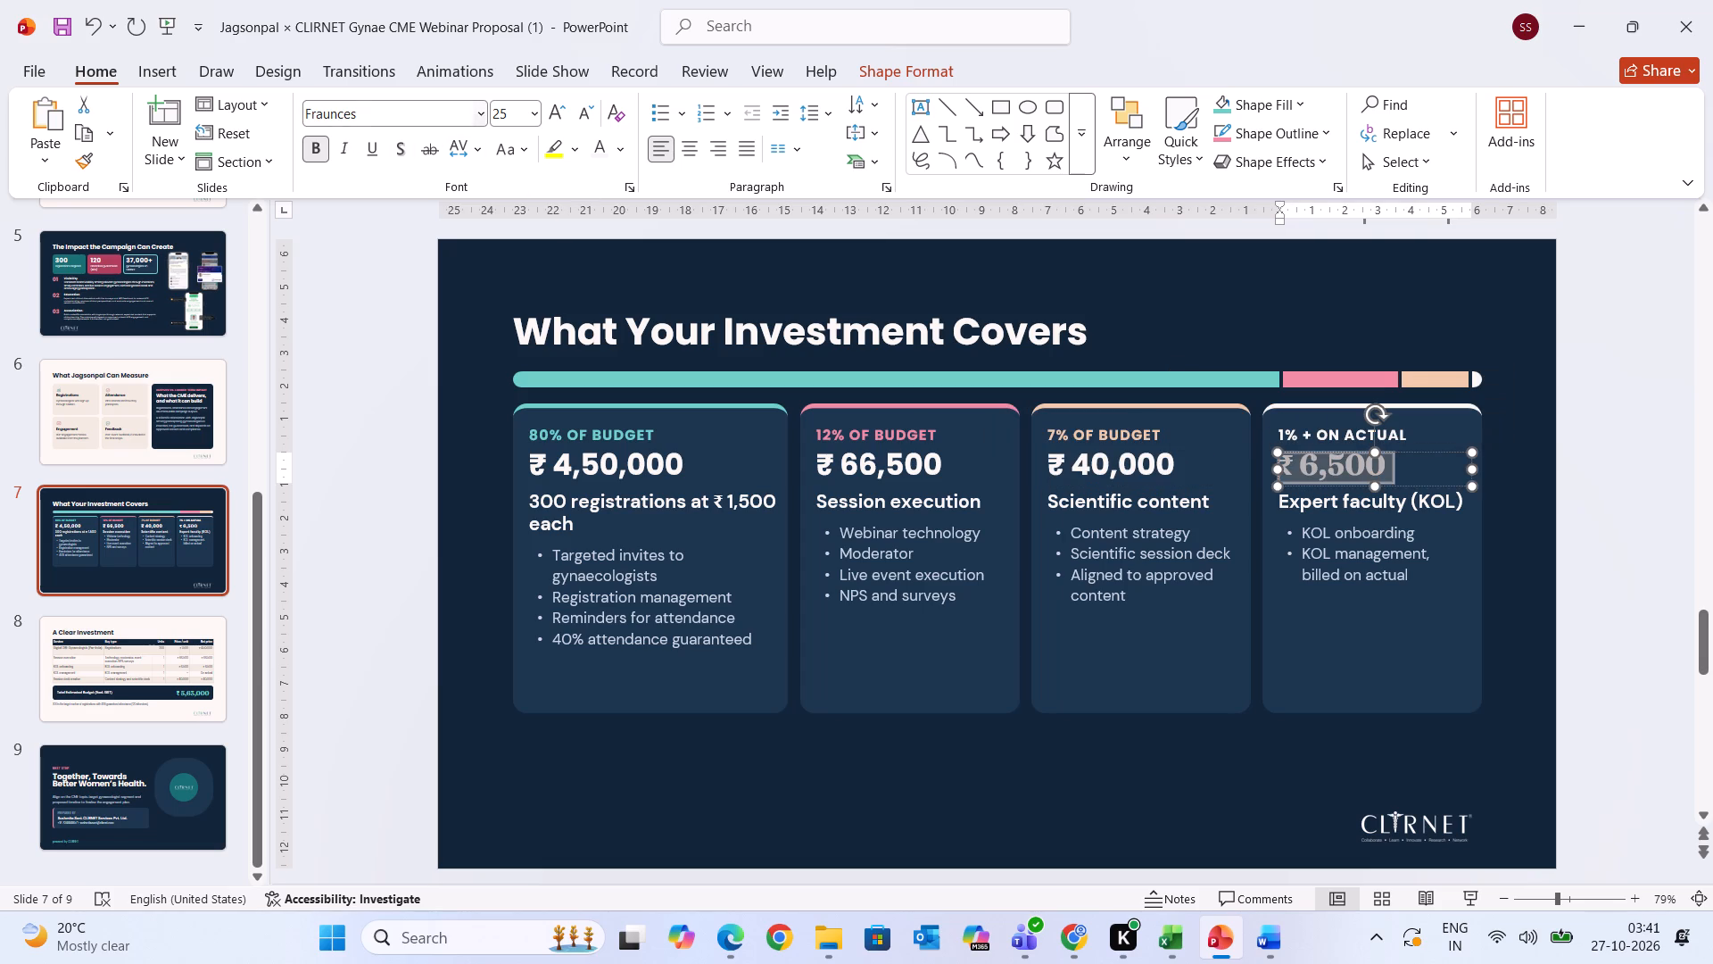
click(370, 113)
text(po)
key(Return)
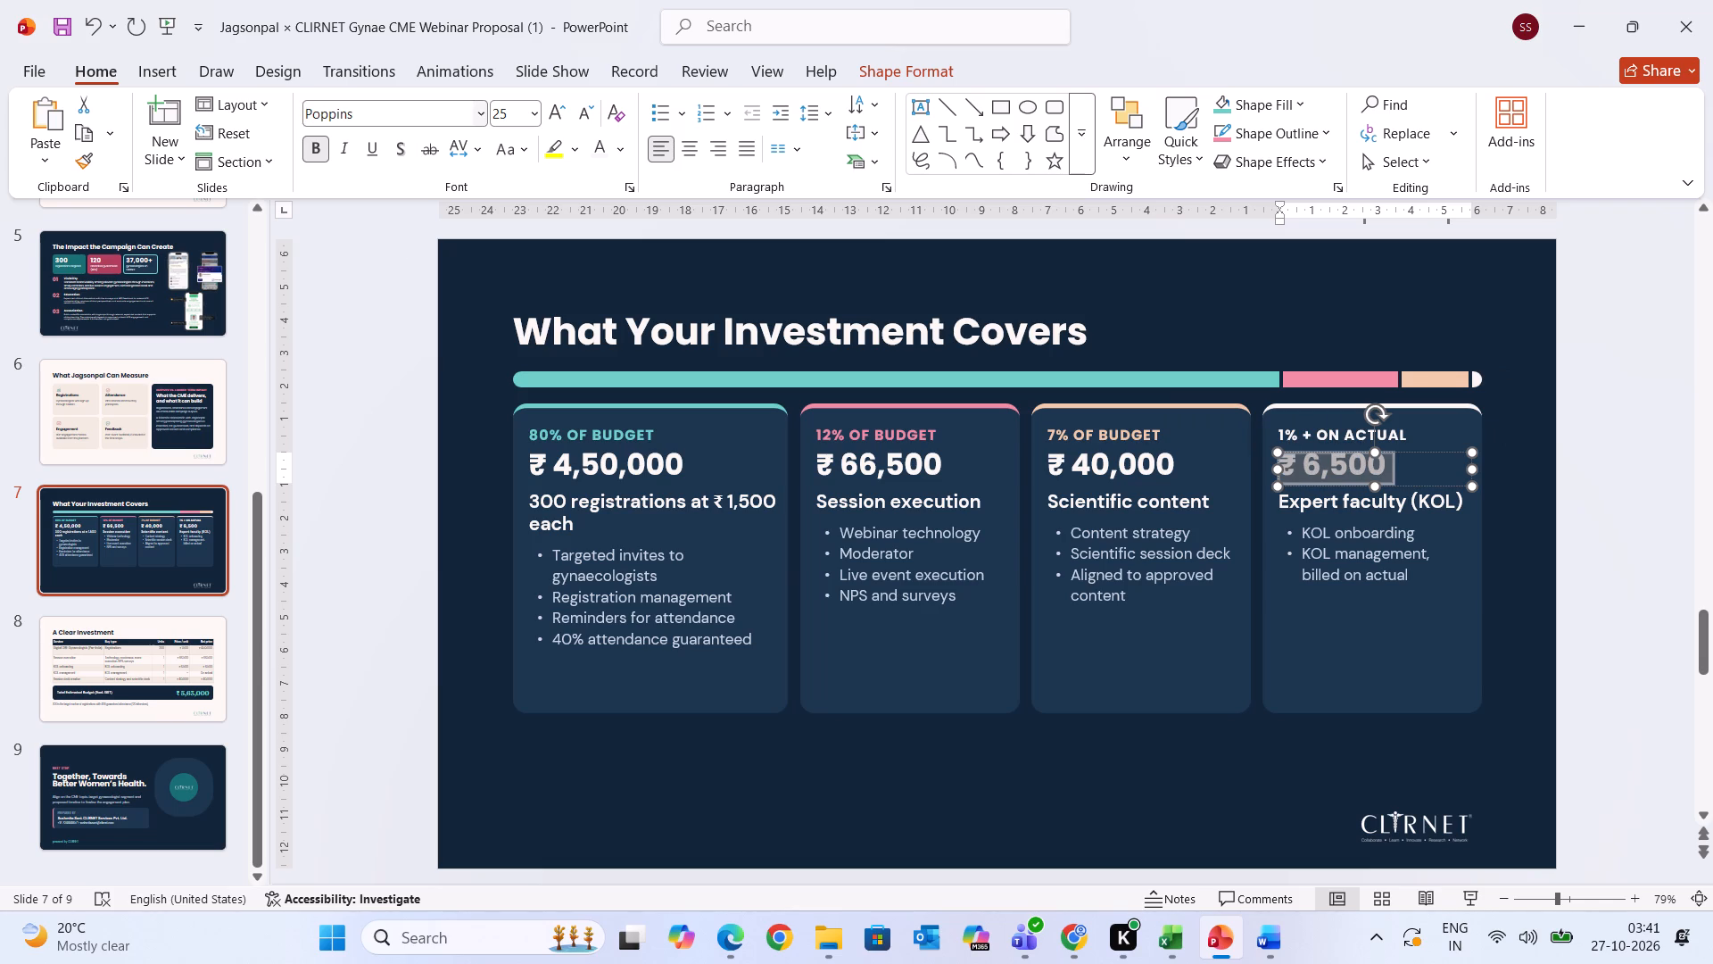
Set the "300 registrations at ₹ 1,500 each" heading in the first card to Poppins, size 14.
click(608, 527)
drag(578, 521, 525, 502)
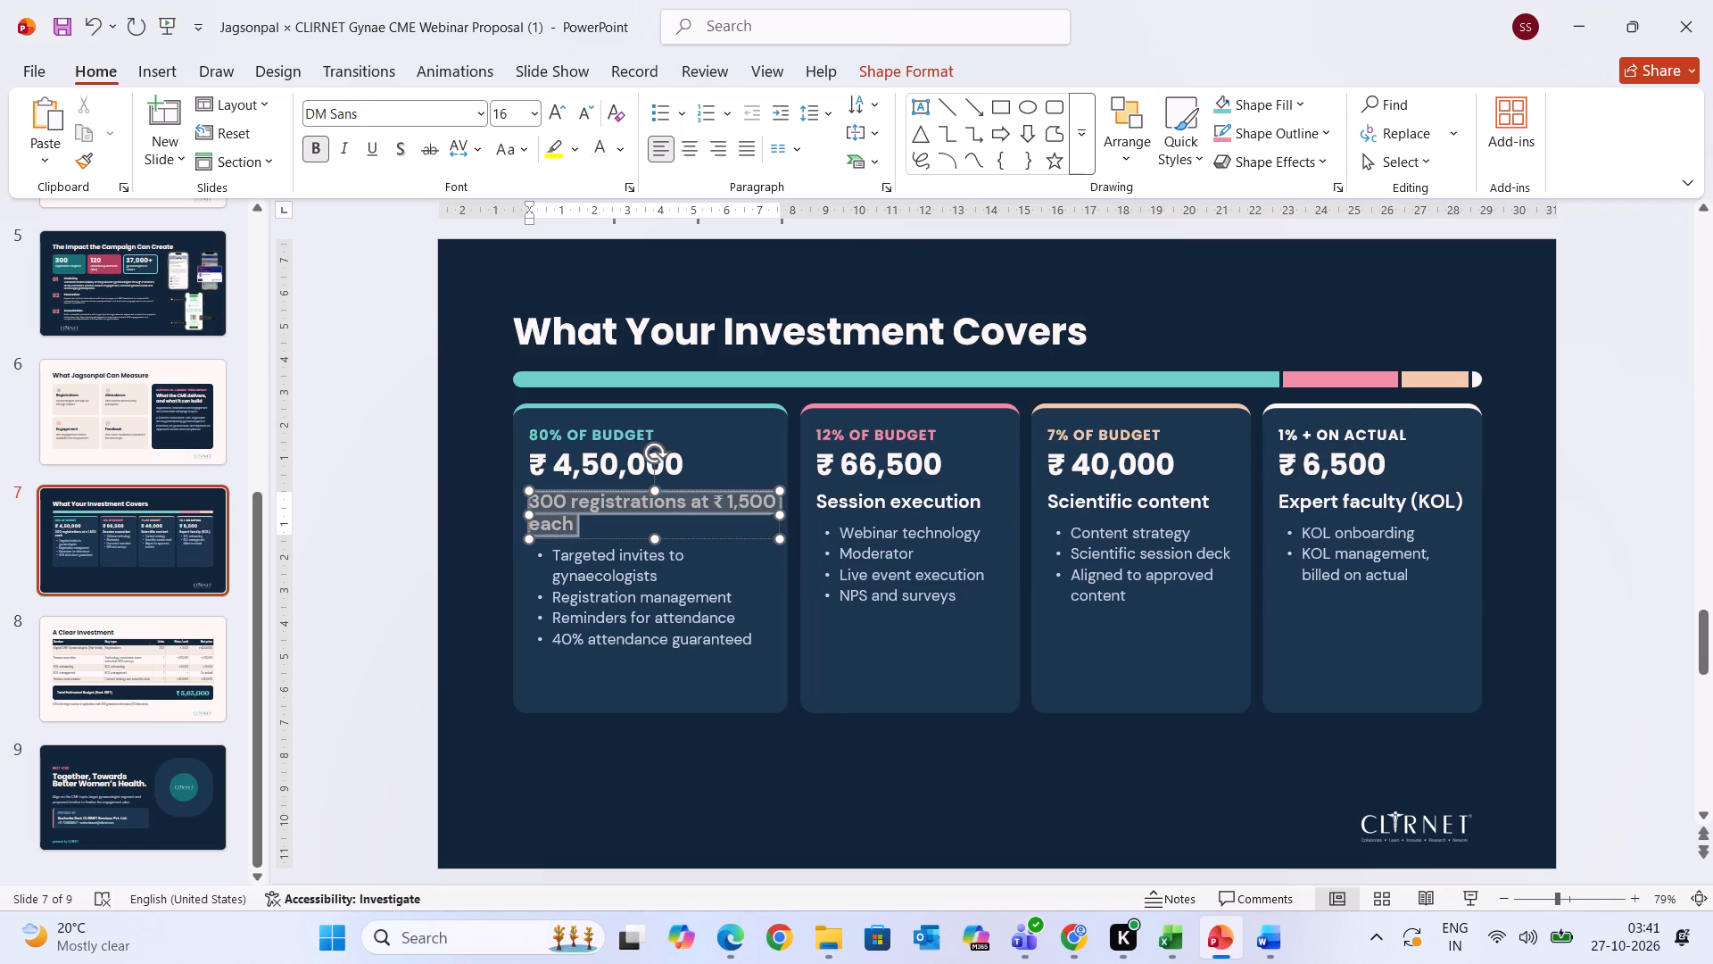
drag(525, 502, 520, 499)
click(392, 114)
text(po)
key(Return)
click(585, 109)
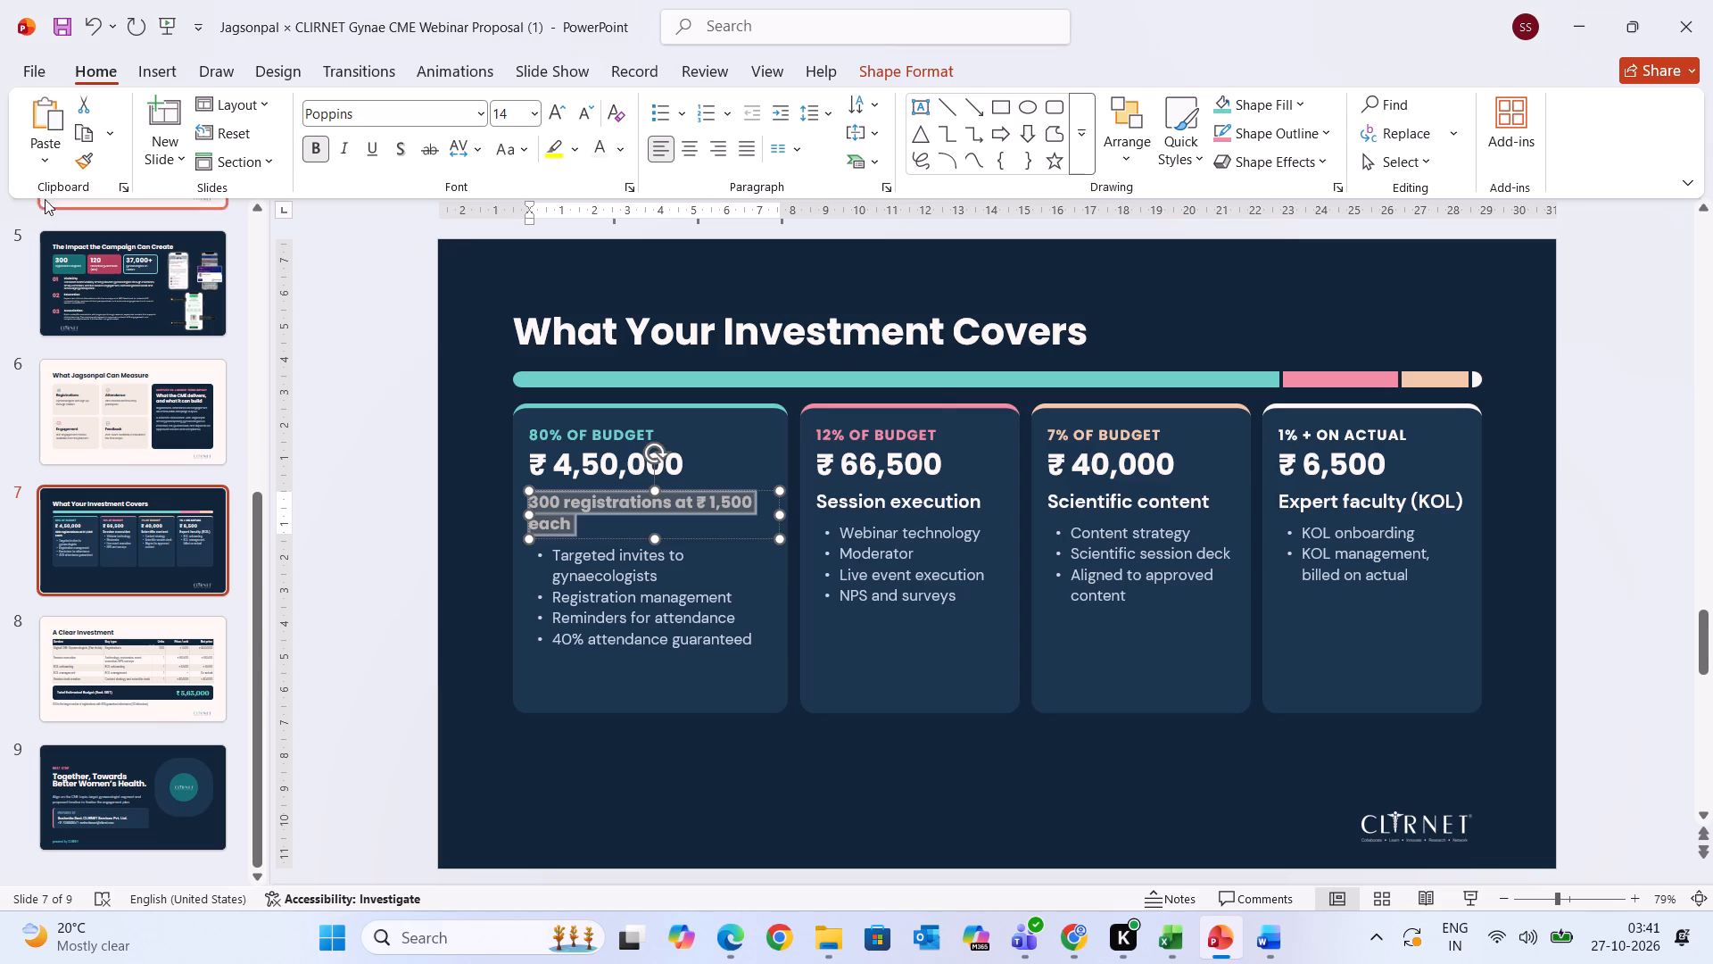
Copy the first card heading's formatting onto the "Session execution" and "Scientific content" headings.
click(86, 162)
drag(832, 494, 991, 503)
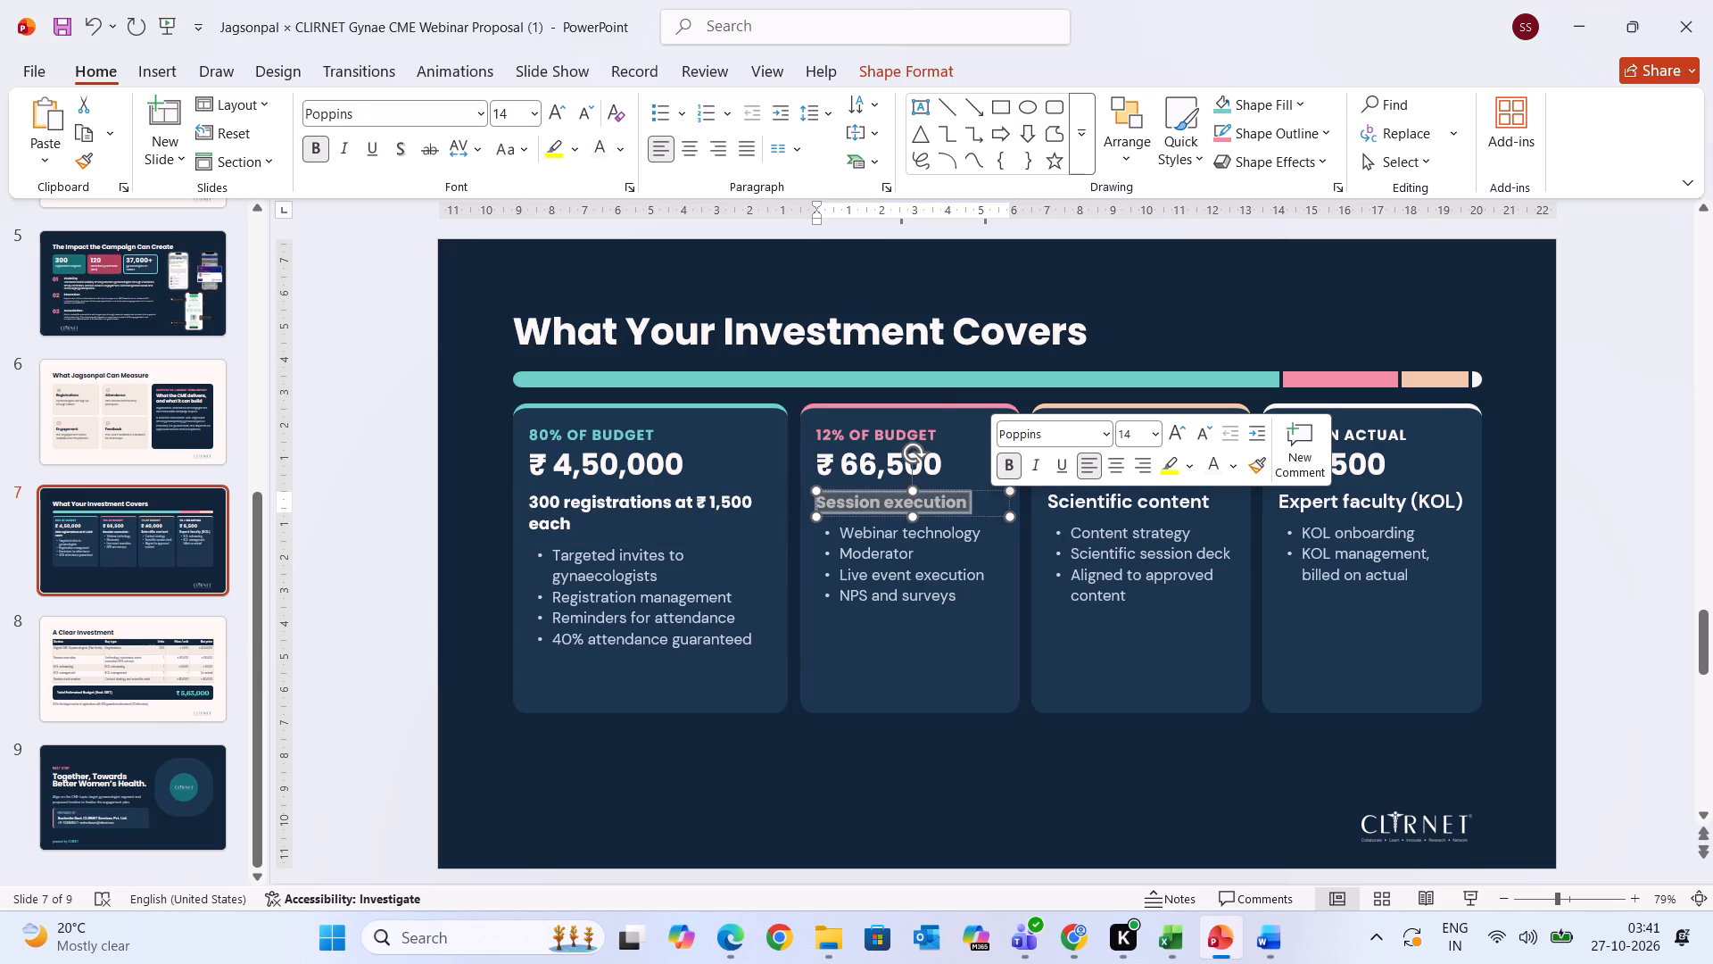
click(1257, 461)
drag(1063, 496, 1212, 500)
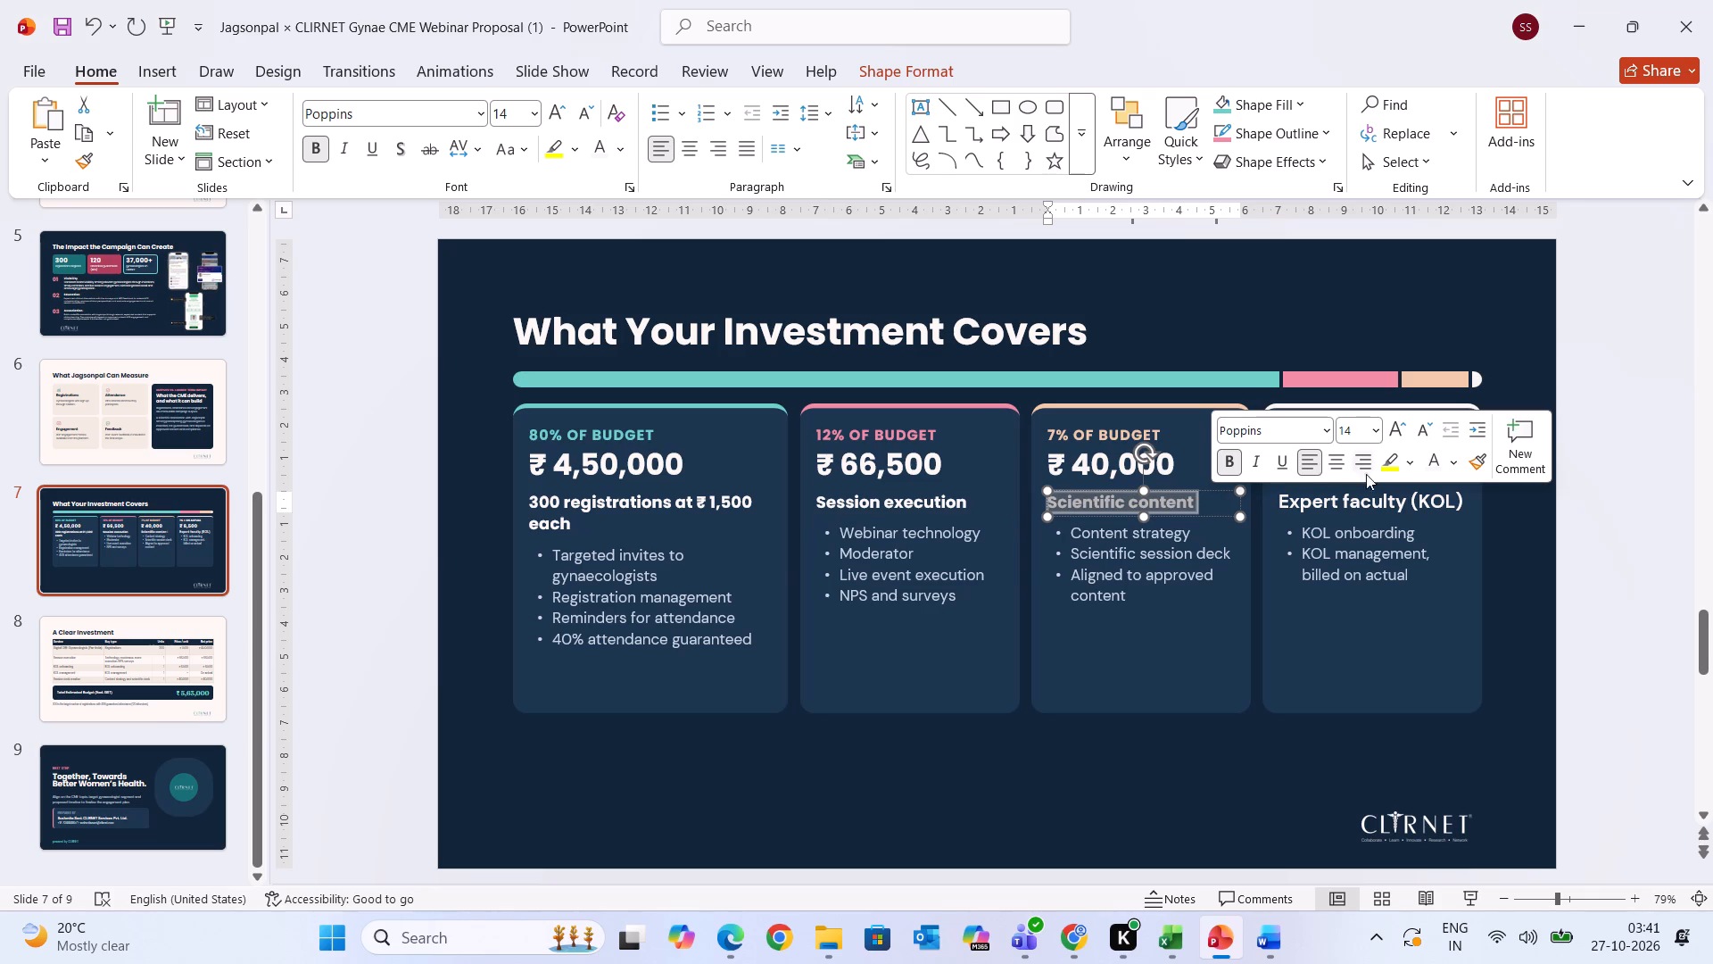
Apply the same Poppins size 14 heading formatting to all of "Expert faculty (KOL)", including its closing bracket.
click(1482, 454)
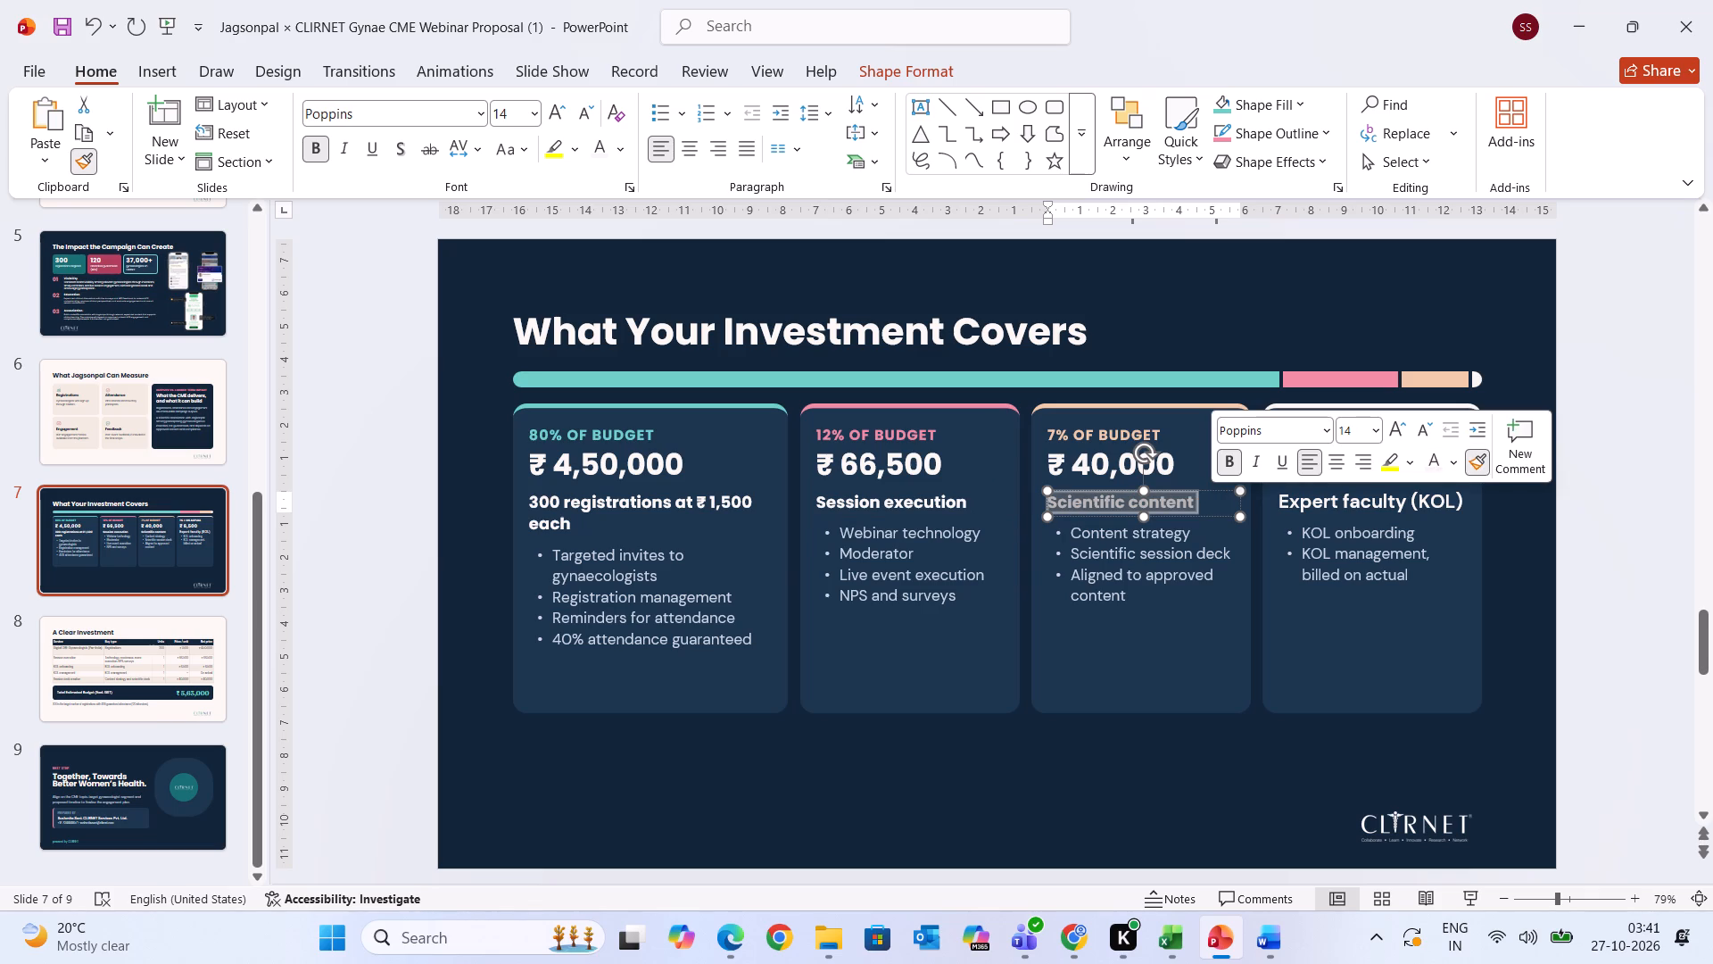
drag(1292, 497, 1369, 497)
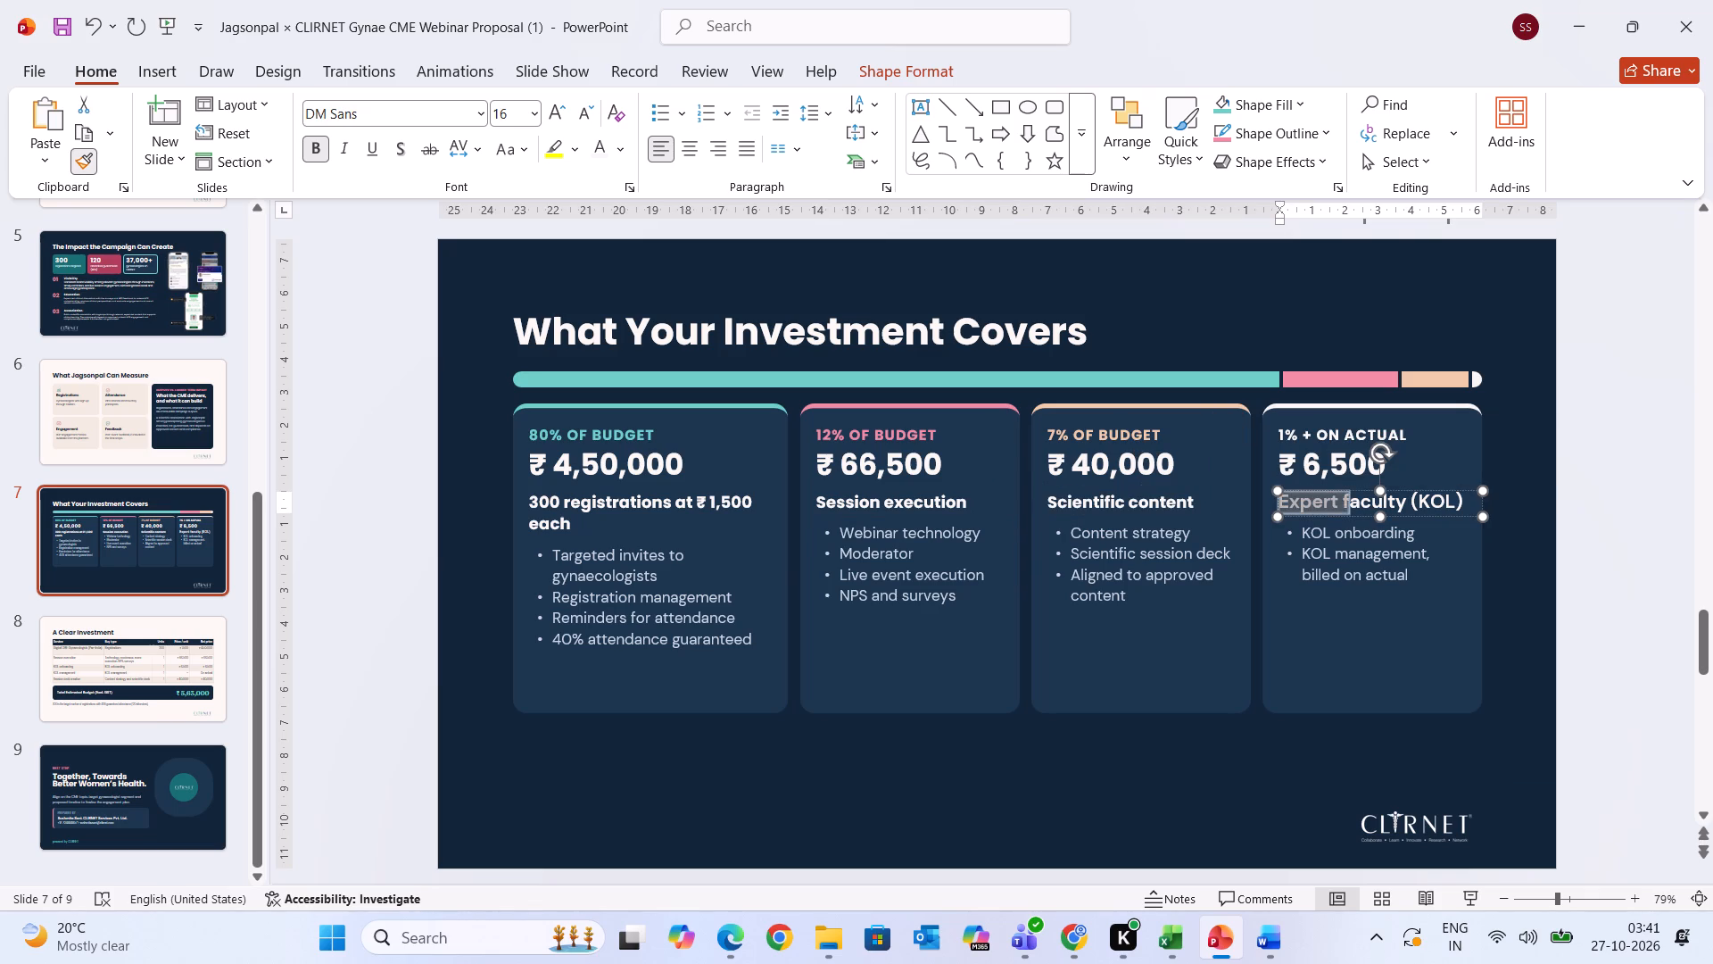
drag(1369, 497, 1451, 497)
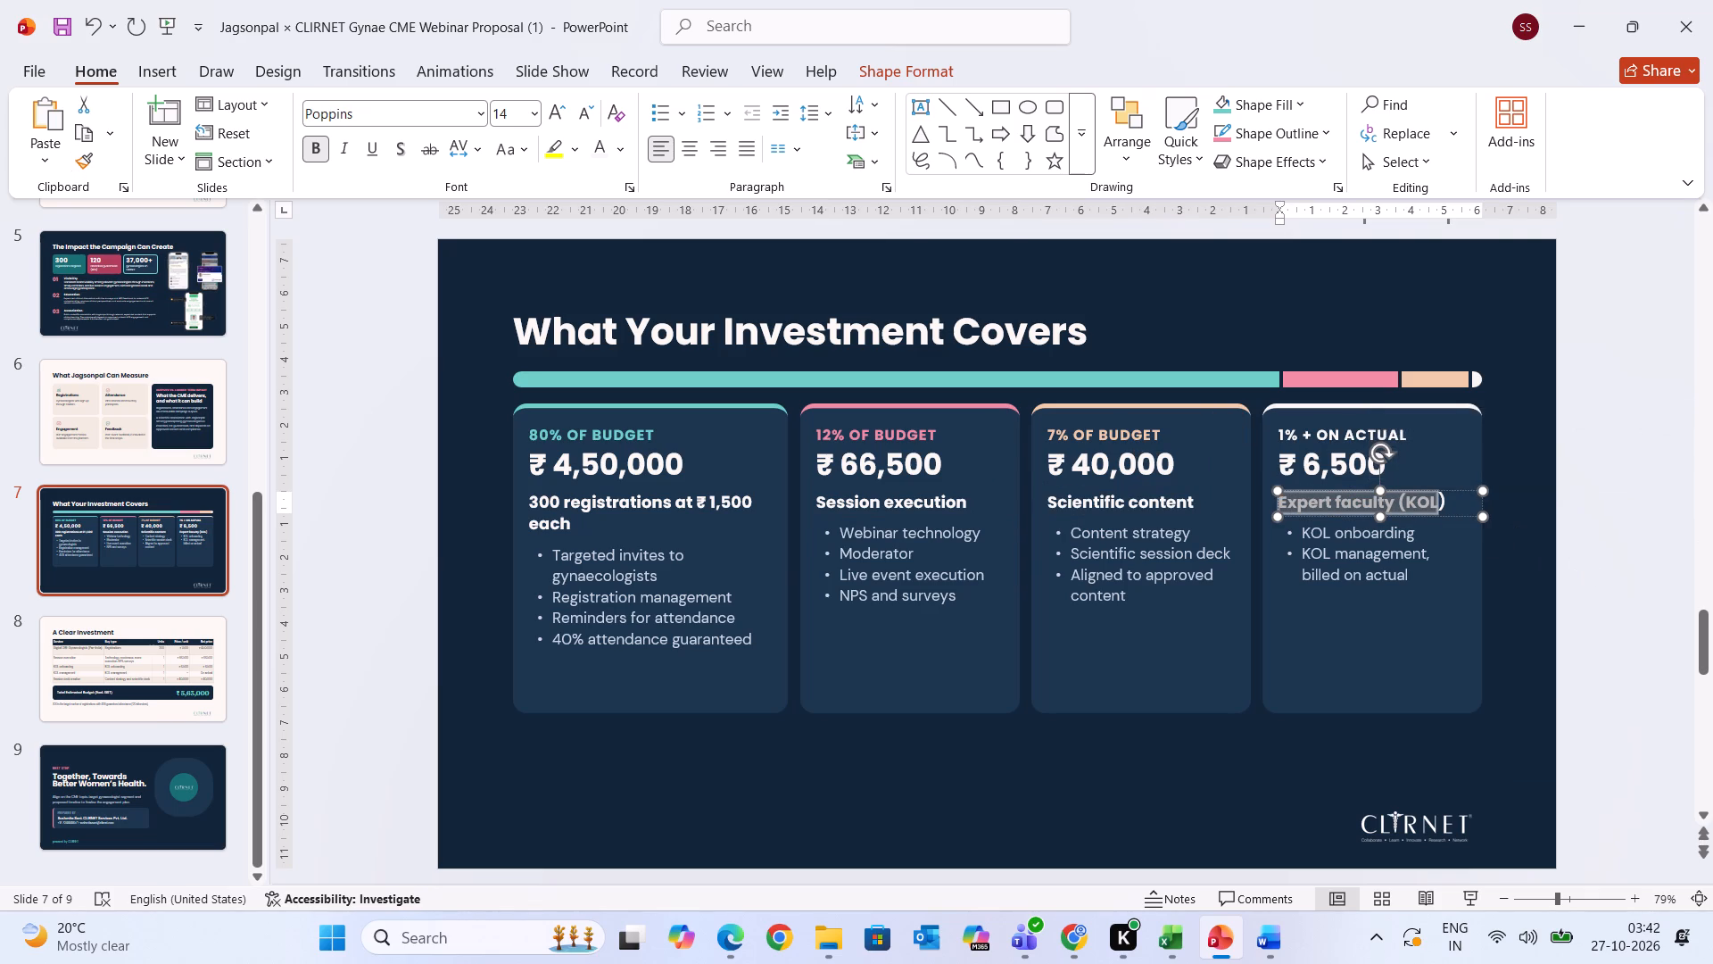
click(1459, 509)
click(1450, 503)
click(1442, 500)
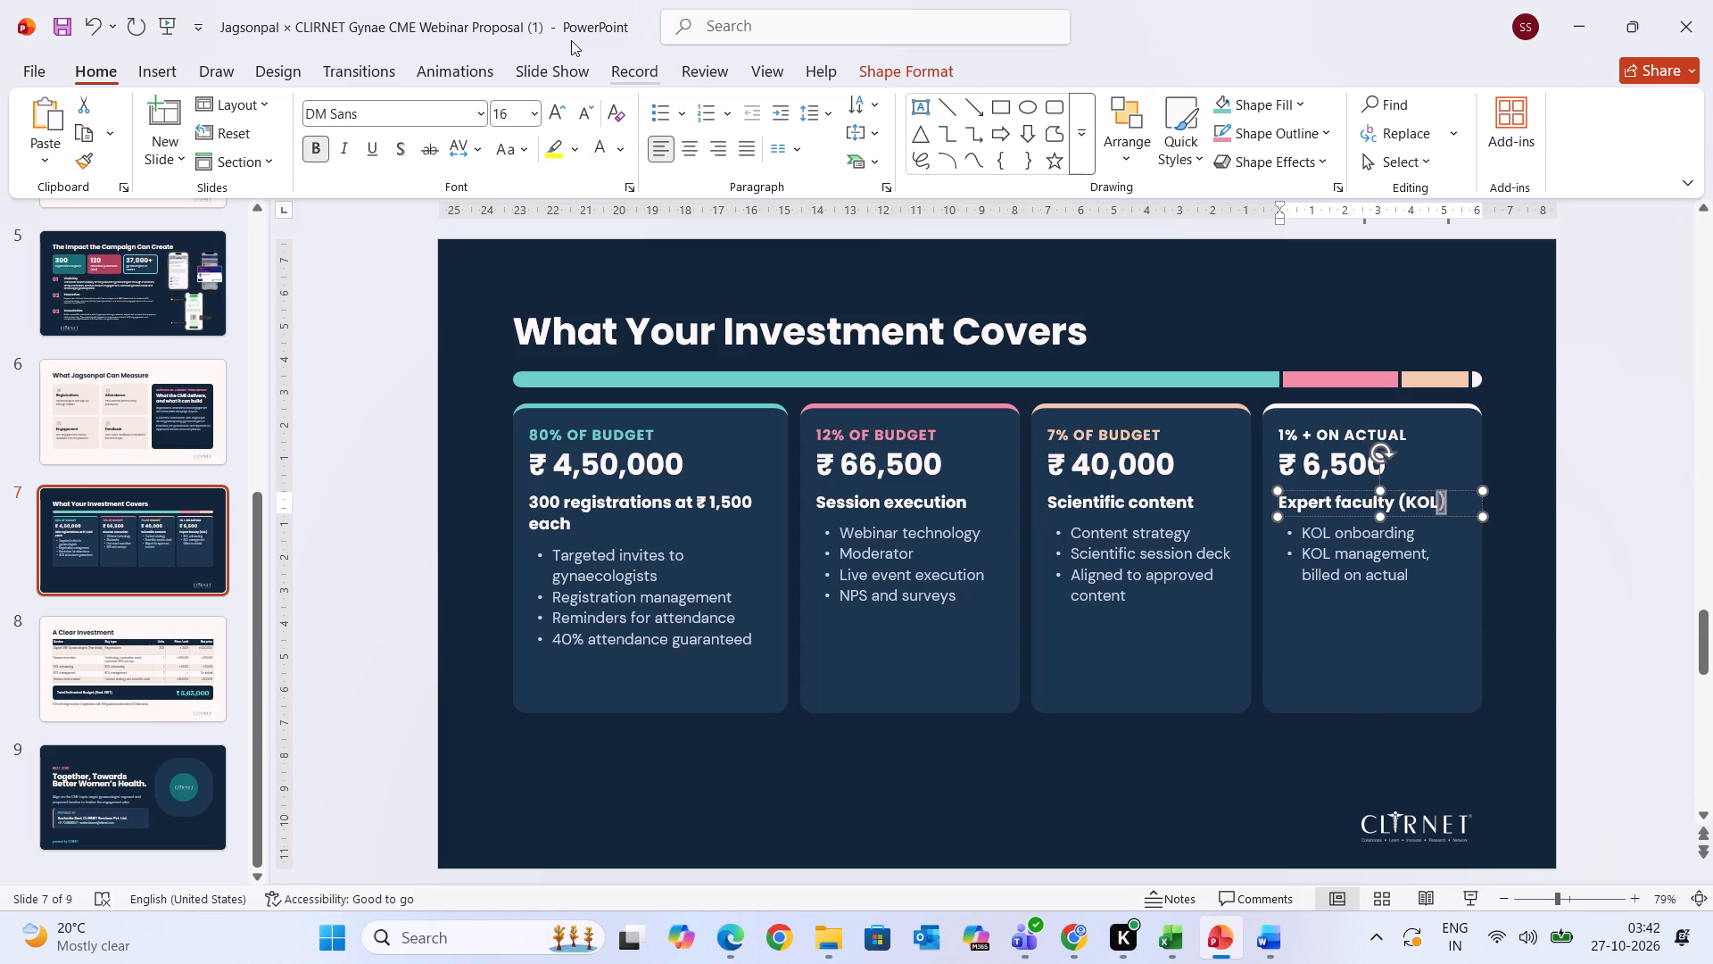
click(434, 114)
text(po)
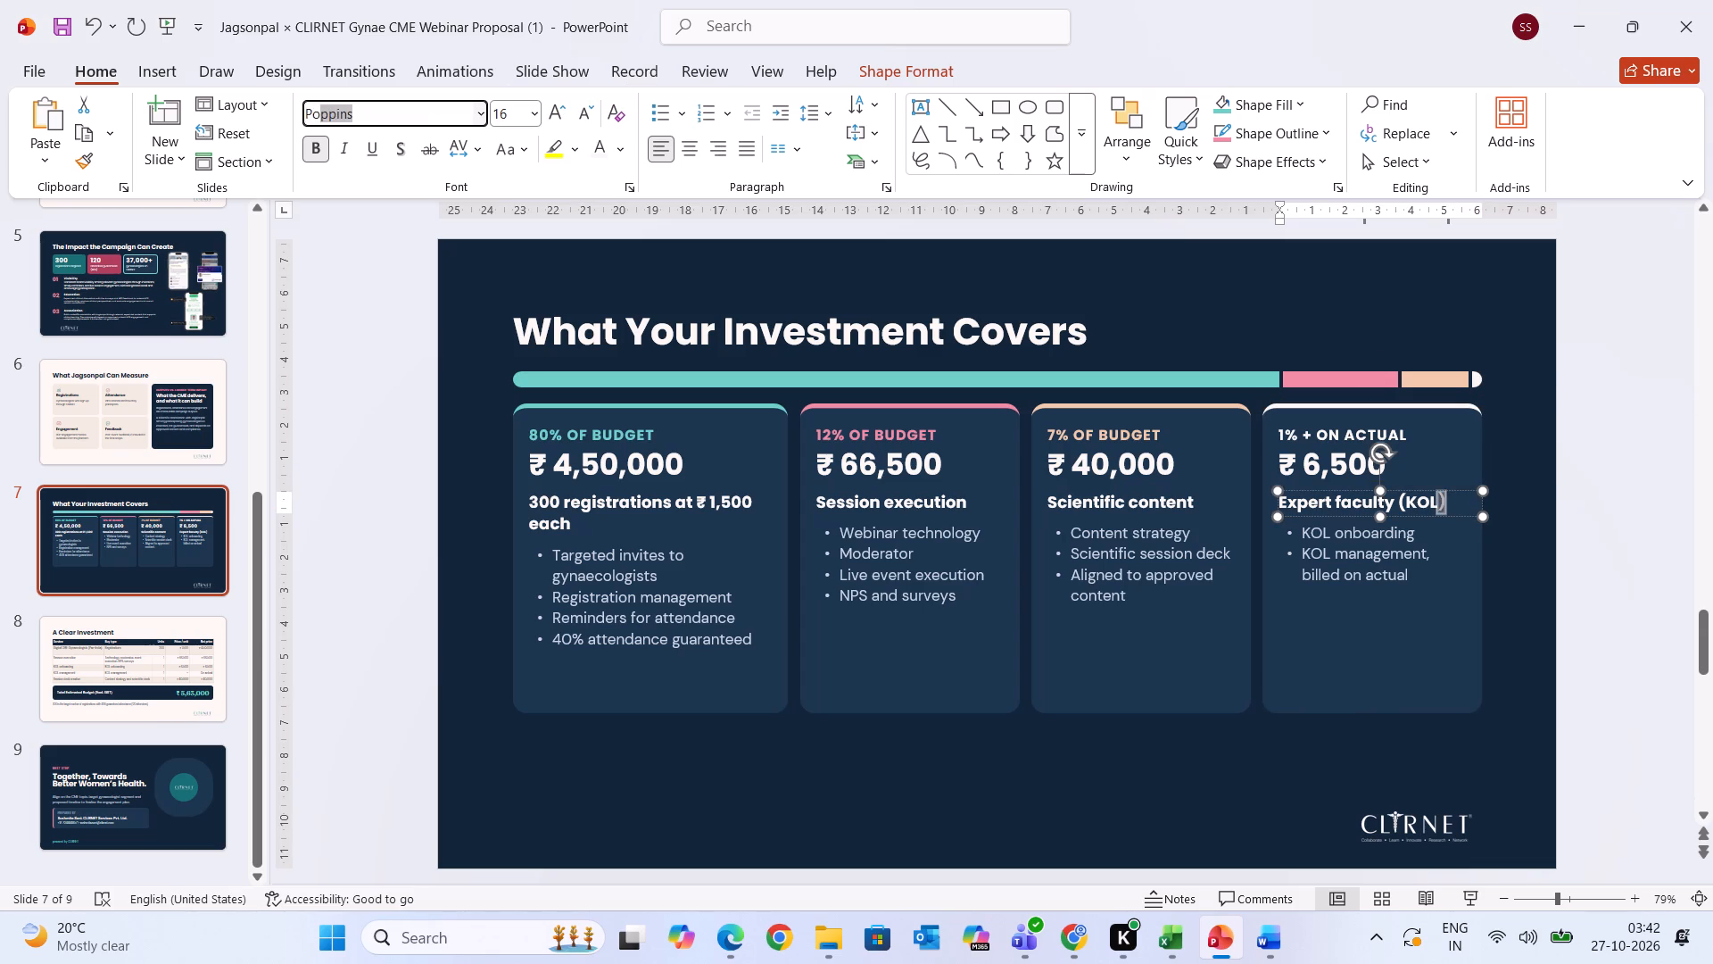
key(Return)
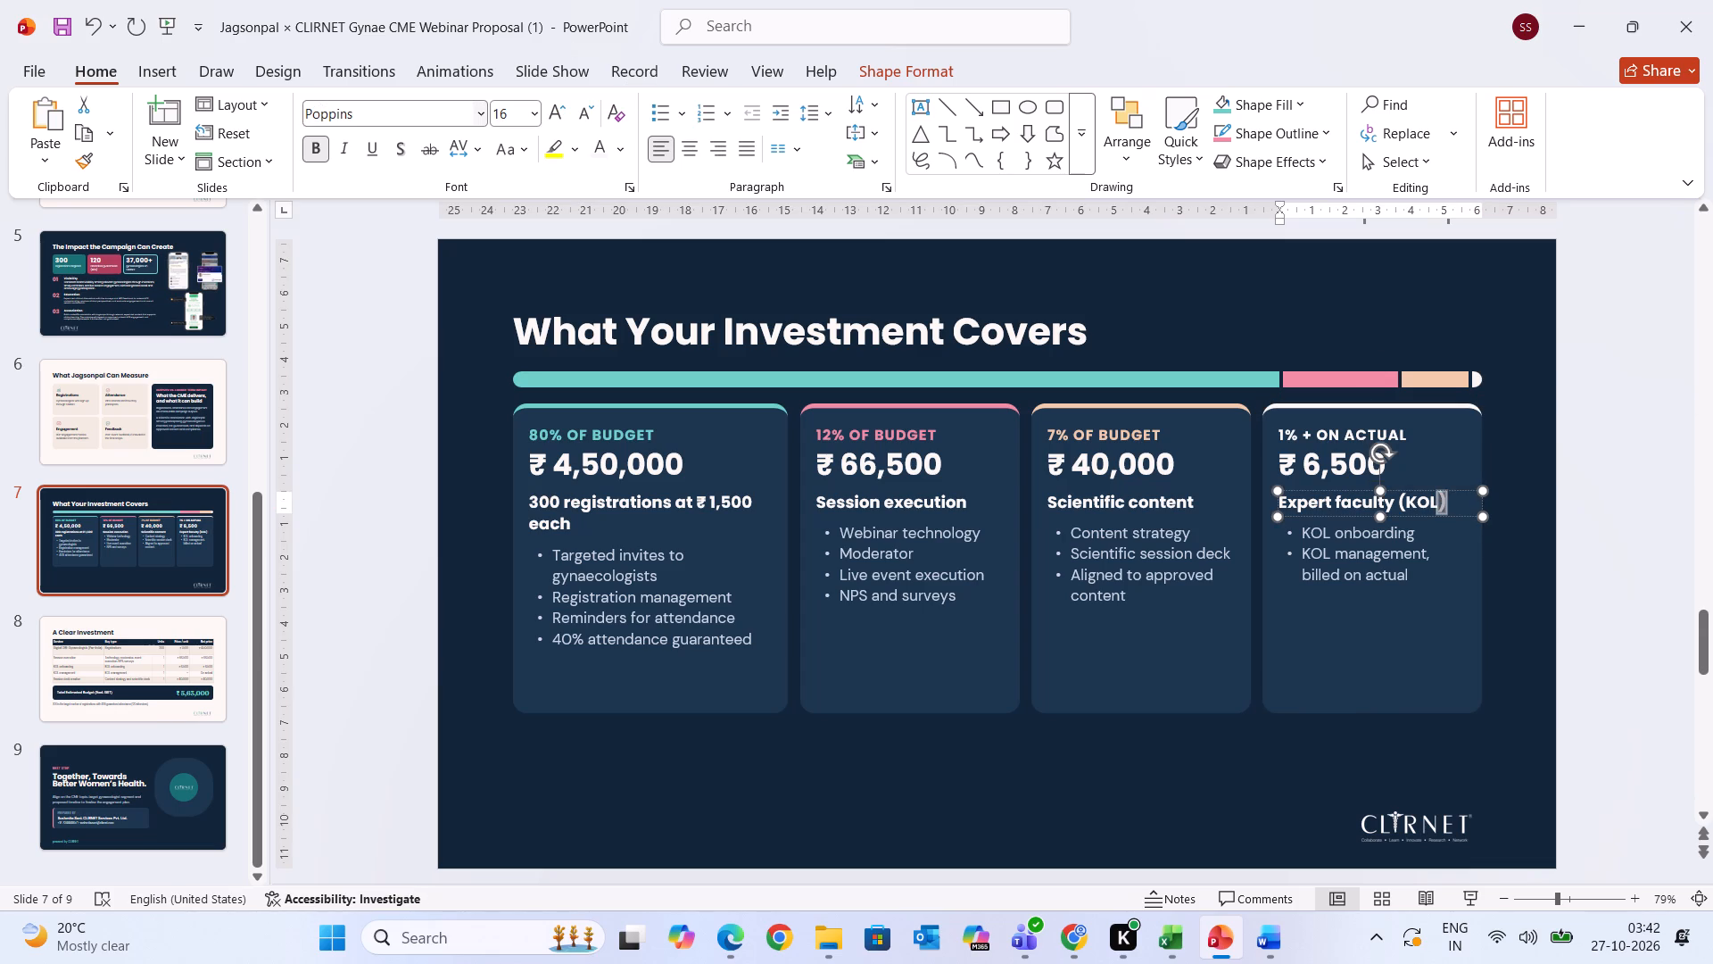
click(588, 108)
click(1519, 532)
Set the bulleted list in the first investment card to Poppins, size 12.
click(659, 629)
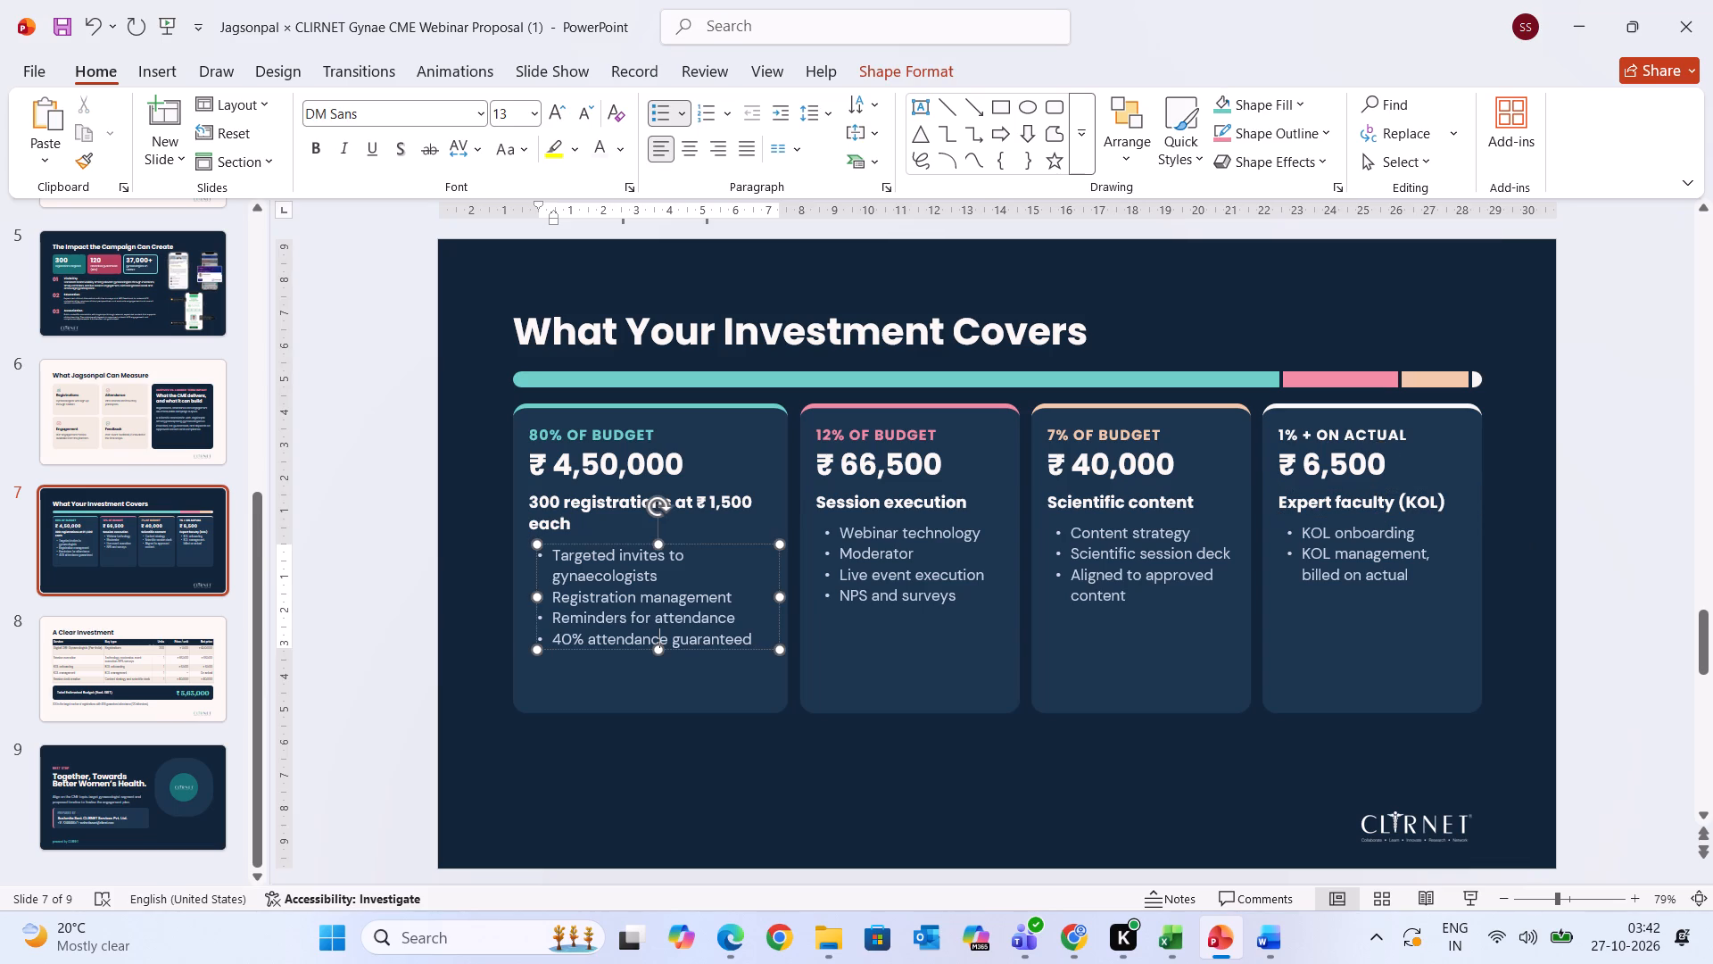
click(758, 639)
click(746, 639)
drag(749, 640, 523, 561)
click(403, 124)
click(394, 117)
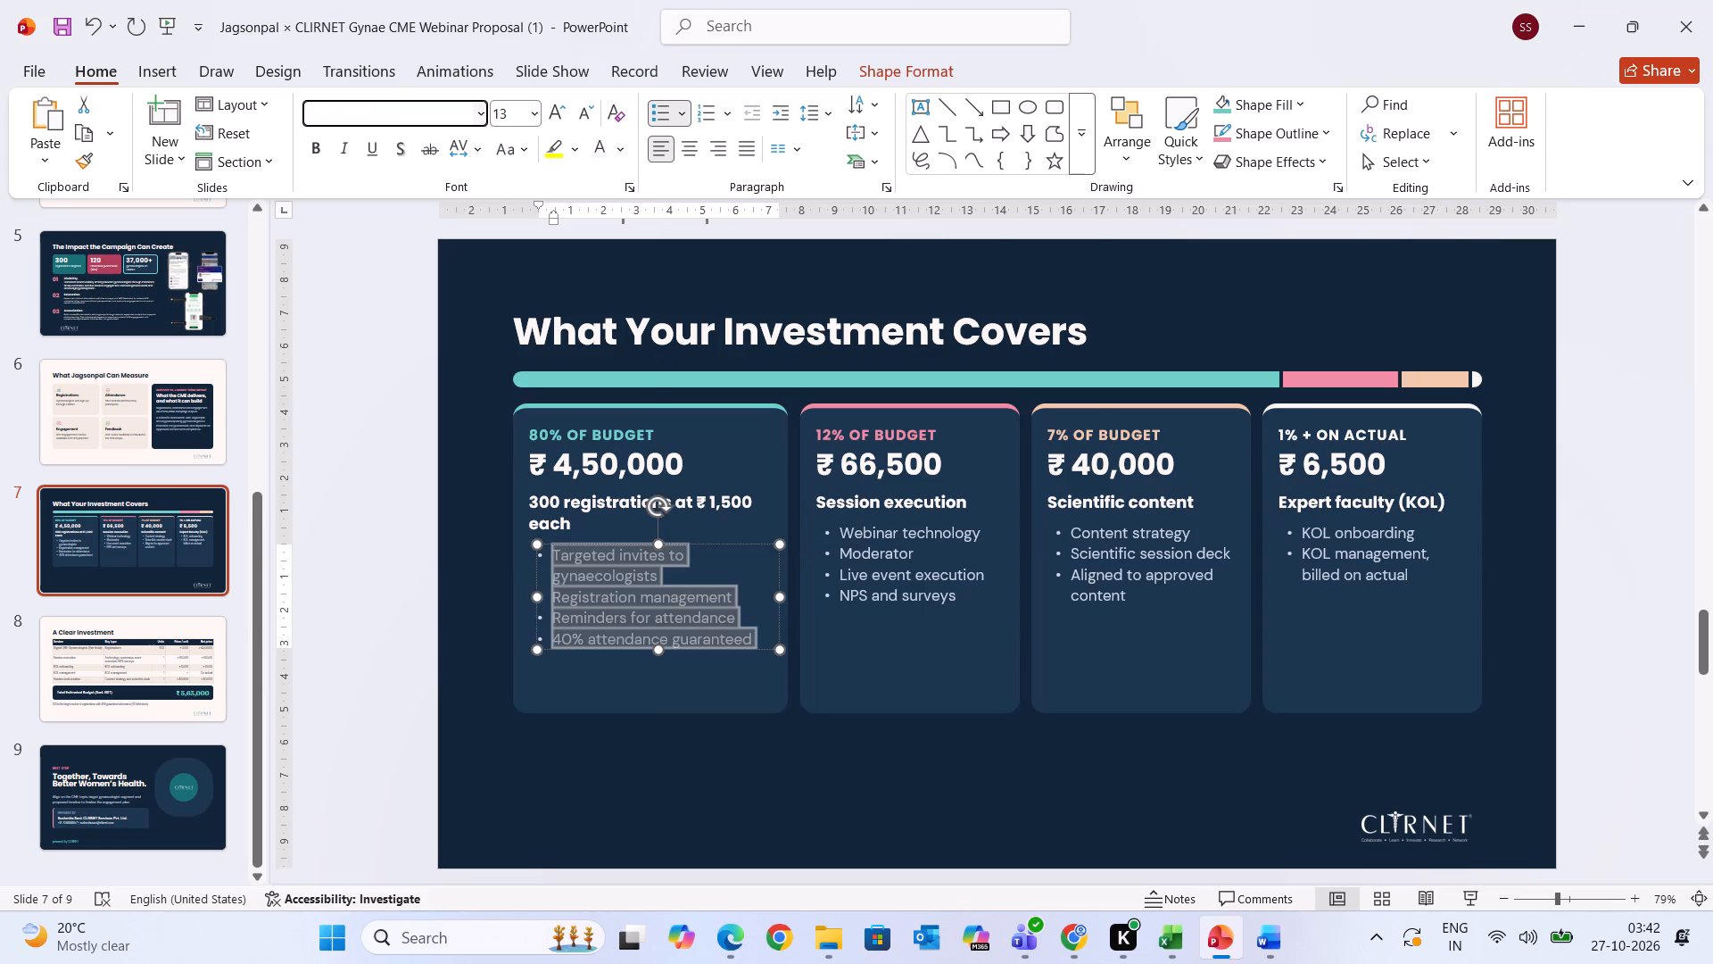
text(po)
key(Return)
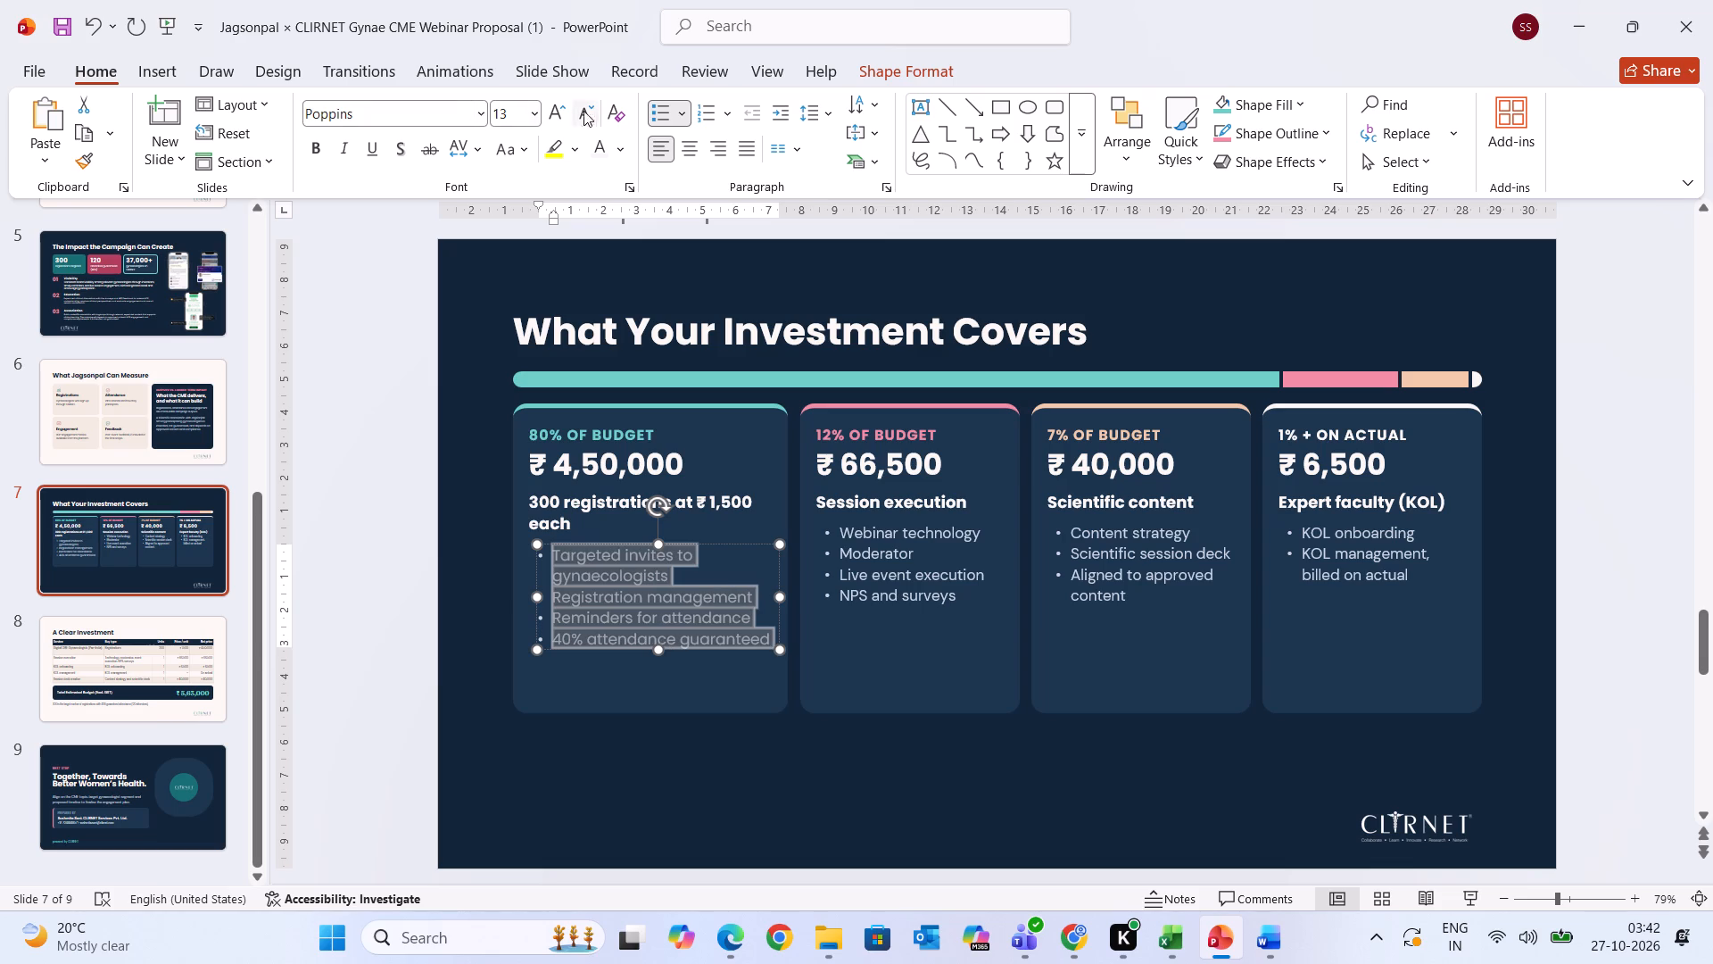
click(592, 111)
Copy the first card's bullet formatting onto the whole bulleted list in the Session execution card.
click(83, 161)
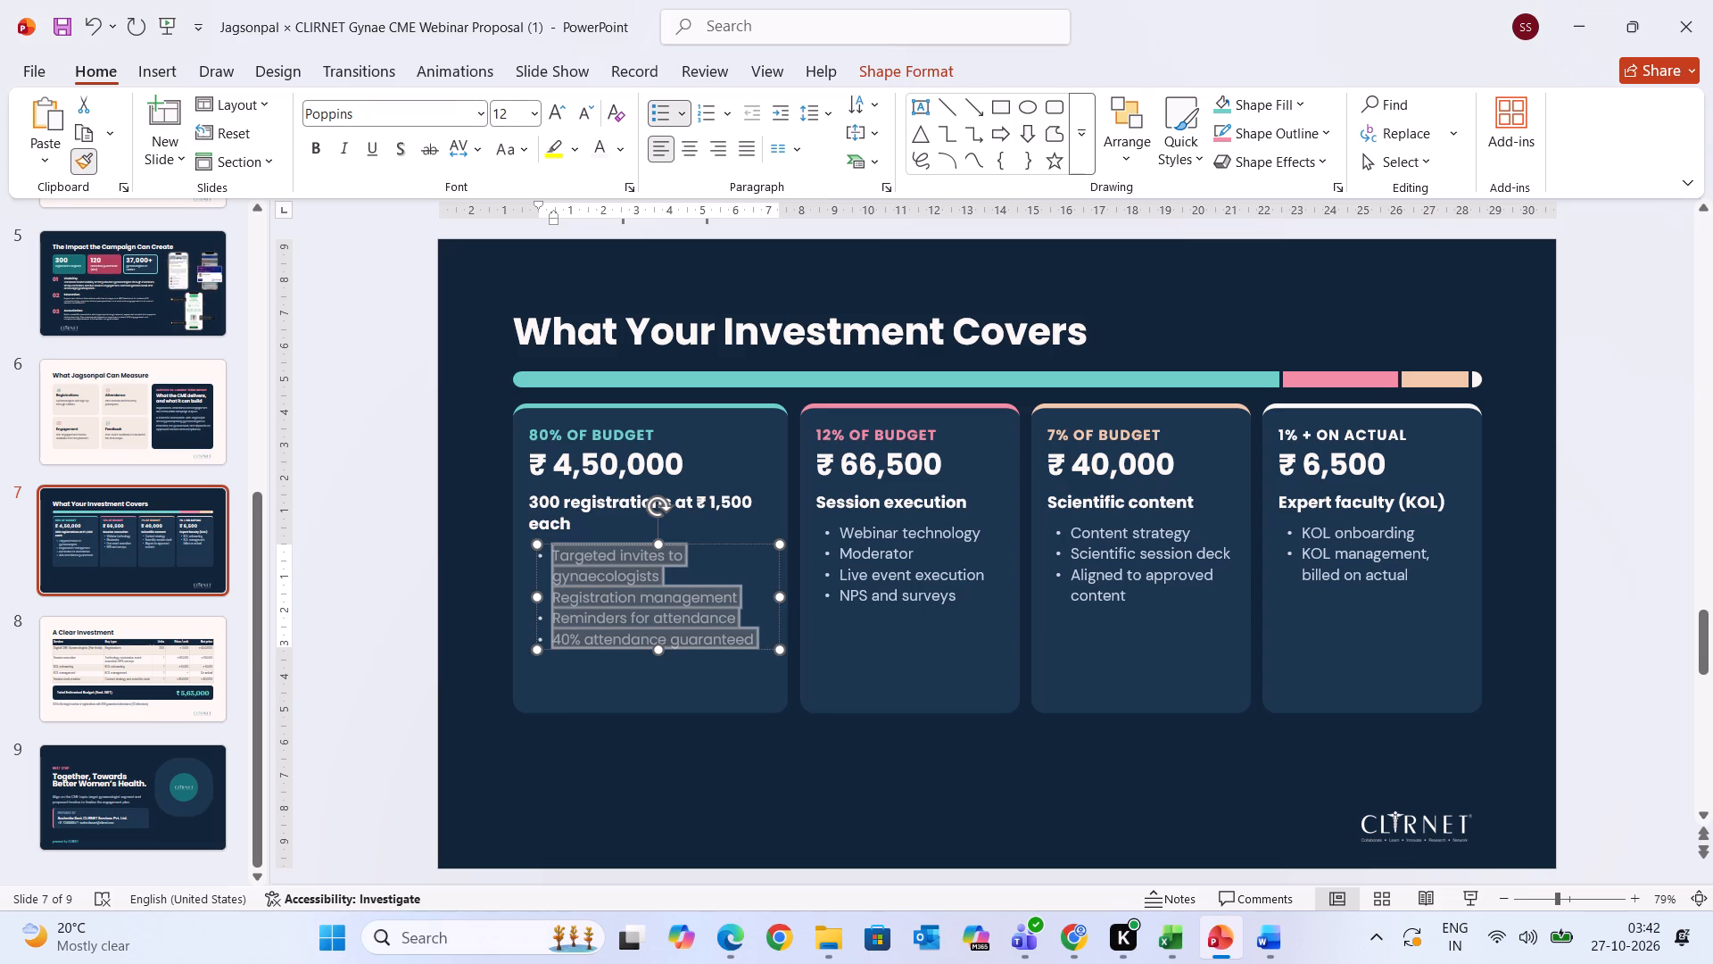
drag(837, 528, 915, 575)
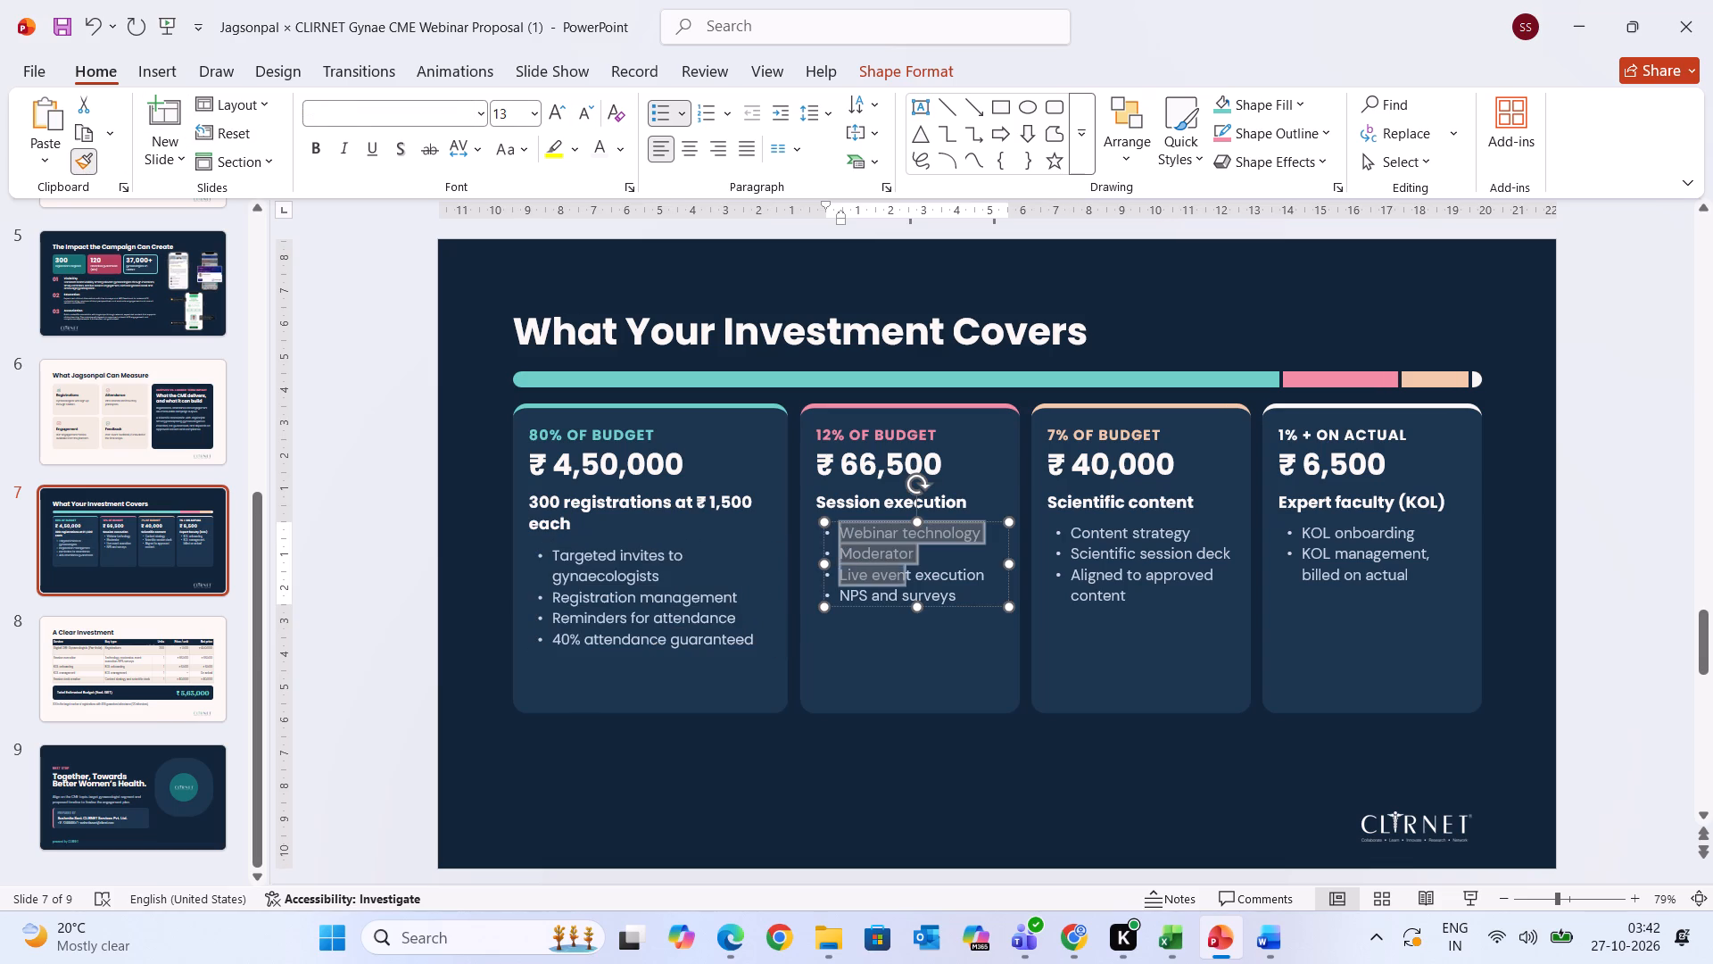
drag(915, 575, 974, 607)
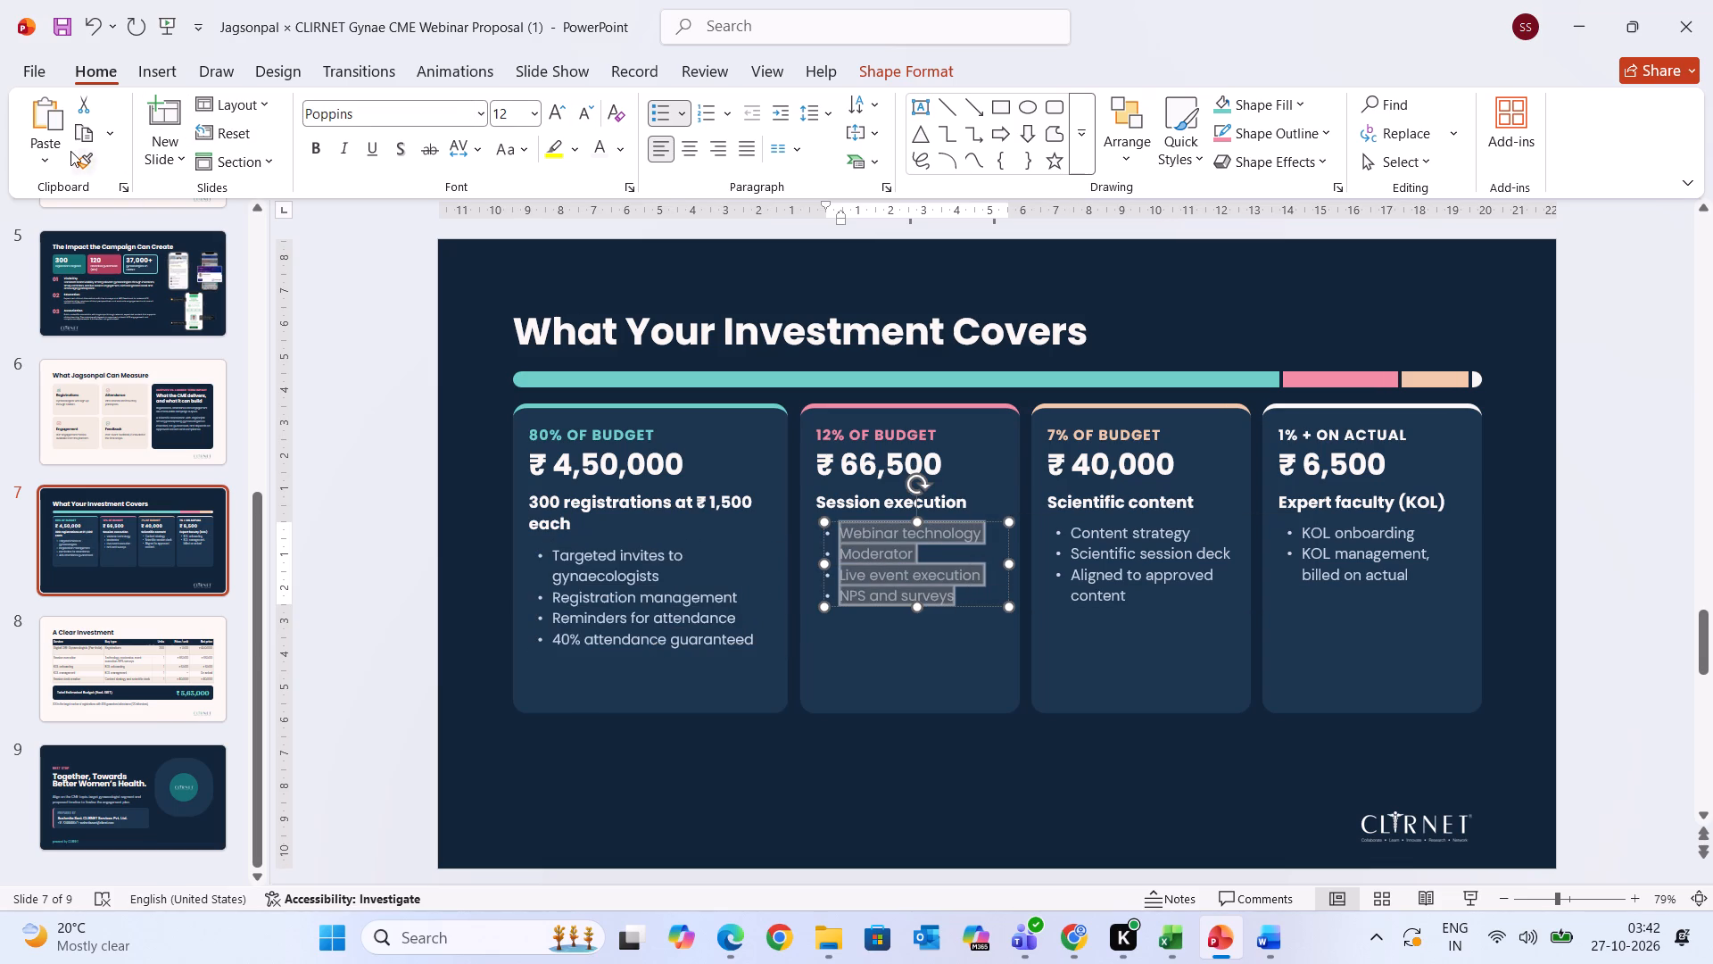
Copy the Session execution bullet formatting onto the whole bulleted lists in the Scientific content and Expert faculty (KOL) cards.
click(88, 170)
drag(1080, 529, 1176, 614)
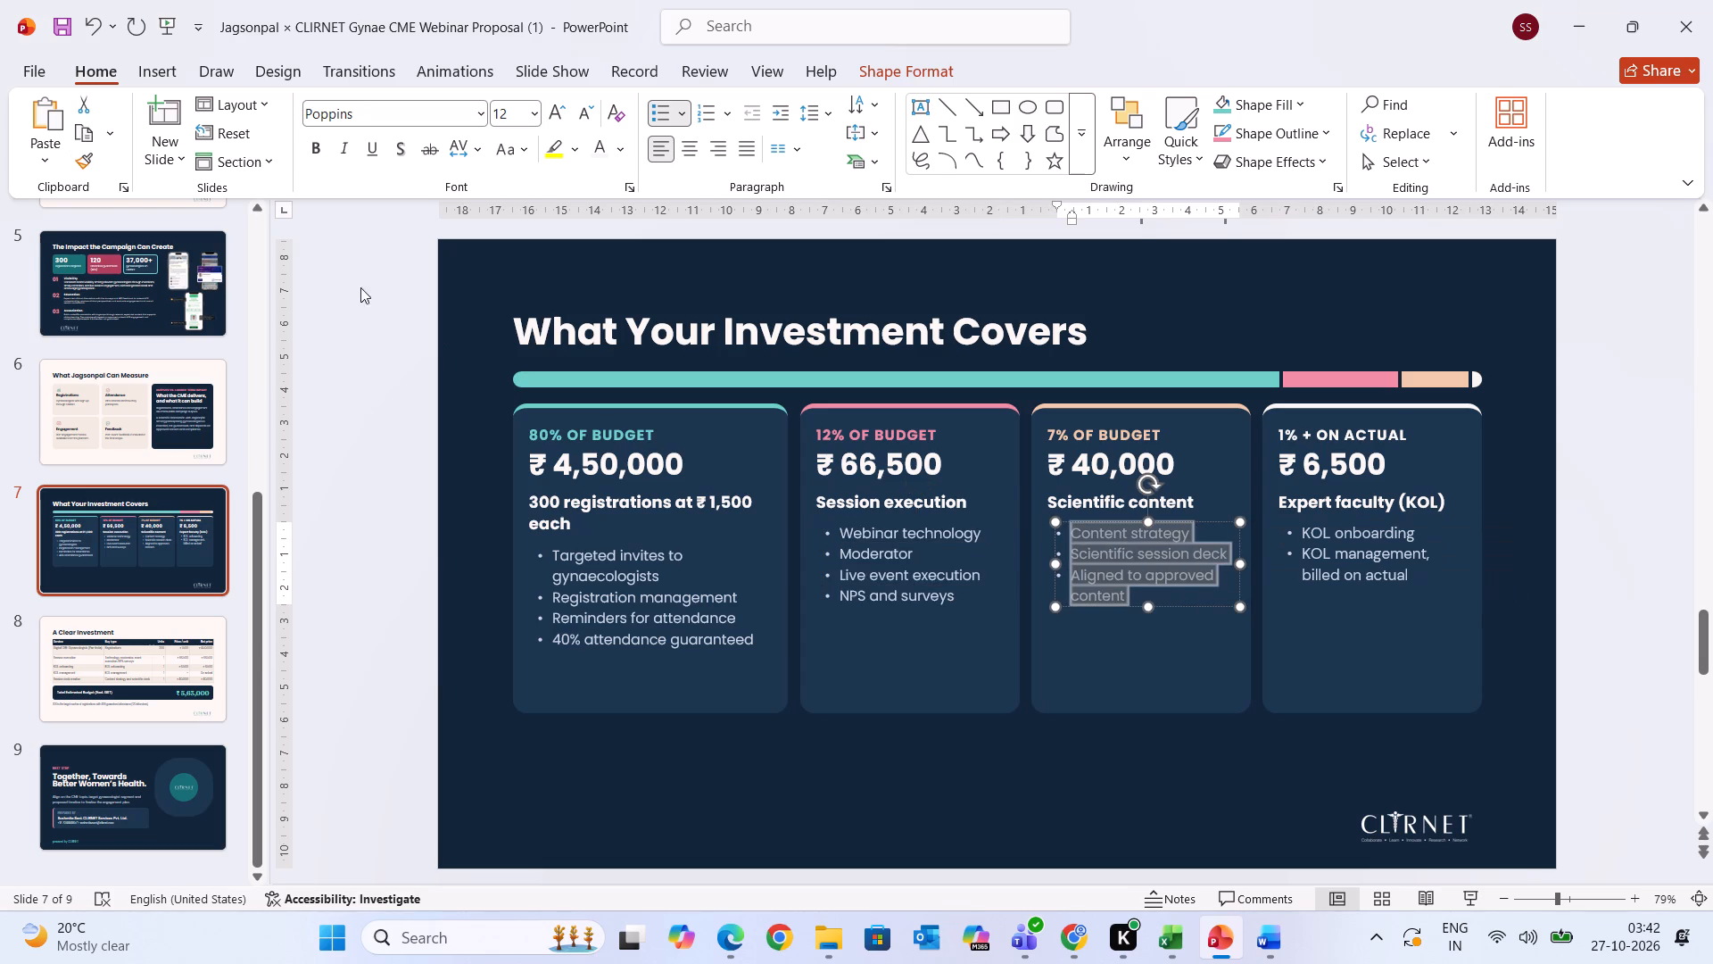
click(85, 162)
drag(1308, 530, 1381, 578)
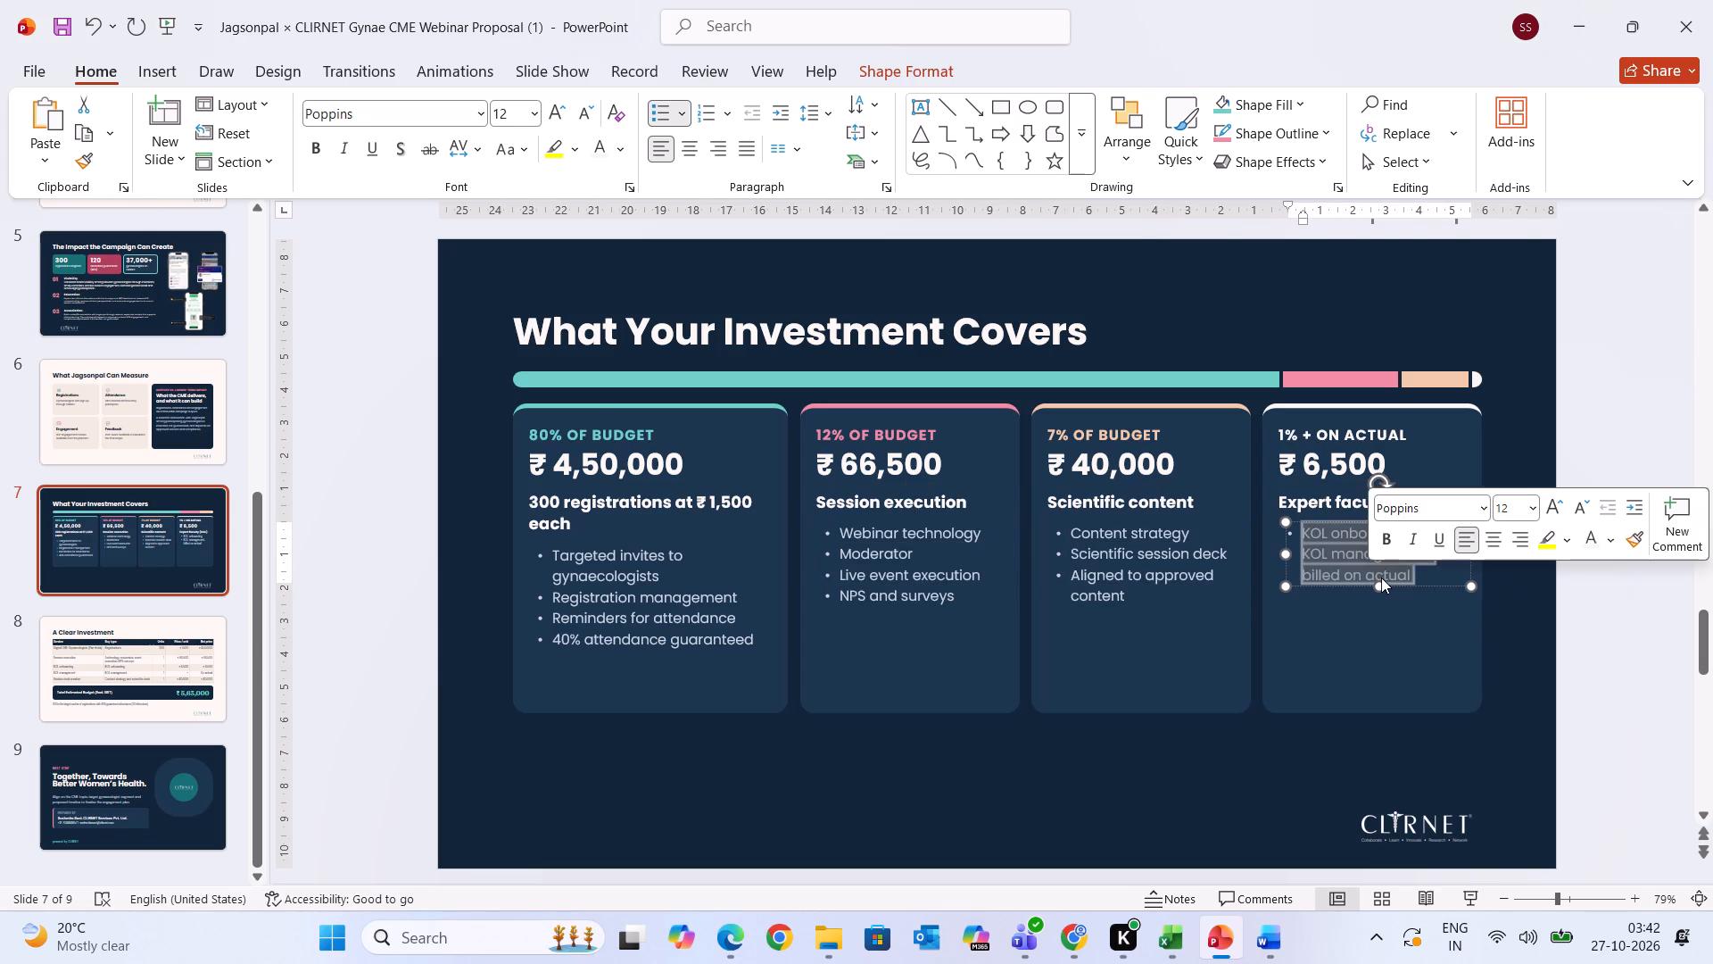
click(1661, 686)
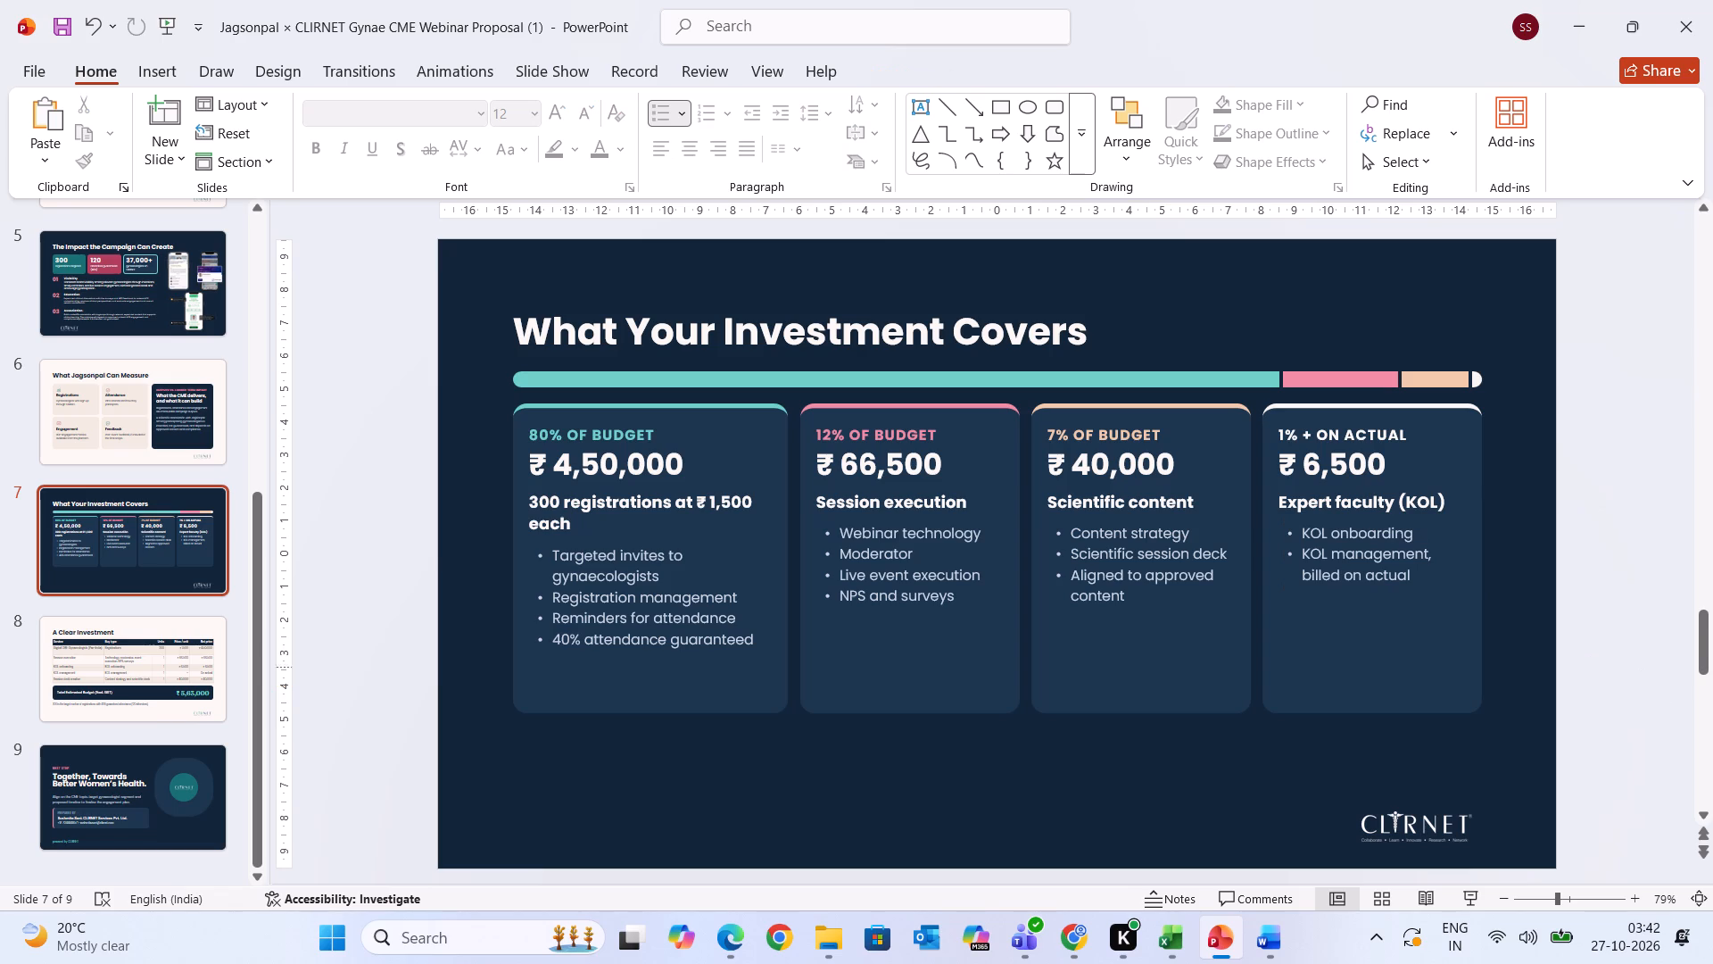
Review the neighbouring slides for consistent formatting, ending on slide 8, "A Clear Investment".
click(138, 527)
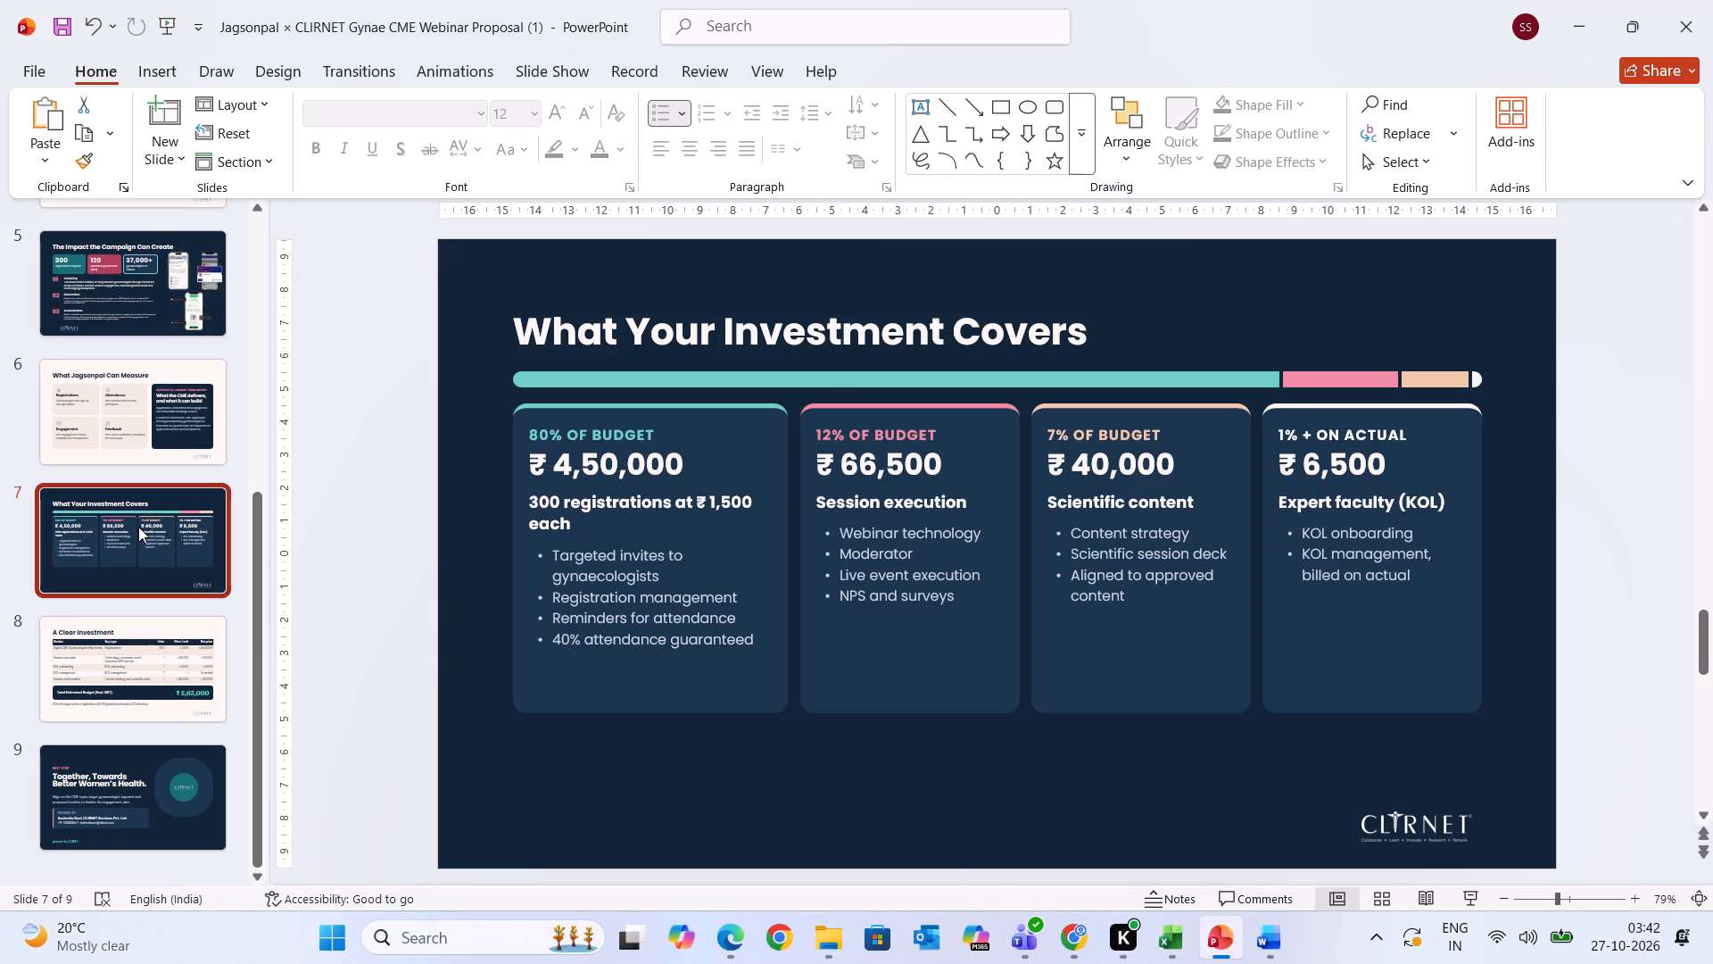
key(Down)
key(Down)
key(Up)
key(Up)
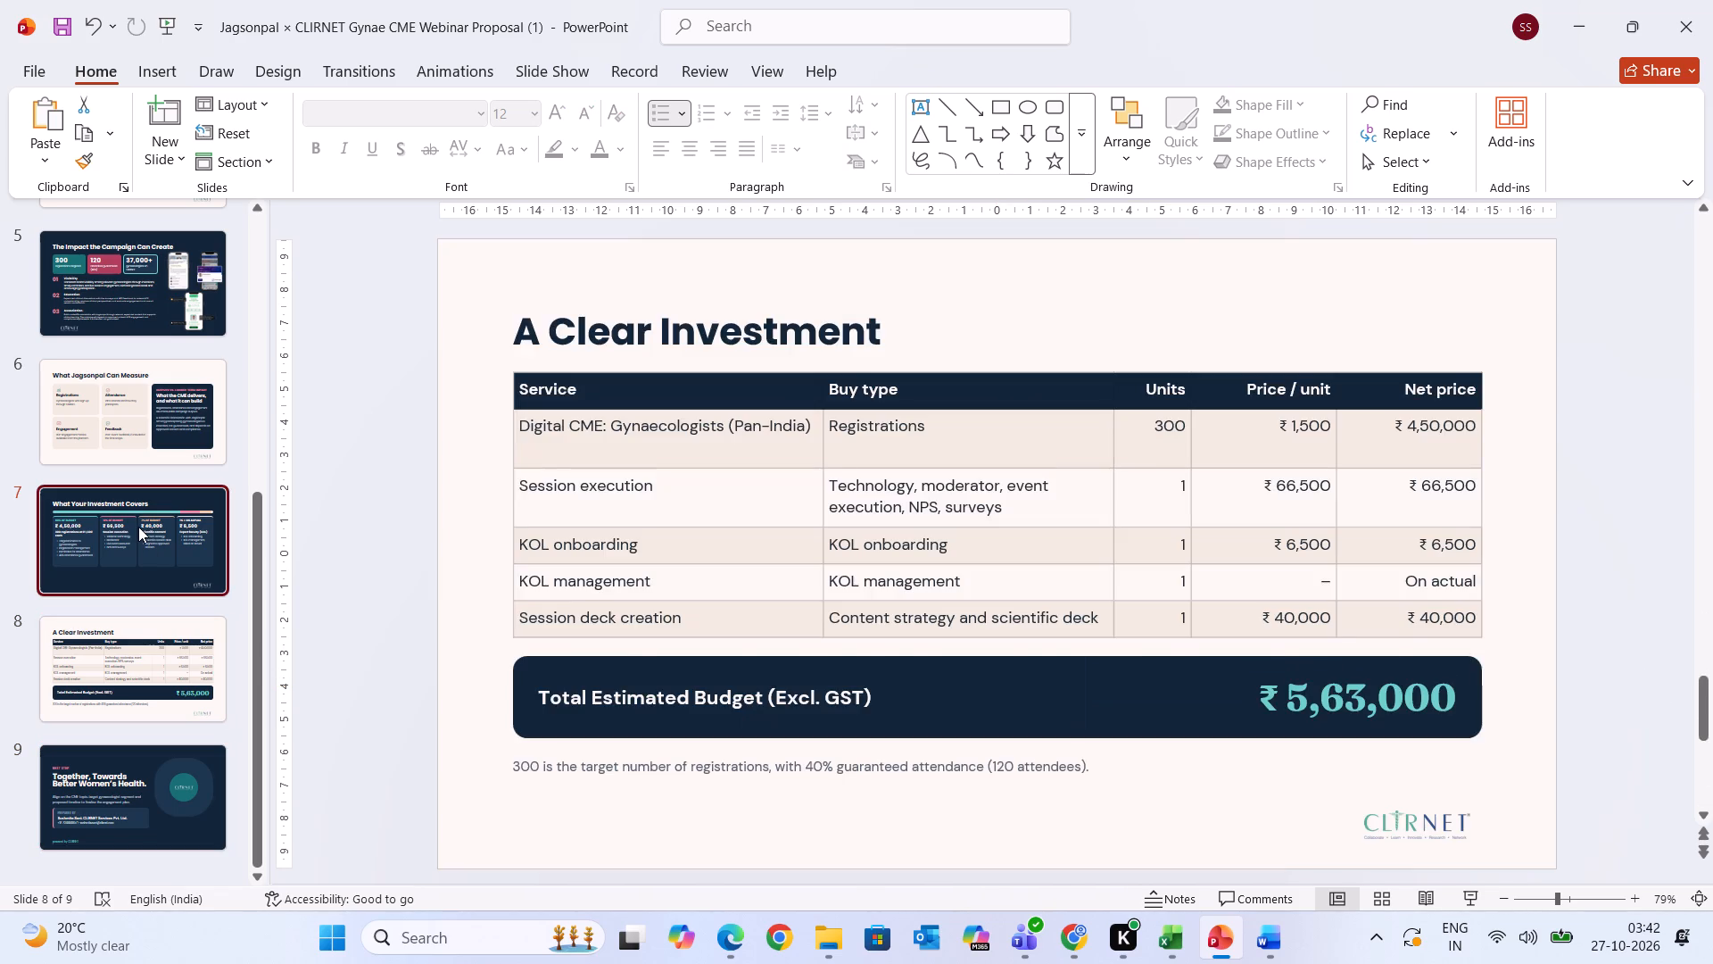
key(Up)
key(Up)
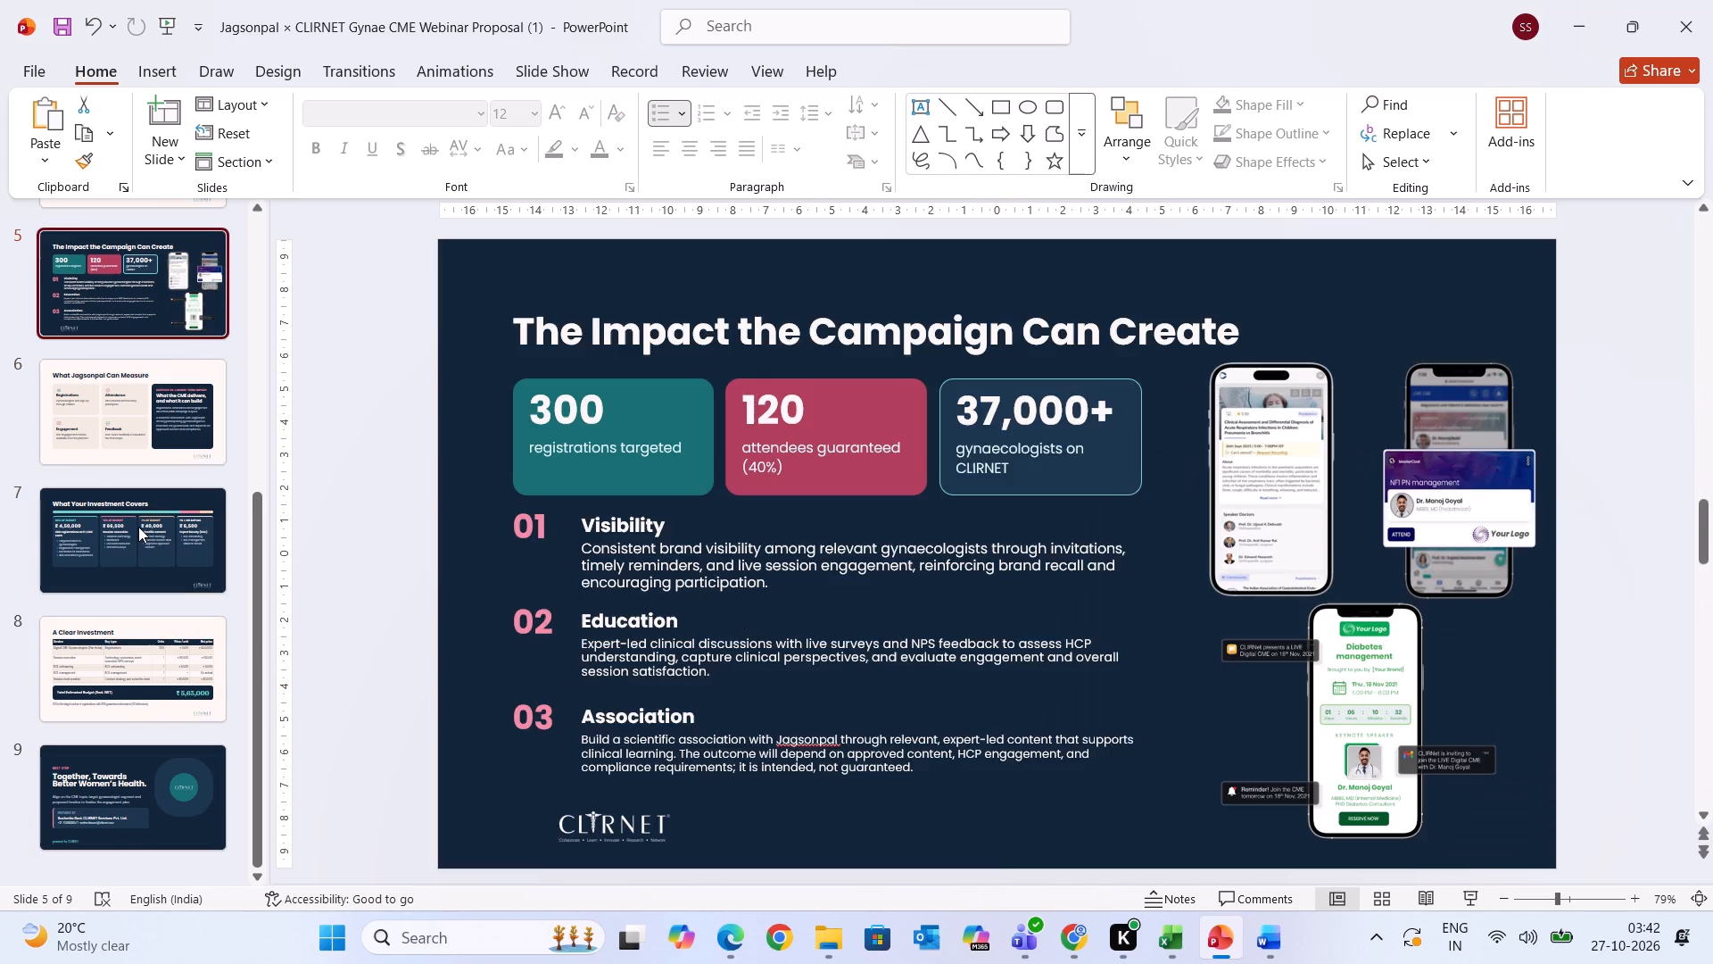
key(Up)
key(Down)
key(Down)
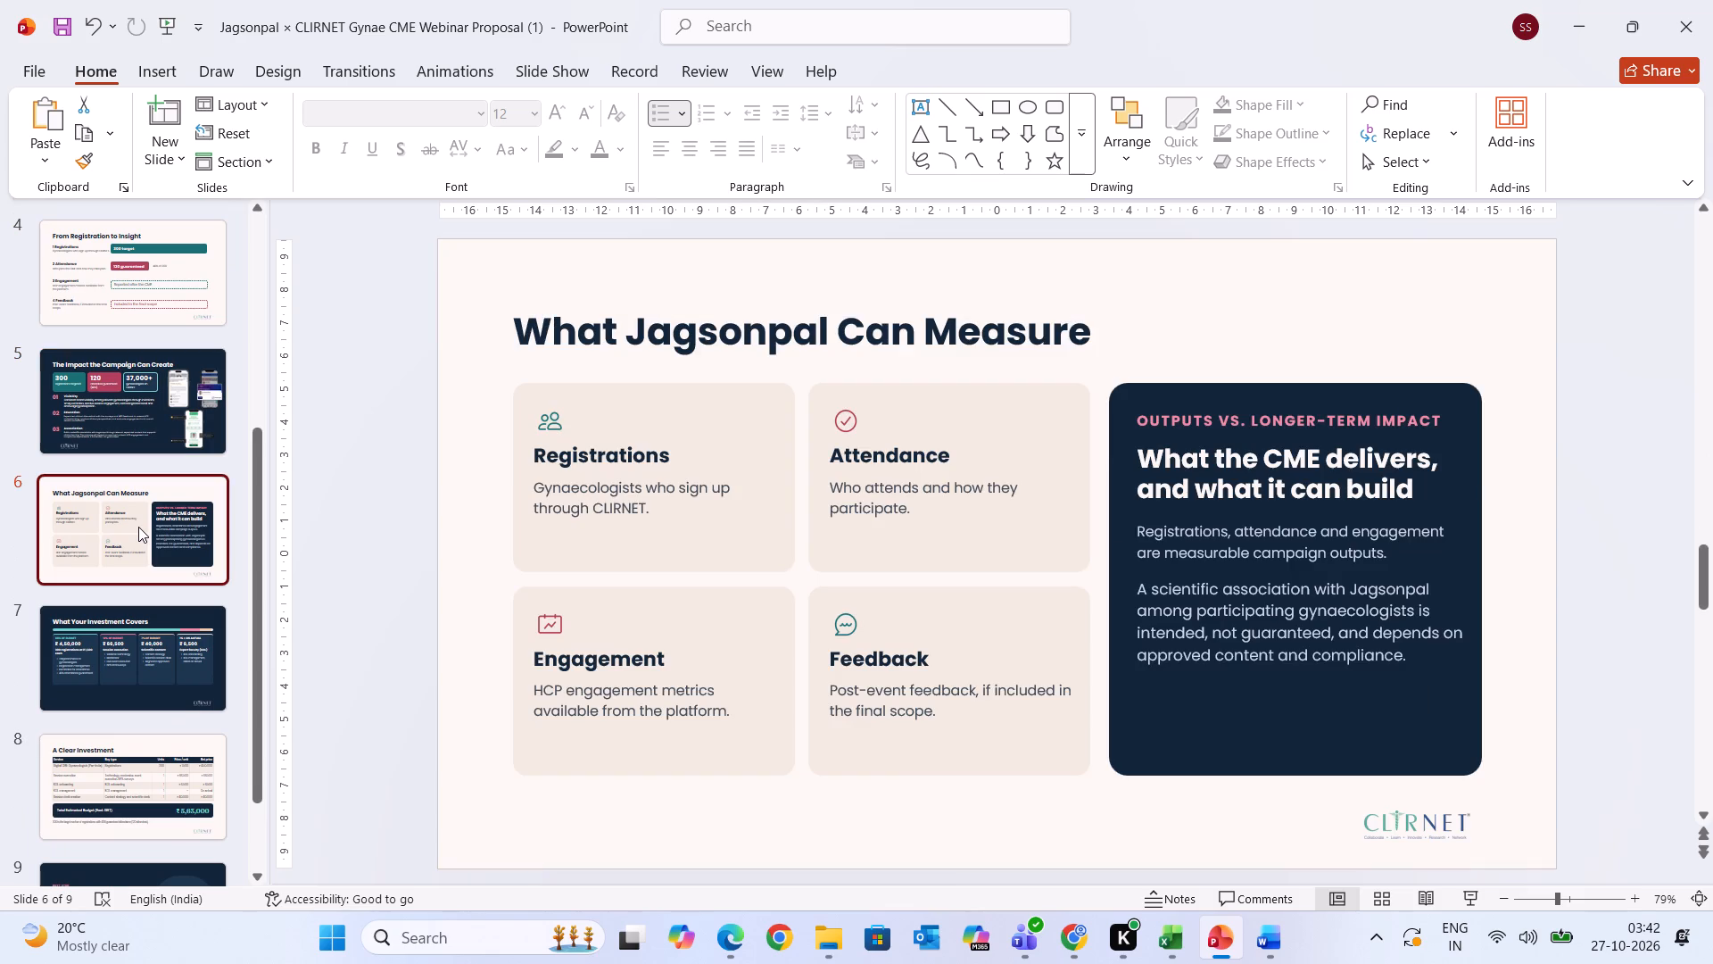
key(Down)
key(Down)
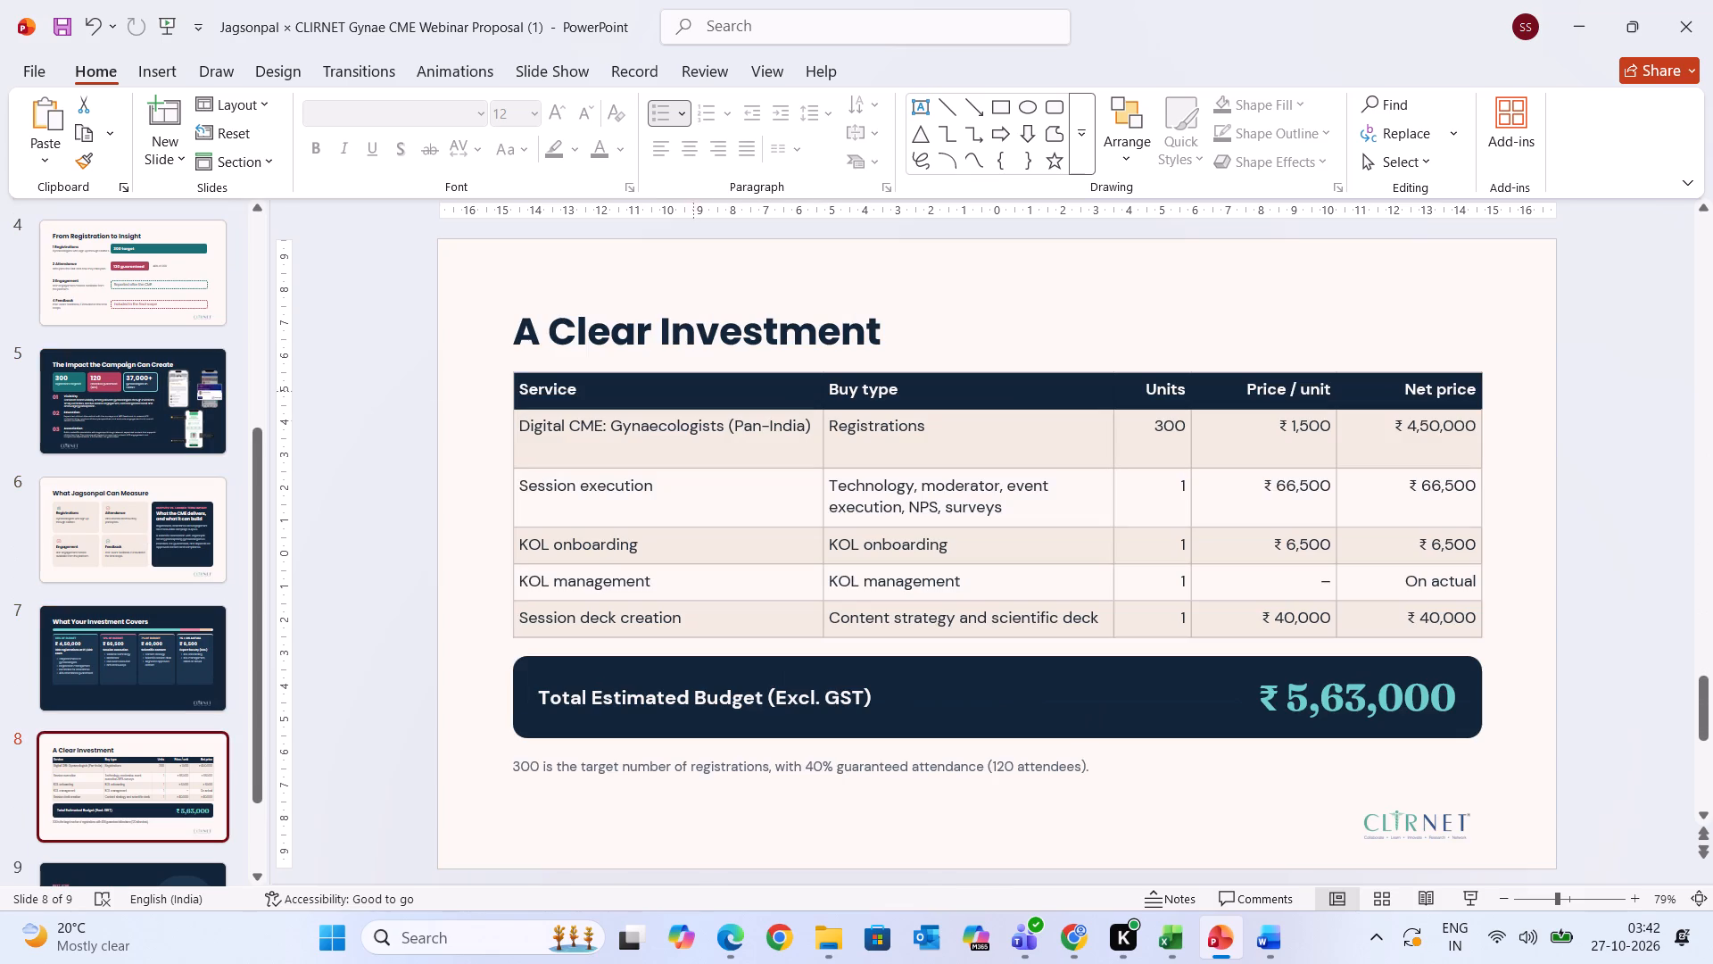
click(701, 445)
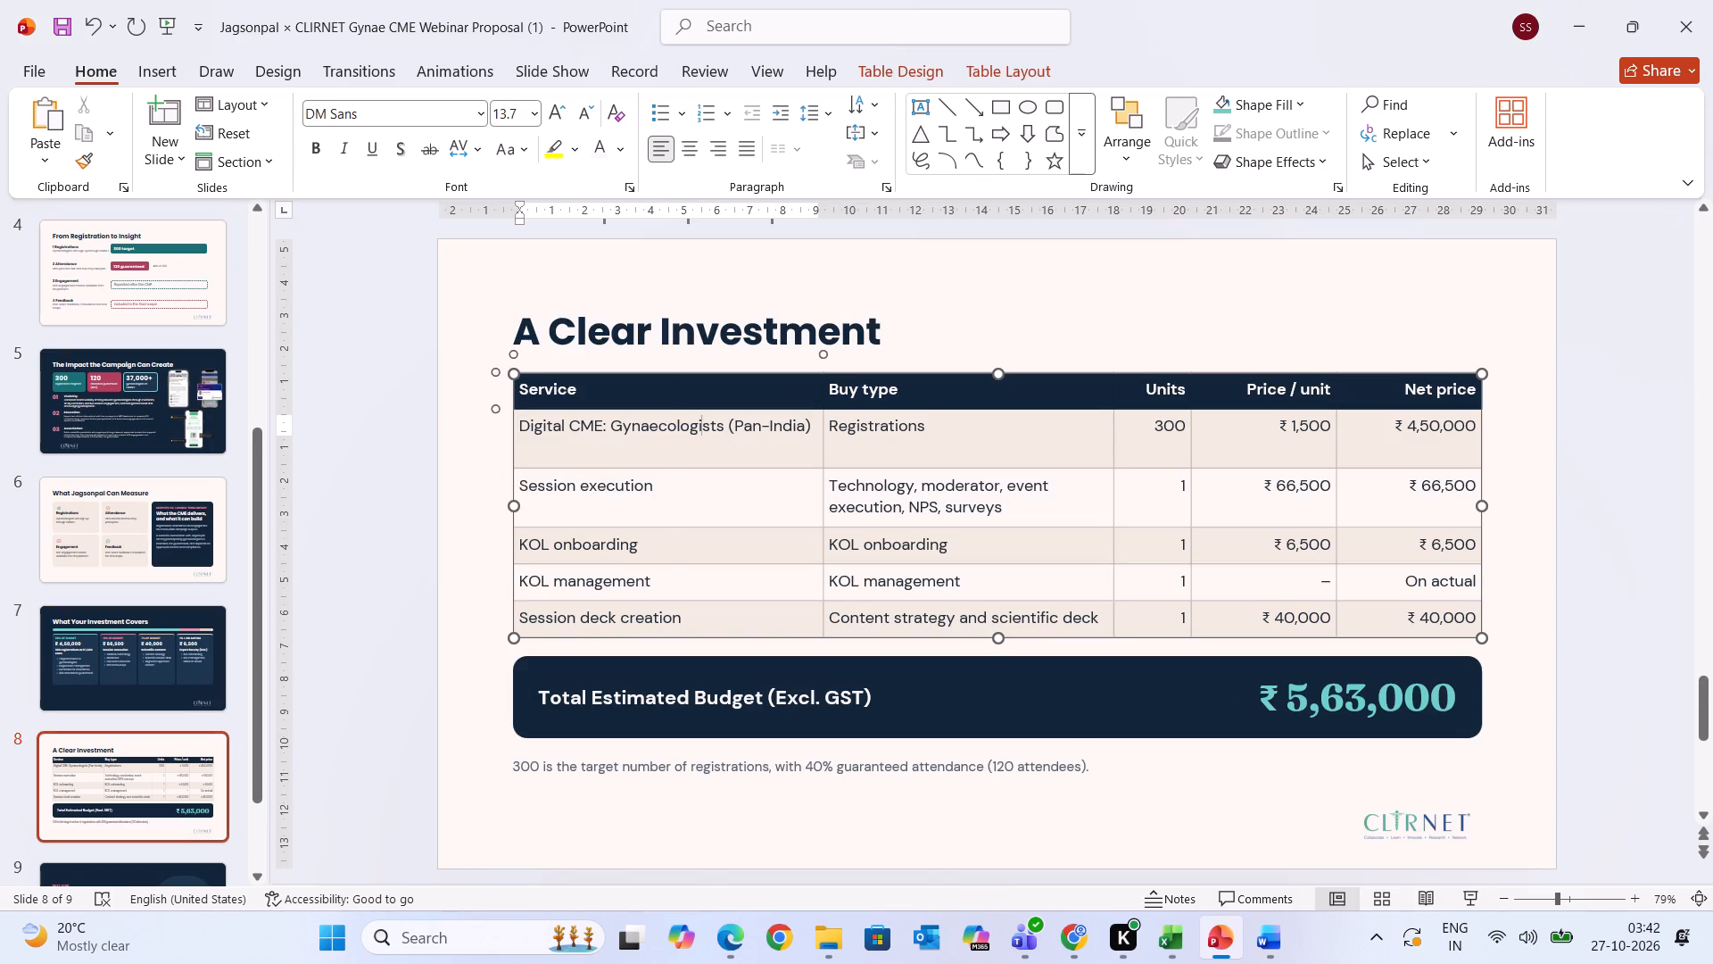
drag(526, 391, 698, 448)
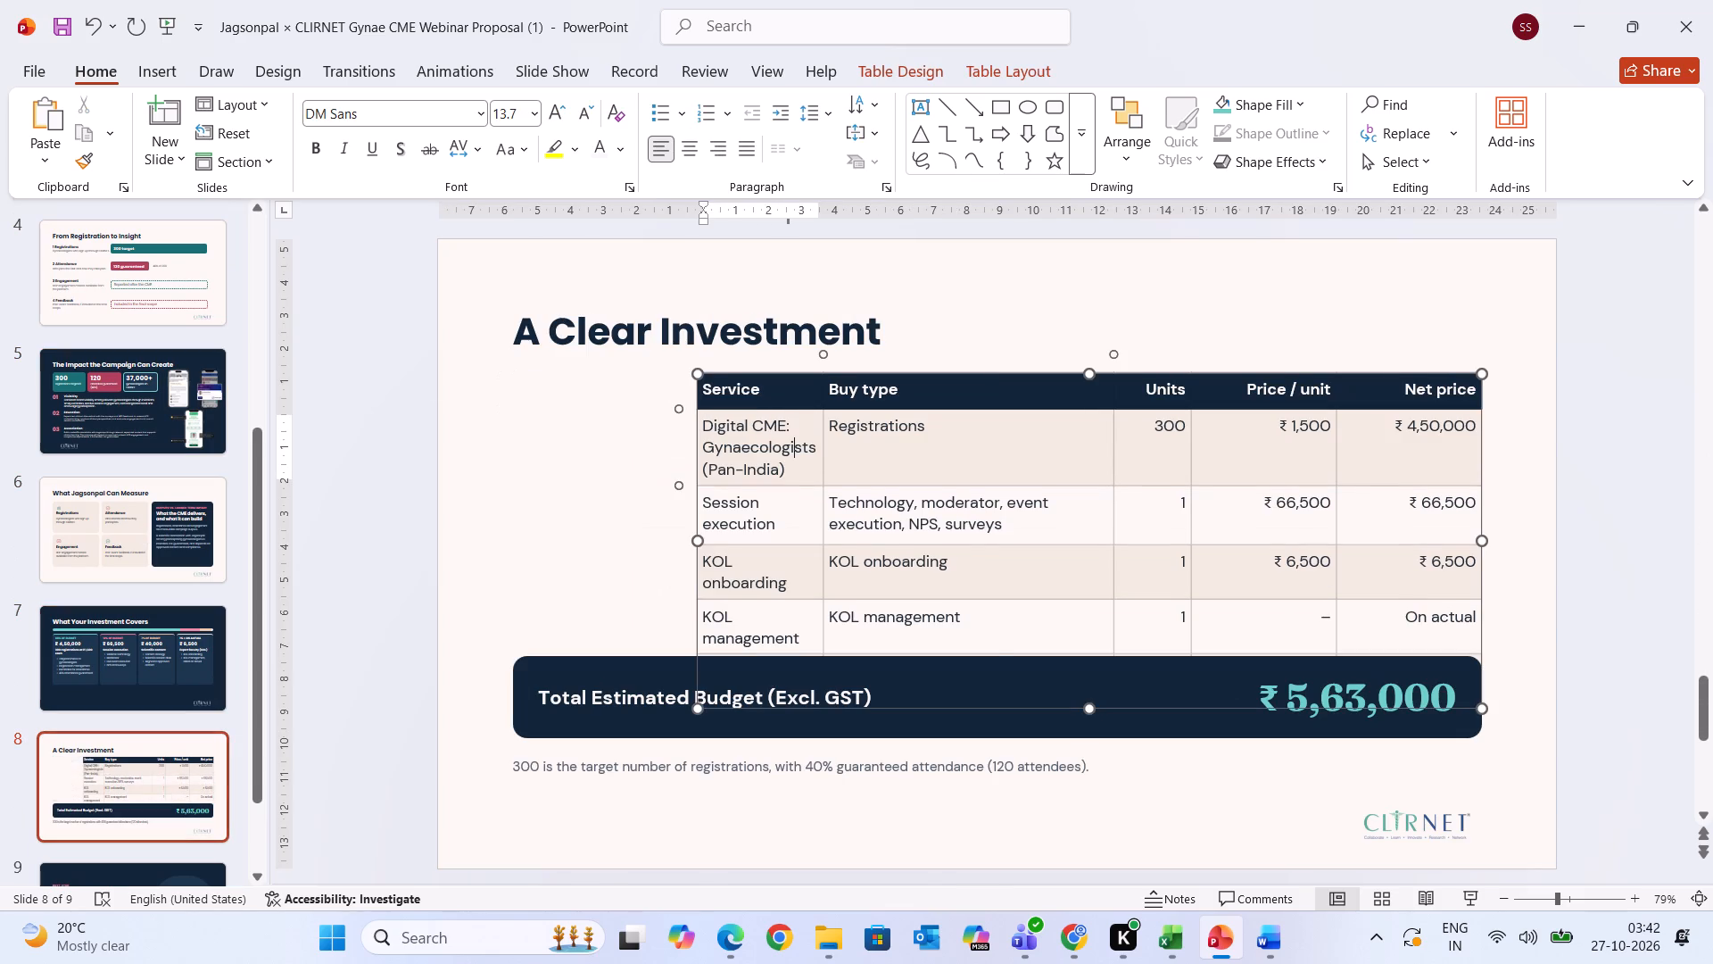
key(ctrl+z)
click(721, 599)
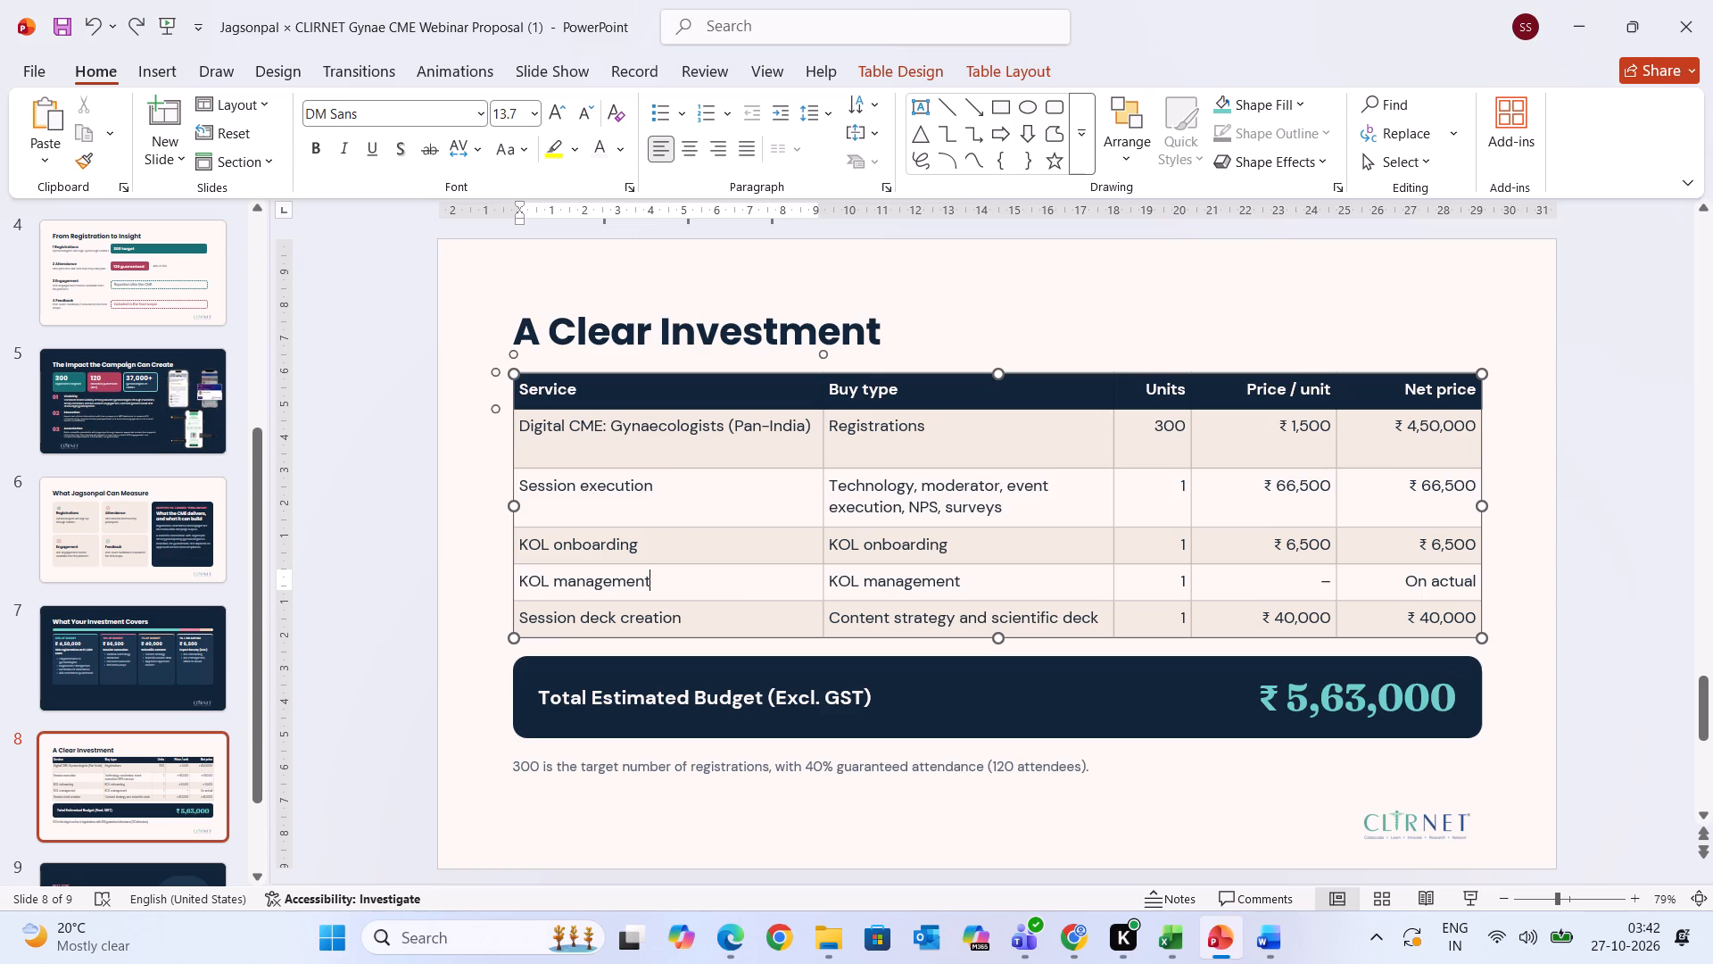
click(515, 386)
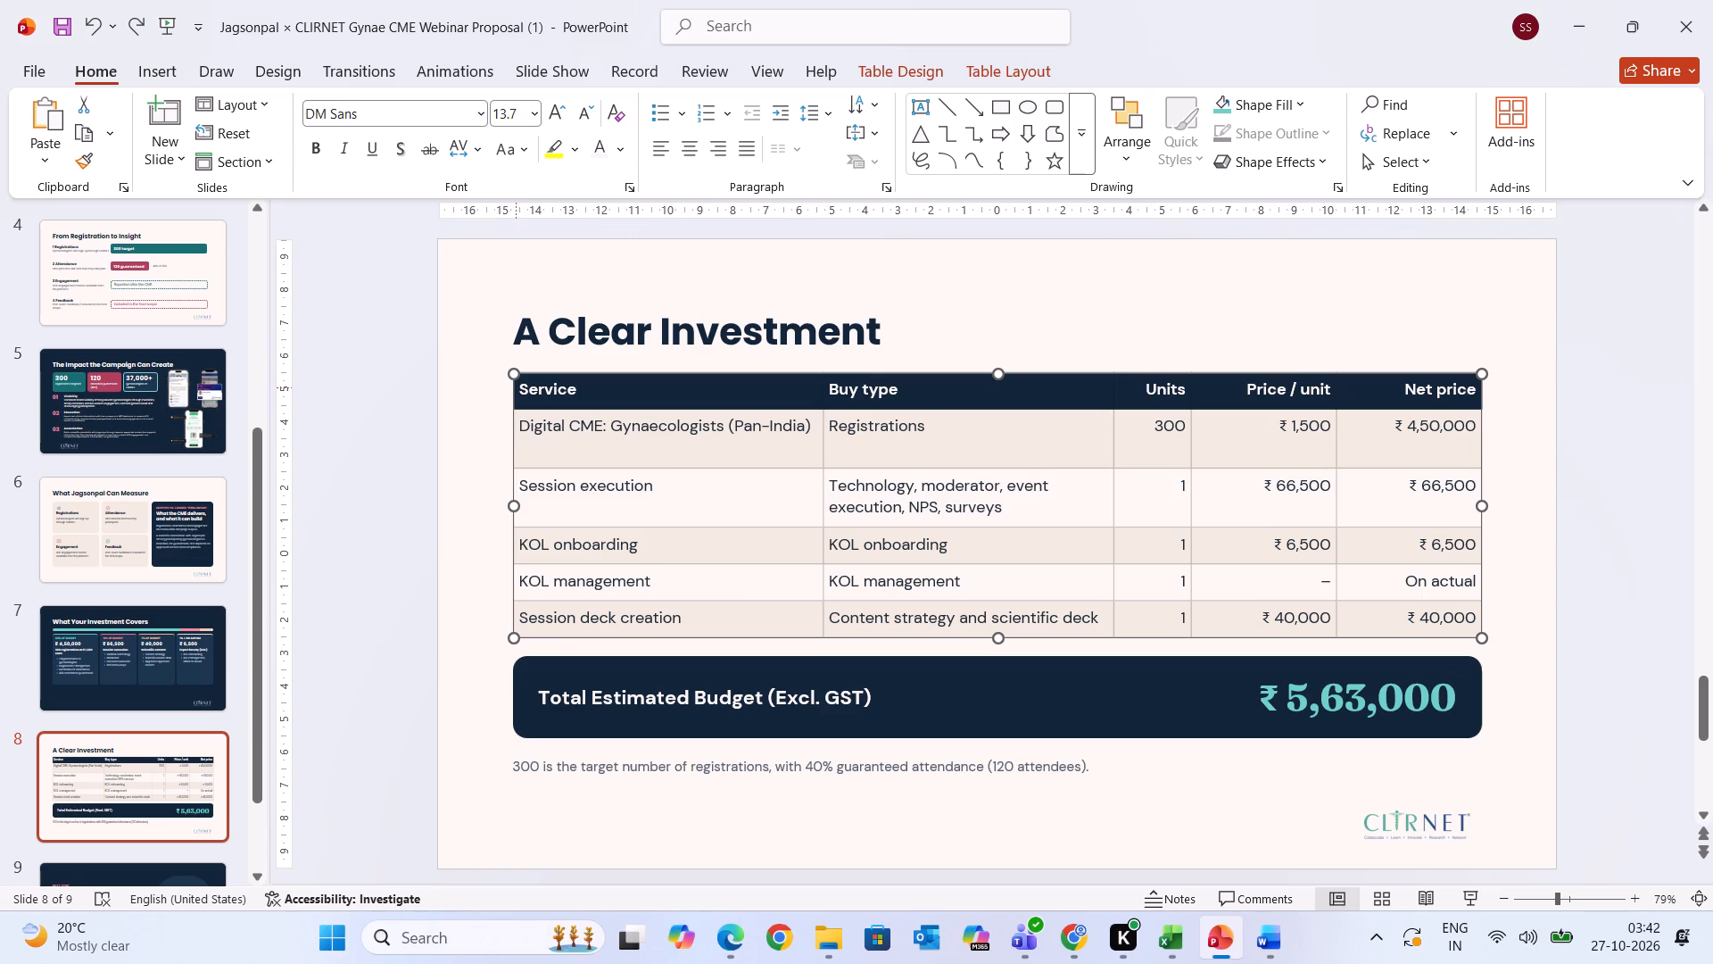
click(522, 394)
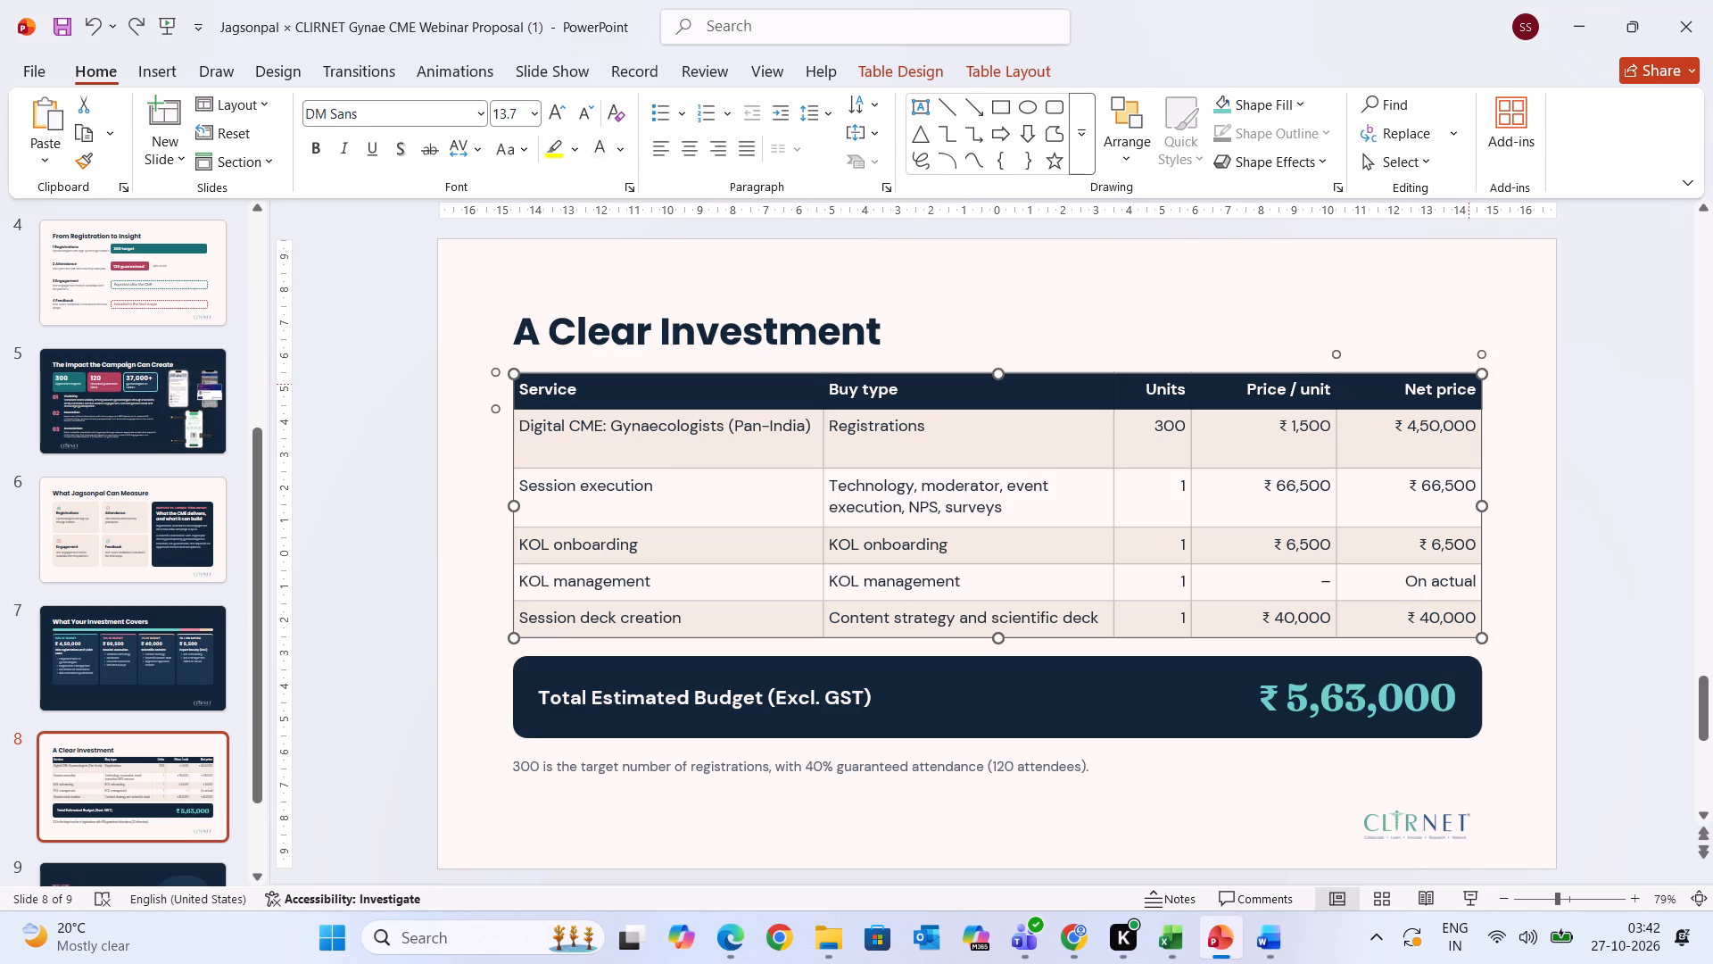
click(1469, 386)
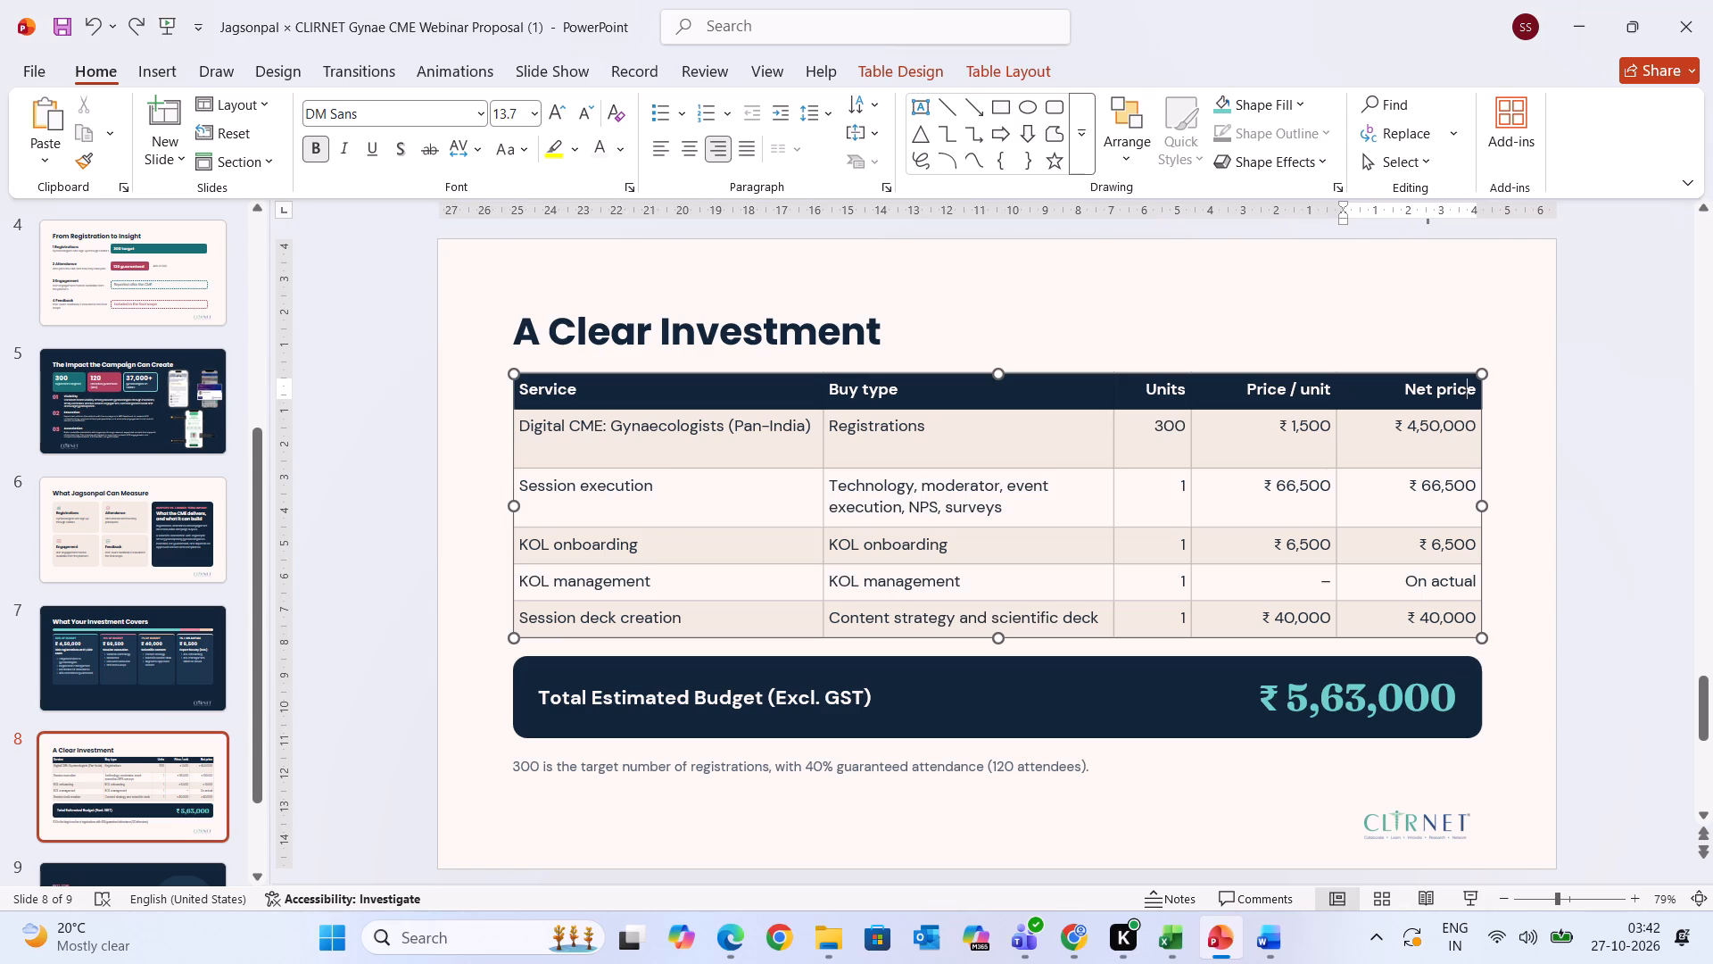
Set the "Service" table heading to Poppins and copy its formatting onto the "Buy type" heading.
drag(586, 390, 502, 392)
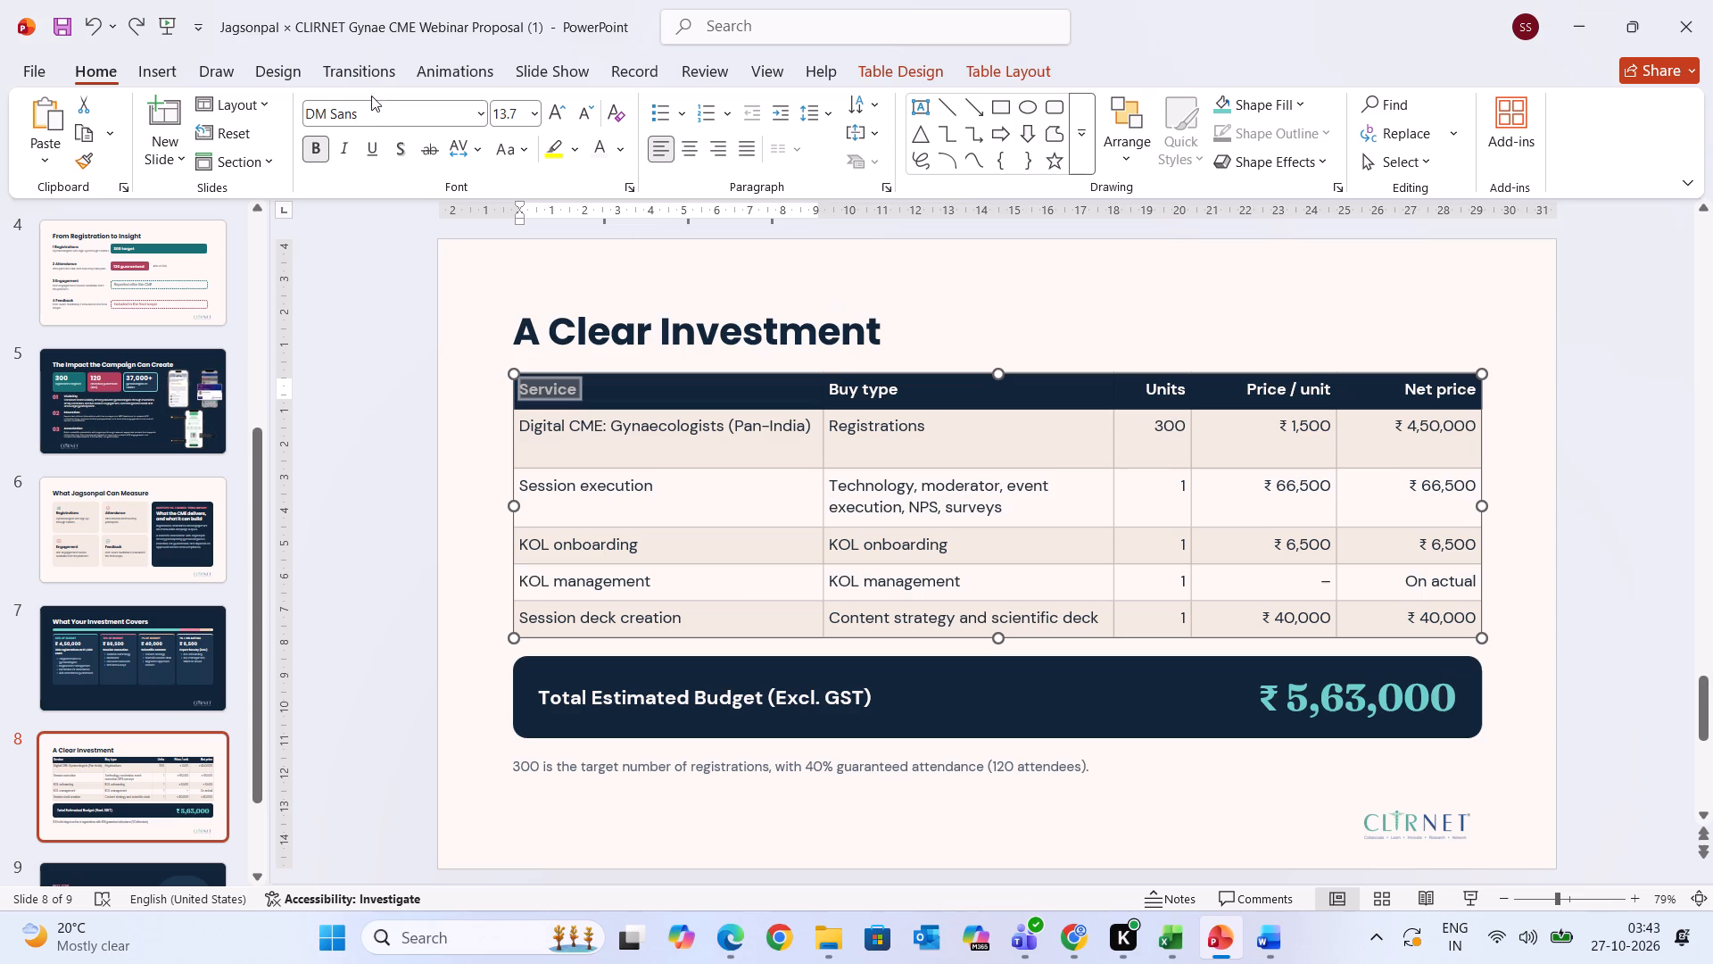
click(363, 114)
text(pop)
key(Return)
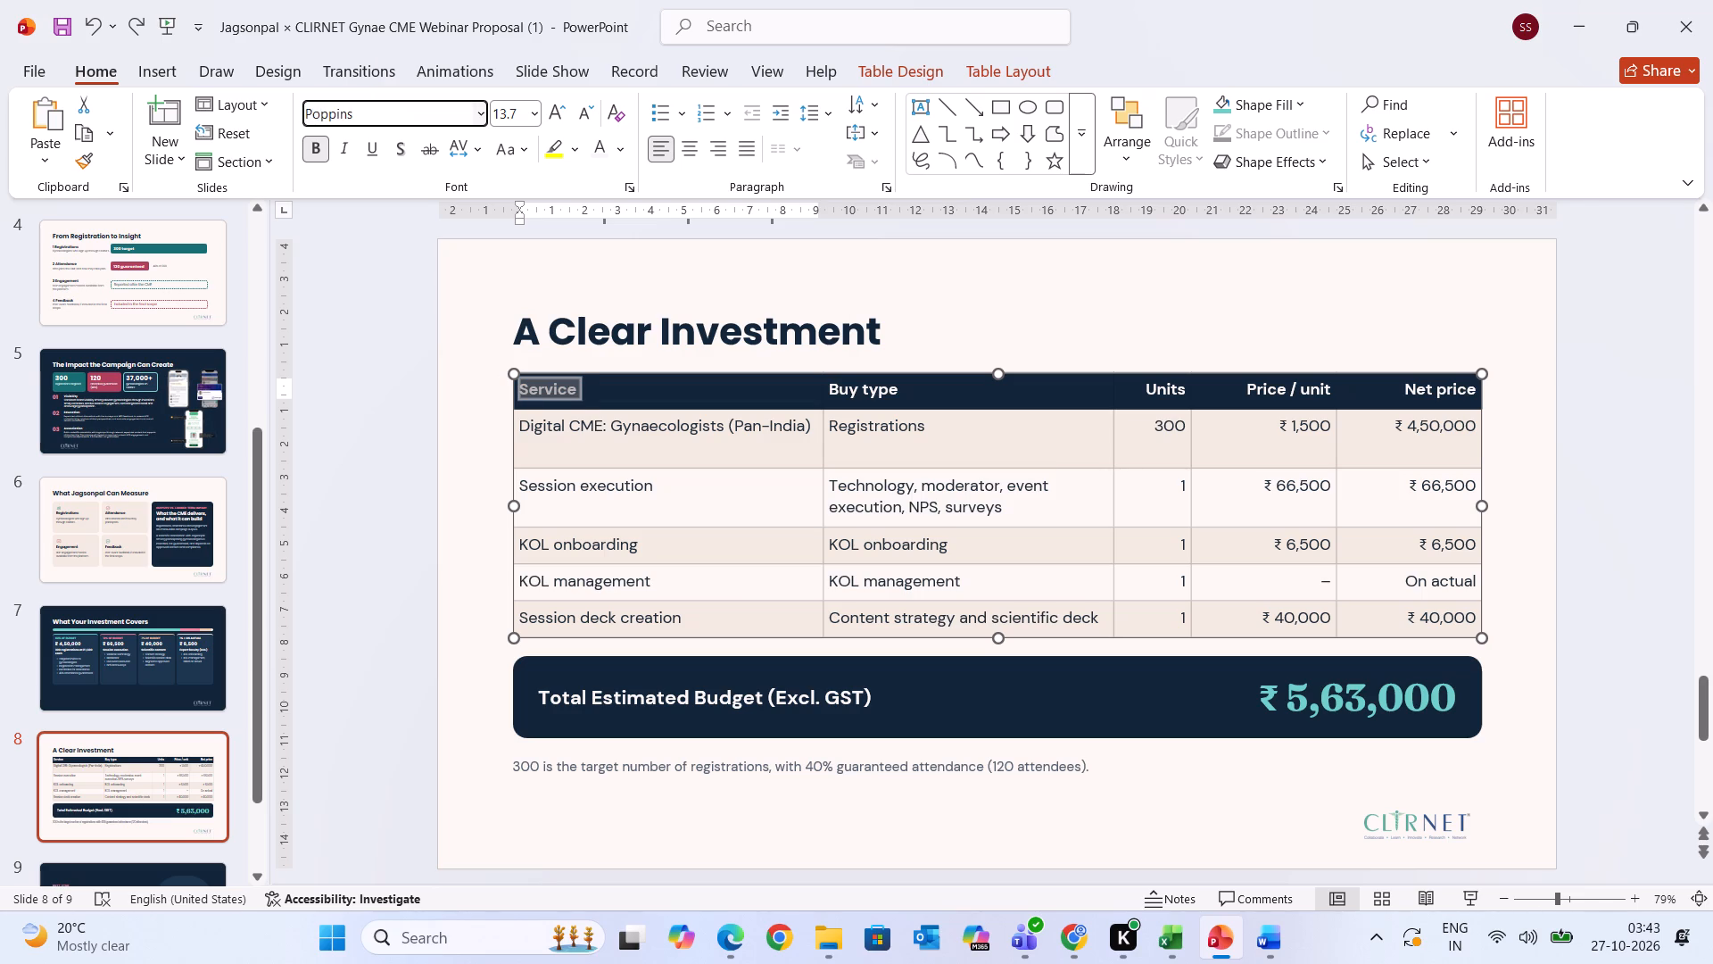
click(85, 159)
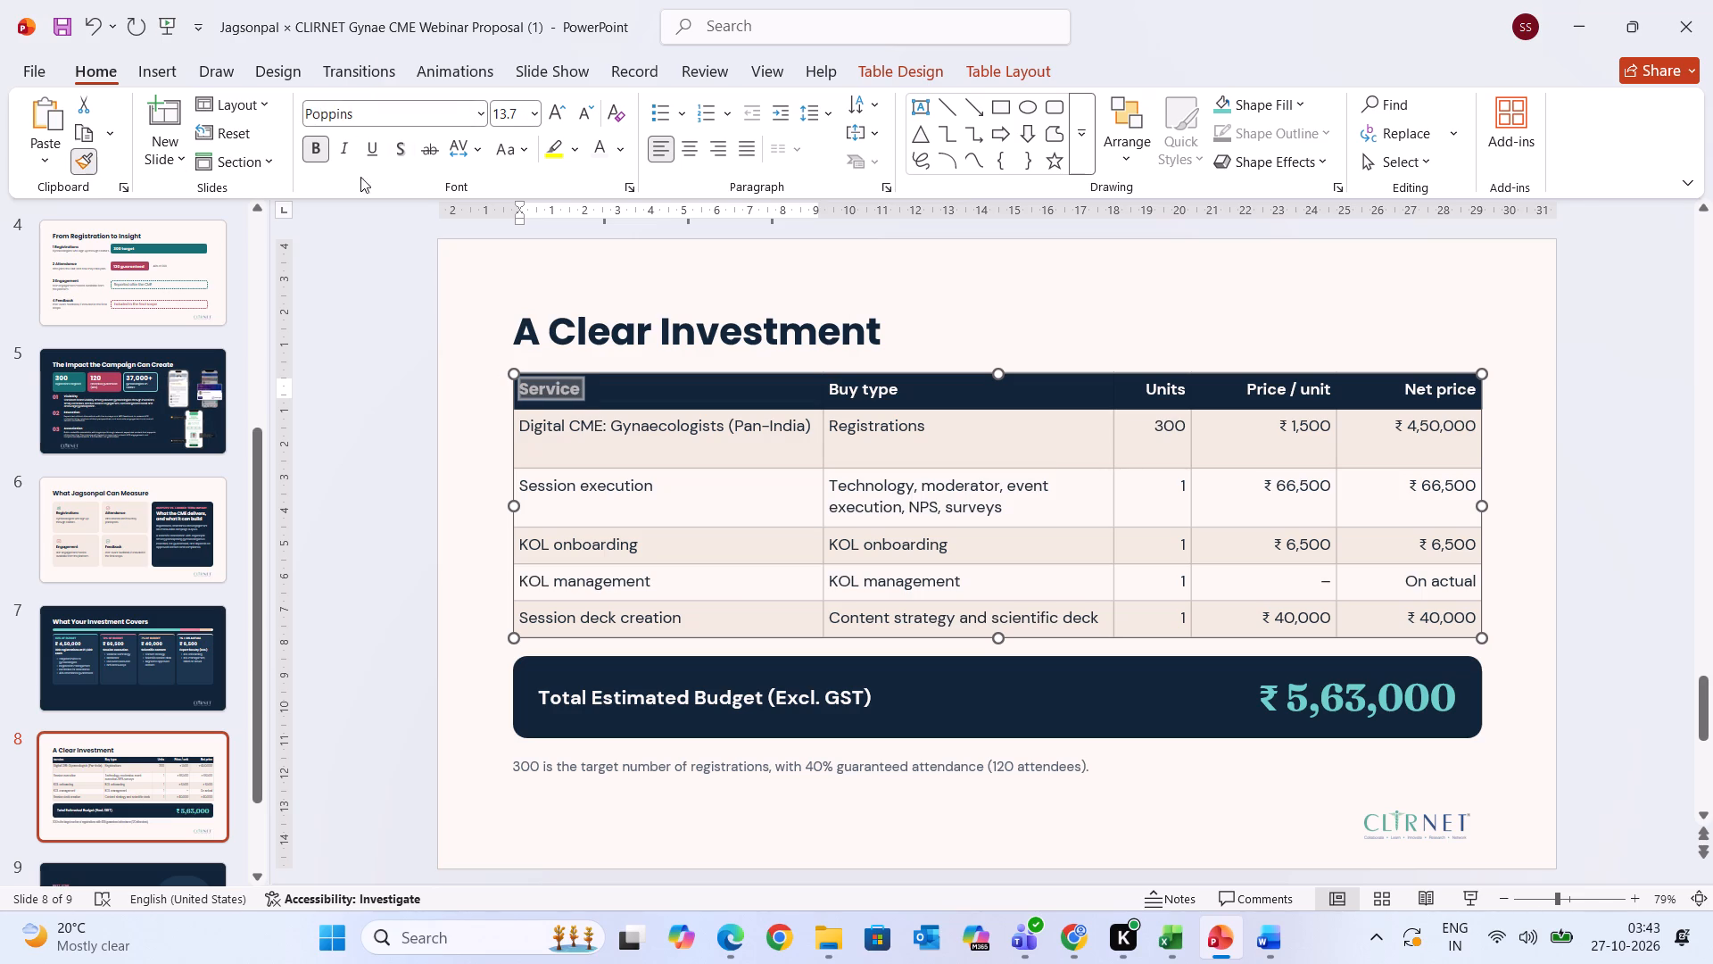
drag(907, 384, 833, 390)
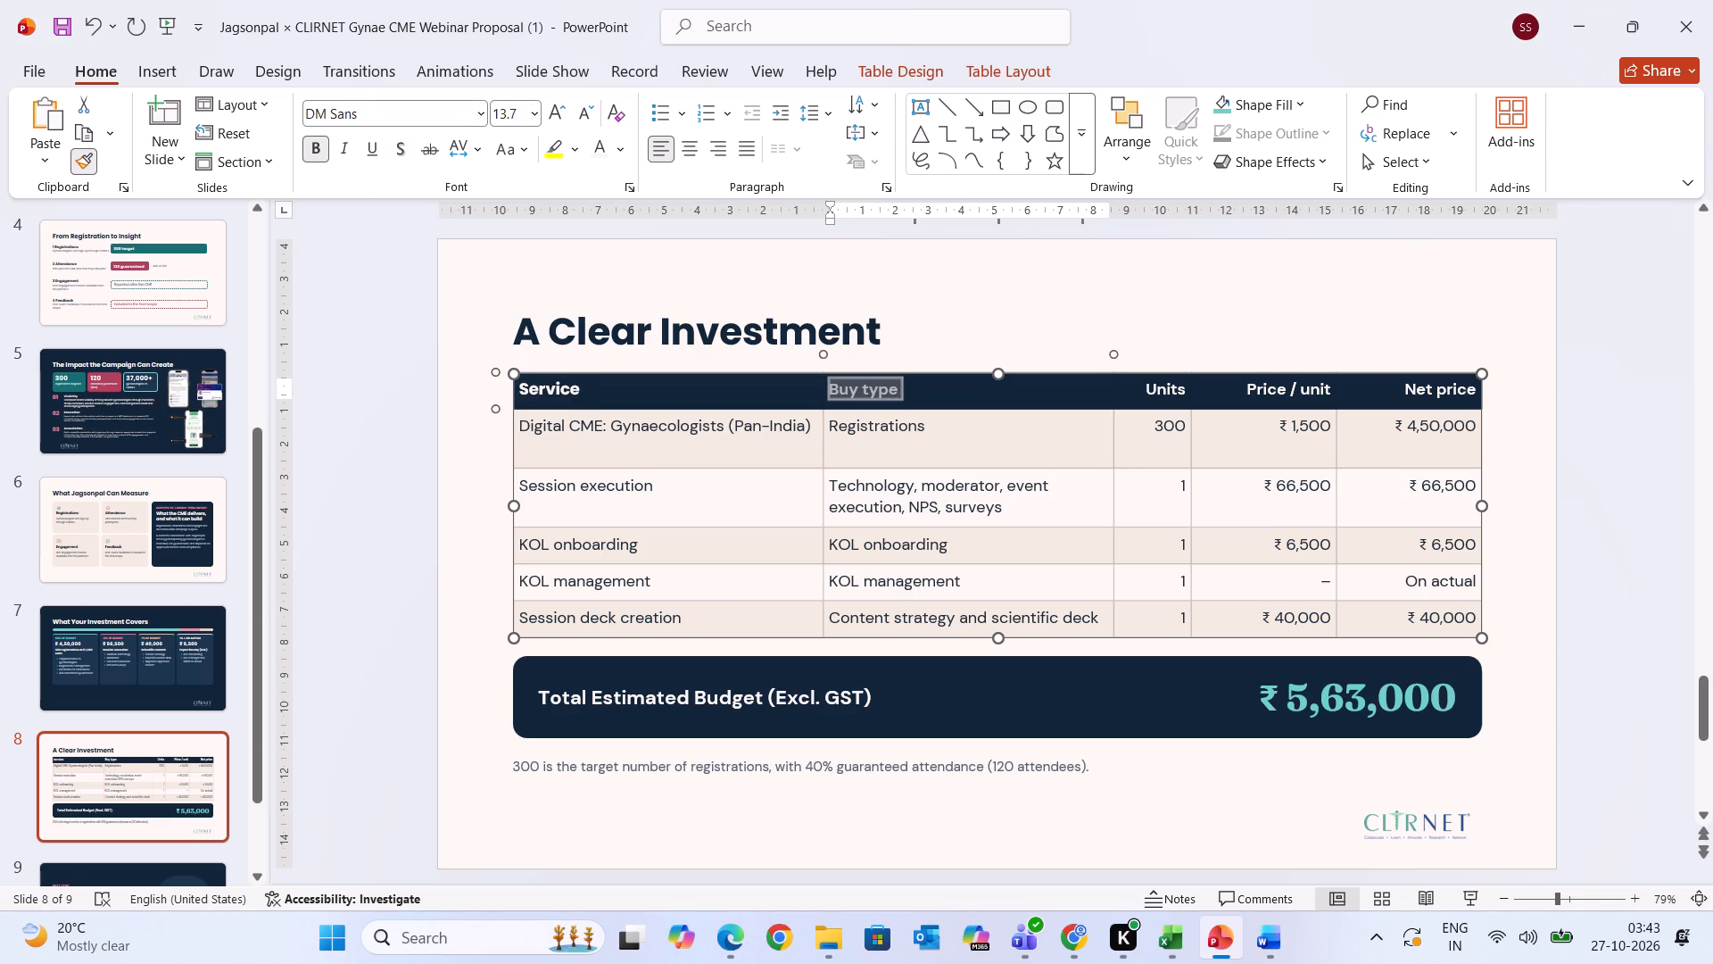
drag(833, 390, 830, 390)
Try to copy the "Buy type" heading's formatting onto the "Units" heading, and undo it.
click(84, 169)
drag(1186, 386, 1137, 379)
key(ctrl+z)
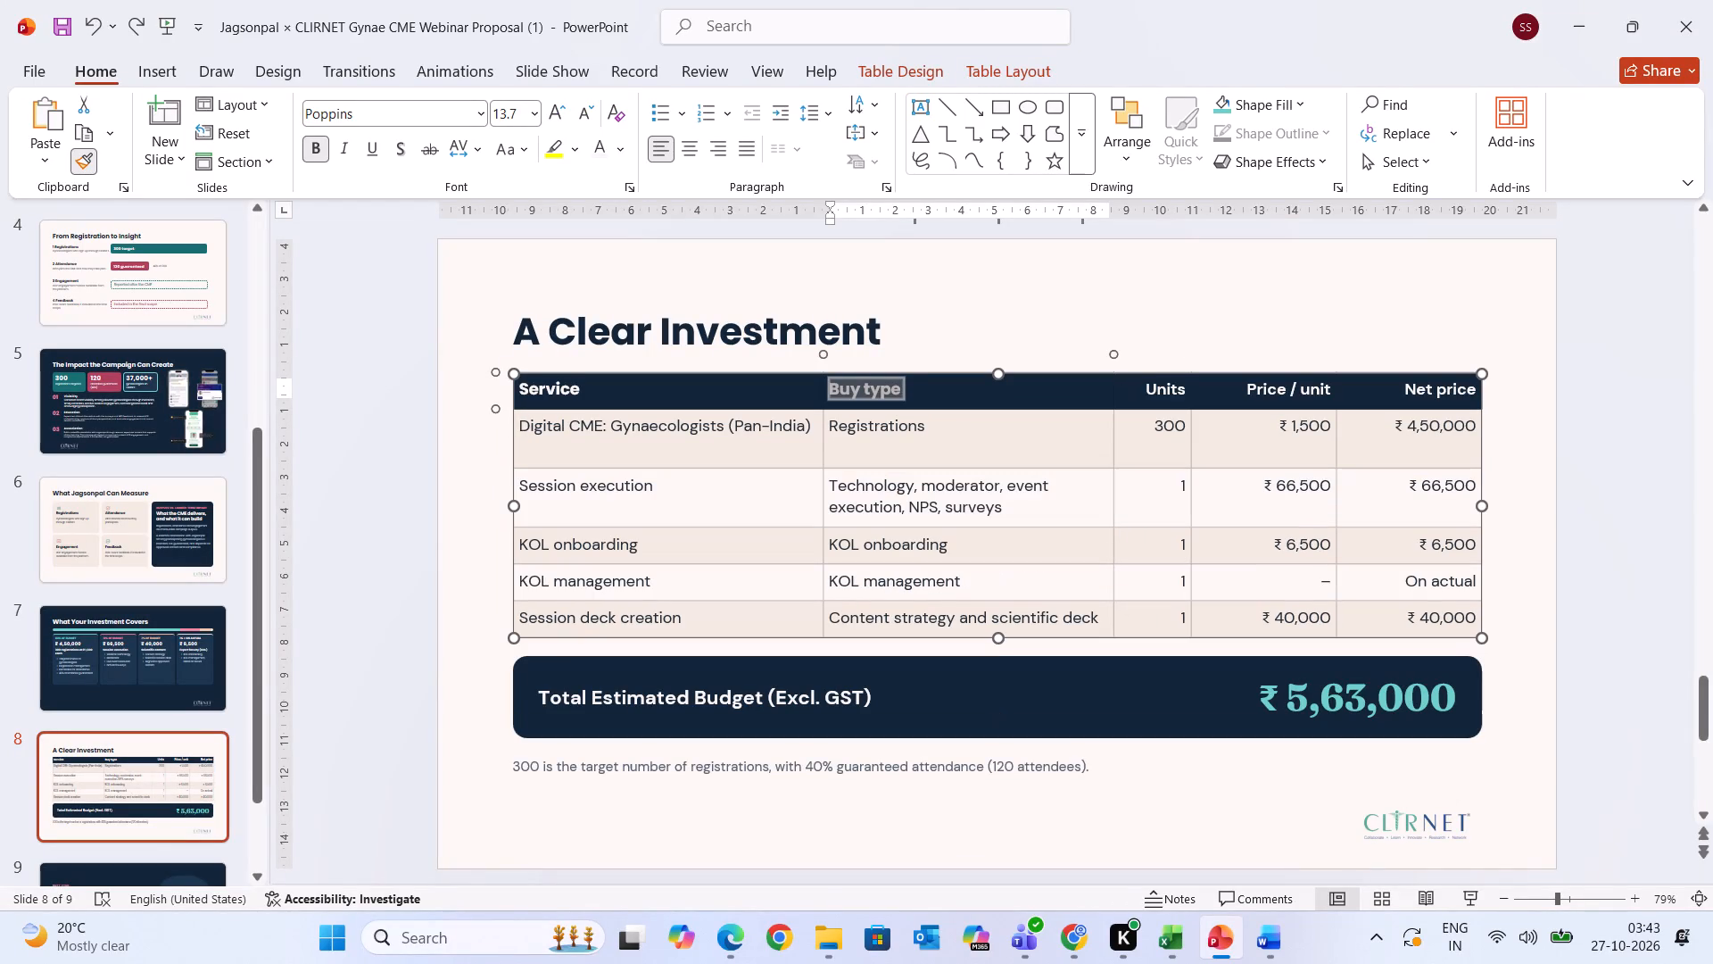
Copy the "Buy type" heading's formatting onto the "Units", "Price / unit" and "Net price" headings.
click(84, 160)
click(84, 160)
drag(1151, 383, 1350, 383)
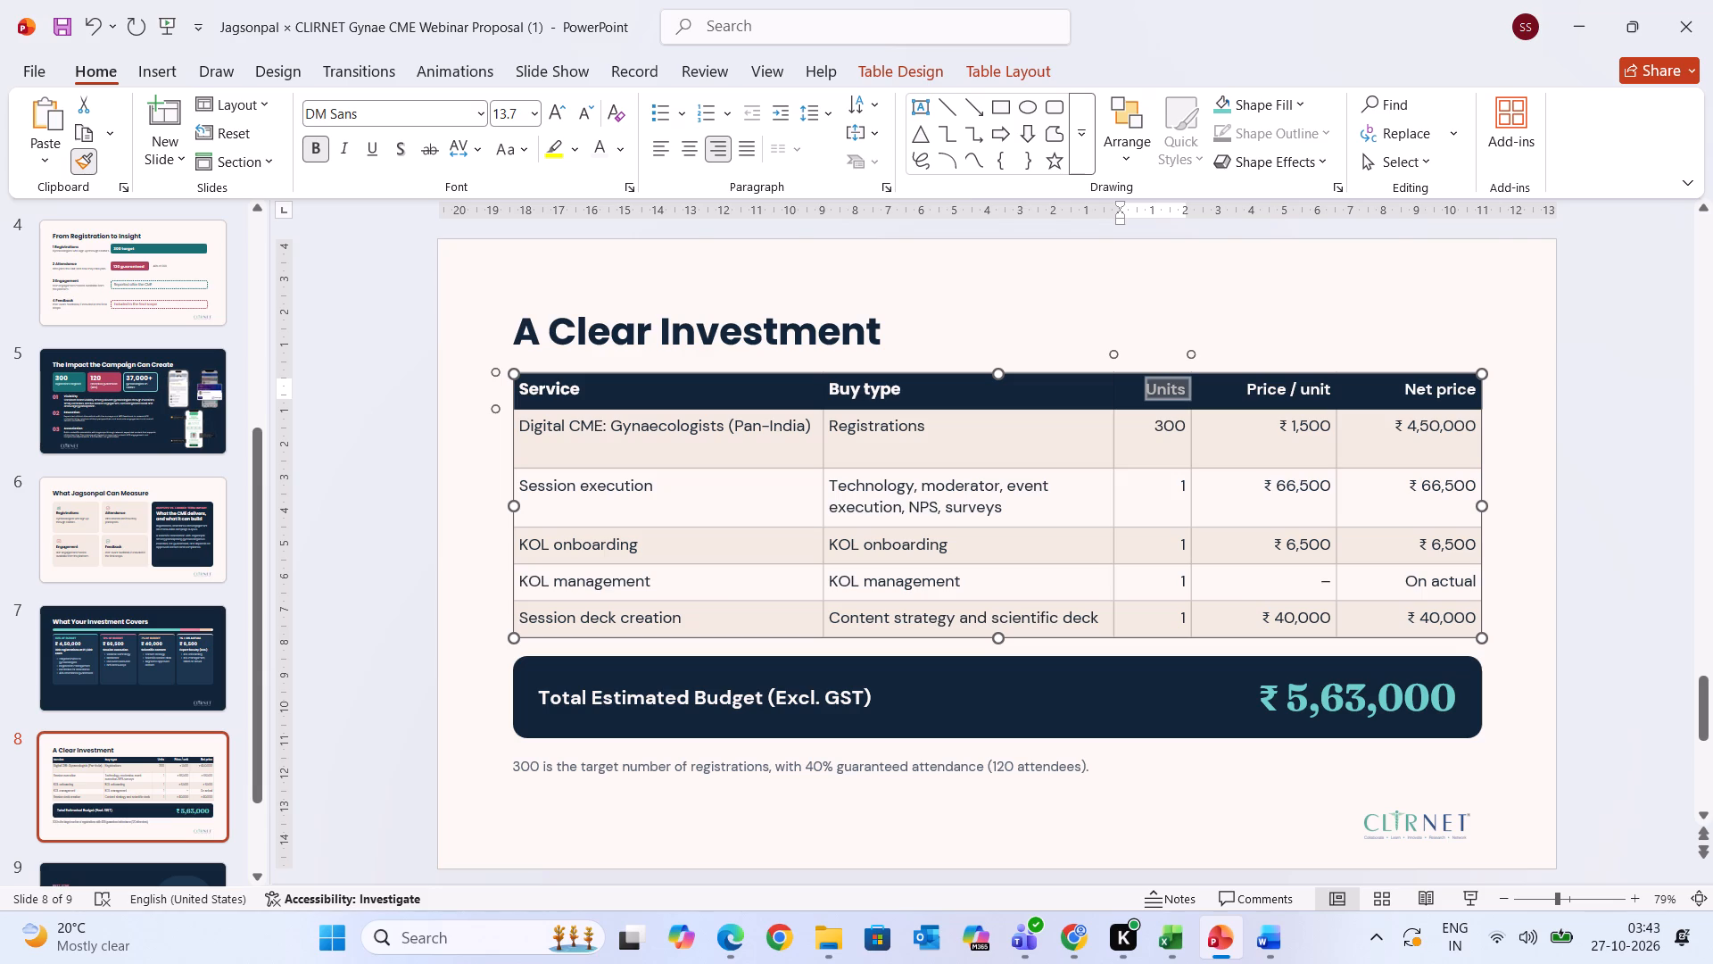
drag(1350, 383, 1440, 376)
click(1621, 493)
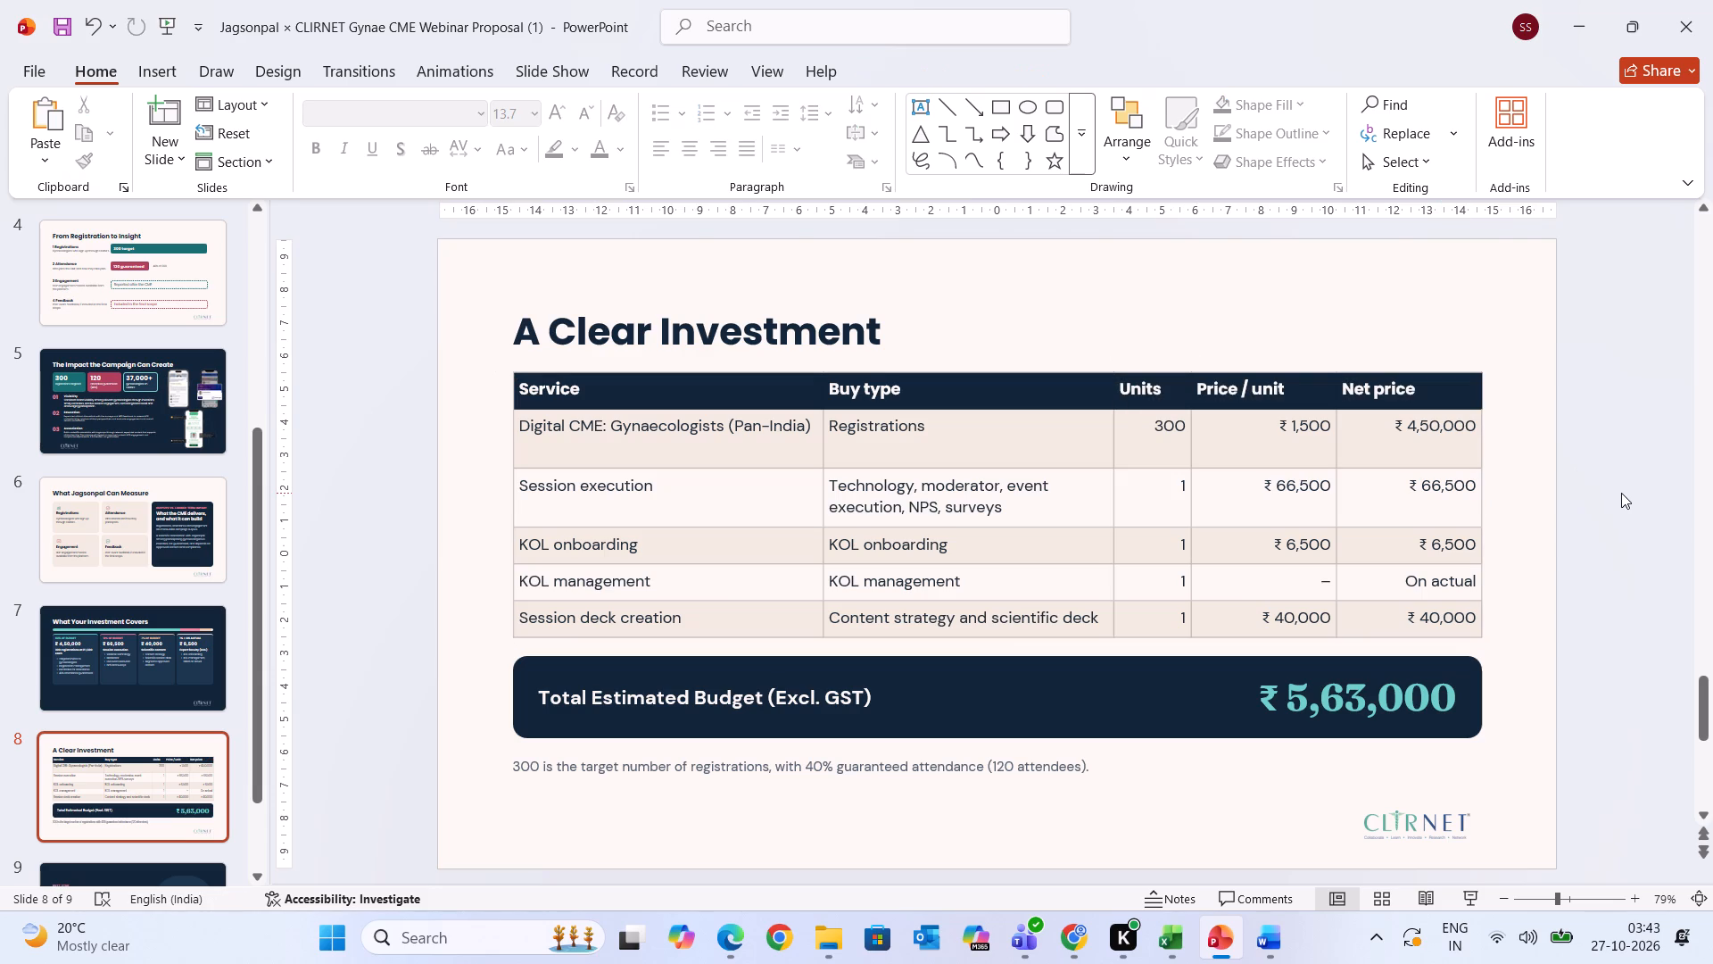
Set the text of the whole table header row to size 13.
drag(1124, 387, 1457, 395)
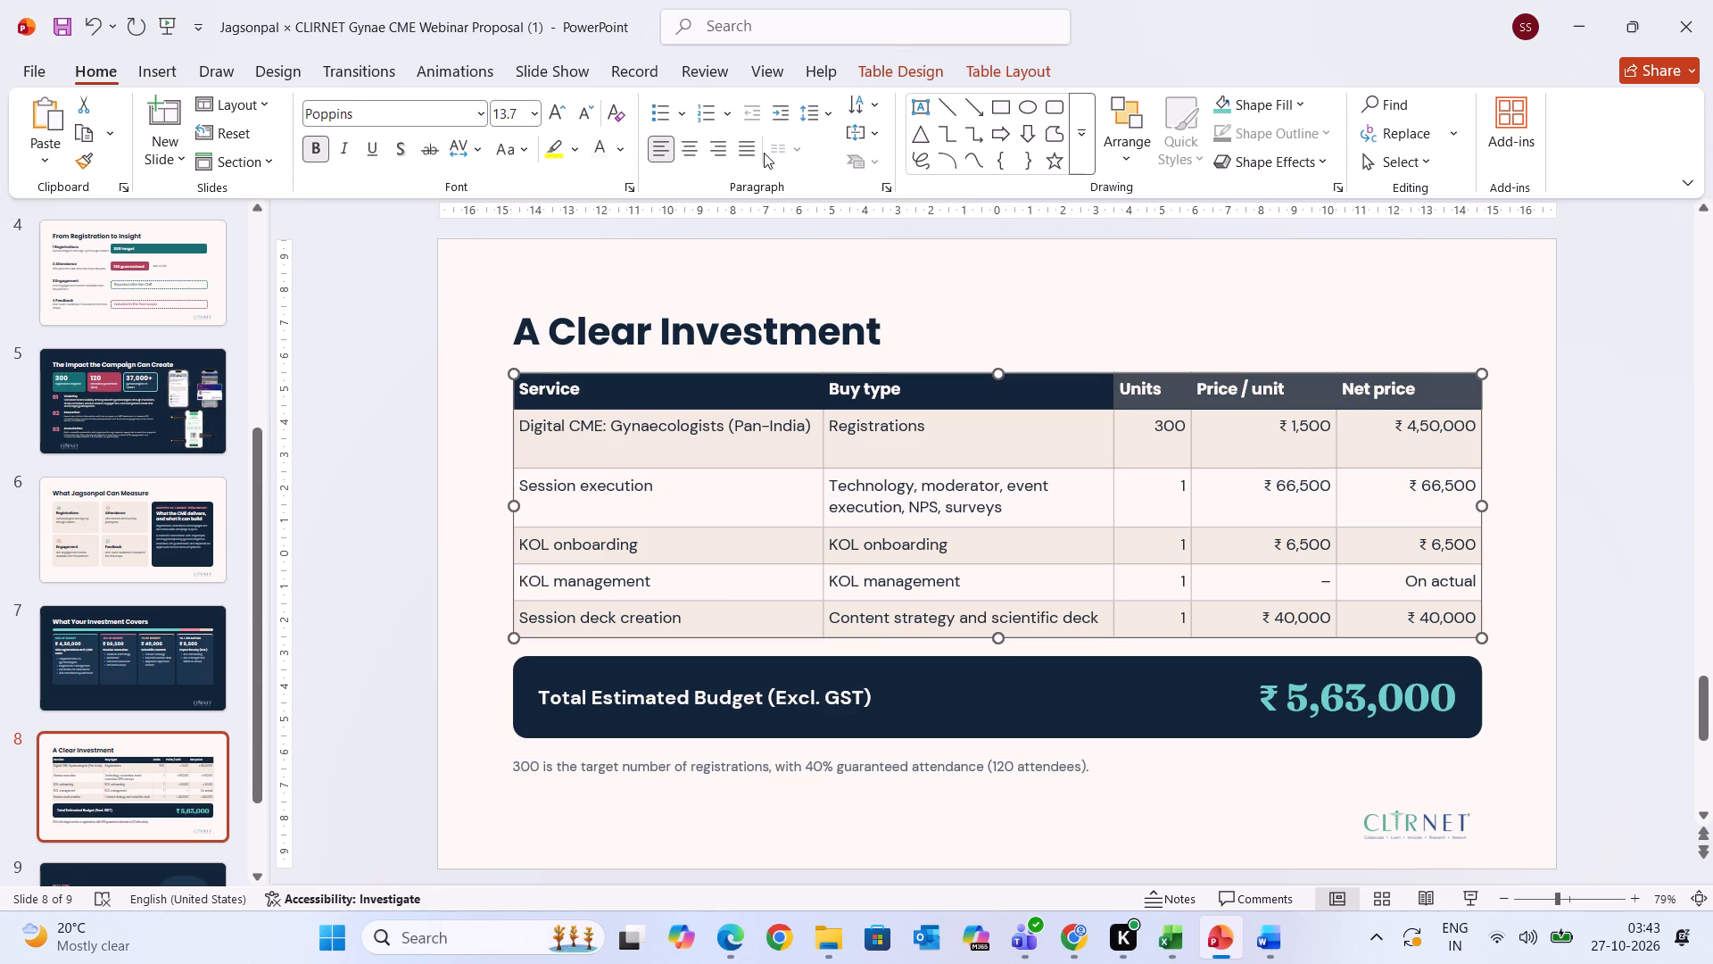
click(1070, 503)
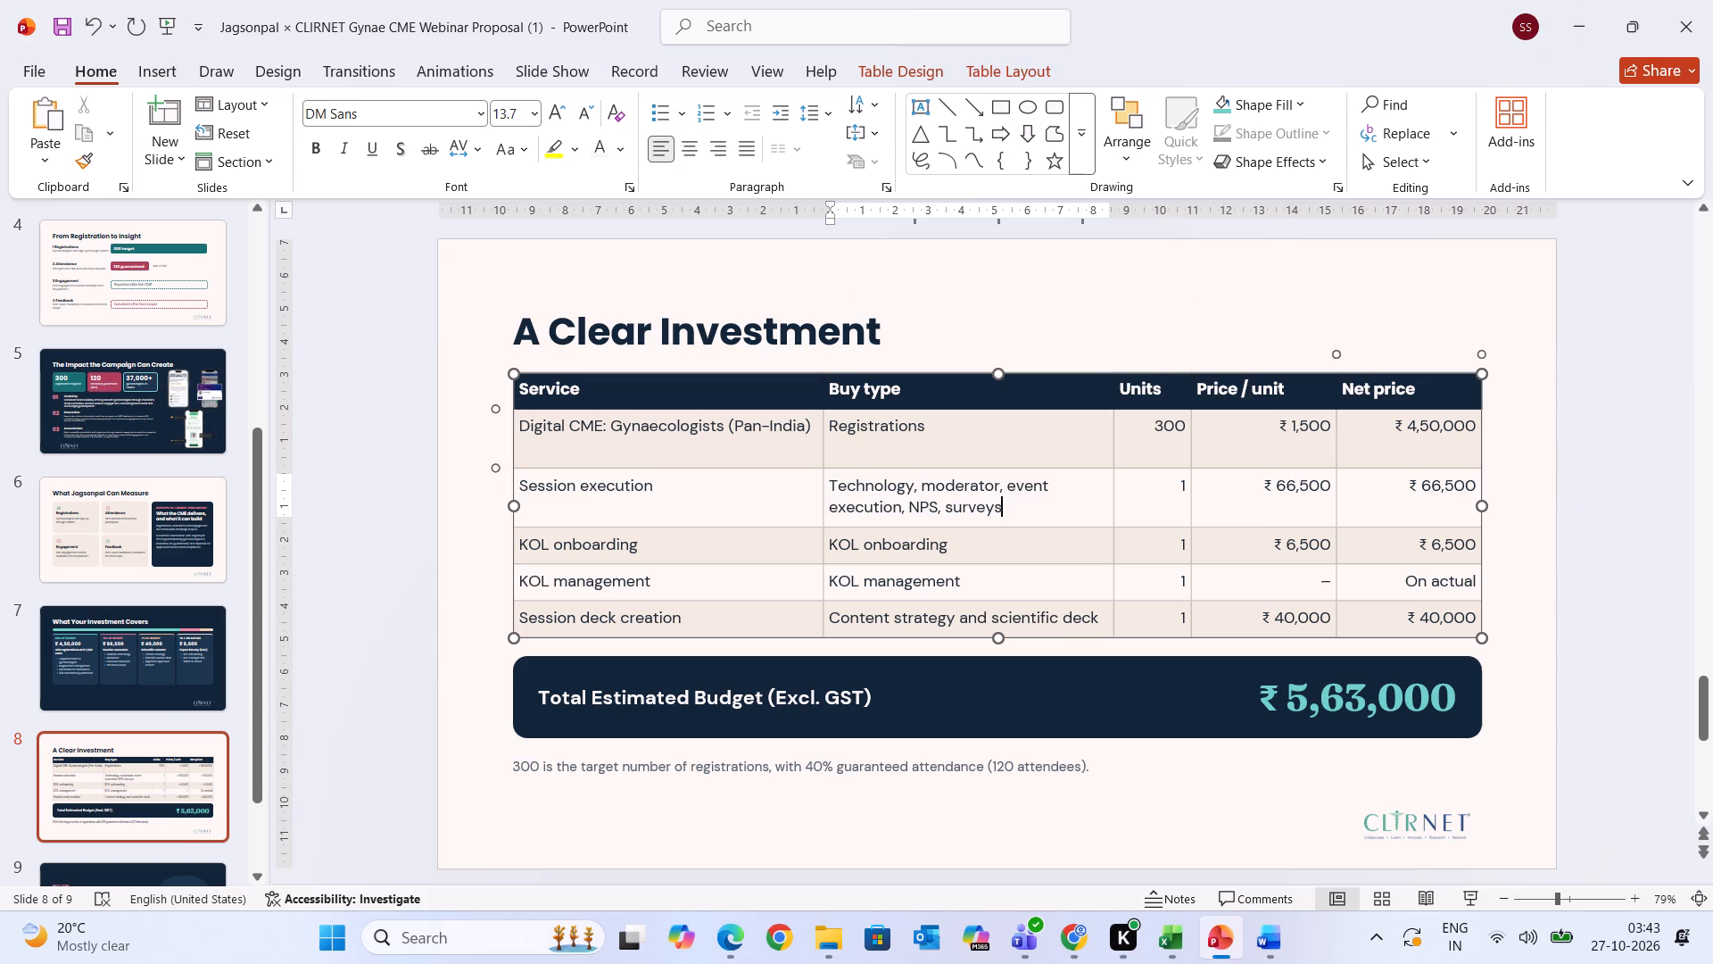
drag(1439, 391, 593, 384)
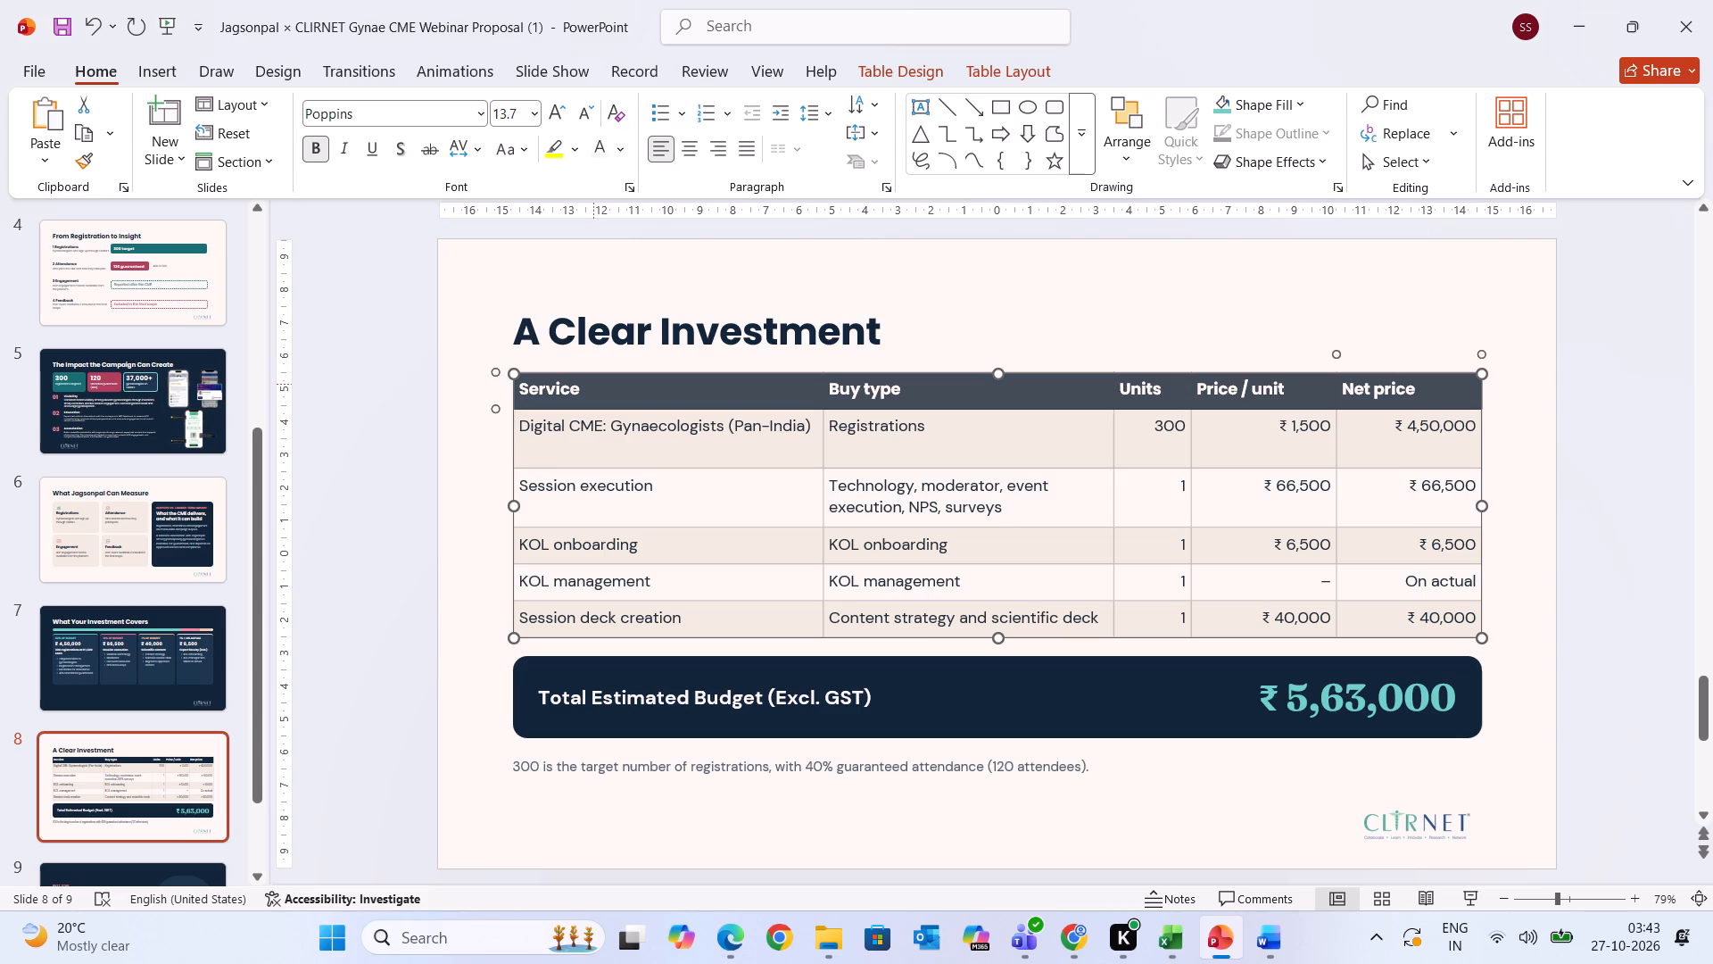
click(583, 110)
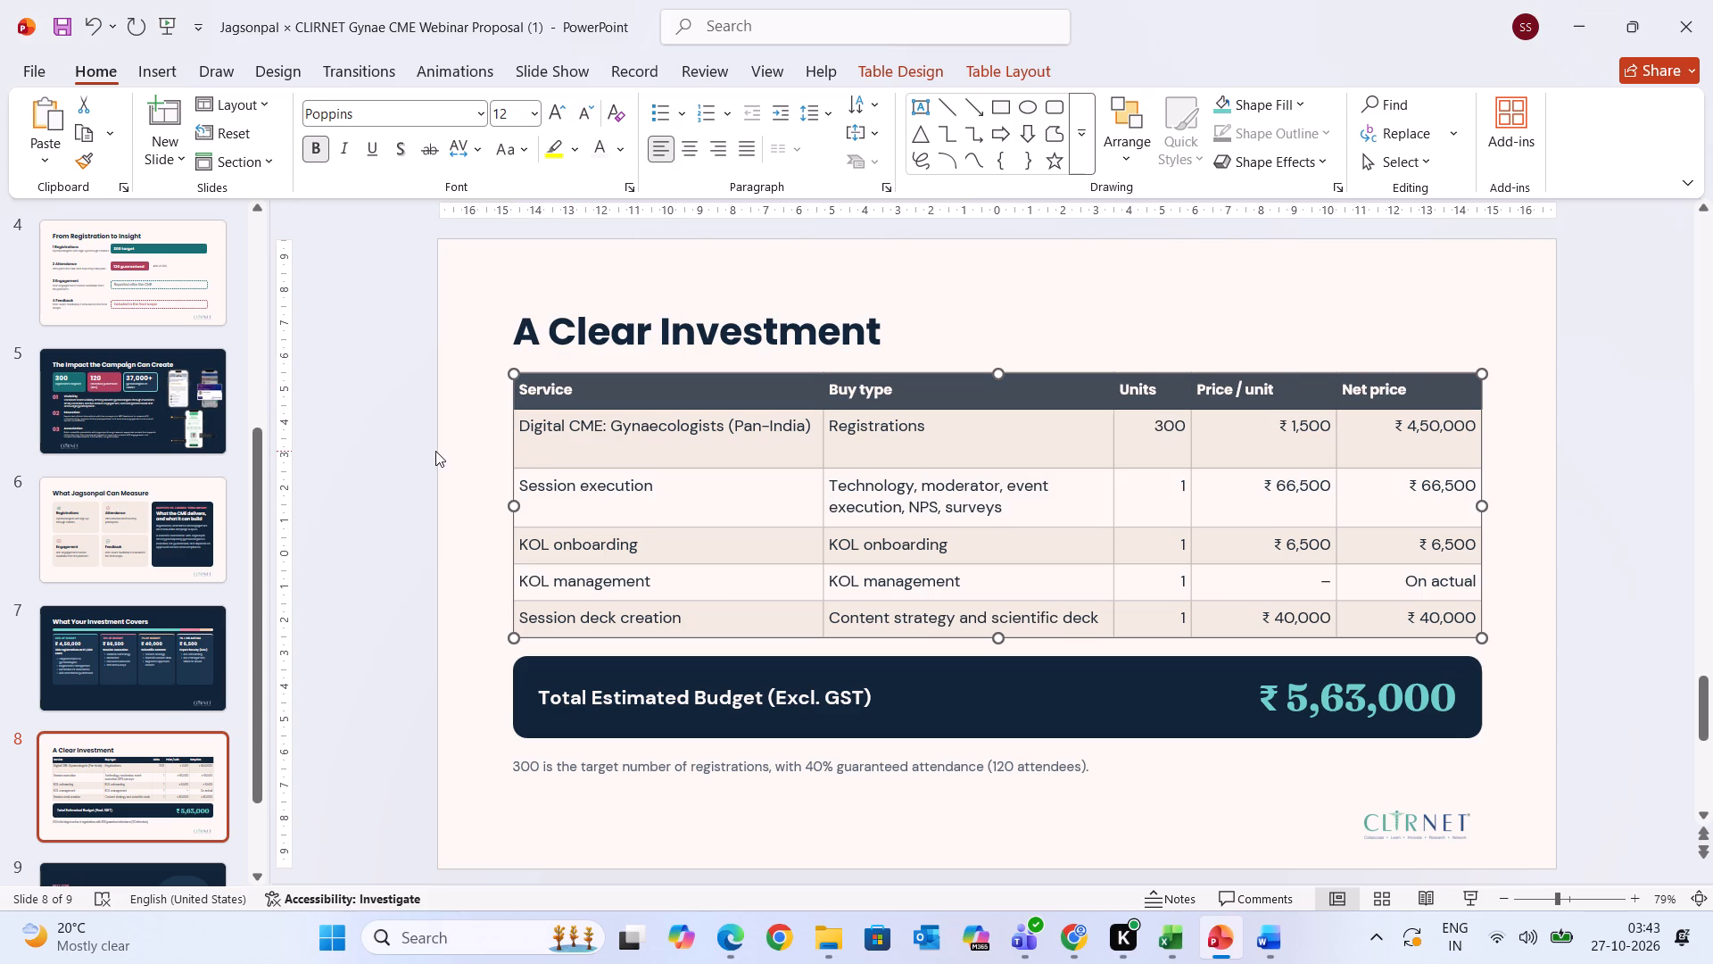
click(507, 110)
text(13)
key(Return)
click(702, 385)
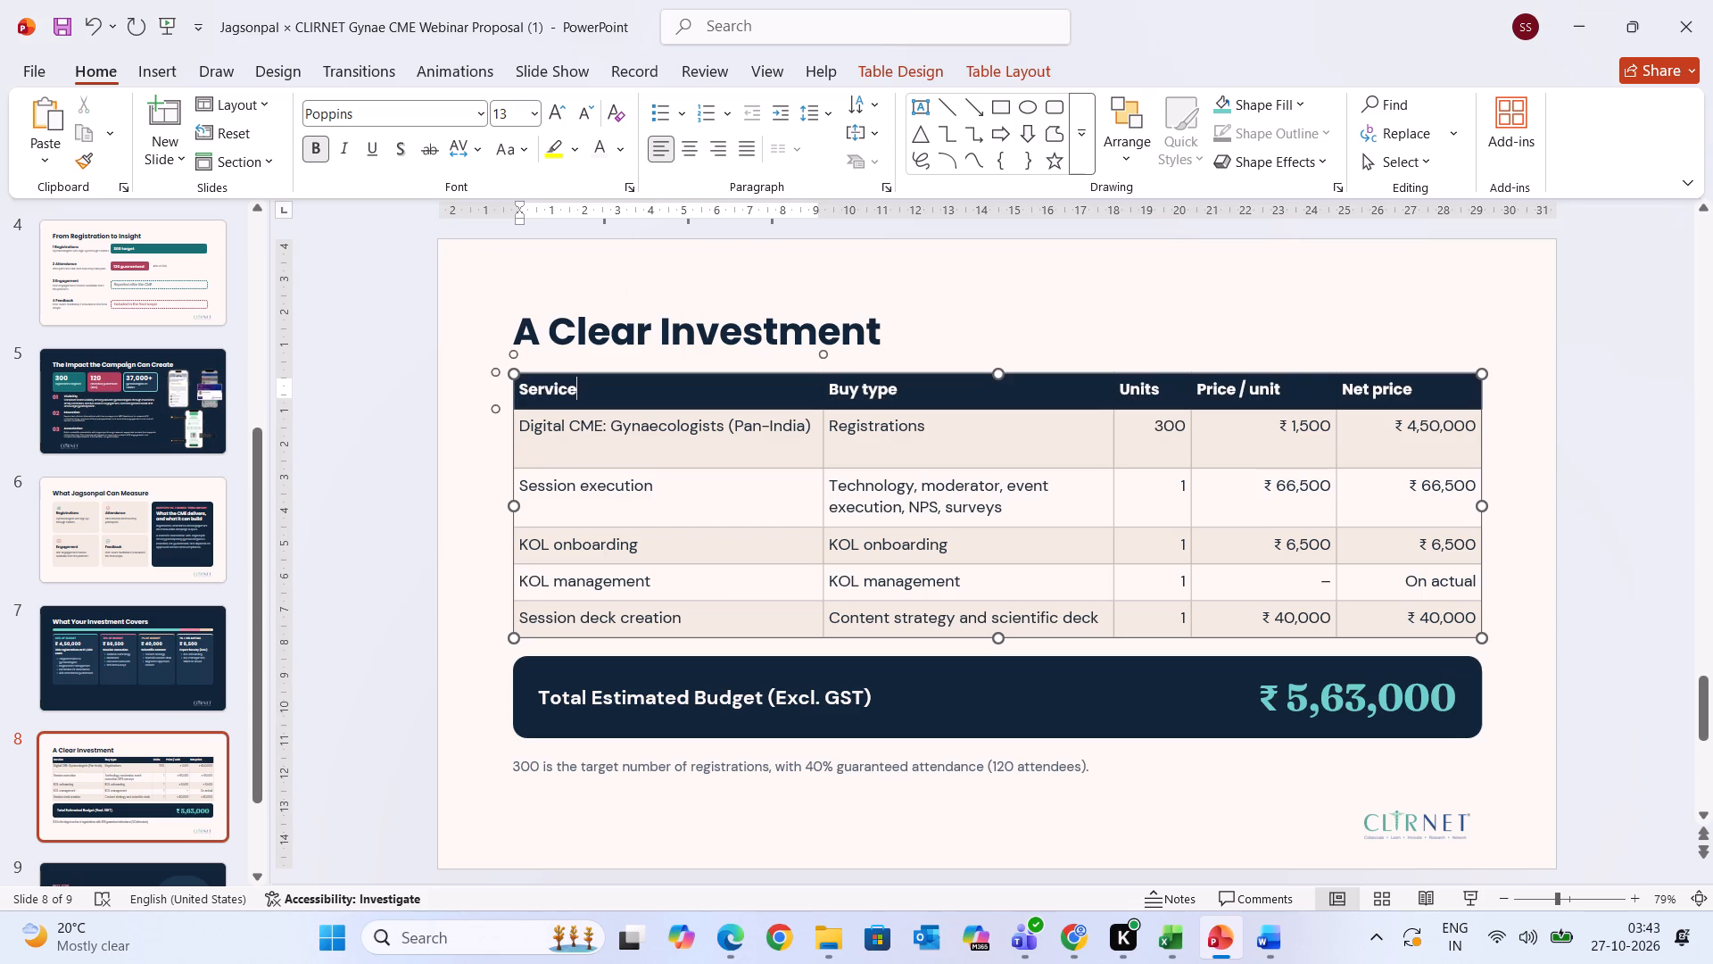
Set the text in all table rows below the header to Poppins.
click(520, 422)
drag(1471, 426, 732, 574)
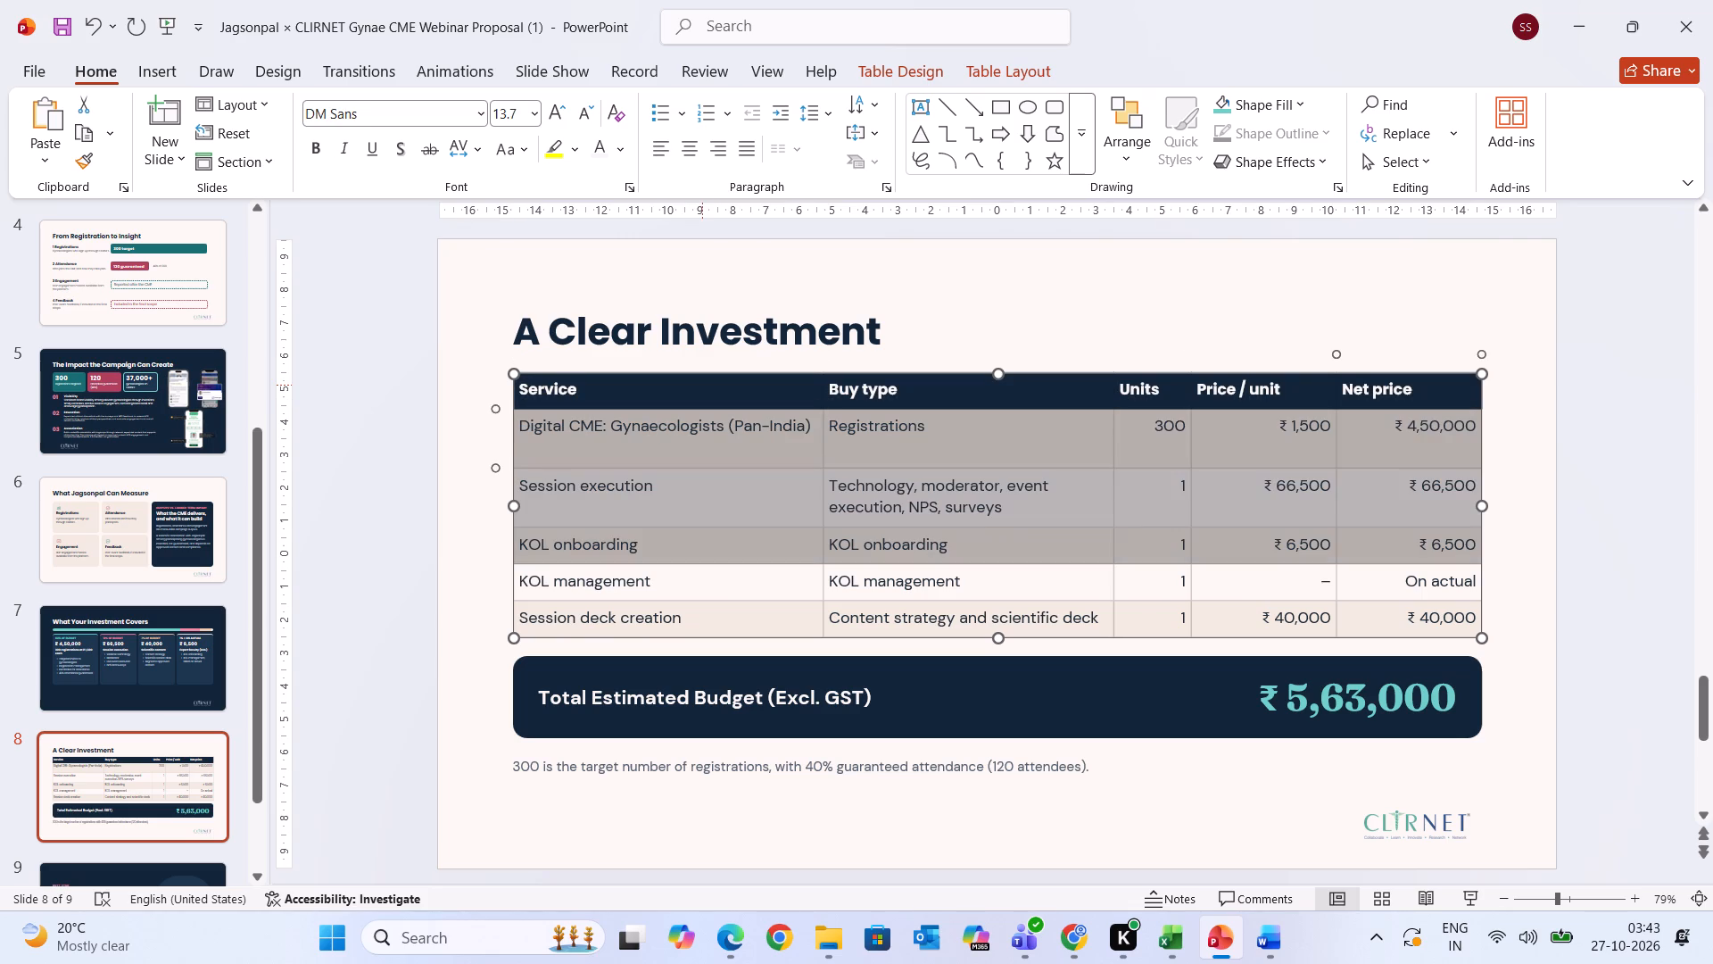
drag(732, 574, 747, 634)
click(393, 120)
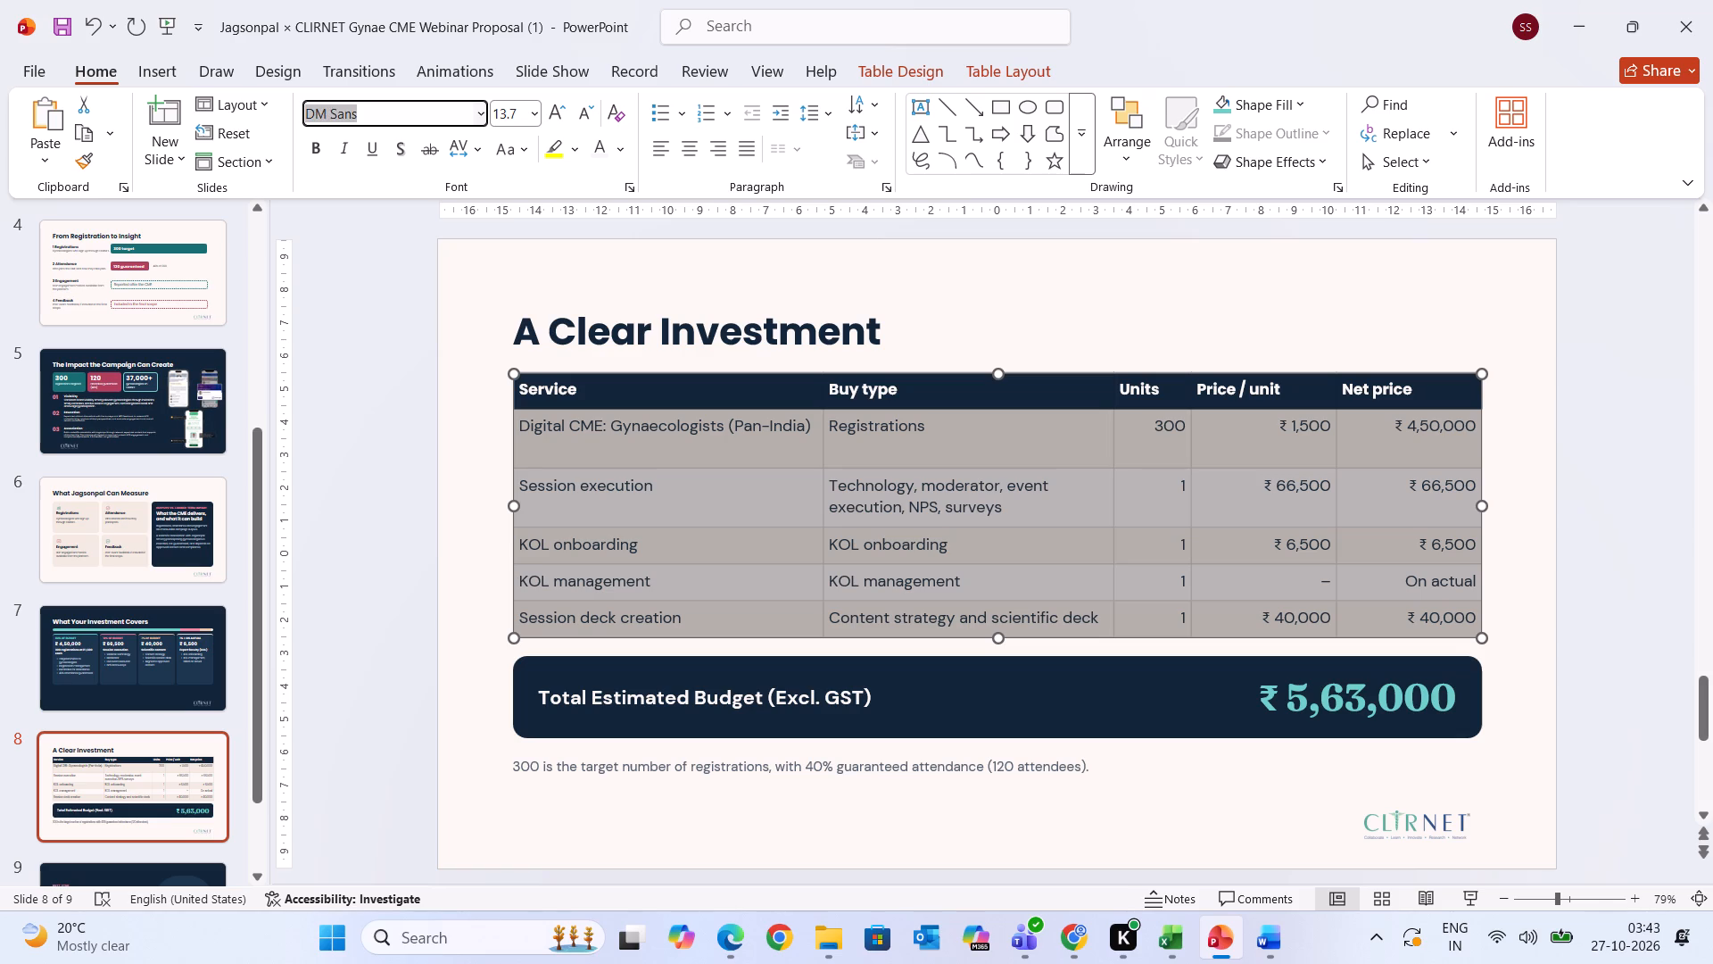
text(po)
key(Return)
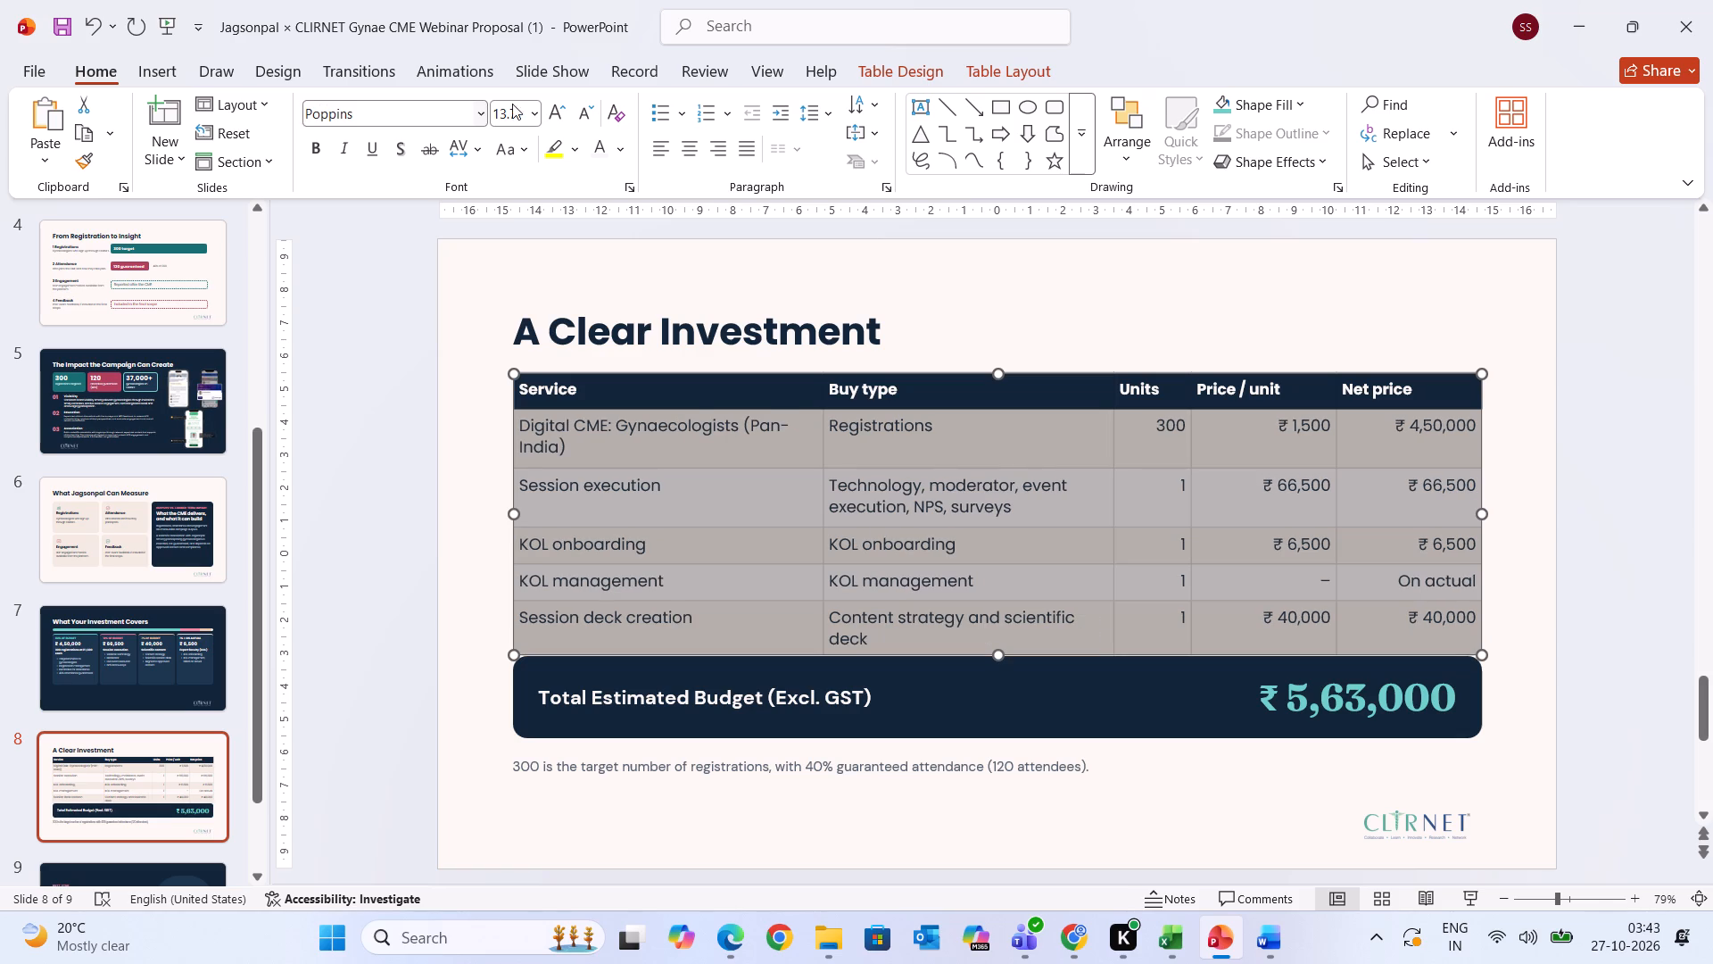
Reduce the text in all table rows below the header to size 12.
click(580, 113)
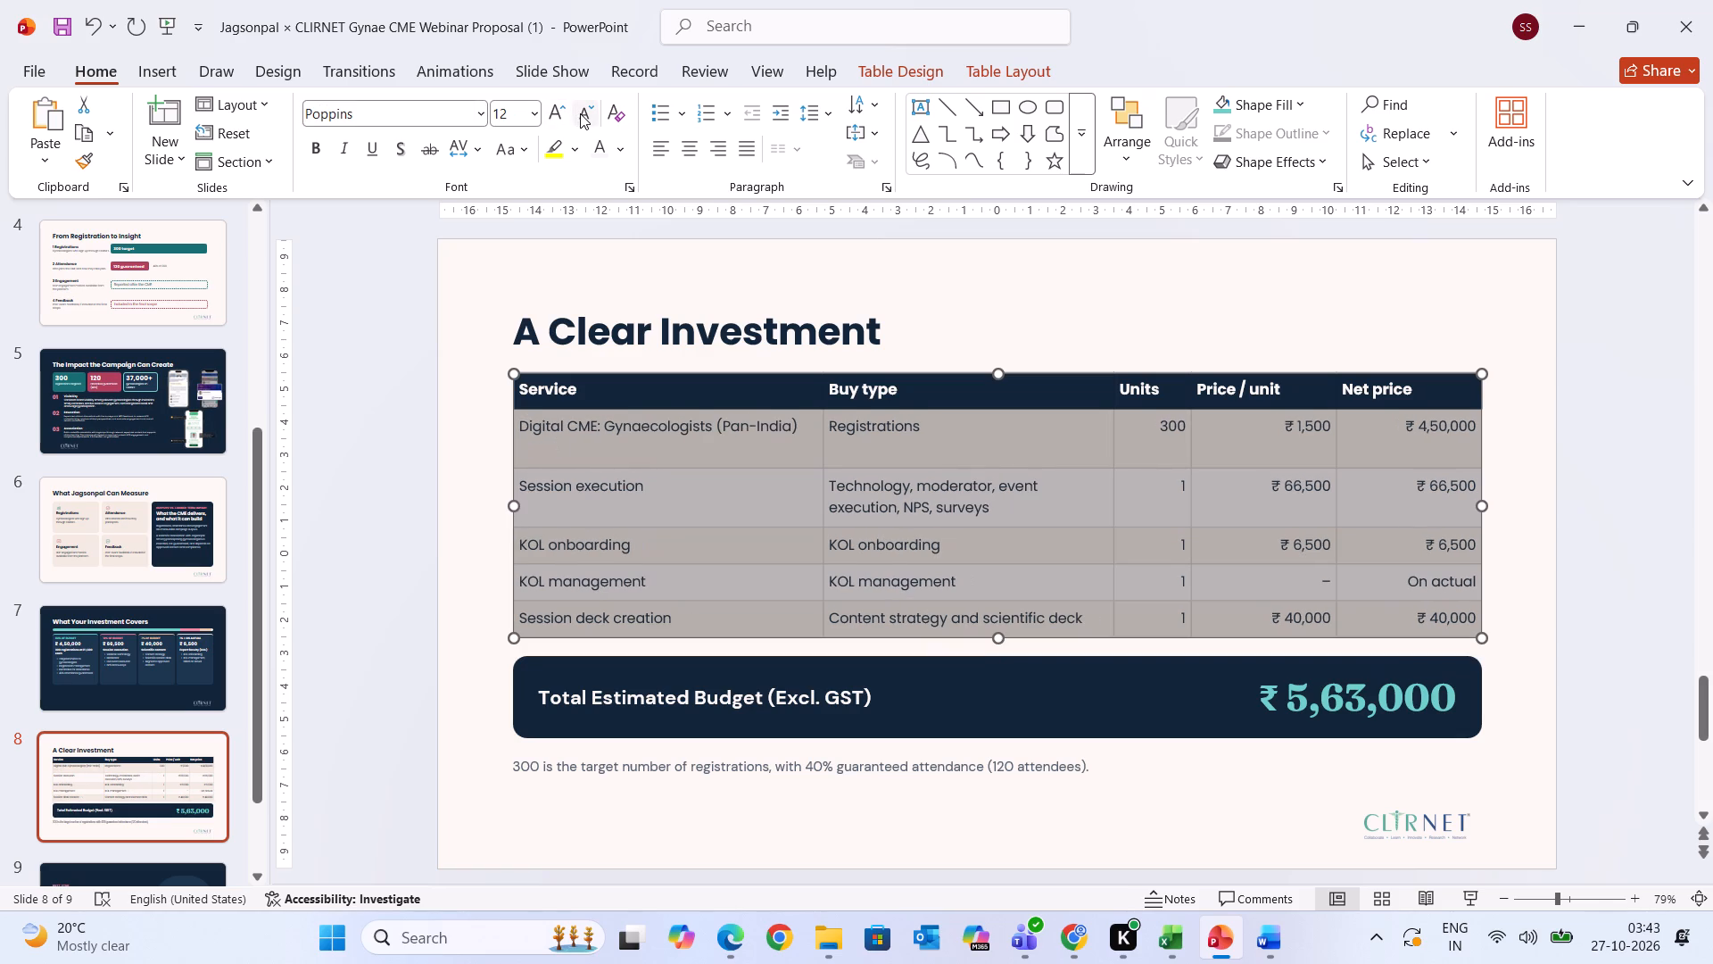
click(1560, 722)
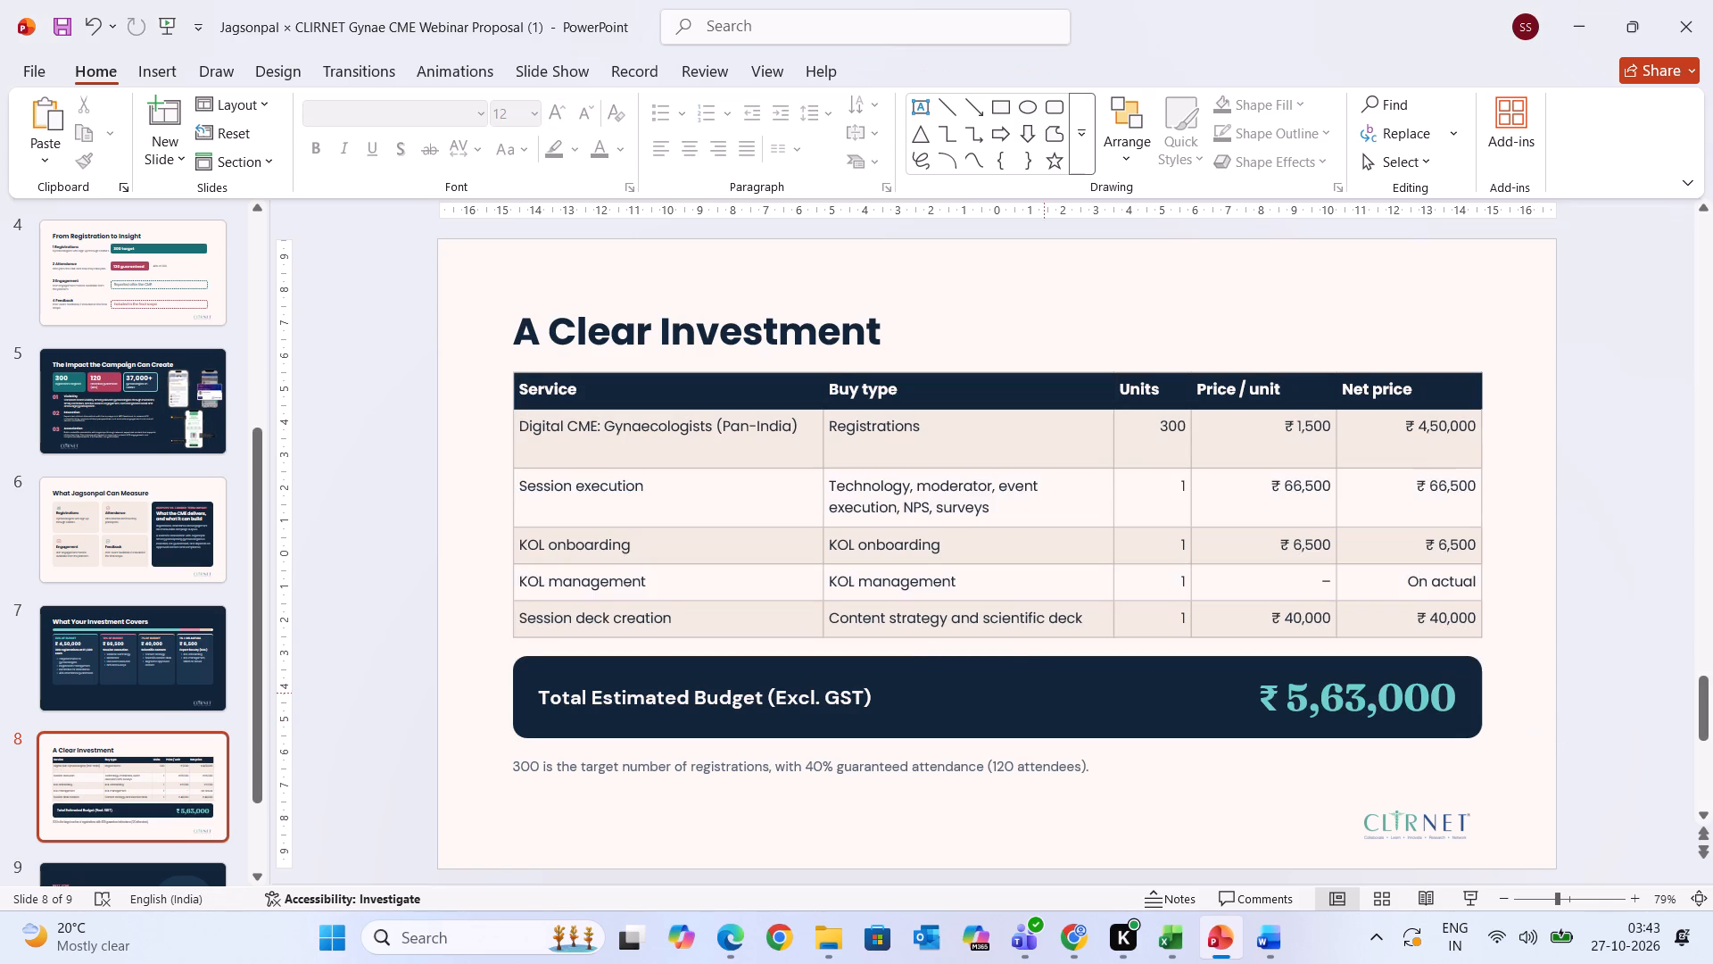
Set the "Total Estimated Budget (Excl. GST)" label in the dark bar to Poppins.
click(939, 693)
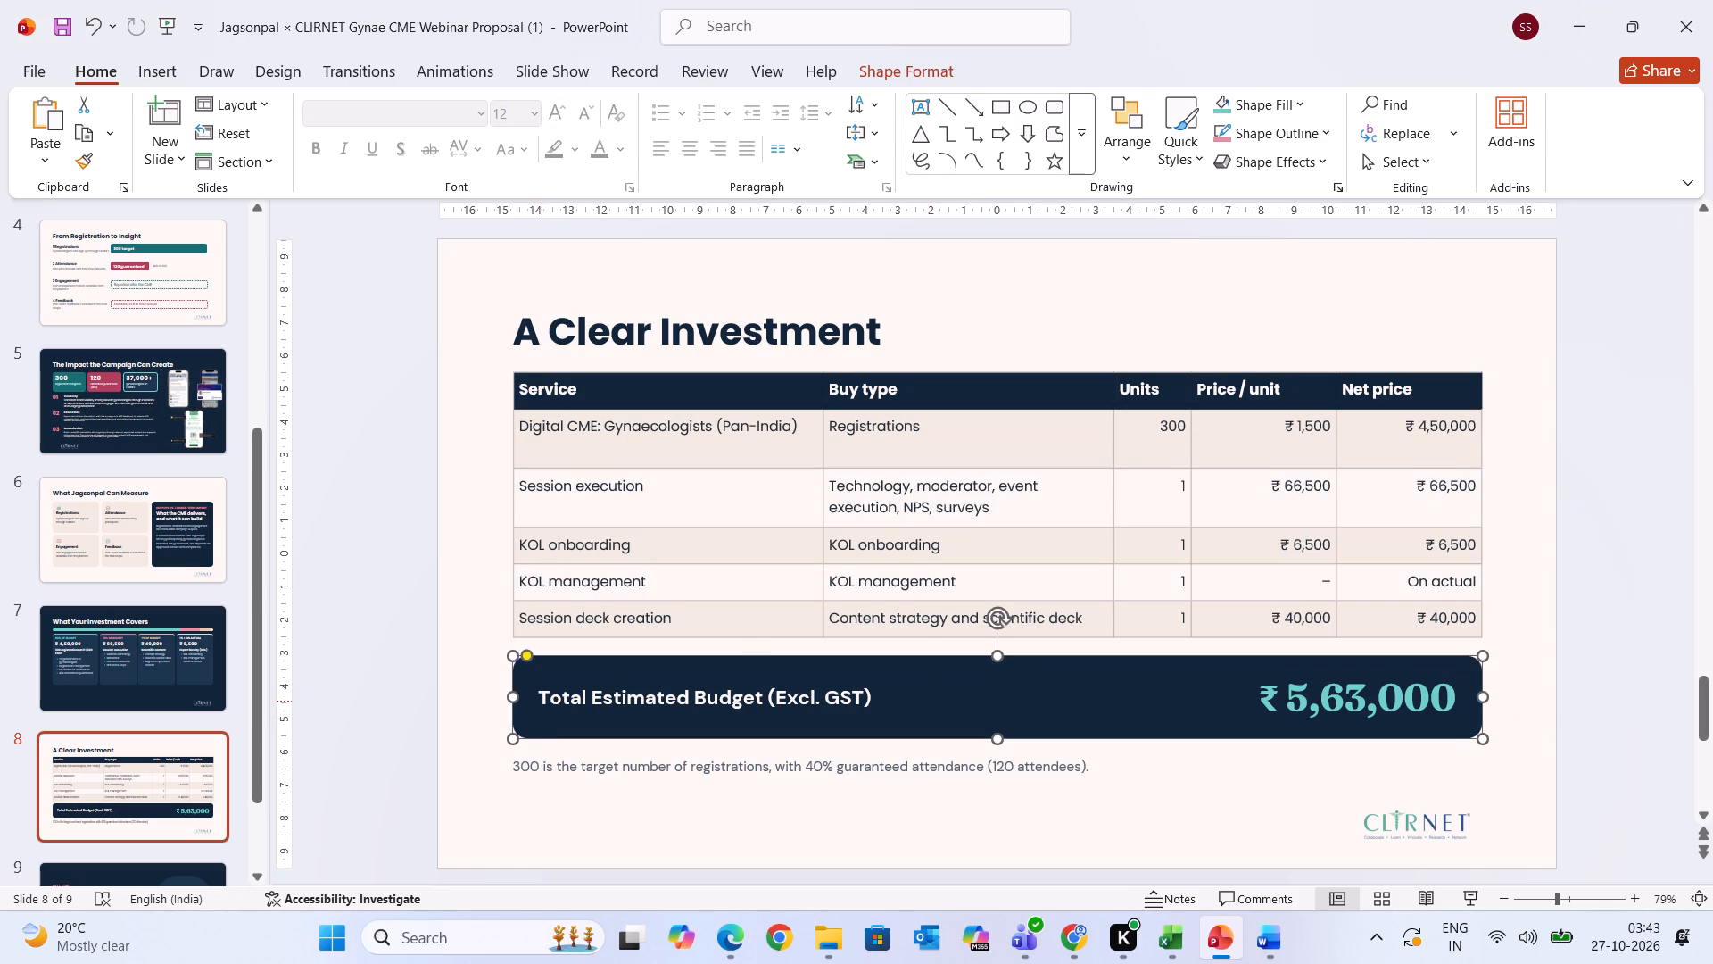
drag(542, 701, 1096, 738)
click(410, 114)
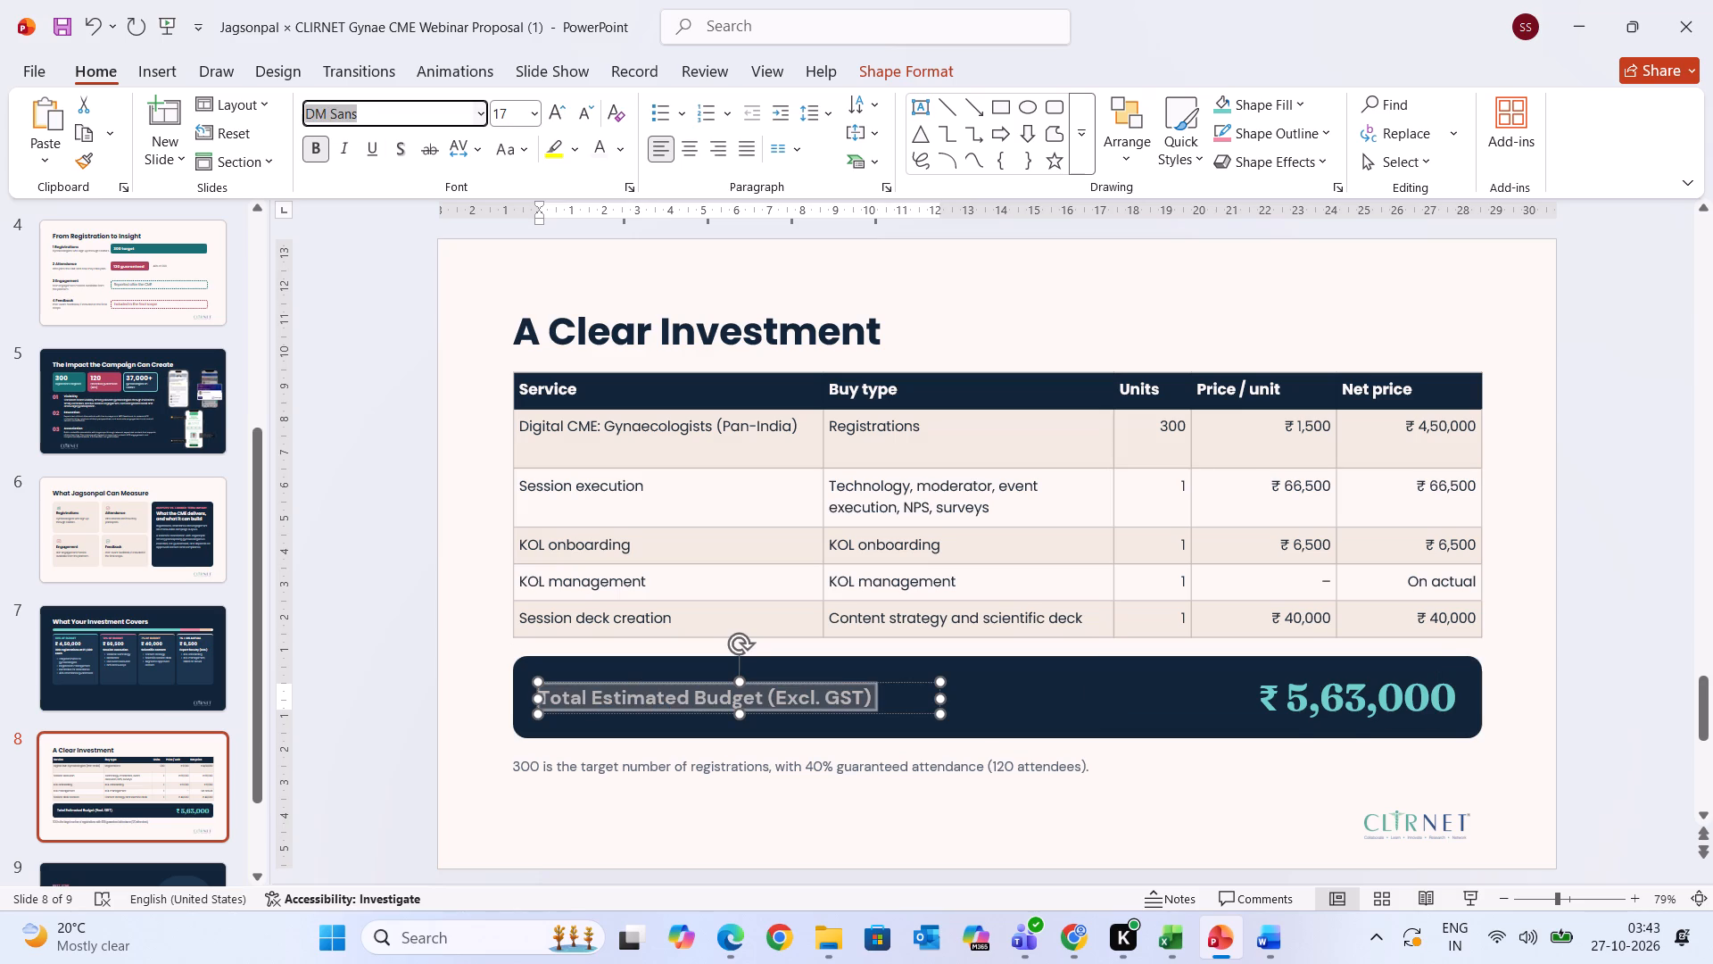
text(po)
key(Return)
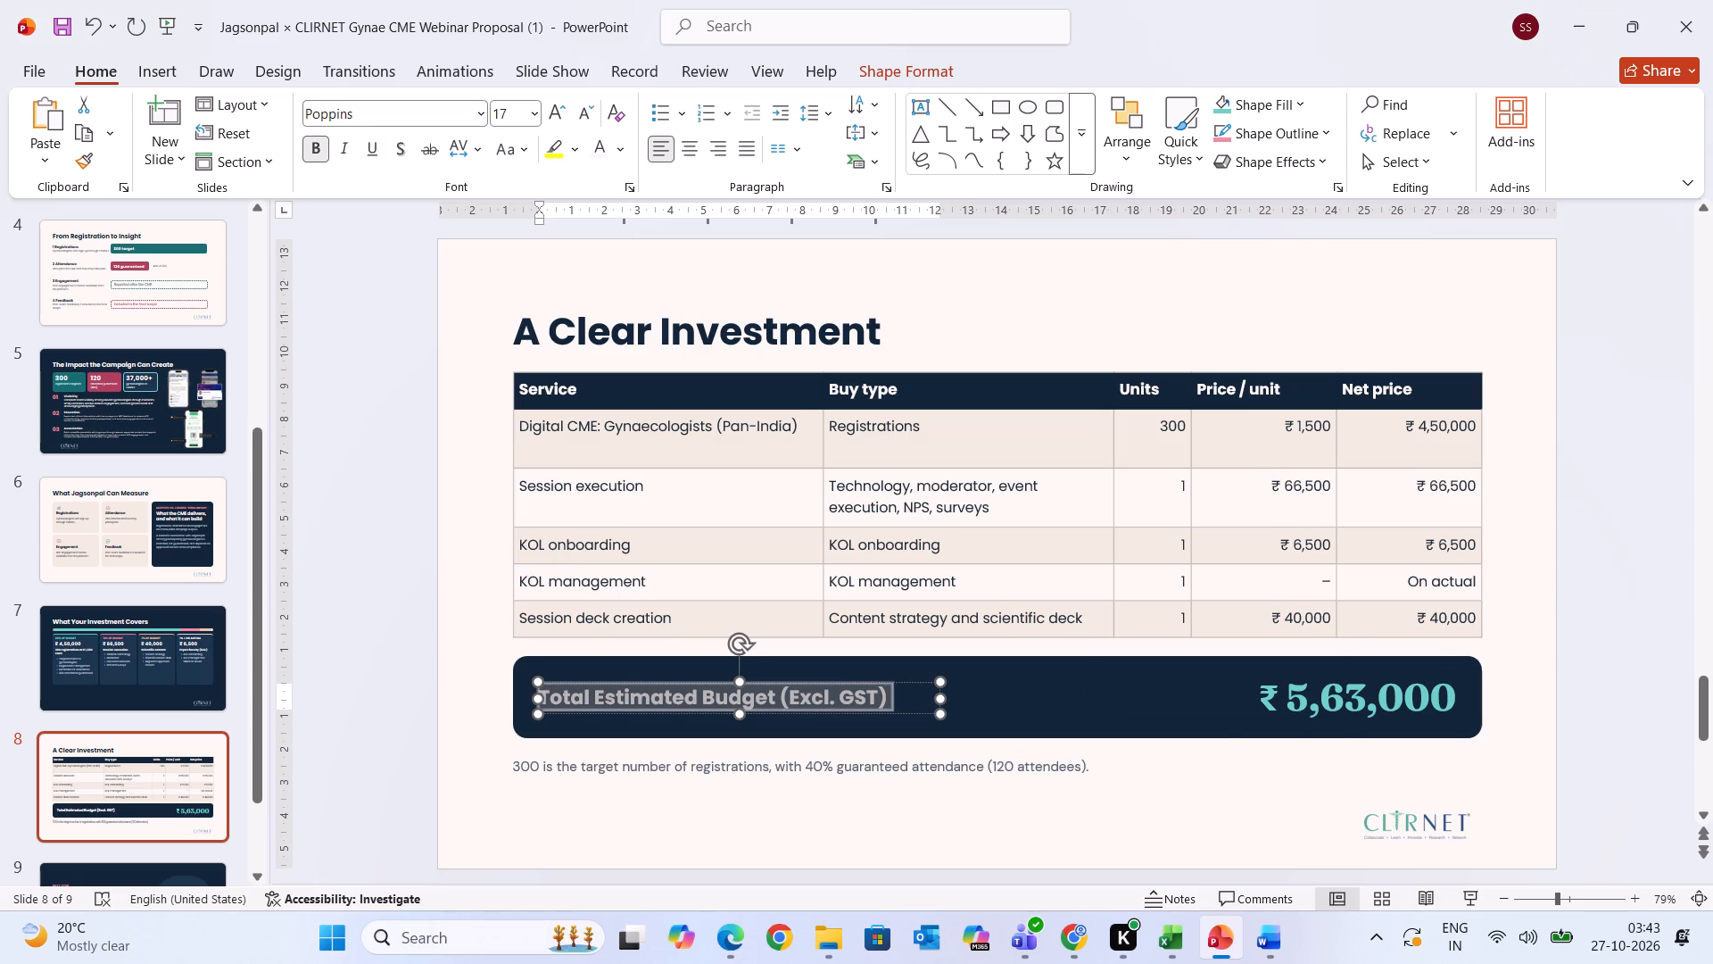
Set the total budget amount in the dark bar to Poppins.
click(1319, 710)
click(1257, 696)
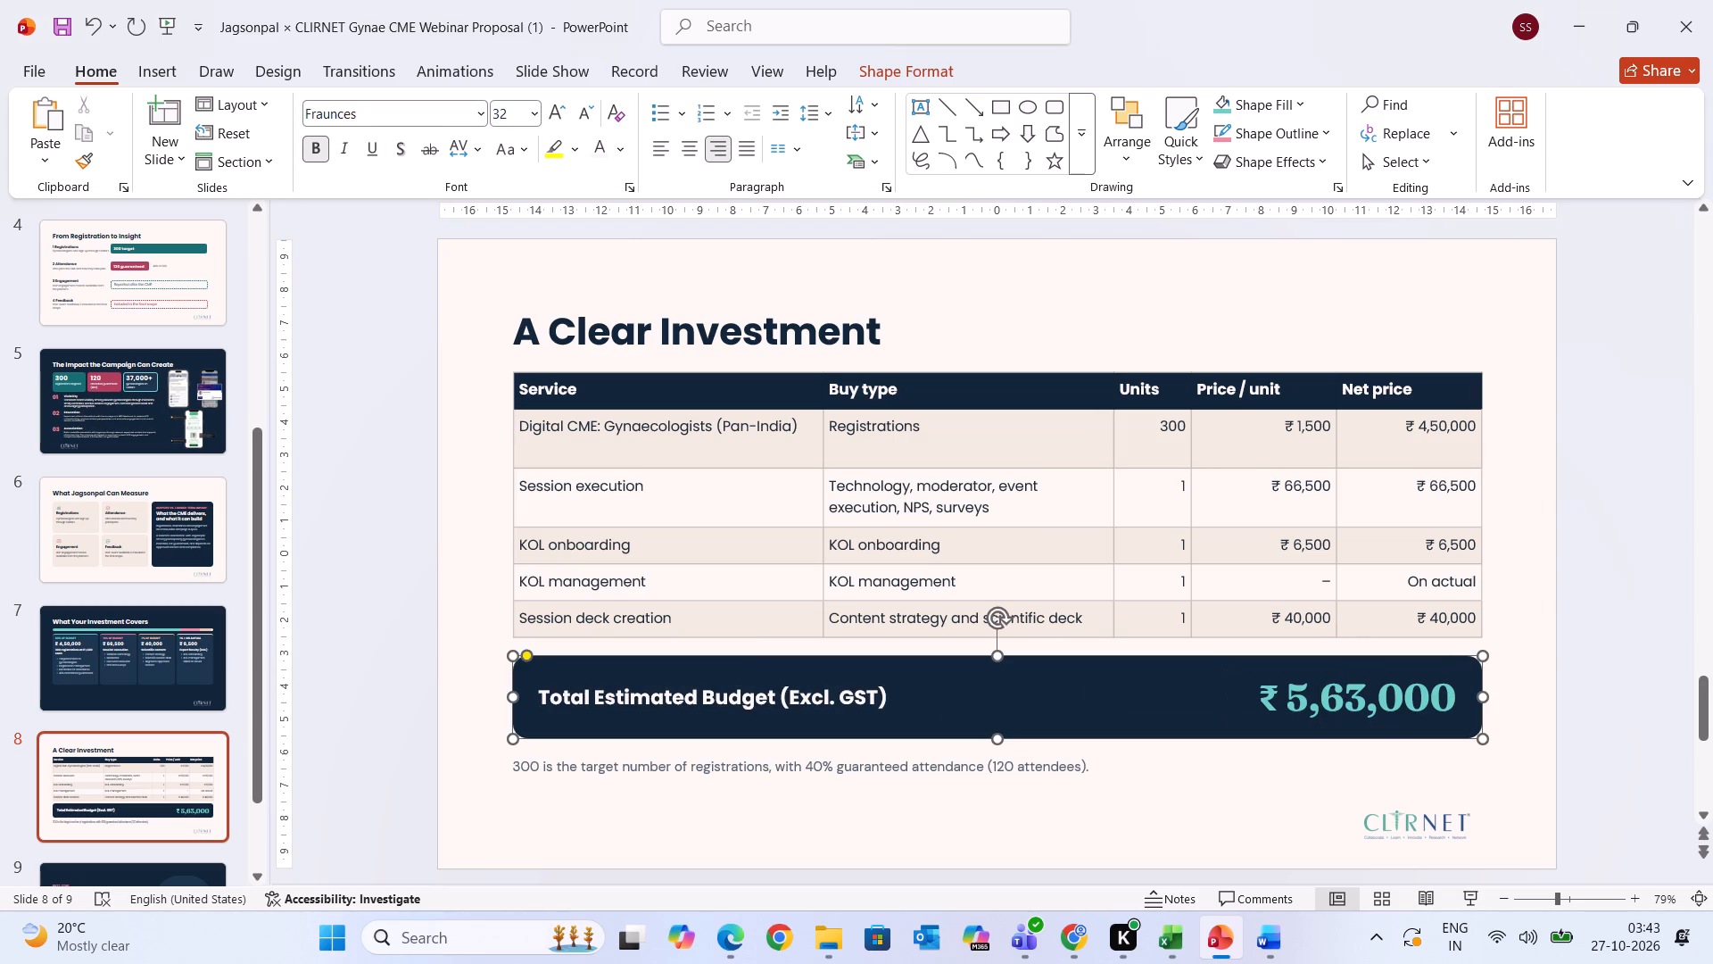
drag(1265, 700, 1495, 707)
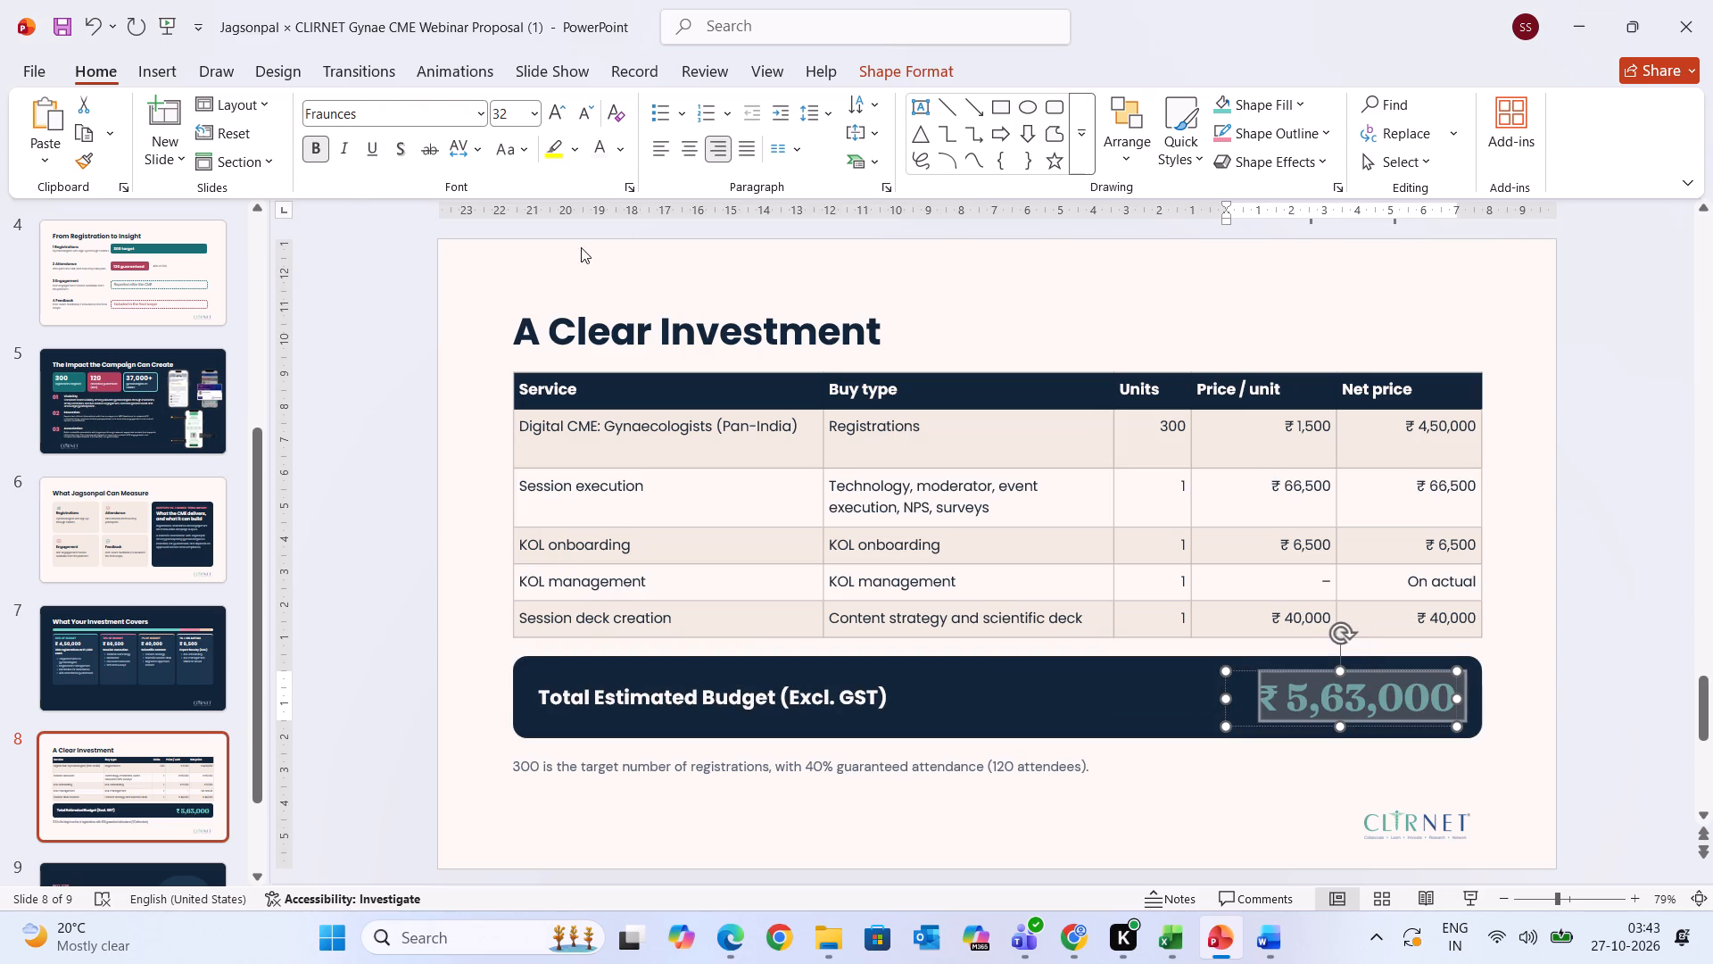
click(446, 125)
click(435, 116)
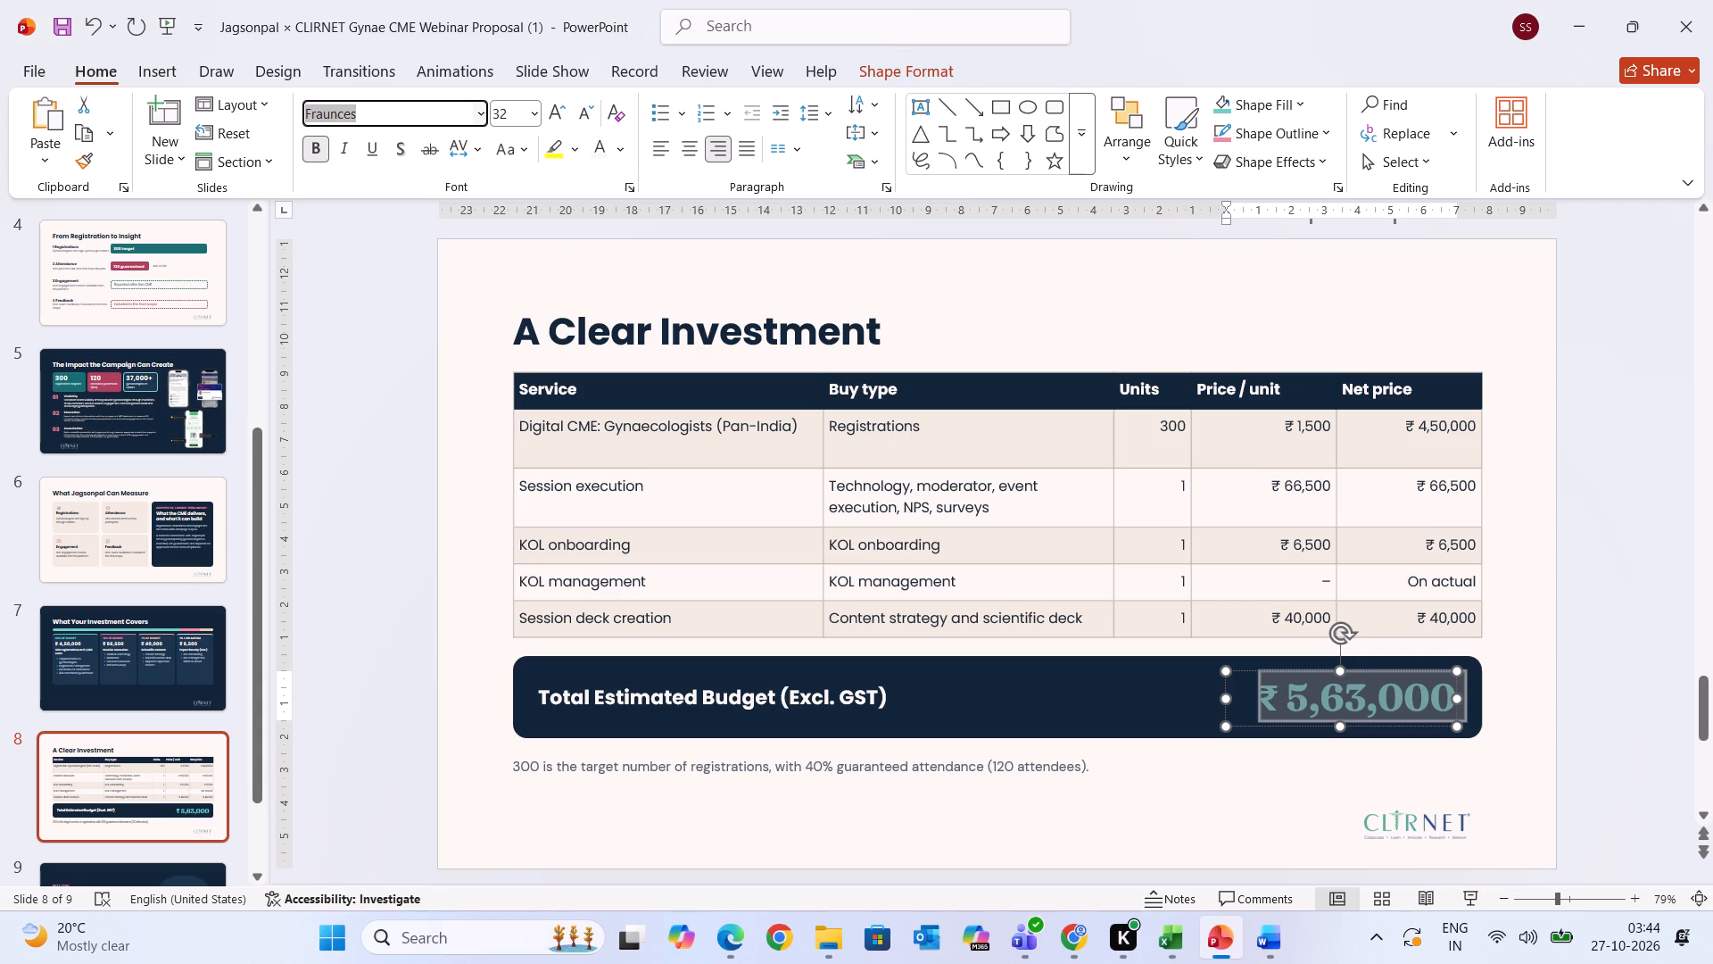
text(po)
key(Return)
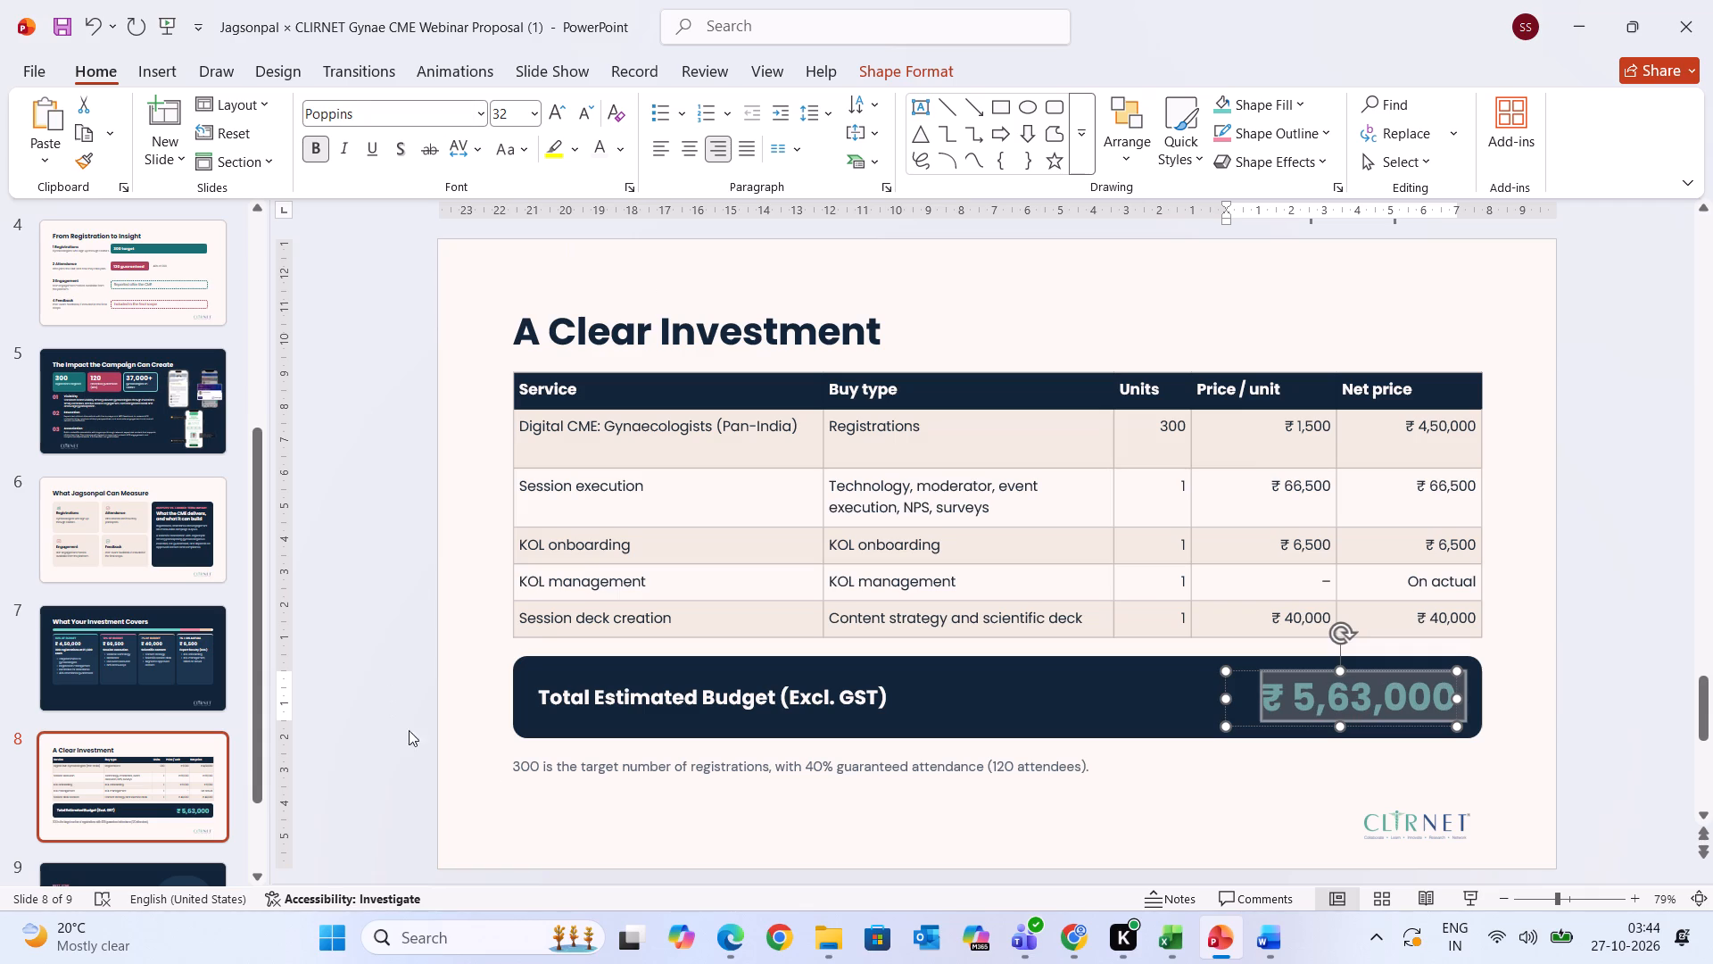
Set the registrations footnote below the total budget bar to Poppins.
click(587, 769)
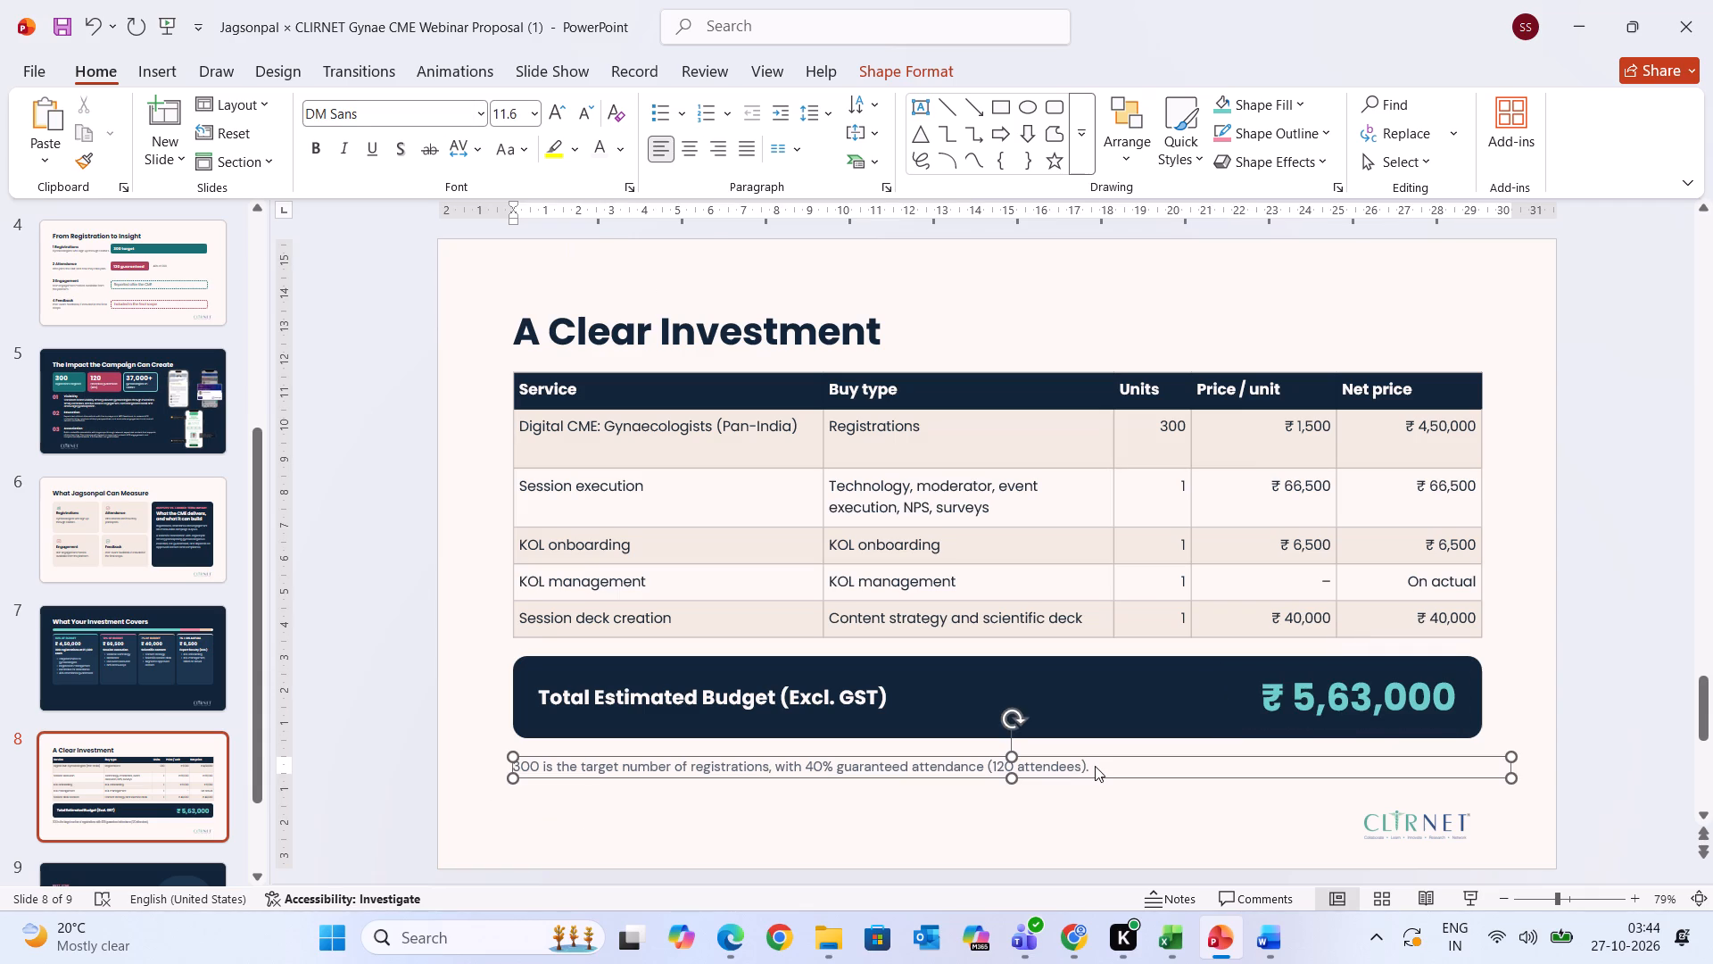
drag(1085, 761, 341, 752)
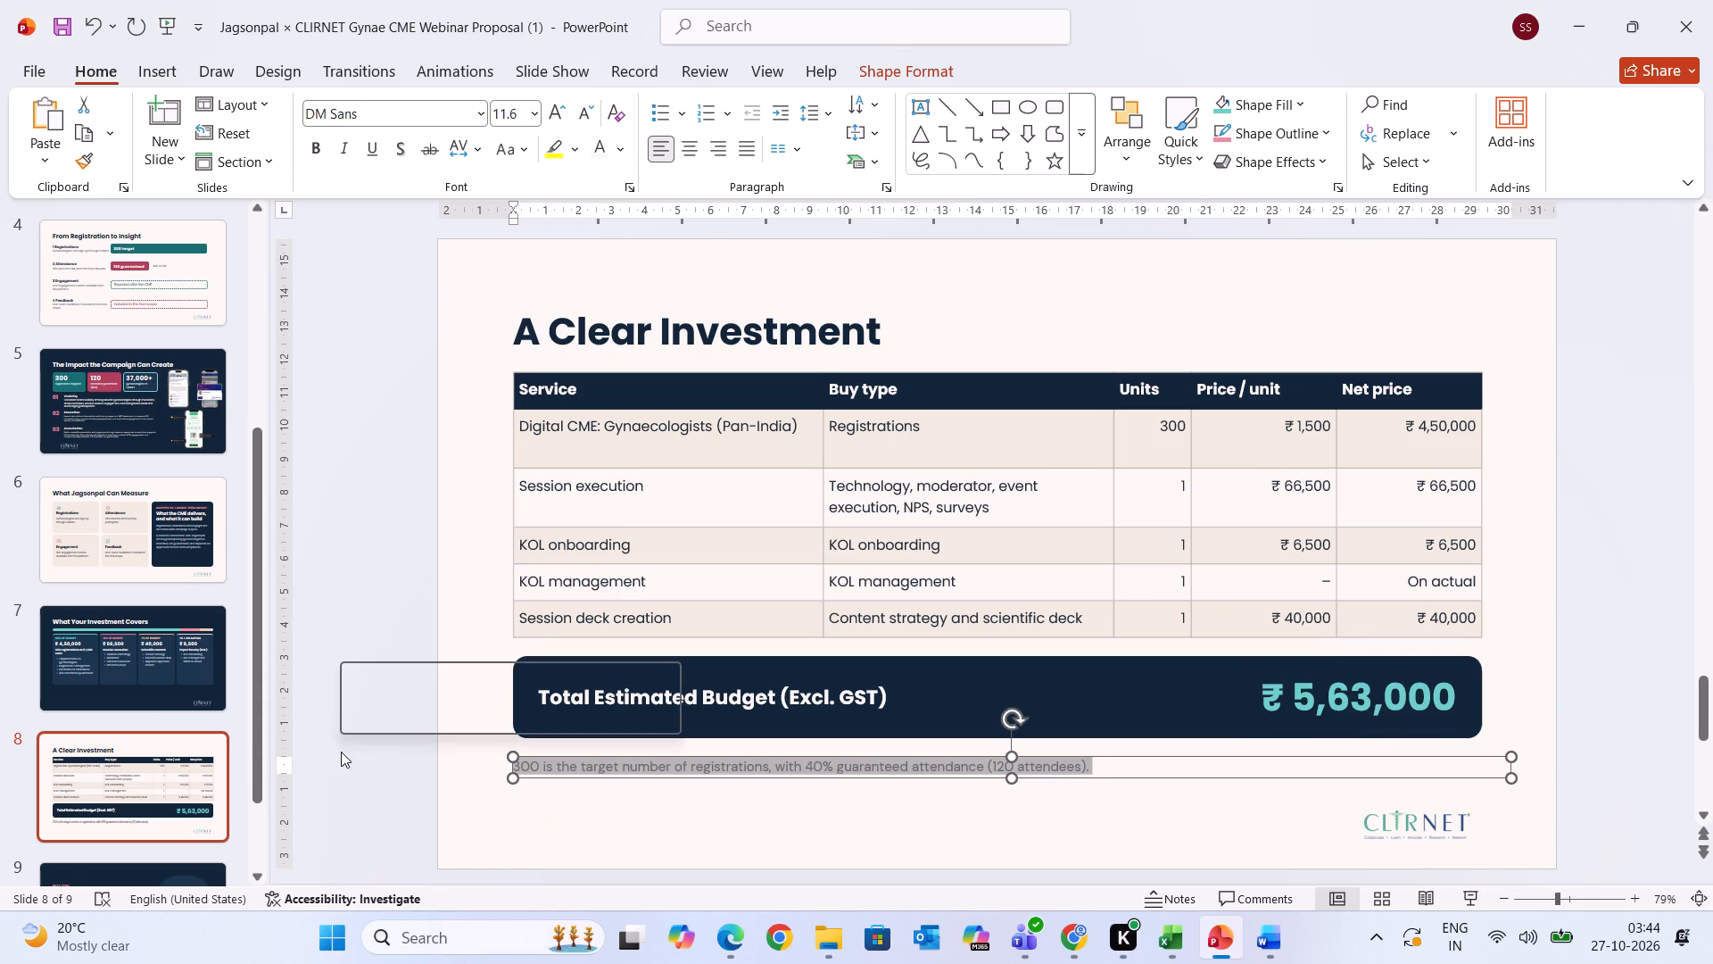
click(368, 109)
text(po)
key(Return)
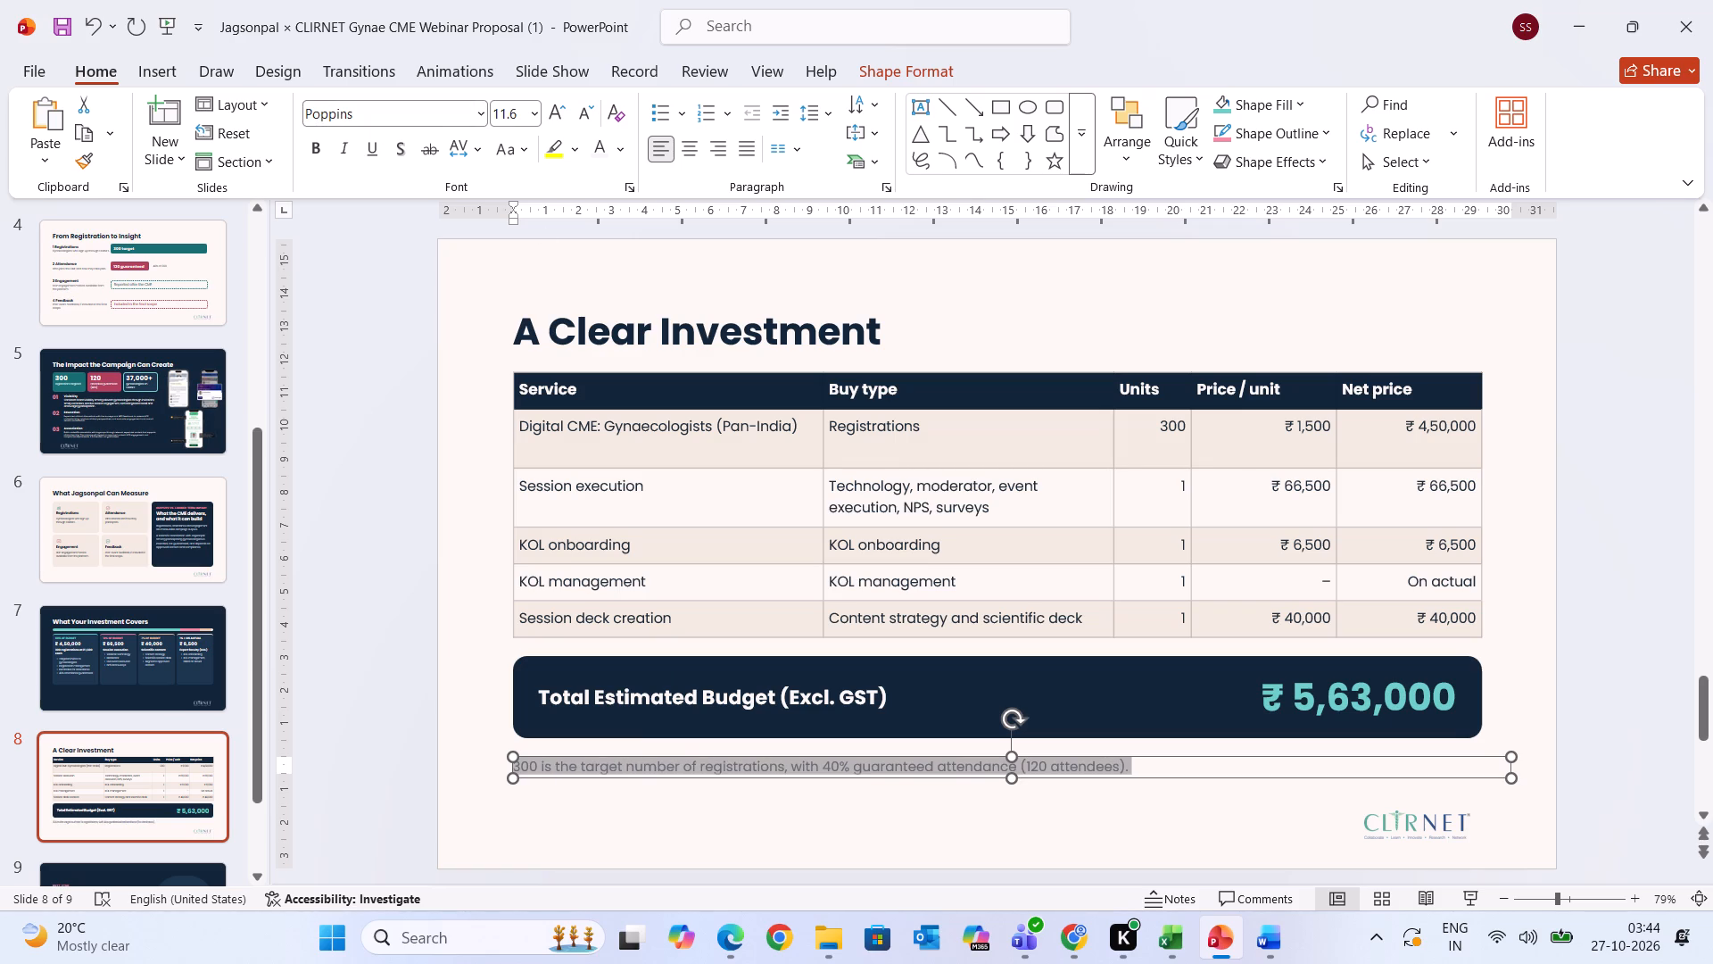
click(1554, 666)
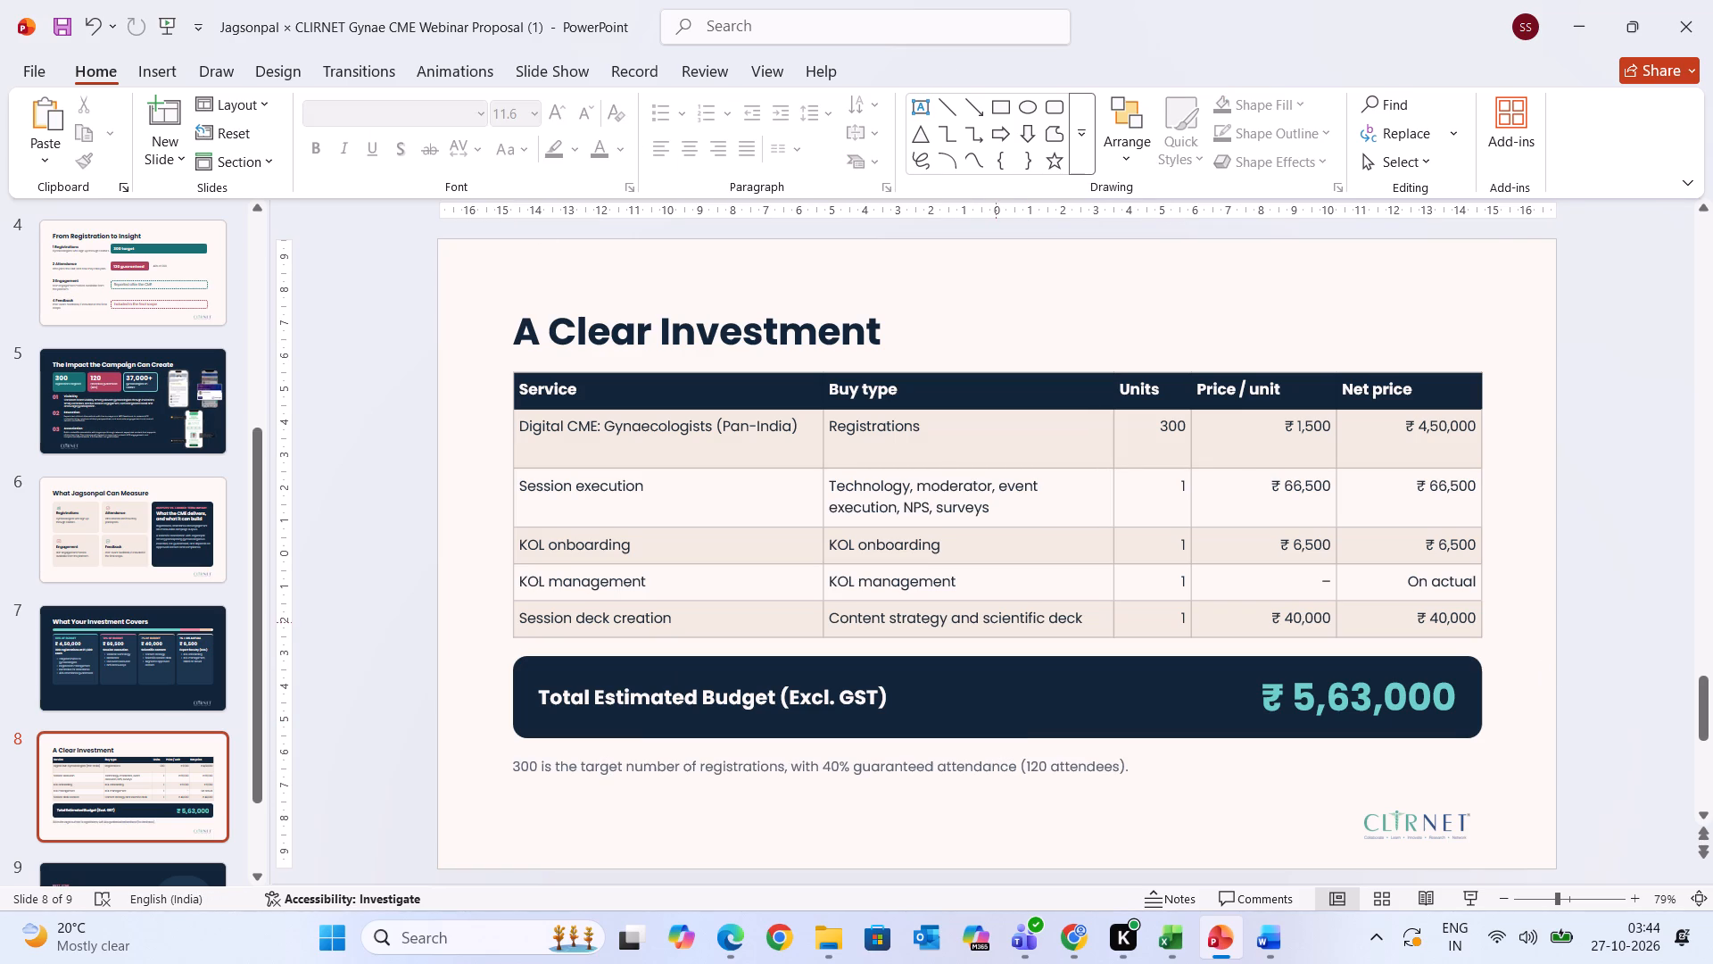
Set the text in all table rows below the header to size 13.
click(520, 424)
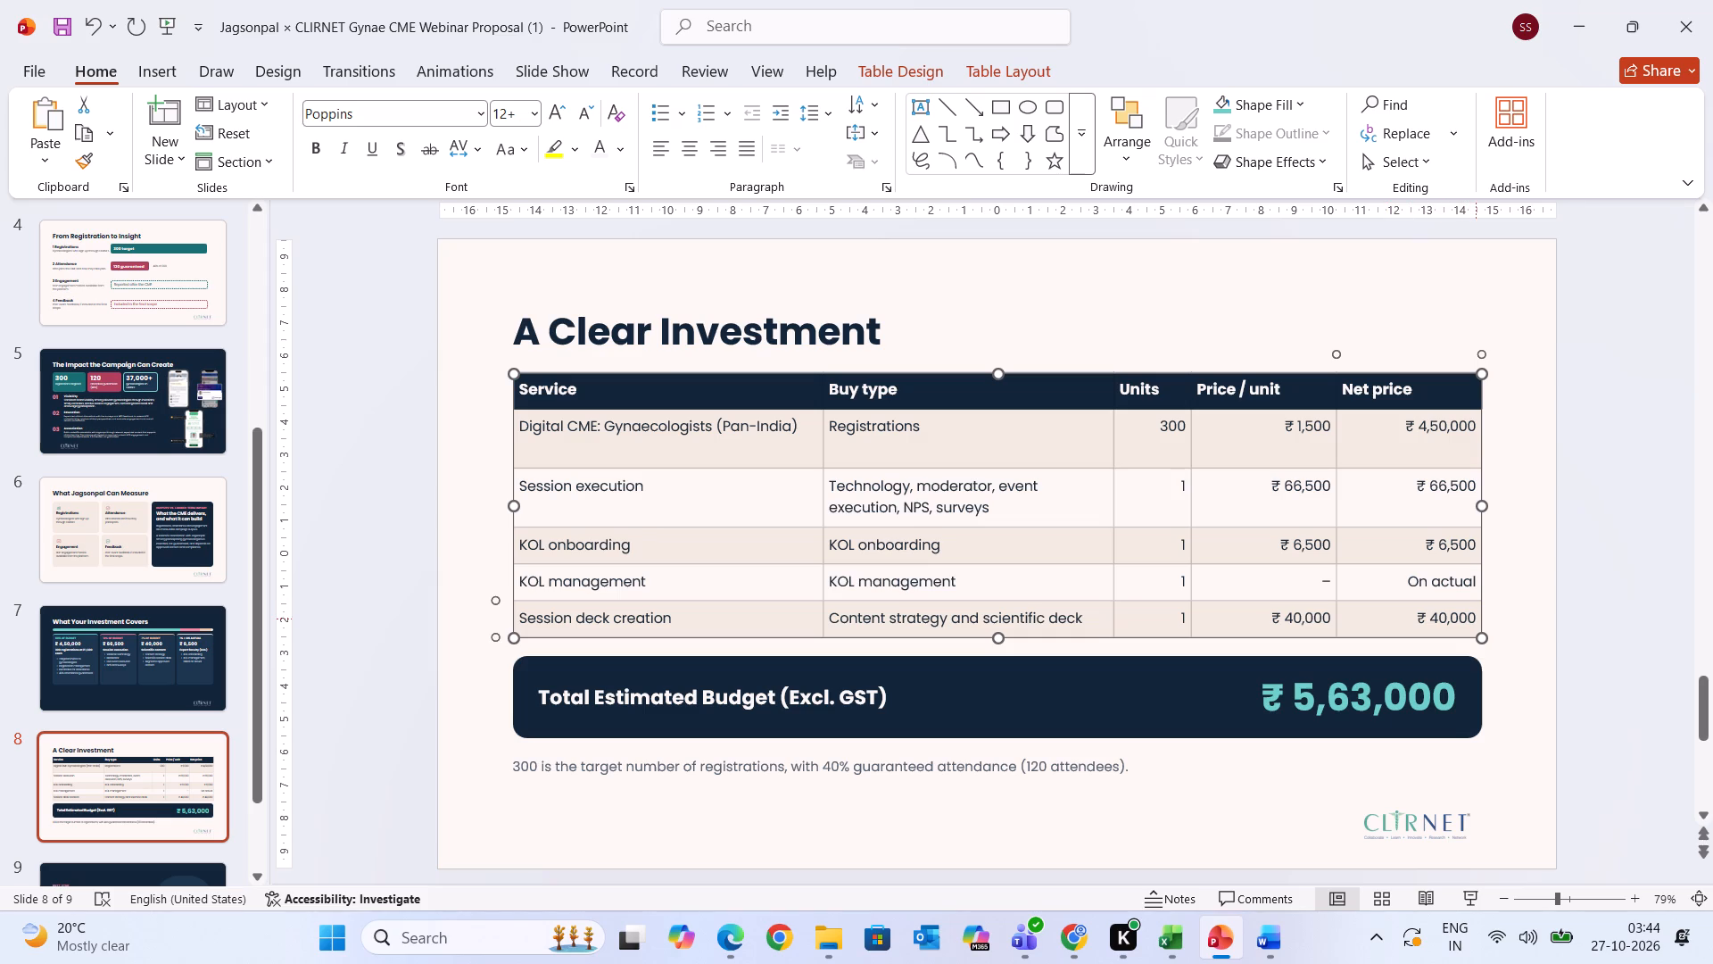
click(1474, 618)
drag(1471, 419, 1368, 642)
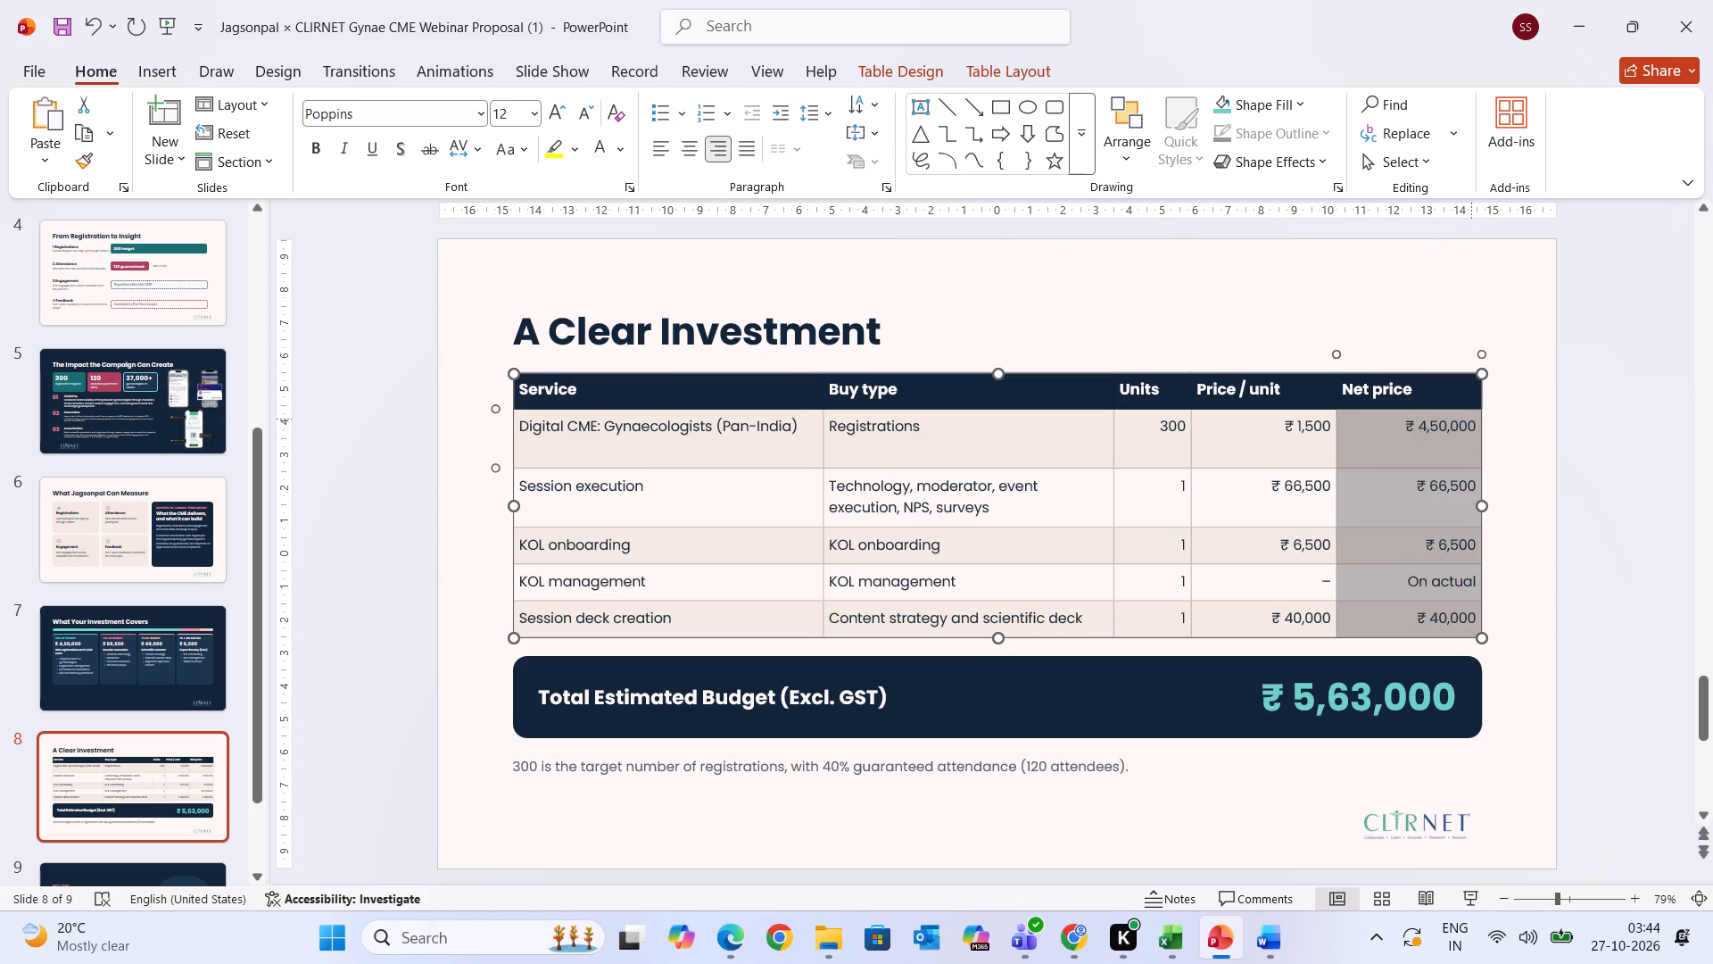
drag(1368, 642, 580, 644)
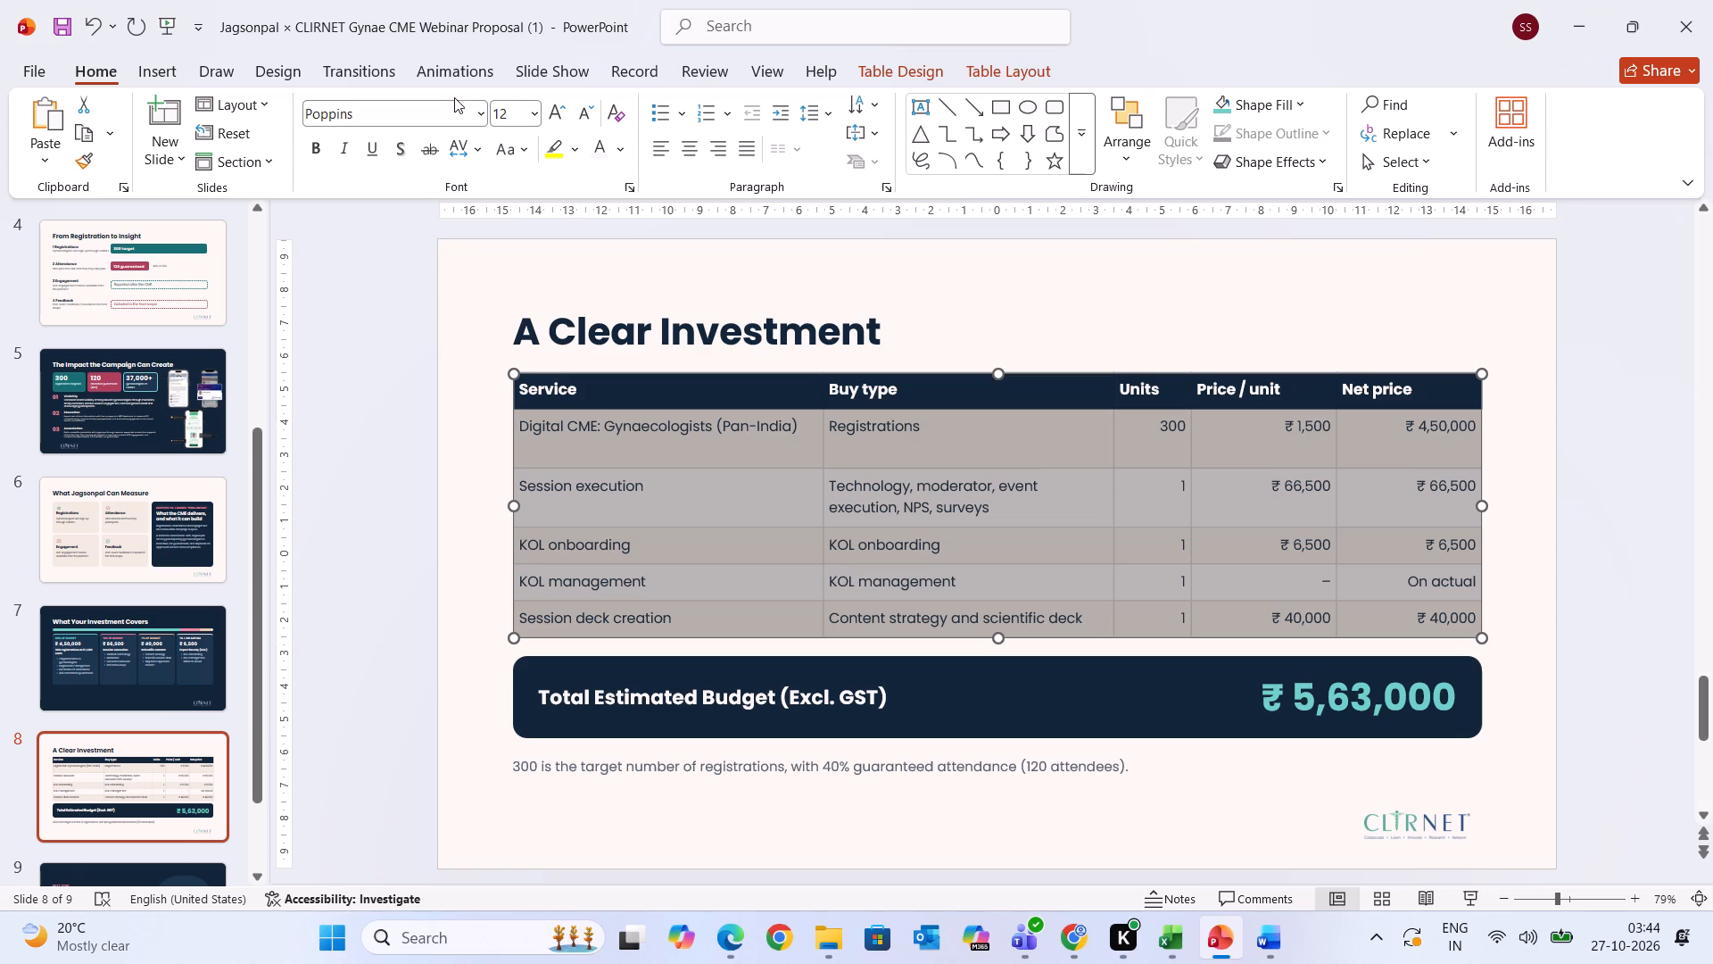
click(512, 113)
text(13)
key(Return)
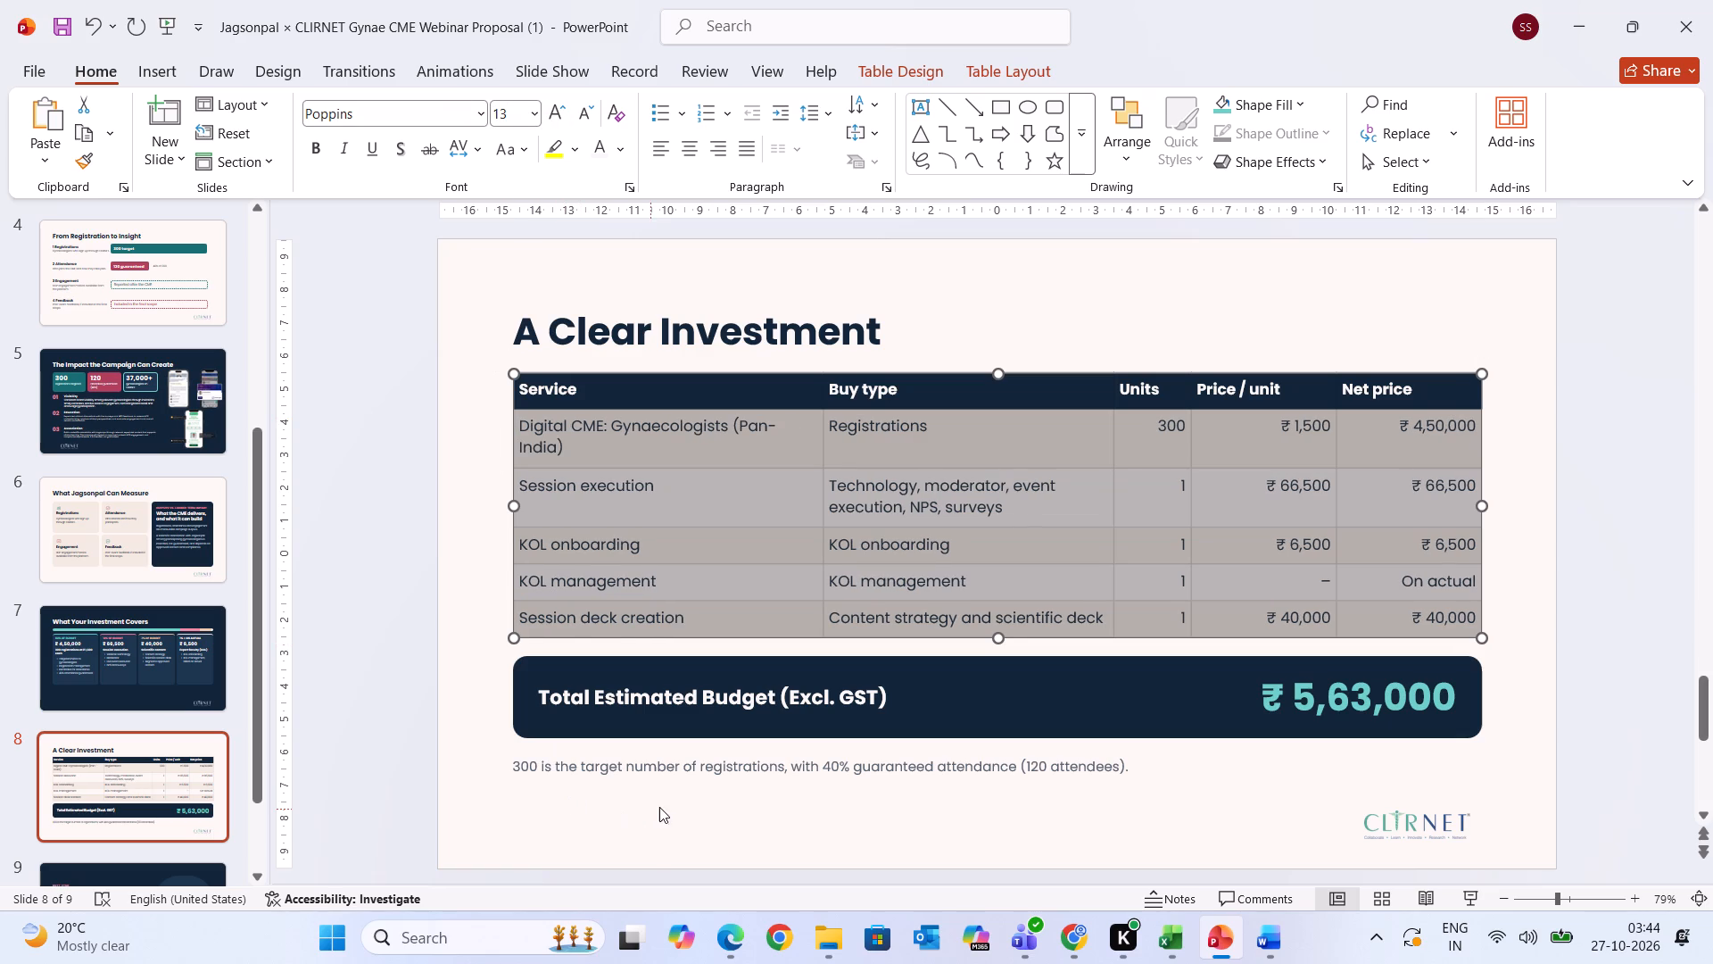
click(661, 806)
Go to slide 9 and set the "NEXT STEP" label to Poppins.
click(171, 782)
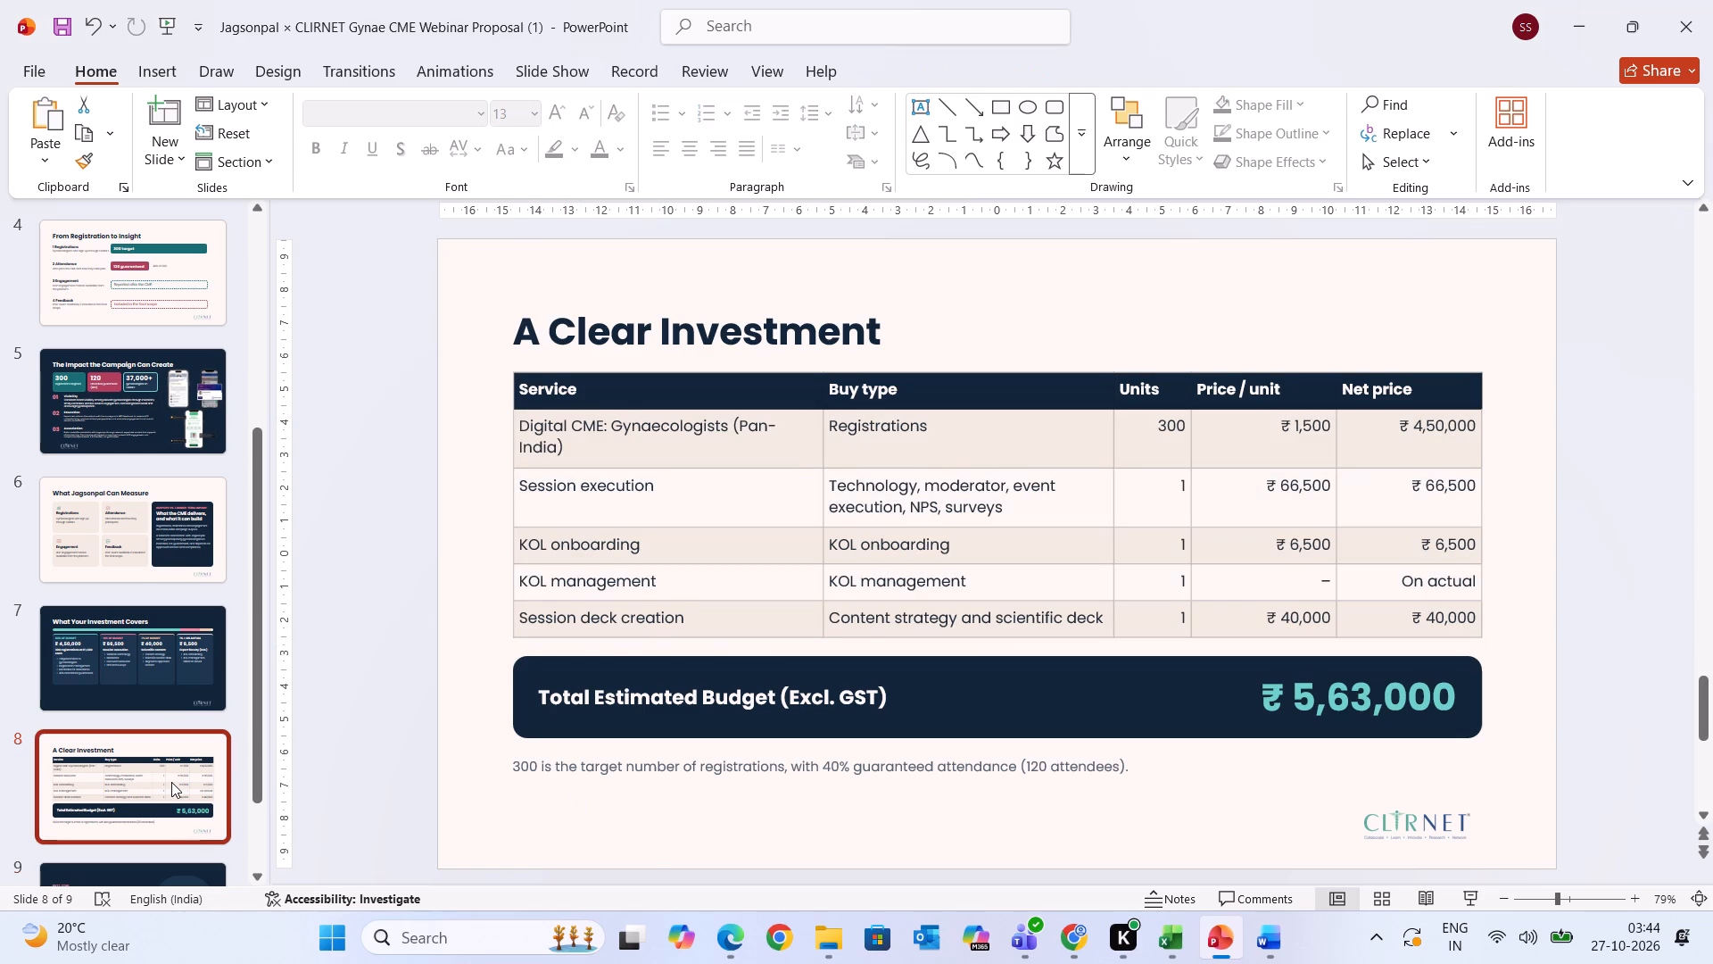
key(Down)
key(Down)
key(Up)
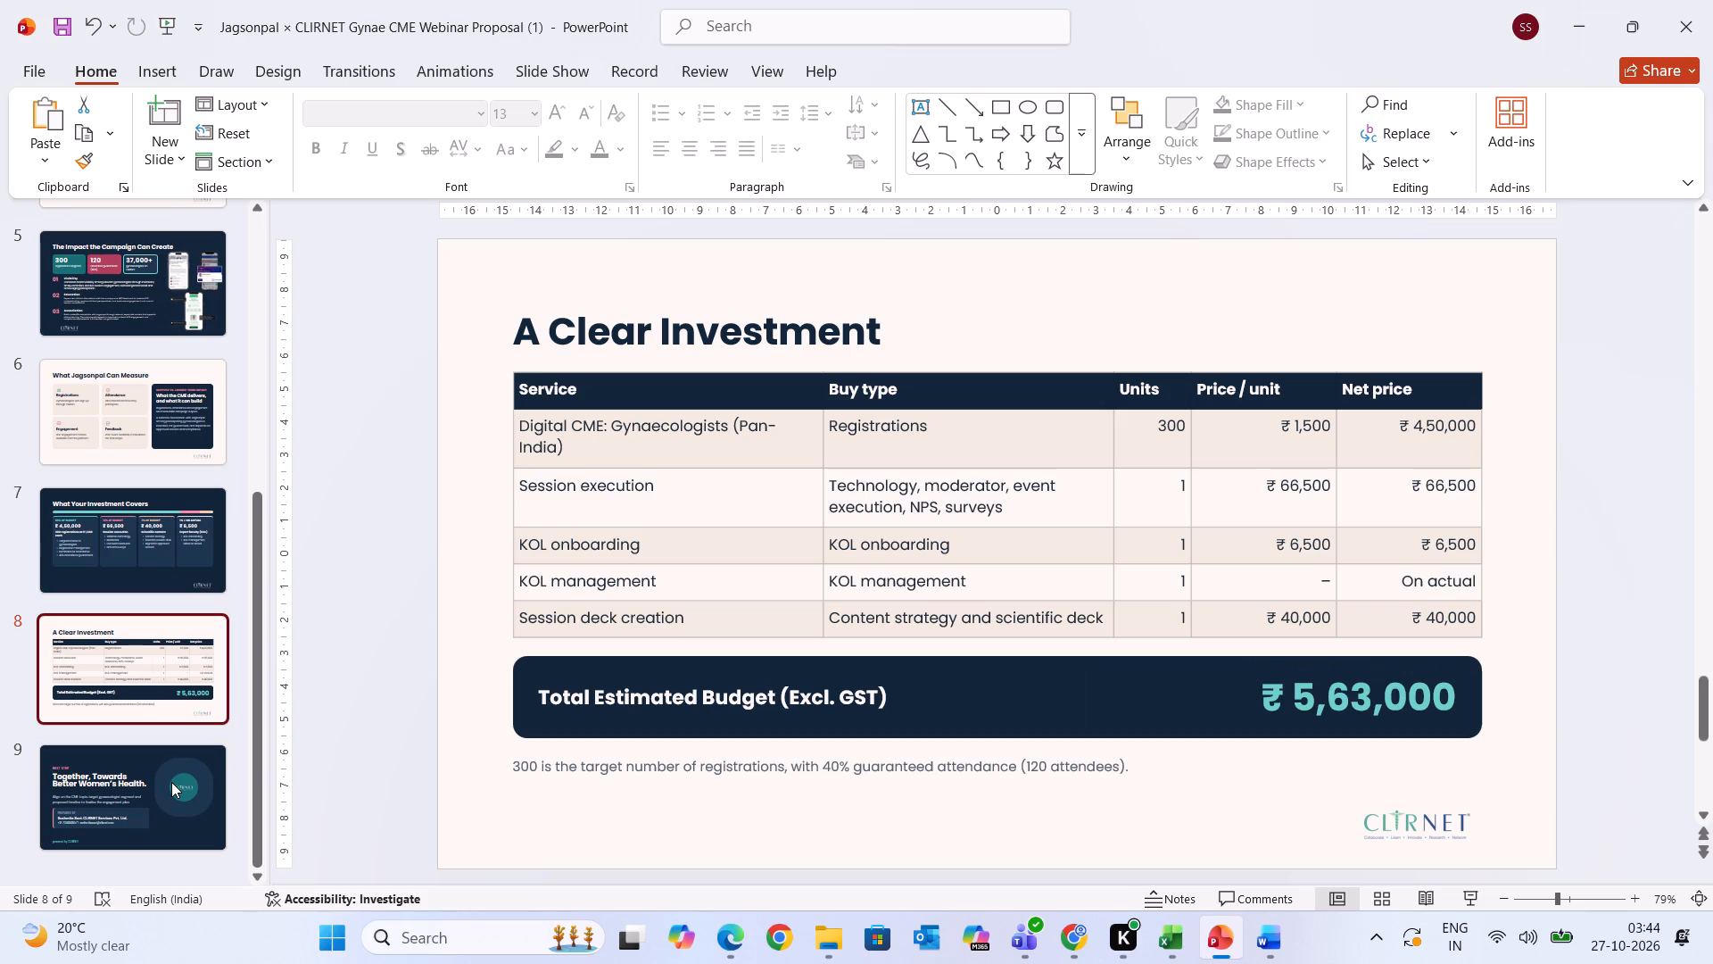
key(Down)
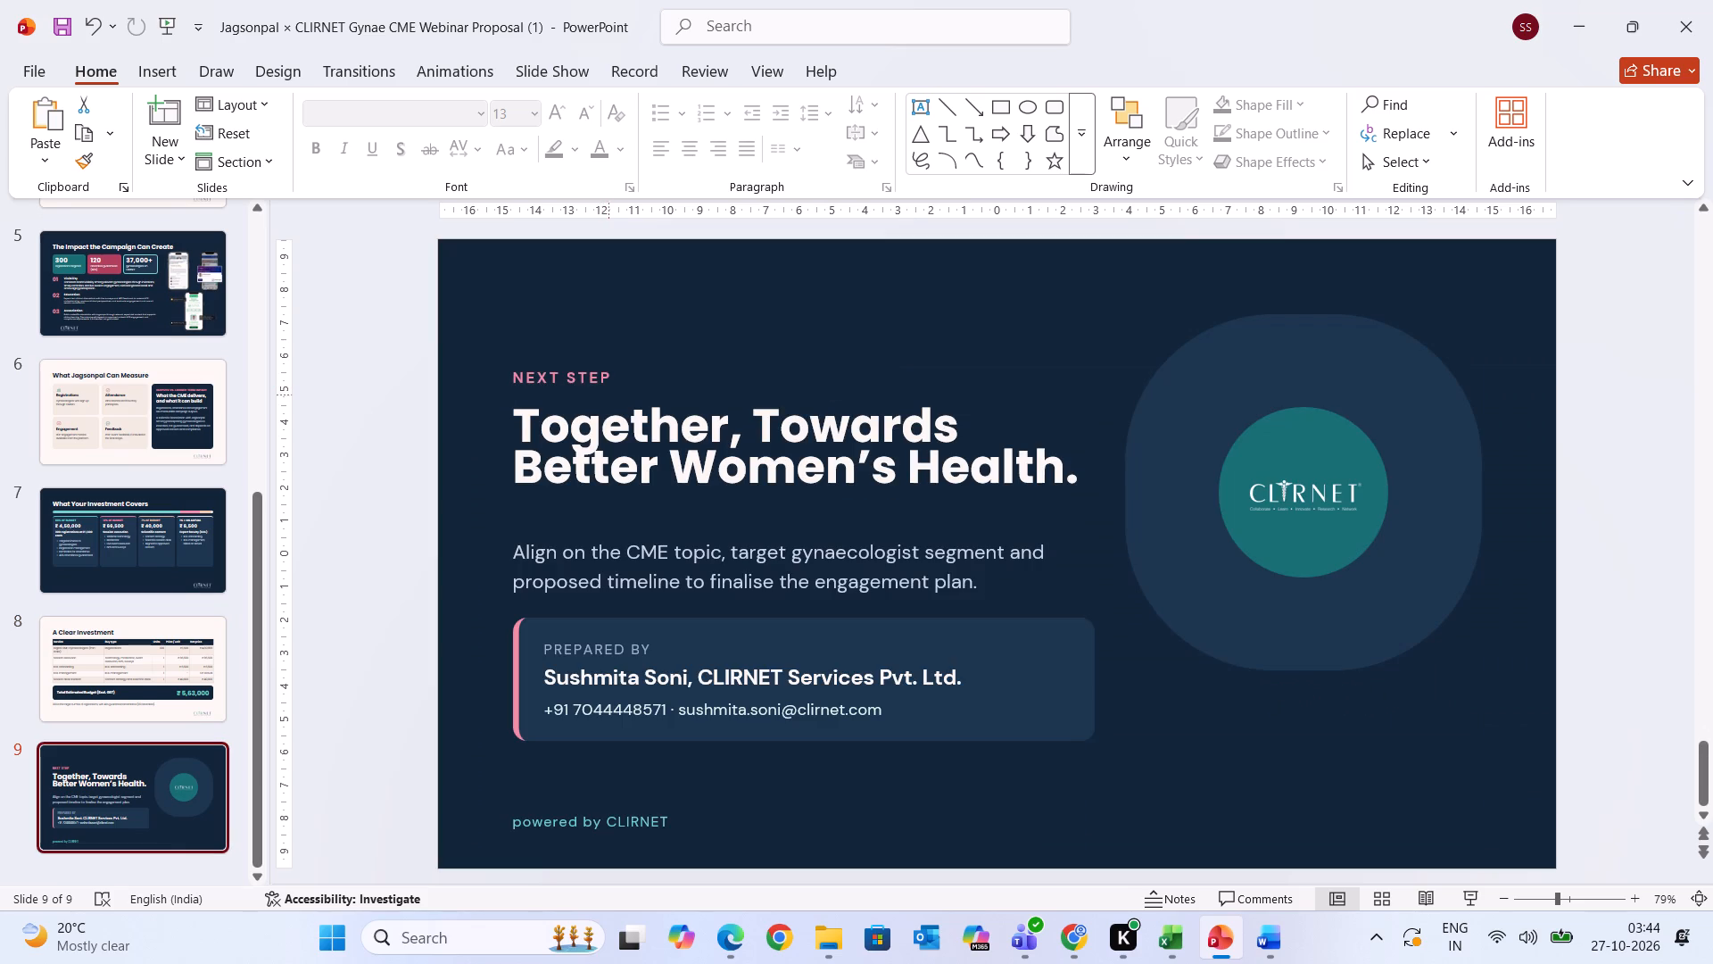
click(602, 407)
click(602, 382)
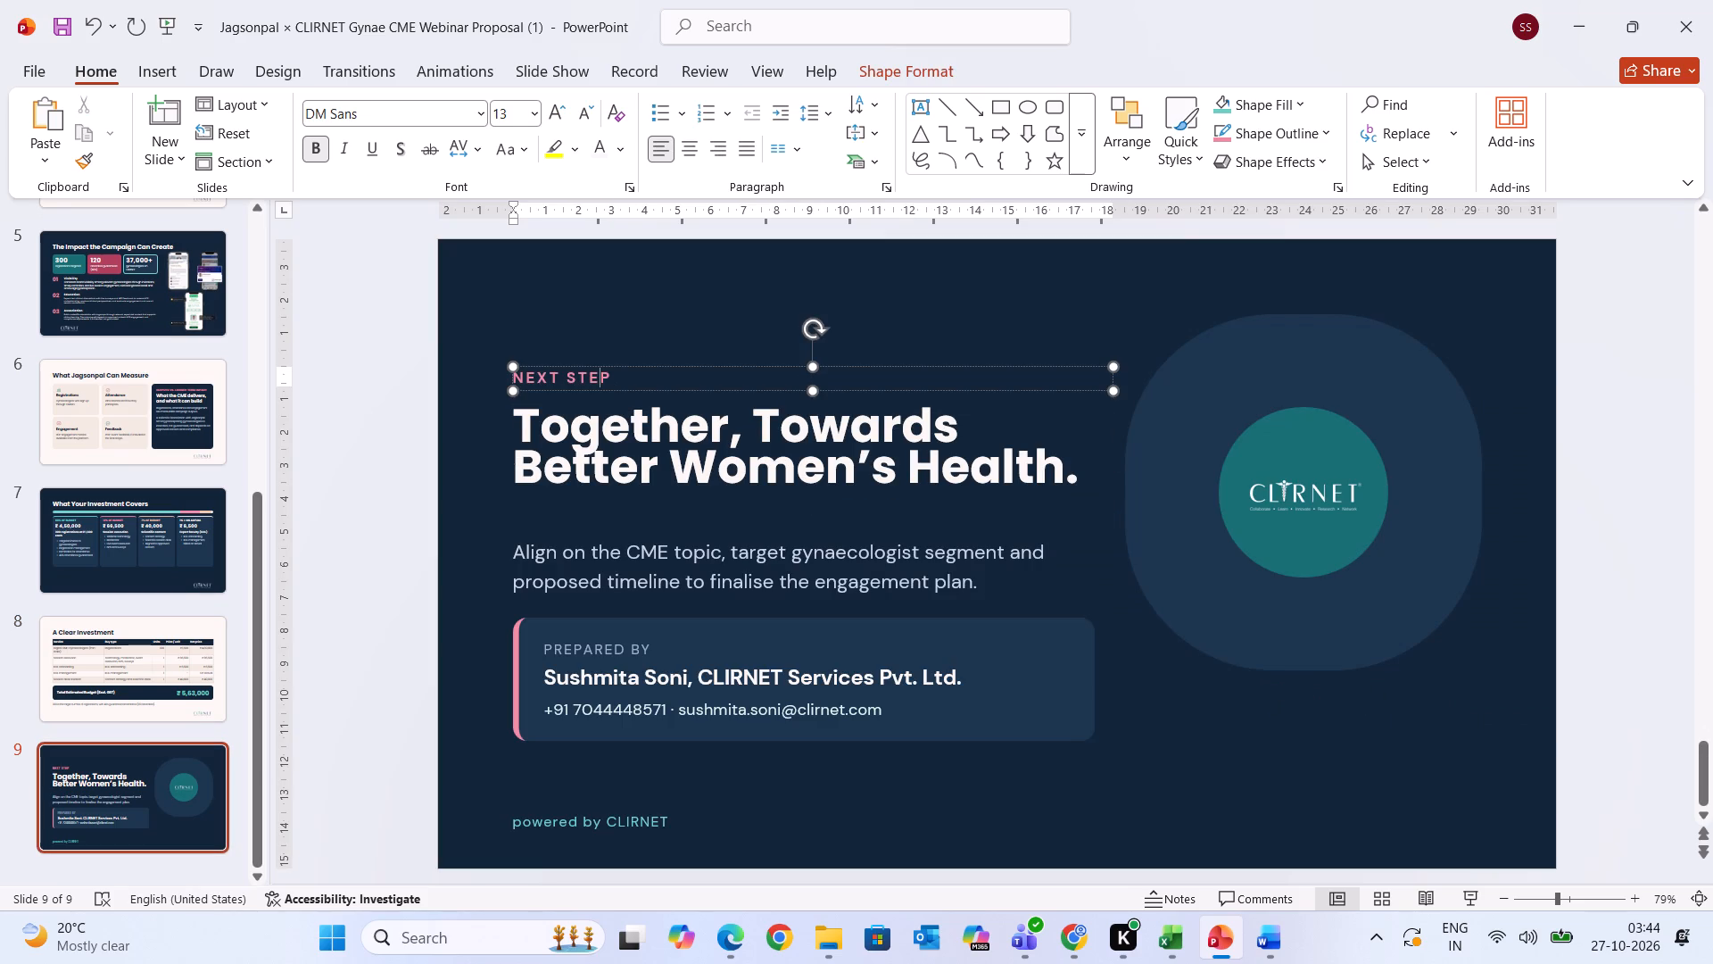
drag(610, 377, 474, 368)
click(420, 110)
text(po)
key(Return)
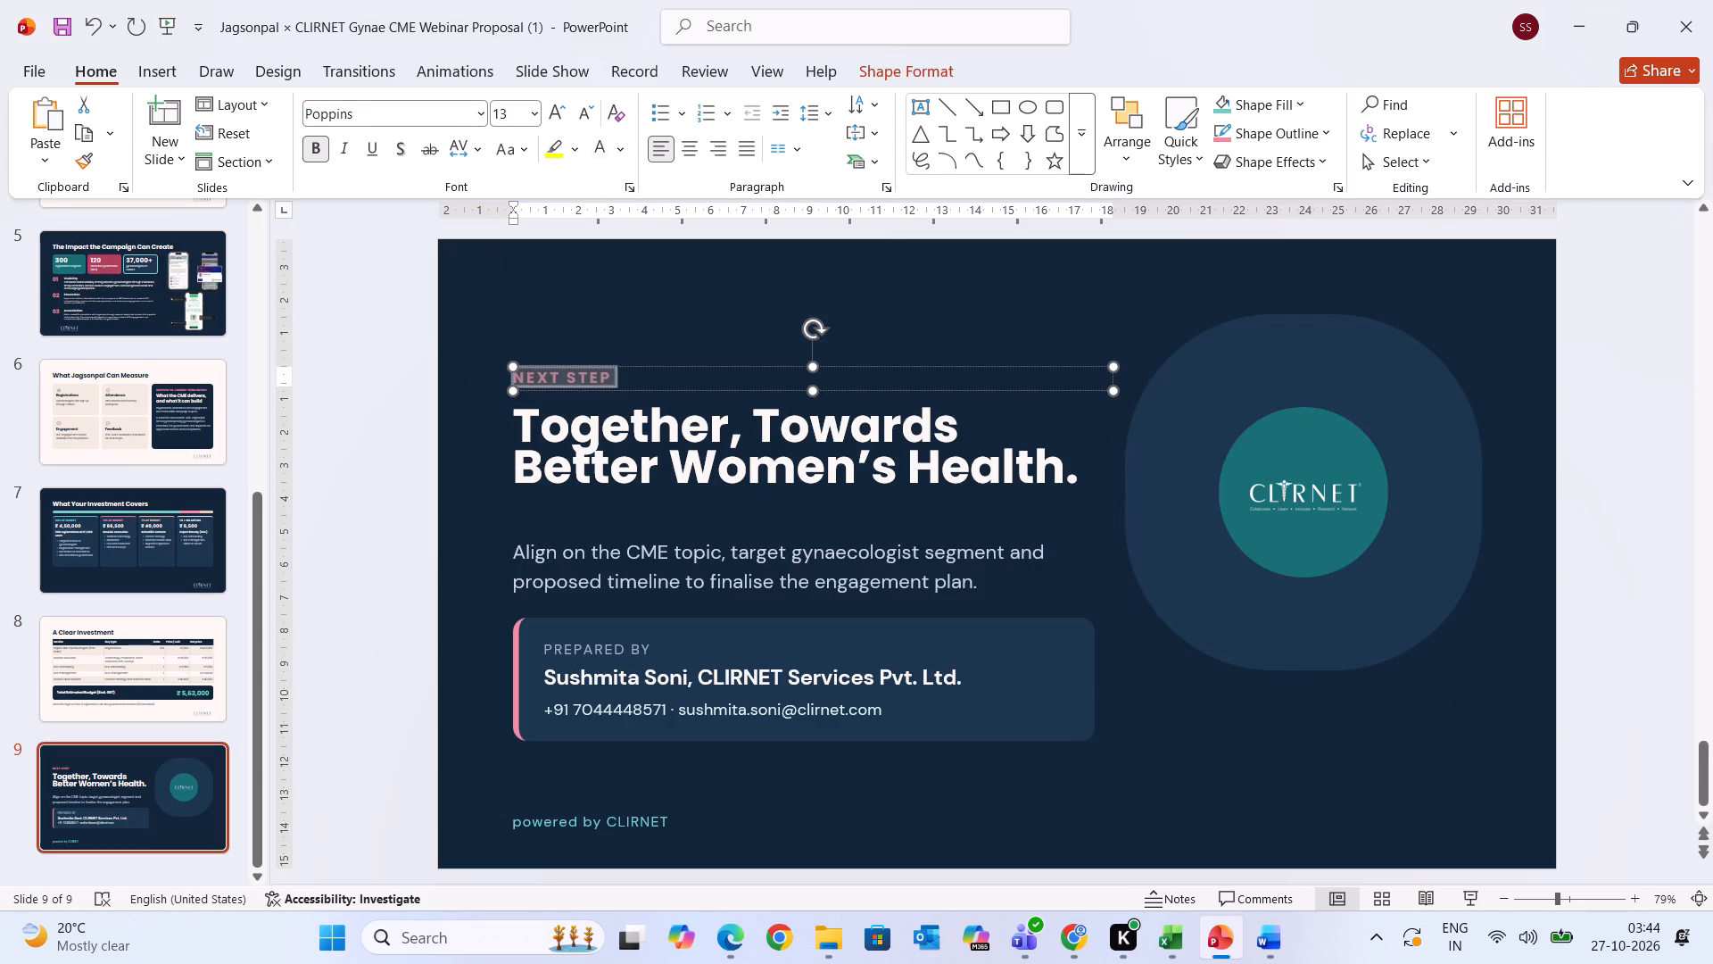
Set the "Align on the CME topic" paragraph on slide 9 to Poppins and reduce its text size by one increment.
click(597, 572)
drag(980, 578, 522, 578)
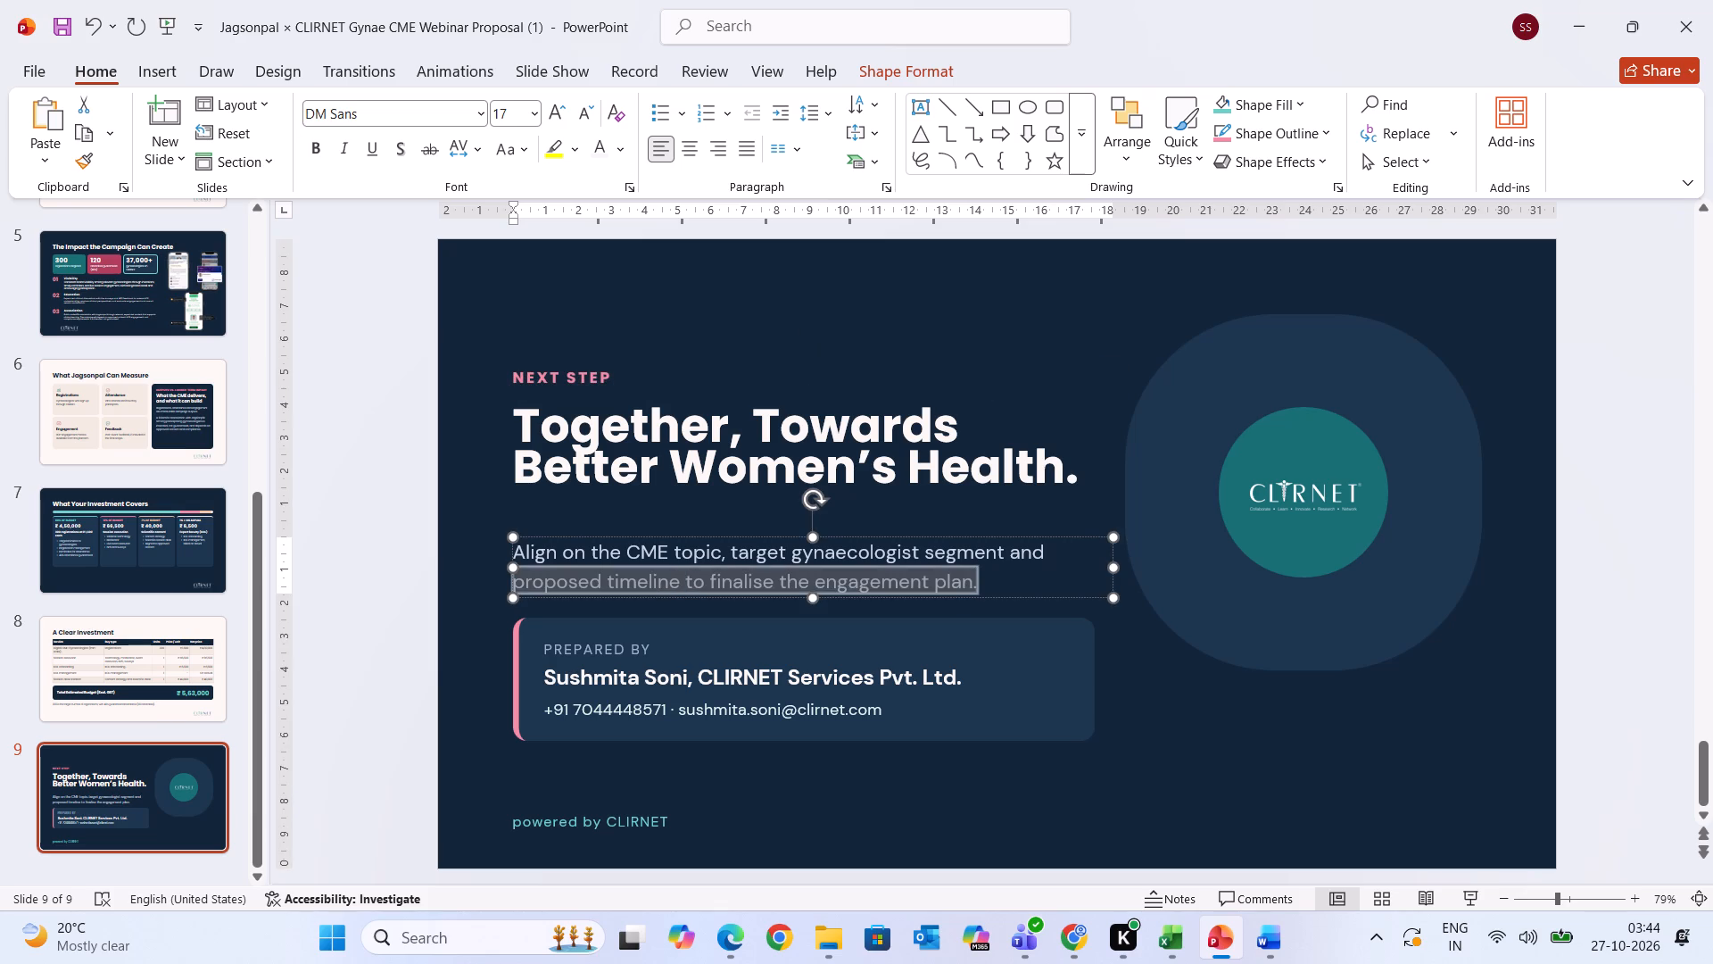
drag(522, 578, 516, 558)
click(377, 116)
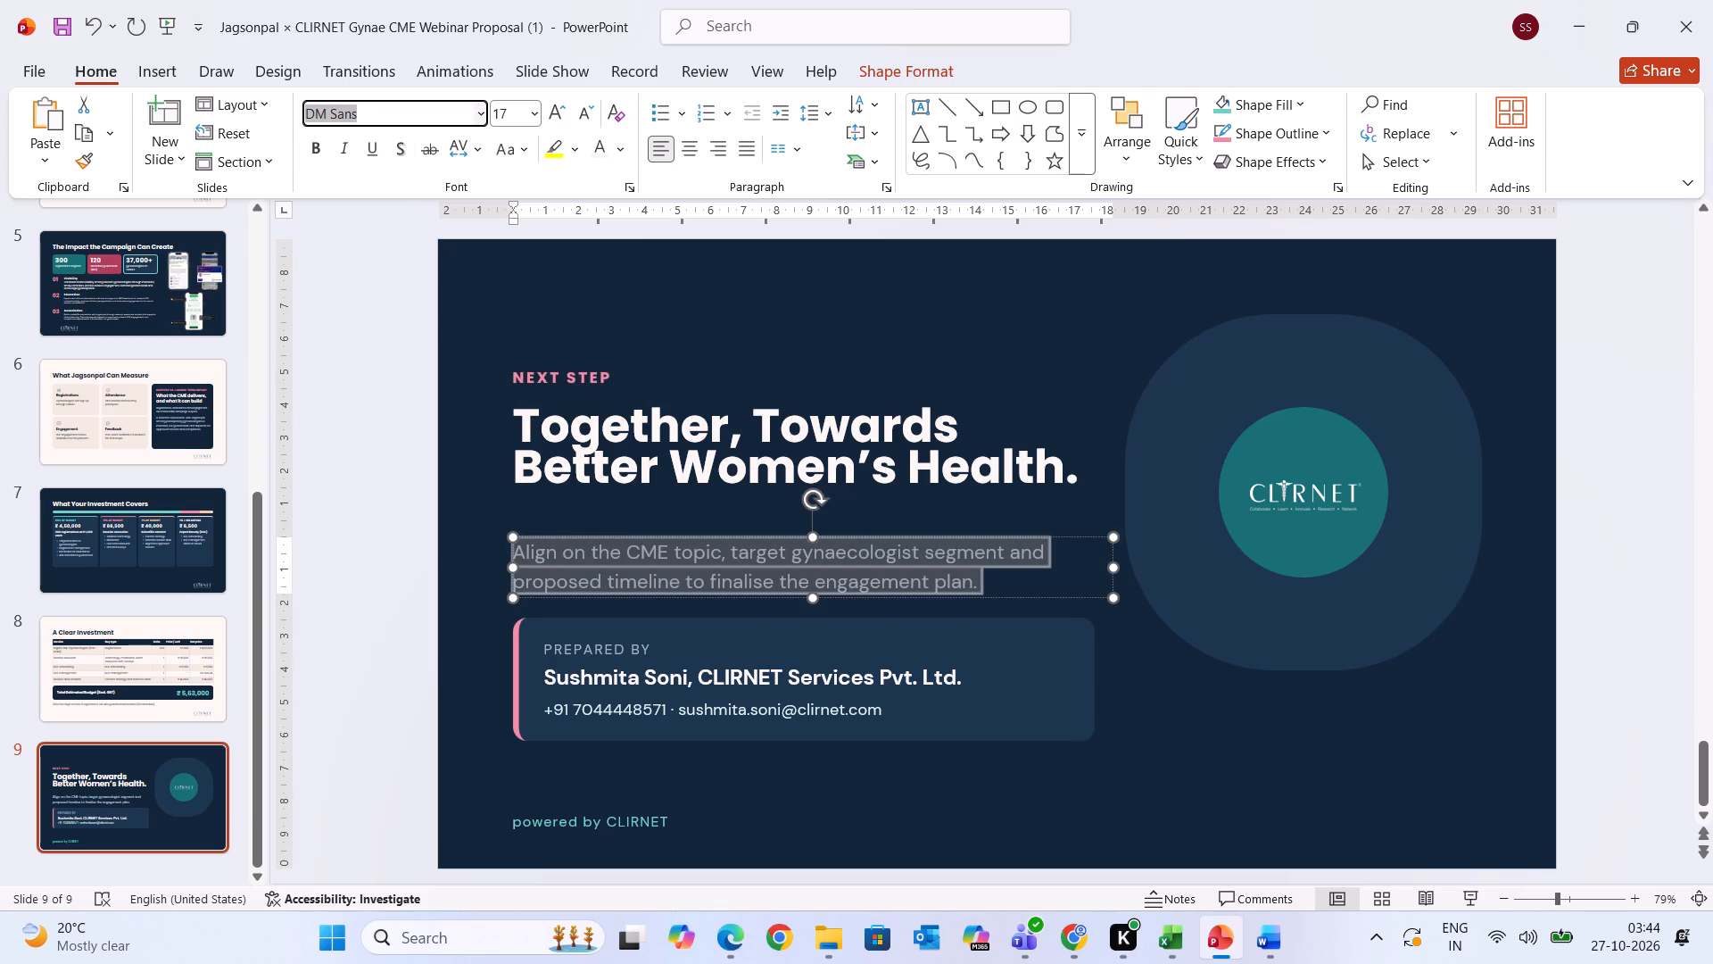
text(po)
key(Return)
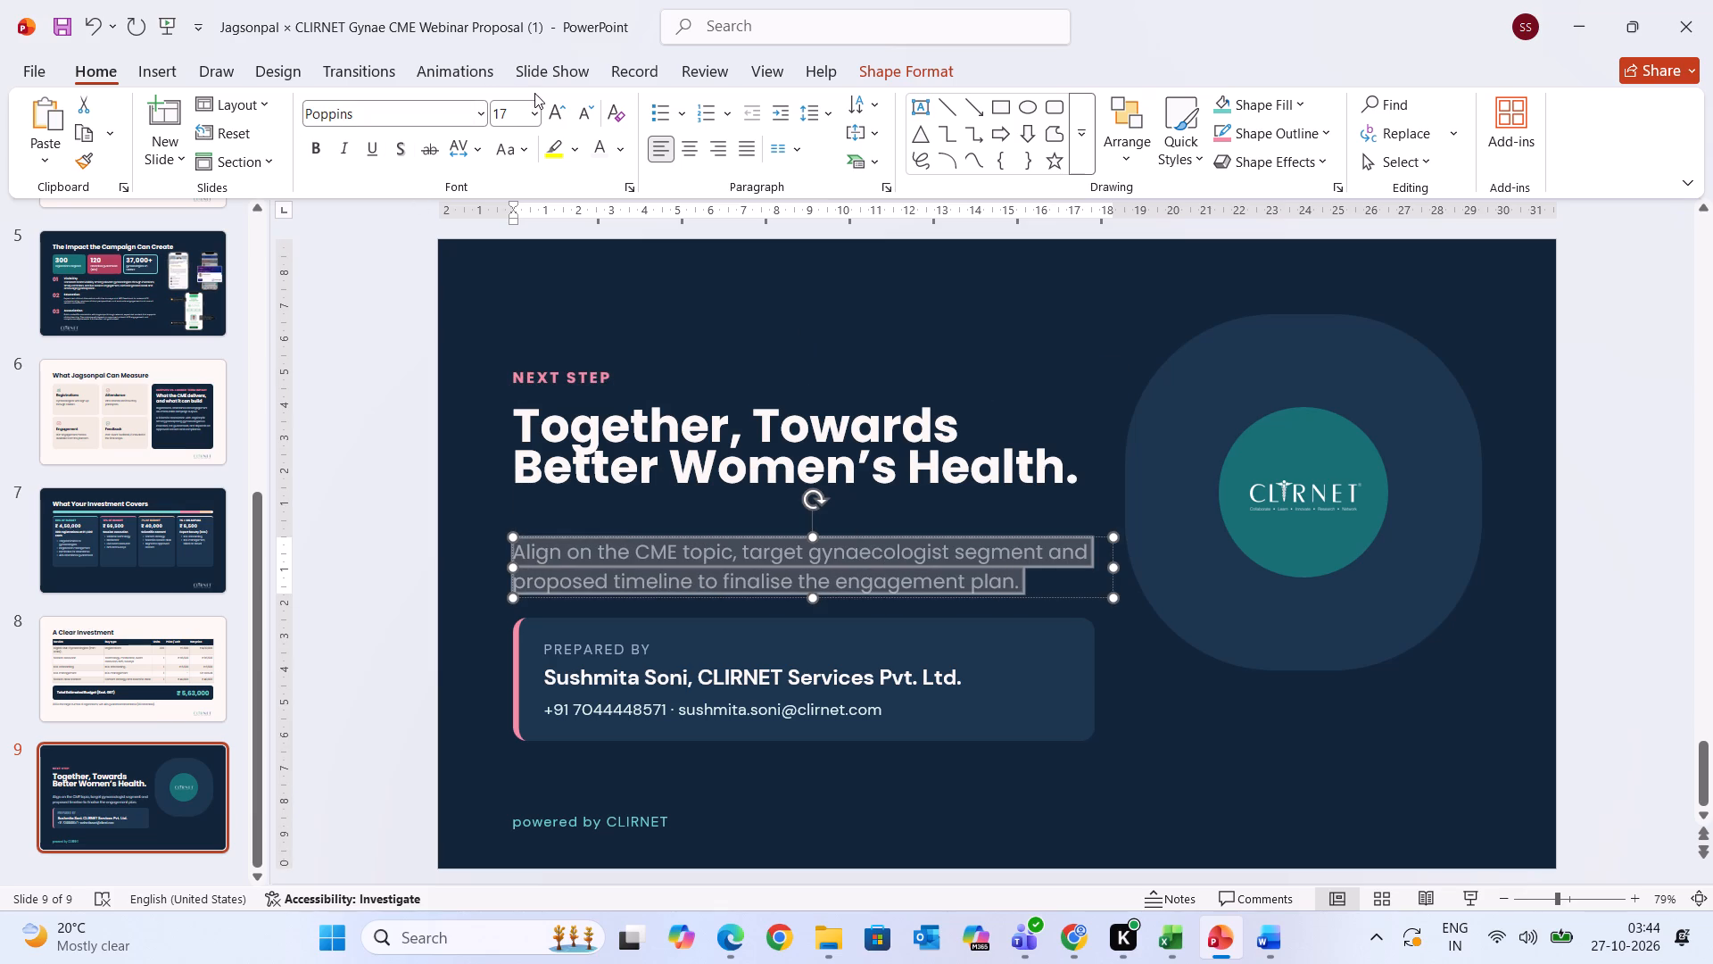
click(588, 116)
Set the name and company line in the "PREPARED BY" box to Poppins and reduce its text size by one increment.
click(755, 687)
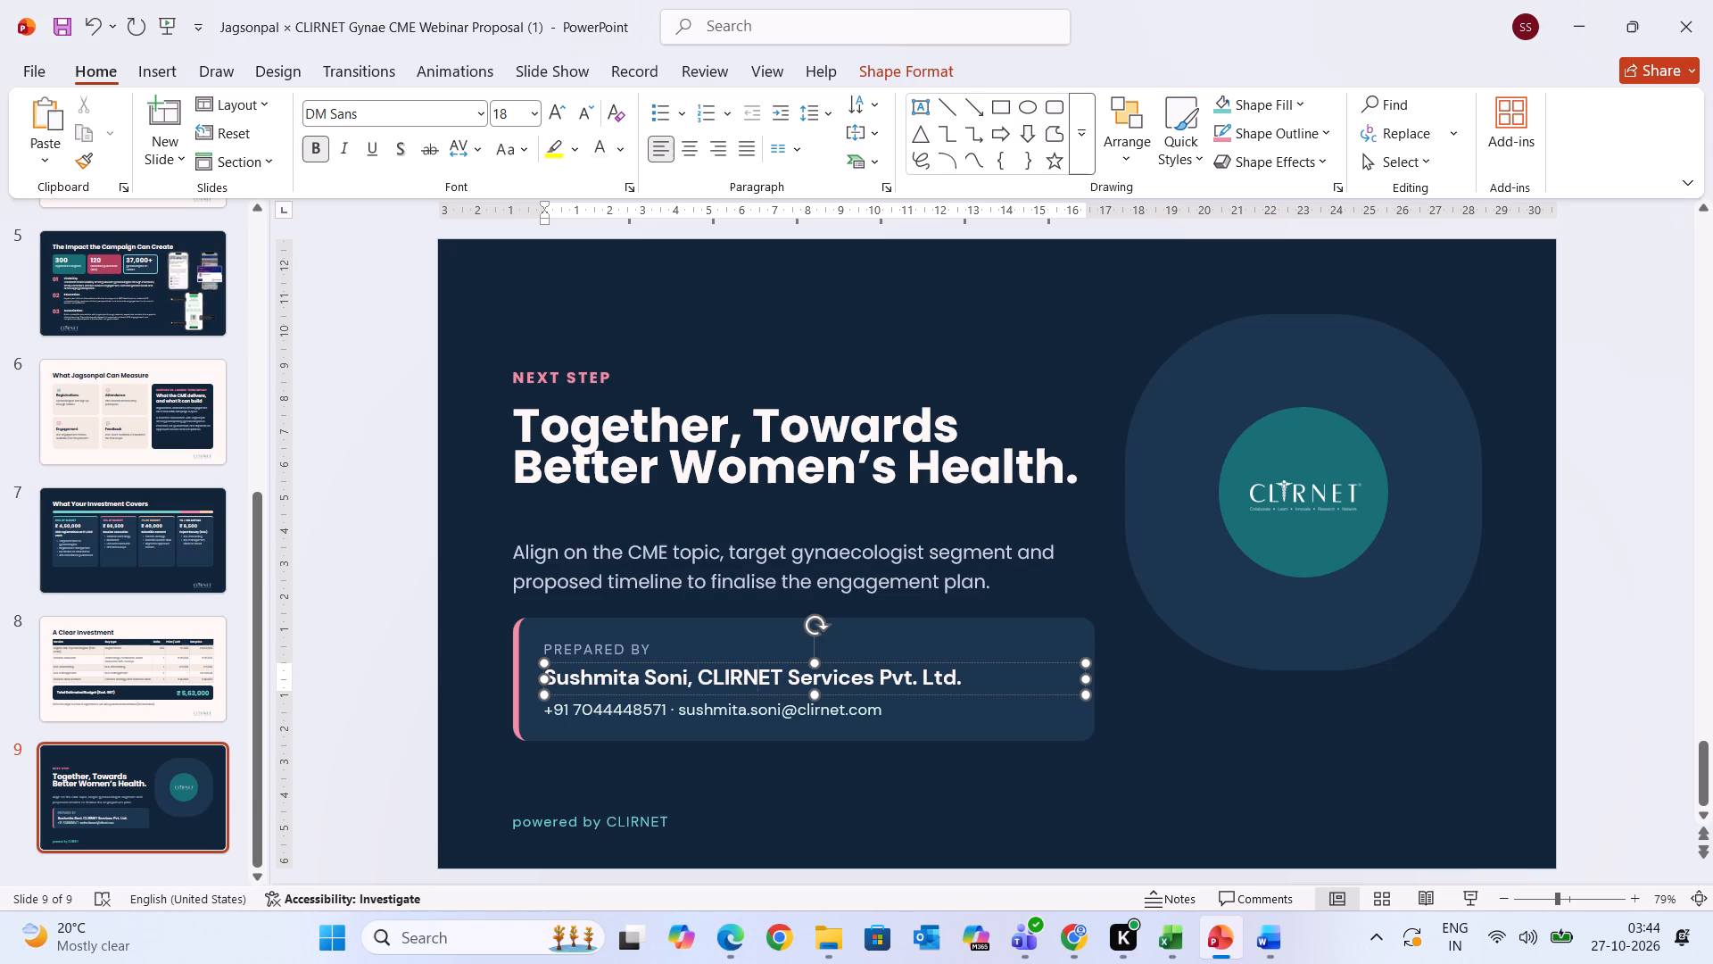
drag(959, 677, 534, 671)
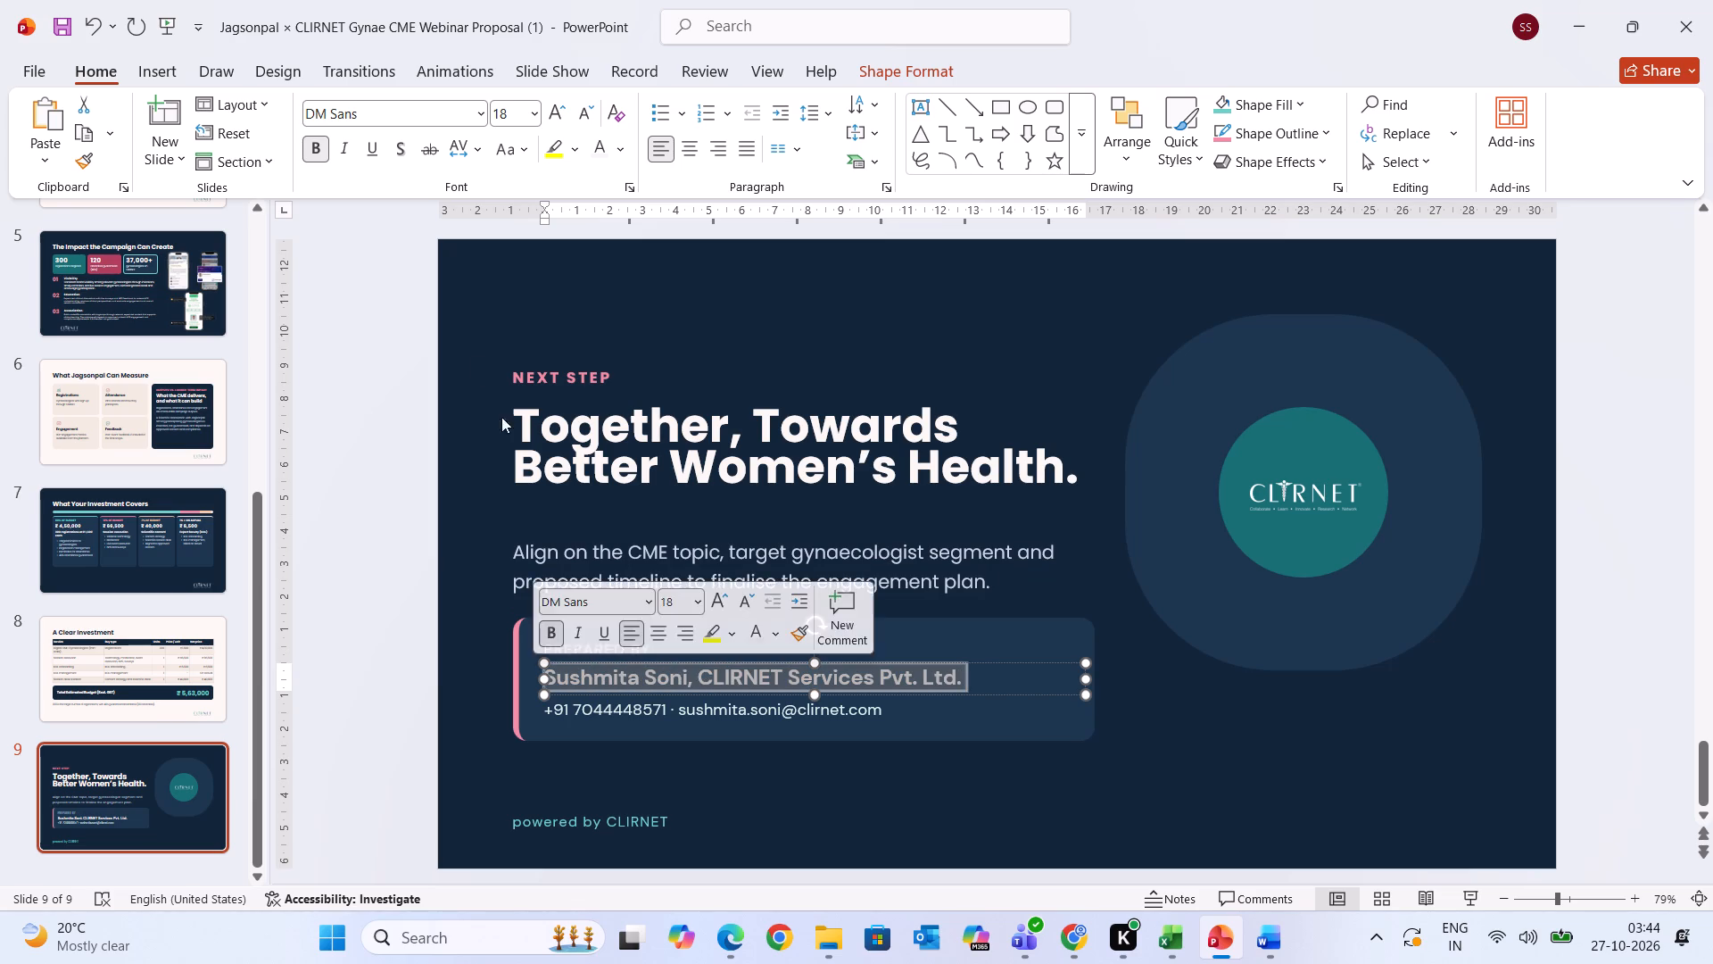
click(416, 112)
text(po)
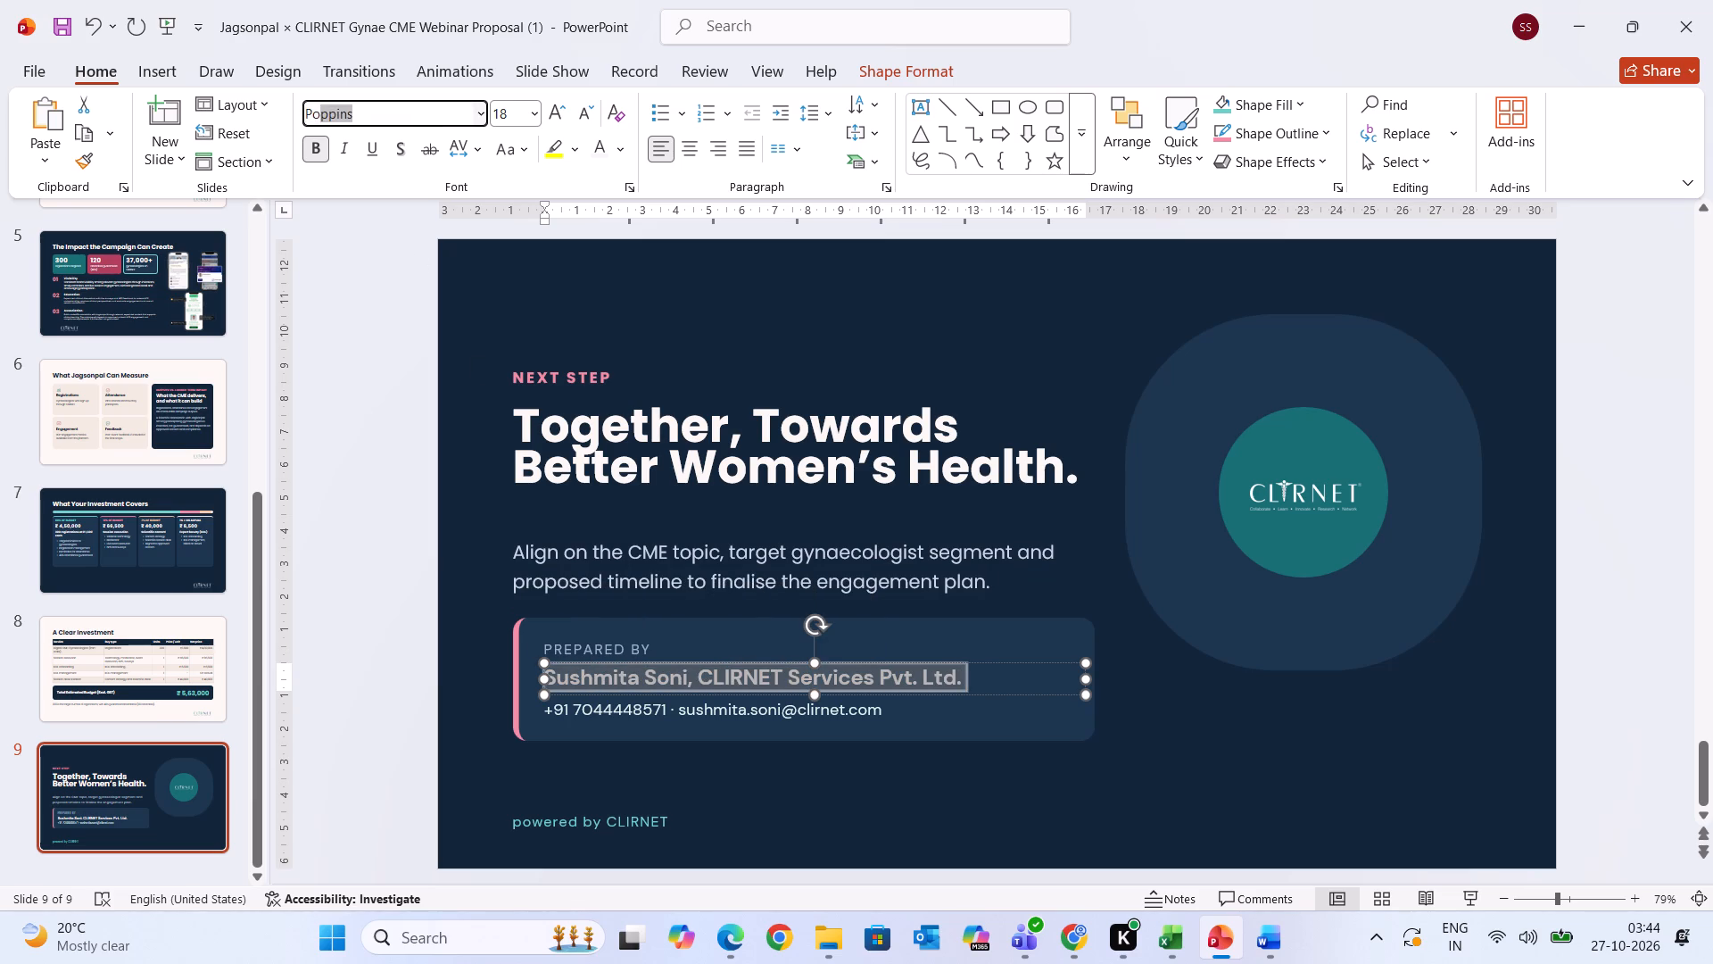
key(Return)
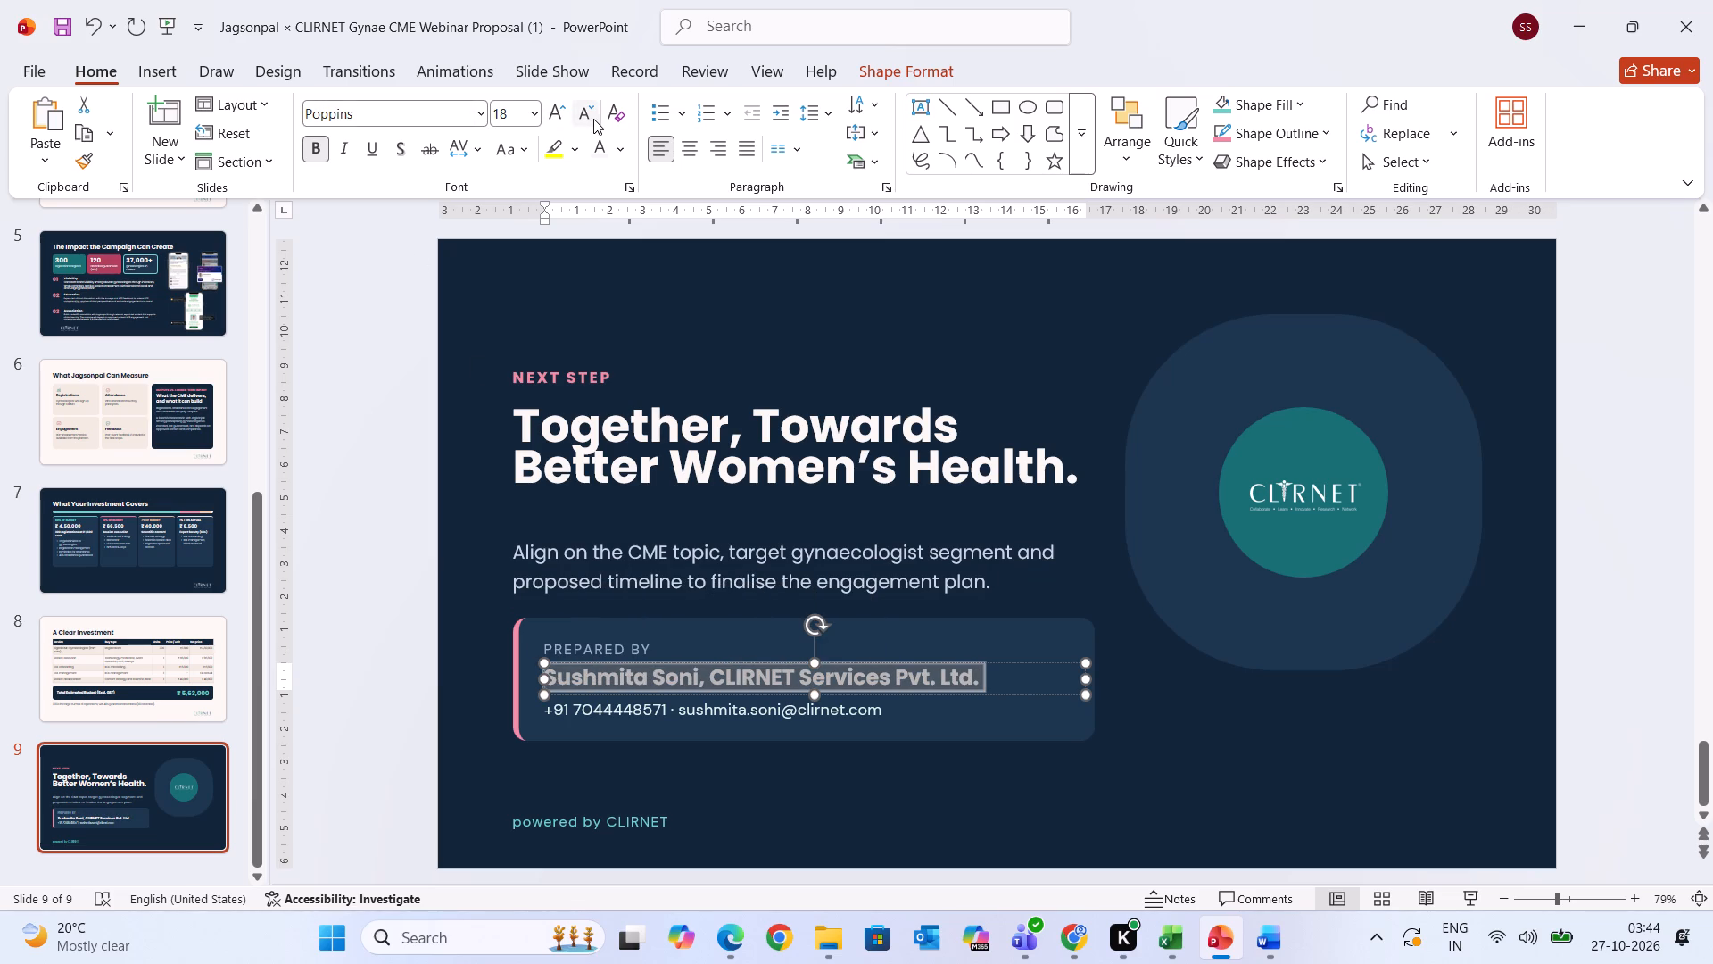
click(593, 119)
Set the phone and e-mail line in the "PREPARED BY" box to Poppins.
click(754, 713)
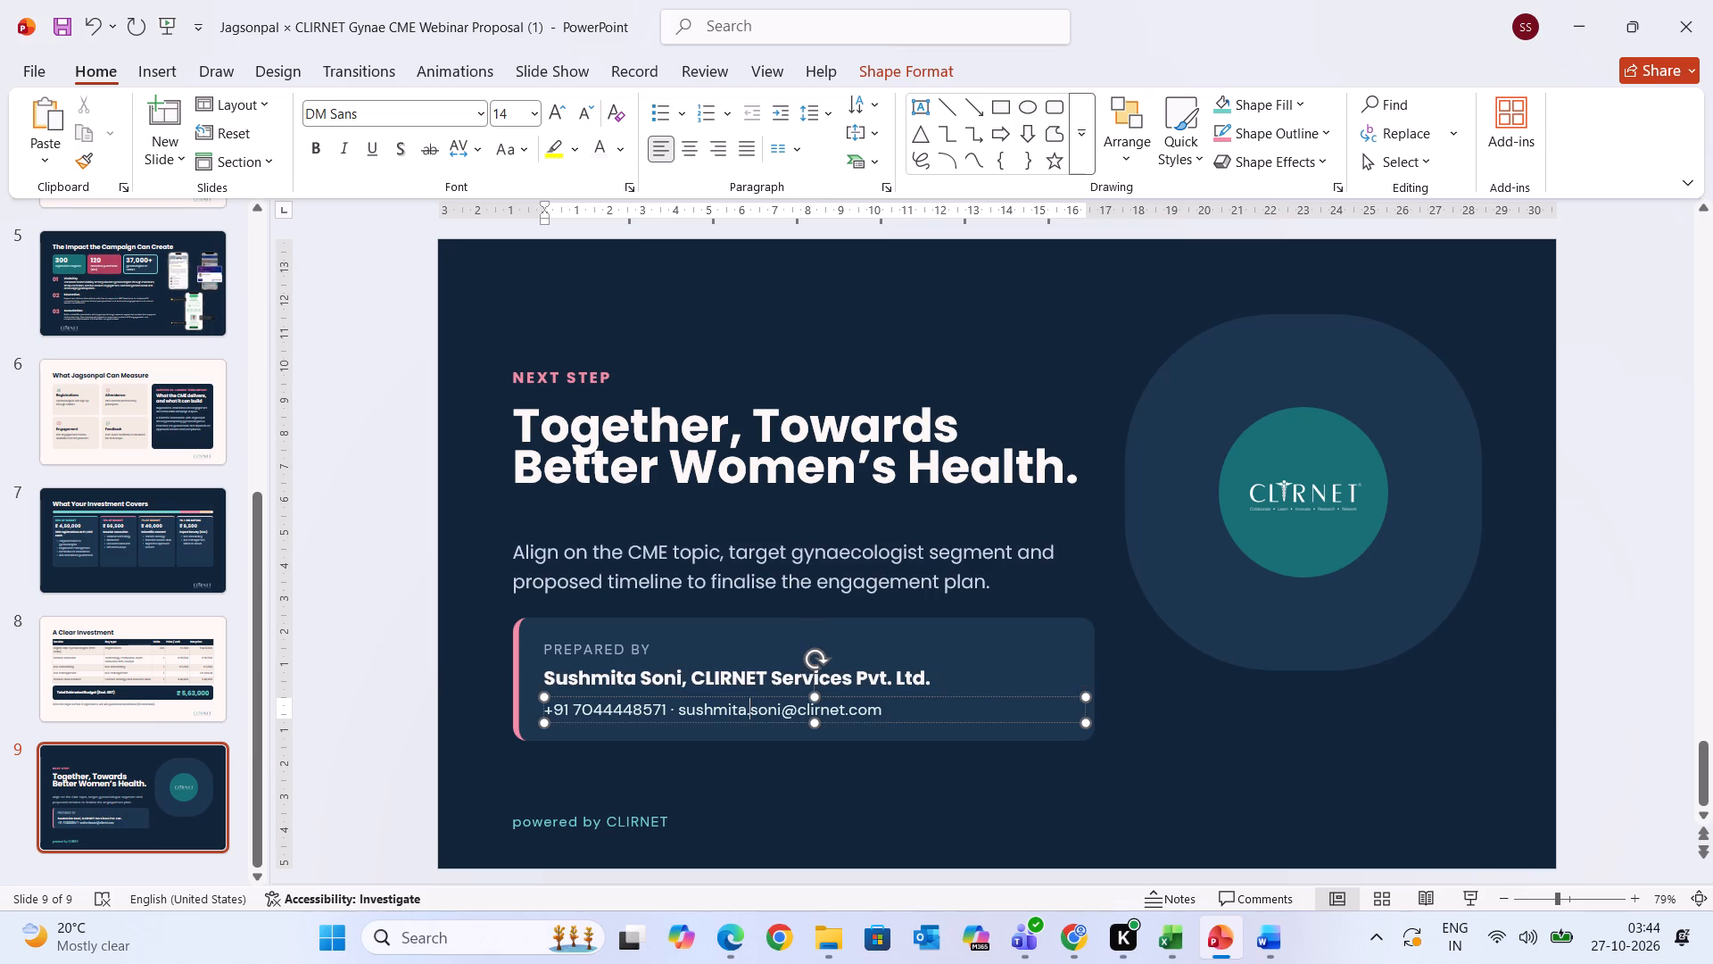
drag(879, 711, 522, 702)
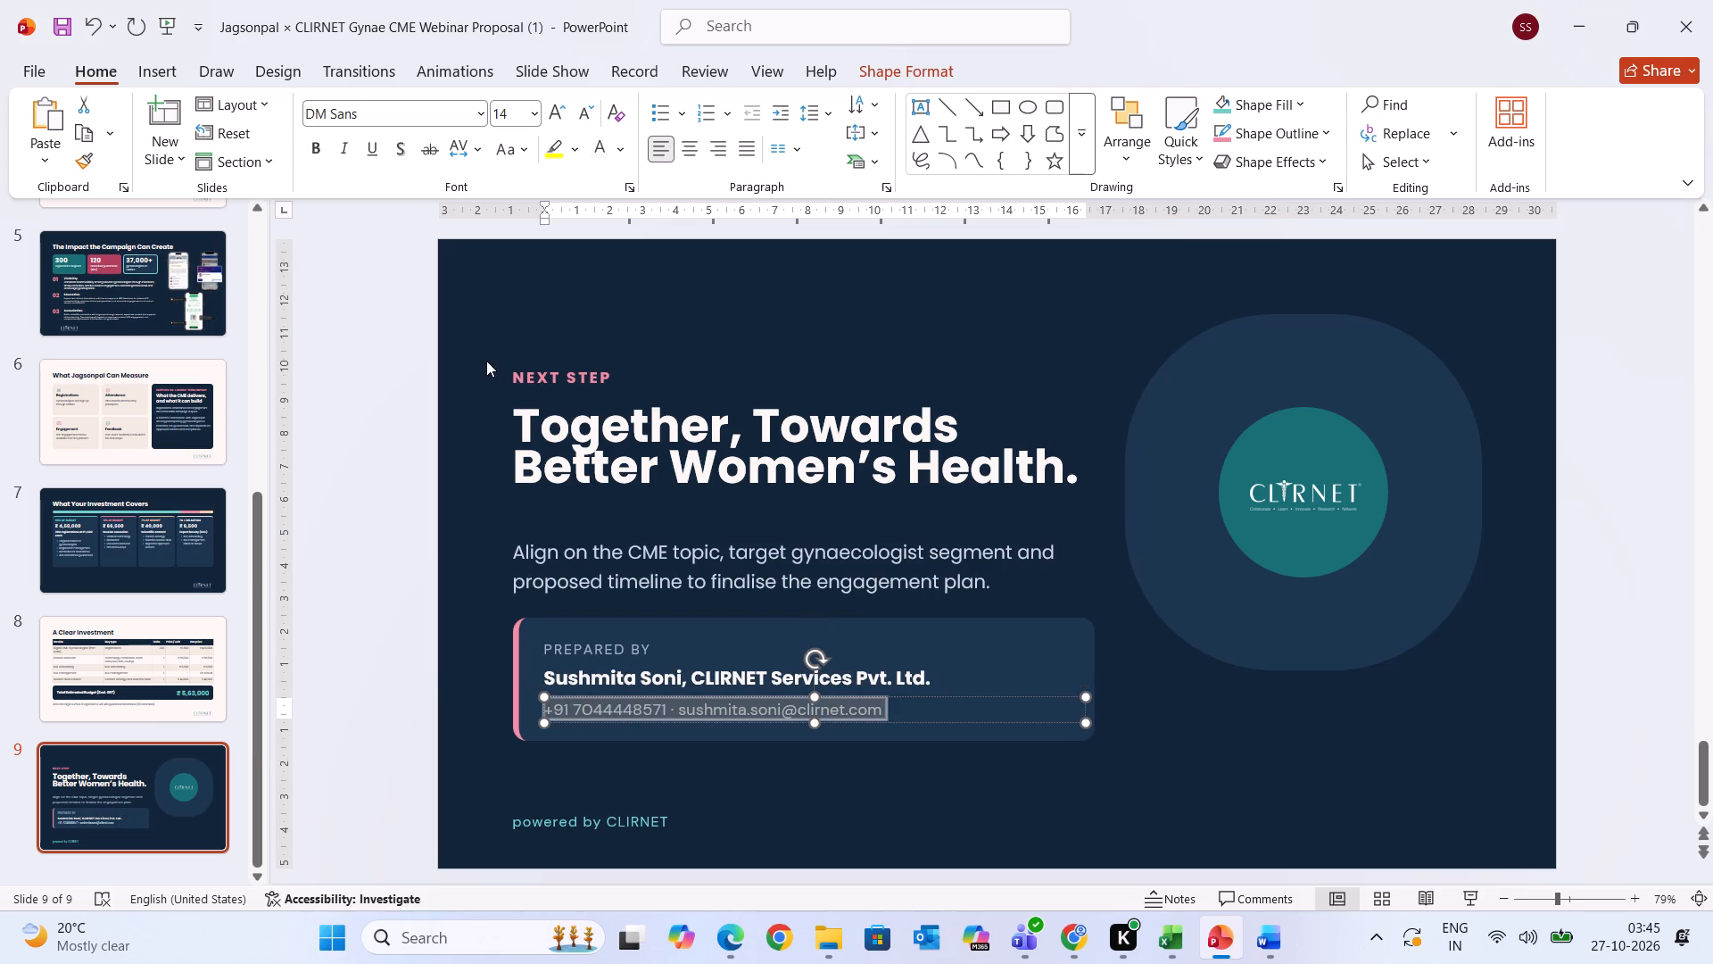
click(459, 113)
text(po)
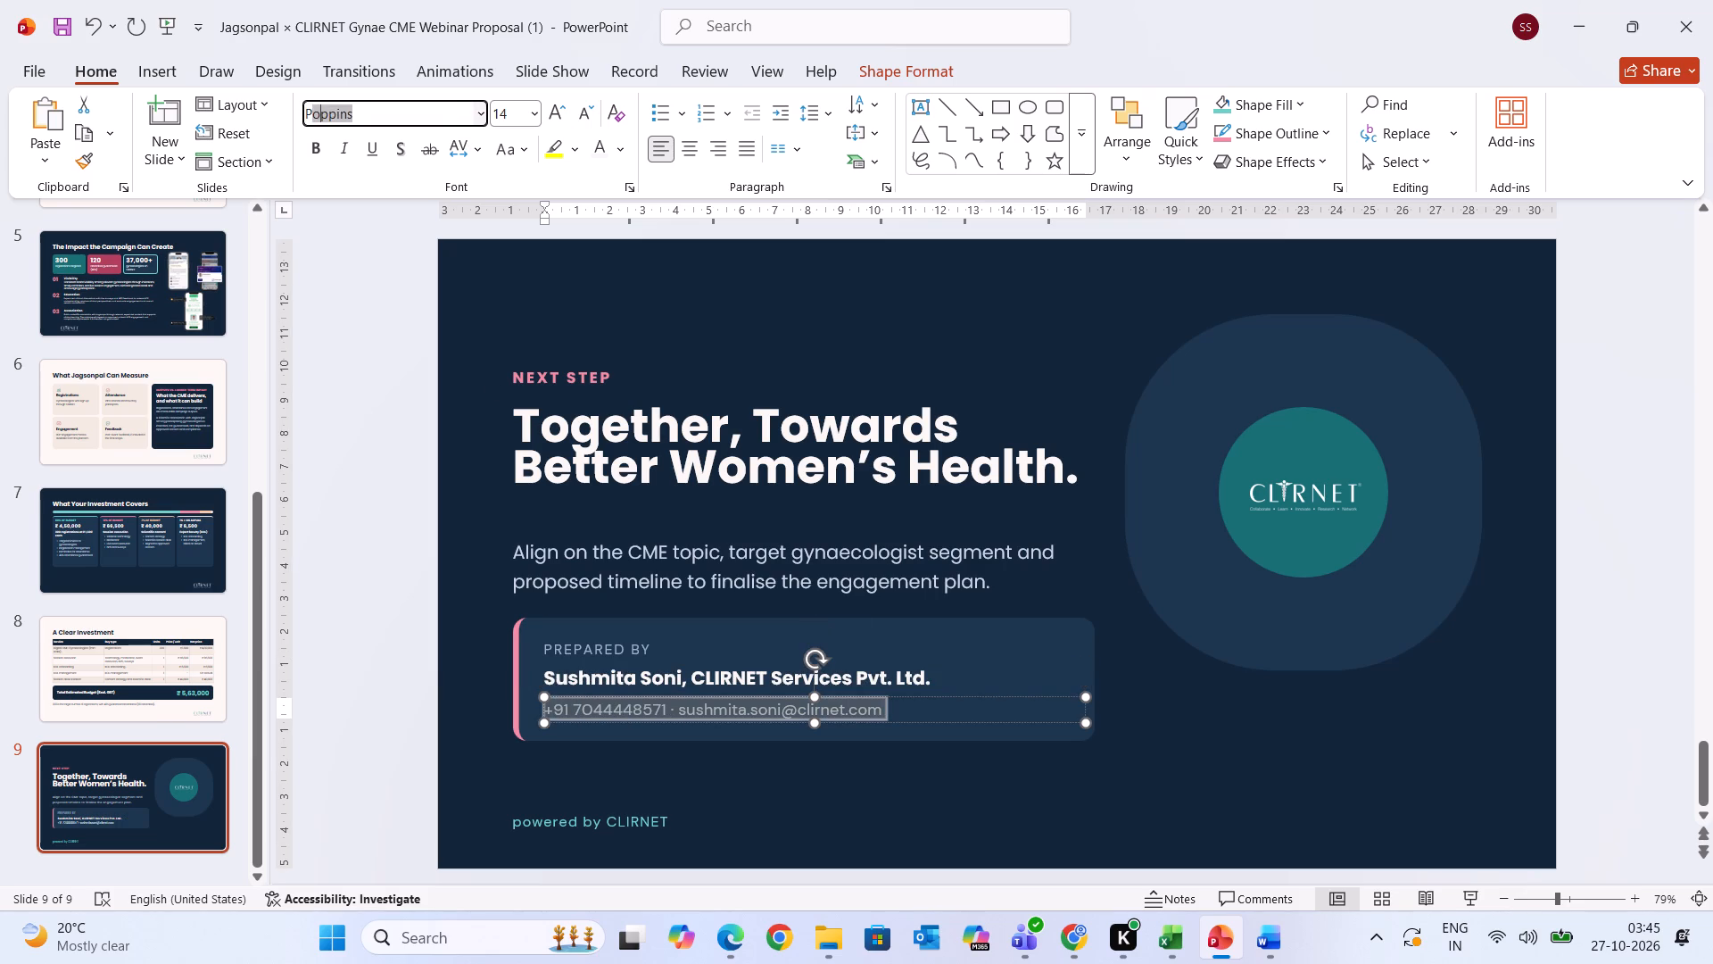
key(Return)
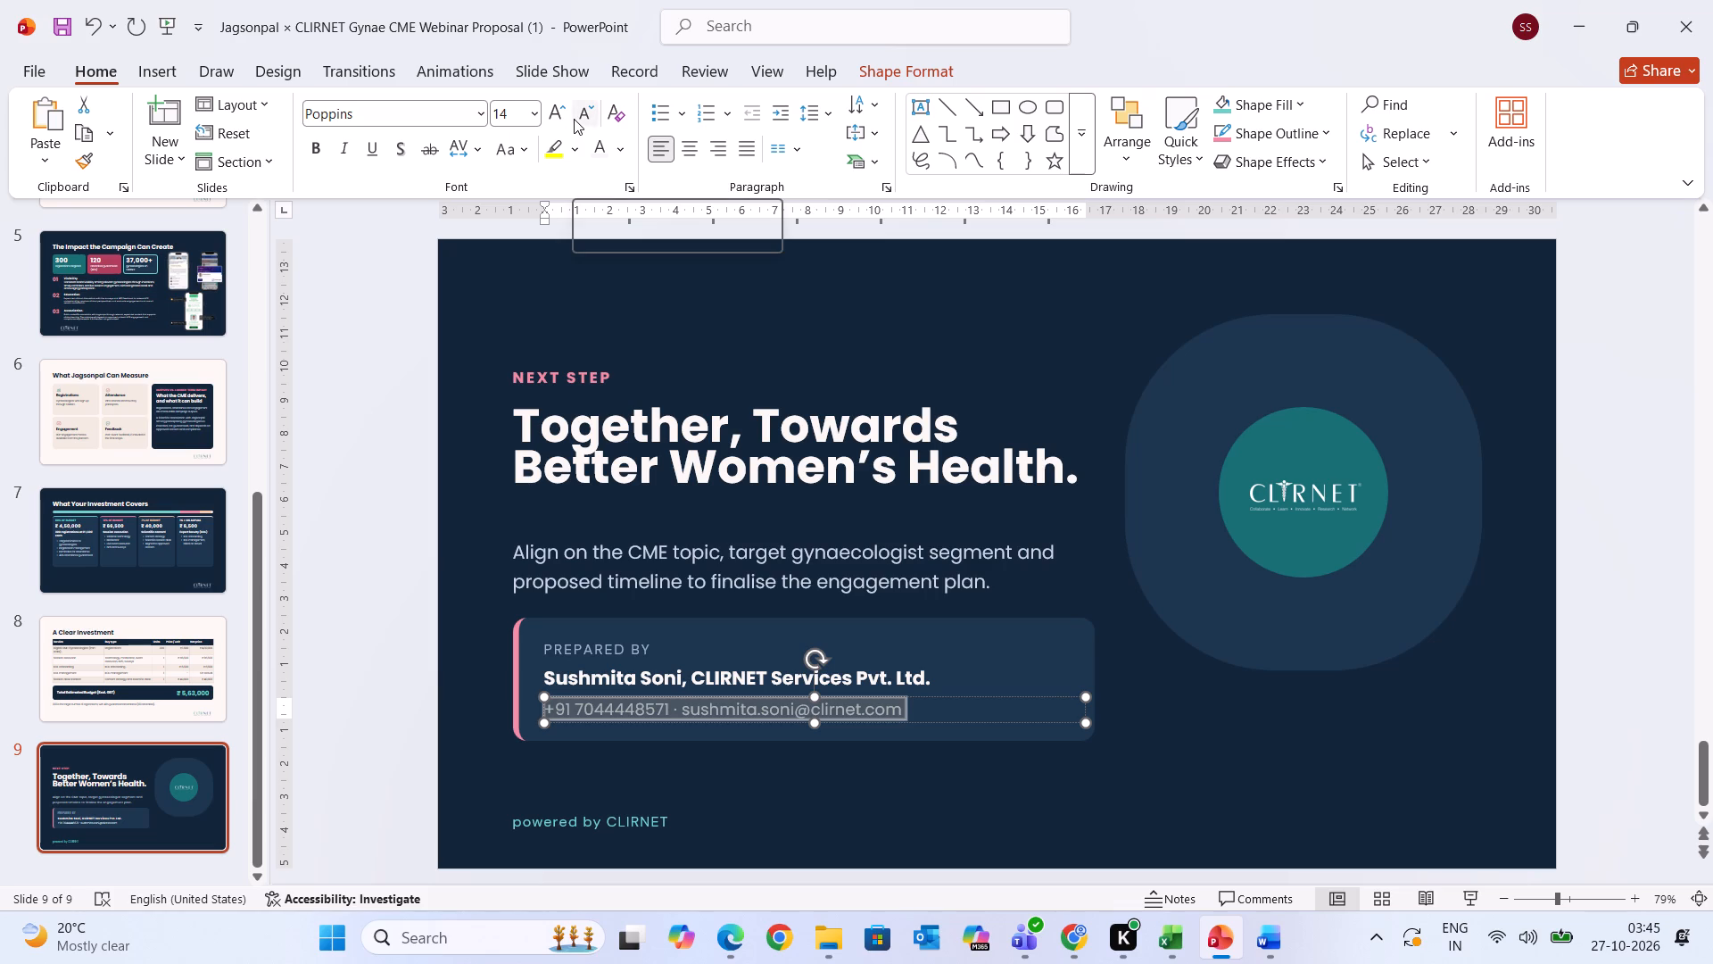
Reduce the text size of the phone and e-mail line in the "PREPARED BY" box by one increment.
click(574, 119)
click(639, 754)
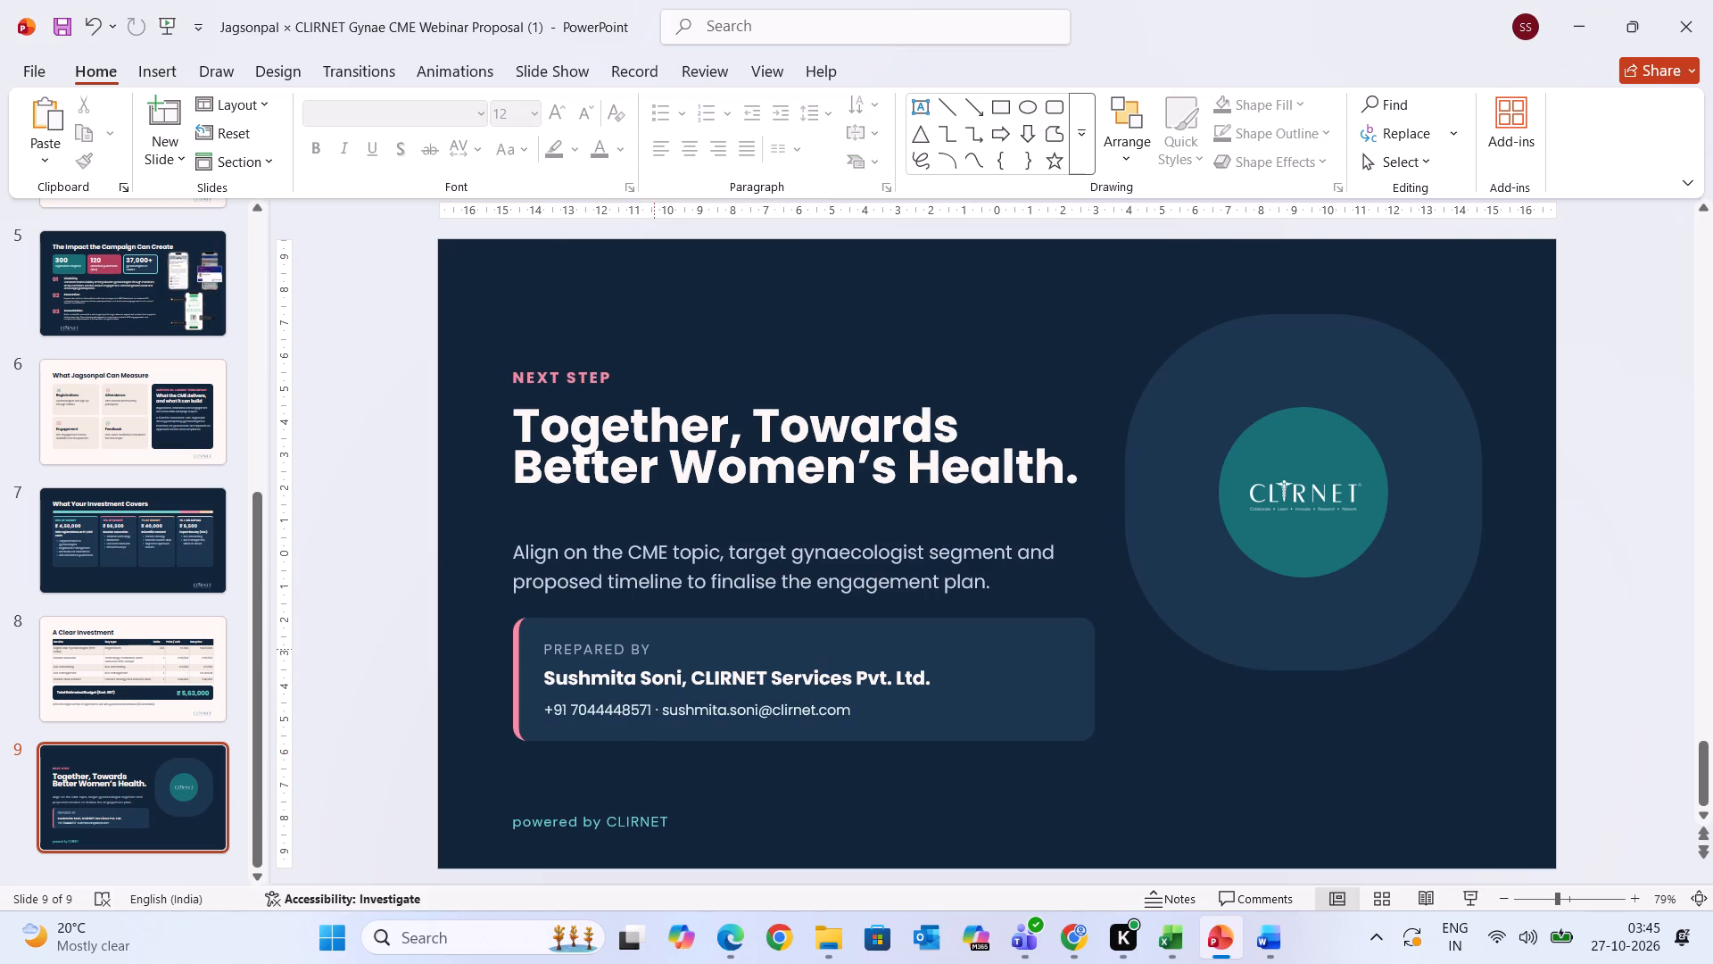
Set the "PREPARED BY" label on slide 9 to Poppins and reduce its text size by one increment.
click(641, 649)
drag(648, 648, 484, 639)
click(415, 112)
text(po)
key(Return)
click(585, 108)
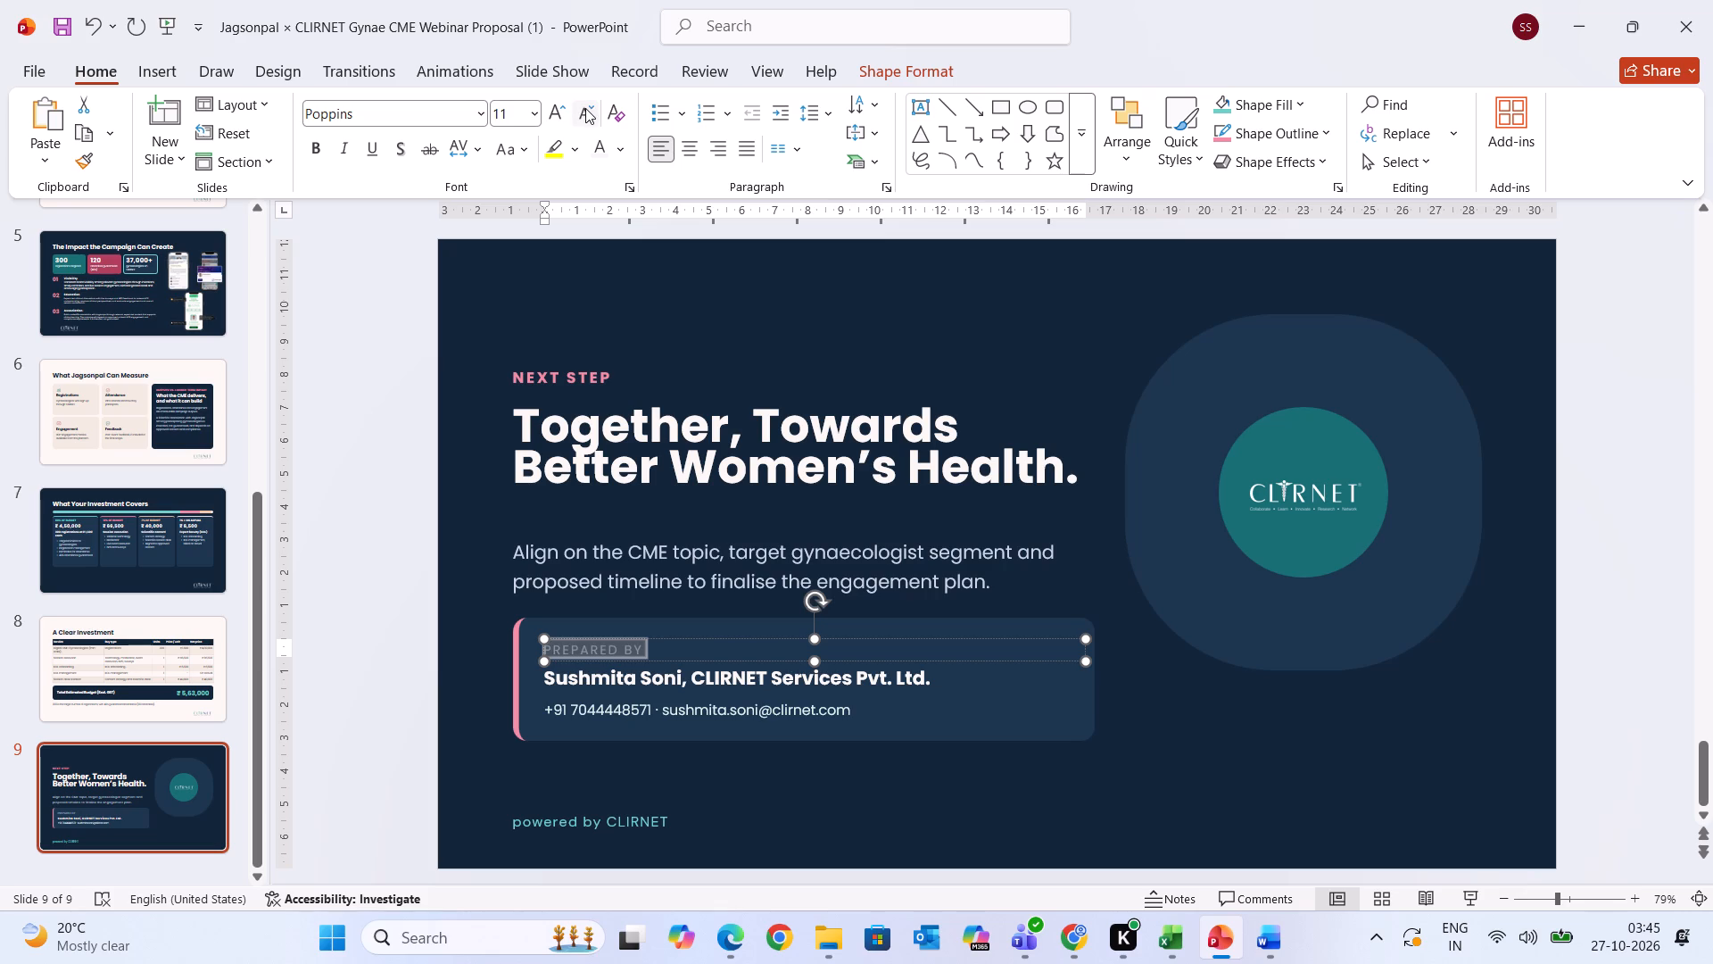
click(702, 793)
Delete the "powered by CLIRNET" text box from slide 9.
click(648, 821)
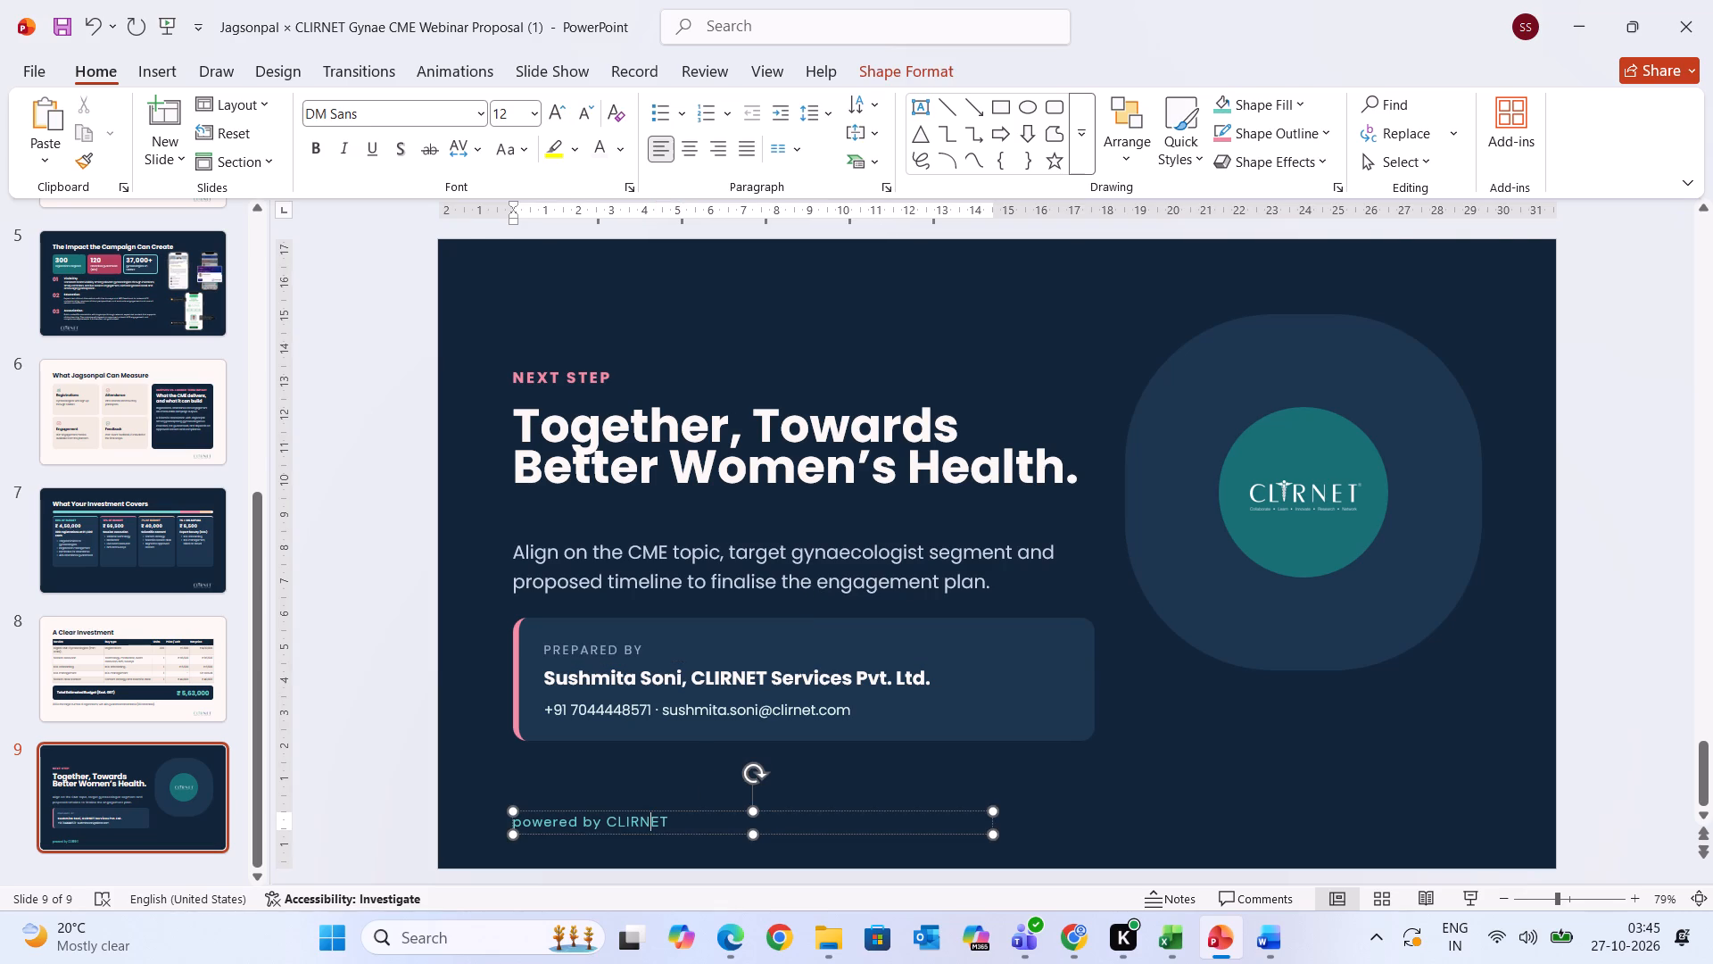
click(650, 813)
key(Delete)
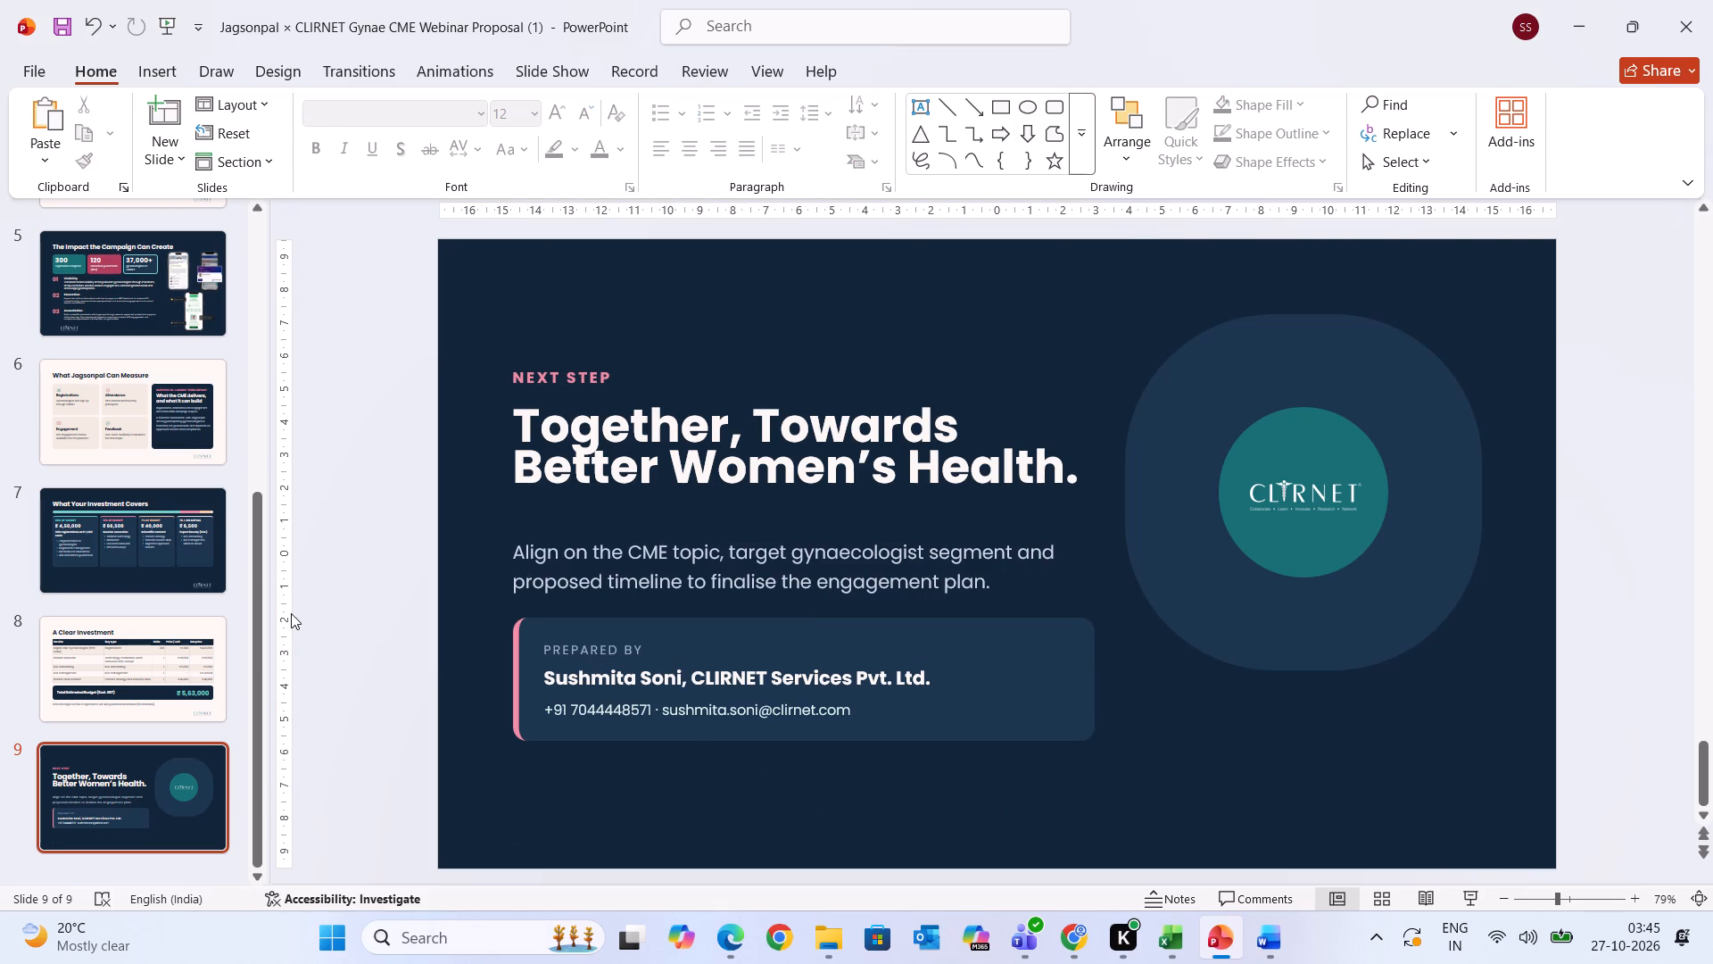
click(286, 613)
Play the slide show from slide 9, go back to slide 1, and review every slide's layout and text through slide 9.
click(1474, 895)
key(Left)
key(Left)
key(Left)
key(Left)
key(Left)
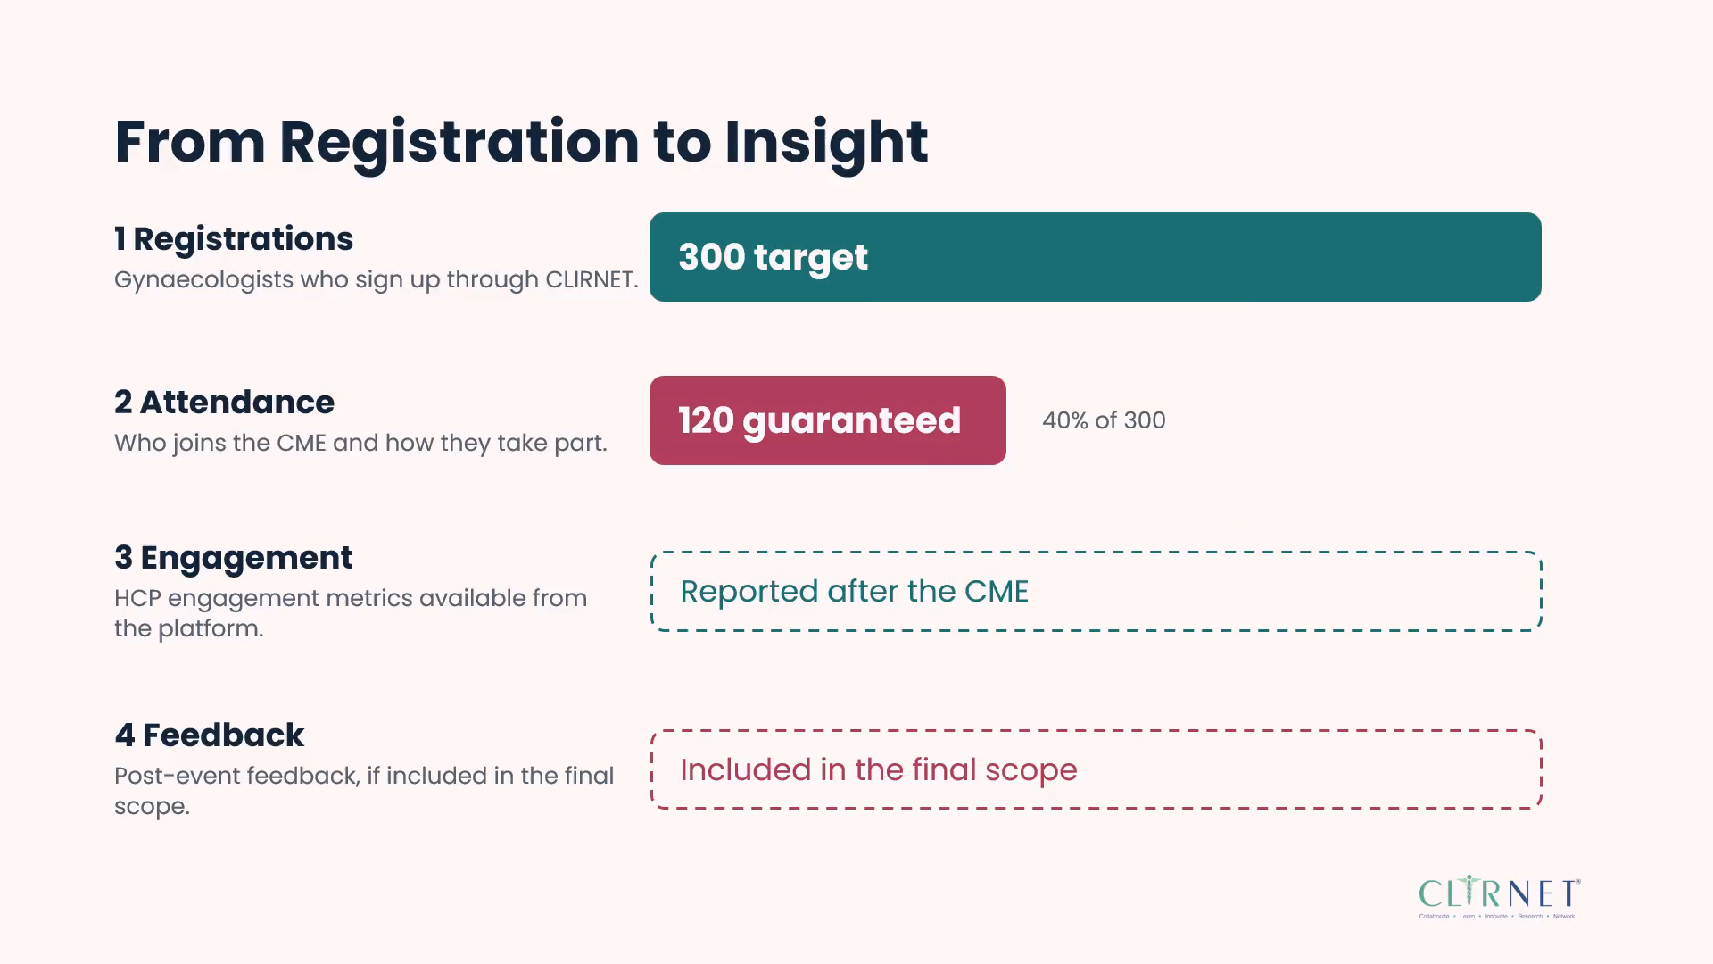
key(Left)
key(Left)
key(Left)
key(Left)
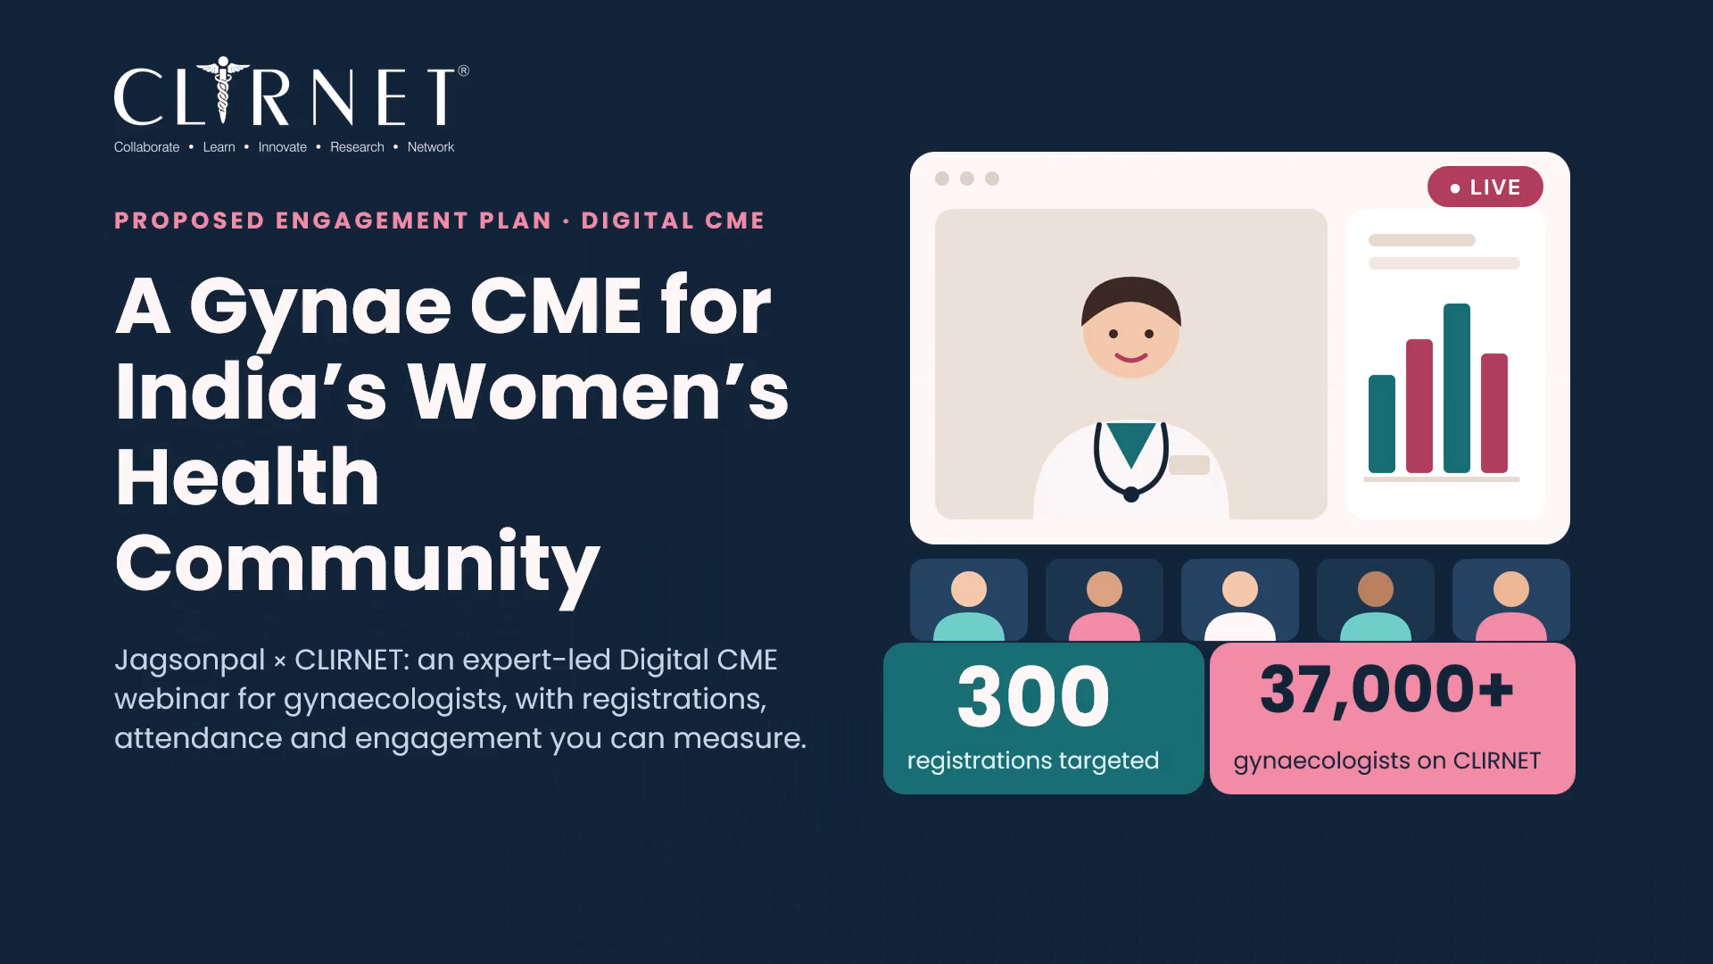
key(Right)
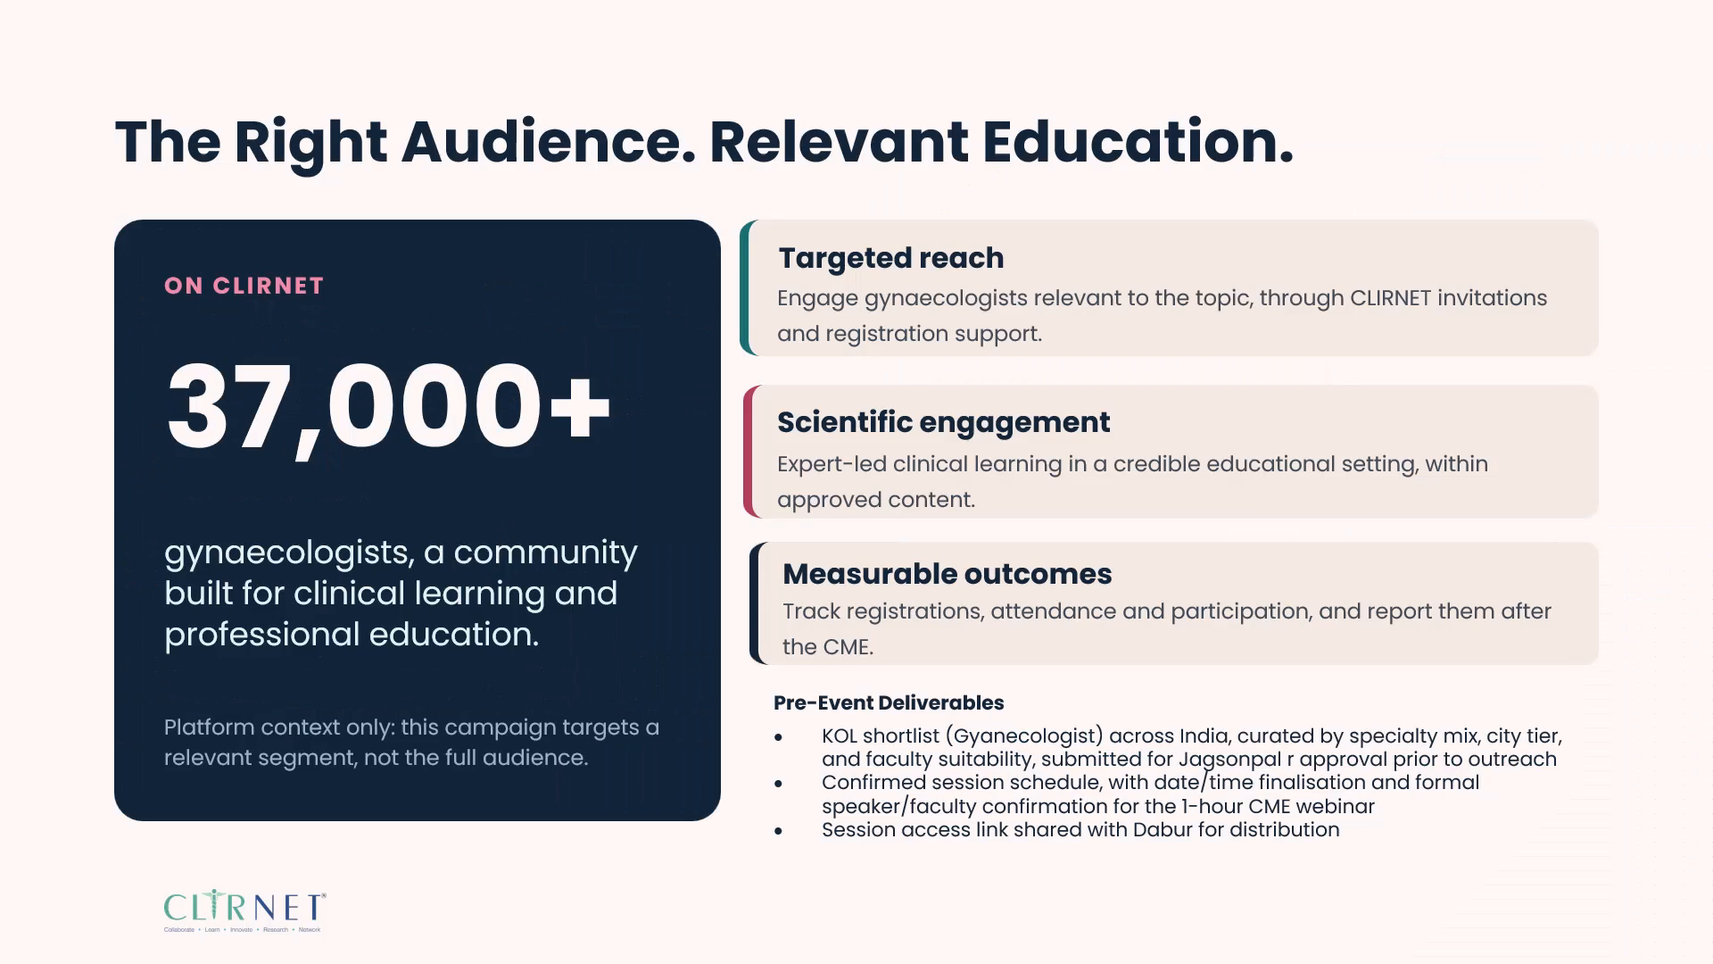
key(Right)
key(Right)
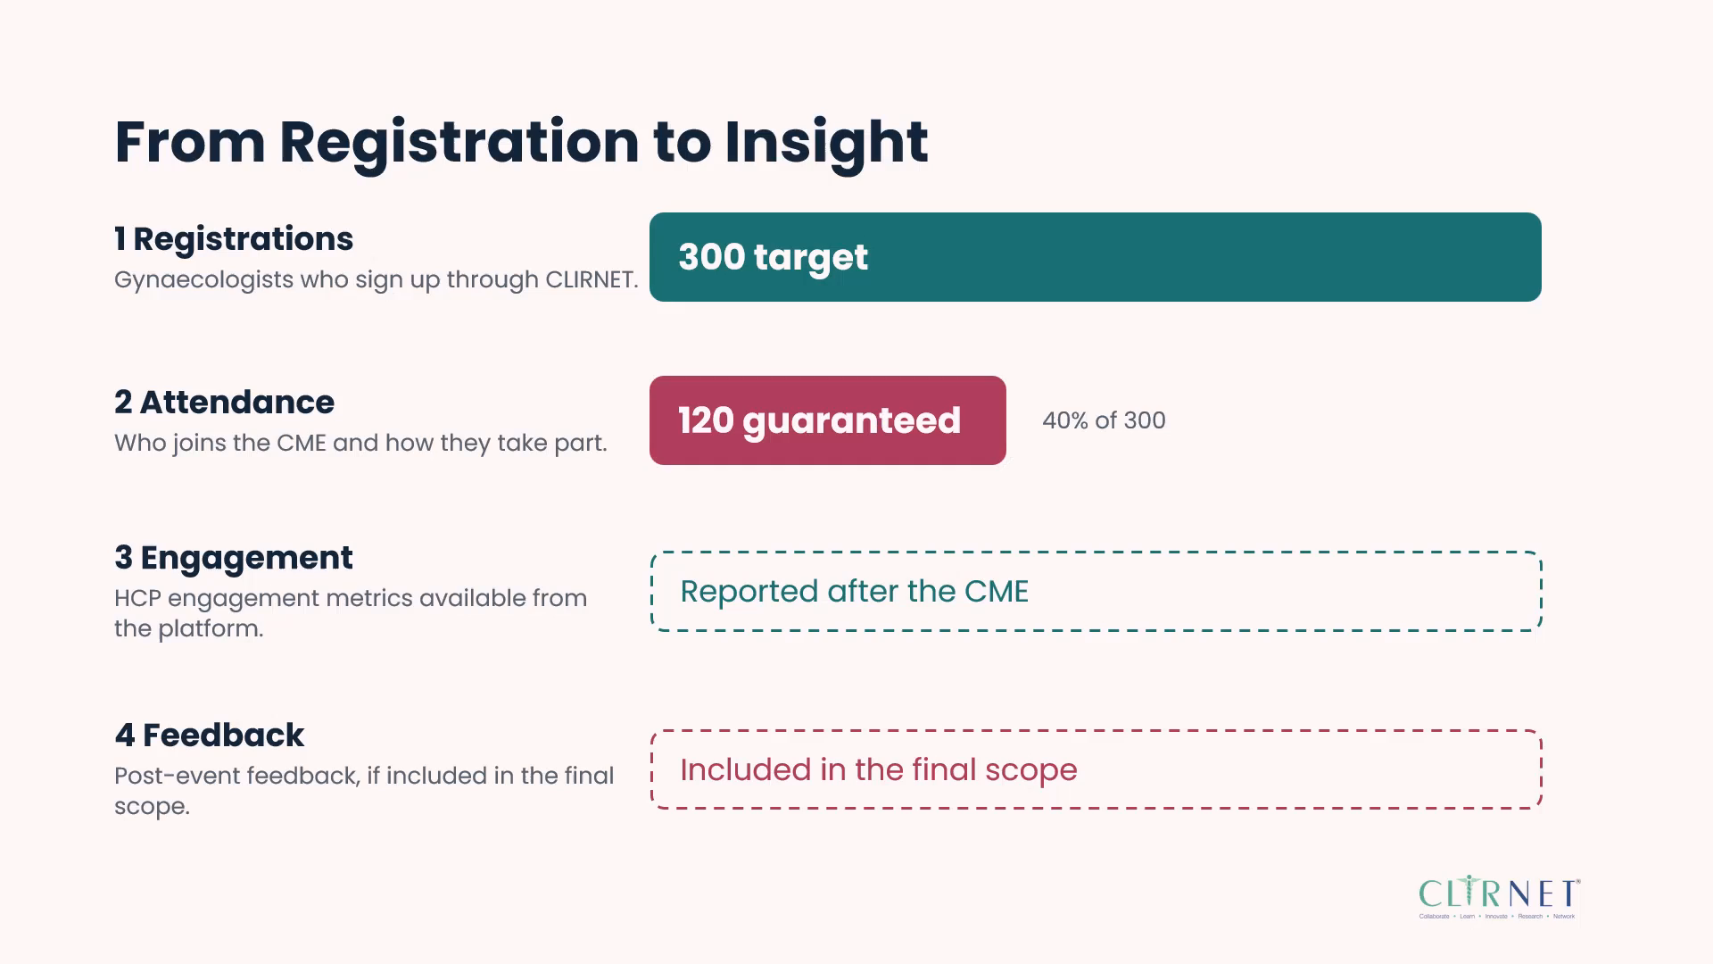
key(Right)
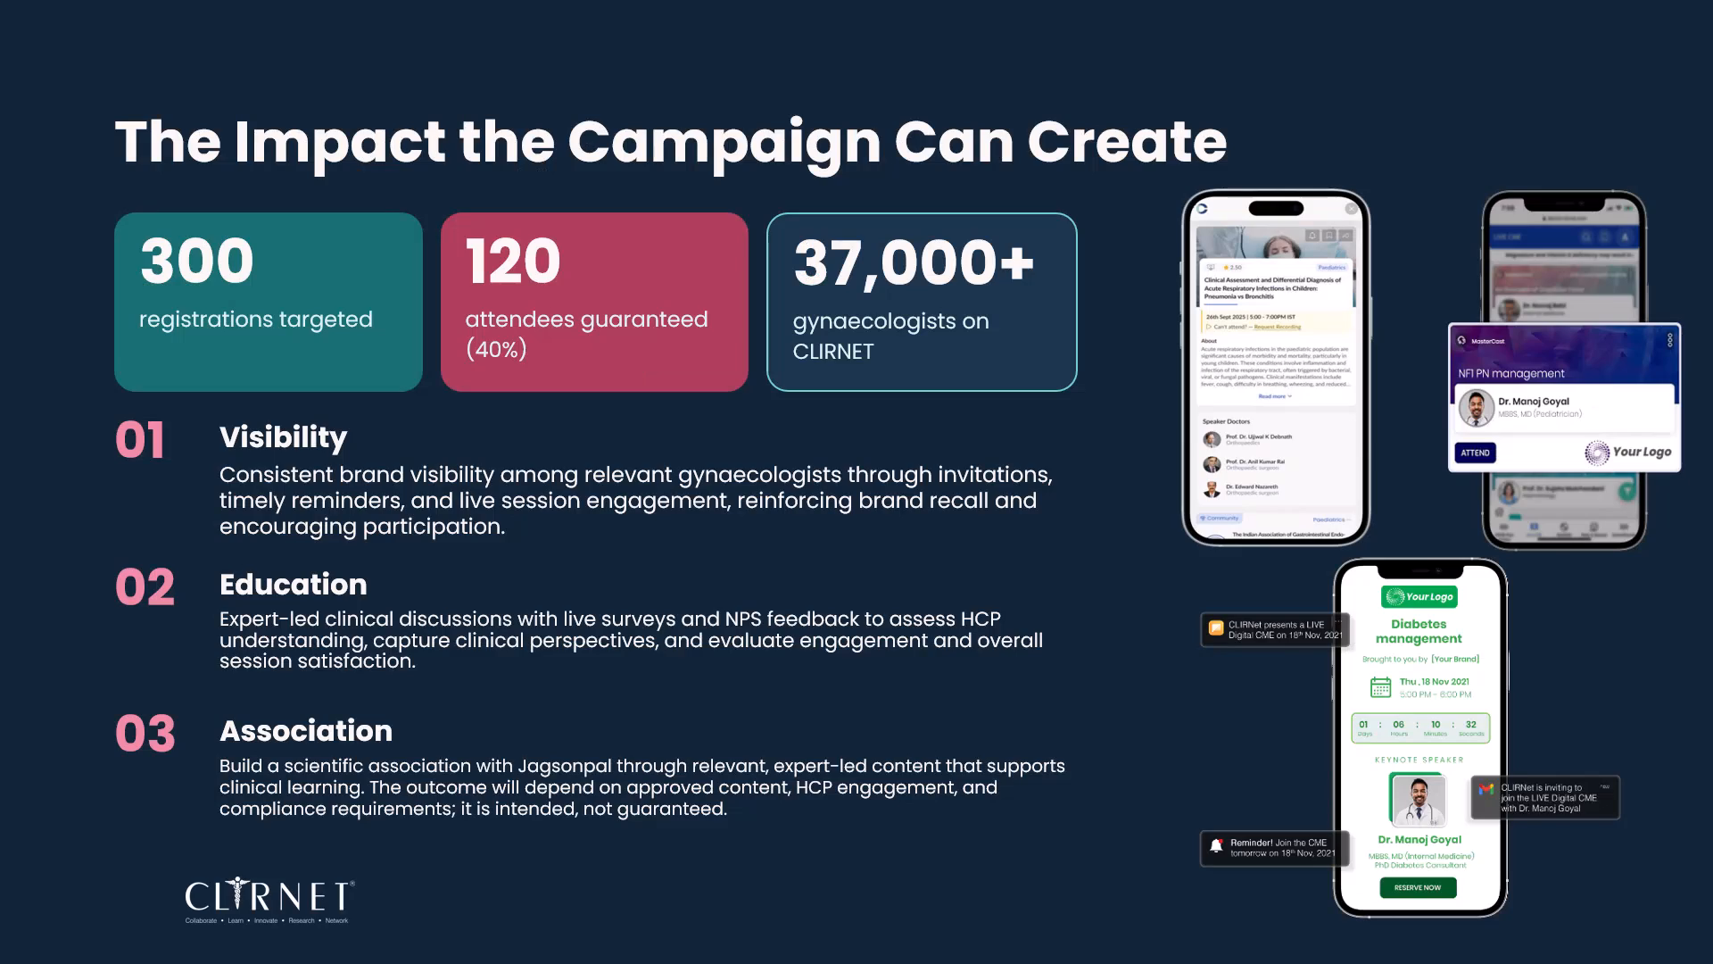
key(Right)
key(Right)
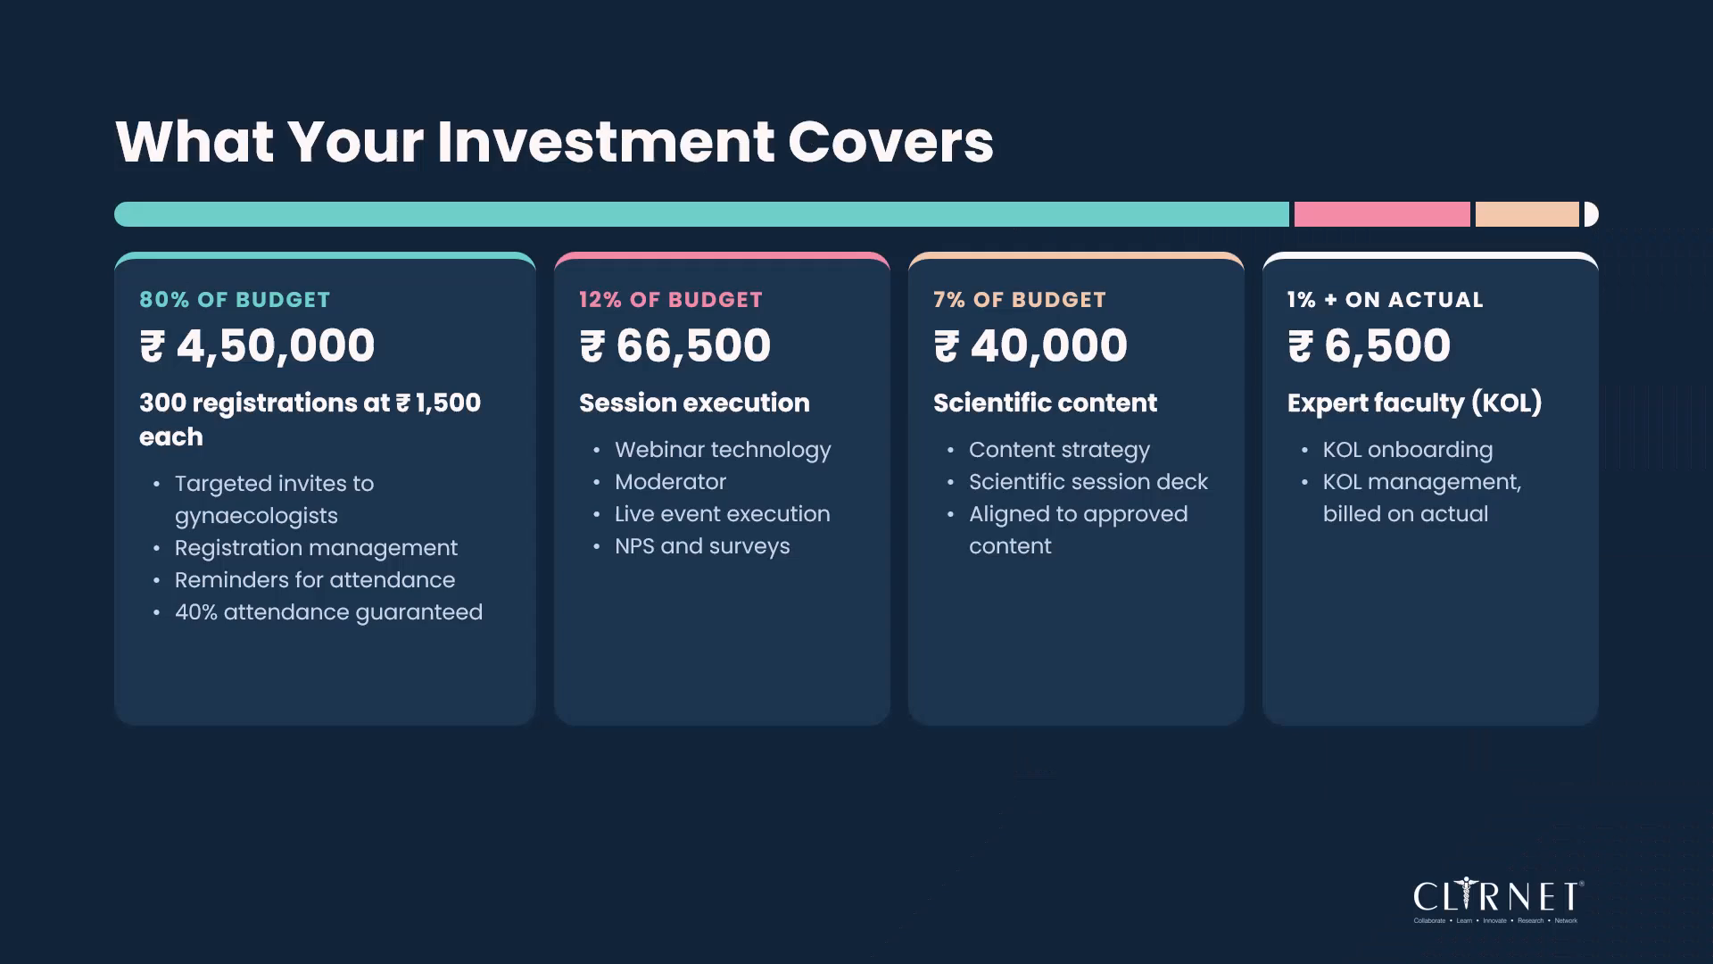
key(Right)
key(Right)
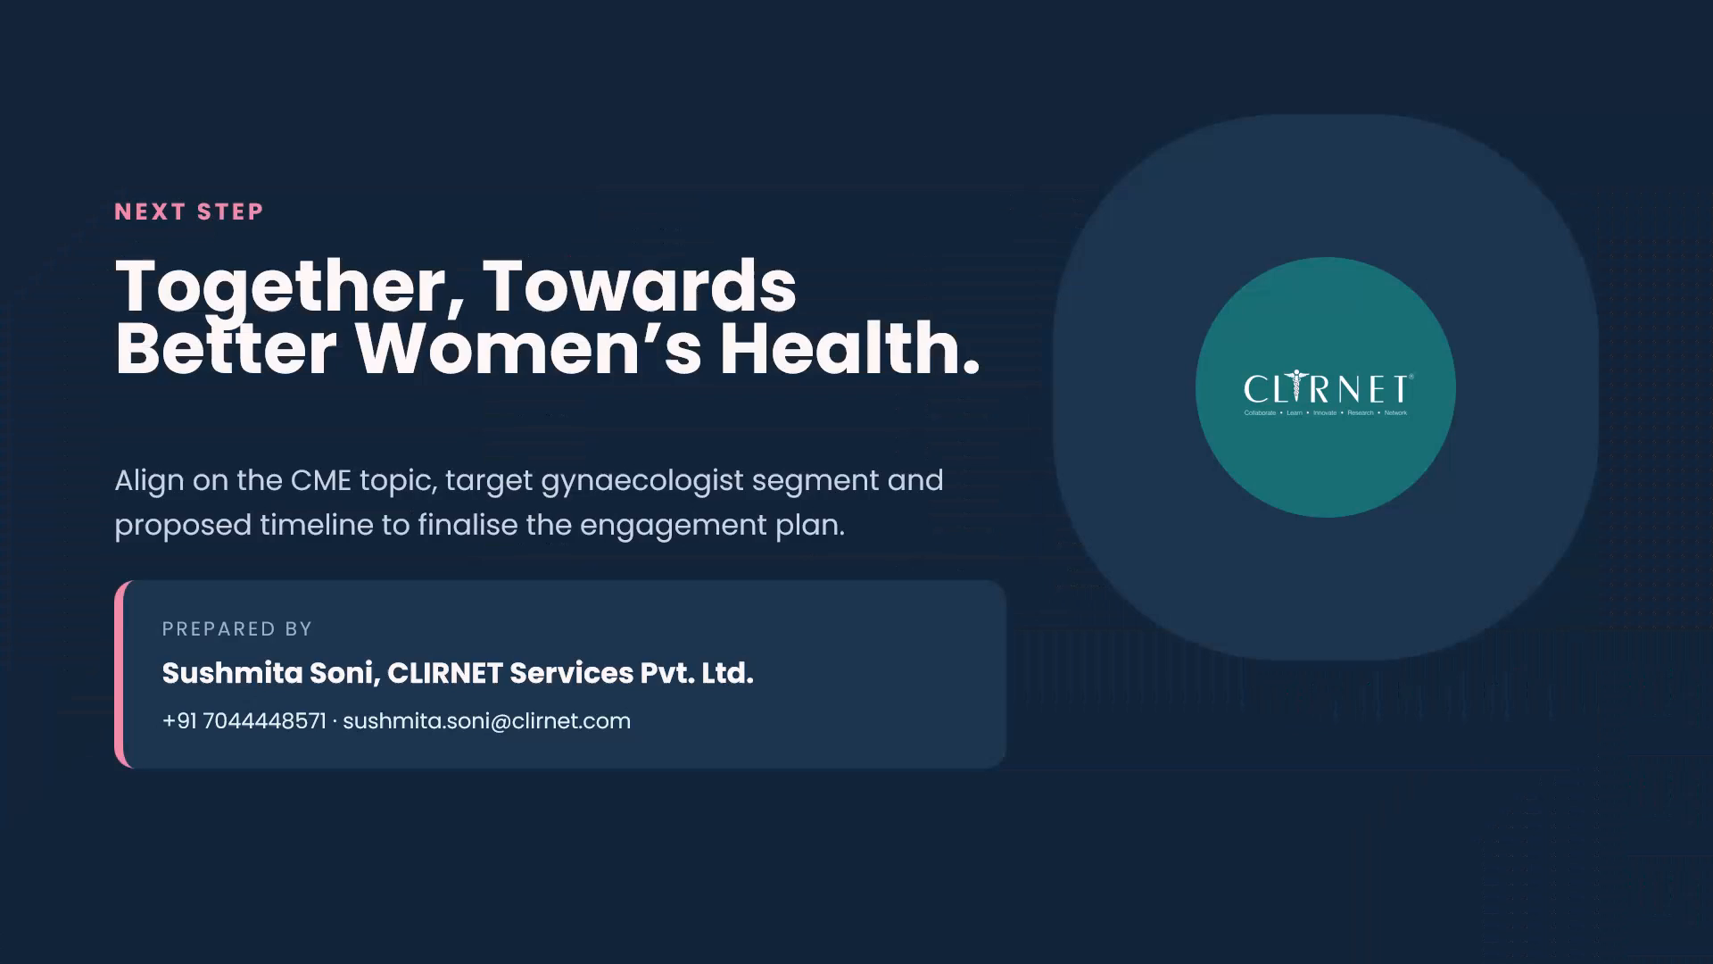
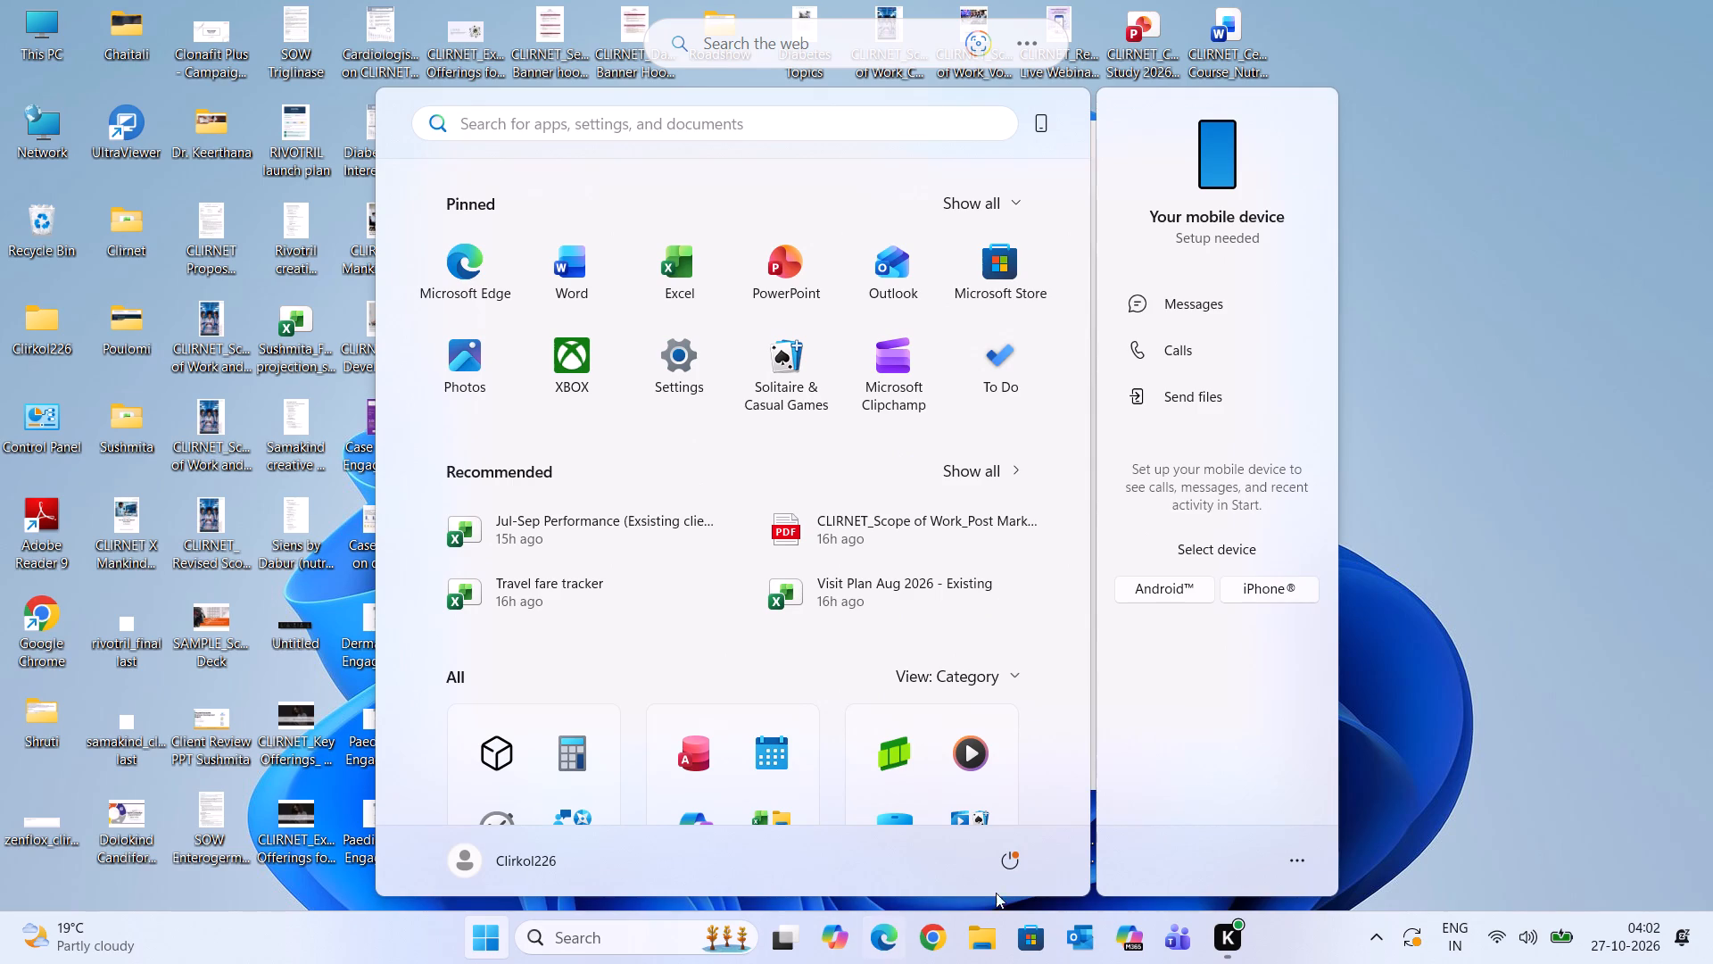
Shut down the computer without installing the pending updates.
click(1013, 862)
click(990, 753)
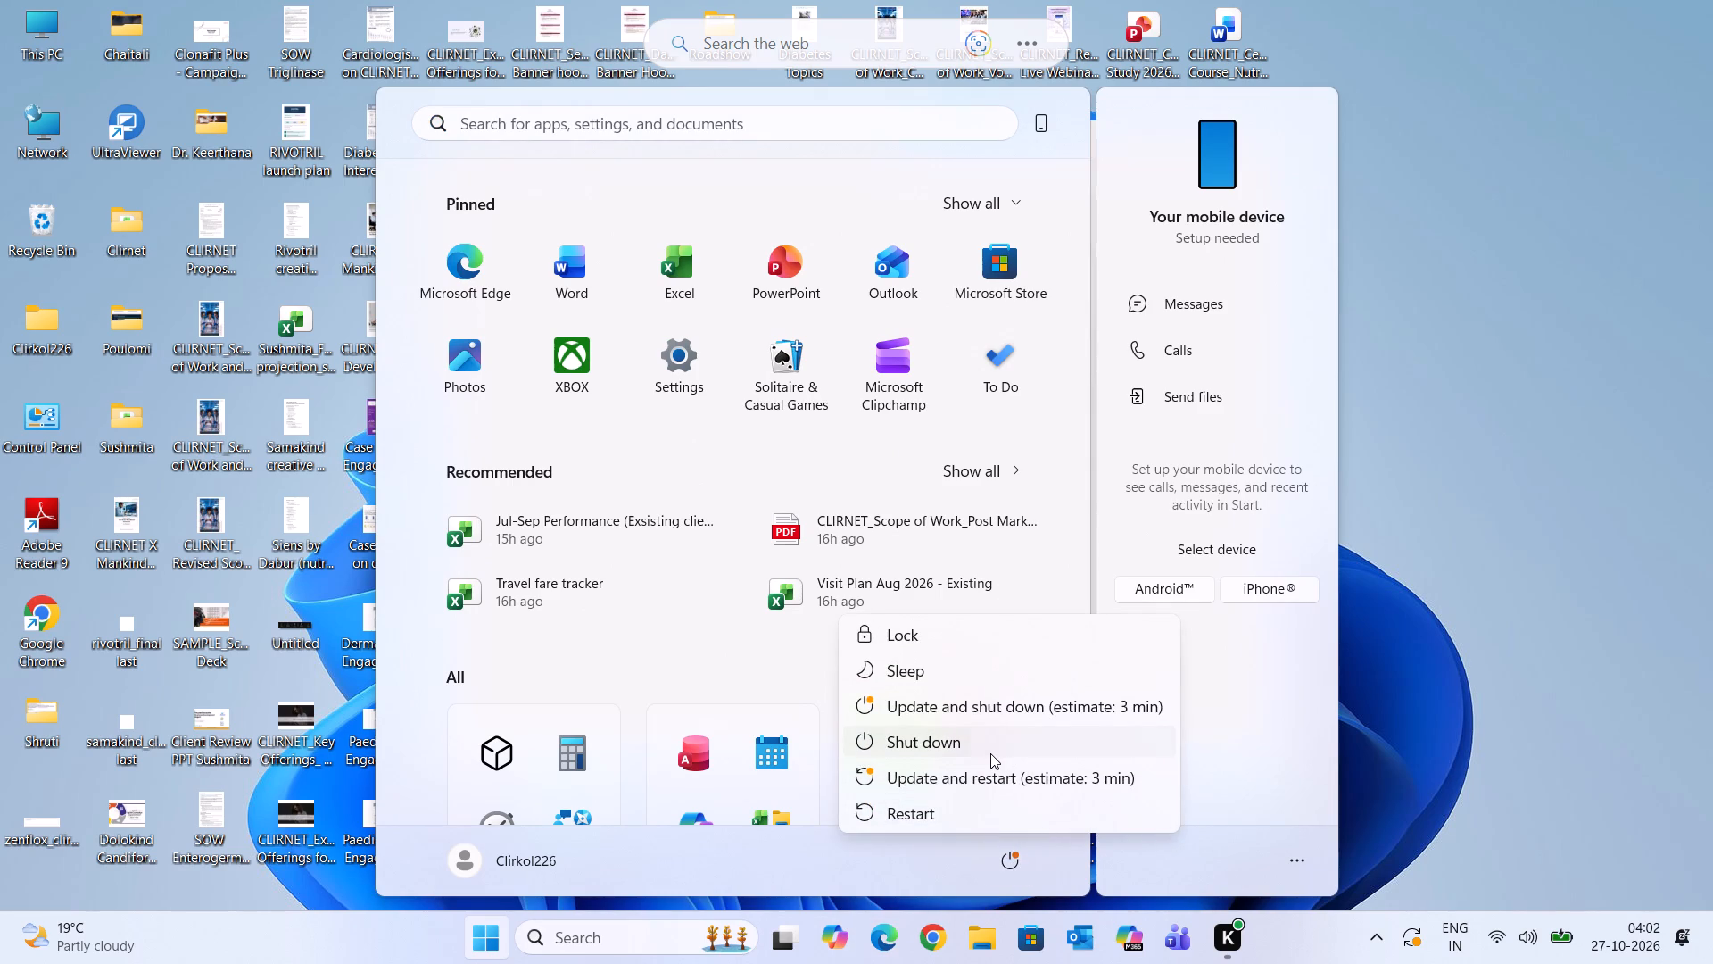